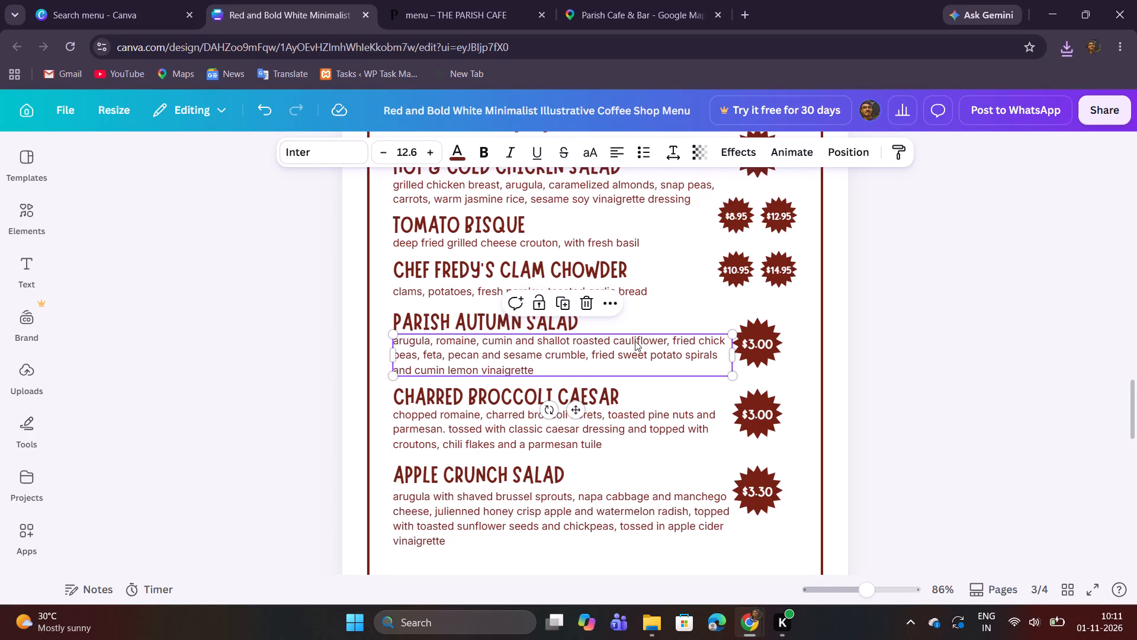
# Compare the Soup & Salad page of the menu design with the Soup & Salad section on the cafe's website.
pyautogui.scroll(-4, 777, 345)
pyautogui.scroll(12, 780, 341)
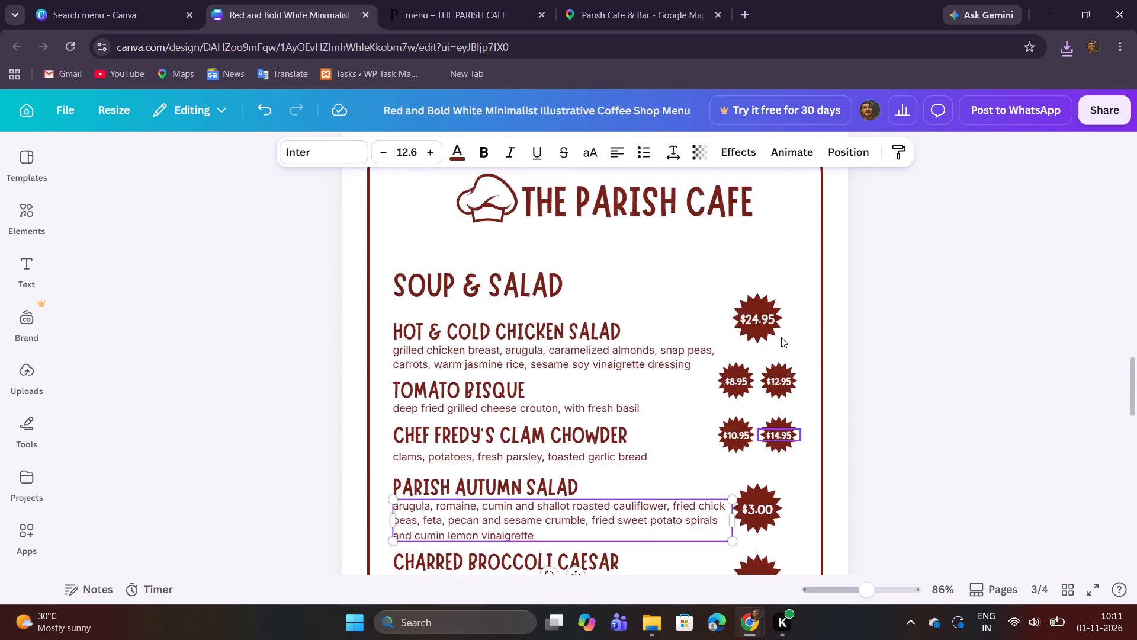
pyautogui.scroll(-5, 781, 337)
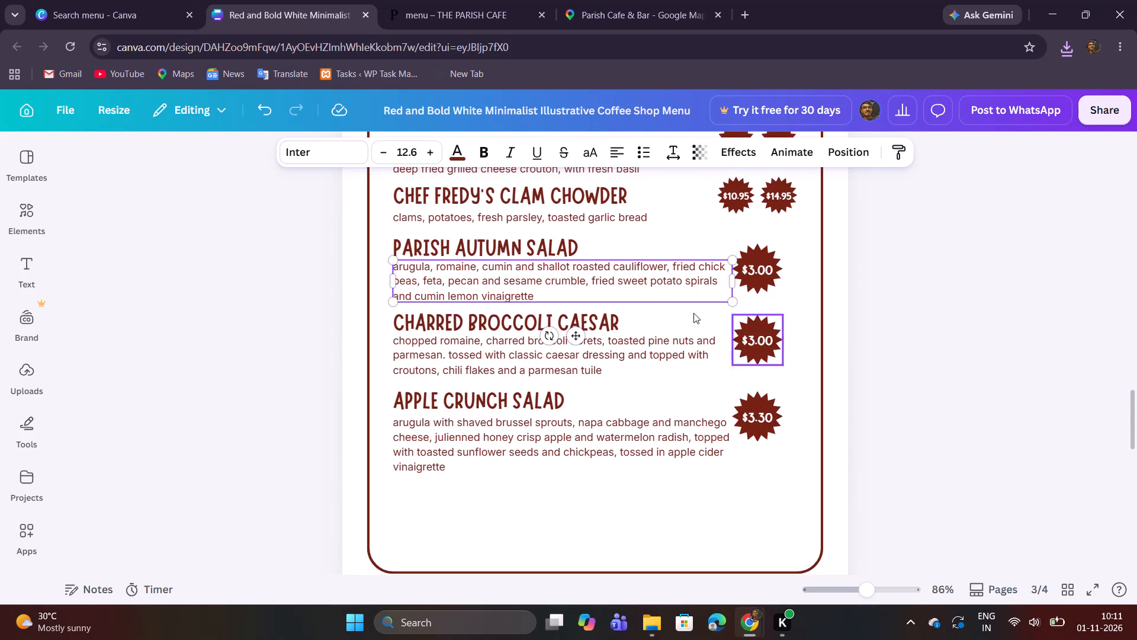
pyautogui.click(449, 13)
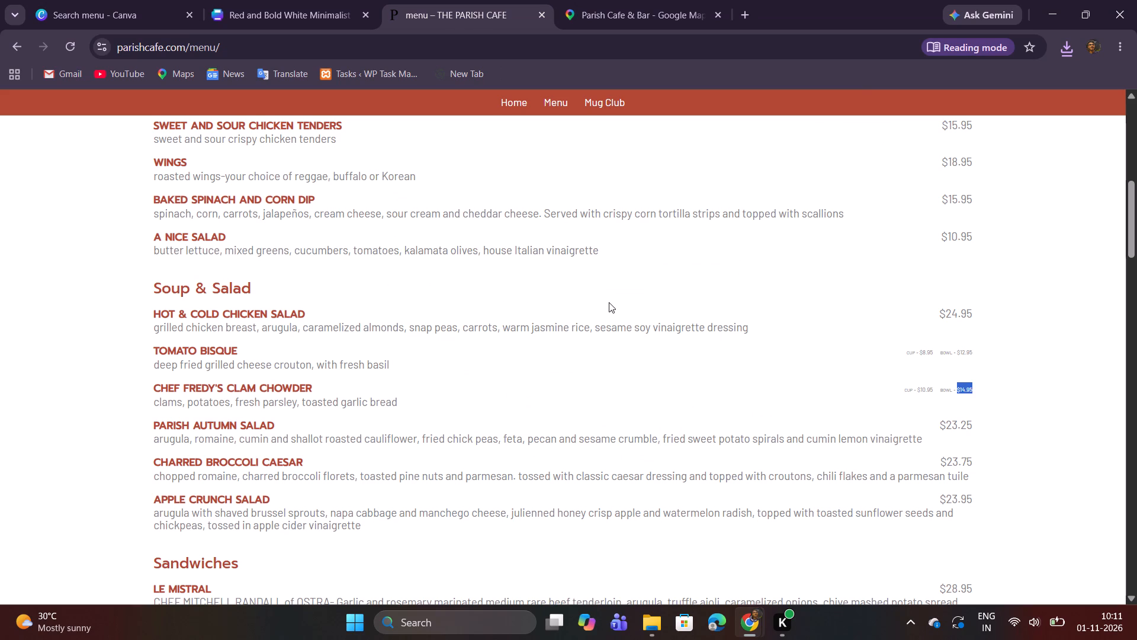
pyautogui.scroll(-1, 609, 301)
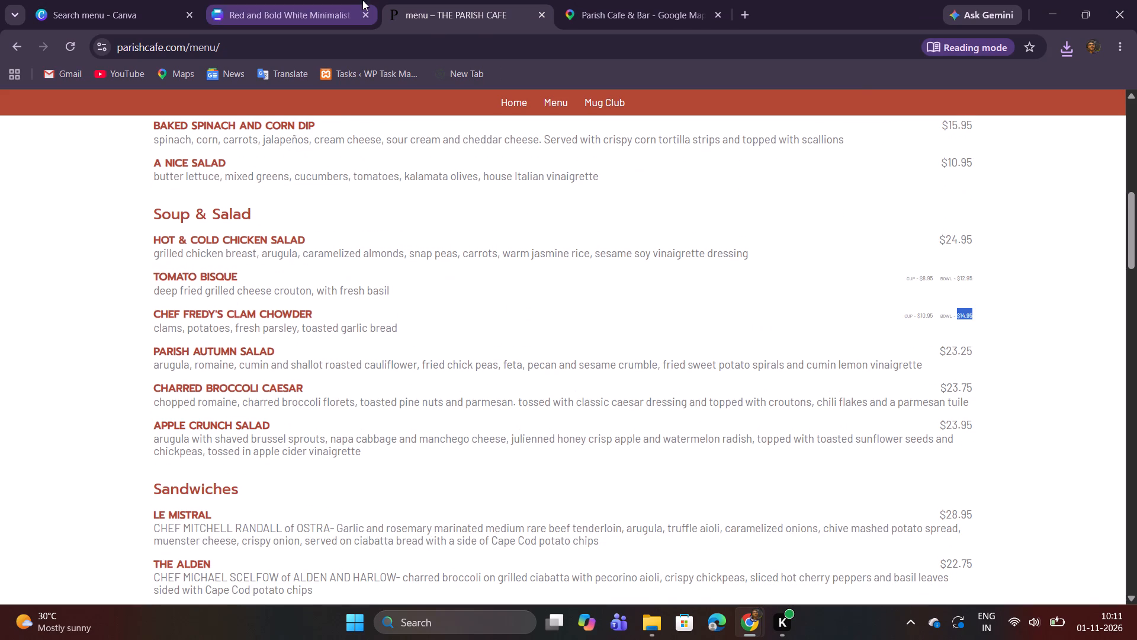
pyautogui.click(320, 2)
pyautogui.click(470, 0)
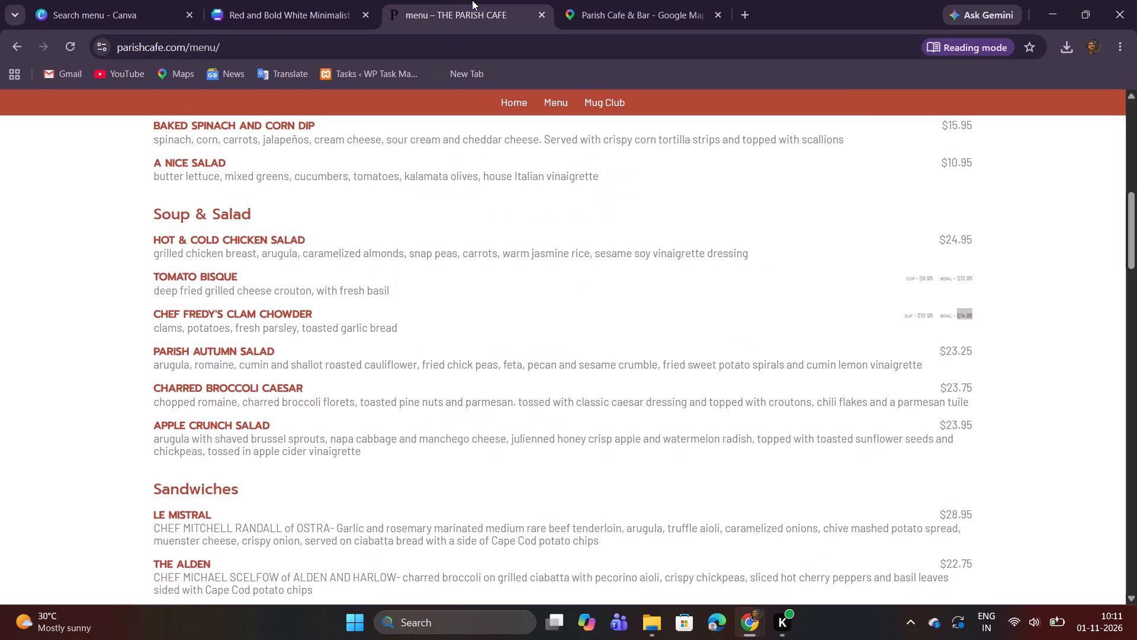
# Look through the Sandwiches, Entrees, Kids Menu and Dessert sections of the cafe's website menu.
pyautogui.scroll(-6, 579, 379)
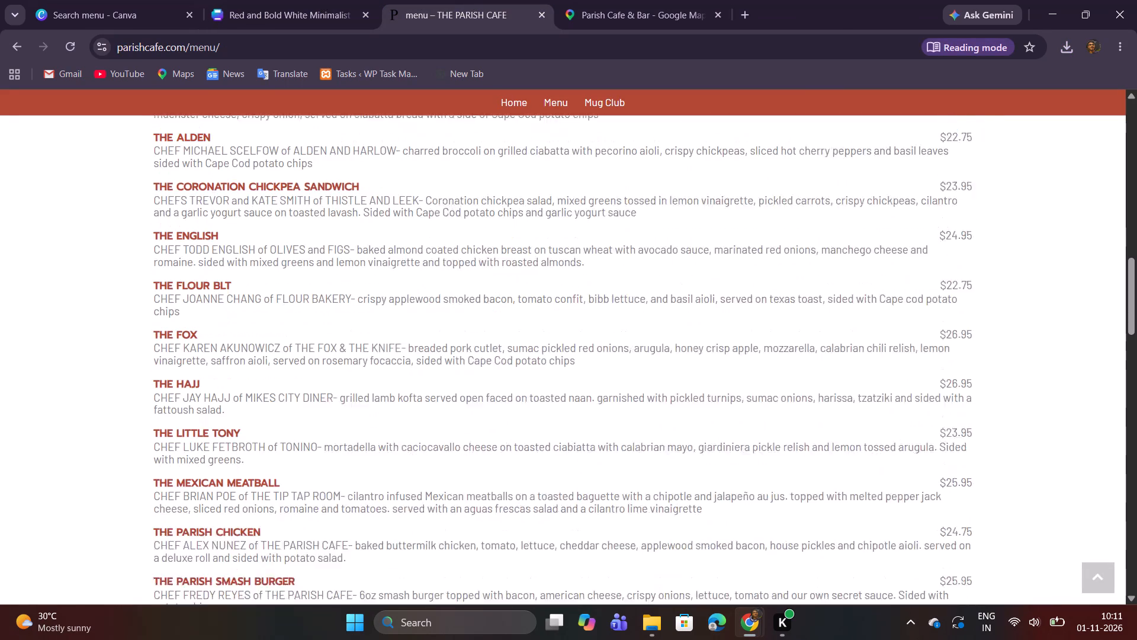
pyautogui.scroll(3, 579, 377)
pyautogui.scroll(-2, 579, 376)
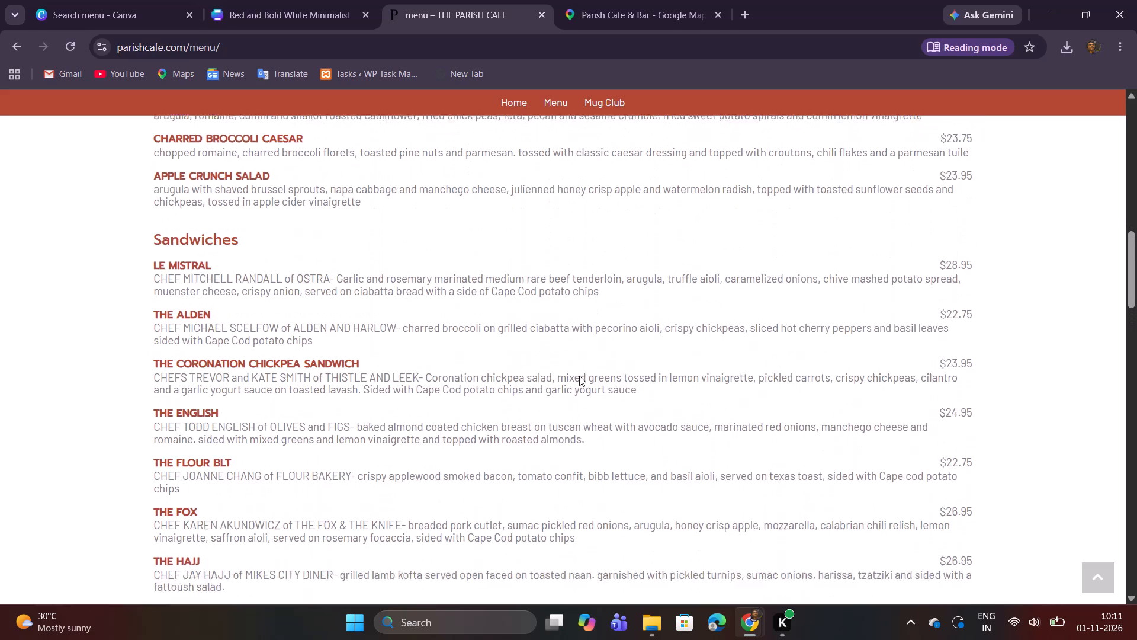
pyautogui.scroll(-6, 579, 376)
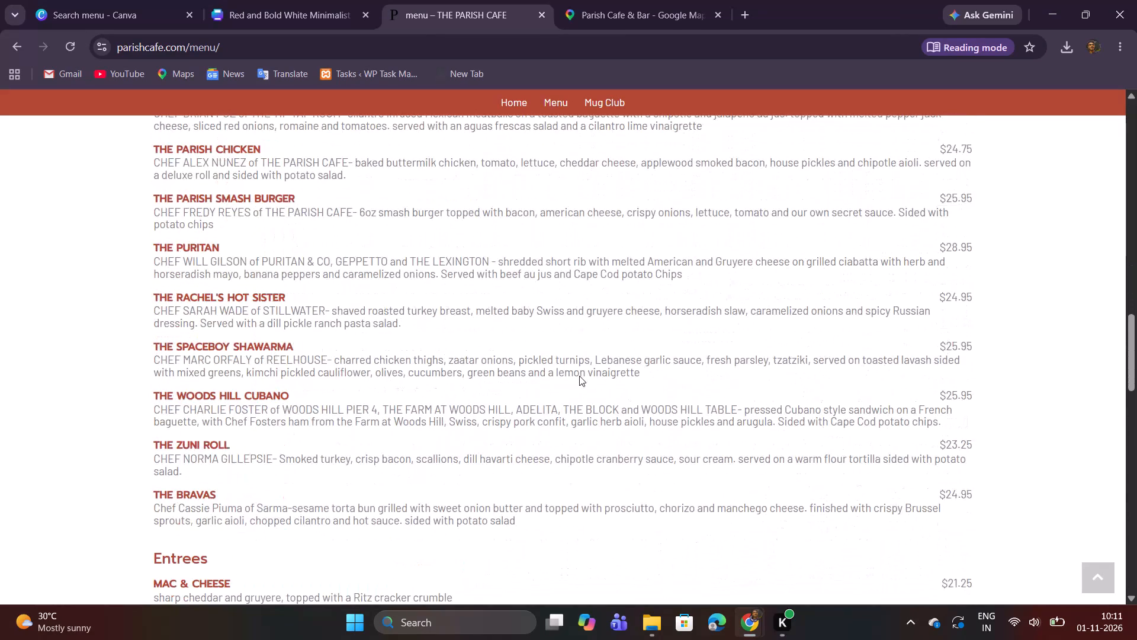
pyautogui.scroll(8, 579, 376)
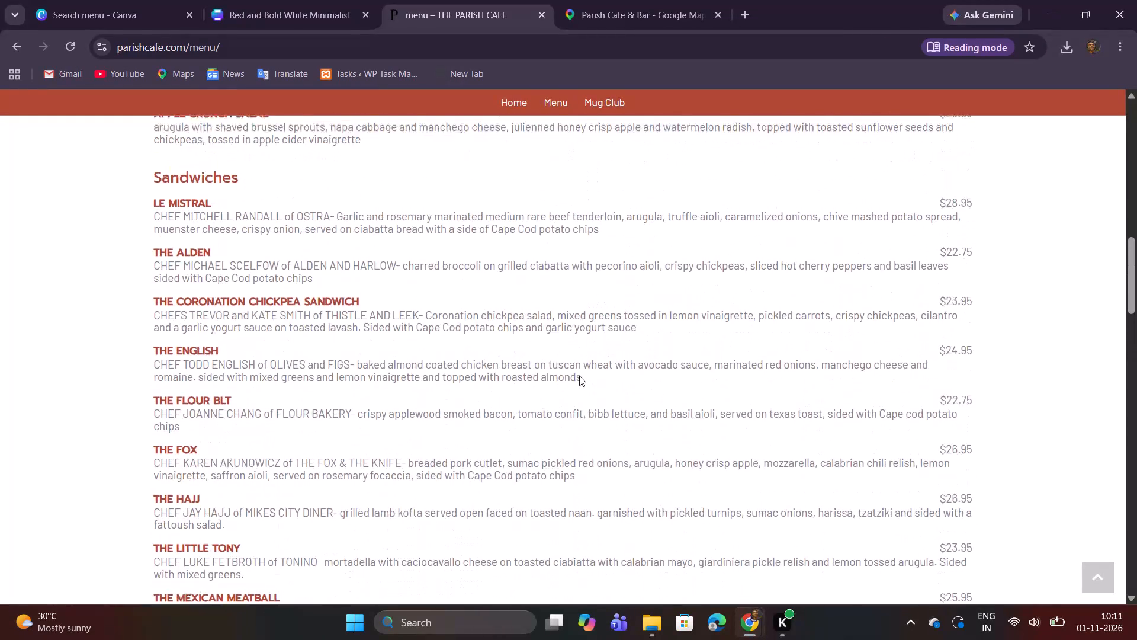
pyautogui.scroll(-9, 579, 376)
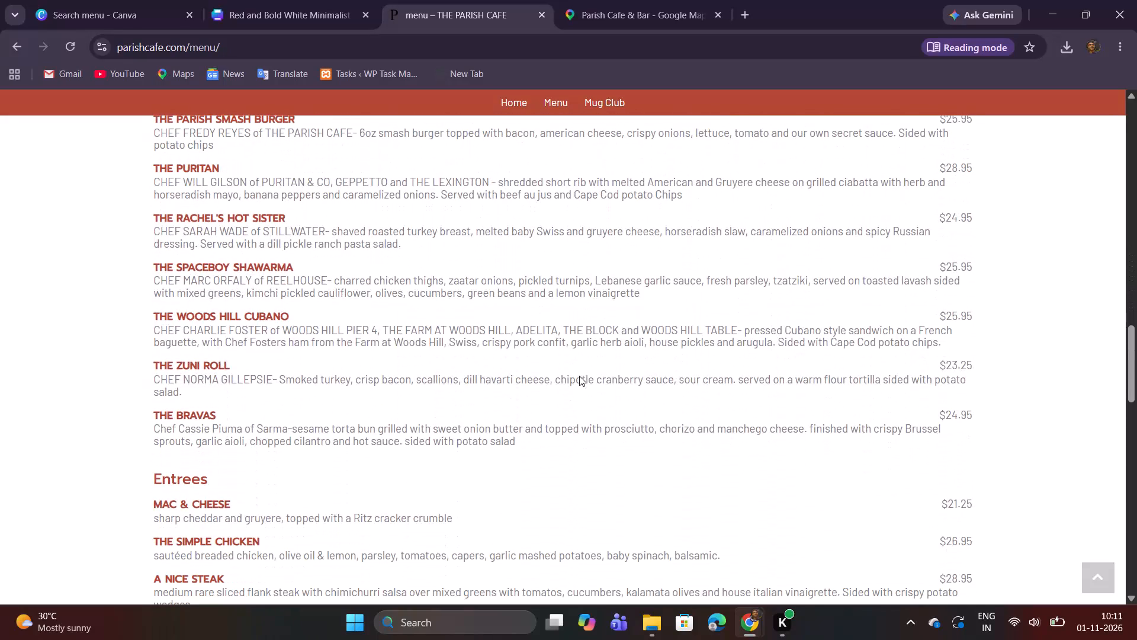
pyautogui.scroll(-7, 579, 375)
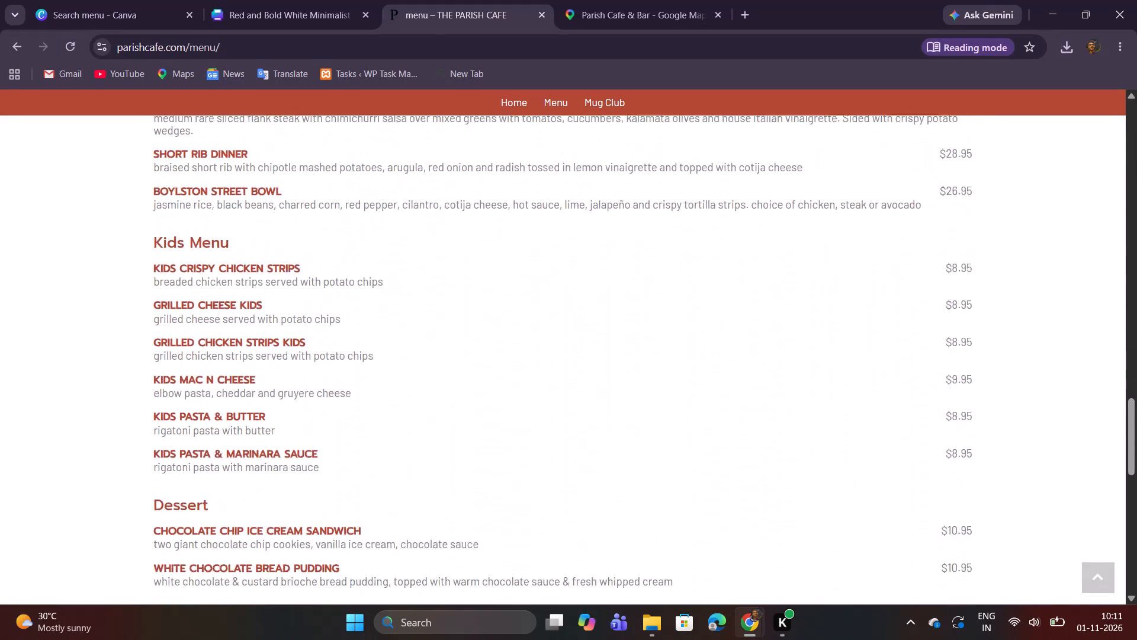
pyautogui.scroll(9, 579, 375)
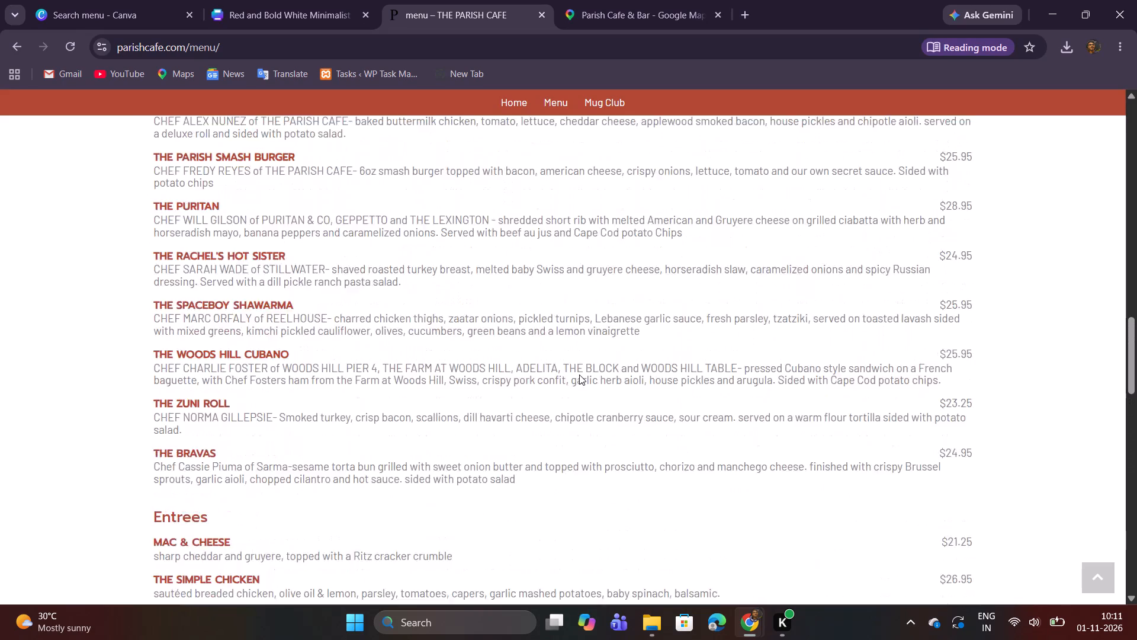
pyautogui.scroll(6, 579, 375)
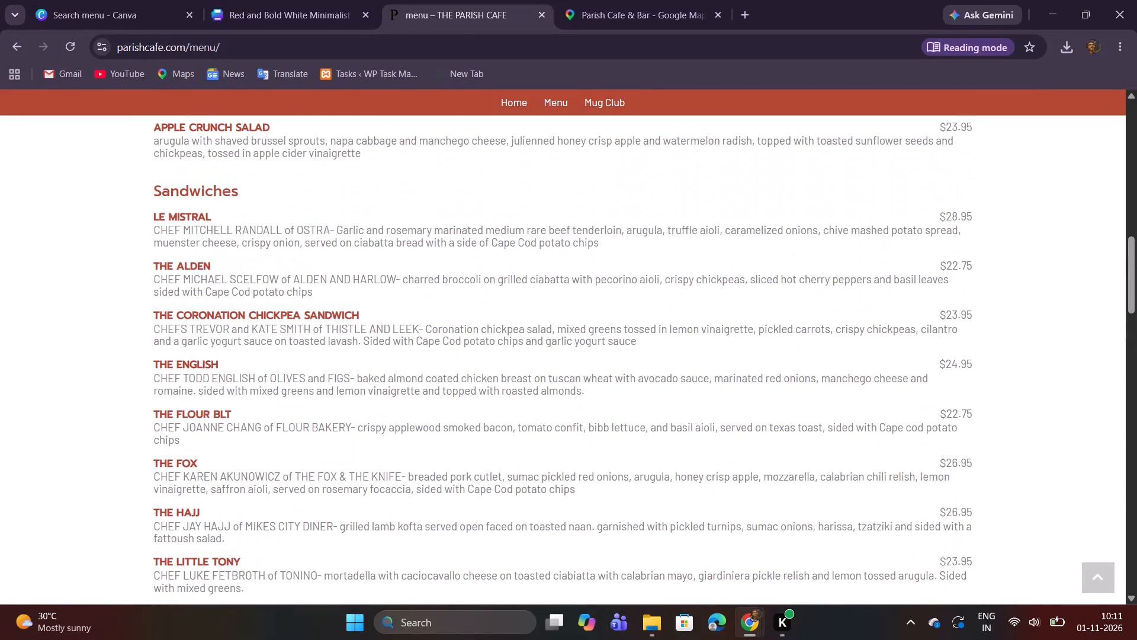
pyautogui.scroll(-1, 579, 375)
pyautogui.scroll(1, 579, 375)
# Return to the Canva menu design and duplicate page 3, the Soup & Salad page.
pyautogui.click(271, 0)
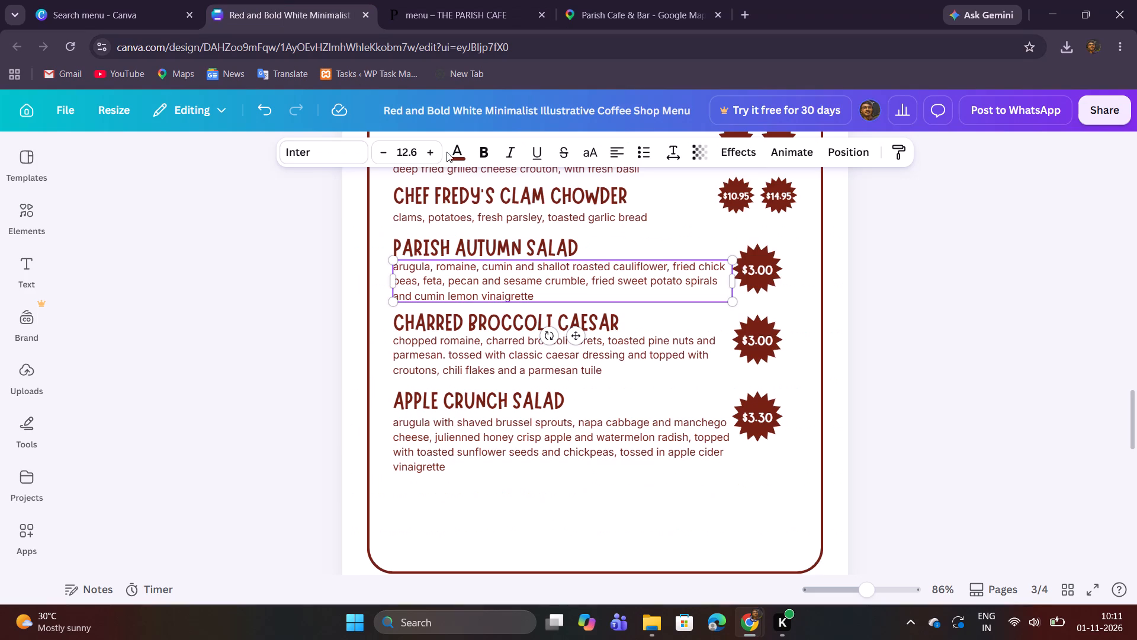
pyautogui.scroll(3, 560, 252)
pyautogui.scroll(-3, 560, 252)
pyautogui.scroll(3, 622, 261)
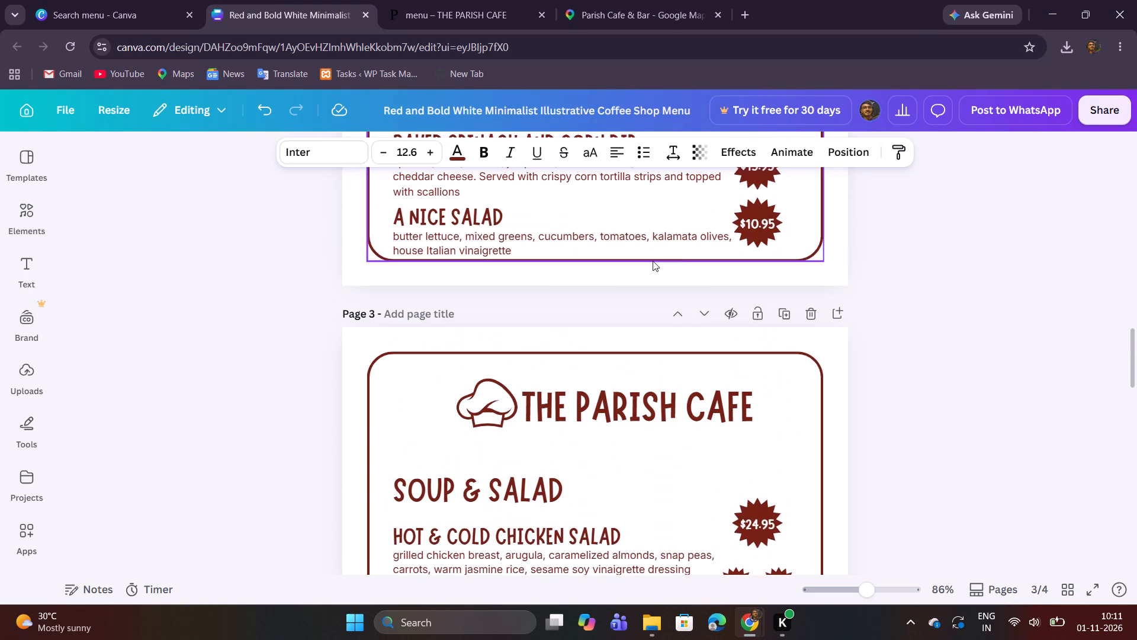
pyautogui.click(784, 319)
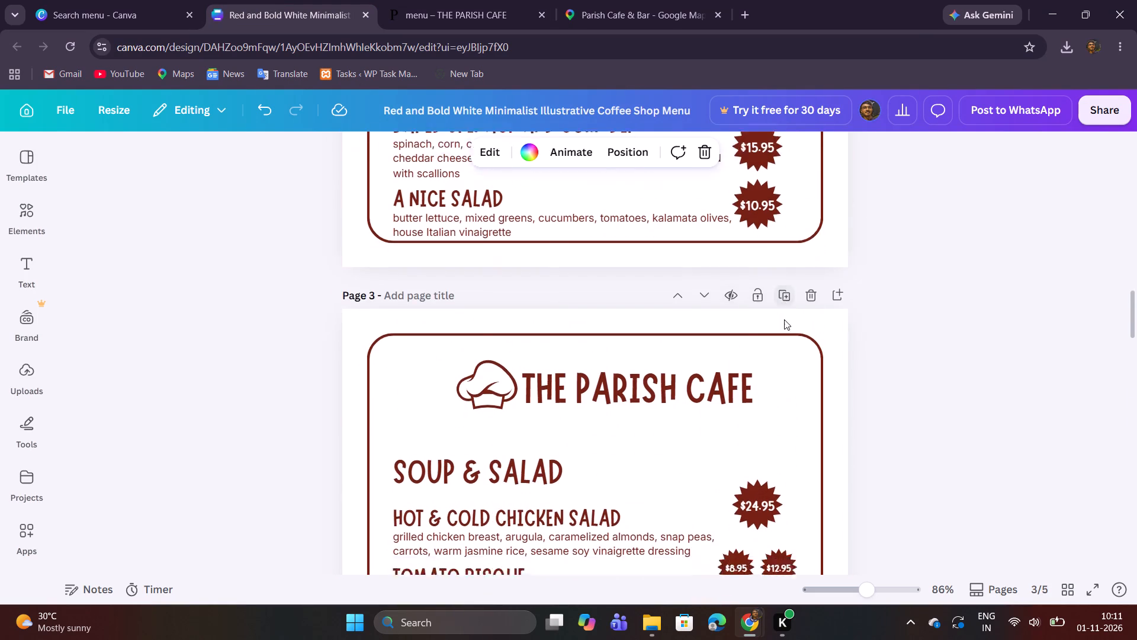
# Copy the "Sandwiches" heading from the cafe's website and replace the Soup & Salad heading on page 4 with it.
pyautogui.click(477, 1)
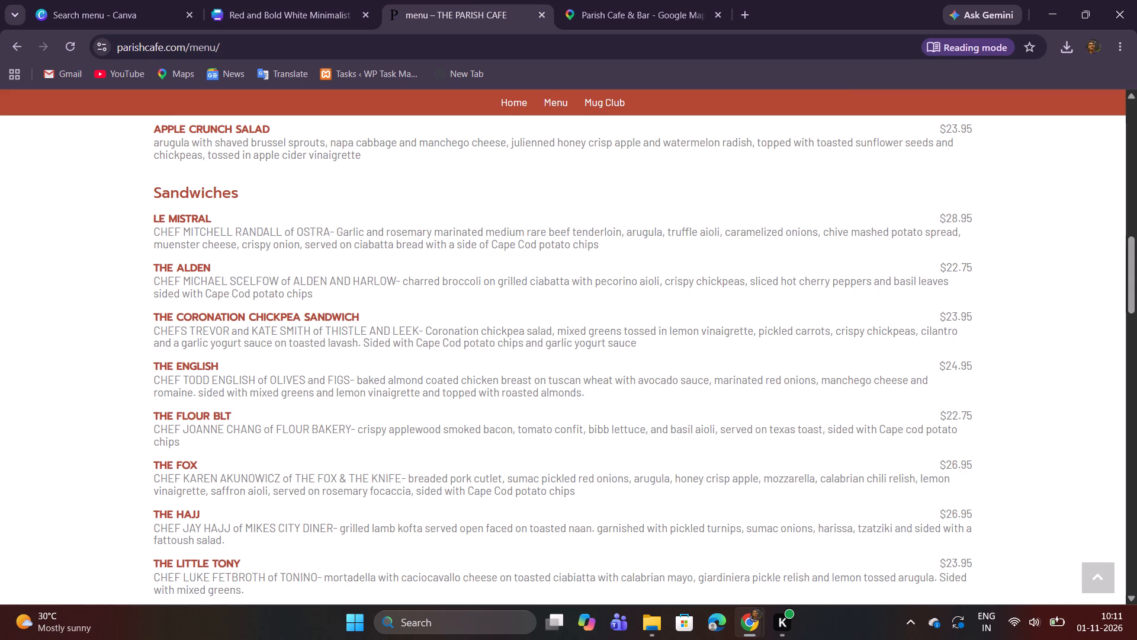
pyautogui.moveTo(153, 194); pyautogui.dragTo(253, 189)
pyautogui.rightClick(219, 196)
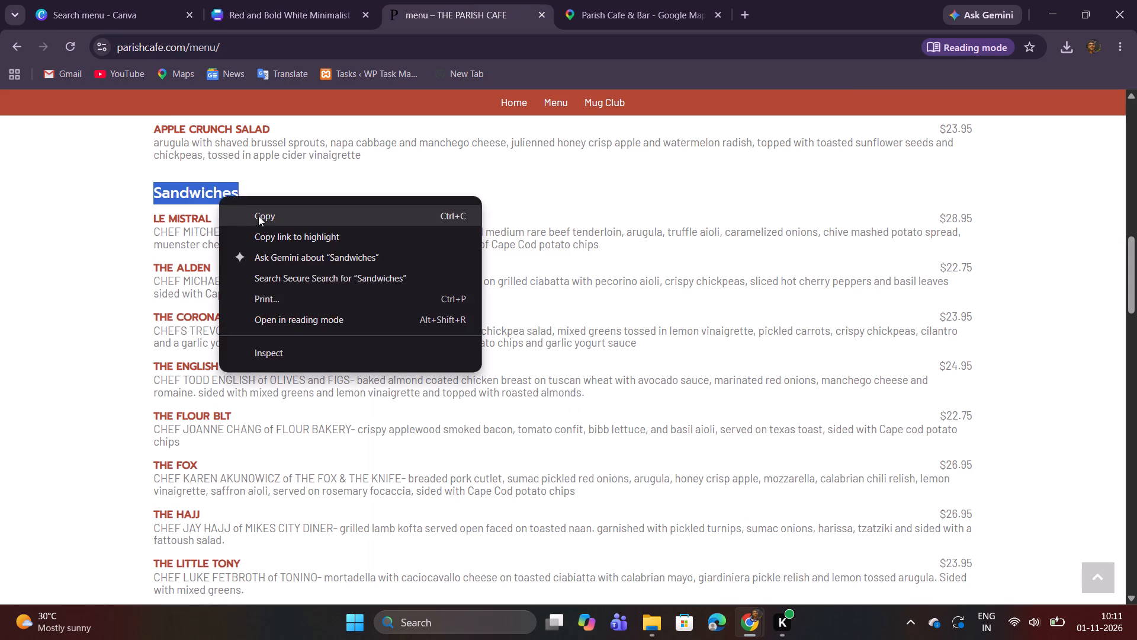
pyautogui.click(259, 216)
pyautogui.click(274, 20)
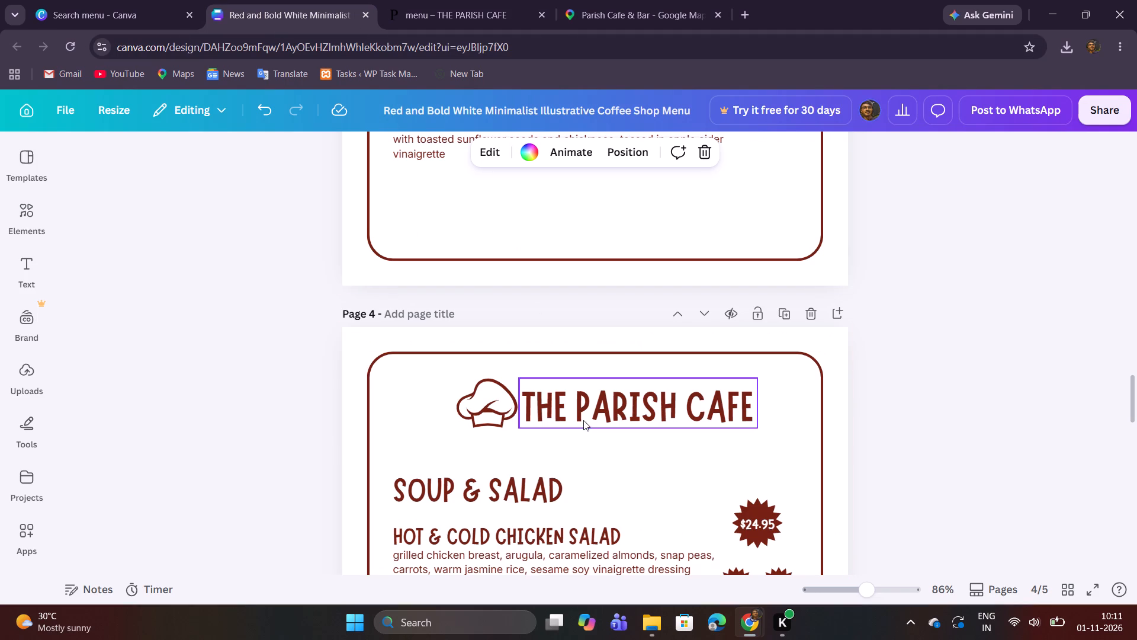
pyautogui.scroll(-1, 496, 475)
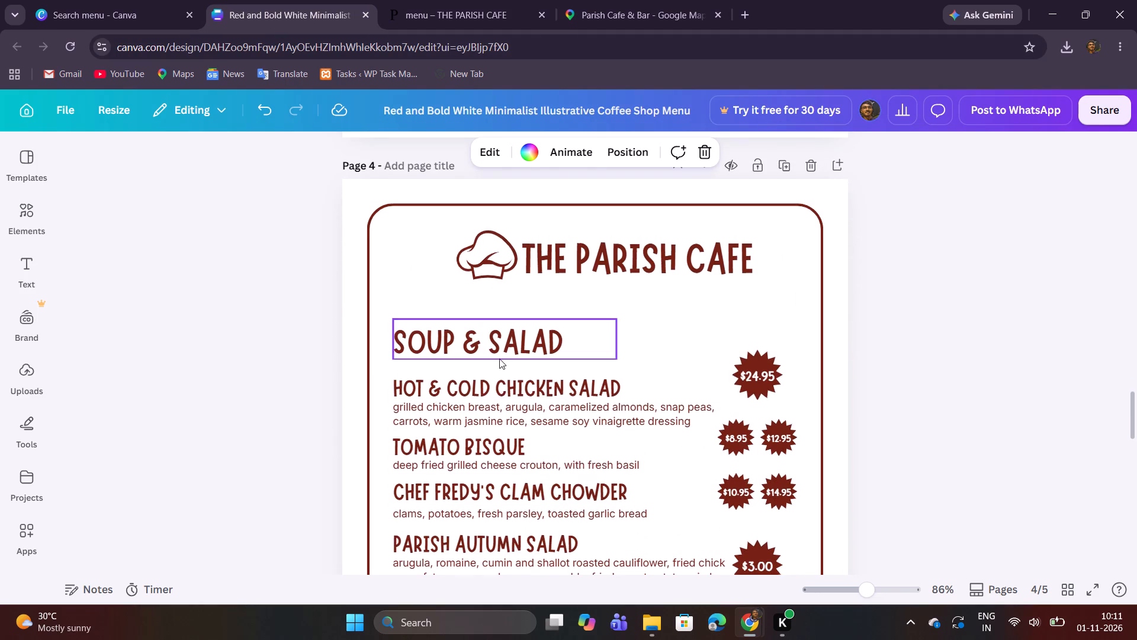
pyautogui.doubleClick(499, 359)
pyautogui.hotkey('ctrl', 'v')
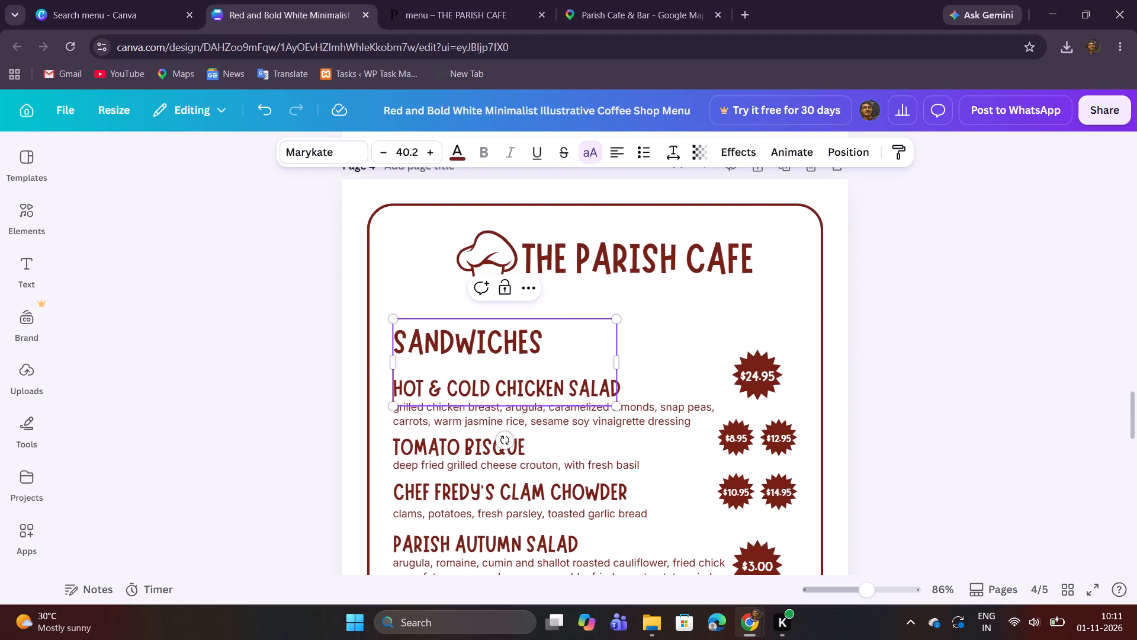
pyautogui.press('BackSpace')
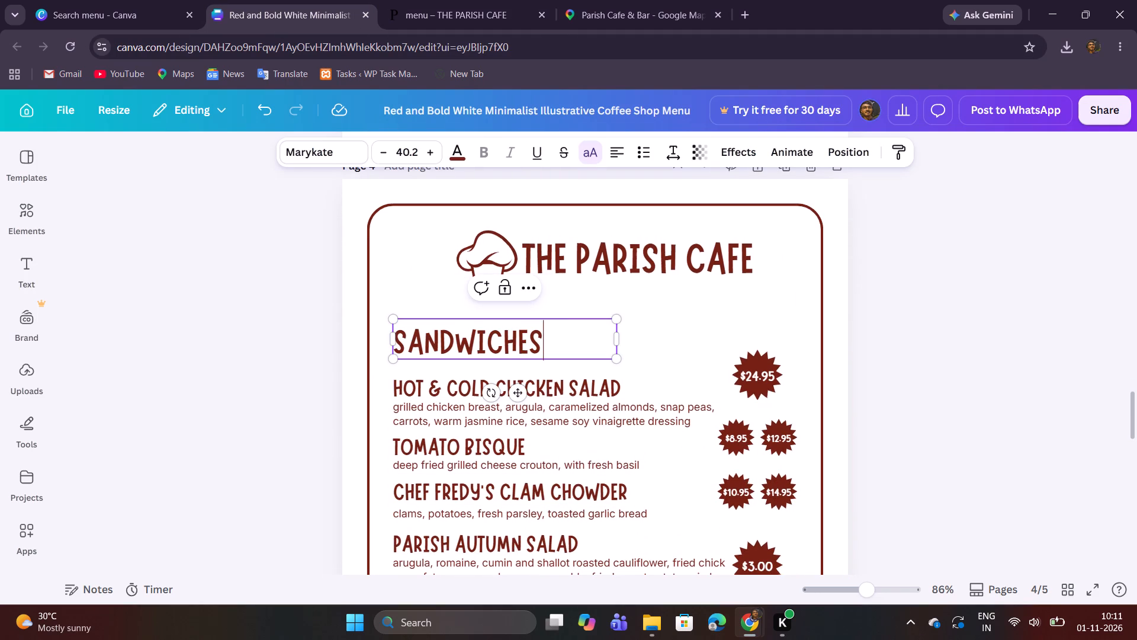
pyautogui.click(916, 274)
pyautogui.scroll(-1, 917, 272)
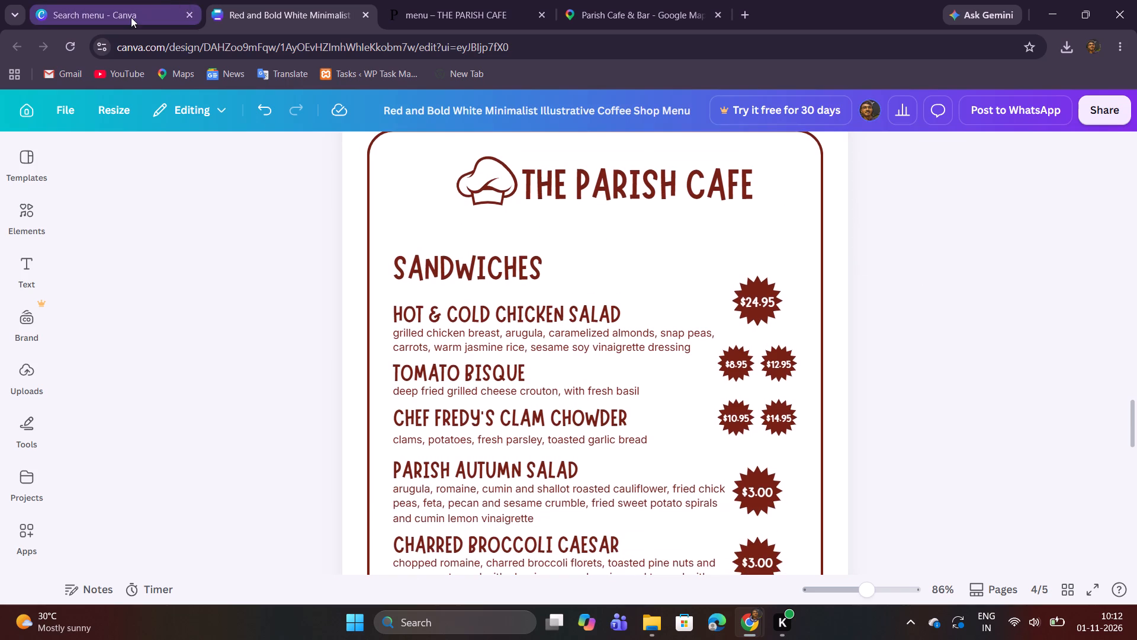
pyautogui.click(131, 17)
pyautogui.click(320, 0)
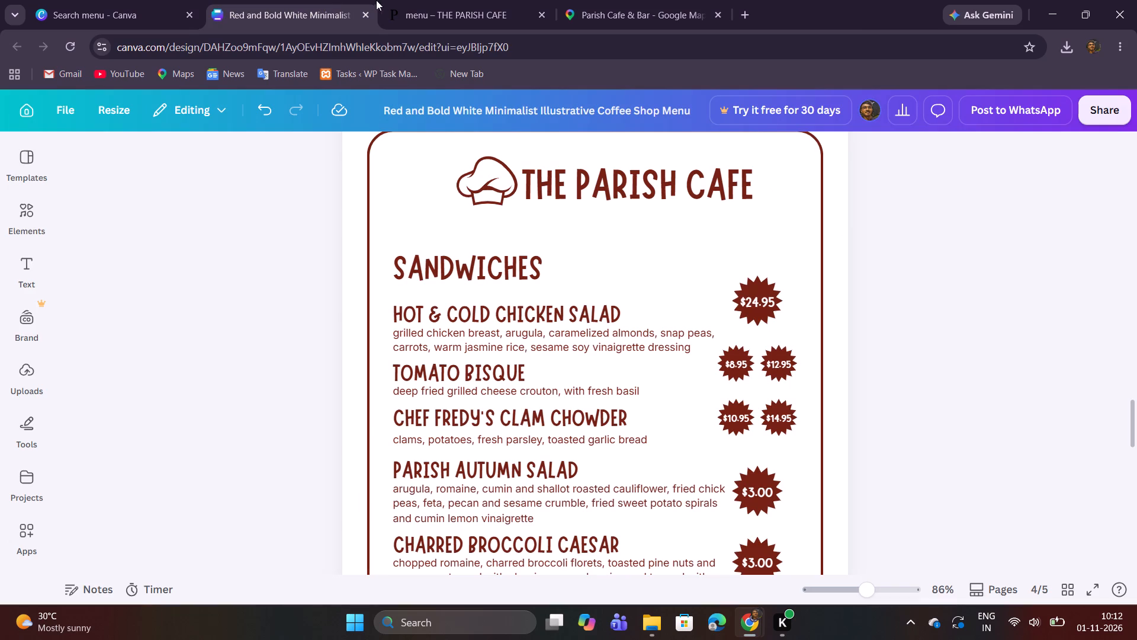
pyautogui.click(428, 0)
pyautogui.moveTo(152, 217); pyautogui.dragTo(219, 215)
pyautogui.rightClick(205, 220)
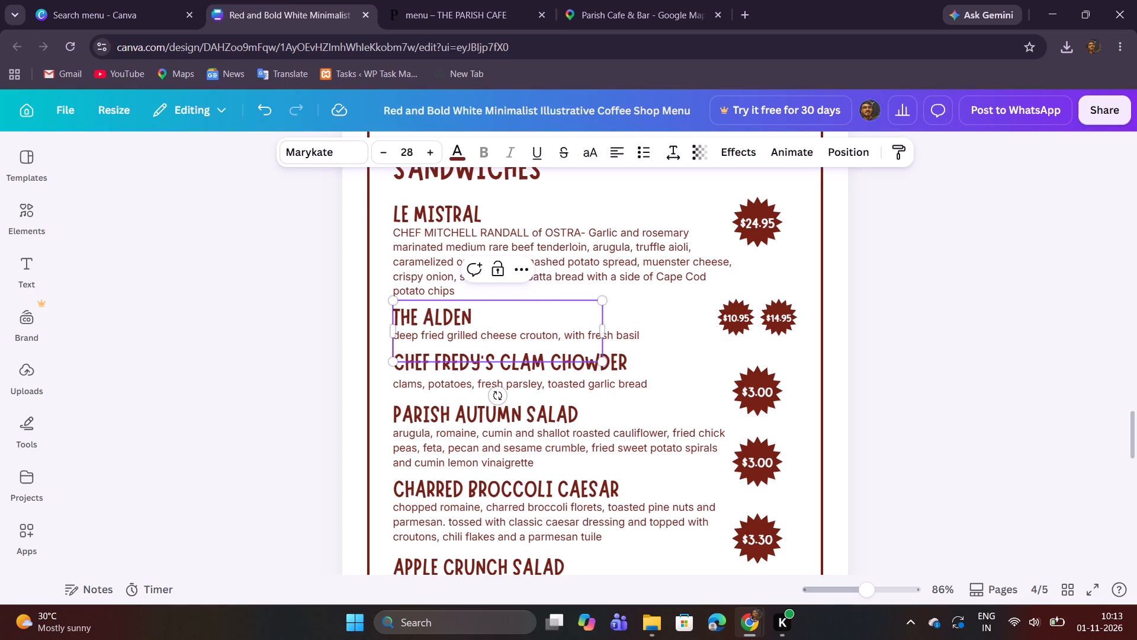
pyautogui.press('BackSpace')
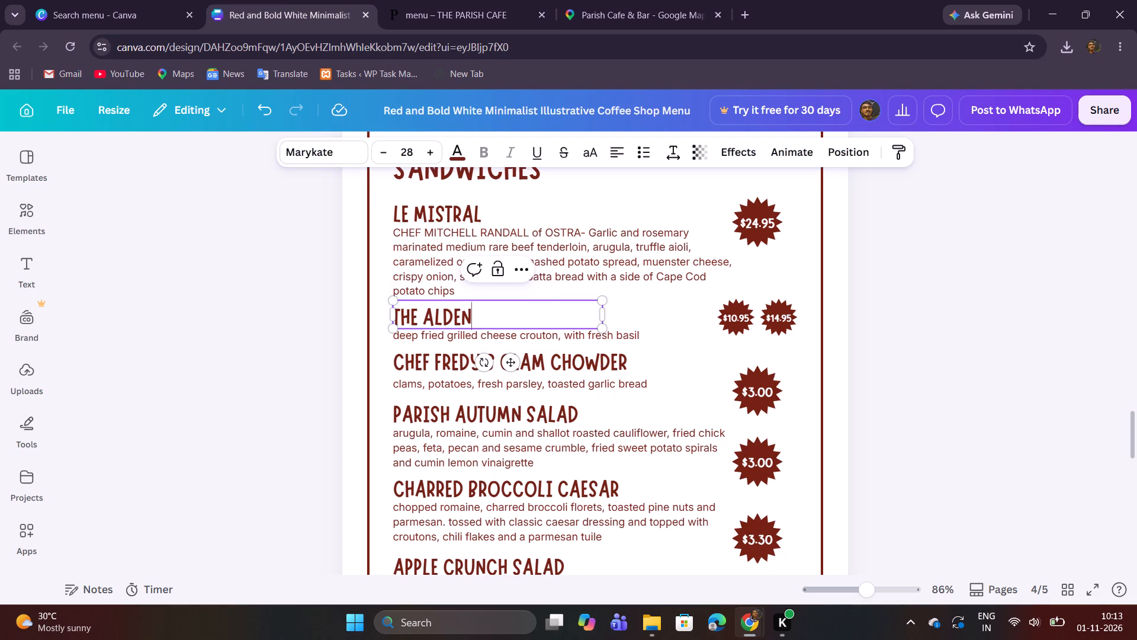
pyautogui.click(976, 280)
# Replace the description beneath The Alden title on page 4 with the full Alden description copied from the cafe's website.
pyautogui.click(403, 7)
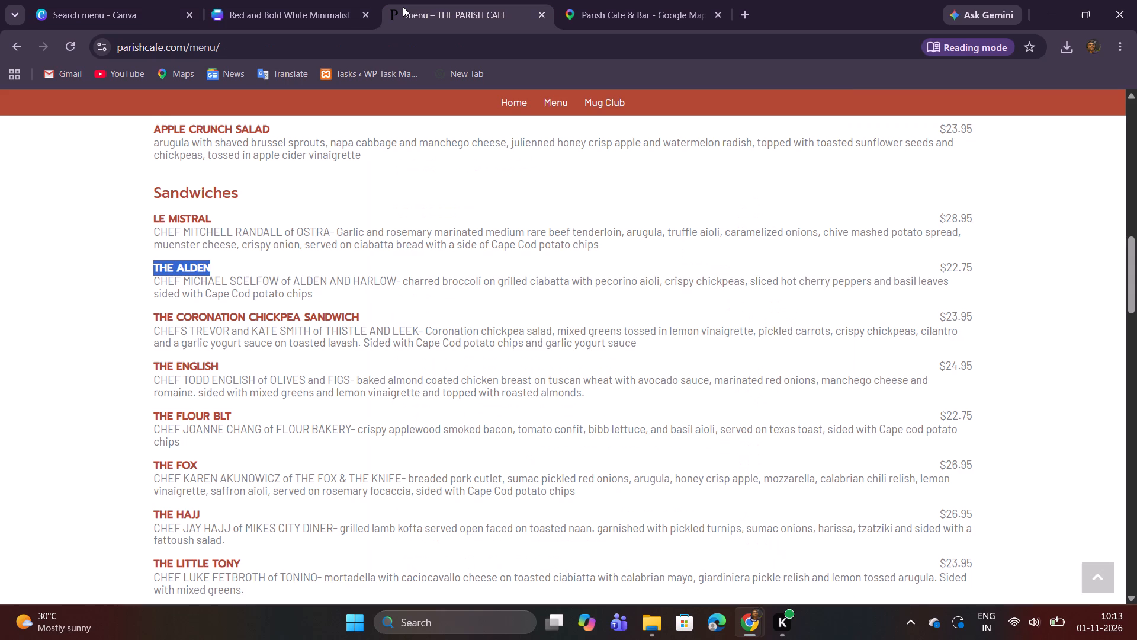
pyautogui.scroll(-6, 518, 235)
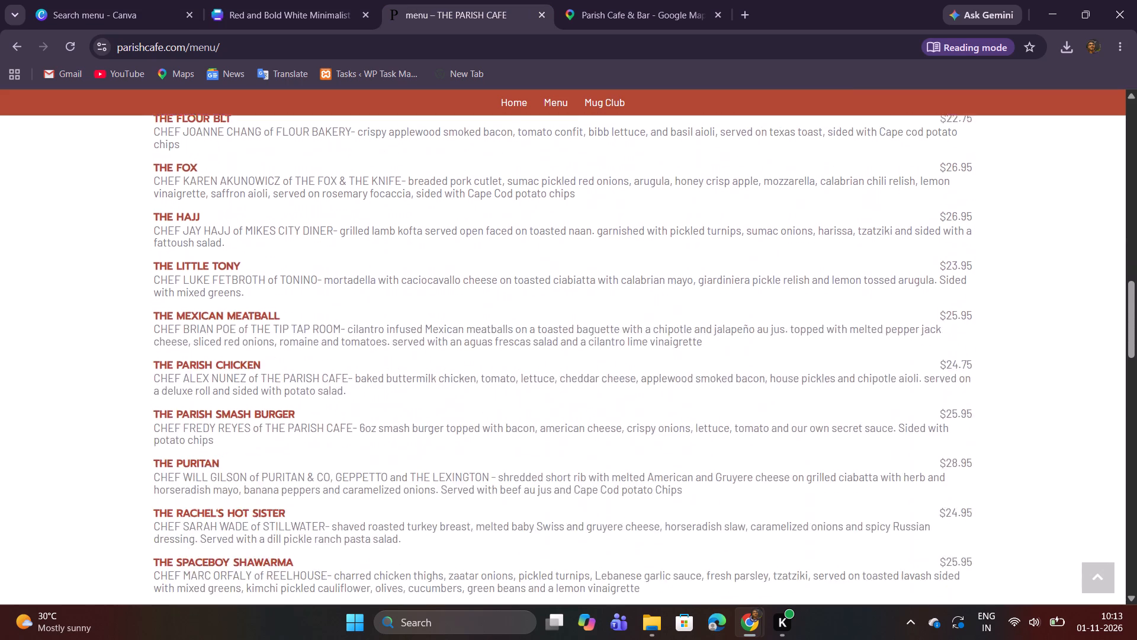
pyautogui.scroll(-2, 519, 236)
pyautogui.scroll(7, 519, 236)
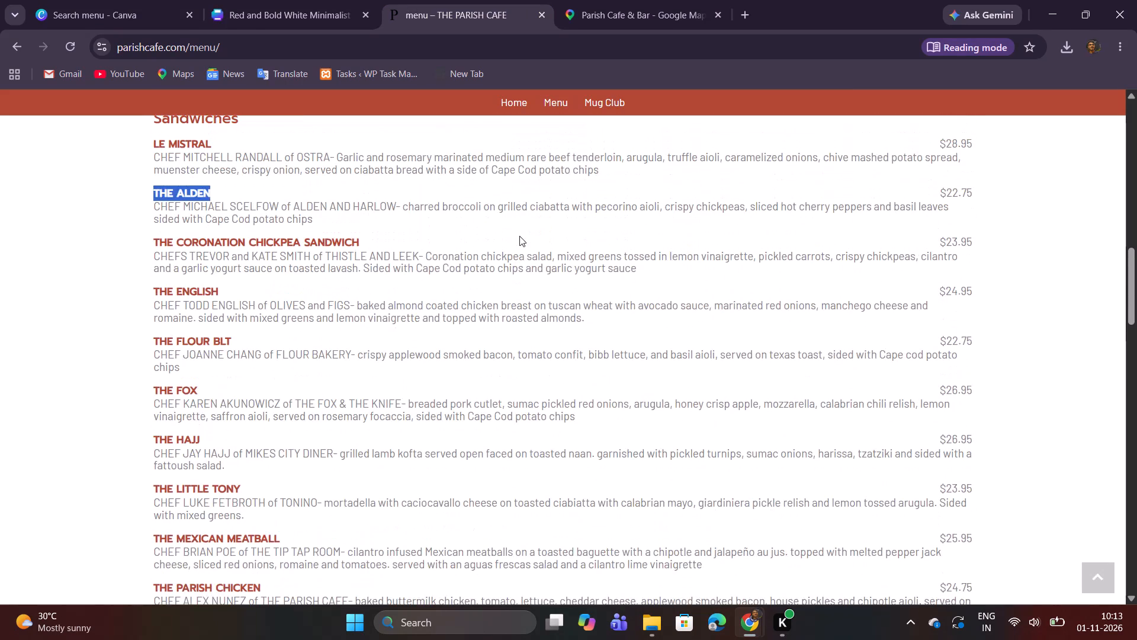
pyautogui.scroll(1, 519, 236)
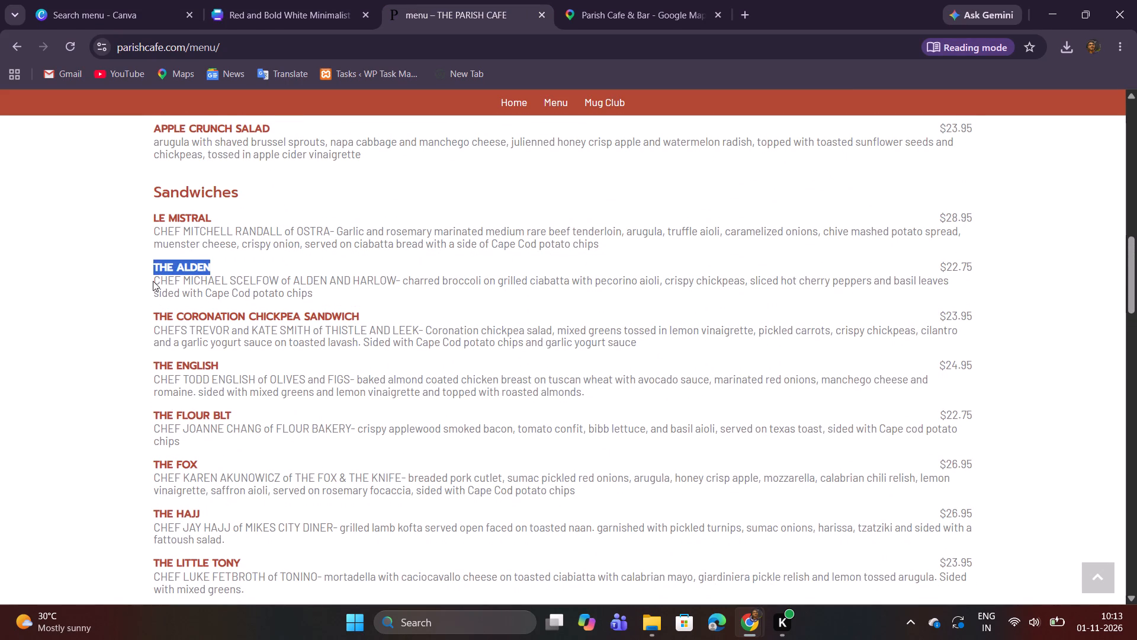
pyautogui.moveTo(155, 281); pyautogui.dragTo(320, 296)
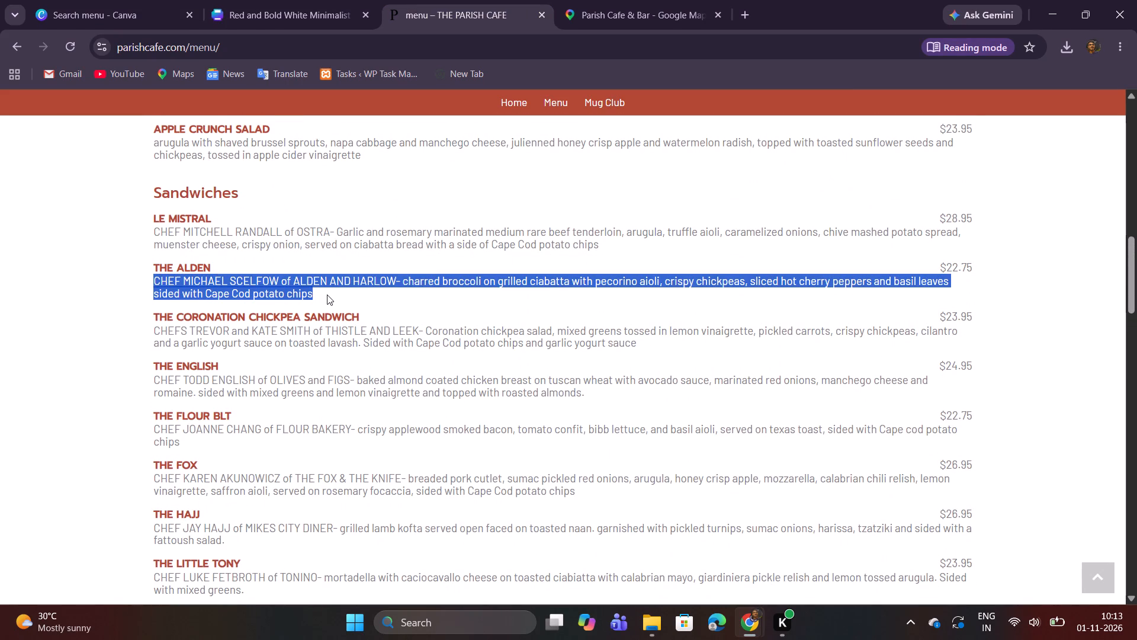
pyautogui.hotkey('ctrl', 'c')
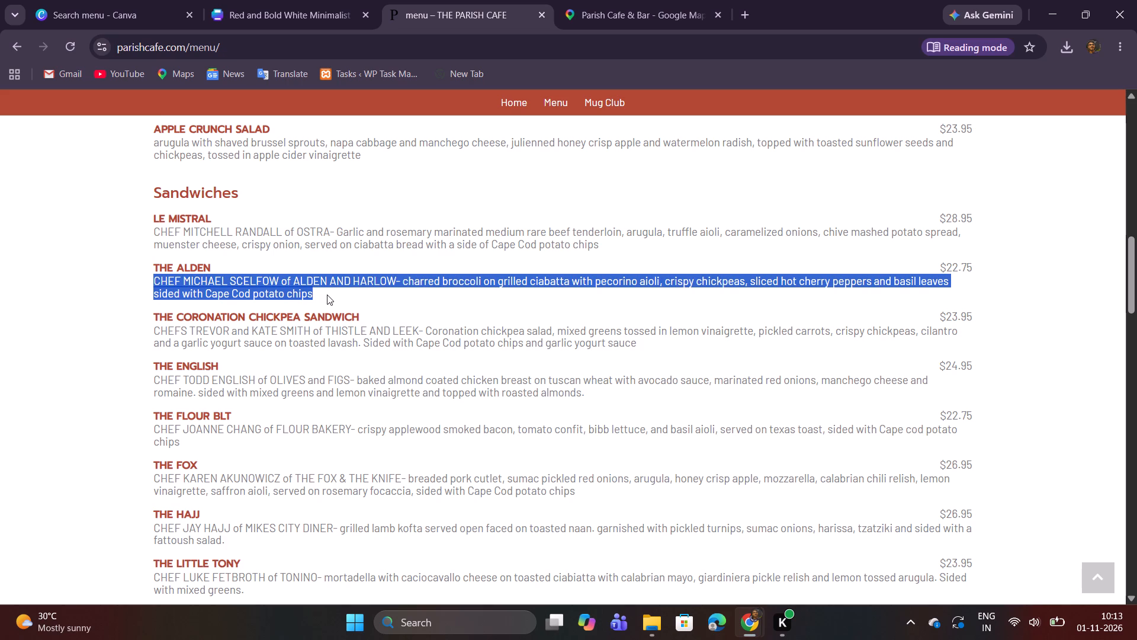
pyautogui.click(290, 0)
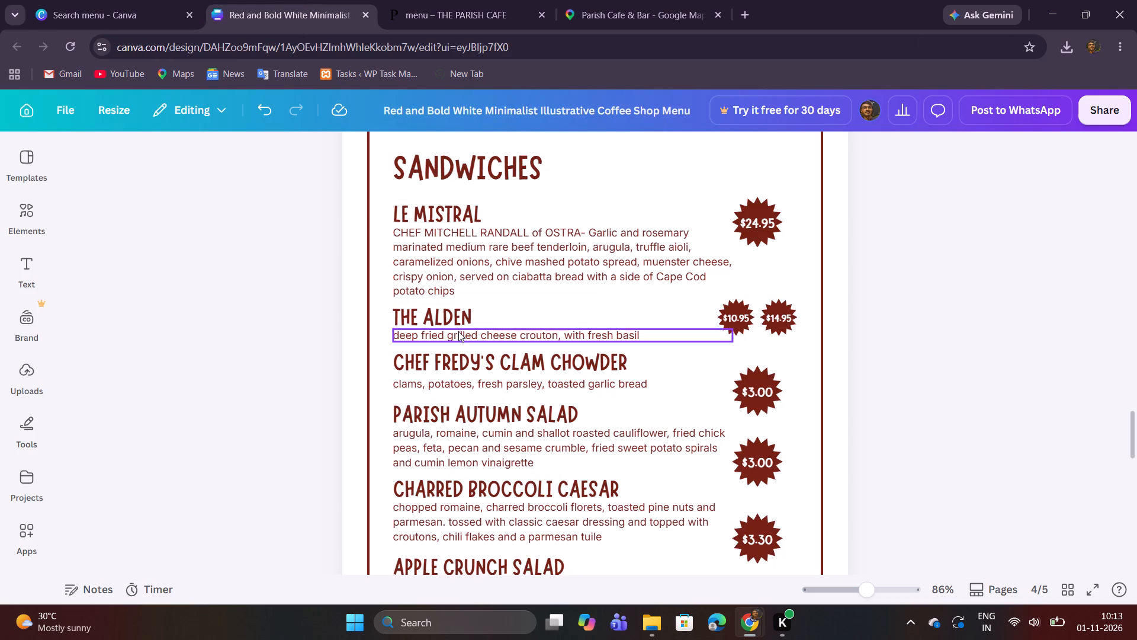
pyautogui.tripleClick(458, 332)
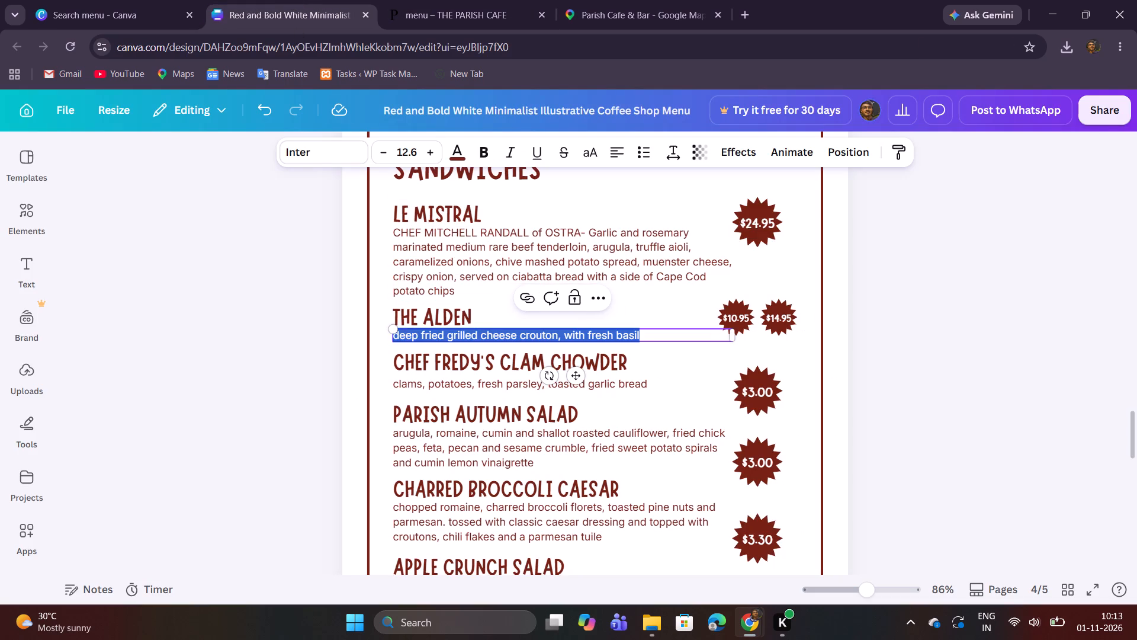
pyautogui.hotkey('ctrl', 'v')
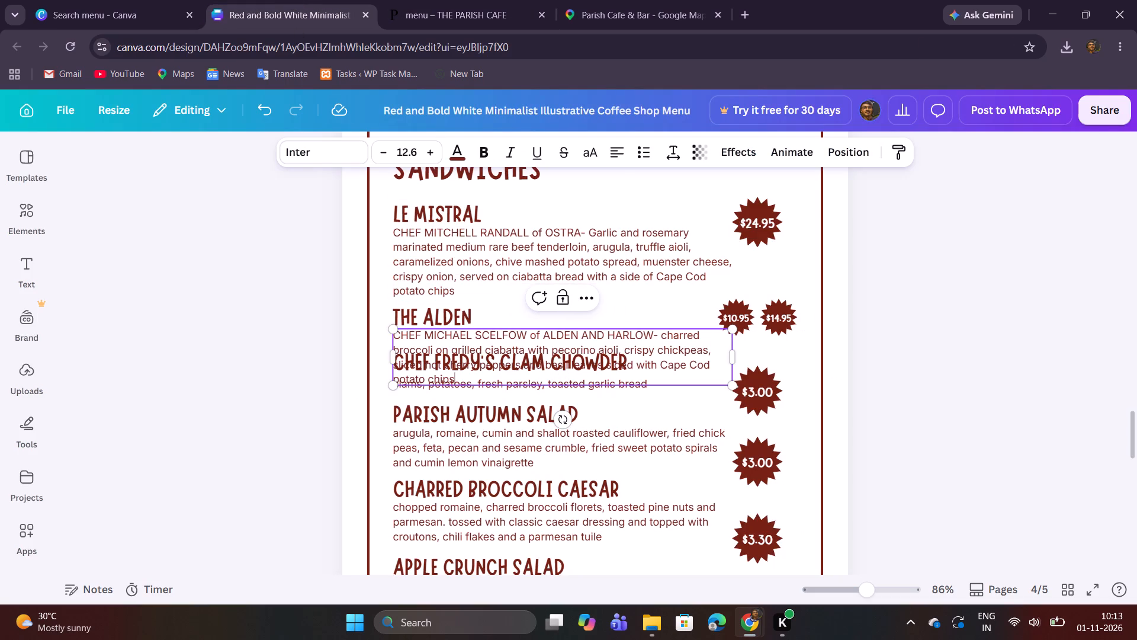
pyautogui.click(561, 302)
pyautogui.click(954, 293)
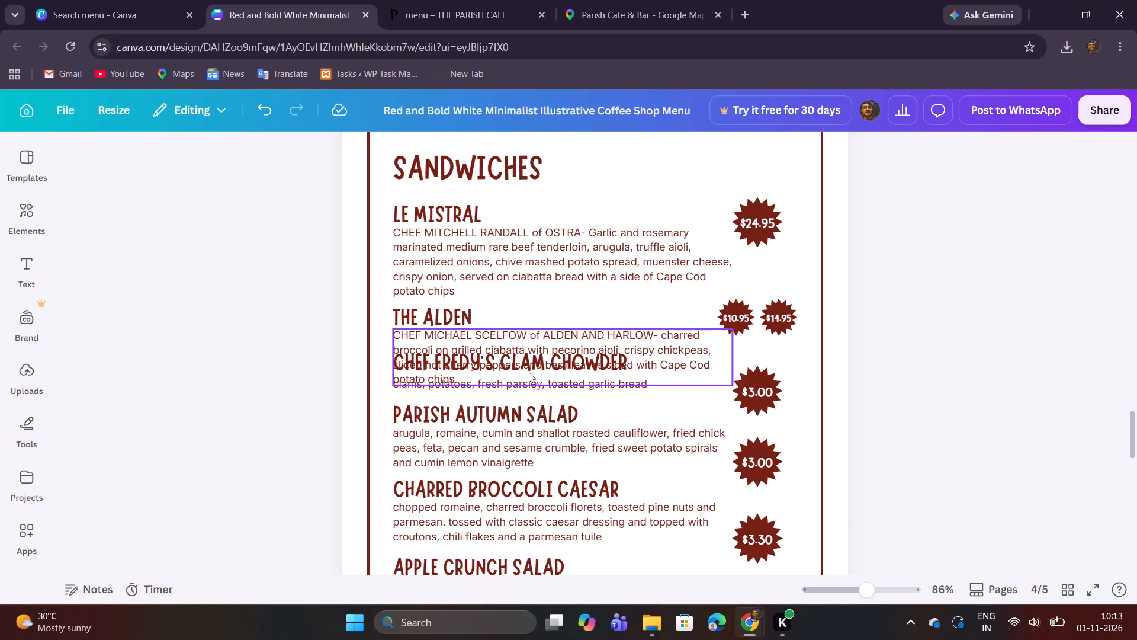
# Move the titles and descriptions from Chef Fredy's Clam Chowder through Apple Crunch Salad down, just below The Alden's description.
pyautogui.moveTo(380, 364); pyautogui.dragTo(529, 455)
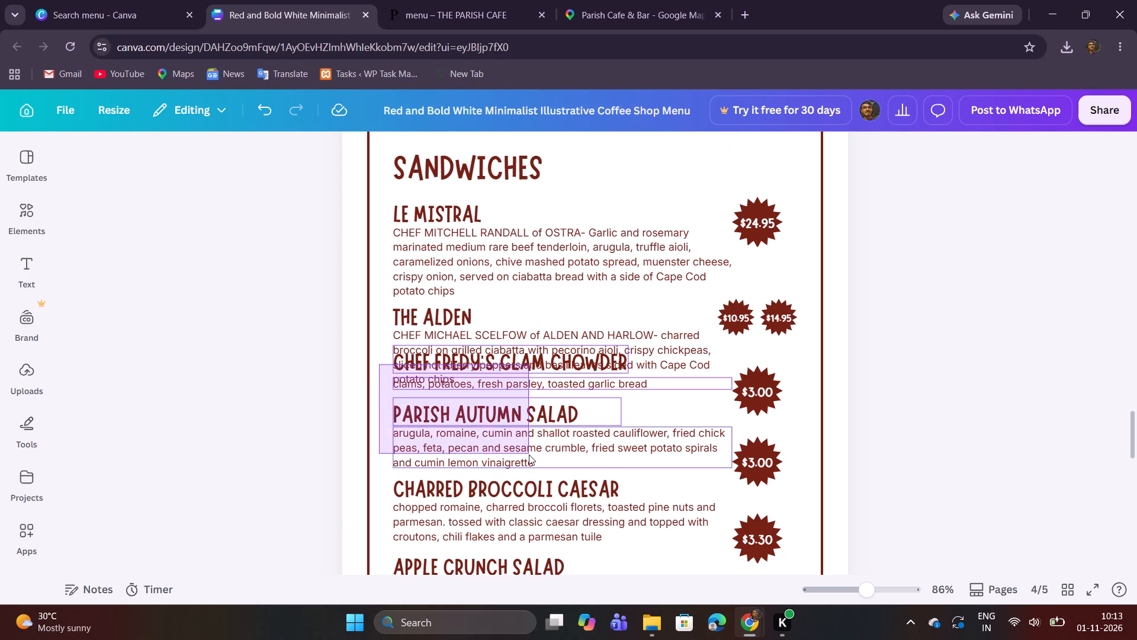
pyautogui.moveTo(529, 455); pyautogui.dragTo(555, 468)
pyautogui.scroll(-1, 529, 455)
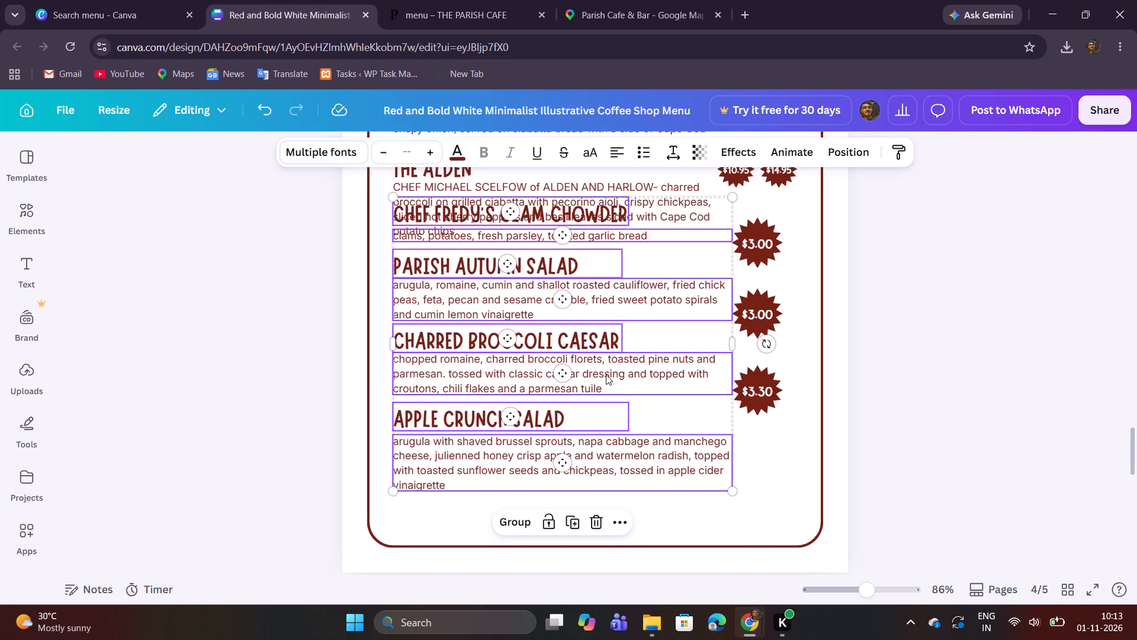
pyautogui.moveTo(609, 372); pyautogui.dragTo(611, 406)
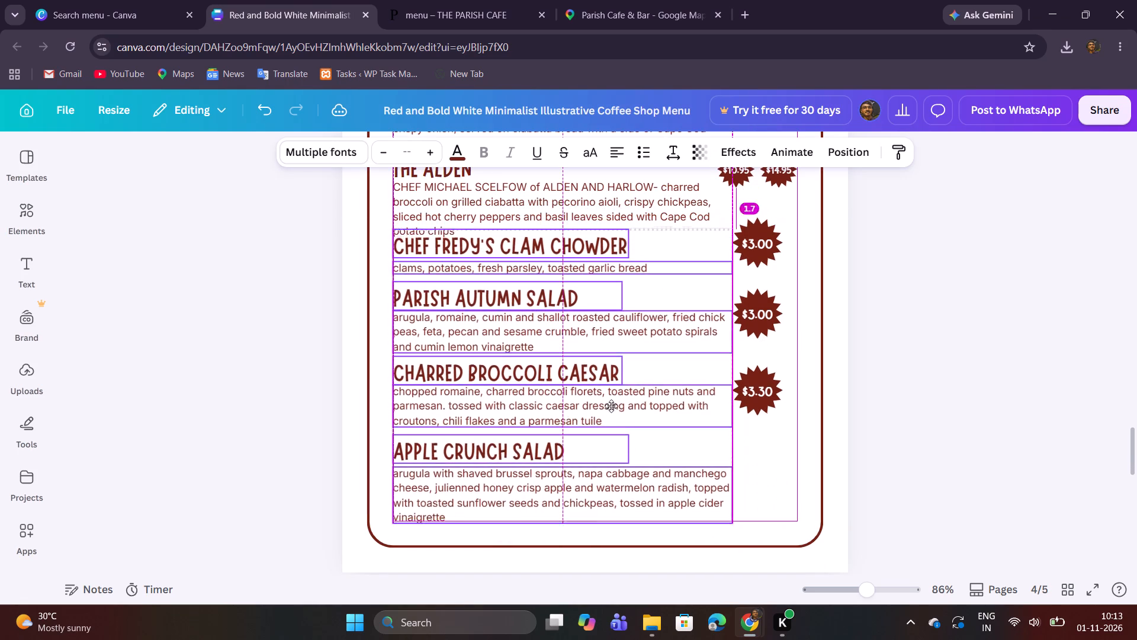
pyautogui.moveTo(611, 406); pyautogui.dragTo(611, 418)
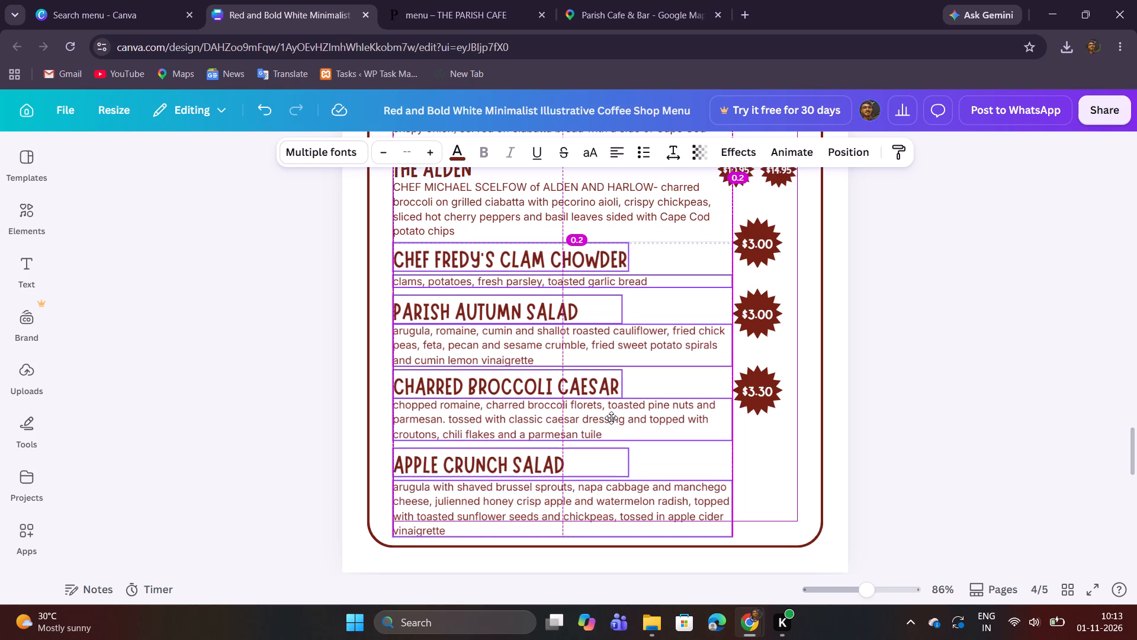
pyautogui.moveTo(611, 418); pyautogui.dragTo(611, 416)
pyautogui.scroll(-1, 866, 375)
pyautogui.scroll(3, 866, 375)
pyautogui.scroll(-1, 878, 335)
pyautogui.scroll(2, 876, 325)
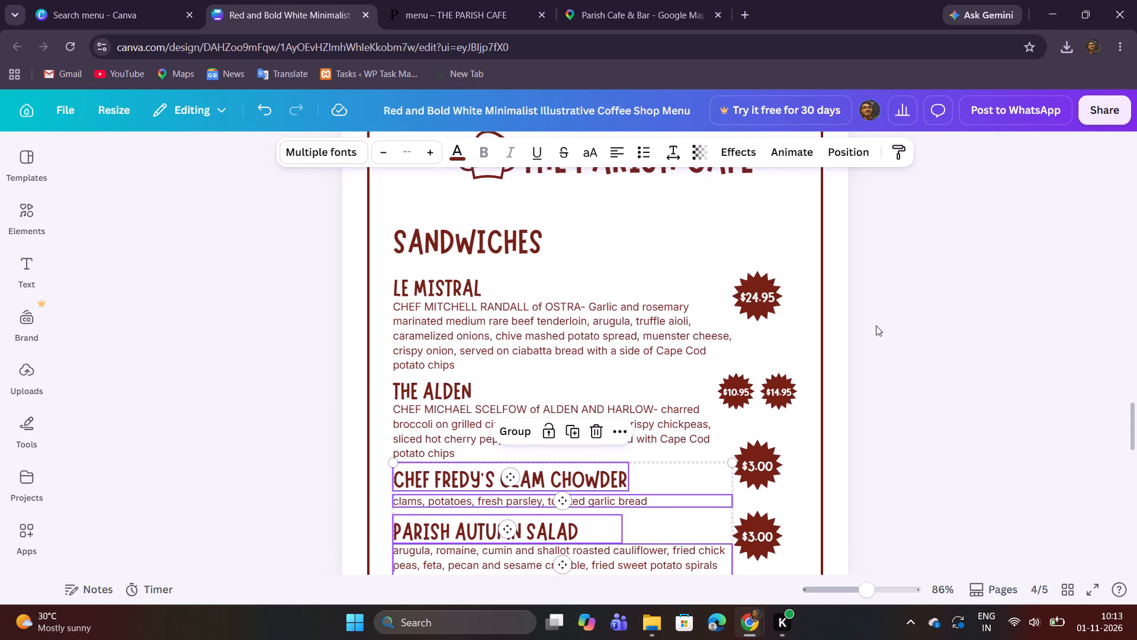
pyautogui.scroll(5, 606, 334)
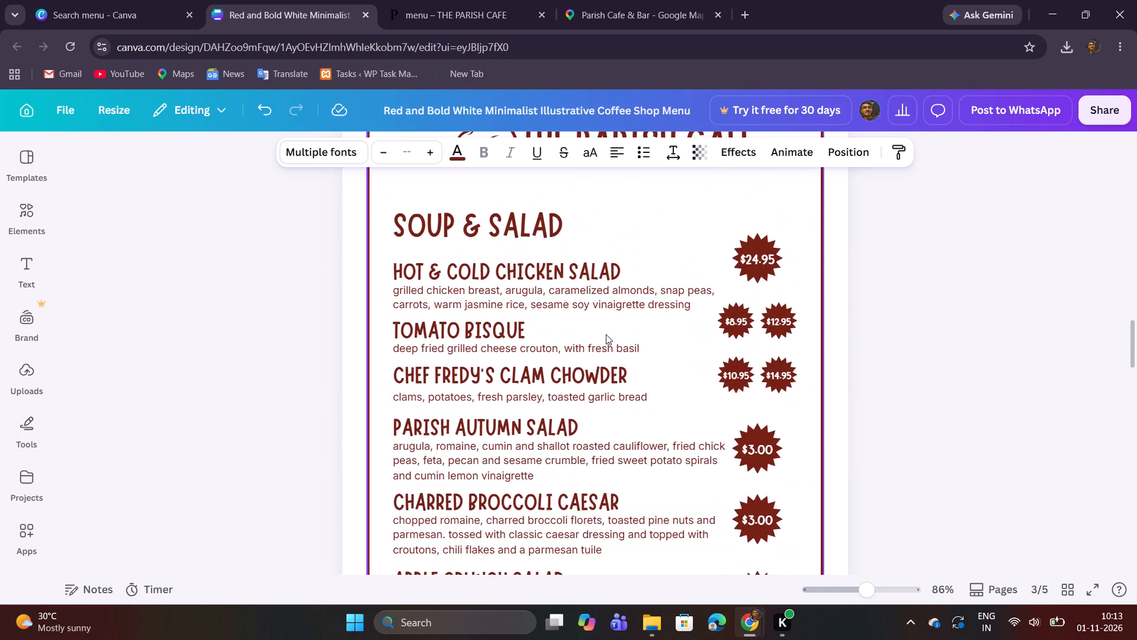
# Delete the $10.95 and $14.95 price badges beside The Alden on page 4.
pyautogui.scroll(-12, 606, 334)
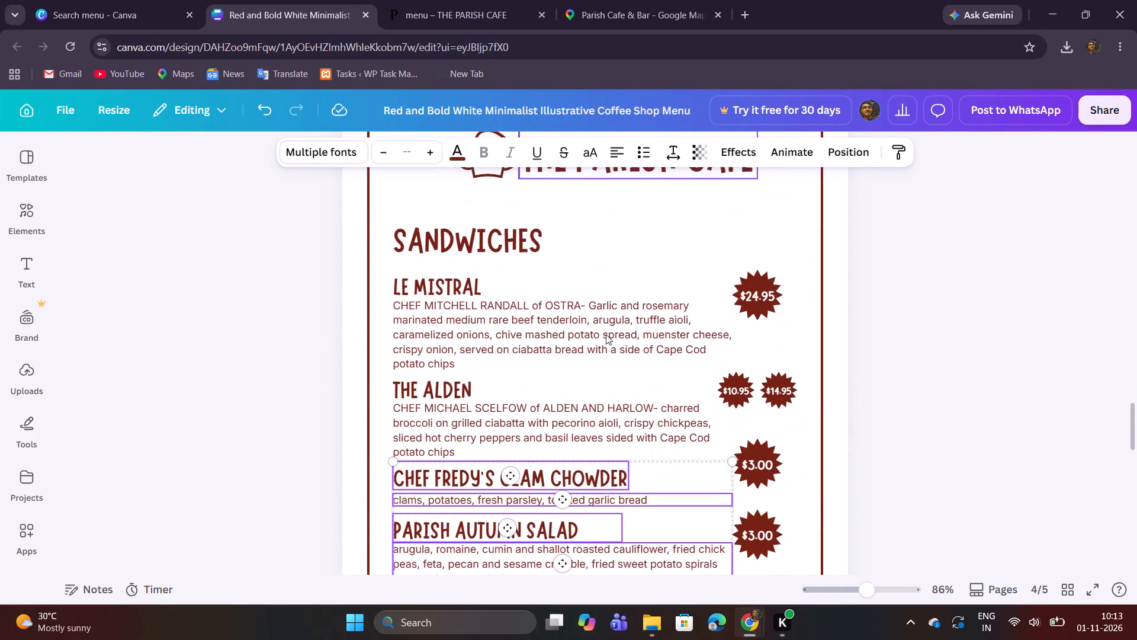
pyautogui.click(885, 359)
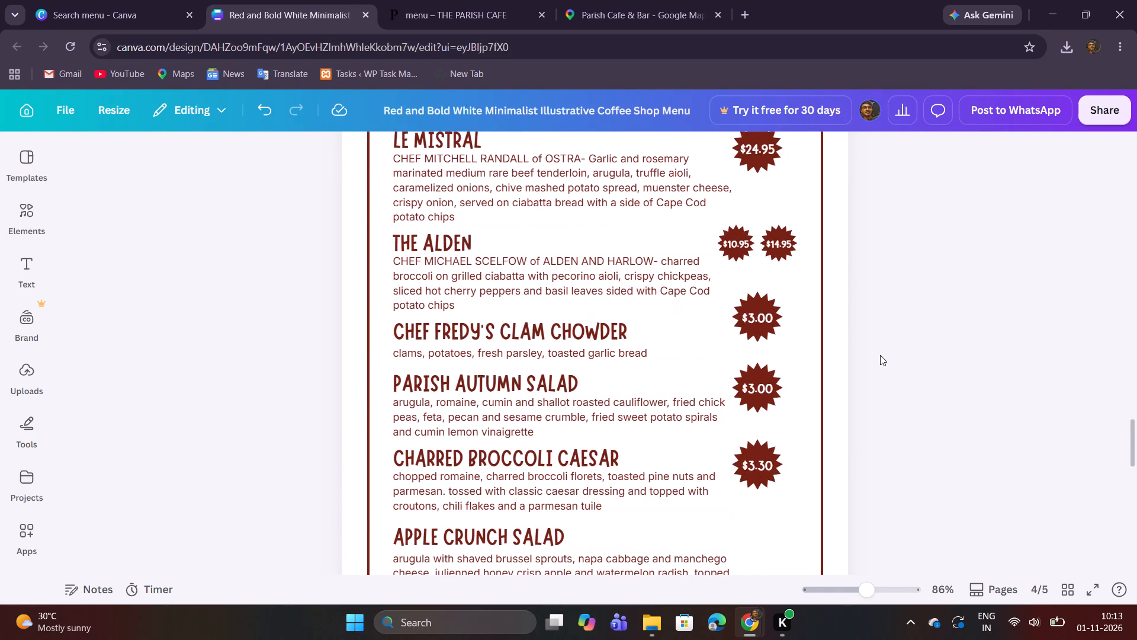
pyautogui.moveTo(753, 268); pyautogui.dragTo(730, 254)
pyautogui.moveTo(730, 254); pyautogui.dragTo(796, 242)
pyautogui.click(794, 197)
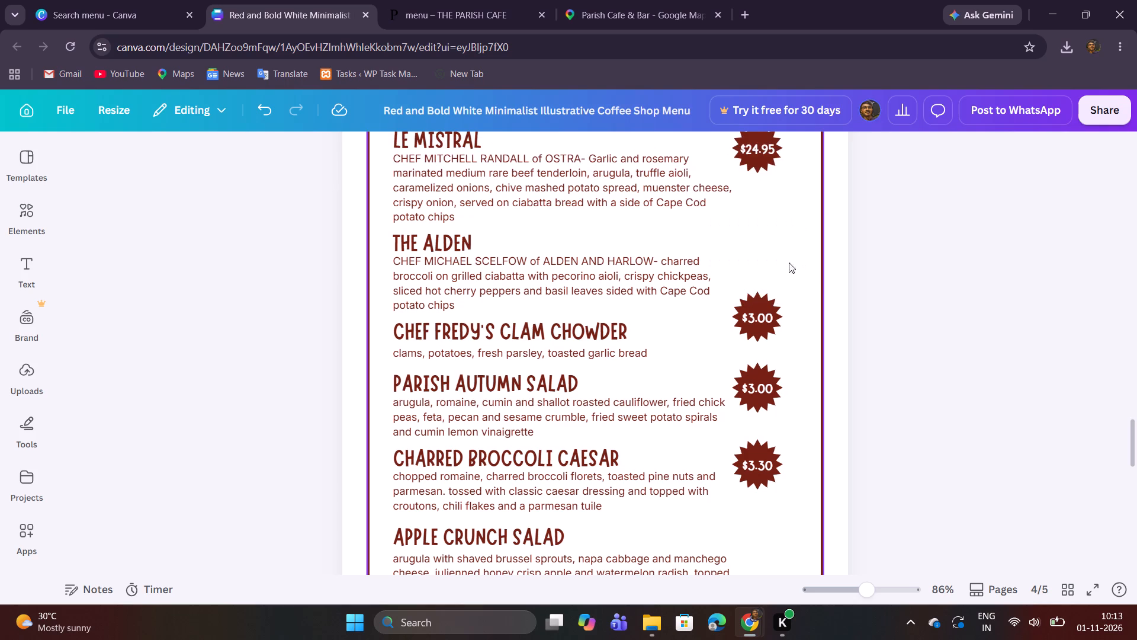
# Move the uppermost $3.00 price badge up beside The Alden, keeping it centred with the other large badges.
pyautogui.moveTo(787, 338); pyautogui.dragTo(749, 319)
pyautogui.moveTo(769, 320); pyautogui.dragTo(772, 306)
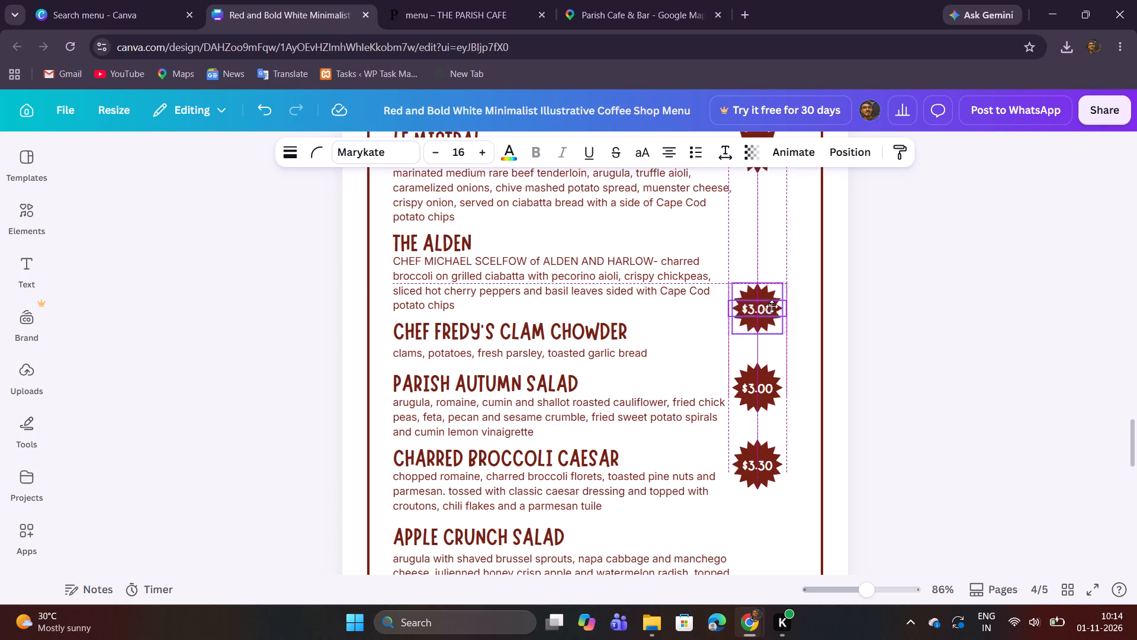
pyautogui.moveTo(772, 306); pyautogui.dragTo(770, 270)
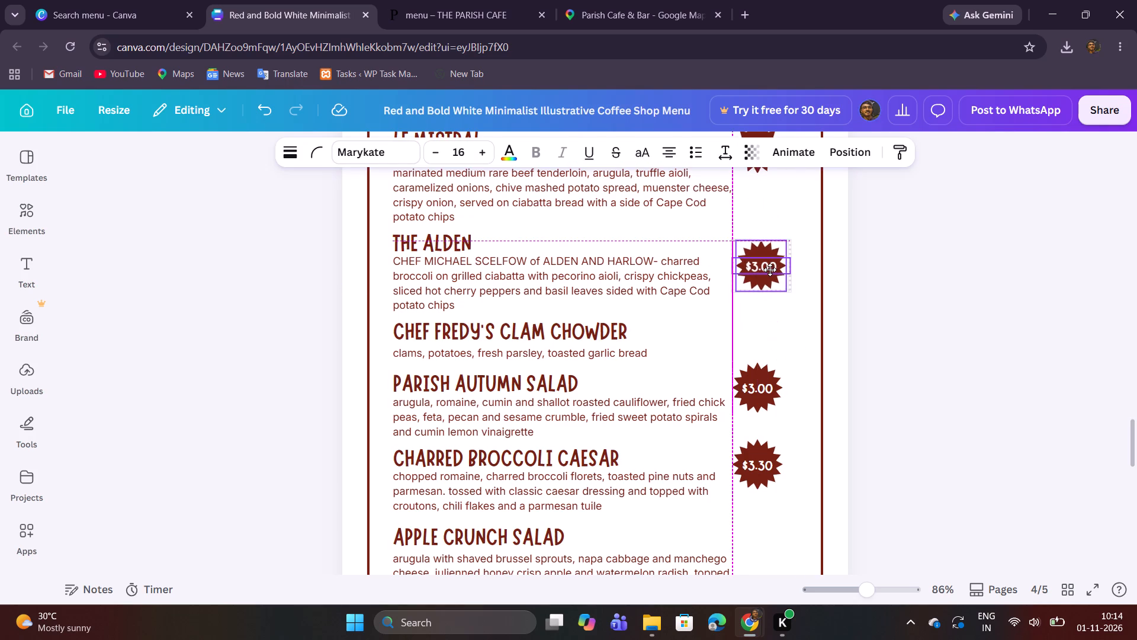
pyautogui.moveTo(770, 270); pyautogui.dragTo(772, 260)
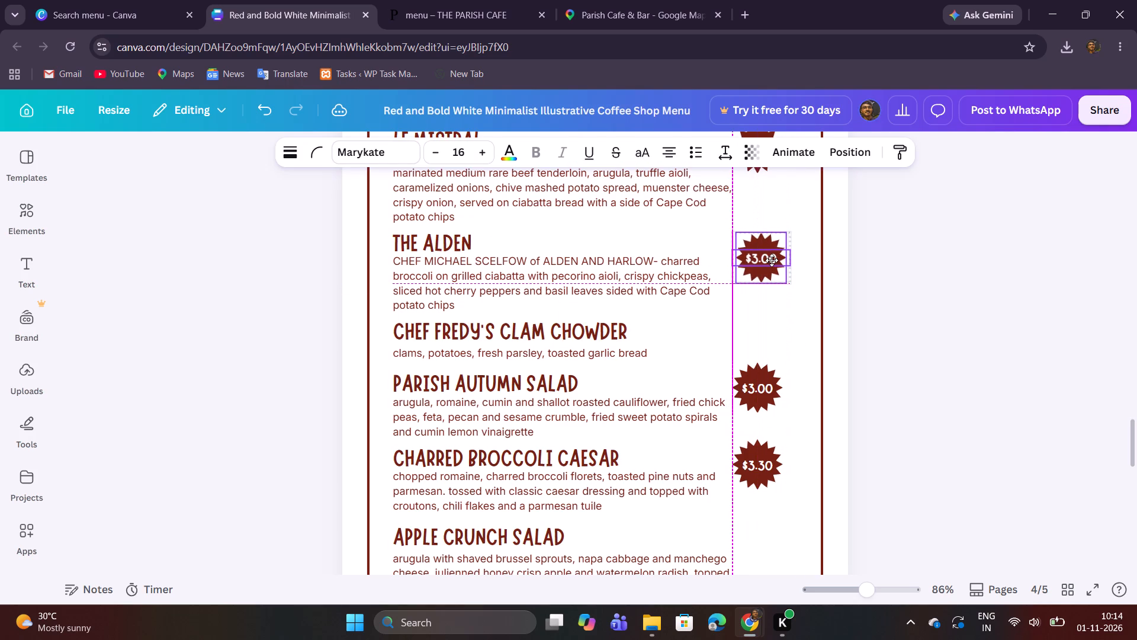
pyautogui.moveTo(772, 260); pyautogui.dragTo(770, 255)
pyautogui.click(874, 251)
# Replace the Chef Fredy's Clam Chowder title on page 4 with "THE CORONATION CHICKPEA SANDWICH", copied from the cafe's website, without a trailing line break.
pyautogui.scroll(1, 876, 253)
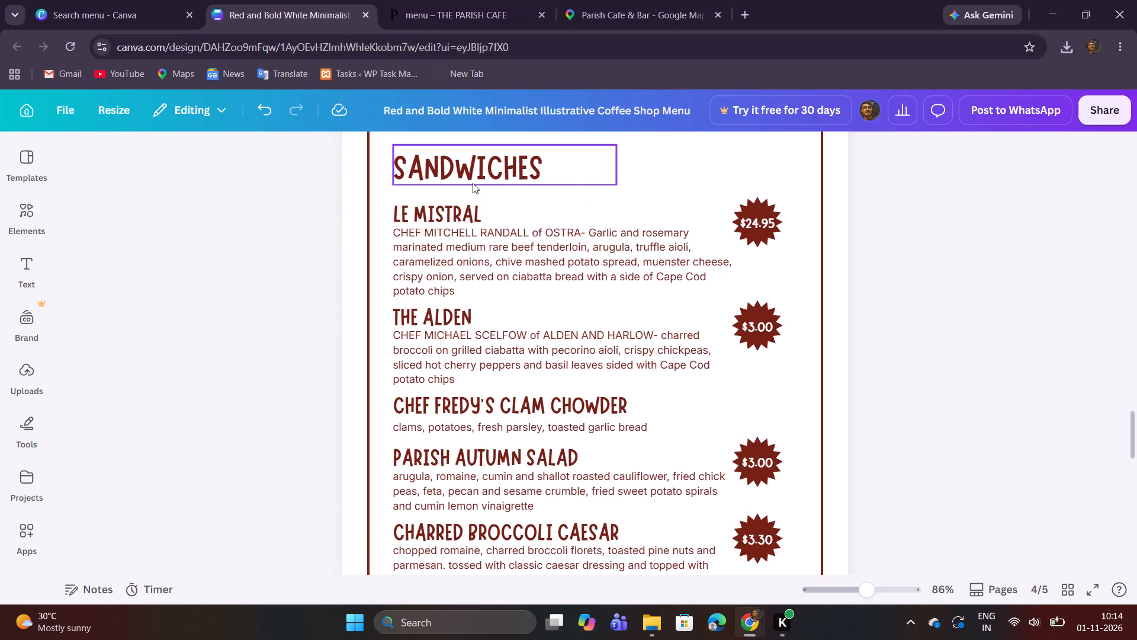
pyautogui.scroll(-1, 473, 183)
pyautogui.click(467, 0)
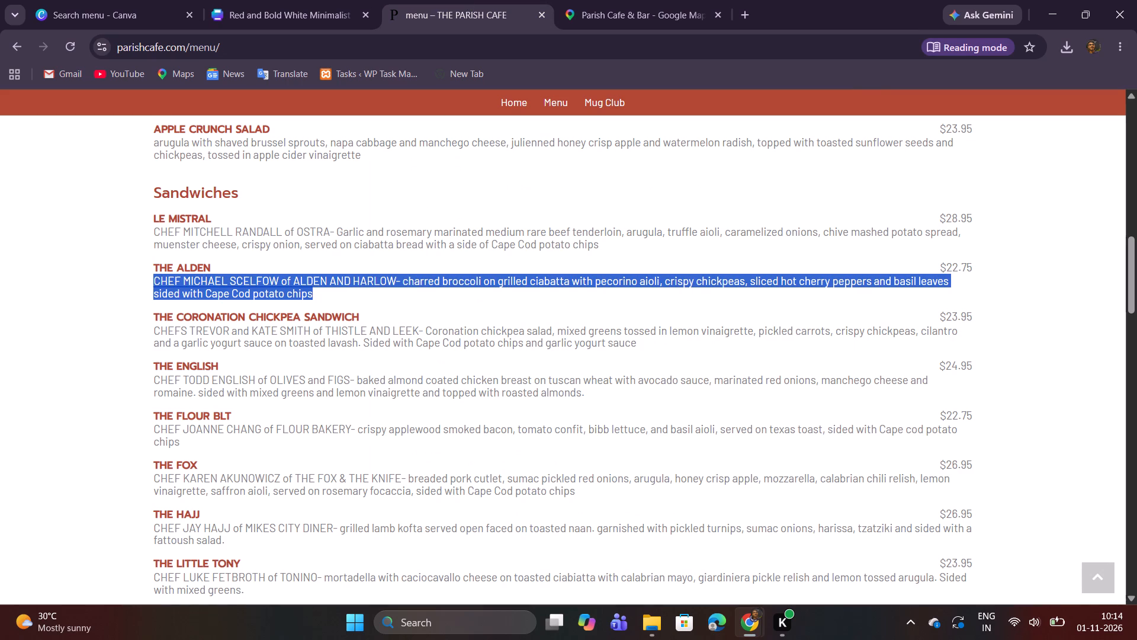
pyautogui.moveTo(154, 315); pyautogui.dragTo(368, 309)
pyautogui.rightClick(348, 318)
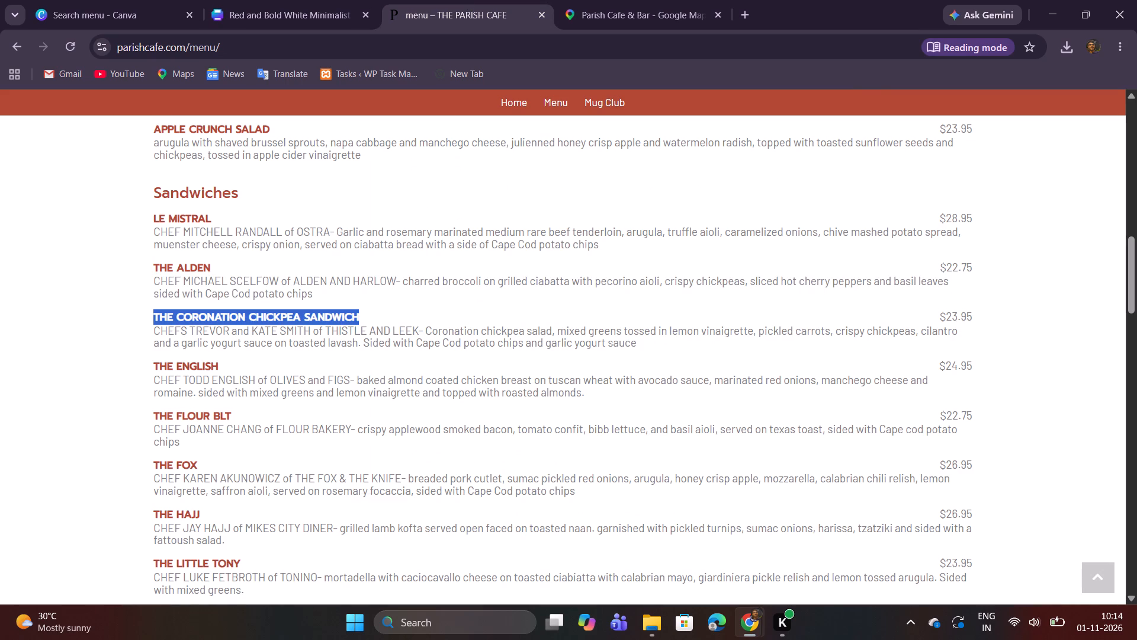
pyautogui.click(396, 336)
pyautogui.click(304, 0)
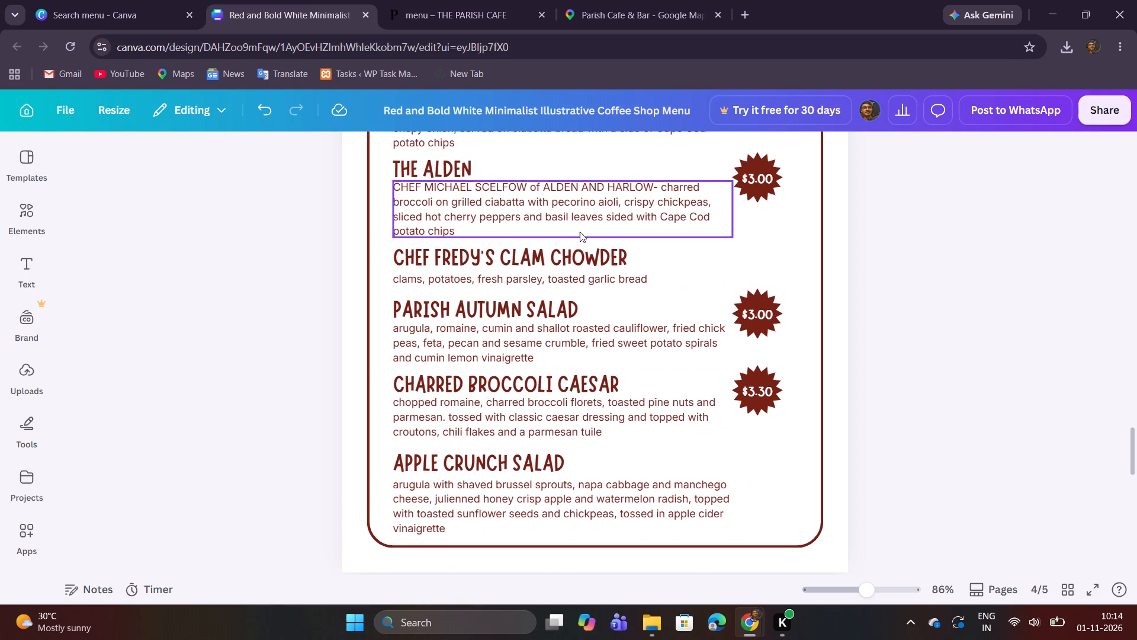
pyautogui.doubleClick(522, 258)
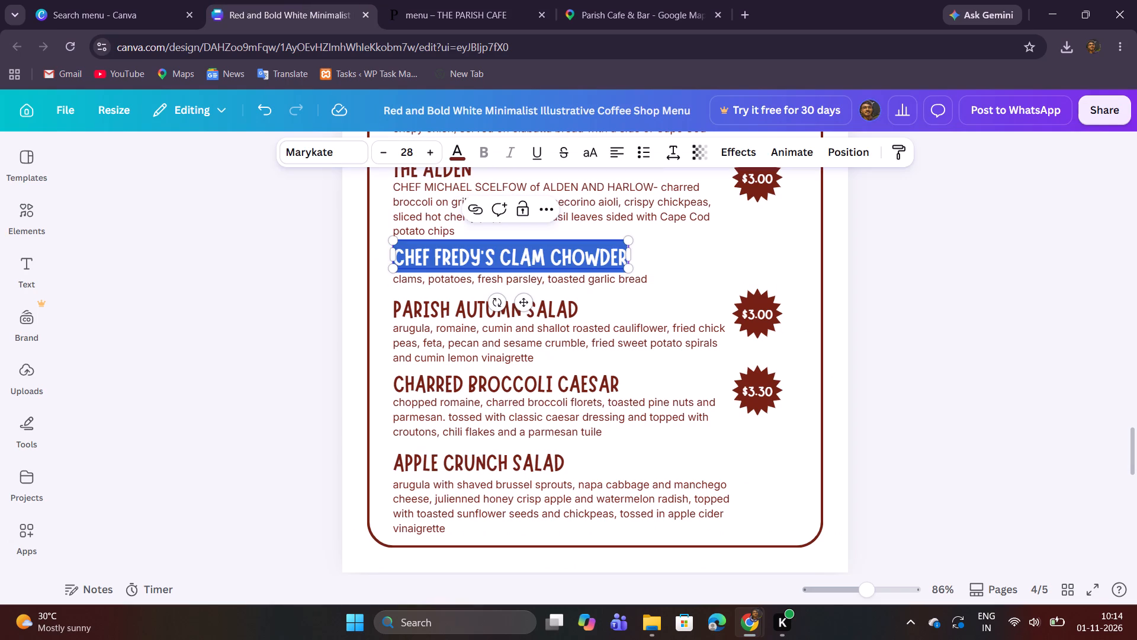
pyautogui.hotkey('ctrl', 'v')
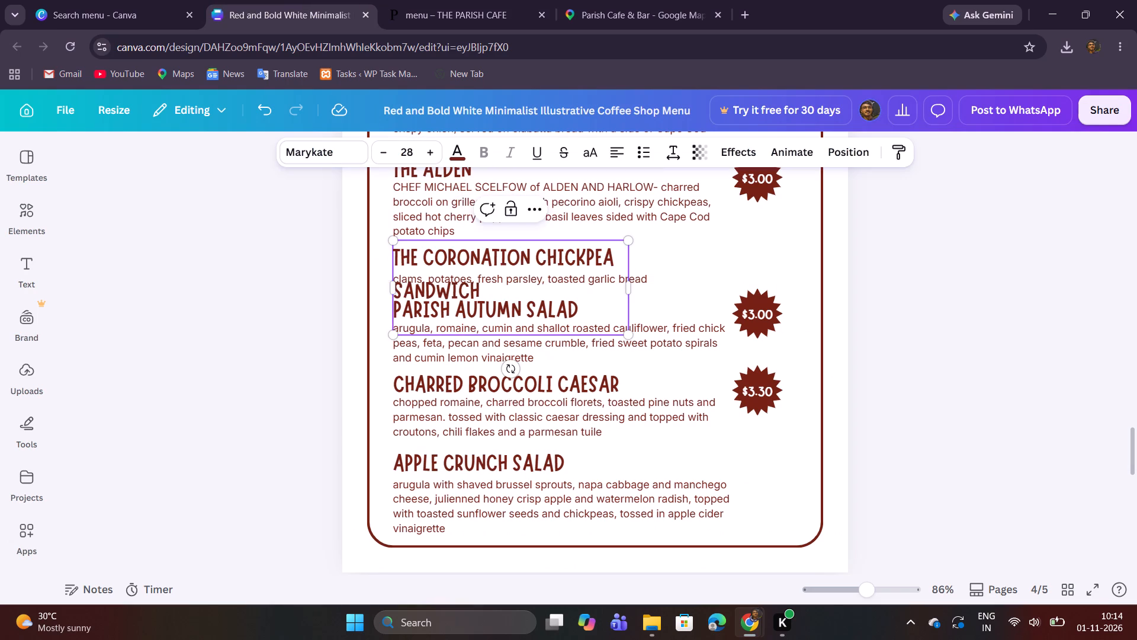
pyautogui.click(602, 317)
pyautogui.press('BackSpace')
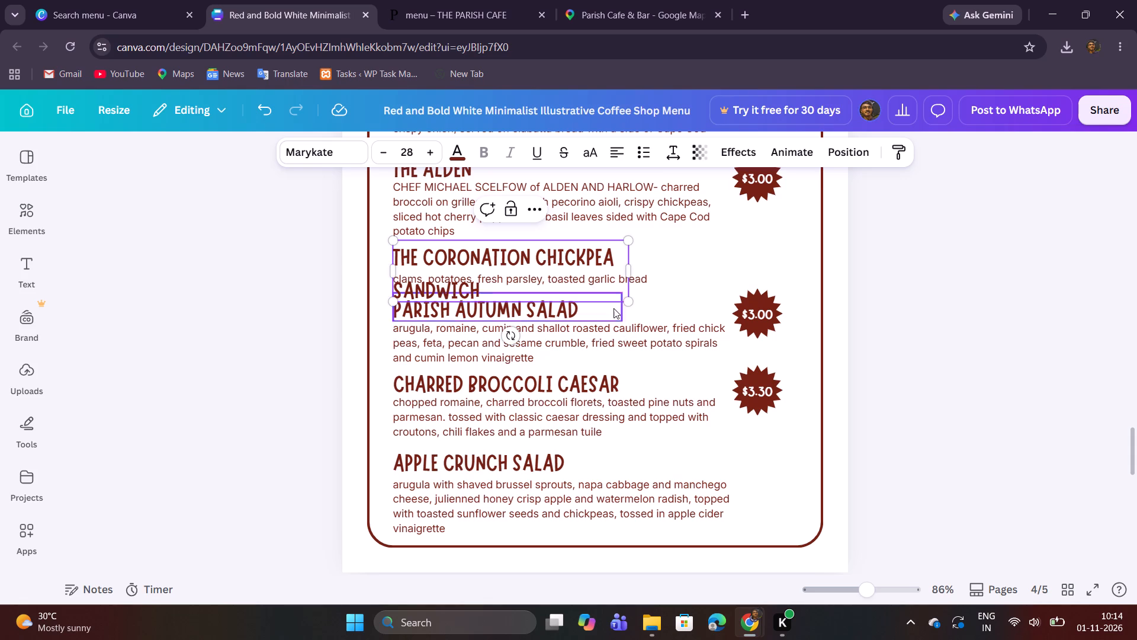
# Widen the Coronation Chickpea Sandwich title box so that the title fits on one line.
pyautogui.moveTo(631, 274); pyautogui.dragTo(693, 267)
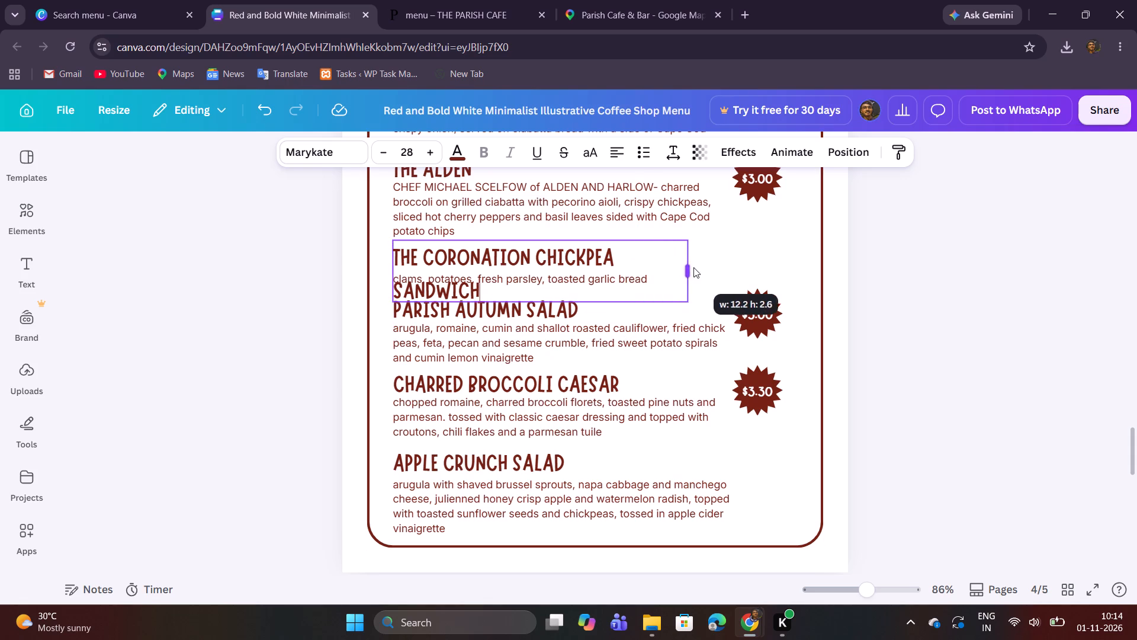
pyautogui.moveTo(693, 267); pyautogui.dragTo(709, 267)
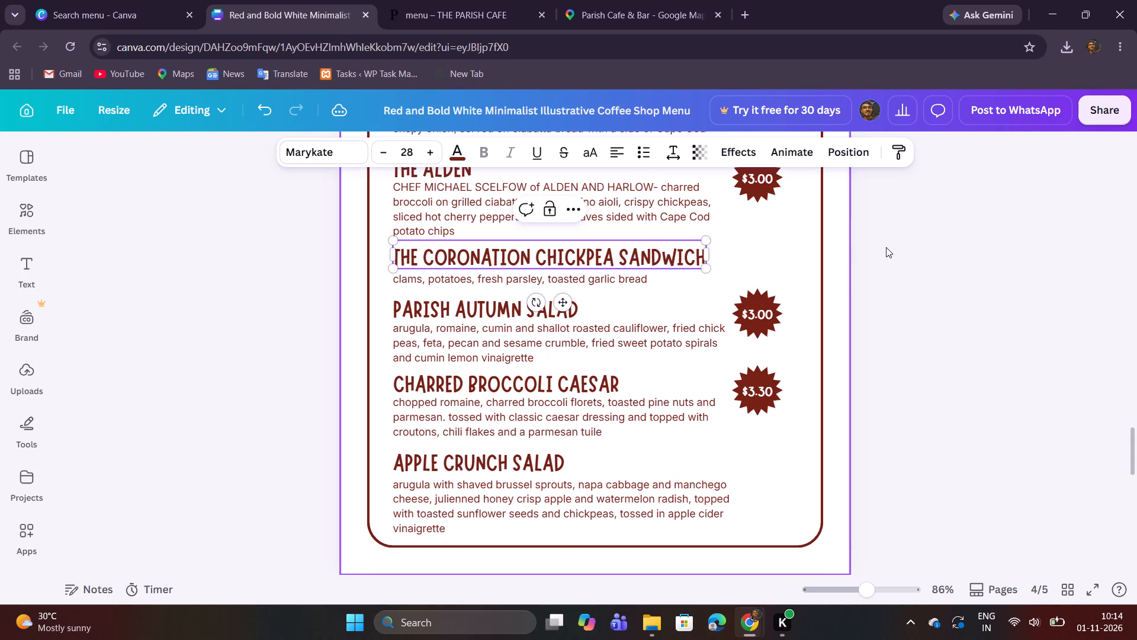
pyautogui.click(902, 246)
pyautogui.scroll(1, 902, 245)
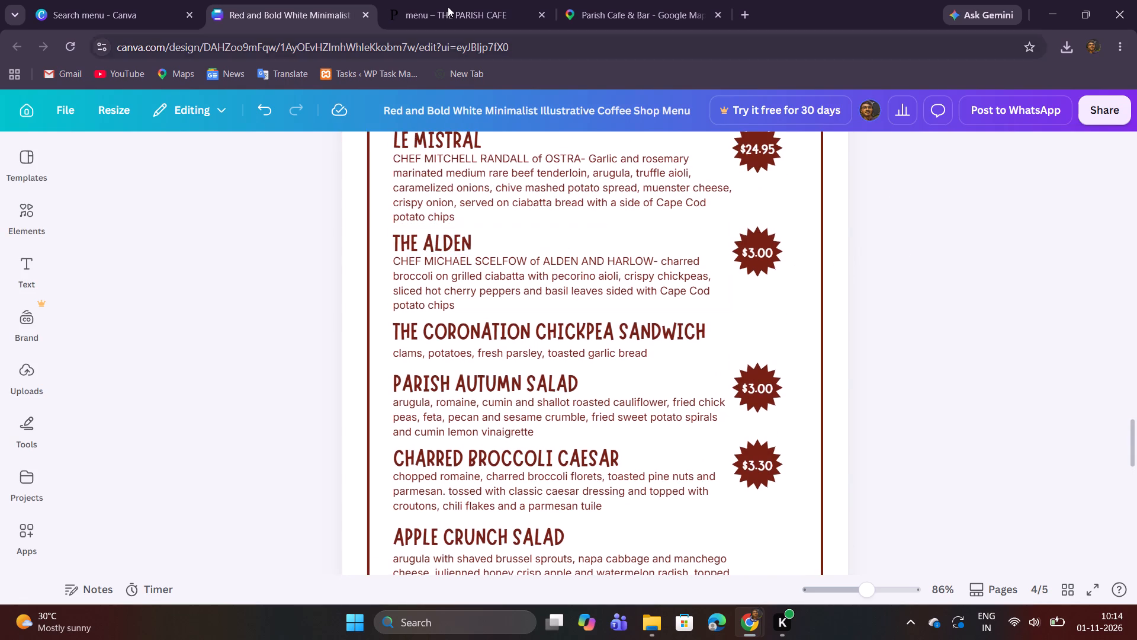
pyautogui.click(449, 1)
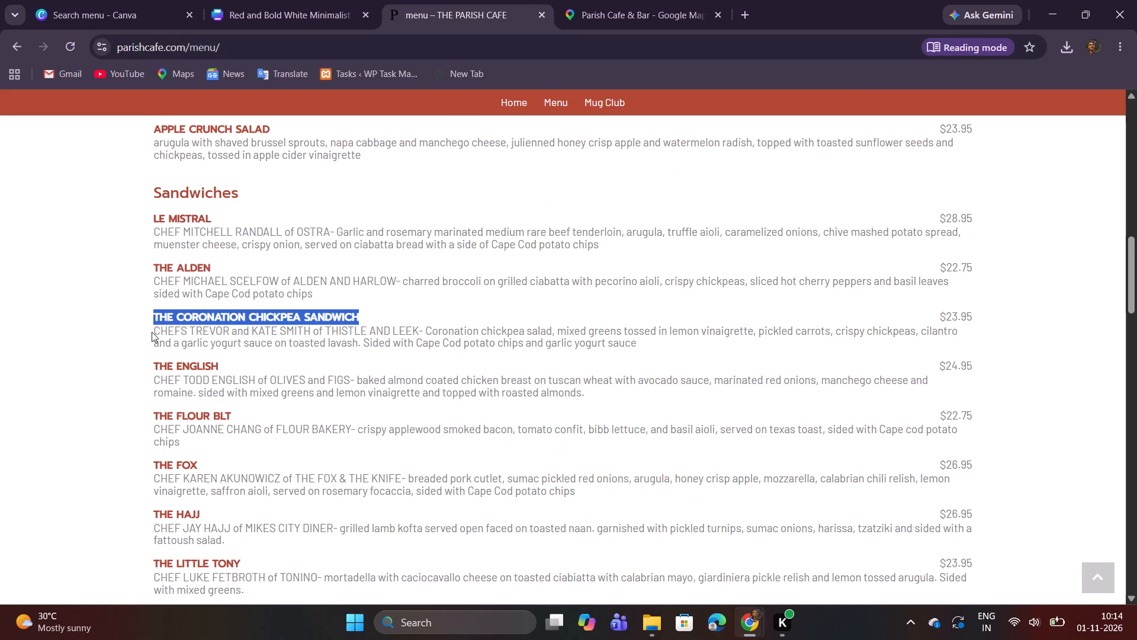
pyautogui.moveTo(152, 332); pyautogui.dragTo(638, 346)
pyautogui.hotkey('ctrl', 'c')
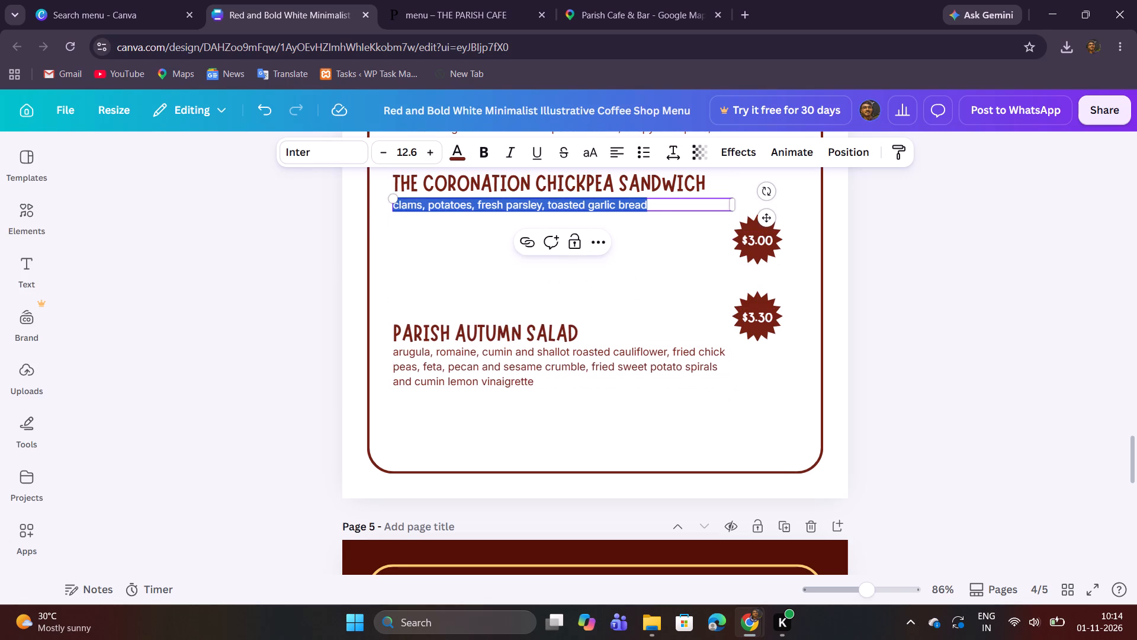
pyautogui.hotkey('ctrl', 'v')
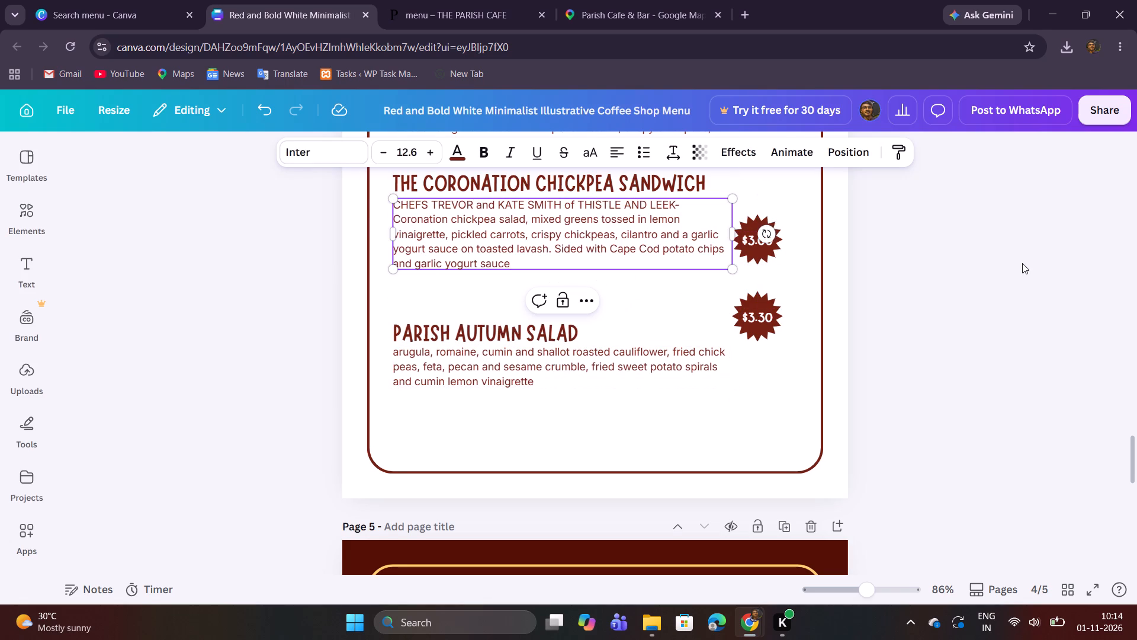
pyautogui.click(1022, 263)
# Move the lower $3.00 price badge up beside The Coronation Chickpea Sandwich title, centred with the badges above.
pyautogui.scroll(2, 975, 271)
pyautogui.moveTo(791, 418); pyautogui.dragTo(750, 390)
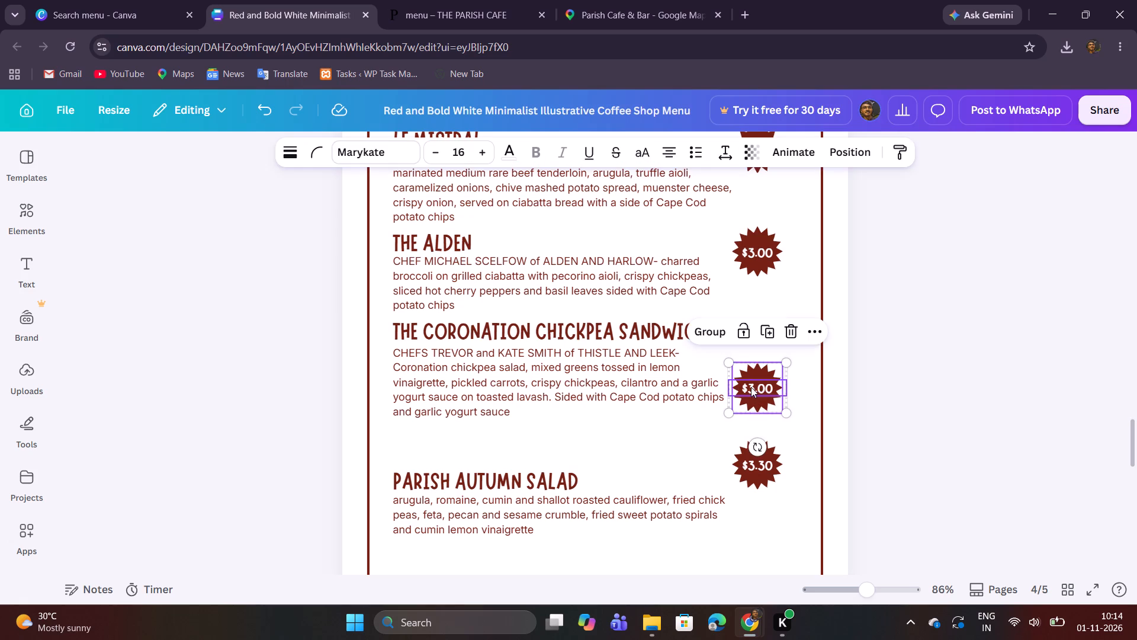
pyautogui.moveTo(757, 391); pyautogui.dragTo(758, 347)
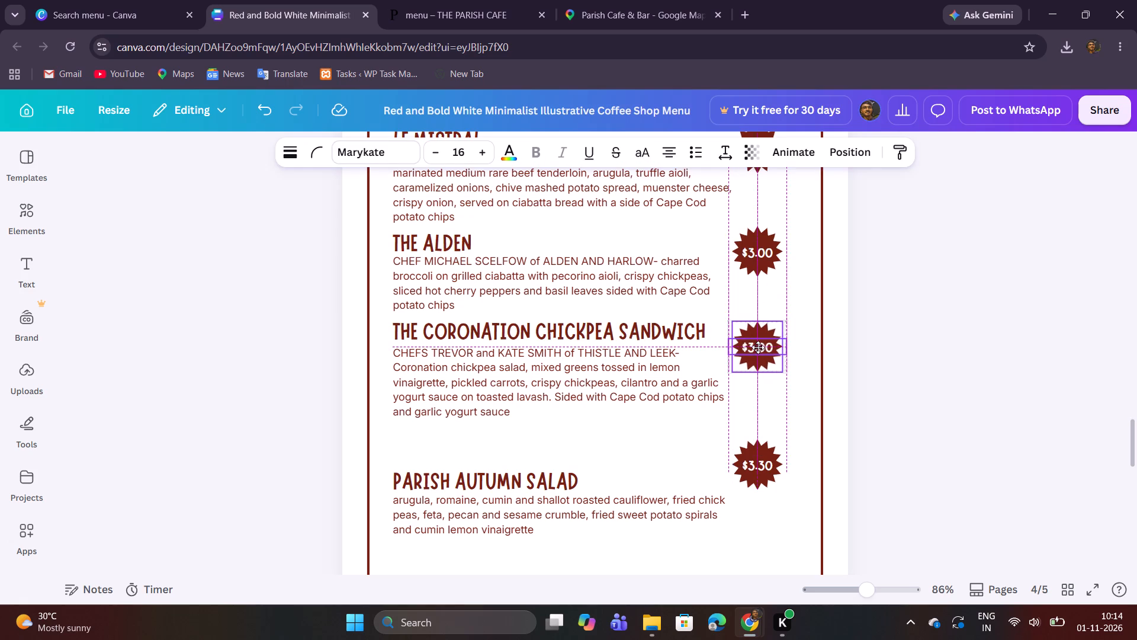
pyautogui.moveTo(758, 347); pyautogui.dragTo(759, 347)
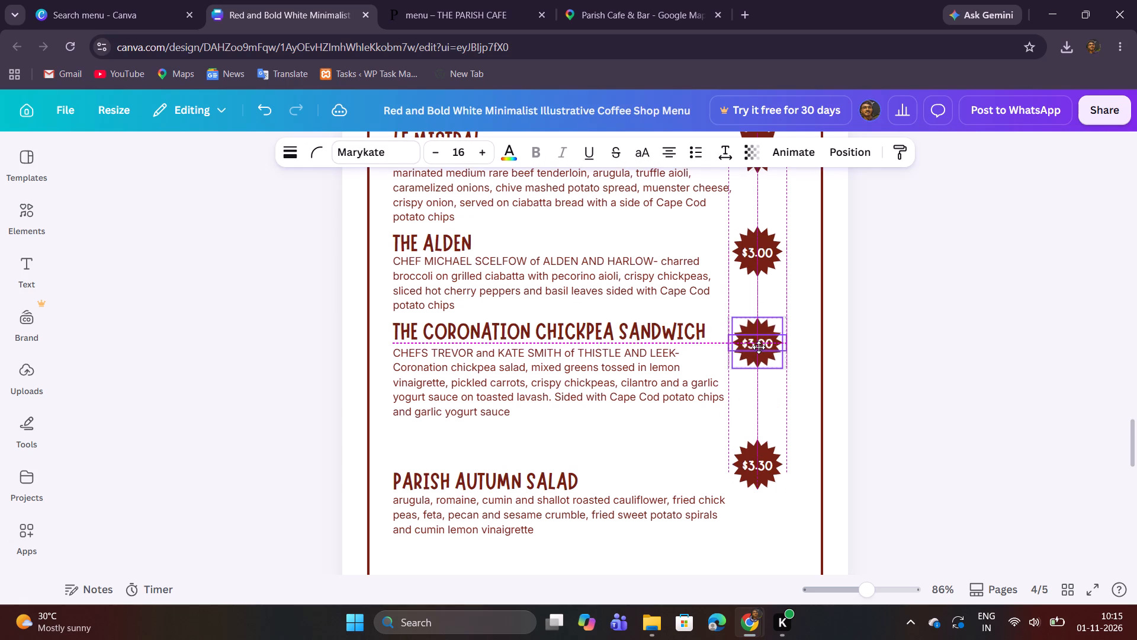
pyautogui.moveTo(759, 347); pyautogui.dragTo(757, 344)
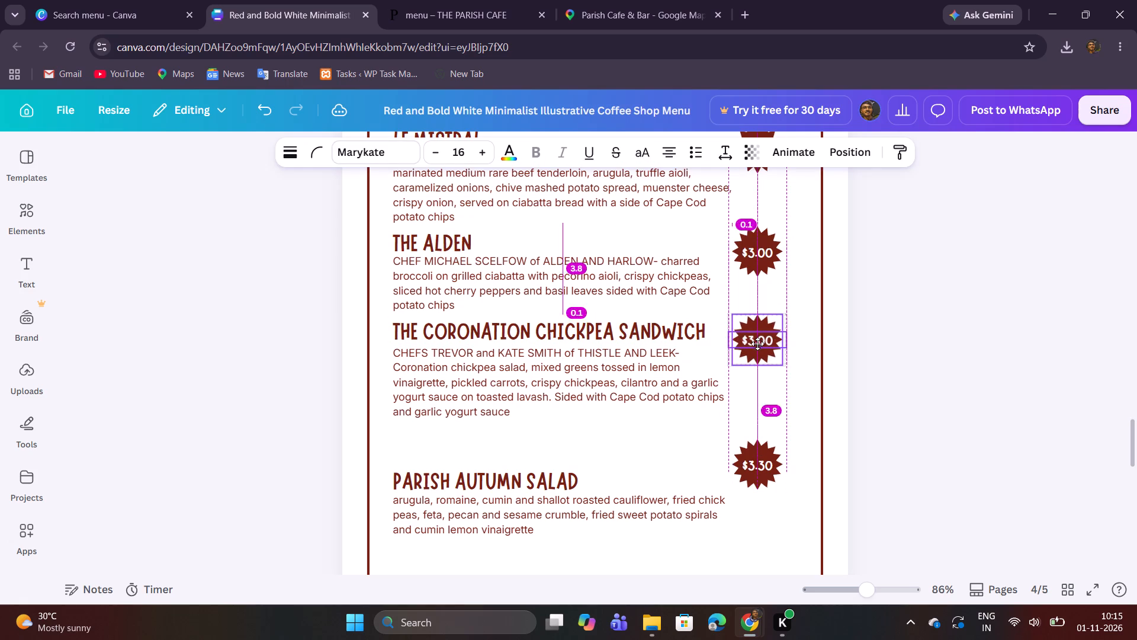
pyautogui.moveTo(757, 344); pyautogui.dragTo(757, 343)
pyautogui.click(915, 341)
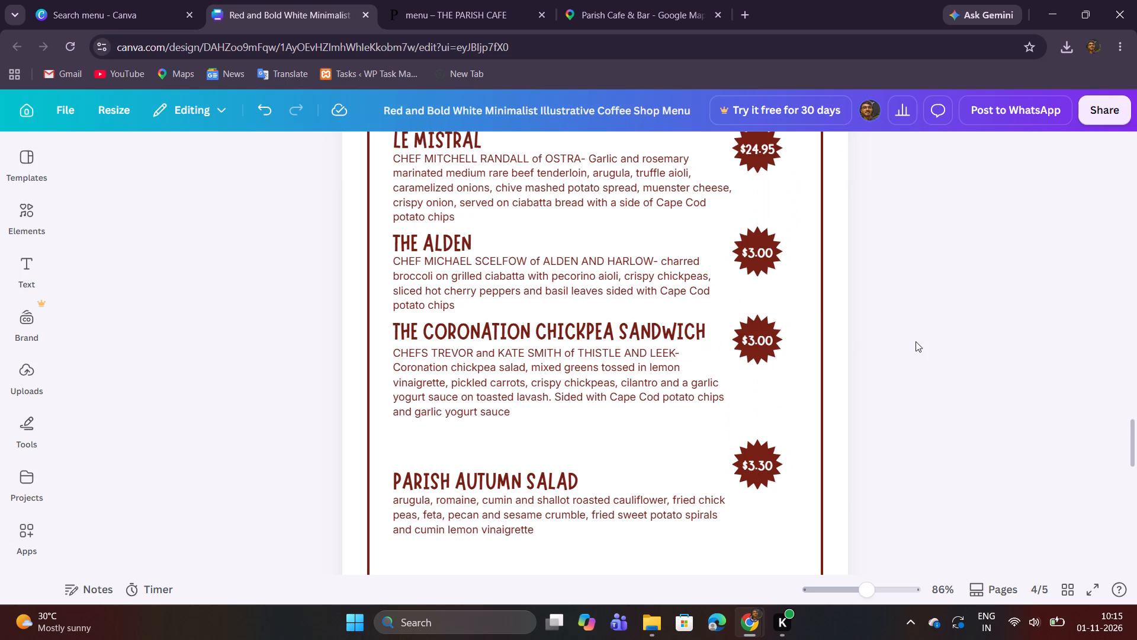
# Review the layout of the sandwich items and price badges on page 4.
pyautogui.scroll(-2, 917, 342)
pyautogui.scroll(1, 917, 342)
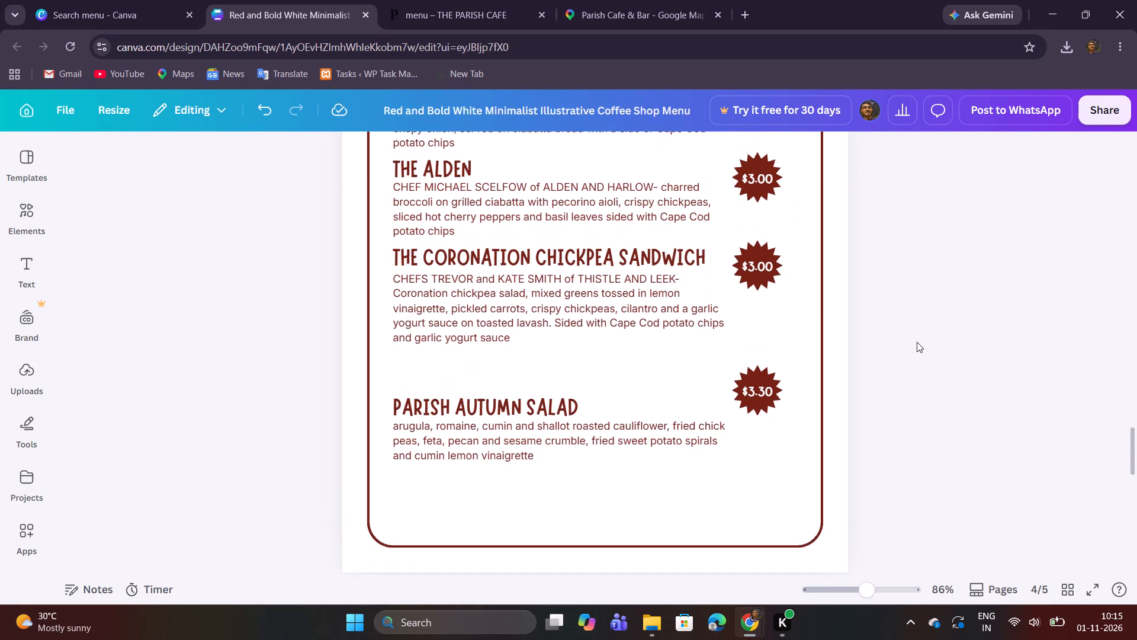
pyautogui.scroll(2, 917, 341)
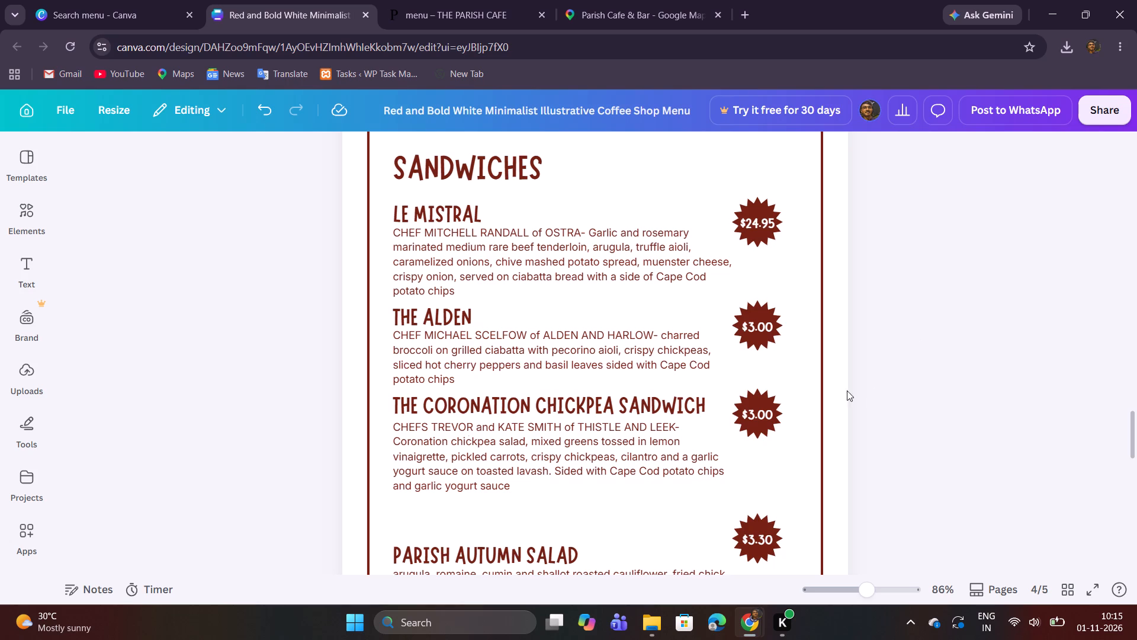
pyautogui.click(452, 438)
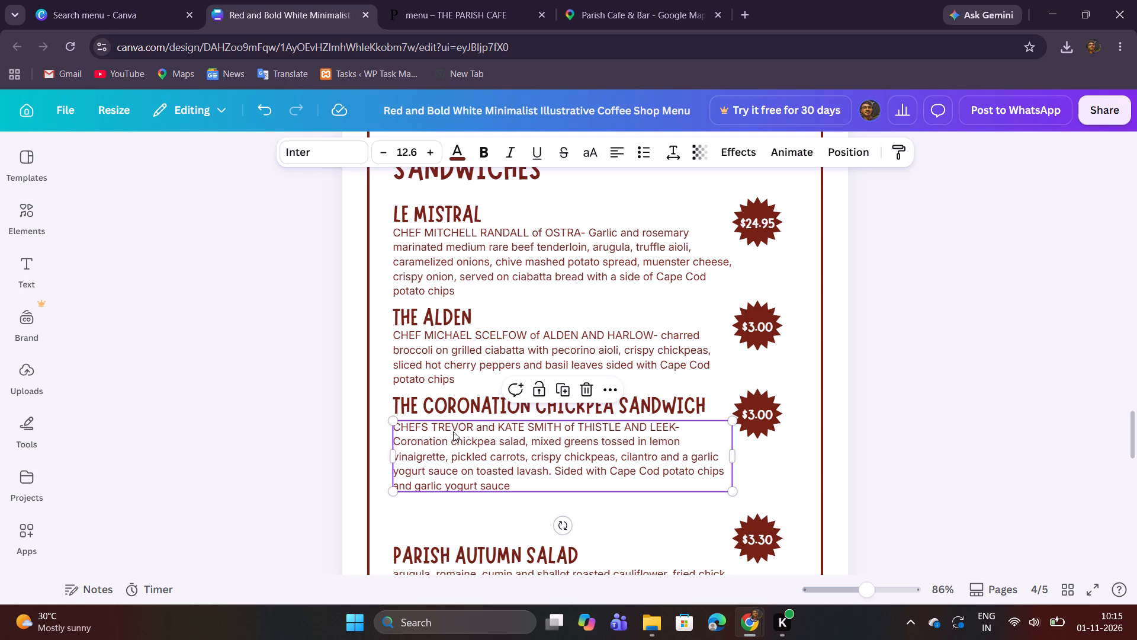
pyautogui.click(871, 366)
pyautogui.scroll(2, 870, 334)
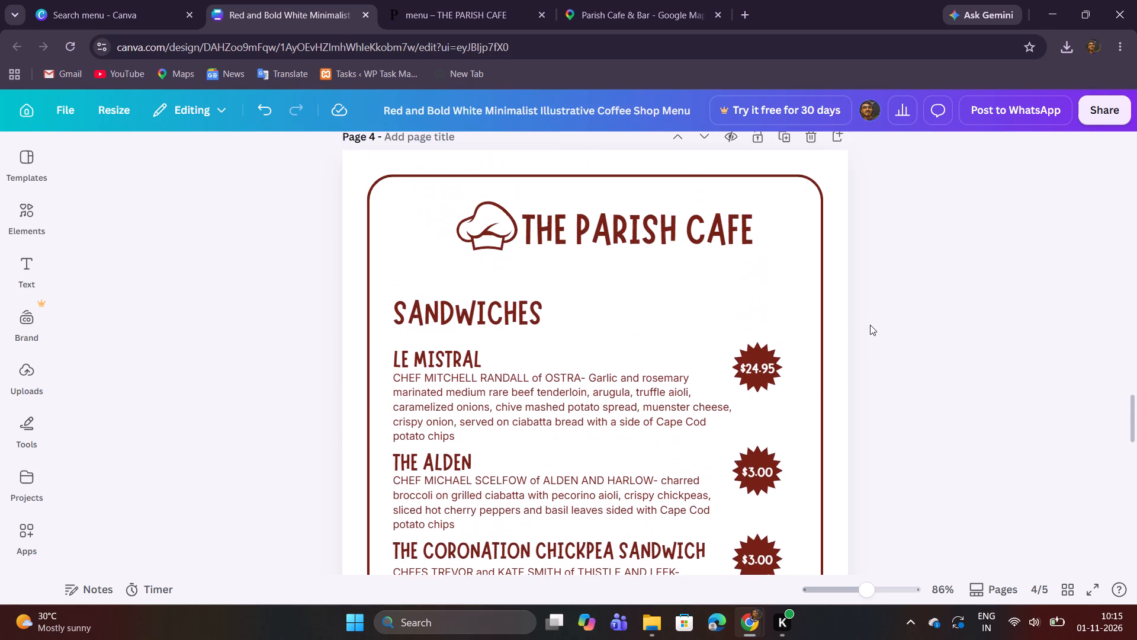
pyautogui.scroll(-4, 869, 324)
pyautogui.scroll(2, 869, 324)
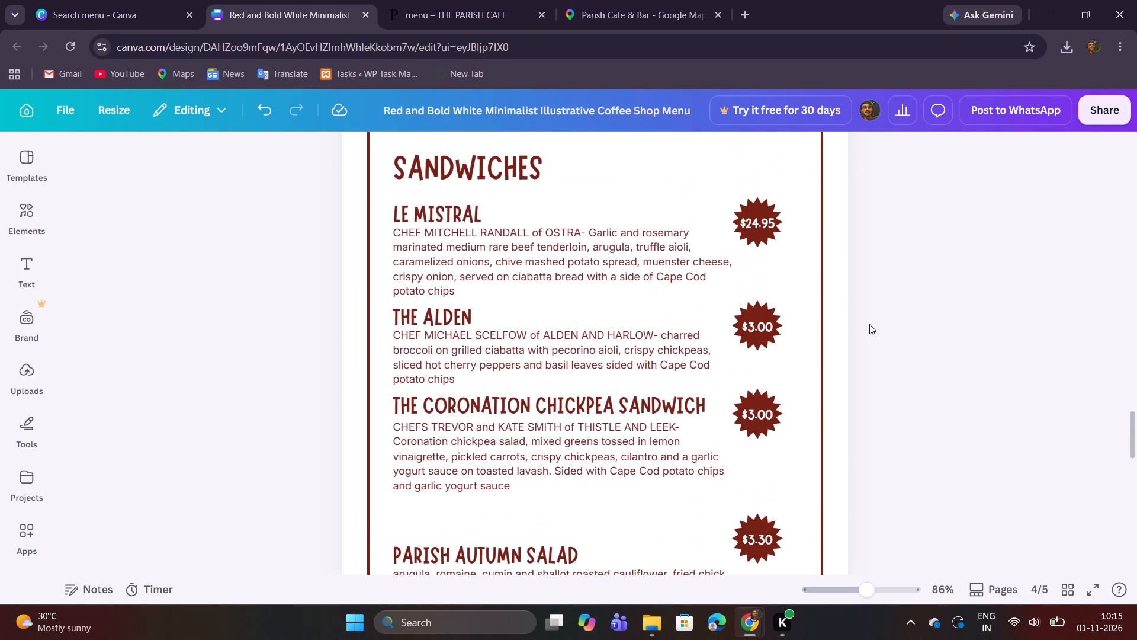
# Copy the title The English from the Sandwiches section of the Parish Cafe website menu.
pyautogui.click(462, 23)
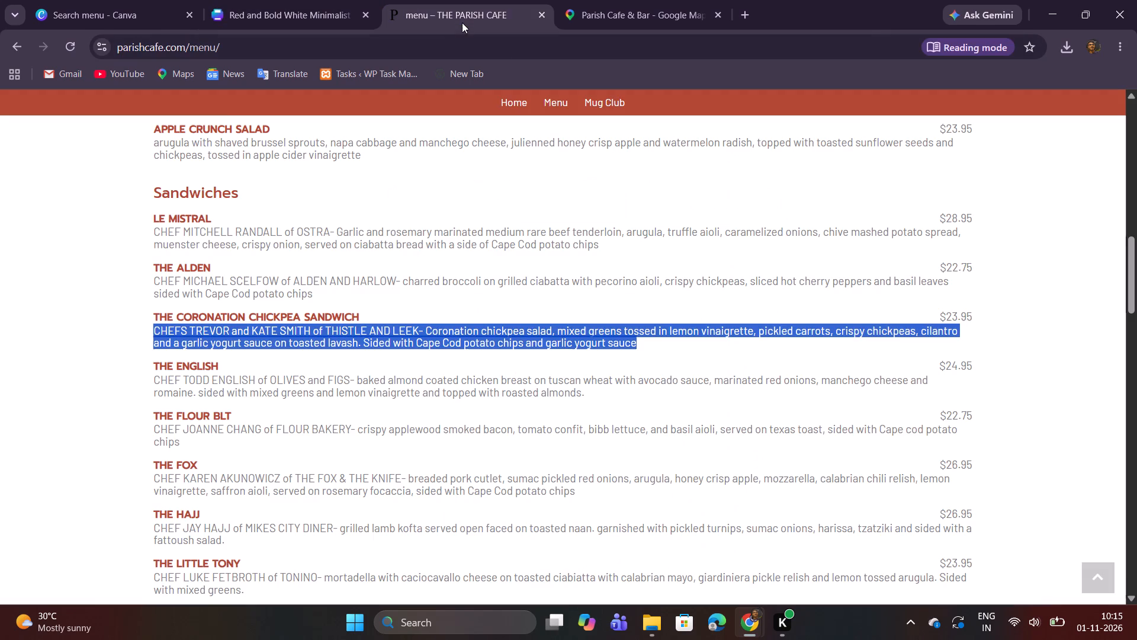
pyautogui.scroll(-2, 322, 300)
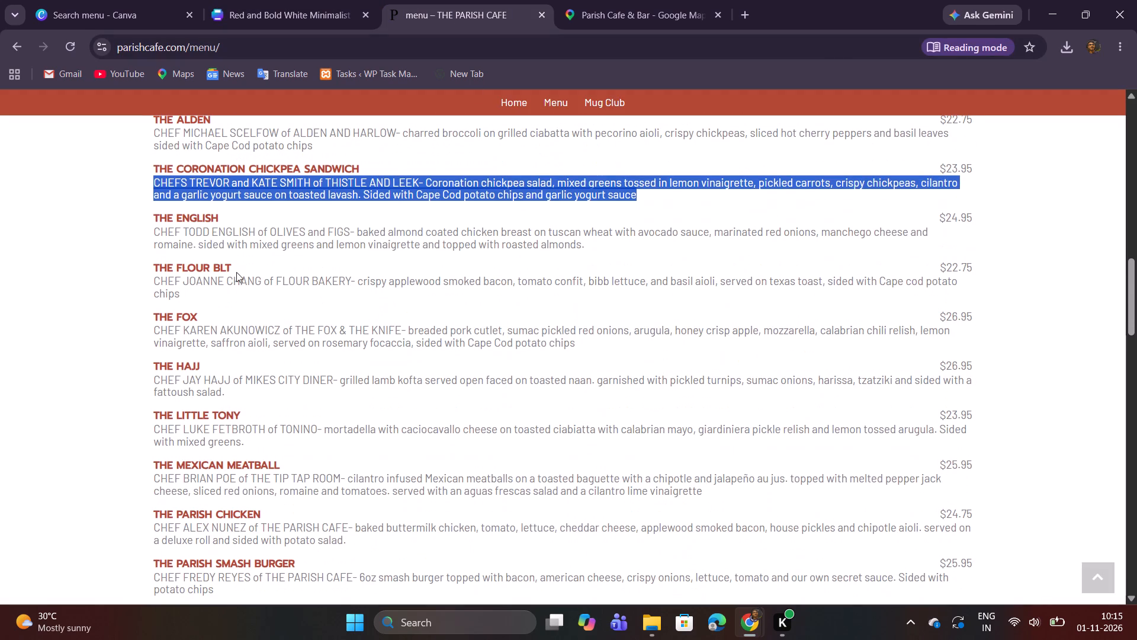
pyautogui.moveTo(152, 219); pyautogui.dragTo(210, 213)
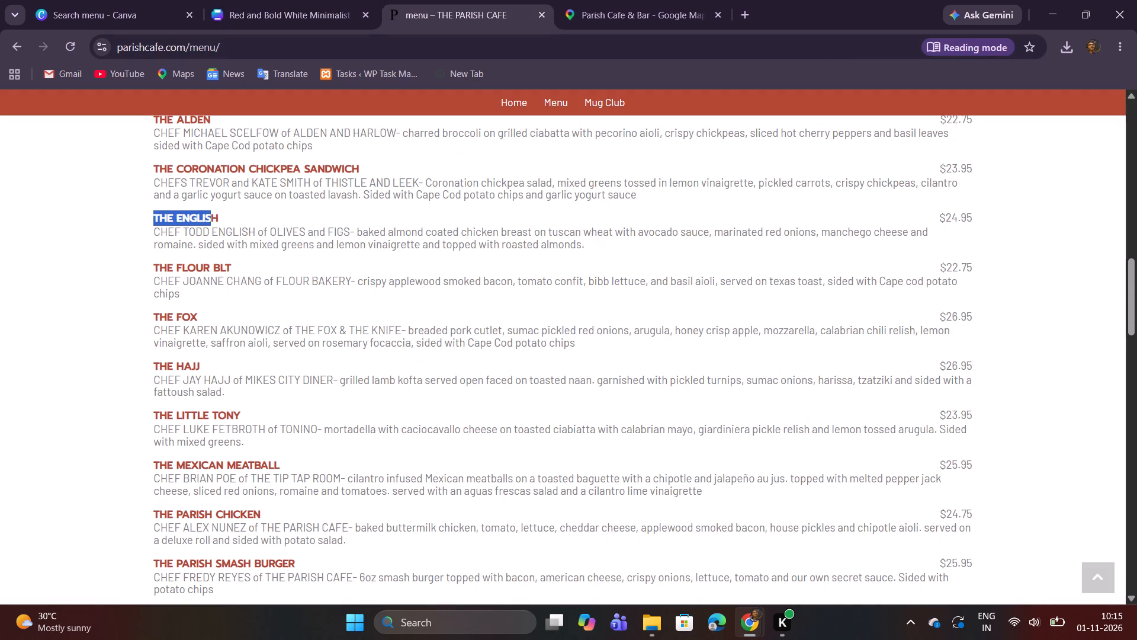
pyautogui.moveTo(210, 213); pyautogui.dragTo(220, 213)
pyautogui.hotkey('ctrl', 'c')
# In the Canva design, replace the Parish Autumn Salad title on page 4 with The English, leaving no blank line after it.
pyautogui.click(238, 0)
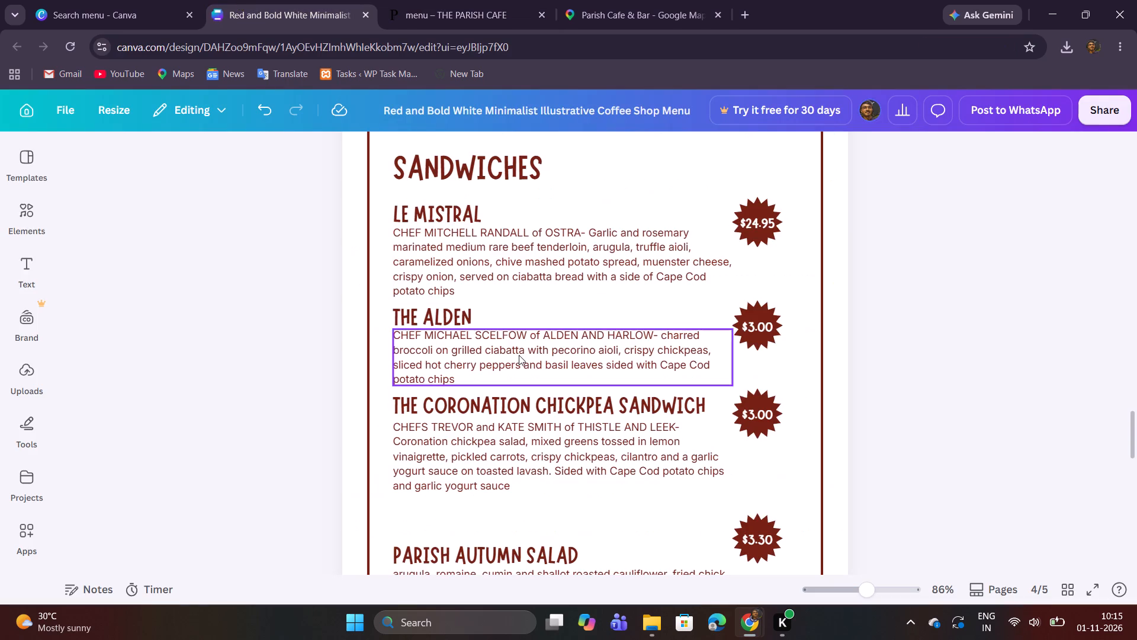
pyautogui.scroll(8, 555, 286)
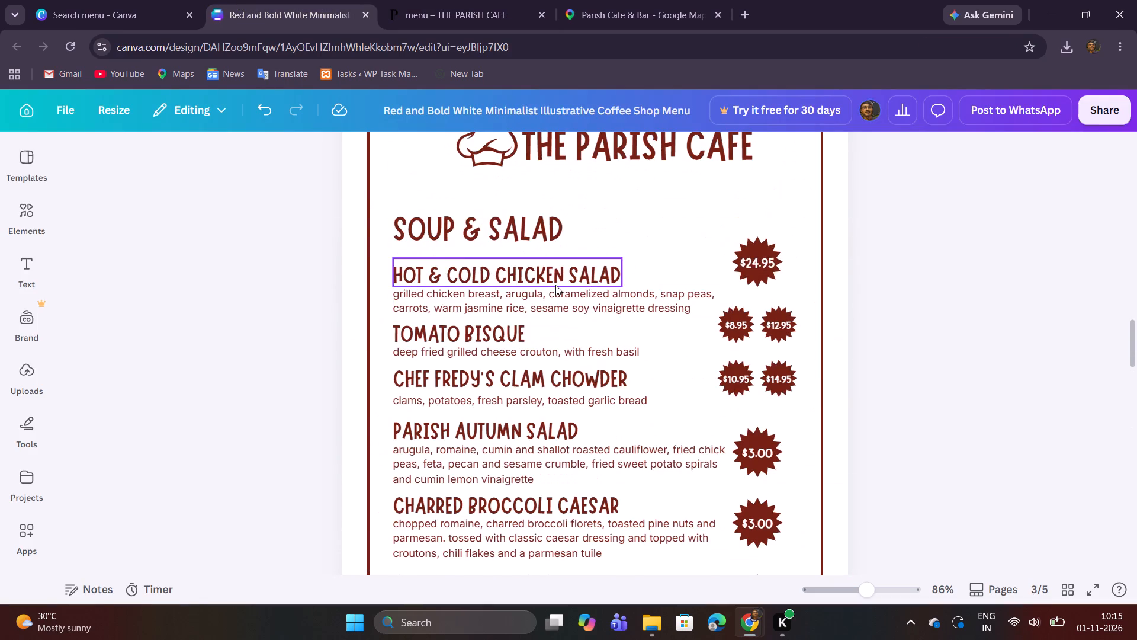
pyautogui.scroll(-8, 555, 285)
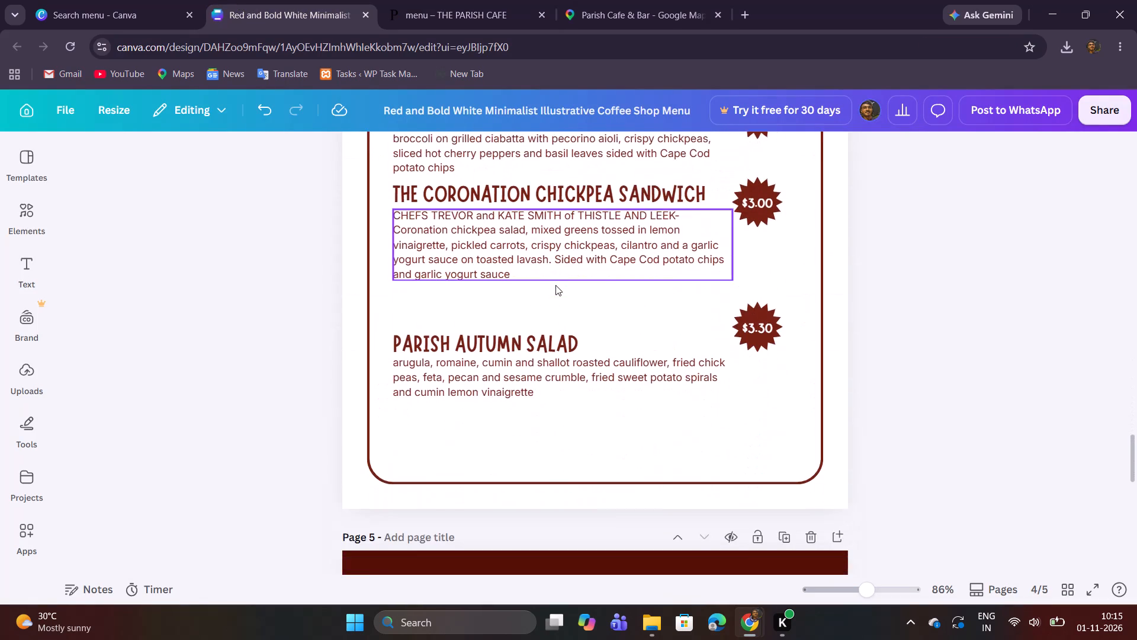
pyautogui.scroll(2, 785, 321)
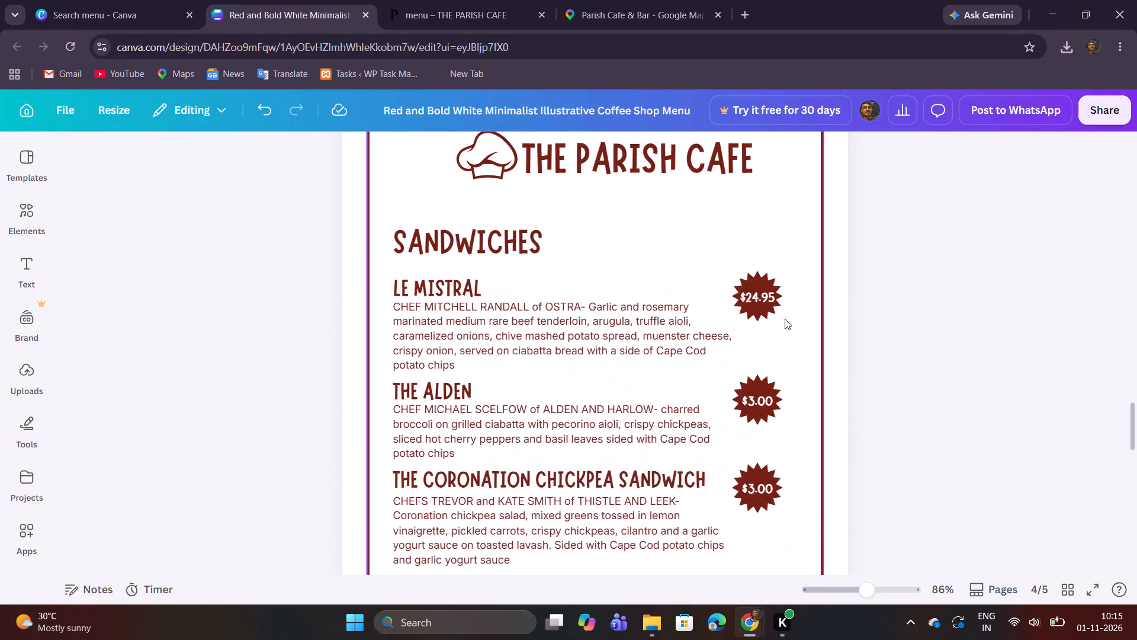
pyautogui.scroll(-2, 785, 319)
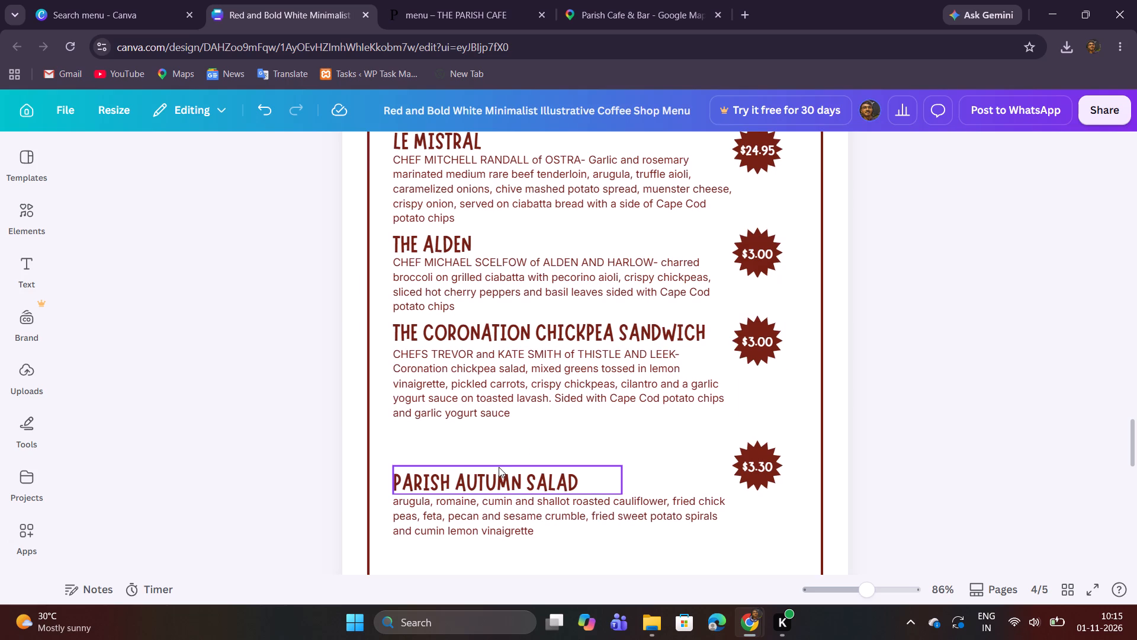
pyautogui.doubleClick(499, 468)
pyautogui.hotkey('ctrl', 'v')
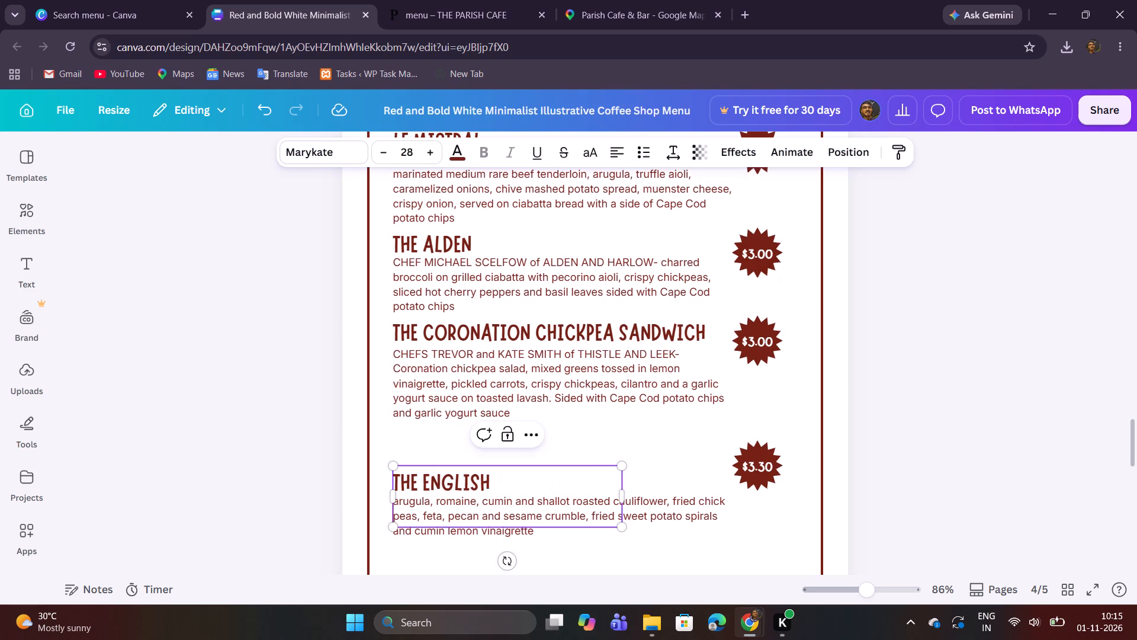
pyautogui.press('BackSpace')
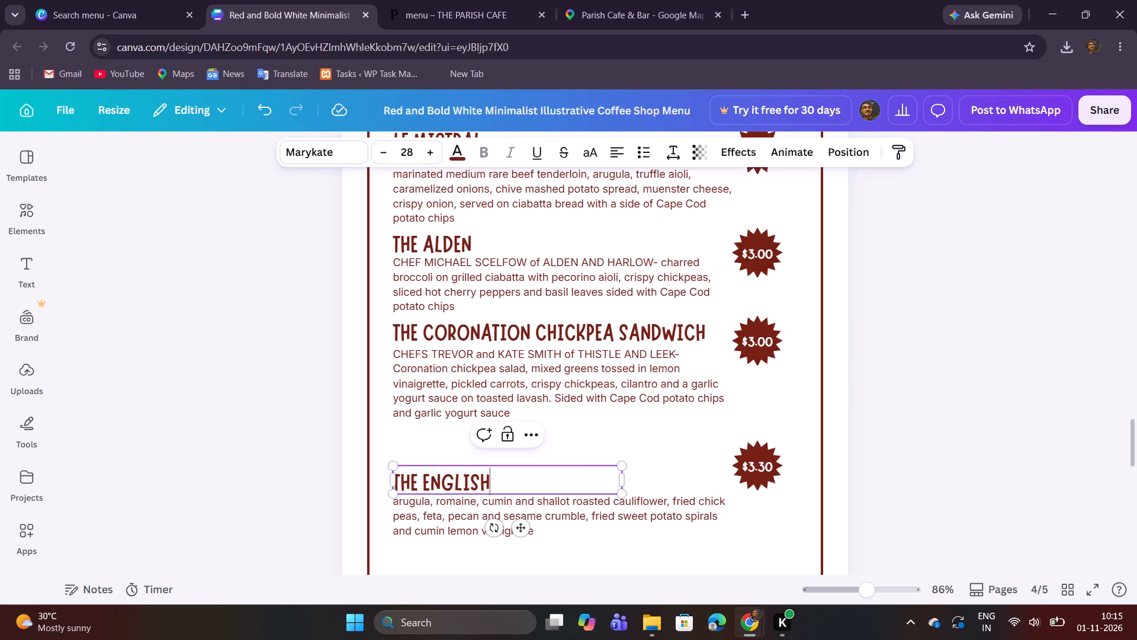
pyautogui.click(901, 503)
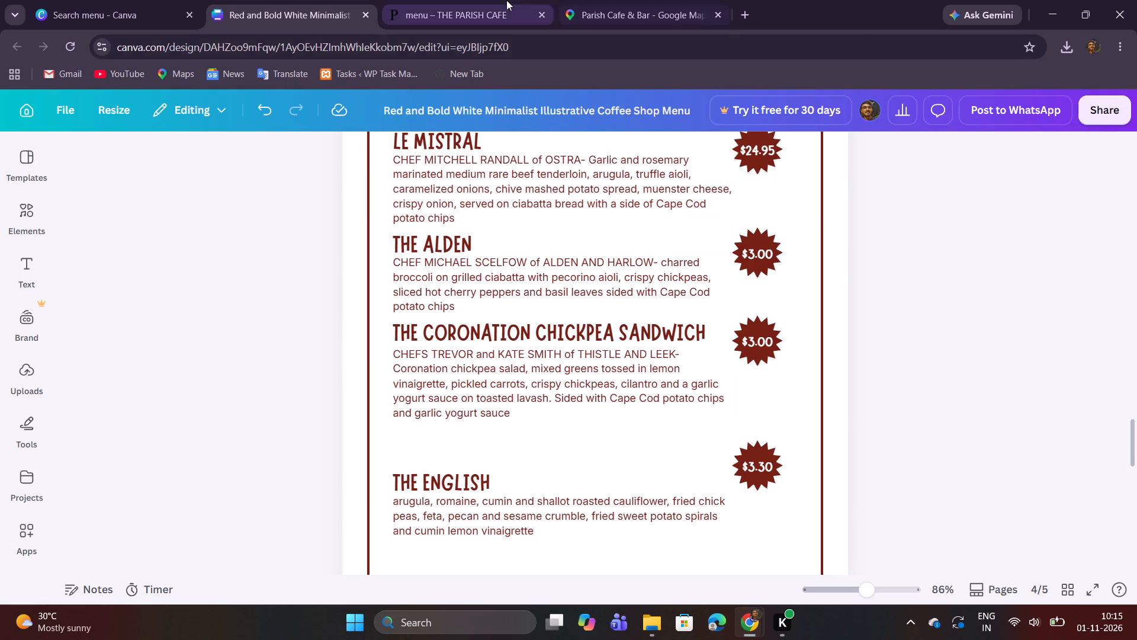
# Replace the salad description beneath The English title with the sandwich's description copied from the cafe's website menu.
pyautogui.click(503, 0)
pyautogui.moveTo(153, 233); pyautogui.dragTo(237, 235)
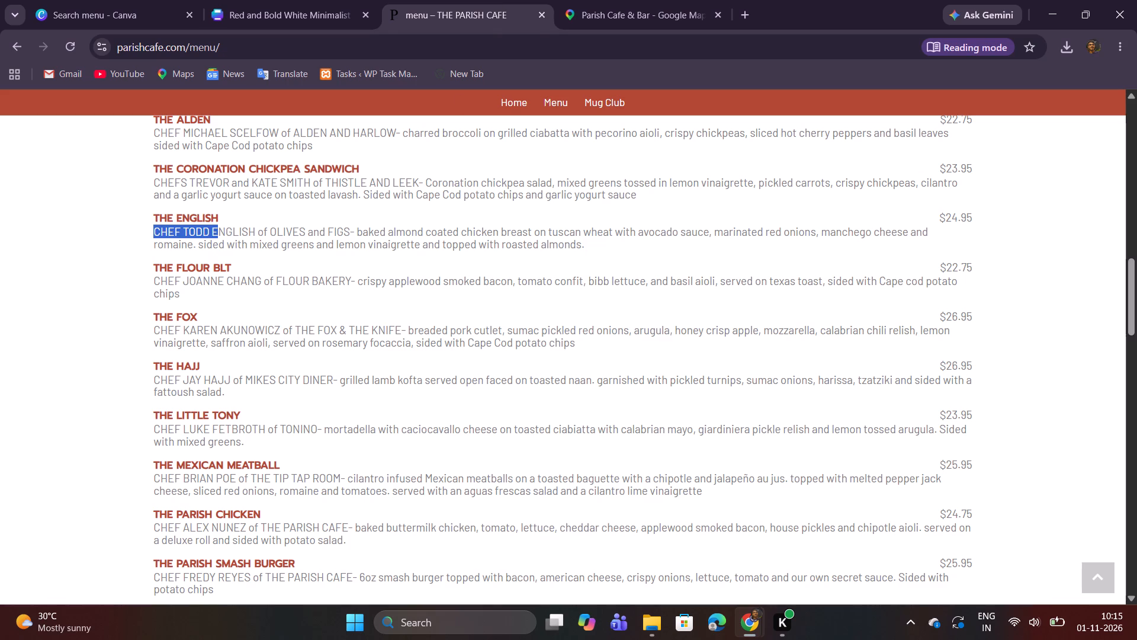
pyautogui.moveTo(237, 235); pyautogui.dragTo(603, 247)
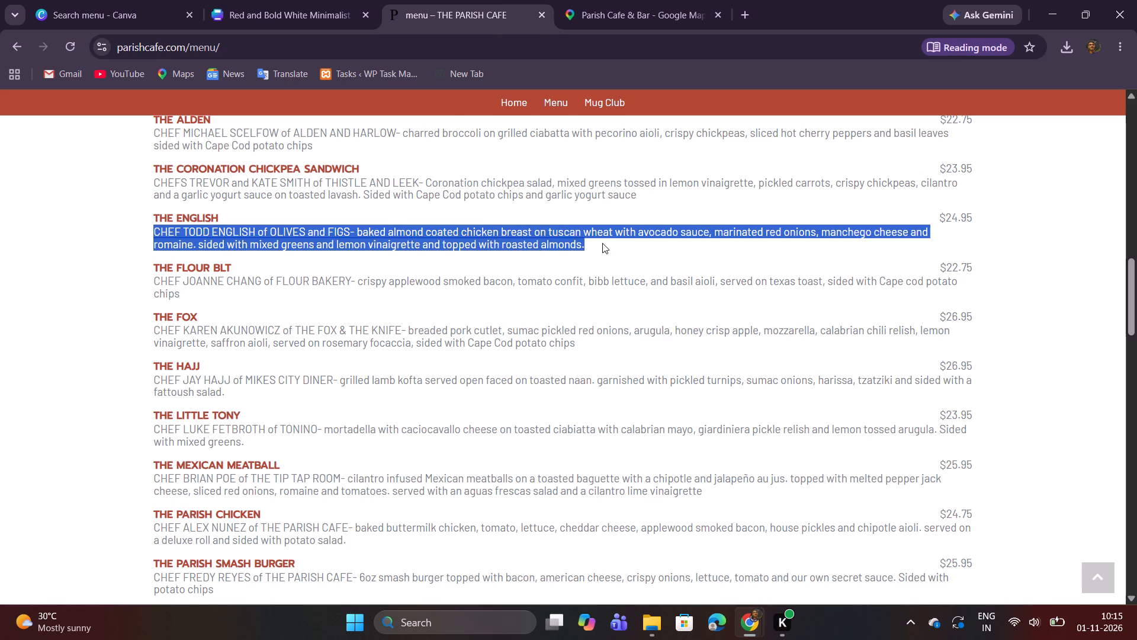
pyautogui.hotkey('ctrl', 'c')
pyautogui.click(284, 0)
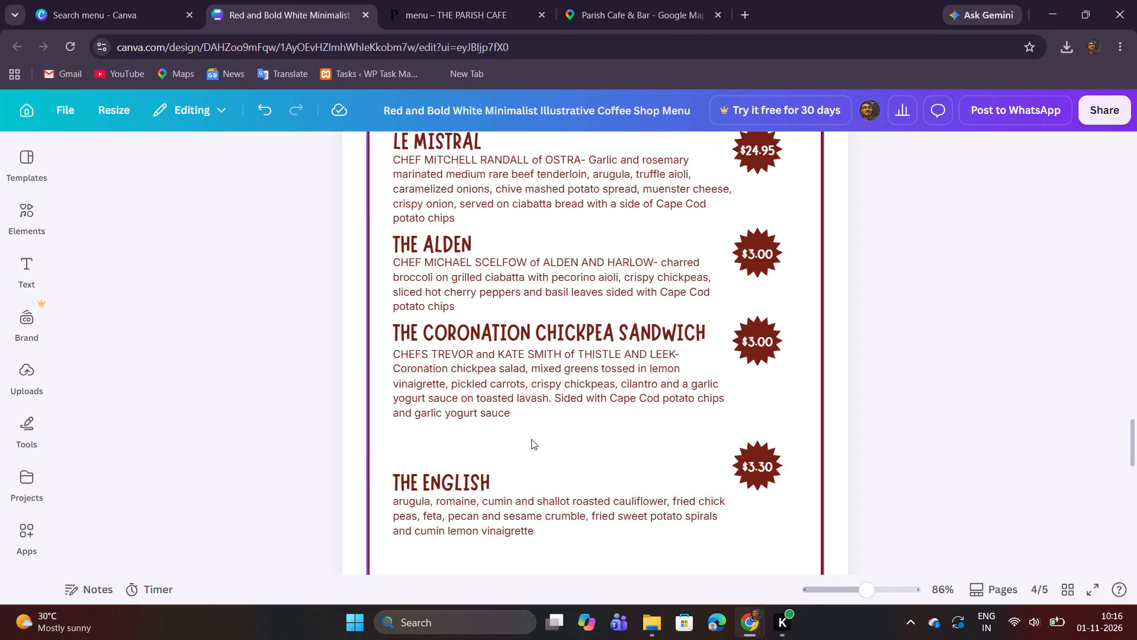
pyautogui.doubleClick(529, 512)
pyautogui.hotkey('ctrl', 'v')
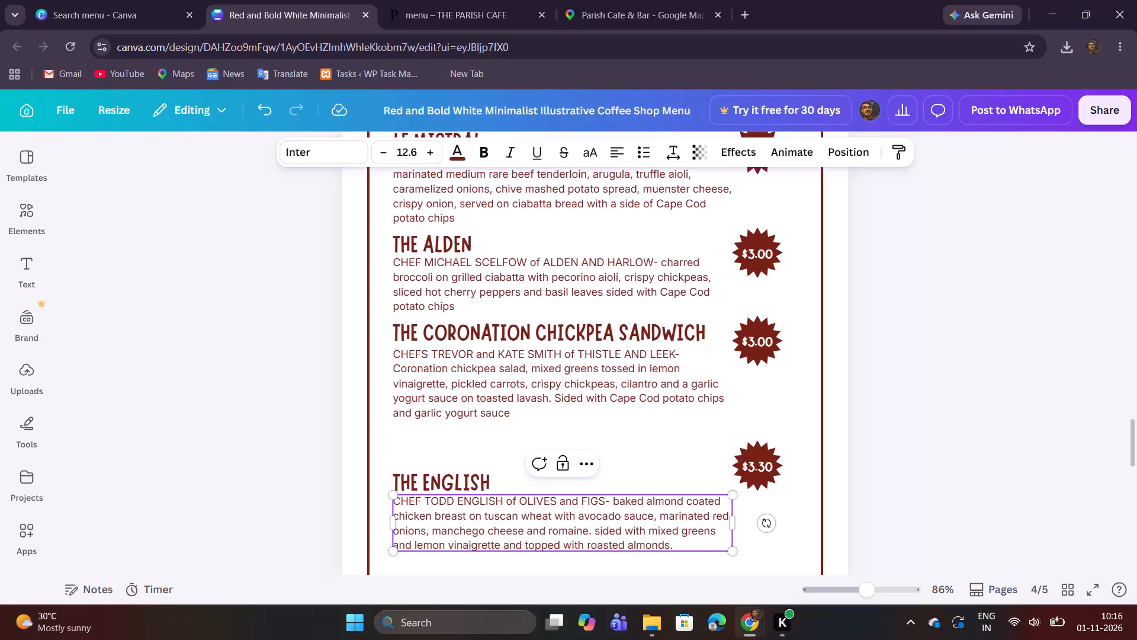
pyautogui.click(1034, 441)
# Move The English title and description up together to sit just below The Coronation Chickpea Sandwich description.
pyautogui.moveTo(637, 565); pyautogui.dragTo(559, 531)
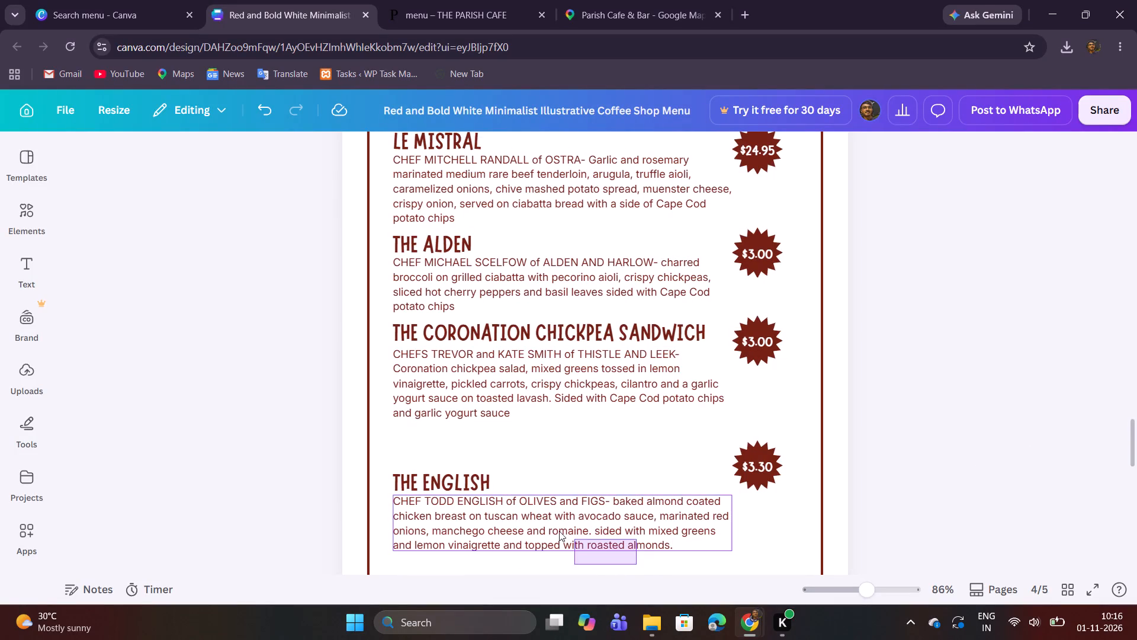
pyautogui.moveTo(559, 531); pyautogui.dragTo(469, 481)
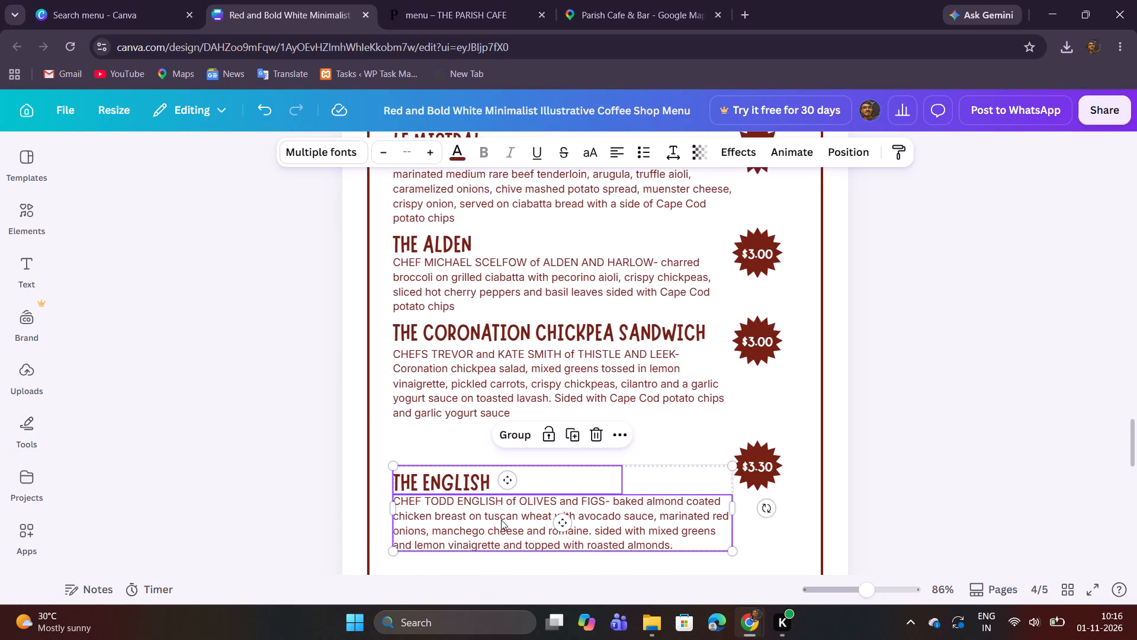
pyautogui.moveTo(504, 521); pyautogui.dragTo(503, 508)
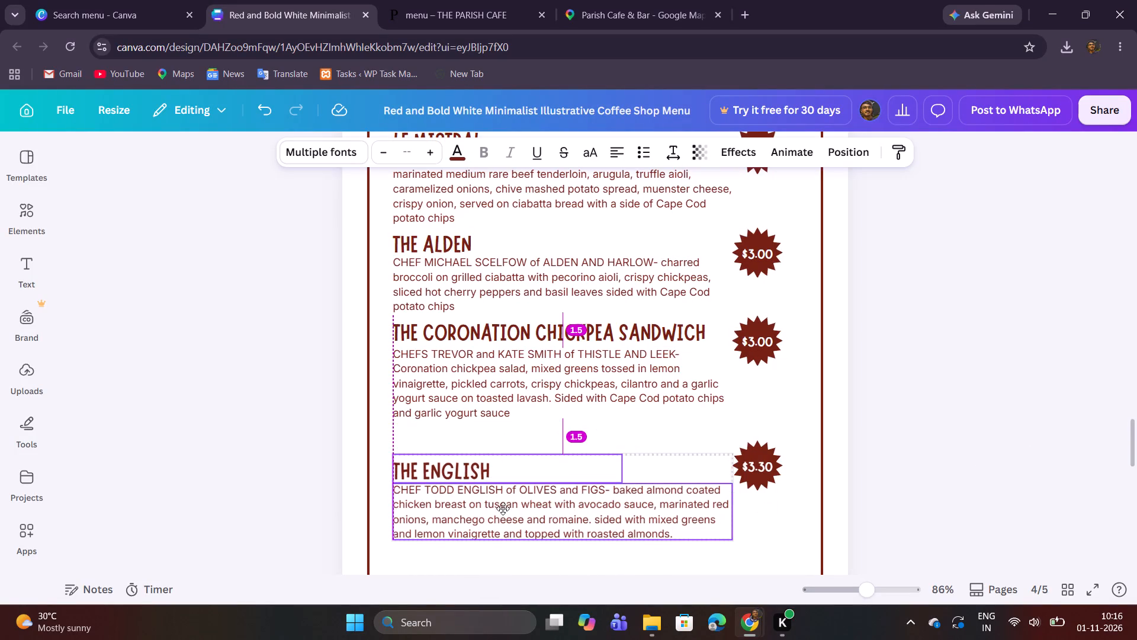
pyautogui.moveTo(503, 508); pyautogui.dragTo(502, 482)
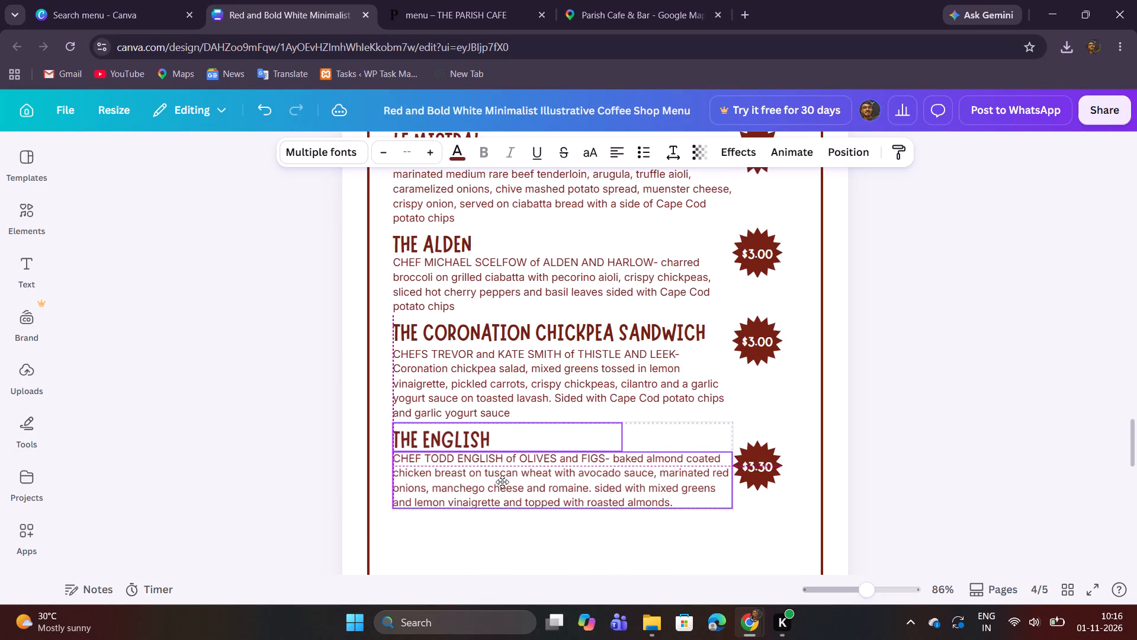
pyautogui.moveTo(502, 482); pyautogui.dragTo(504, 481)
pyautogui.click(896, 442)
# Move the $3.30 price badge up beside The English title, centred with the badges above.
pyautogui.moveTo(781, 501); pyautogui.dragTo(757, 473)
pyautogui.moveTo(760, 469); pyautogui.dragTo(761, 460)
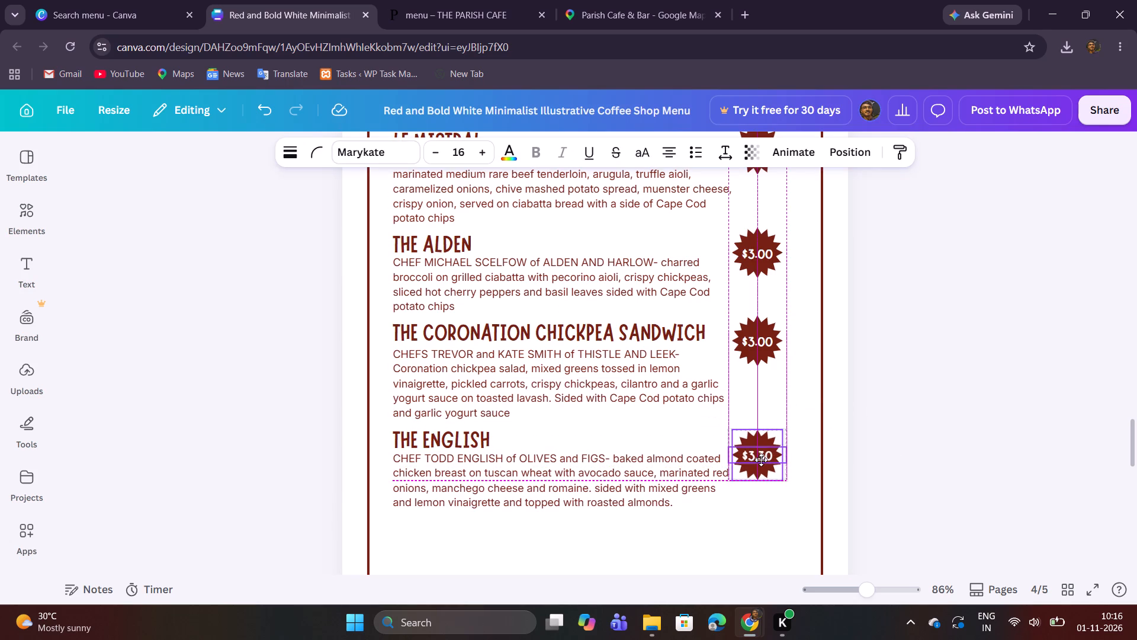
pyautogui.moveTo(761, 460); pyautogui.dragTo(759, 450)
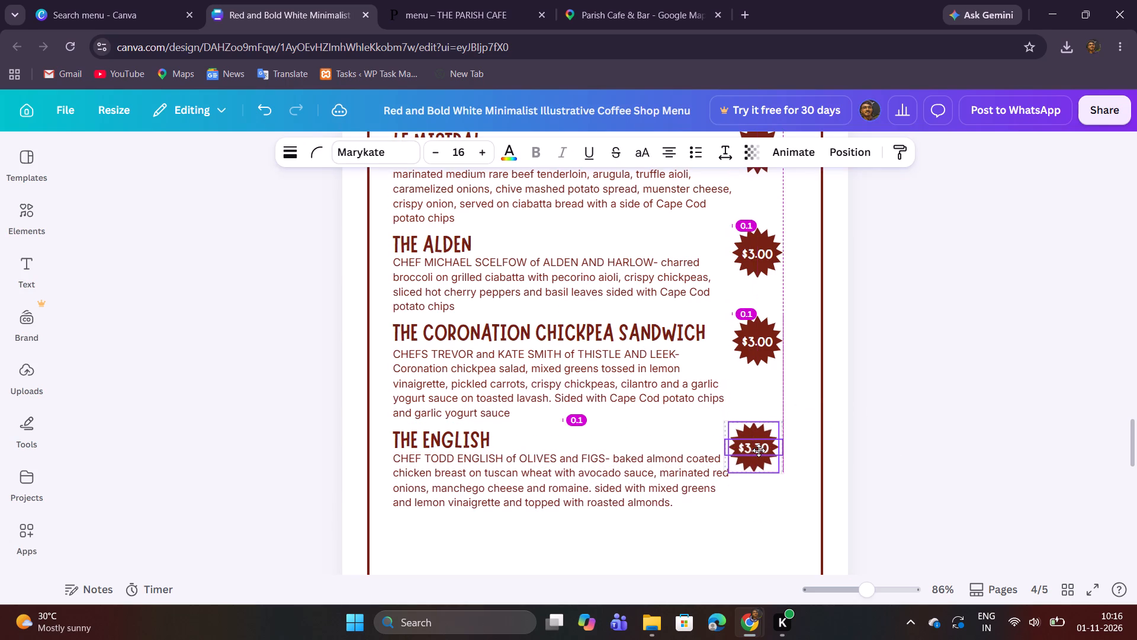
pyautogui.moveTo(759, 450); pyautogui.dragTo(759, 452)
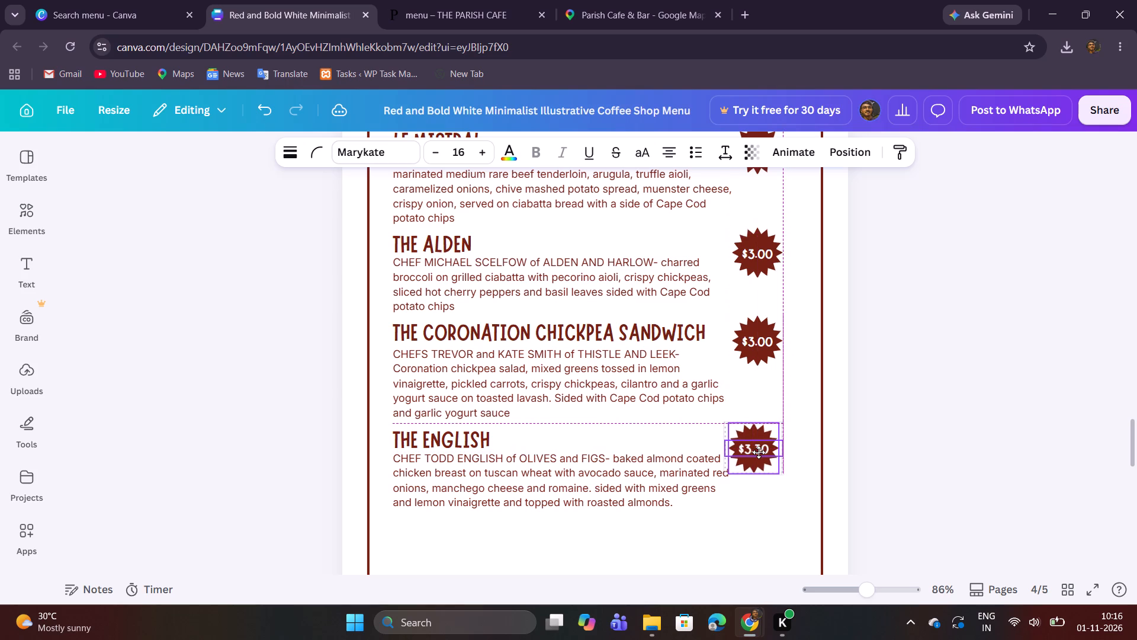
pyautogui.moveTo(759, 452); pyautogui.dragTo(759, 453)
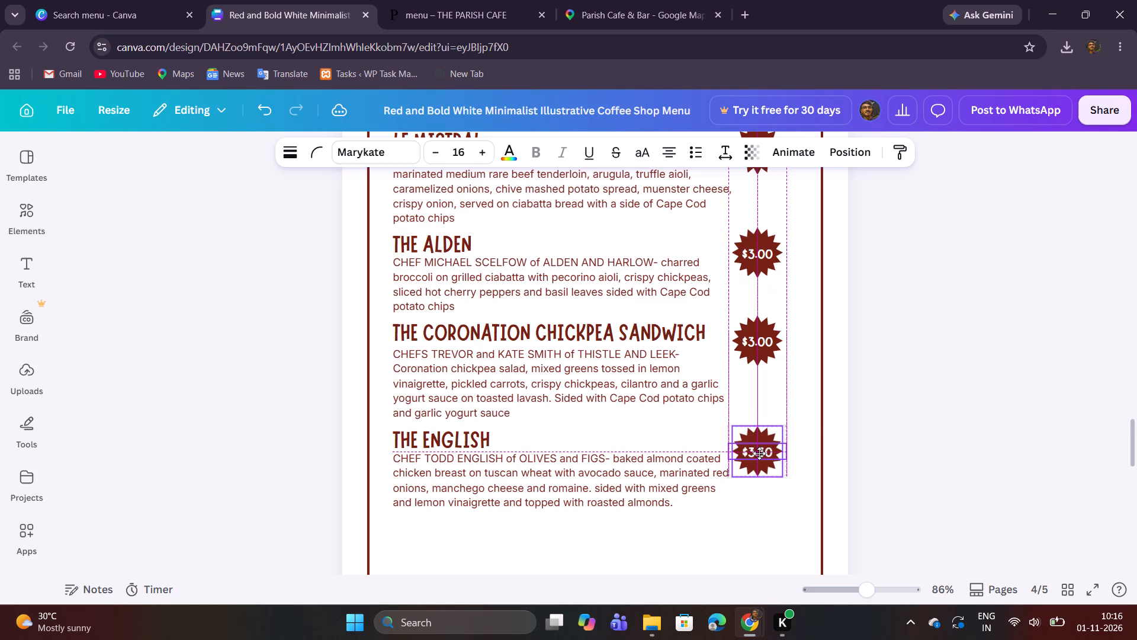
pyautogui.moveTo(759, 453); pyautogui.dragTo(759, 452)
pyautogui.click(891, 445)
# Copy the title The Flour BLT from the Sandwiches section of the cafe's website menu.
pyautogui.scroll(1, 907, 448)
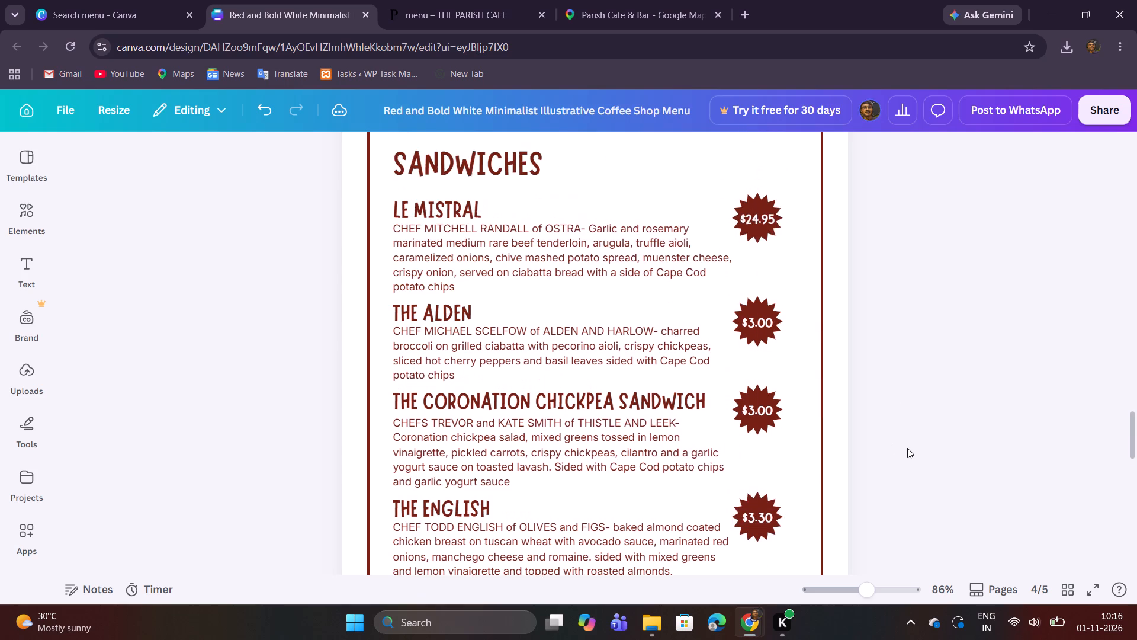
pyautogui.scroll(-3, 907, 448)
pyautogui.scroll(3, 907, 447)
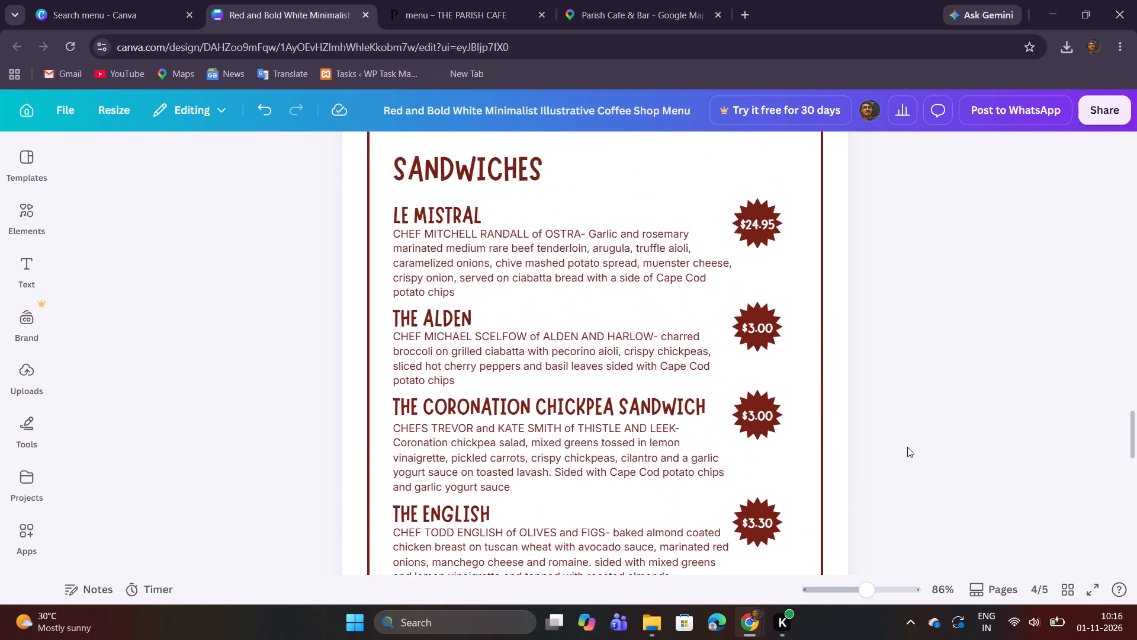
pyautogui.click(429, 0)
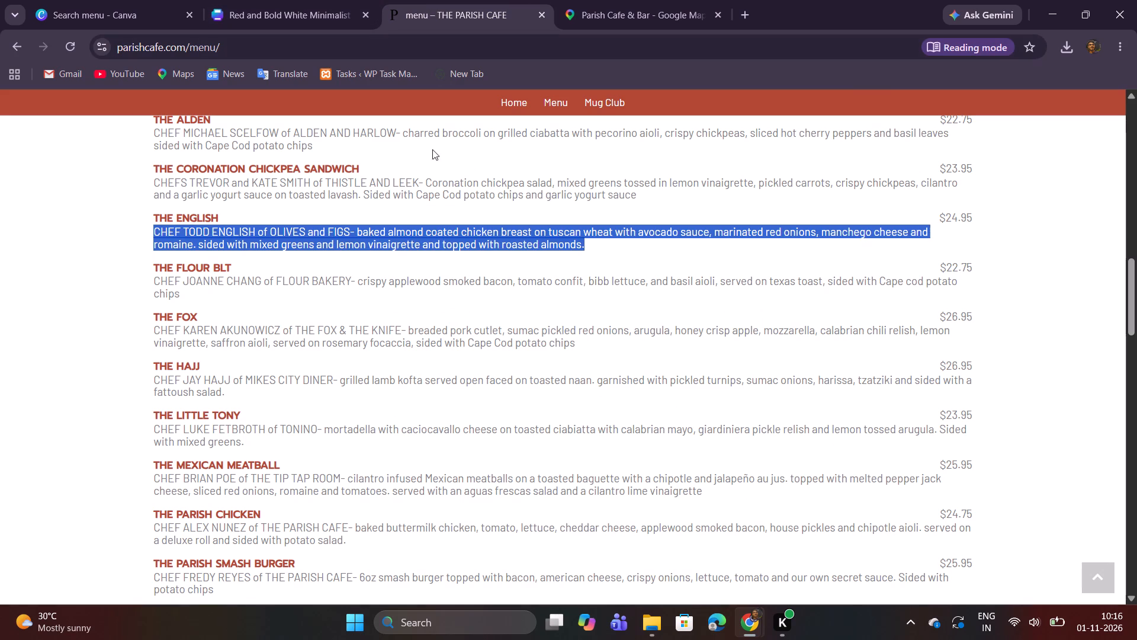
pyautogui.moveTo(155, 267); pyautogui.dragTo(197, 268)
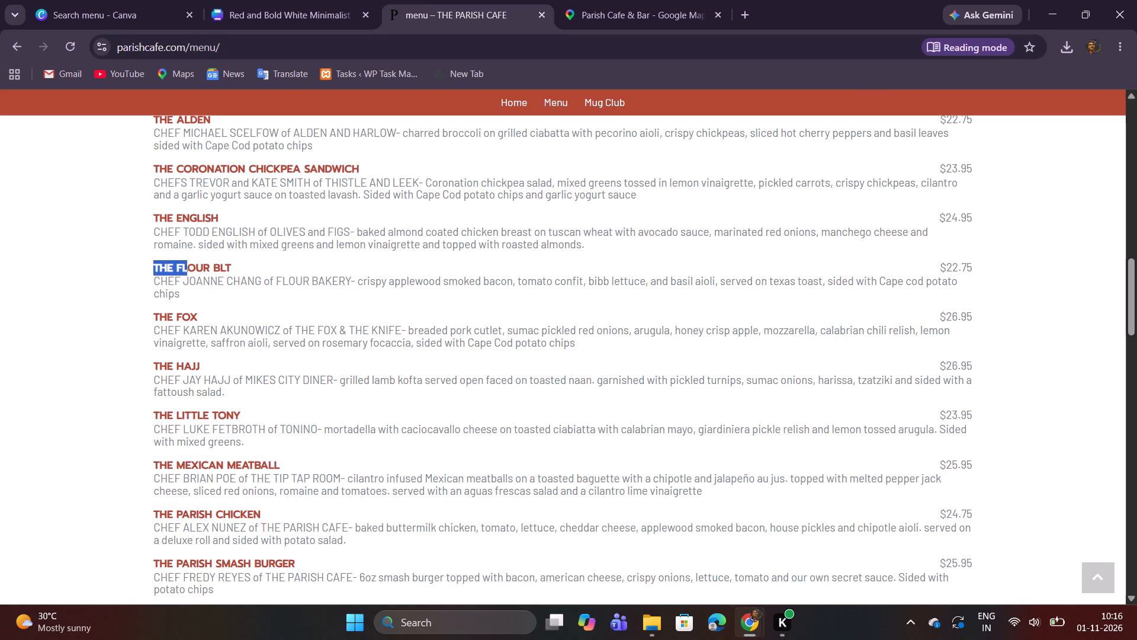
pyautogui.moveTo(197, 268); pyautogui.dragTo(234, 269)
pyautogui.rightClick(232, 267)
pyautogui.click(267, 287)
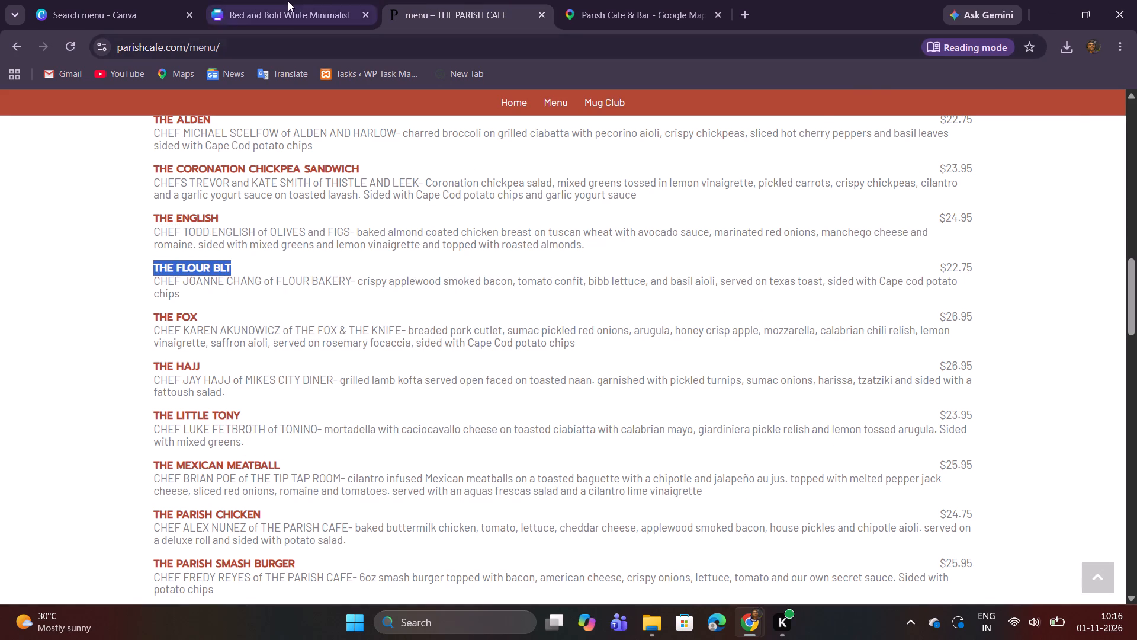
# Duplicate The English title and description in the Canva menu and place the copies directly below the original, left-aligned with it.
pyautogui.click(288, 1)
pyautogui.scroll(-2, 542, 195)
pyautogui.moveTo(531, 460); pyautogui.dragTo(474, 364)
pyautogui.click(575, 312)
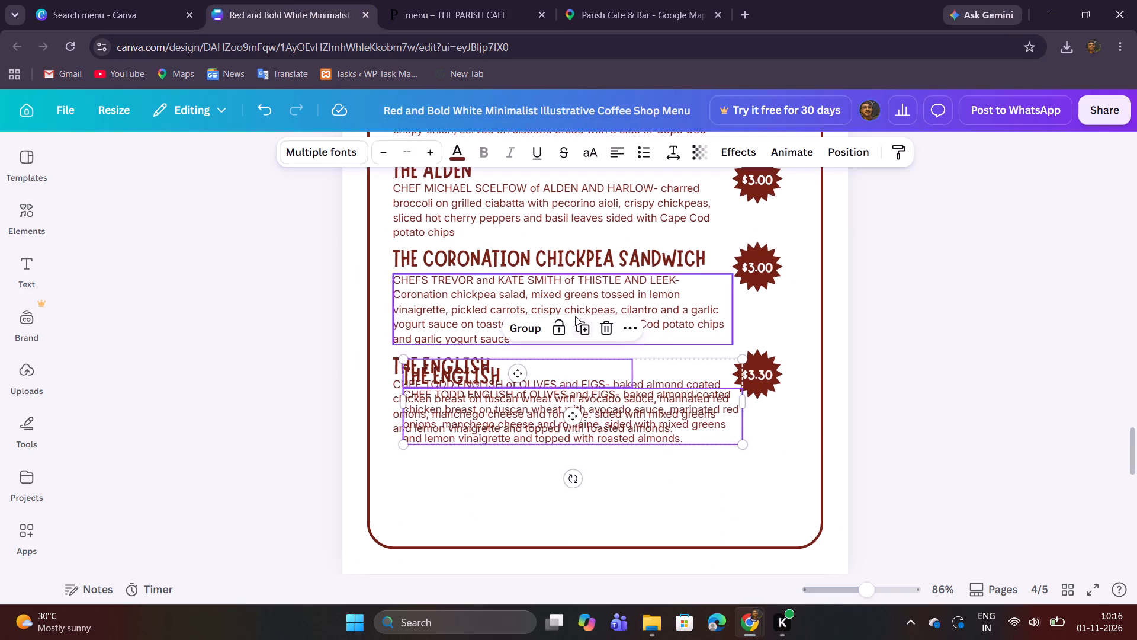
pyautogui.moveTo(573, 379); pyautogui.dragTo(562, 456)
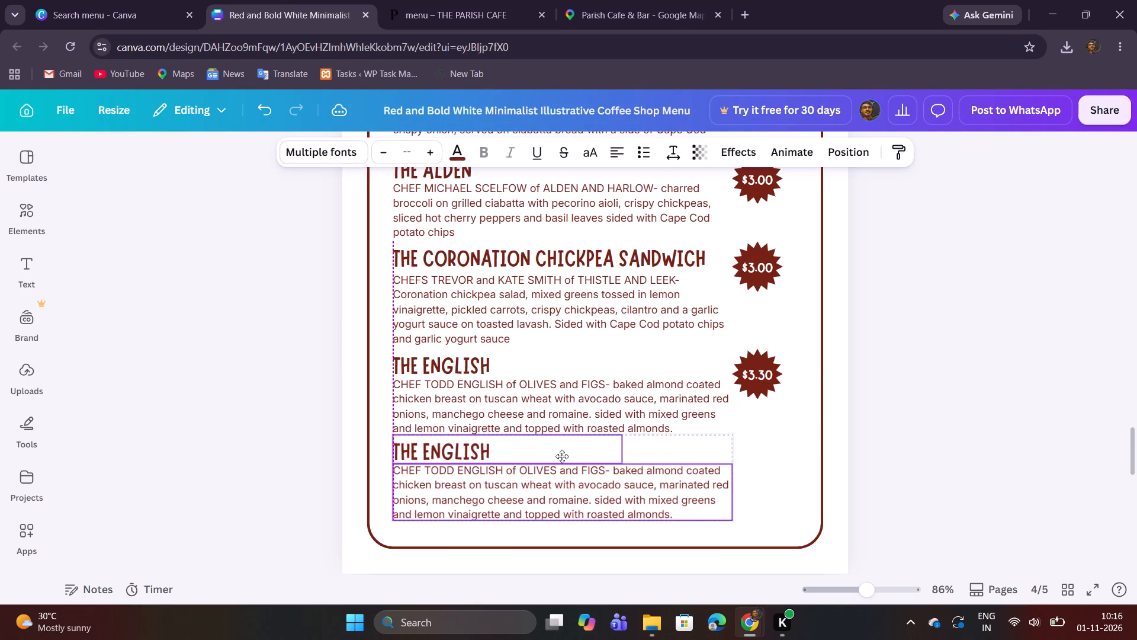
pyautogui.moveTo(562, 456); pyautogui.dragTo(562, 459)
pyautogui.click(544, 438)
pyautogui.click(544, 444)
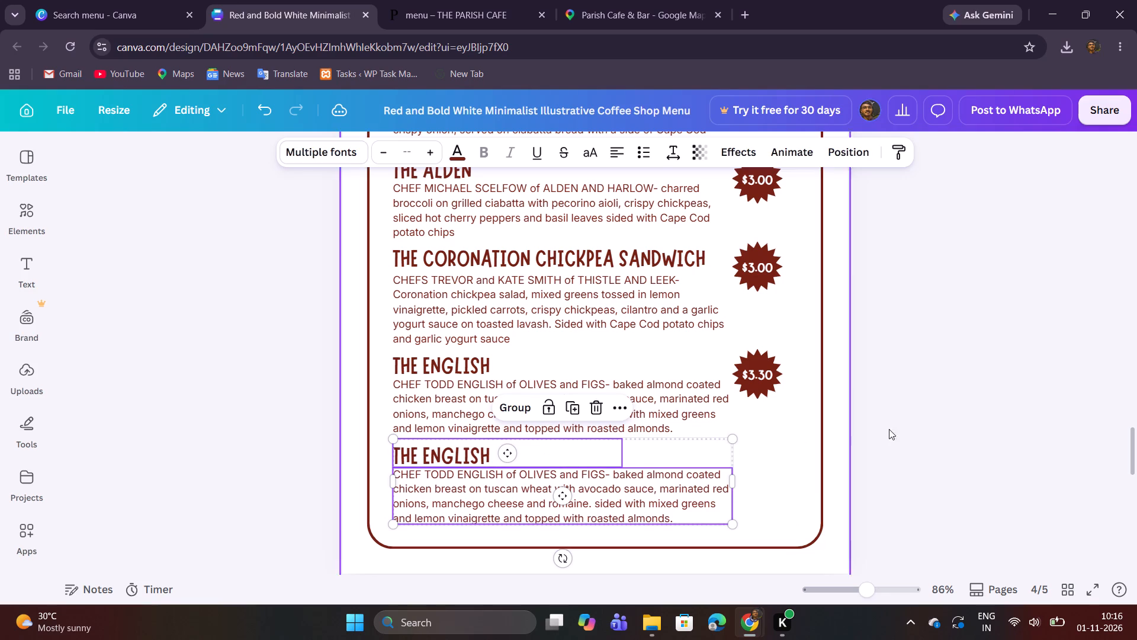
pyautogui.click(898, 427)
# Replace the duplicated The English title with the copied title The Flour BLT, without a trailing line break.
pyautogui.doubleClick(626, 456)
pyautogui.doubleClick(524, 450)
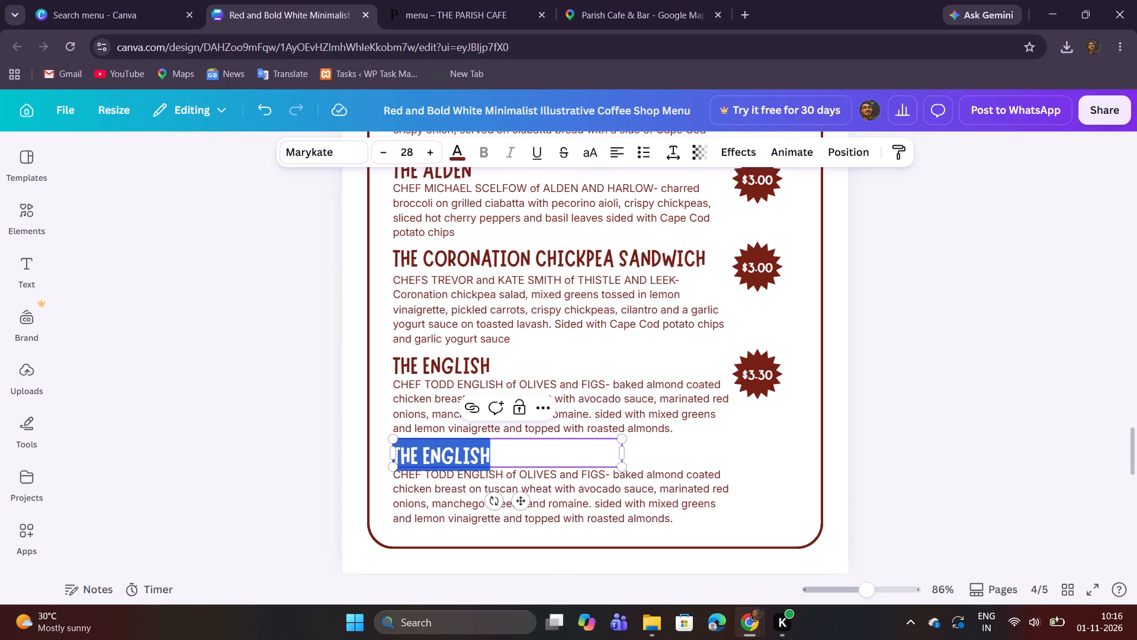
pyautogui.hotkey('ctrl', 'v')
pyautogui.press('BackSpace')
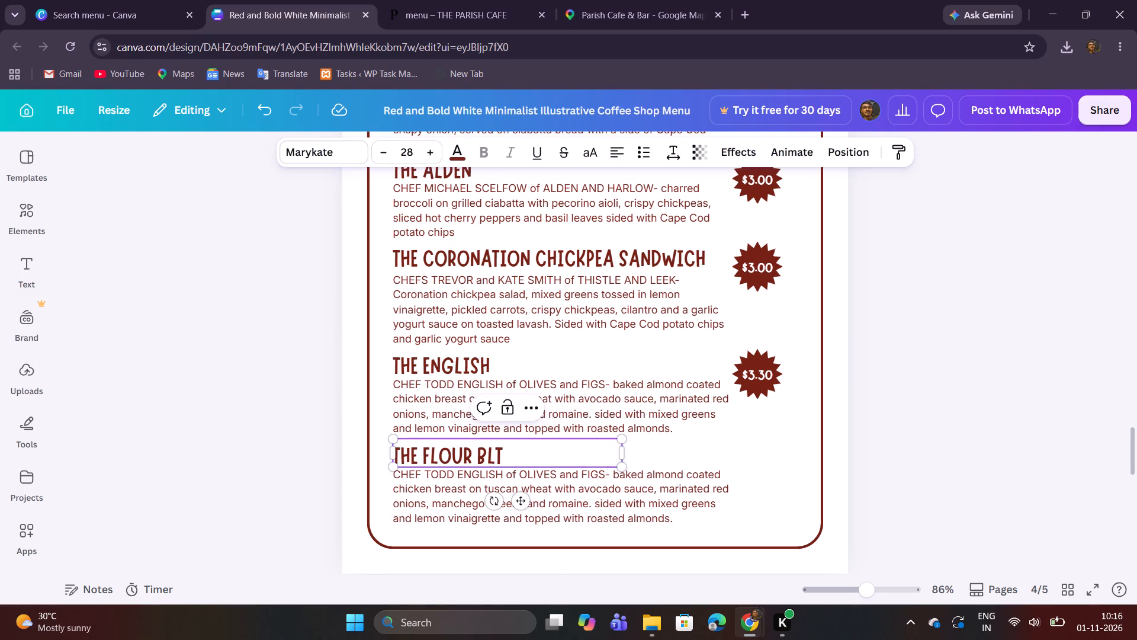
pyautogui.click(191, 359)
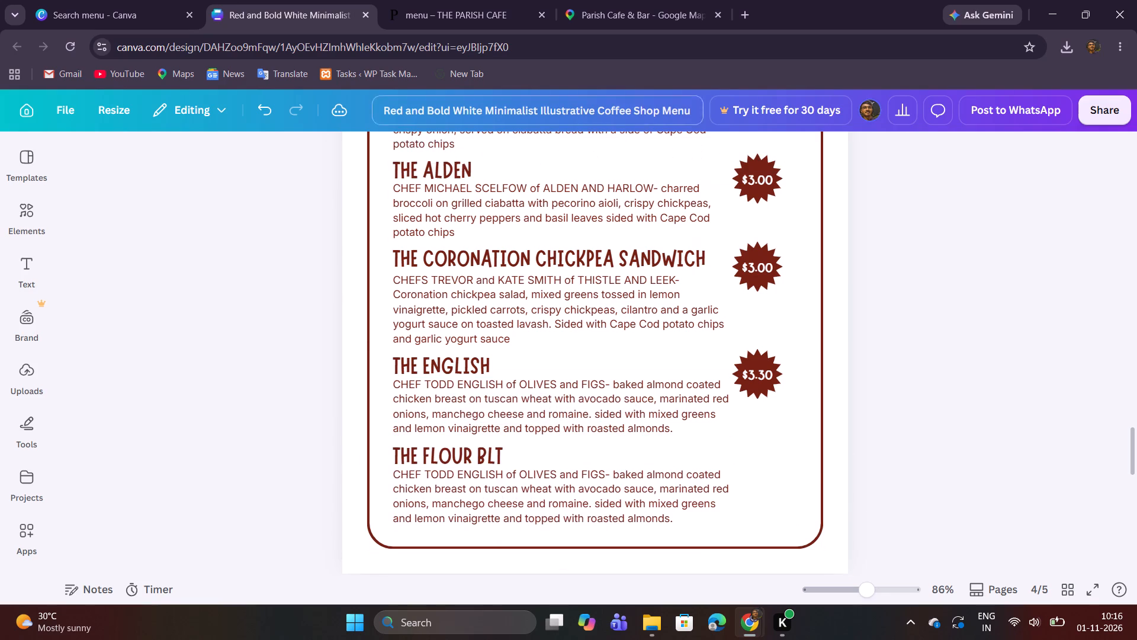
# Replace the description beneath The Flour BLT title with the sandwich's description copied from the cafe's website menu.
pyautogui.click(471, 1)
pyautogui.moveTo(153, 281); pyautogui.dragTo(174, 292)
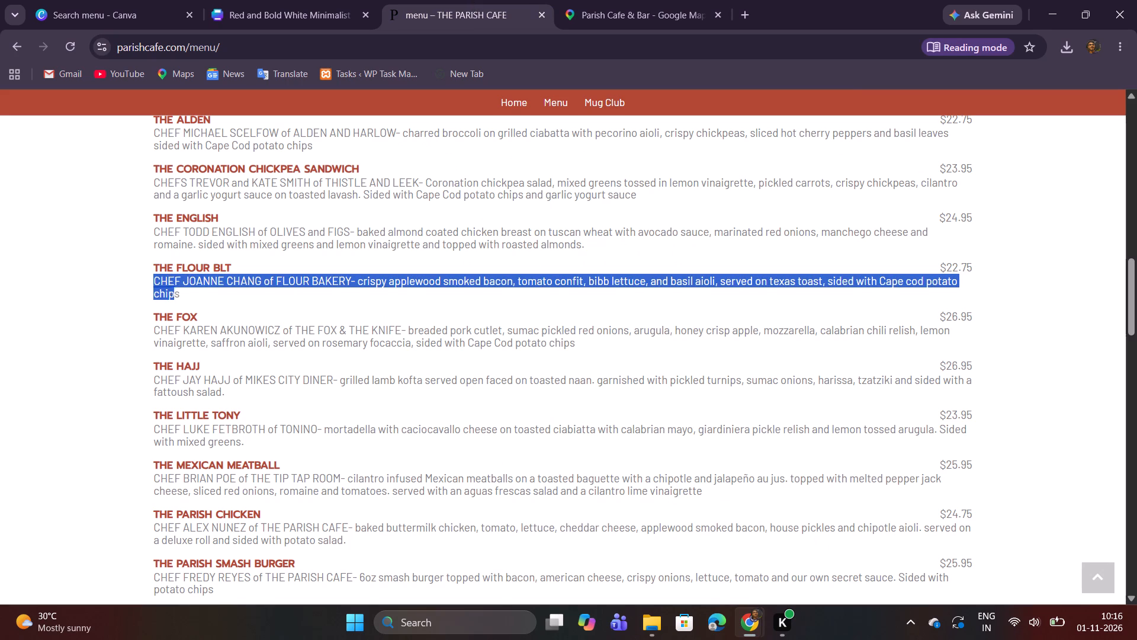
pyautogui.moveTo(174, 292); pyautogui.dragTo(183, 295)
pyautogui.hotkey('ctrl', 'c')
pyautogui.click(258, 0)
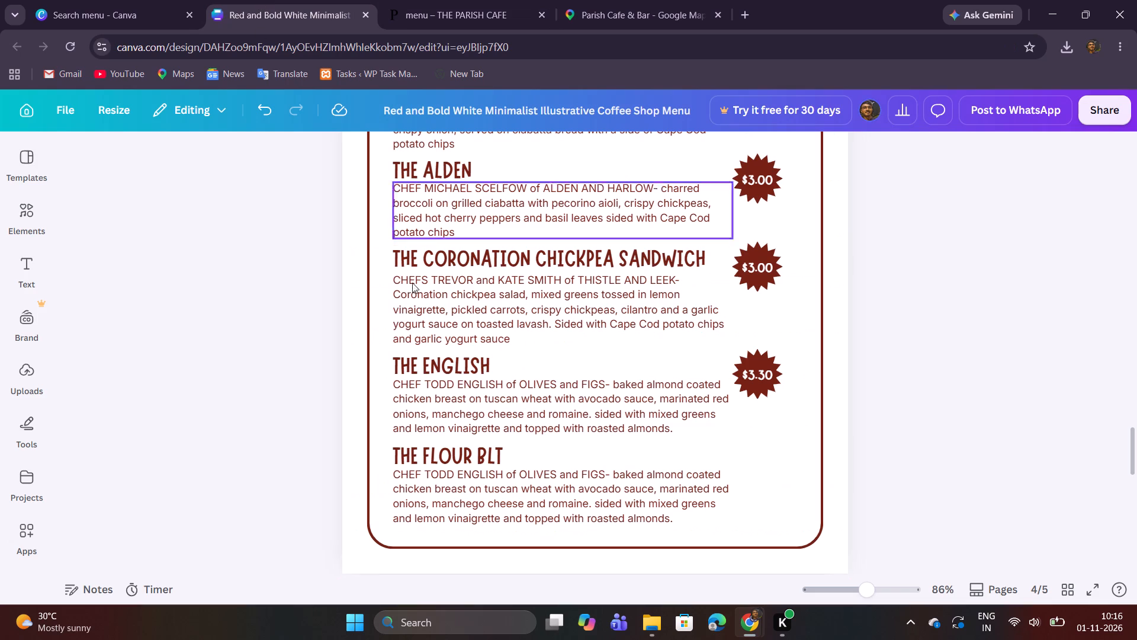
pyautogui.doubleClick(505, 505)
pyautogui.hotkey('ctrl', 'v')
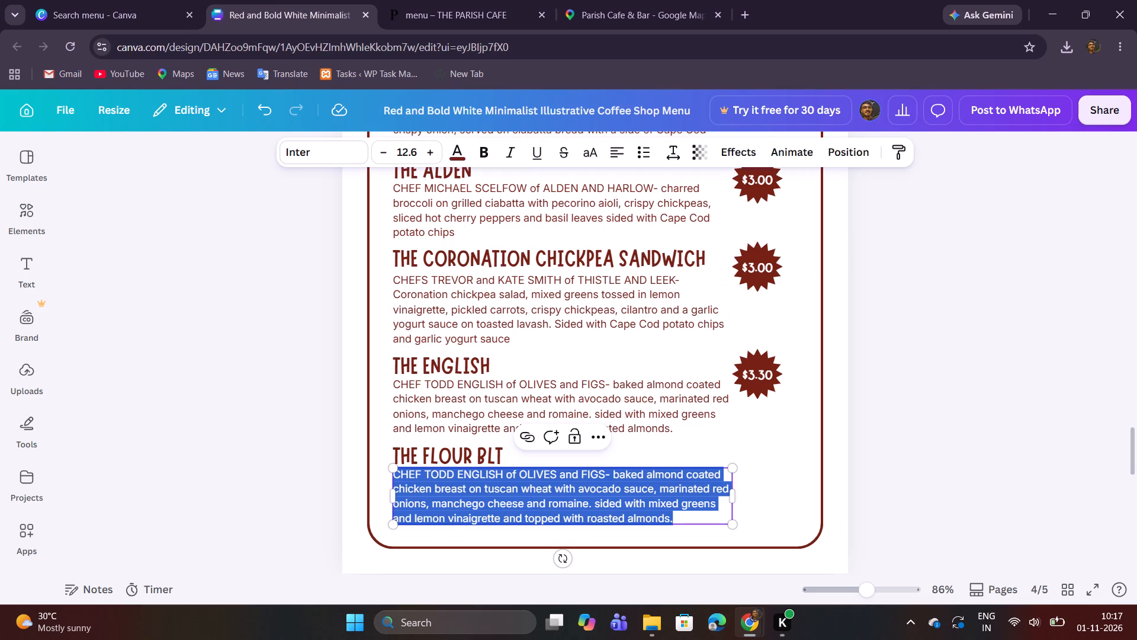
pyautogui.click(951, 402)
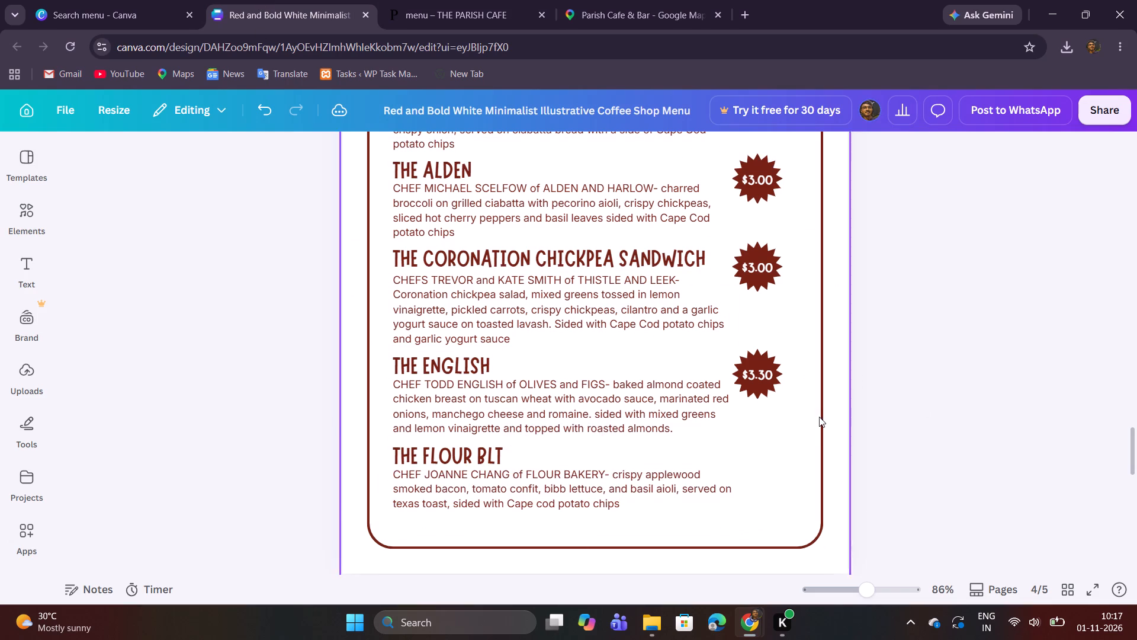
# Duplicate the $3.30 price badge and place the copy beside The Flour BLT title, centred with the badges above.
pyautogui.moveTo(796, 416); pyautogui.dragTo(754, 374)
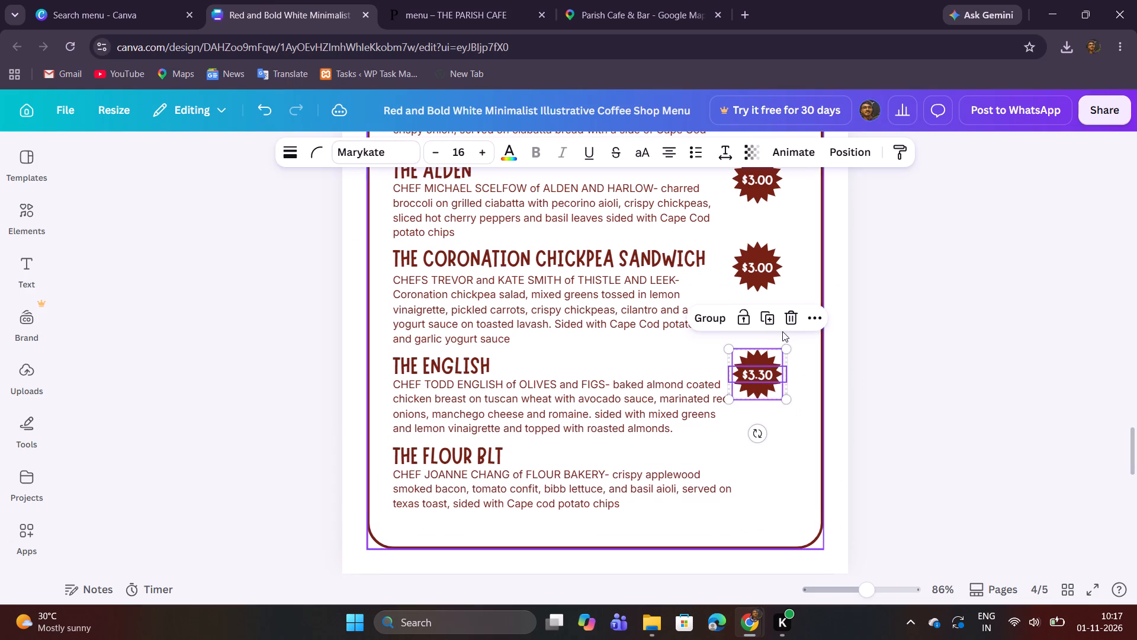
pyautogui.click(773, 321)
pyautogui.click(770, 399)
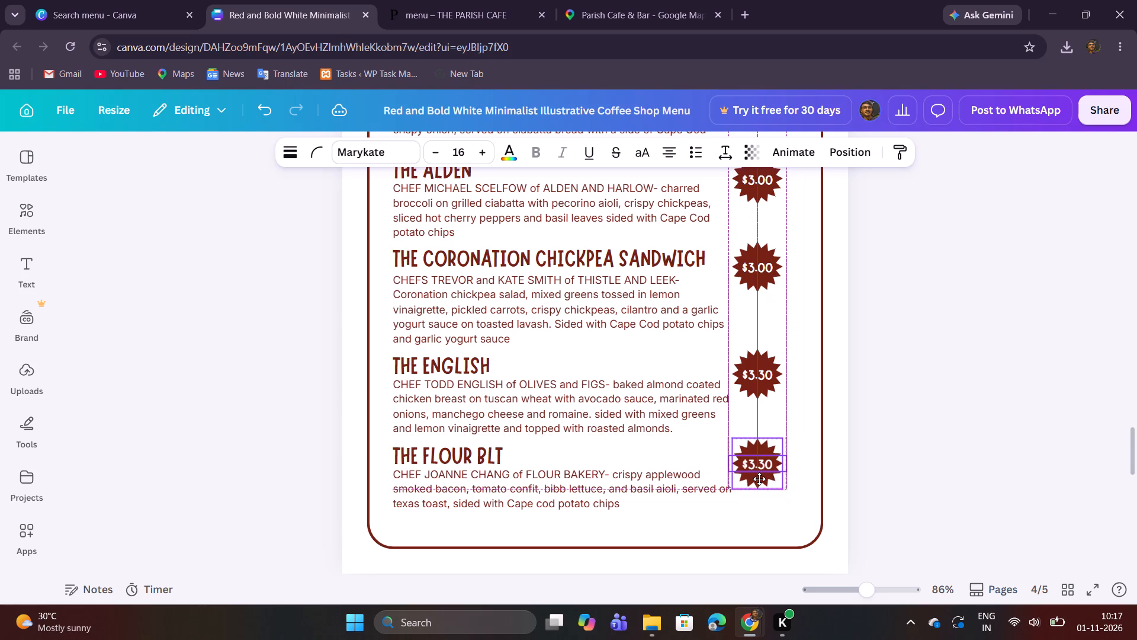
pyautogui.click(932, 449)
pyautogui.scroll(1, 932, 446)
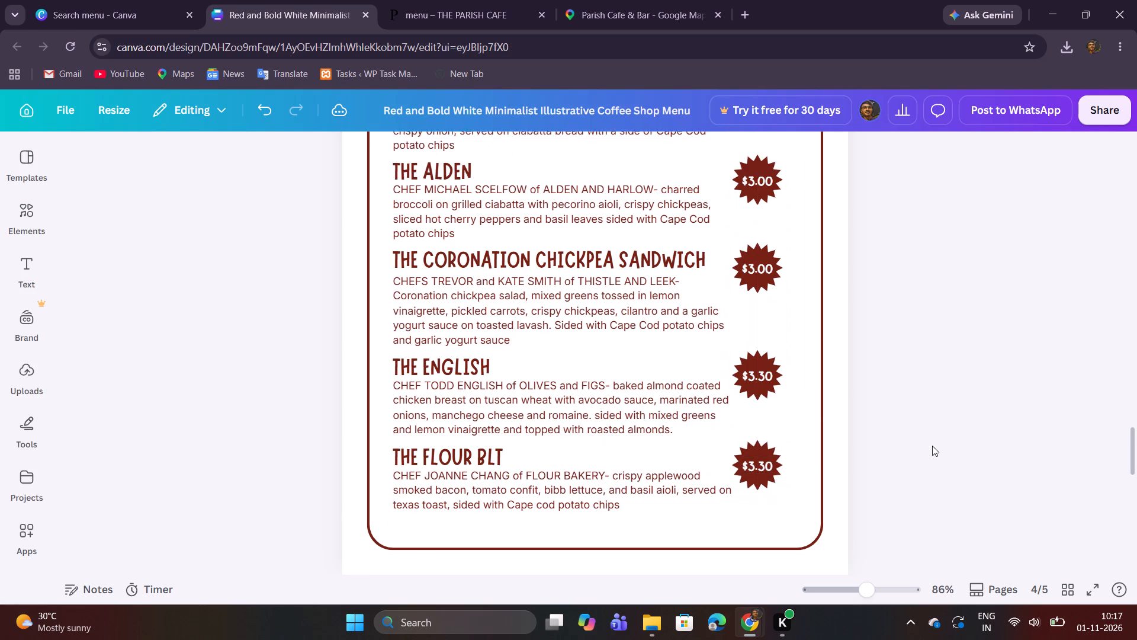
pyautogui.scroll(1, 932, 446)
pyautogui.click(424, 1)
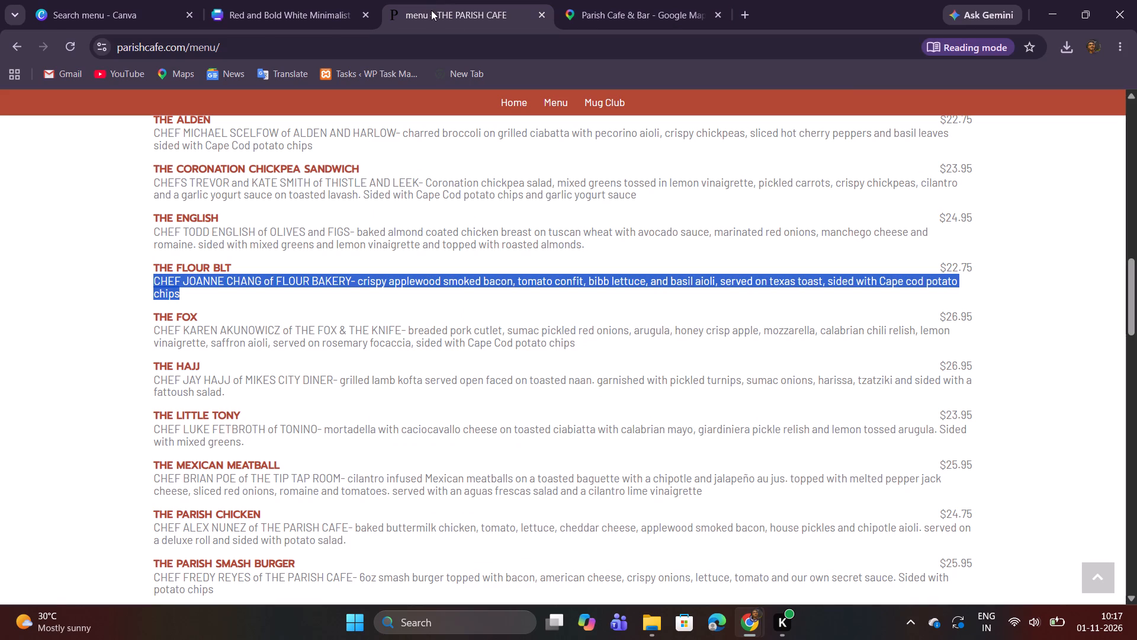
pyautogui.scroll(2, 580, 257)
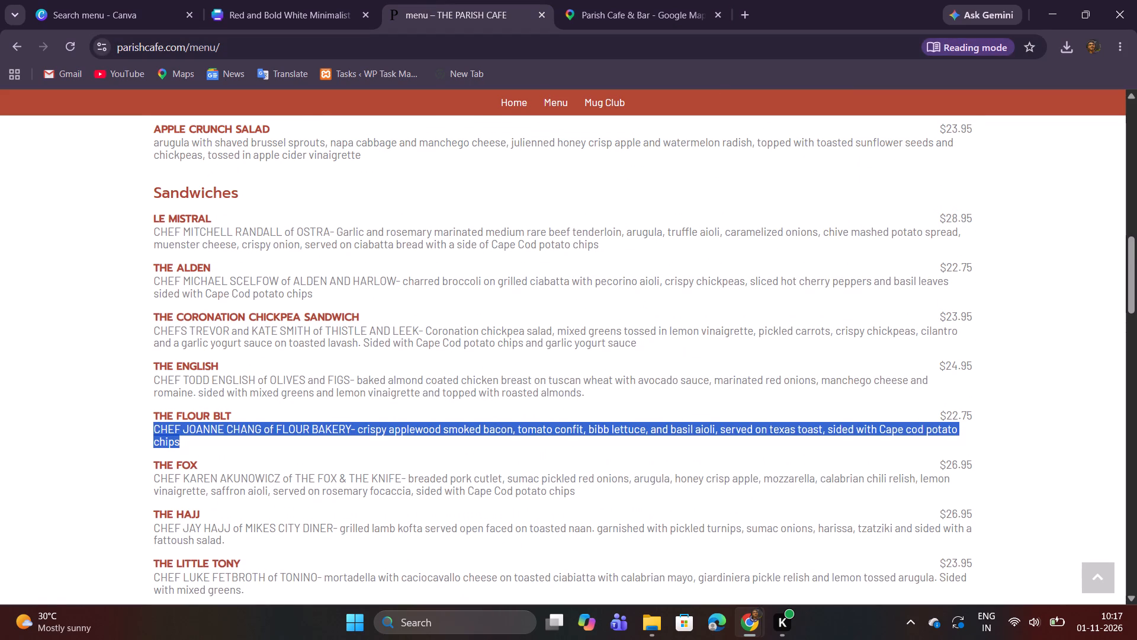
pyautogui.moveTo(945, 218); pyautogui.dragTo(966, 219)
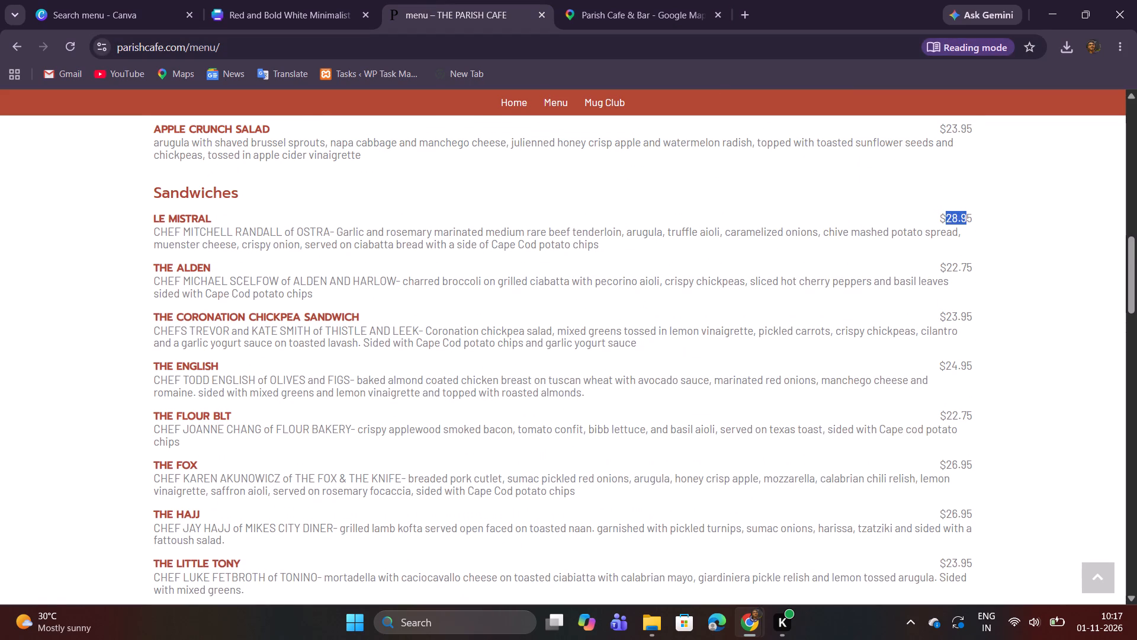
pyautogui.moveTo(966, 219); pyautogui.dragTo(967, 220)
pyautogui.moveTo(943, 217); pyautogui.dragTo(978, 221)
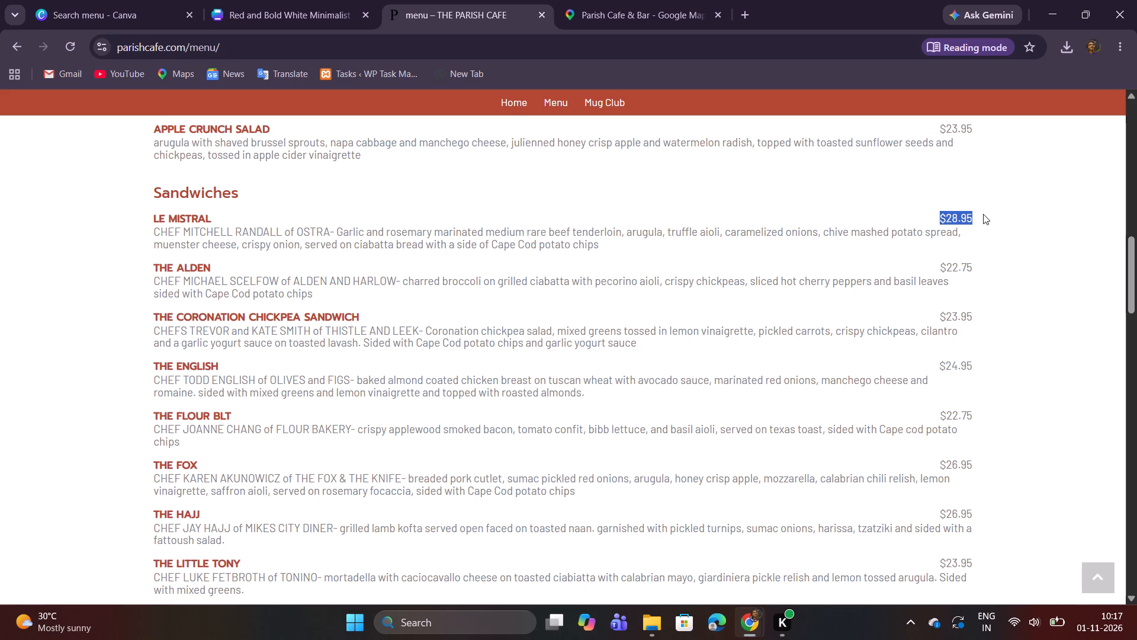
pyautogui.hotkey('ctrl', 'c')
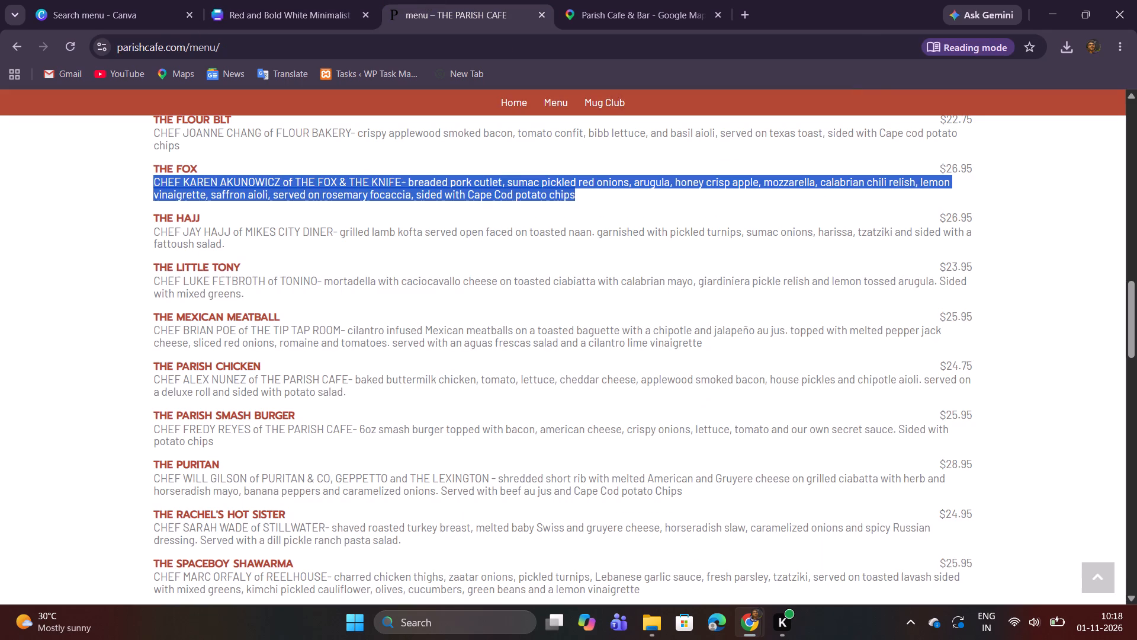
pyautogui.moveTo(940, 166); pyautogui.dragTo(977, 167)
pyautogui.rightClick(974, 167)
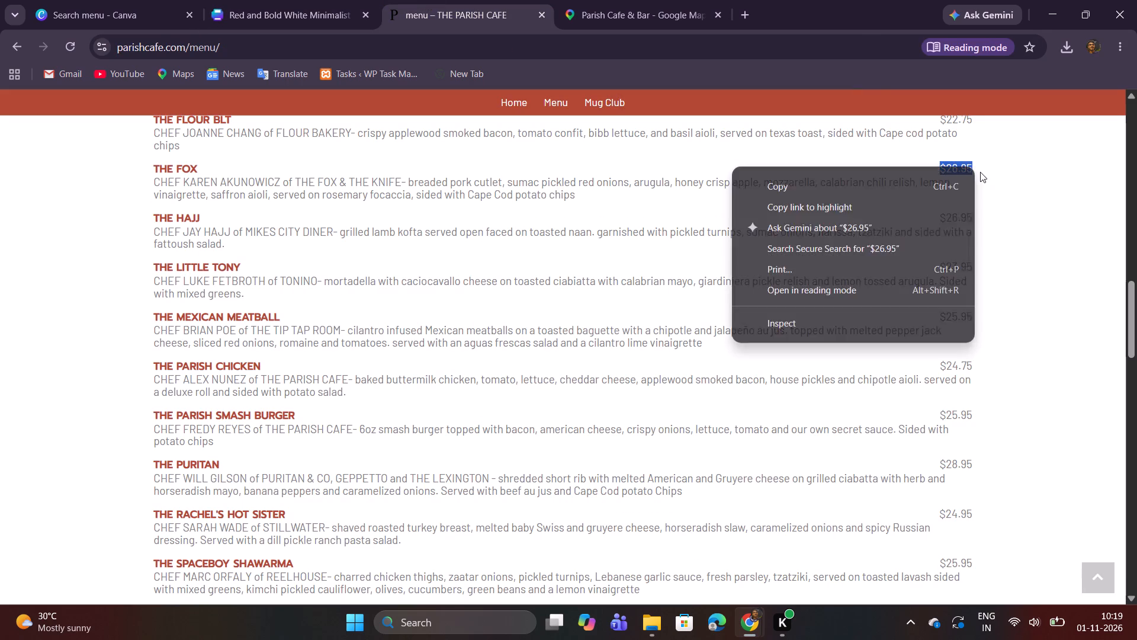
pyautogui.click(911, 185)
pyautogui.click(291, 0)
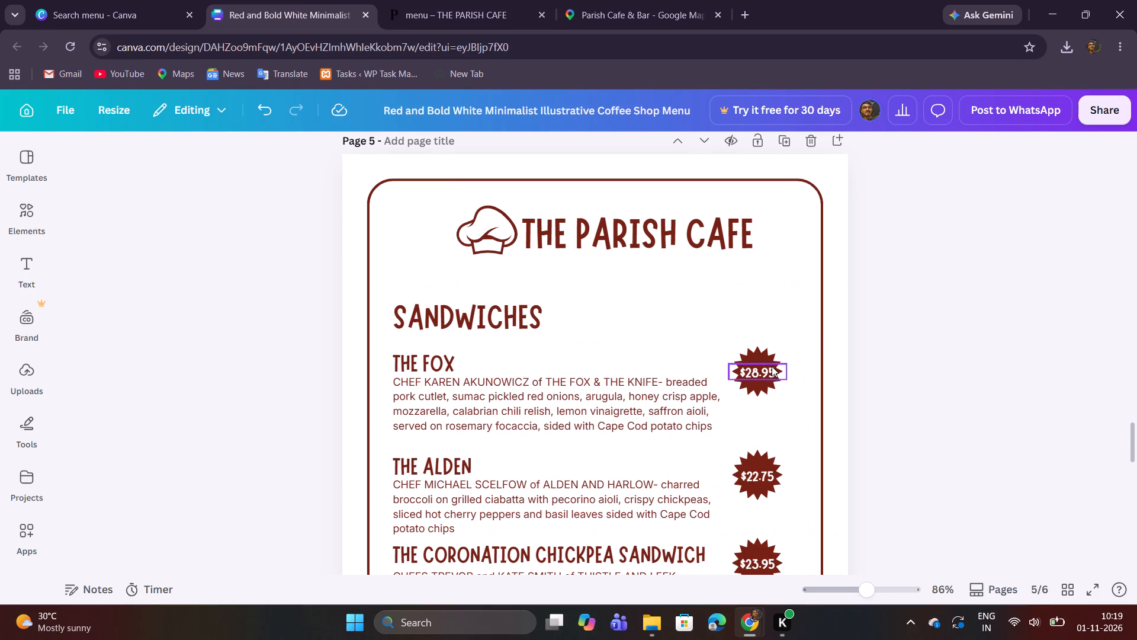
pyautogui.click(771, 364)
pyautogui.click(770, 364)
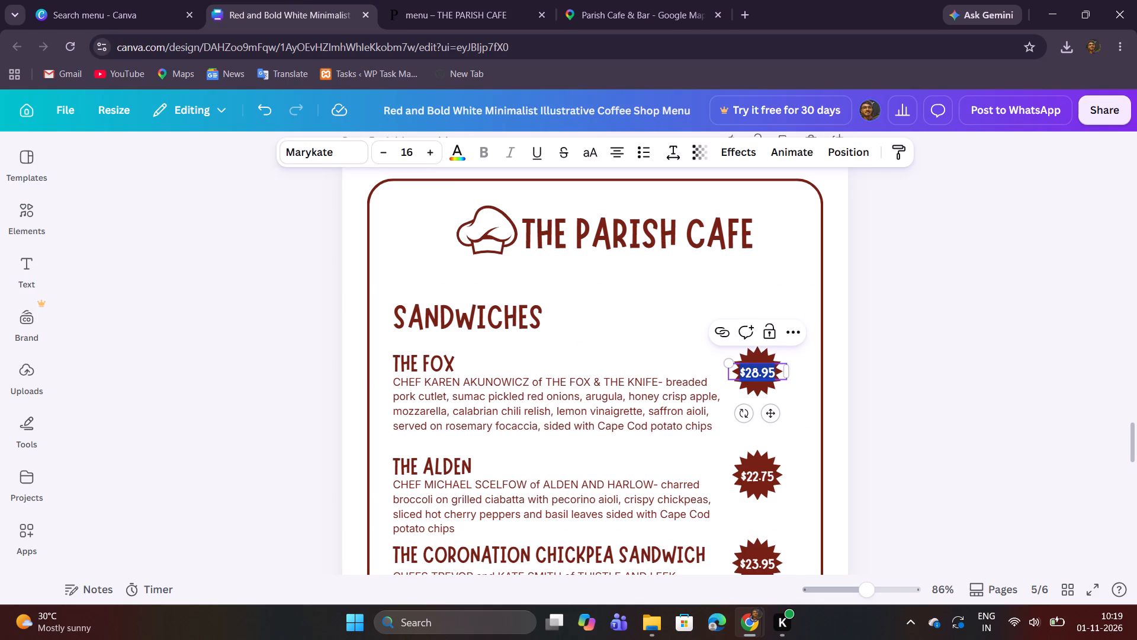
pyautogui.hotkey('ctrl', 'v')
pyautogui.click(932, 369)
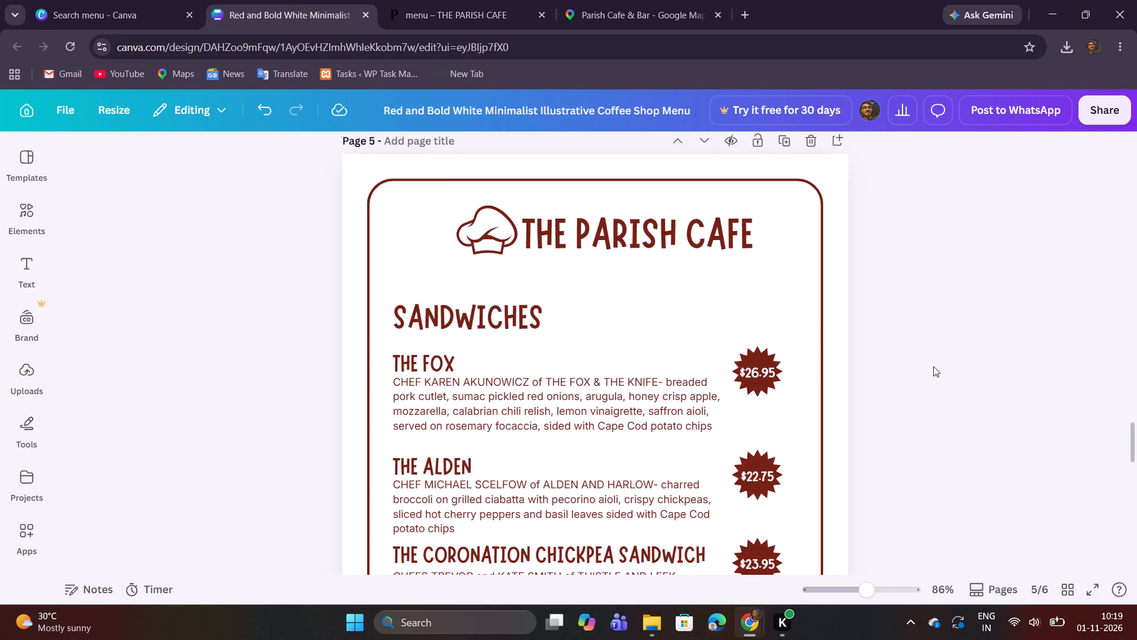
# Move The Alden's title and description up together to sit directly beneath The Fox's description on page 5.
pyautogui.scroll(-2, 933, 366)
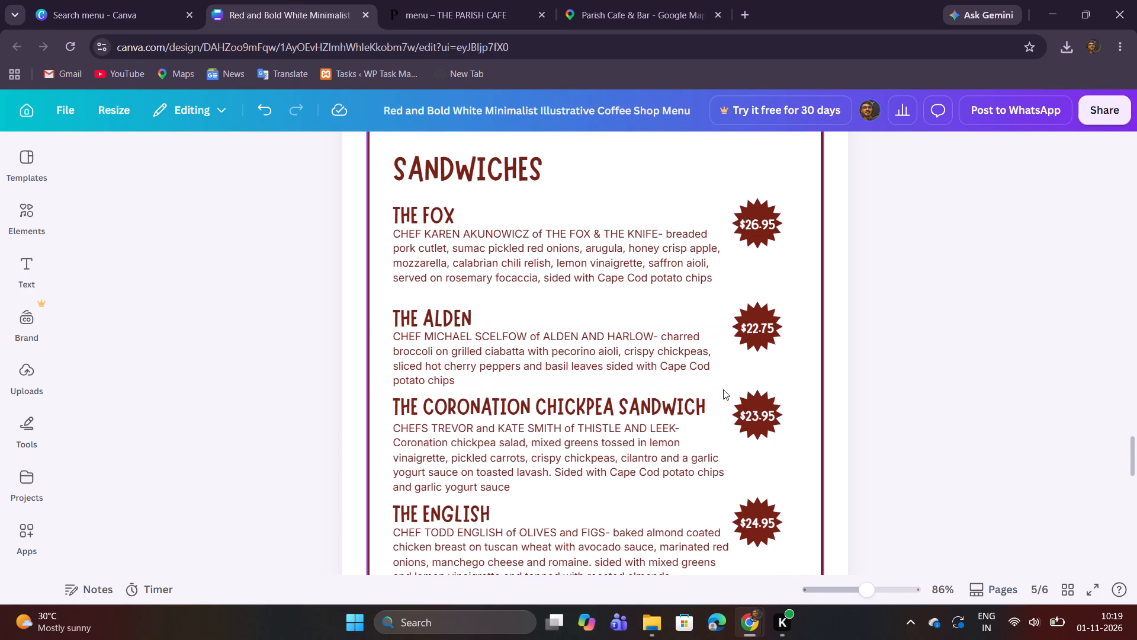
pyautogui.moveTo(724, 388); pyautogui.dragTo(547, 324)
pyautogui.click(456, 354)
pyautogui.click(598, 295)
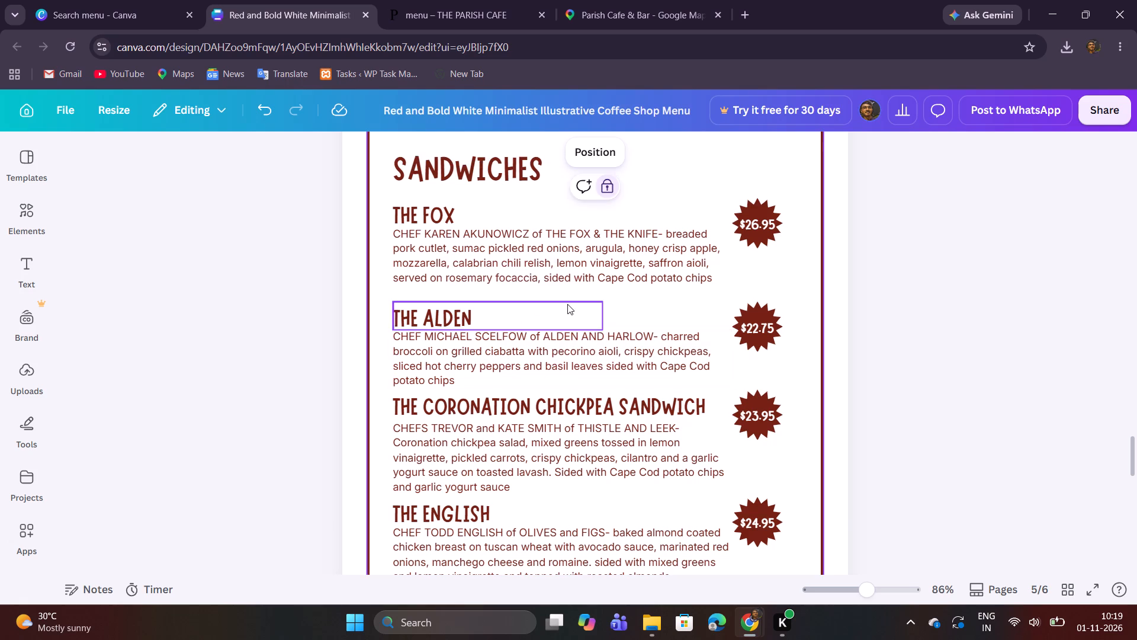
pyautogui.click(567, 304)
pyautogui.click(567, 339)
pyautogui.click(576, 308)
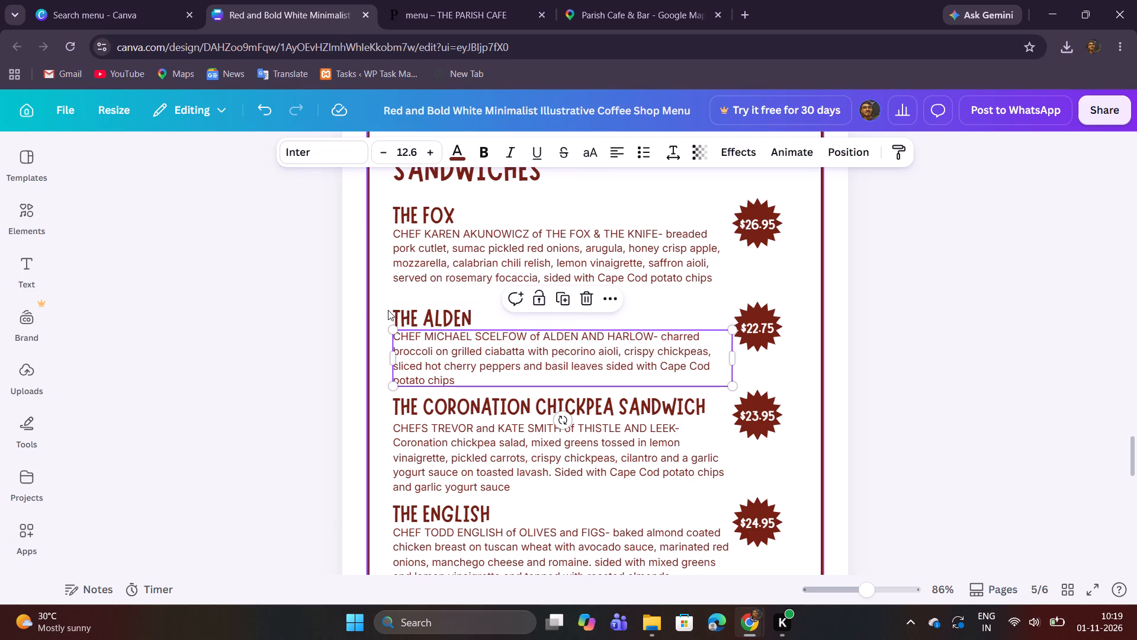
pyautogui.moveTo(385, 309); pyautogui.dragTo(442, 347)
pyautogui.moveTo(494, 360); pyautogui.dragTo(494, 355)
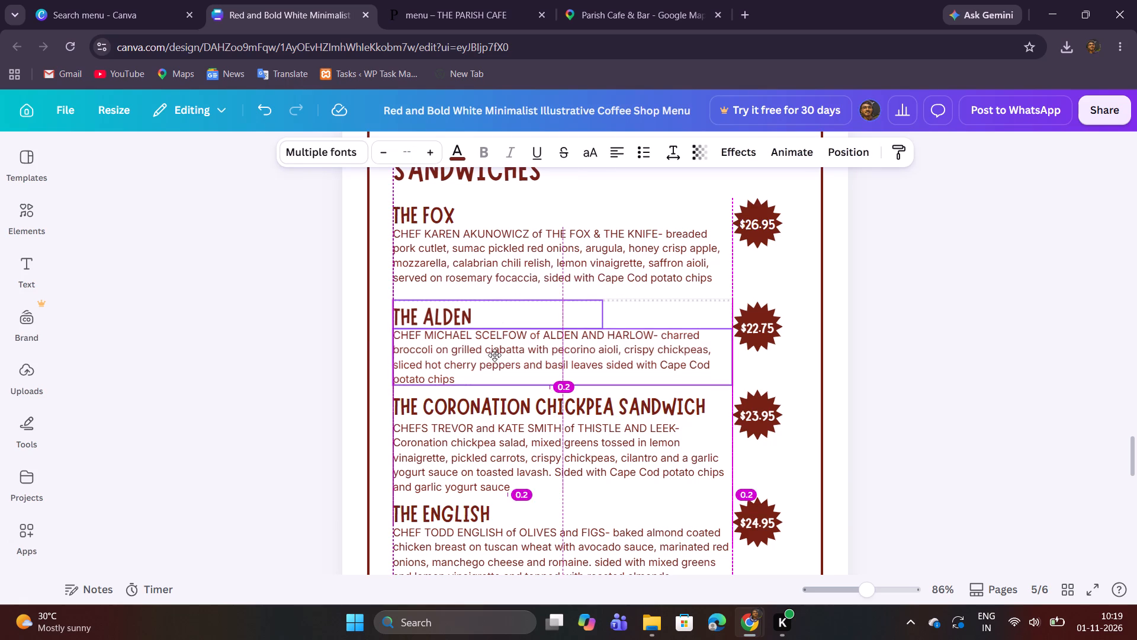
pyautogui.moveTo(494, 355); pyautogui.dragTo(495, 347)
pyautogui.click(890, 346)
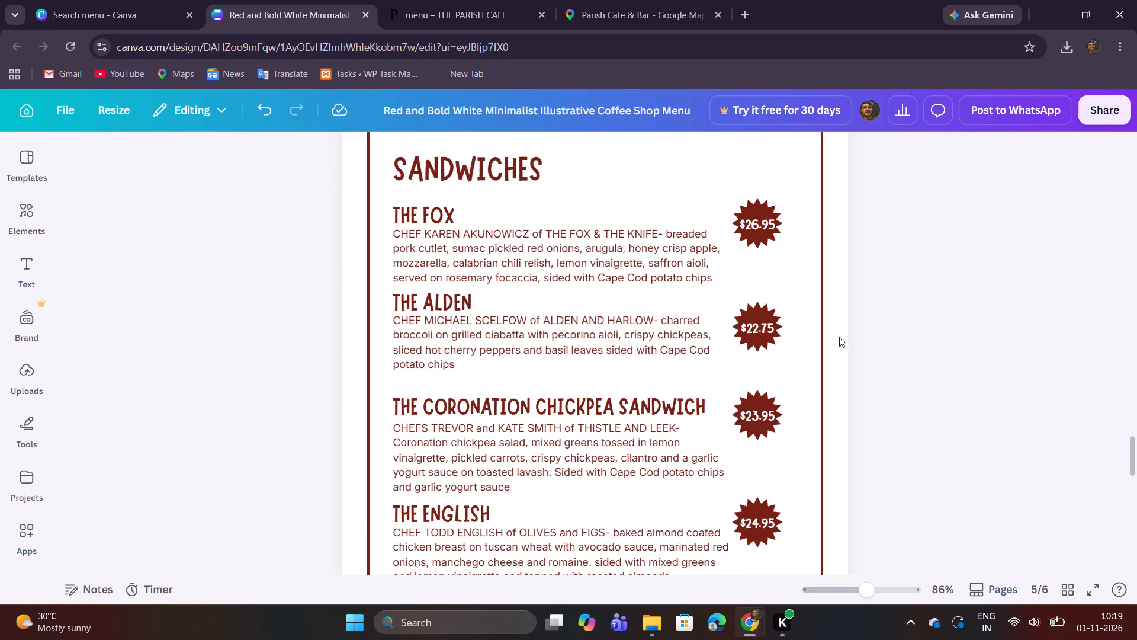
# Replace The Alden title with THE HAJJ, copied from the cafe's website menu, without a trailing blank line.
pyautogui.click(457, 1)
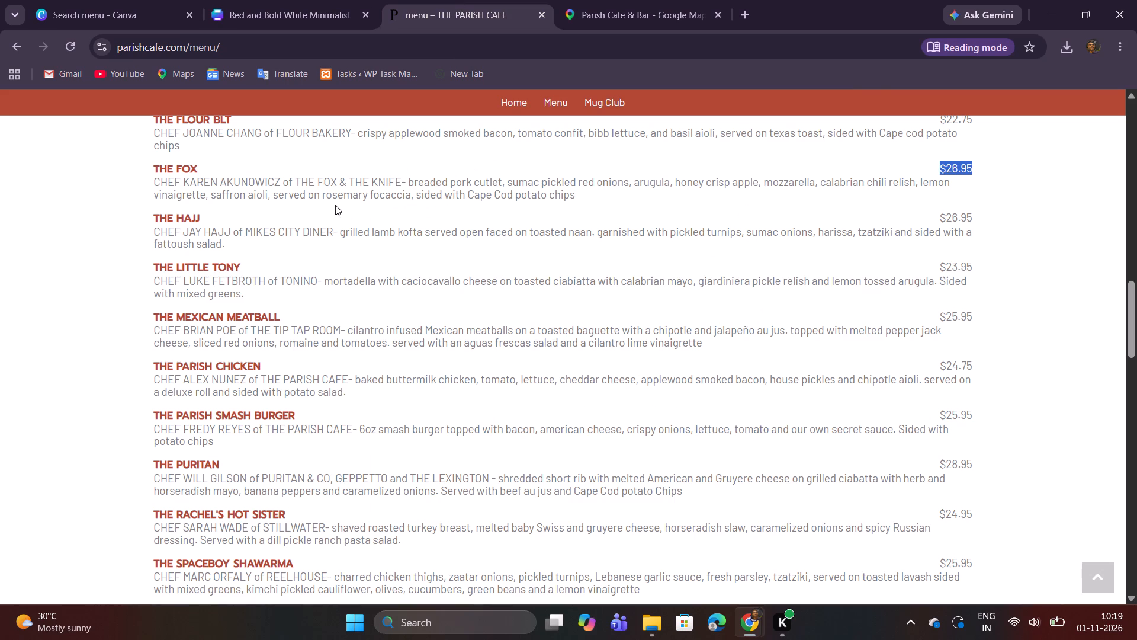
pyautogui.moveTo(153, 217); pyautogui.dragTo(206, 218)
pyautogui.rightClick(188, 218)
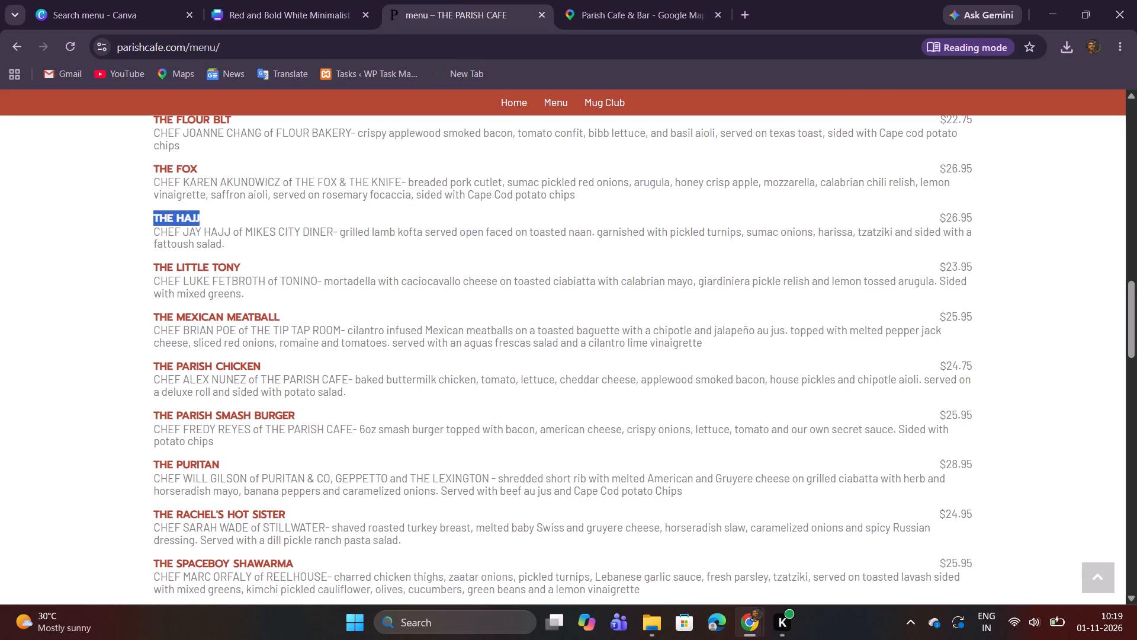
pyautogui.click(235, 236)
pyautogui.click(268, 21)
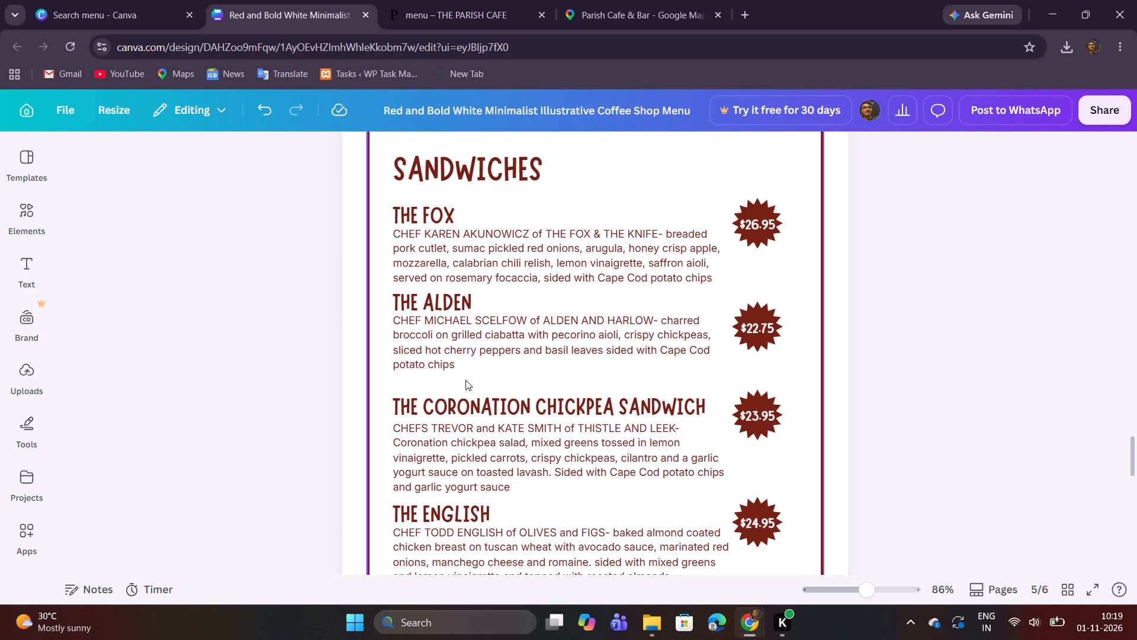
pyautogui.doubleClick(439, 303)
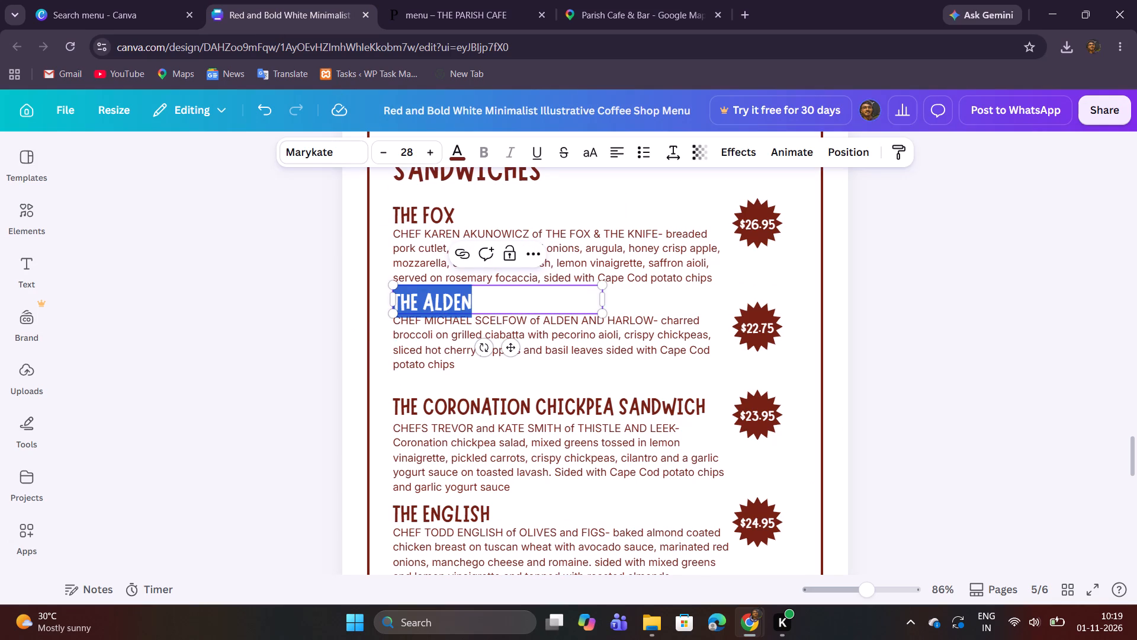
pyautogui.hotkey('ctrl', 'v')
pyautogui.press('BackSpace')
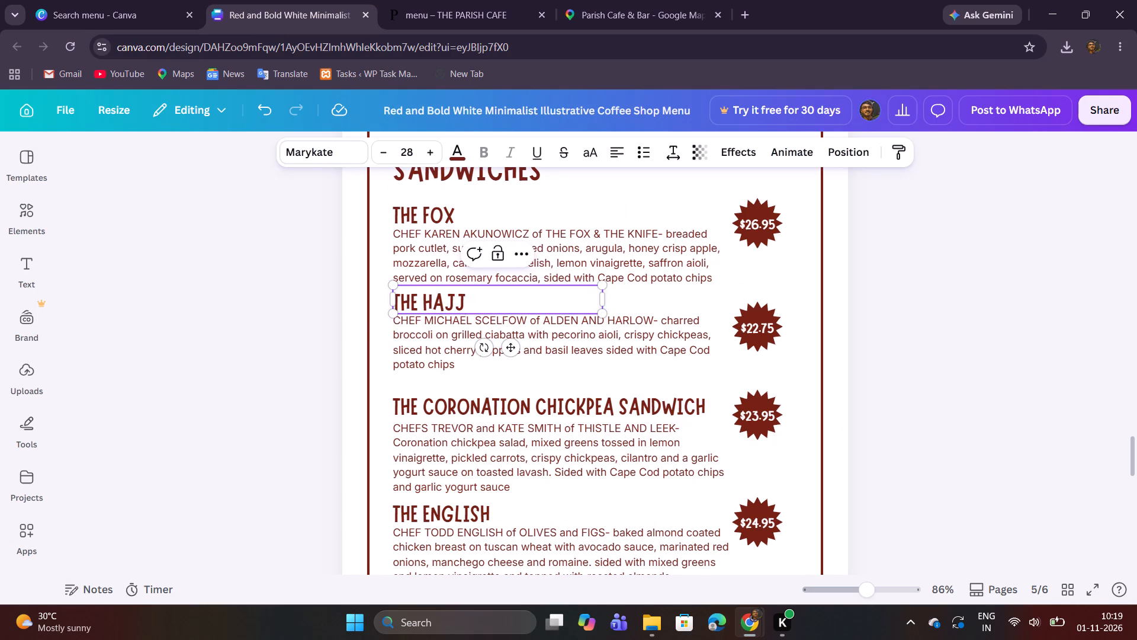
pyautogui.click(930, 284)
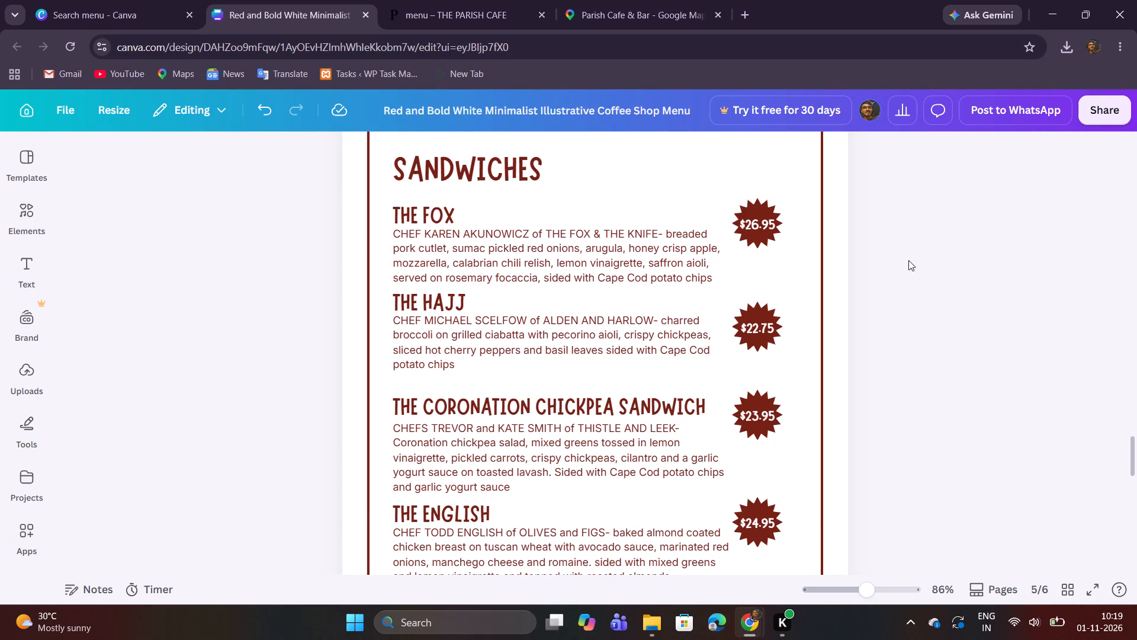
# Replace the description under The Hajj with The Hajj's description copied from the website menu.
pyautogui.click(465, 0)
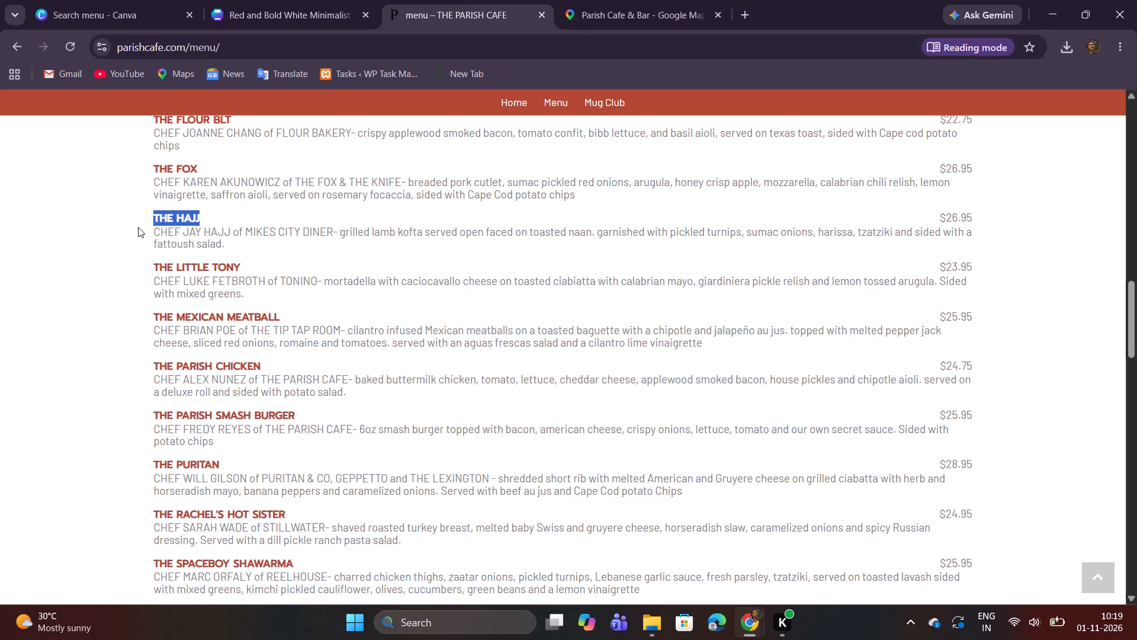
pyautogui.moveTo(152, 231); pyautogui.dragTo(245, 241)
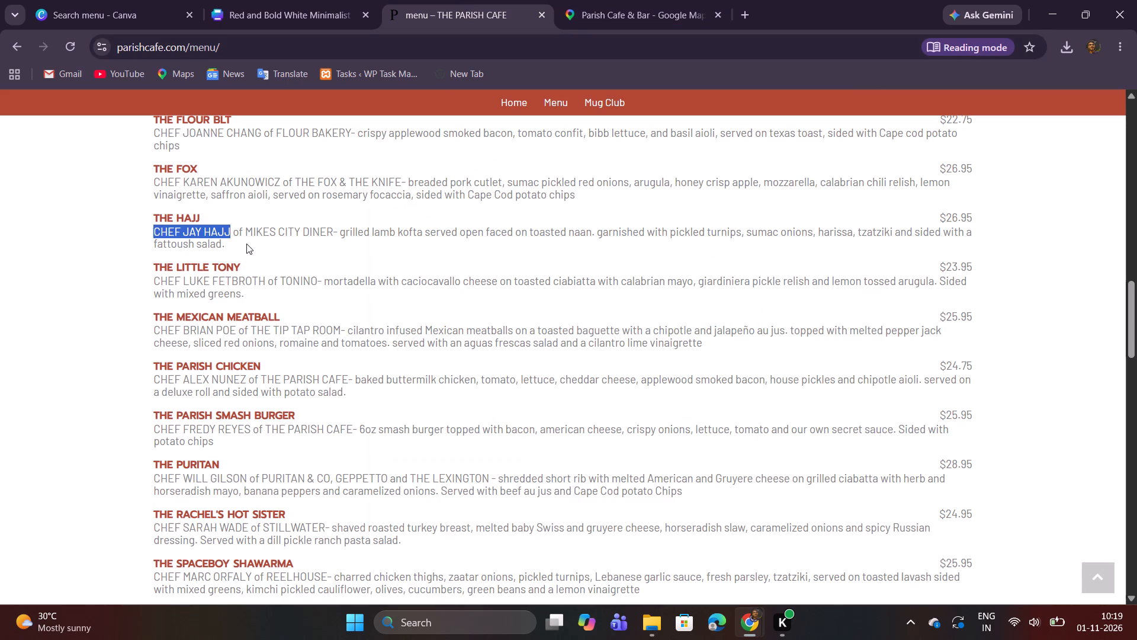
pyautogui.hotkey('ctrl', 'c')
pyautogui.click(340, 0)
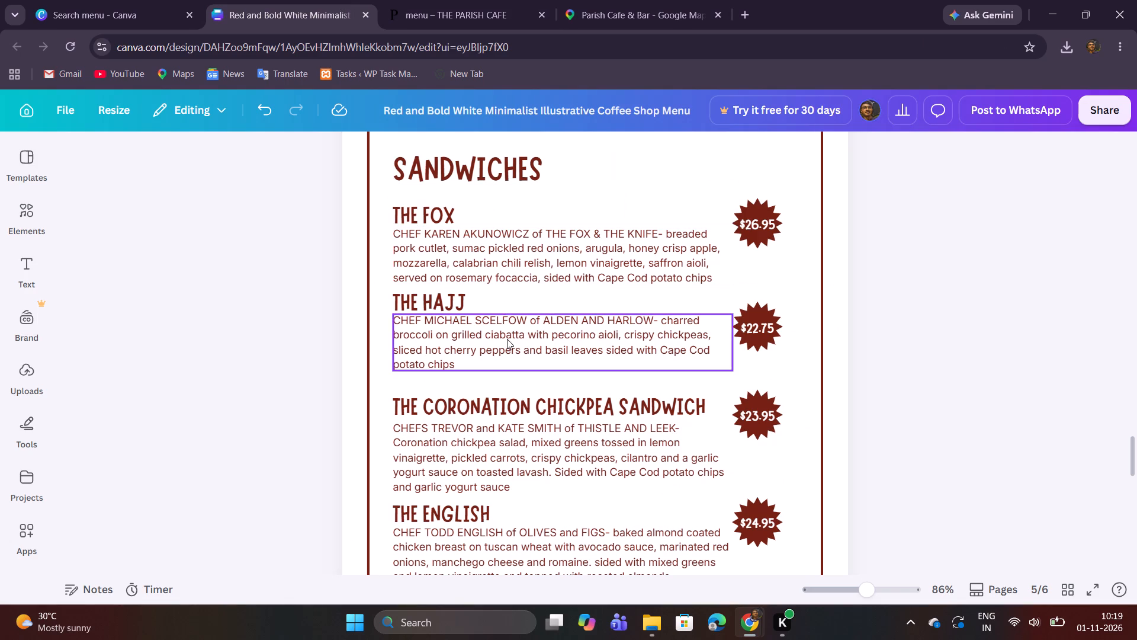
pyautogui.doubleClick(508, 340)
pyautogui.hotkey('ctrl', 'v')
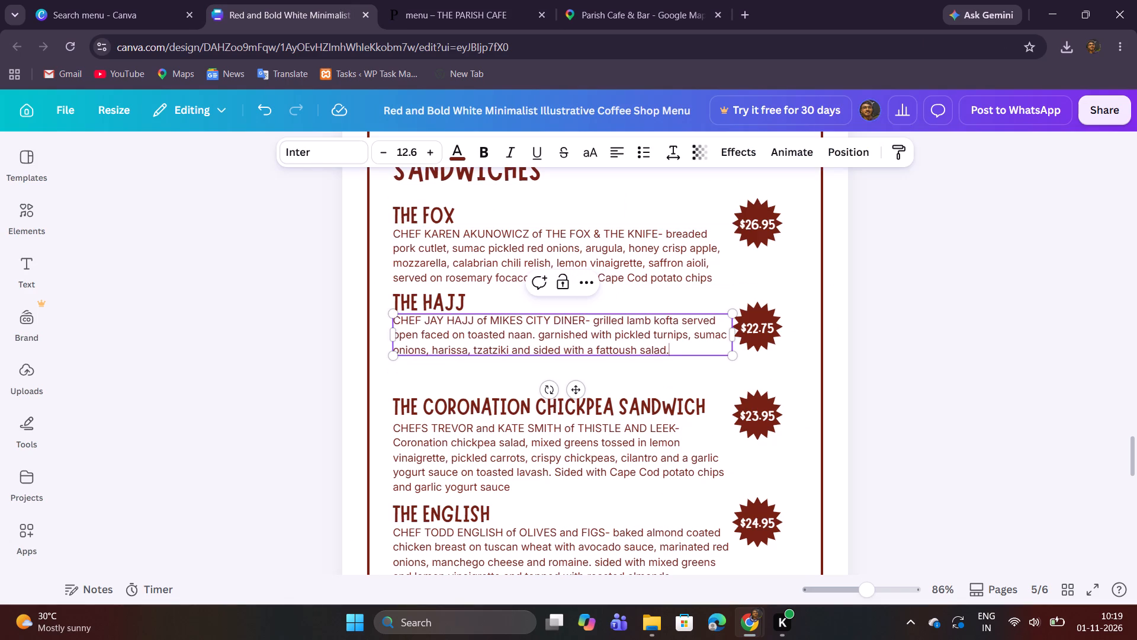
pyautogui.click(909, 301)
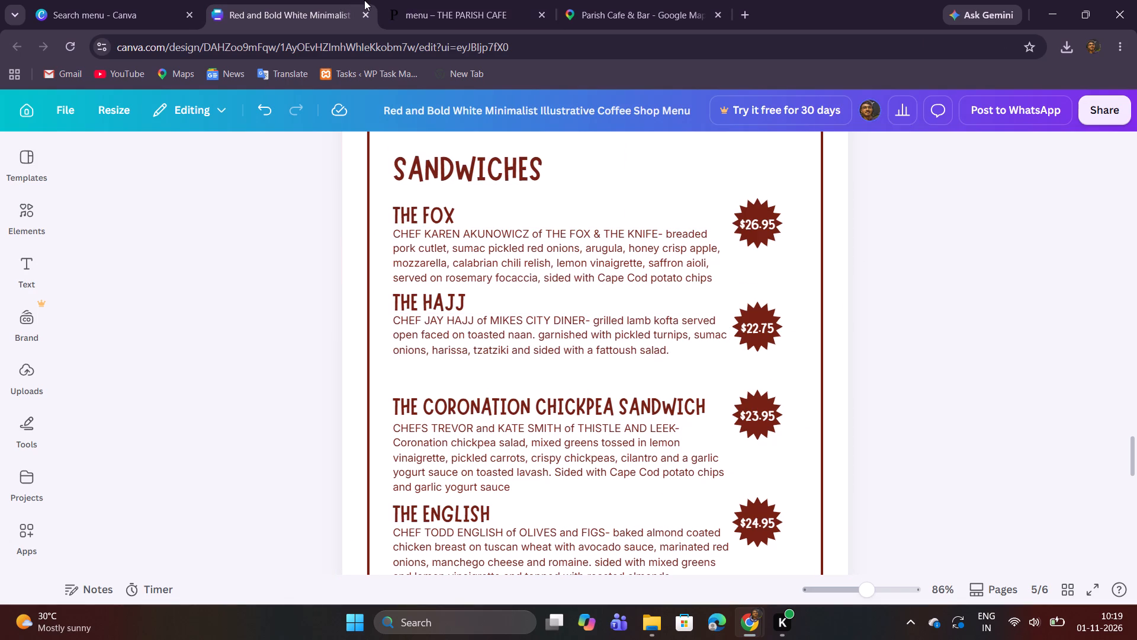
# Set The Hajj's price badge to $26.95, copied from the cafe's website menu.
pyautogui.click(364, 0)
pyautogui.click(410, 1)
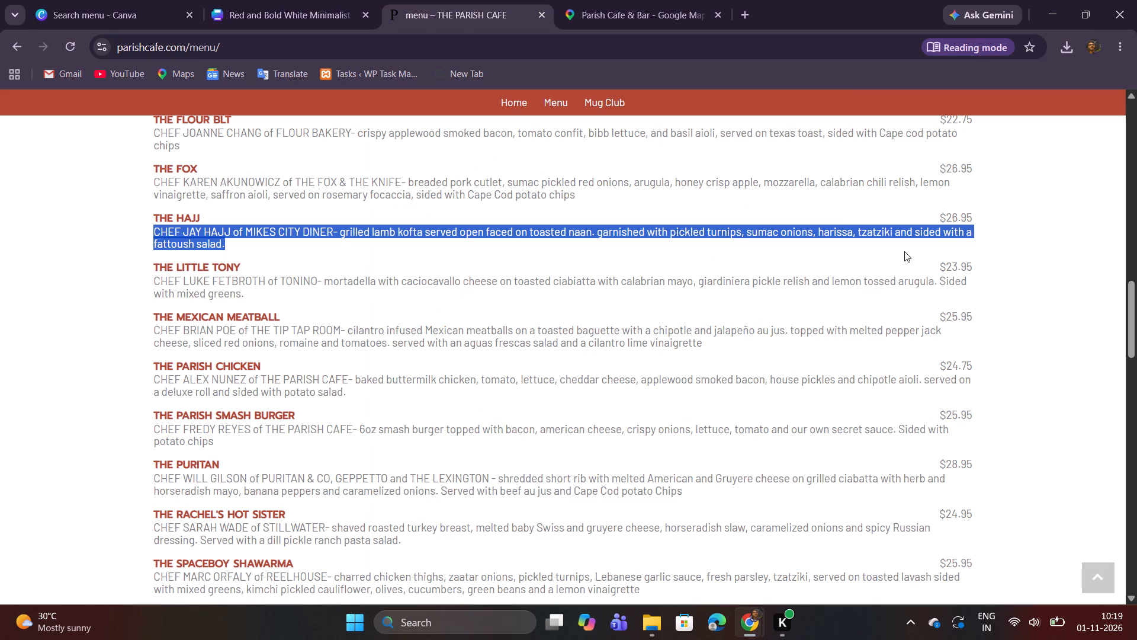
pyautogui.moveTo(941, 216); pyautogui.dragTo(975, 222)
pyautogui.hotkey('ctrl', 'c')
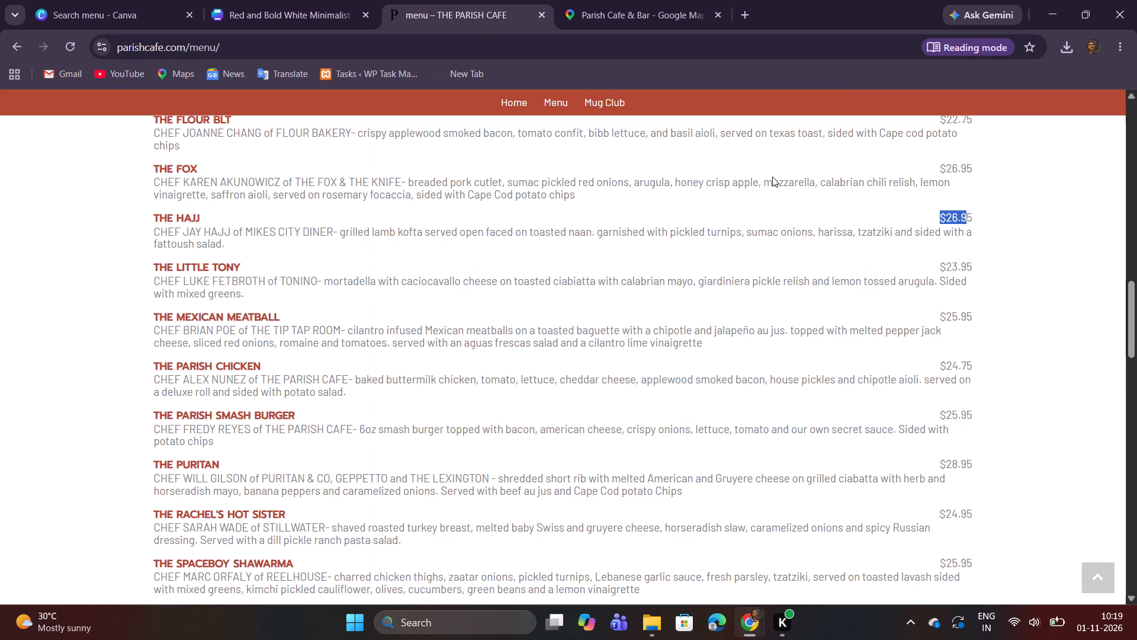
pyautogui.click(263, 8)
pyautogui.doubleClick(768, 327)
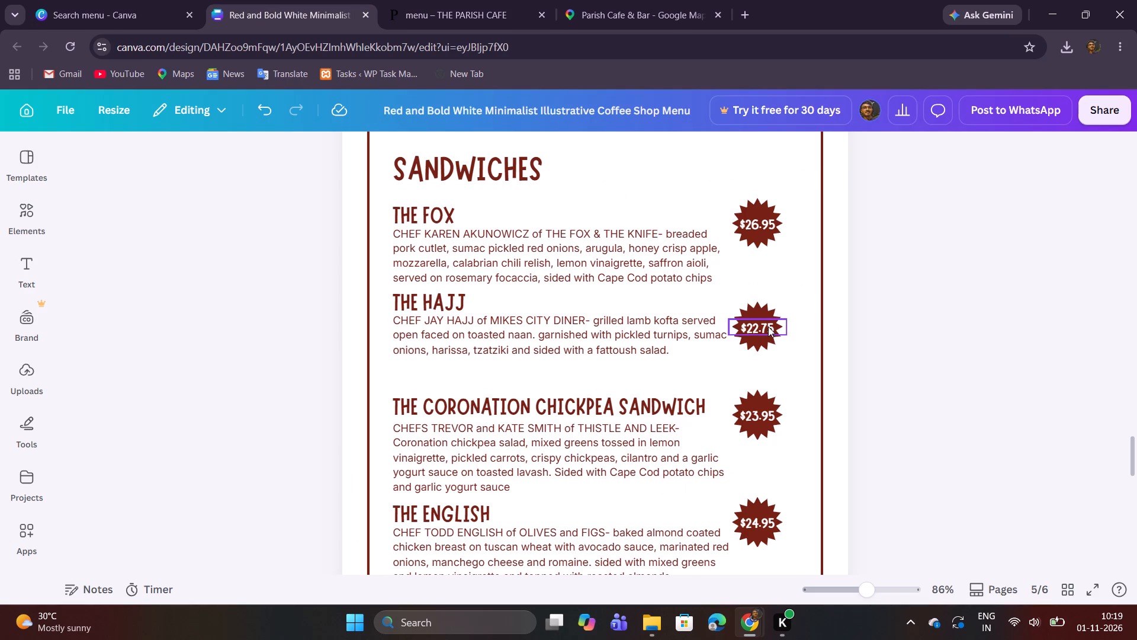
pyautogui.hotkey('ctrl', 'v')
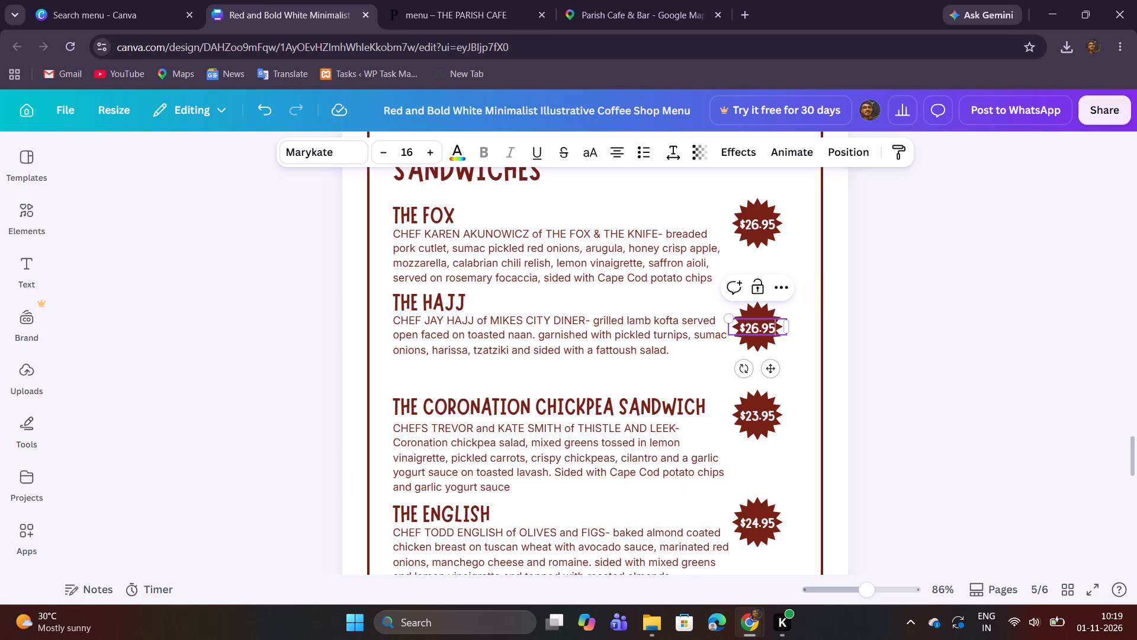
pyautogui.click(954, 279)
# Move The Fox's price badge, starburst and price together, slightly down beside its description, keeping it aligned with the other badges.
pyautogui.moveTo(785, 263); pyautogui.dragTo(785, 258)
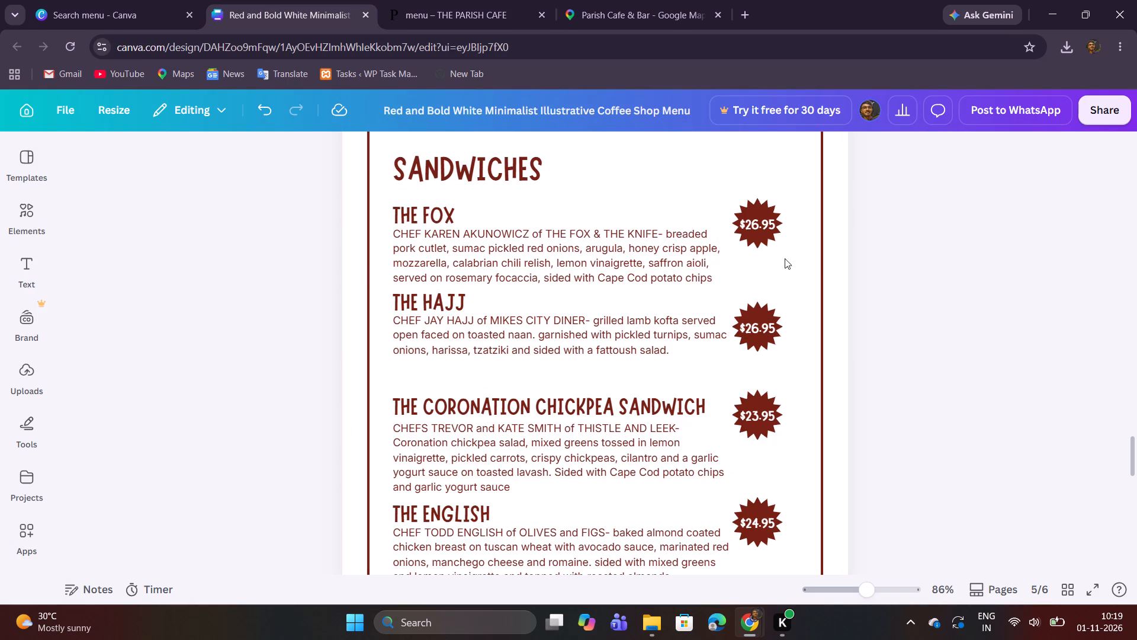
pyautogui.moveTo(785, 258); pyautogui.dragTo(762, 227)
pyautogui.moveTo(754, 220); pyautogui.dragTo(753, 232)
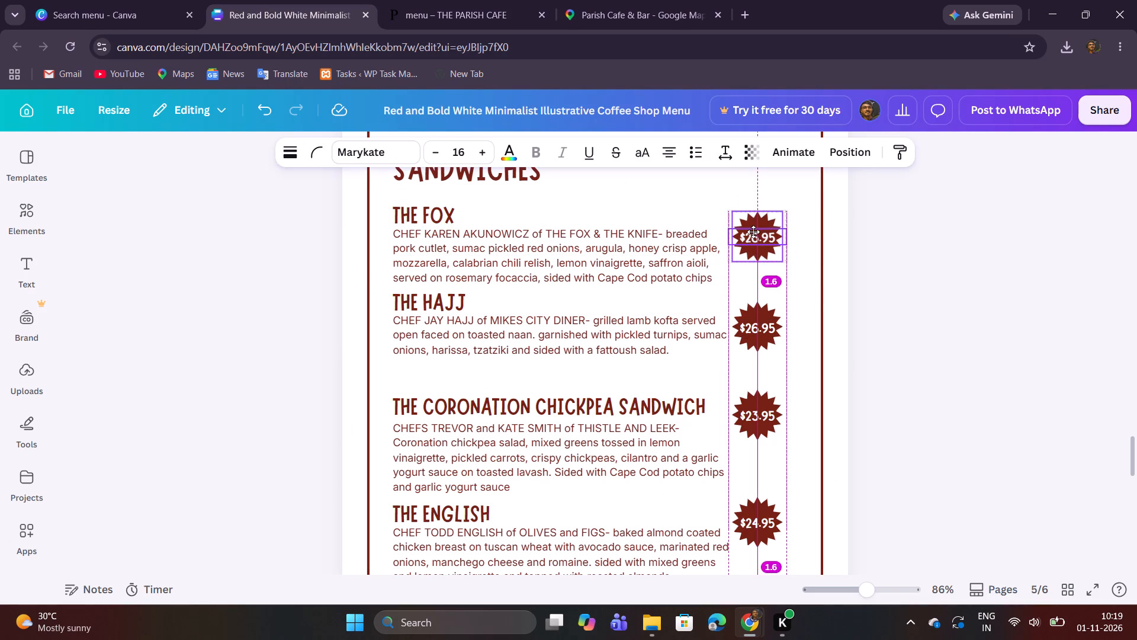
pyautogui.moveTo(753, 232); pyautogui.dragTo(753, 231)
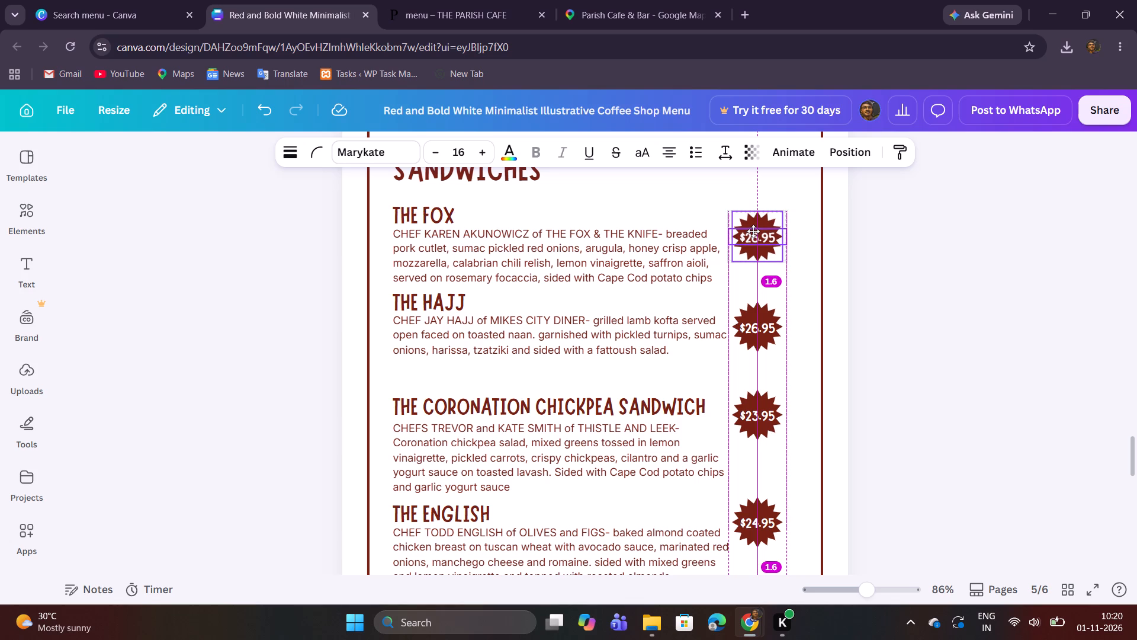
pyautogui.moveTo(753, 231); pyautogui.dragTo(754, 231)
pyautogui.moveTo(754, 231); pyautogui.dragTo(754, 229)
pyautogui.click(908, 241)
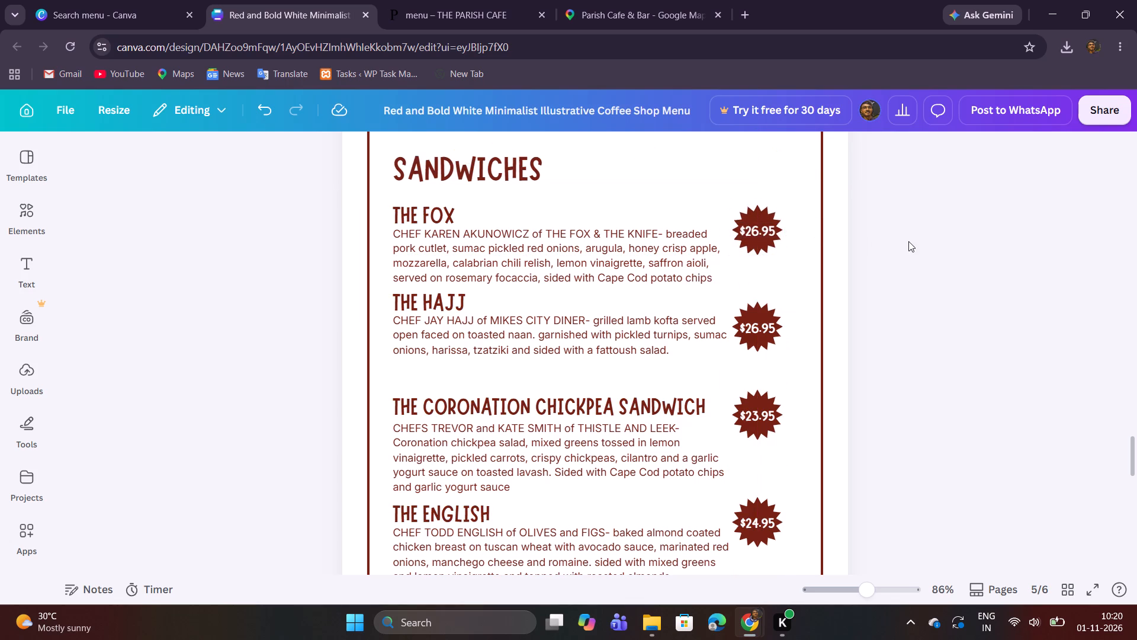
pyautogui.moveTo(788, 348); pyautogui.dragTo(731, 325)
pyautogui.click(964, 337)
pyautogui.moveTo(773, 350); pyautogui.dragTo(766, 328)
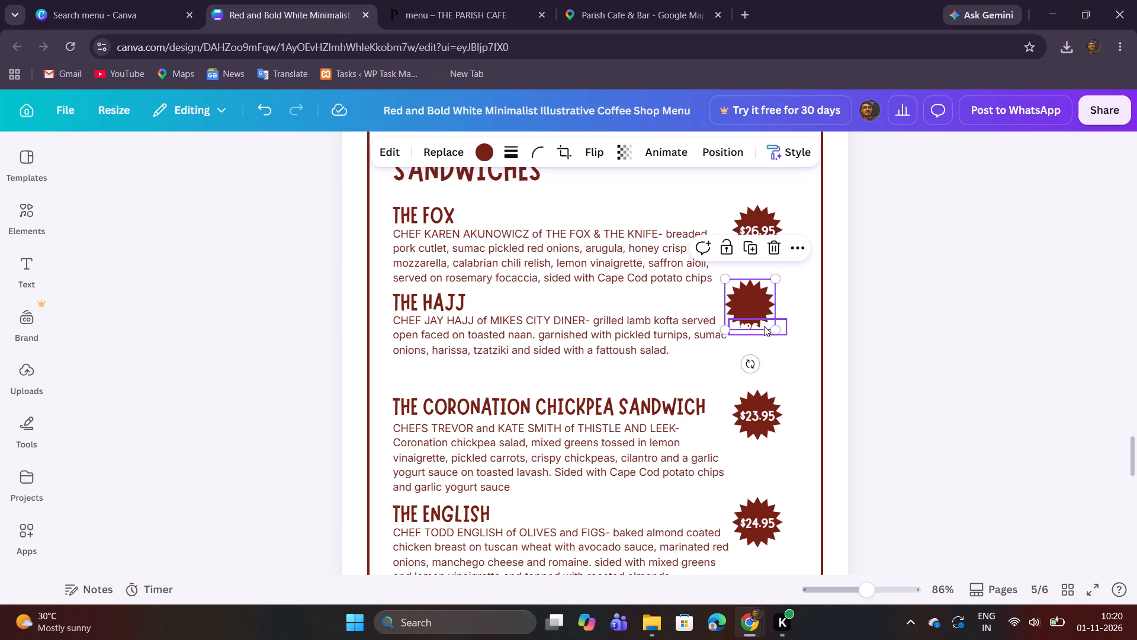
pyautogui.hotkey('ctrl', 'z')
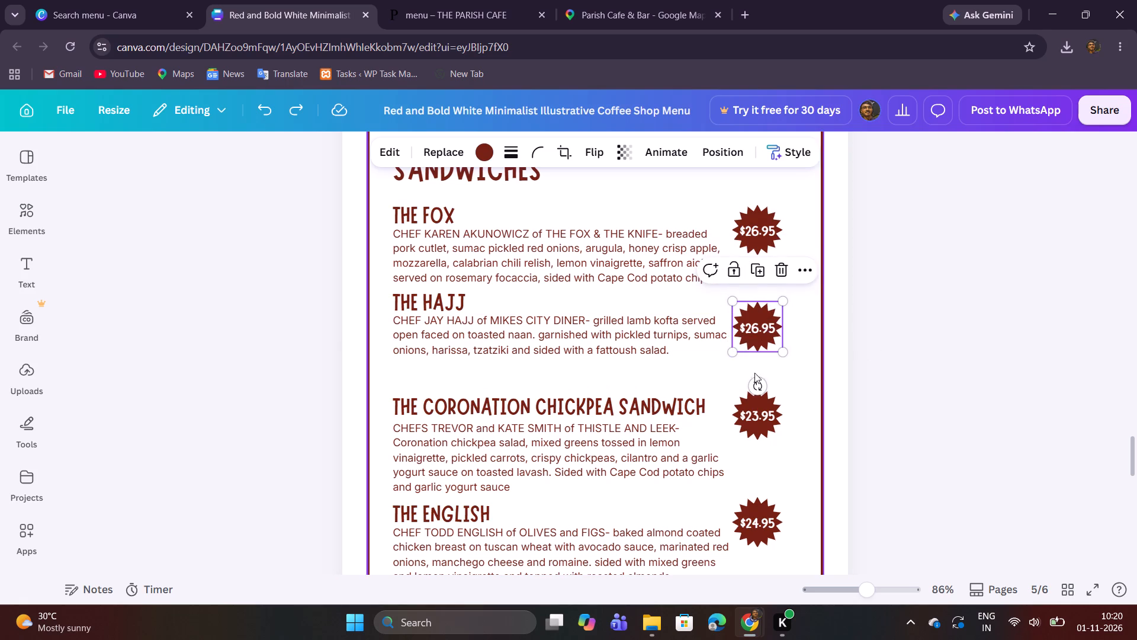
# Move The Hajj's starburst and price together up beside its title, keeping them aligned with the other badges.
pyautogui.click(783, 364)
pyautogui.moveTo(779, 361); pyautogui.dragTo(749, 325)
pyautogui.click(751, 324)
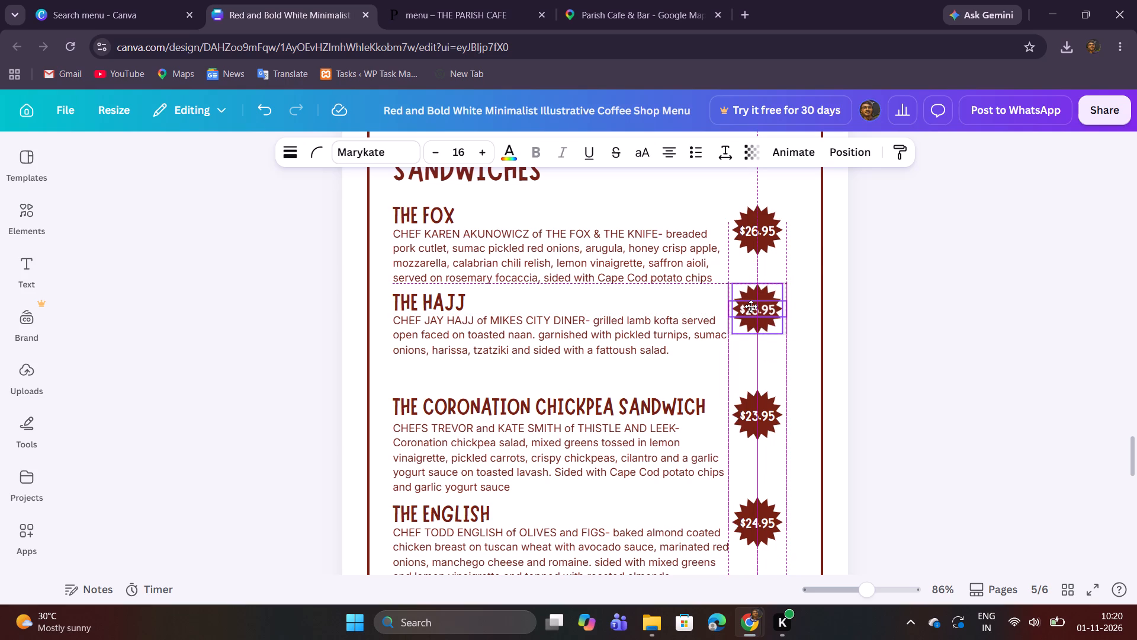
pyautogui.click(885, 310)
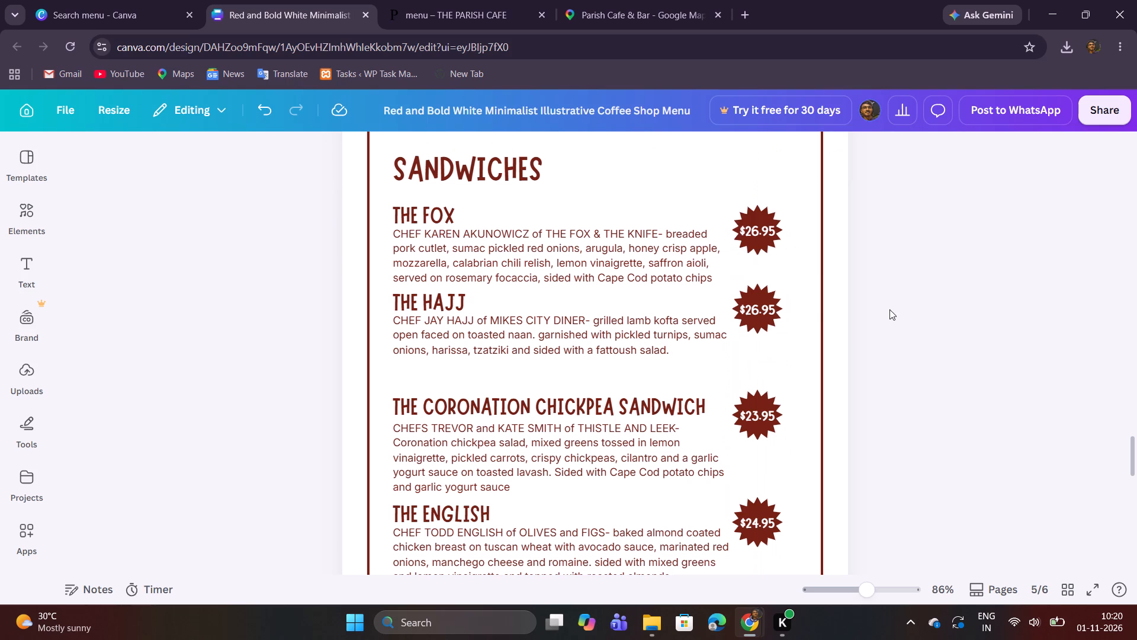
# Move The Coronation Chickpea Sandwich's title and description together up, directly beneath The Hajj's description.
pyautogui.moveTo(661, 509); pyautogui.dragTo(578, 418)
pyautogui.click(1136, 408)
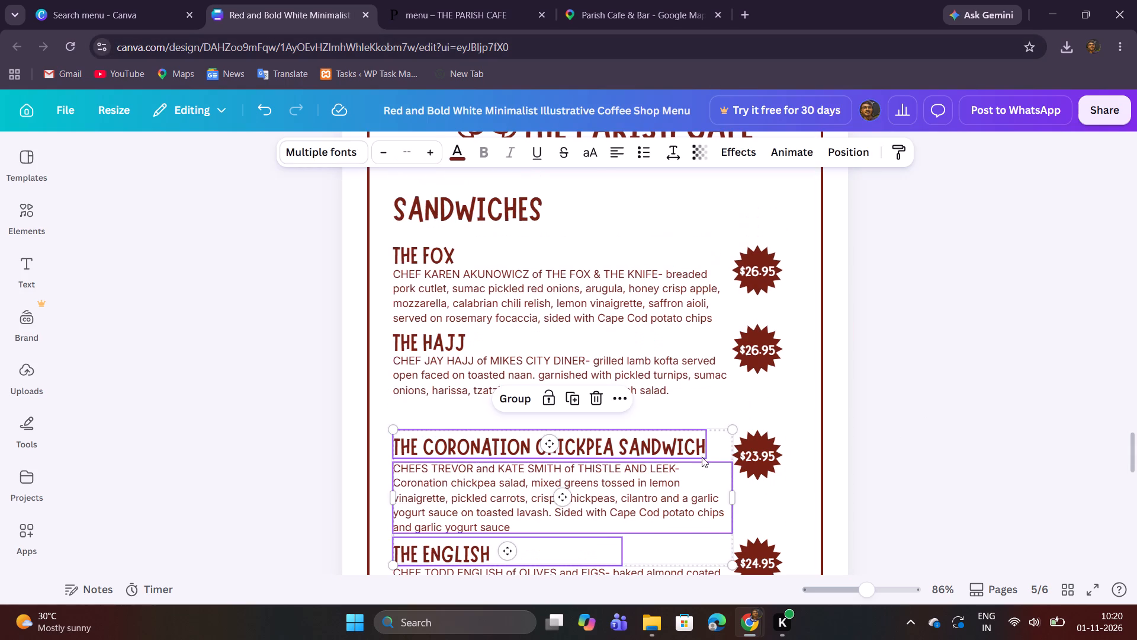
pyautogui.click(875, 395)
pyautogui.scroll(-2, 930, 382)
pyautogui.moveTo(743, 375); pyautogui.dragTo(680, 361)
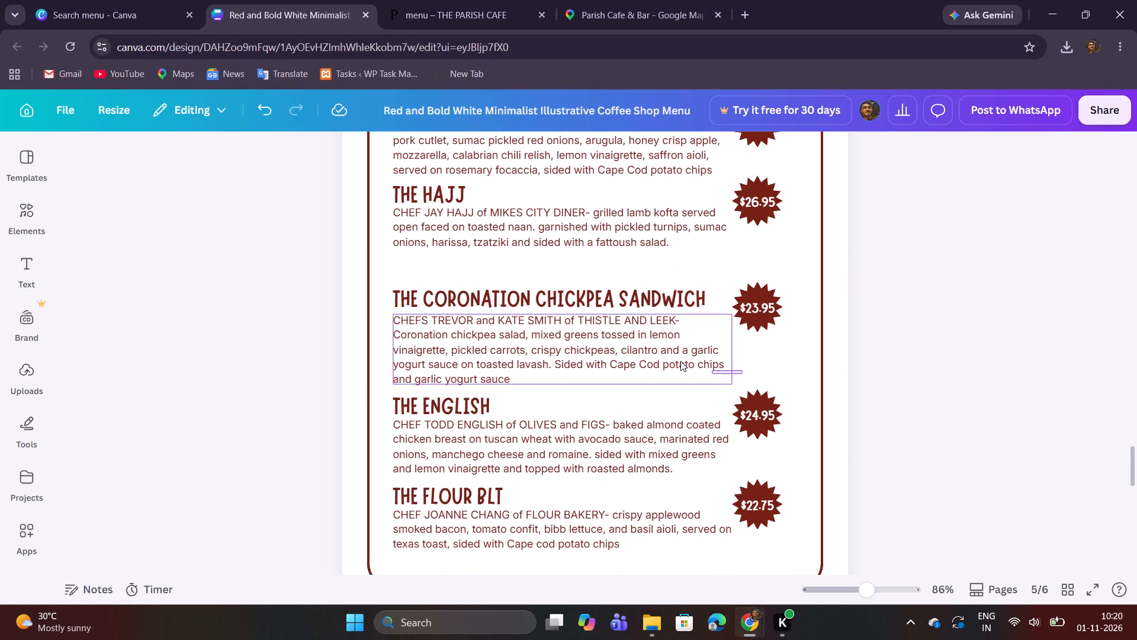
pyautogui.moveTo(680, 361); pyautogui.dragTo(671, 342)
pyautogui.click(910, 356)
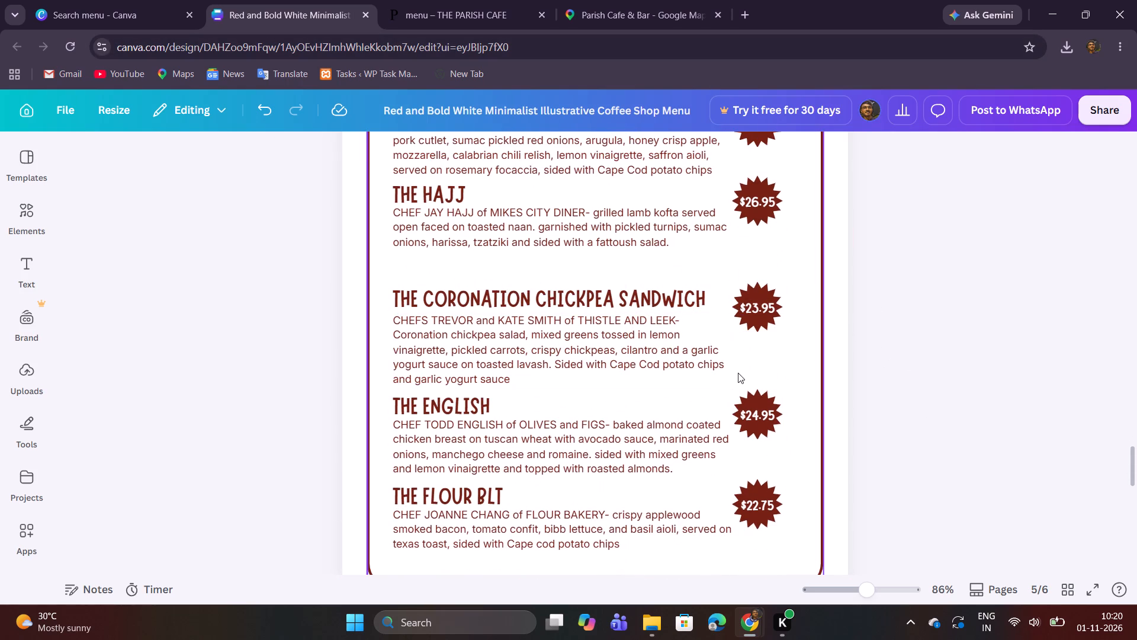
pyautogui.moveTo(738, 373); pyautogui.dragTo(654, 319)
pyautogui.click(1106, 335)
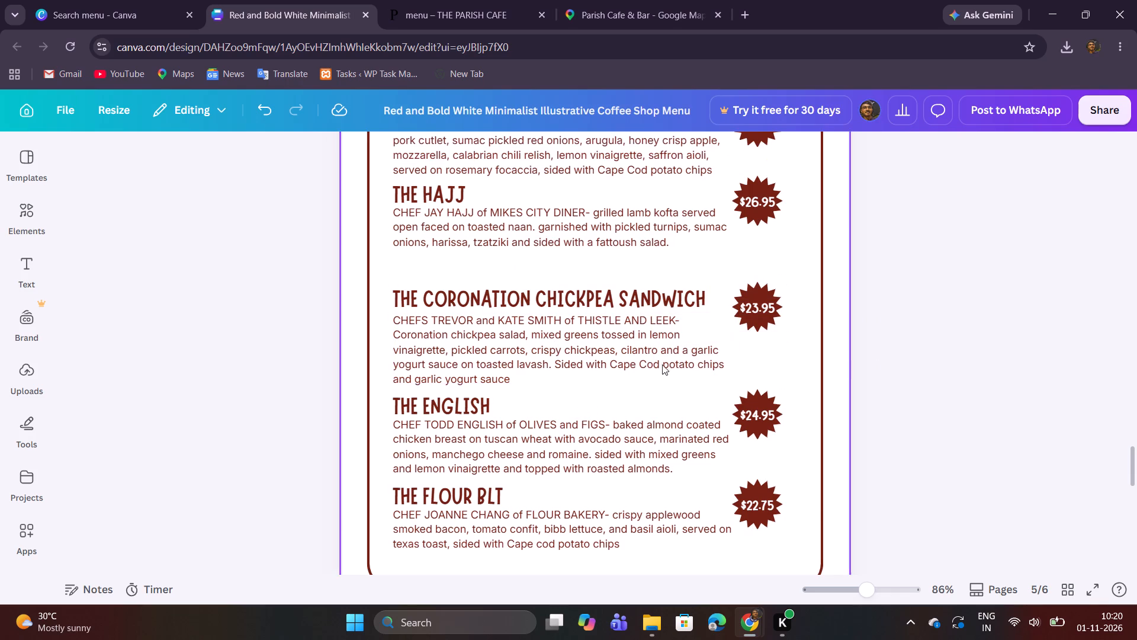
pyautogui.moveTo(383, 297); pyautogui.dragTo(472, 364)
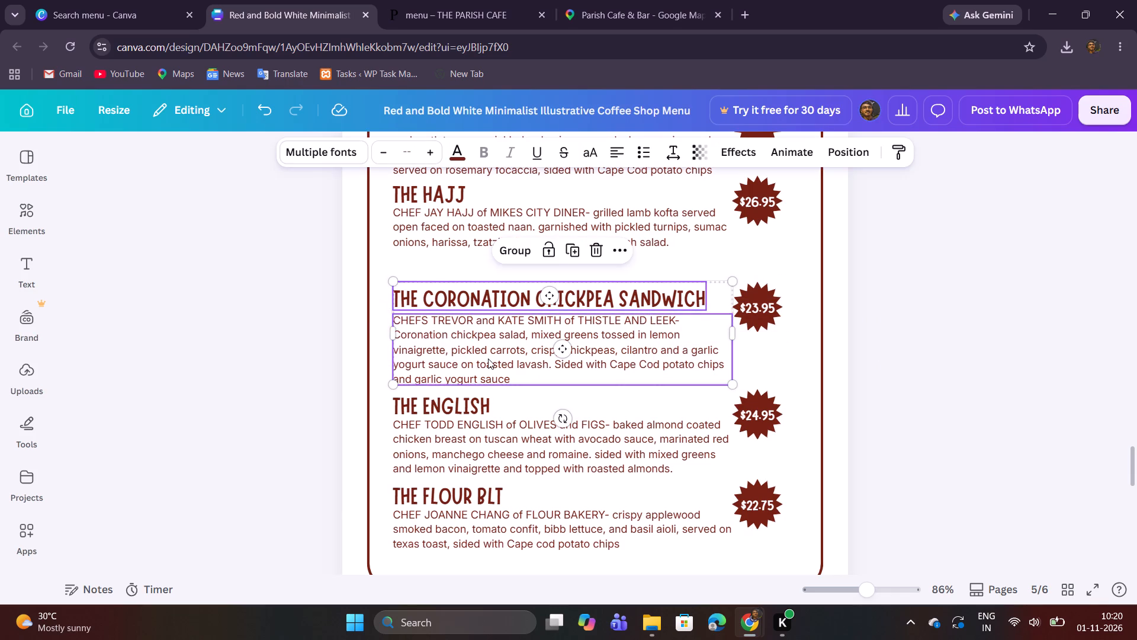
pyautogui.moveTo(488, 357); pyautogui.dragTo(488, 329)
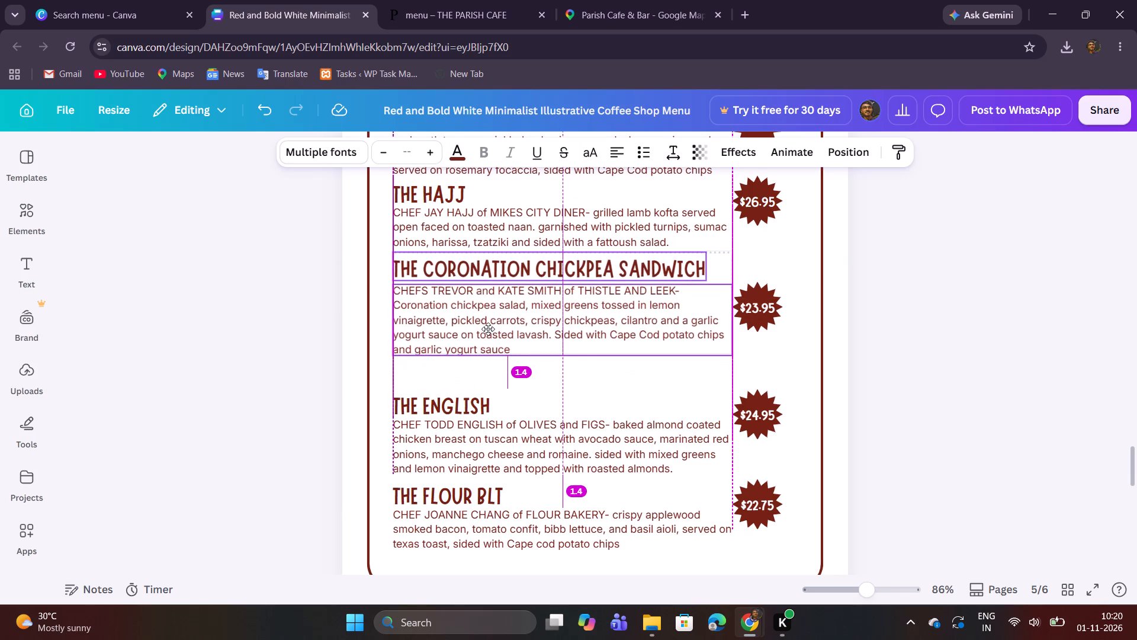
pyautogui.moveTo(488, 329); pyautogui.dragTo(488, 325)
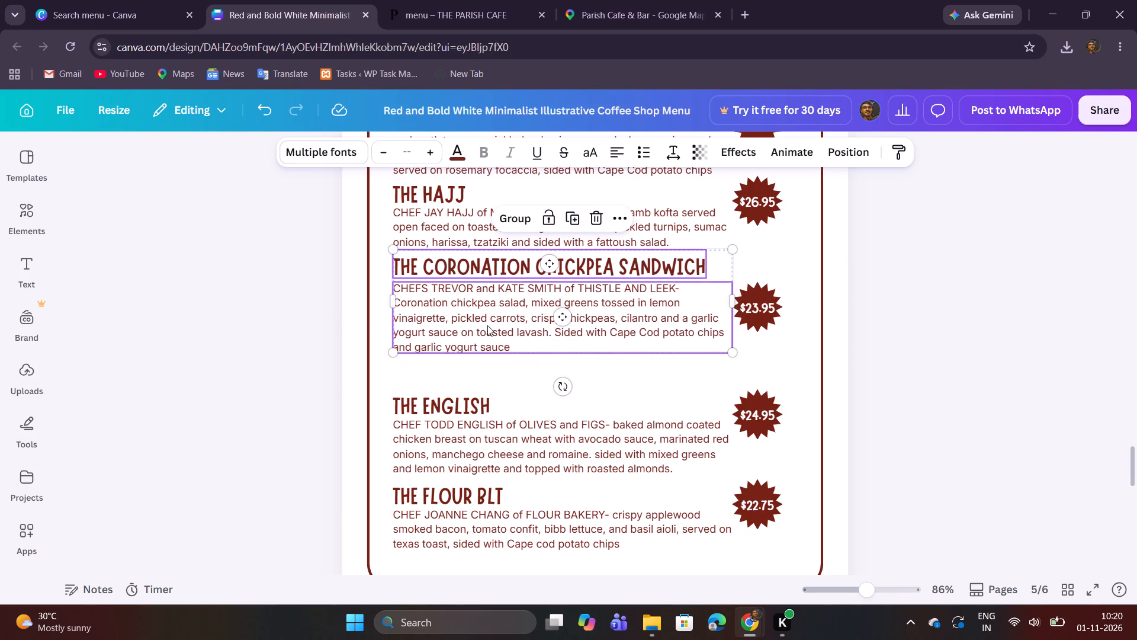
pyautogui.click(891, 300)
# Replace The Coronation Chickpea Sandwich title with THE LITTLE TONY, copied from the website menu, without a trailing blank line.
pyautogui.click(445, 0)
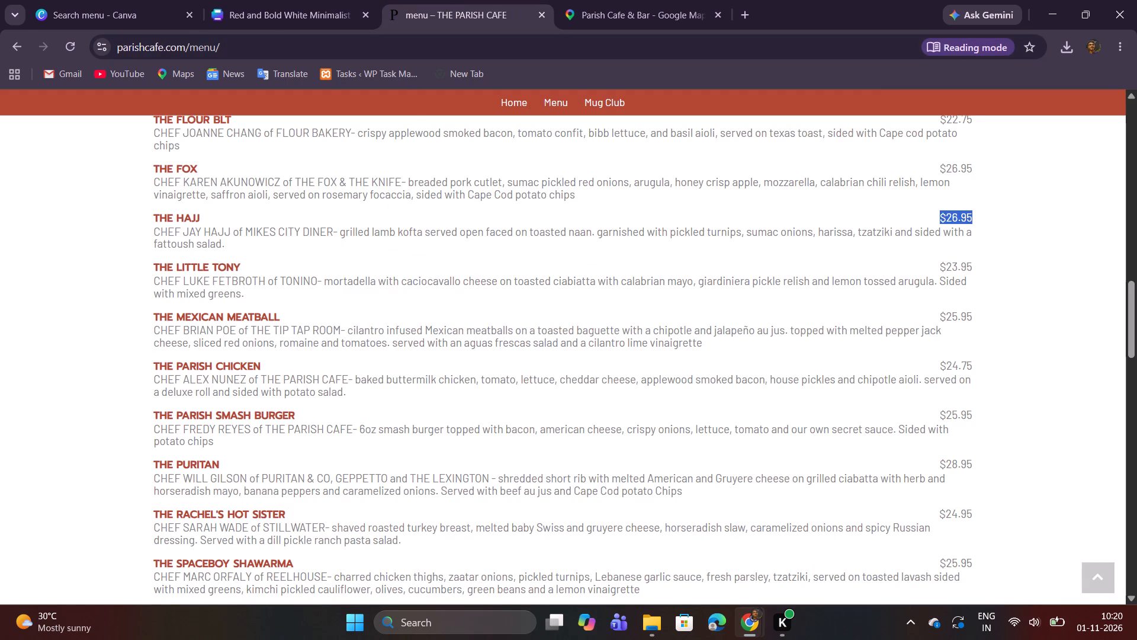
pyautogui.moveTo(154, 265); pyautogui.dragTo(241, 270)
pyautogui.rightClick(237, 268)
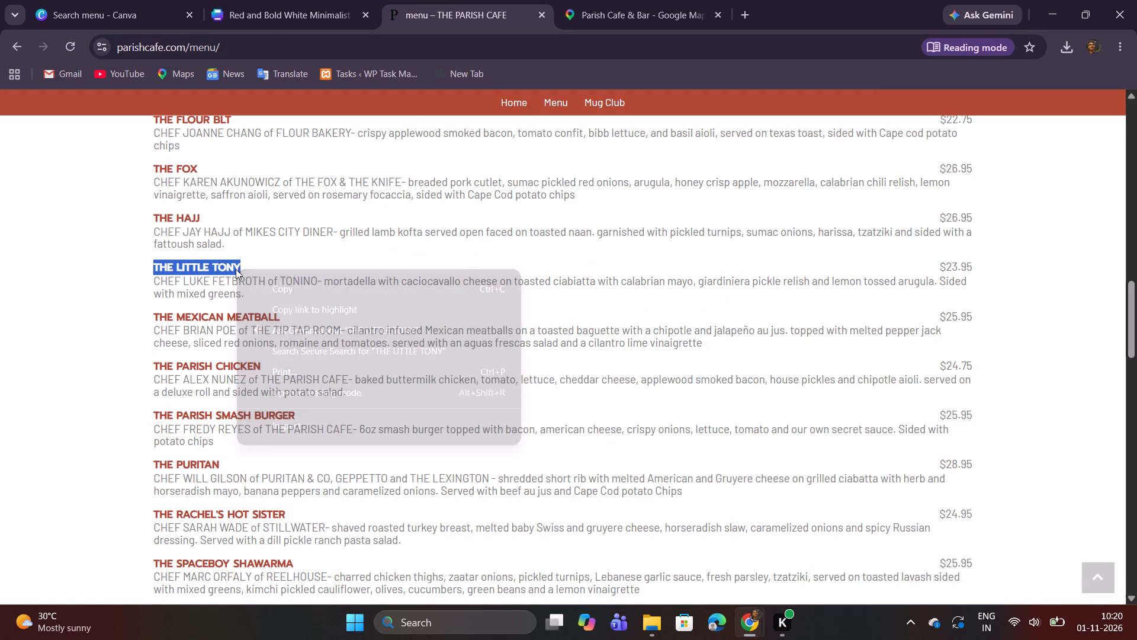
pyautogui.click(281, 287)
pyautogui.click(310, 9)
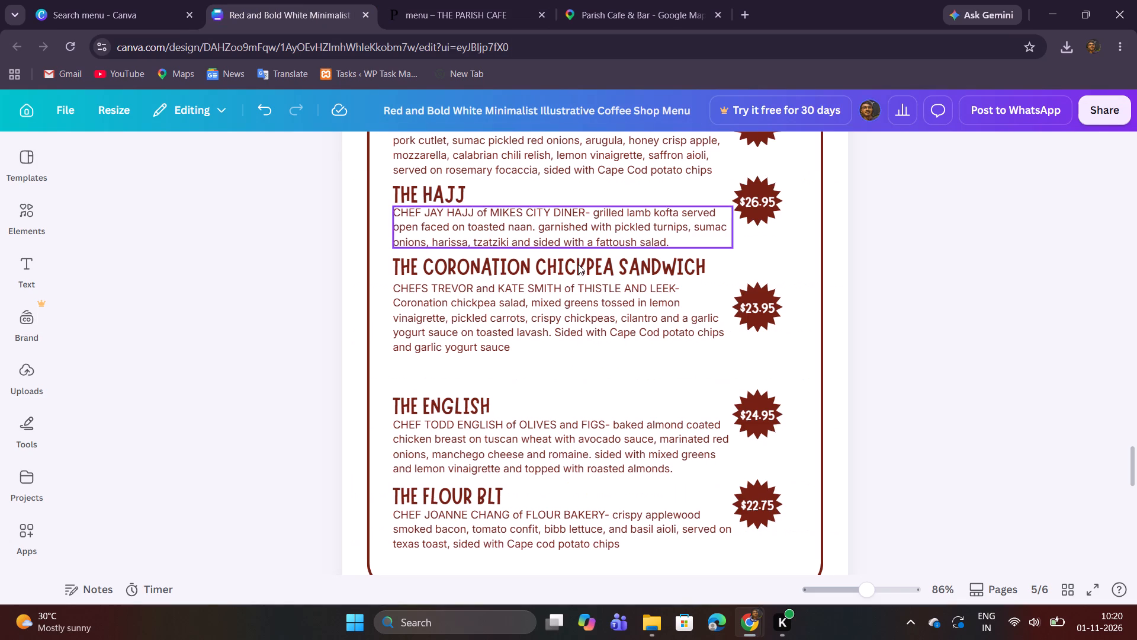
pyautogui.doubleClick(578, 265)
pyautogui.hotkey('ctrl', 'v')
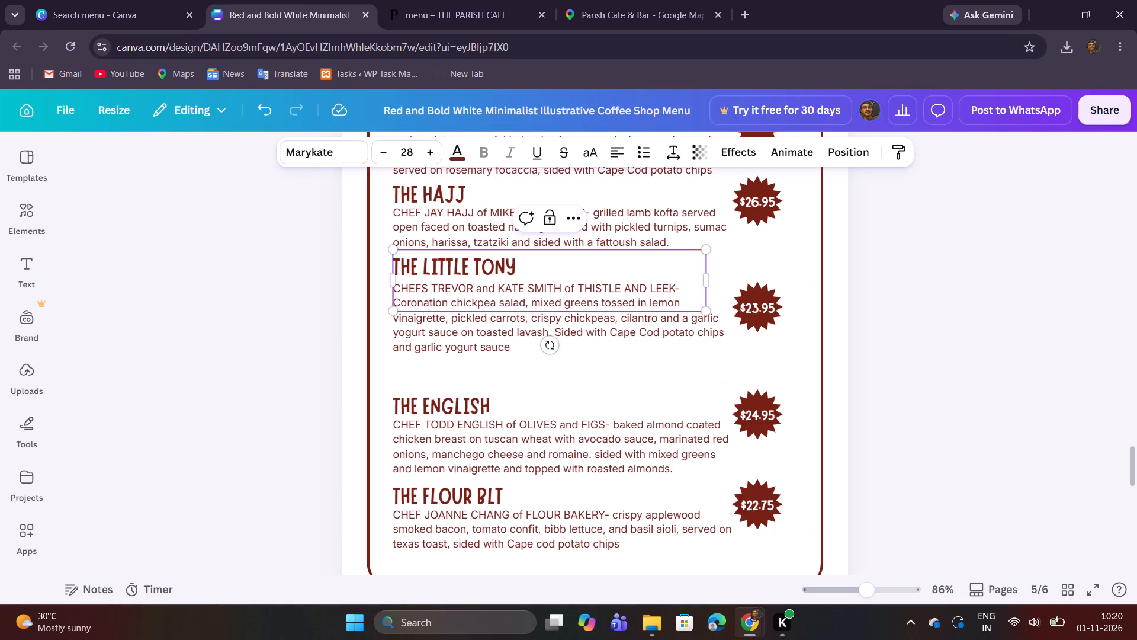
pyautogui.press('BackSpace')
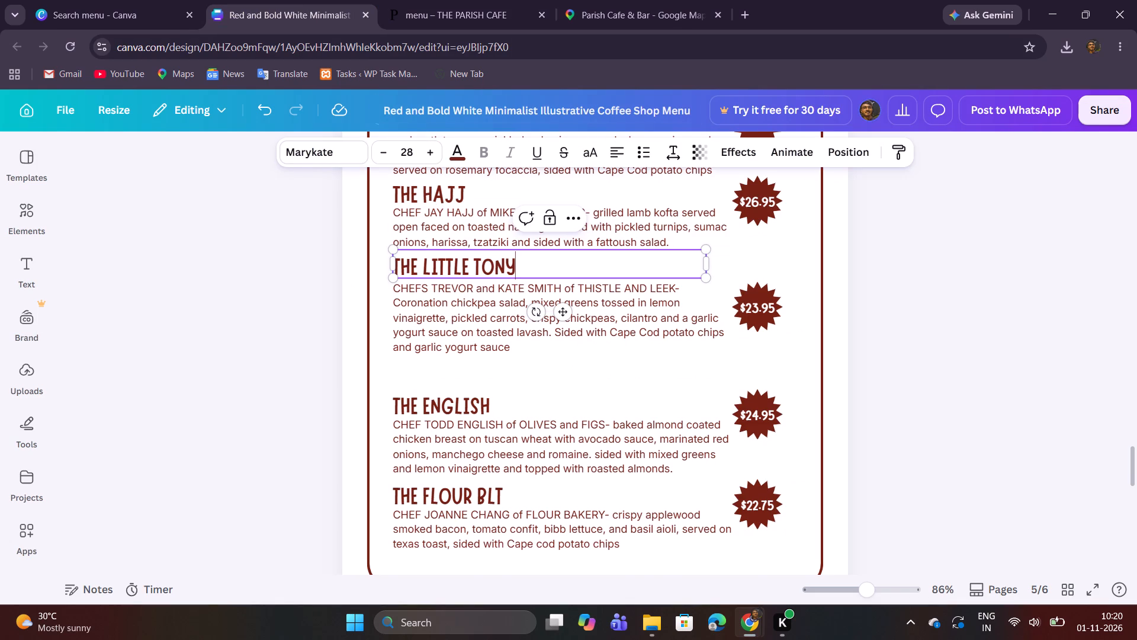
# Replace the description under The Little Tony with The Little Tony's description copied from the website menu.
pyautogui.click(457, 0)
pyautogui.moveTo(156, 282); pyautogui.dragTo(158, 283)
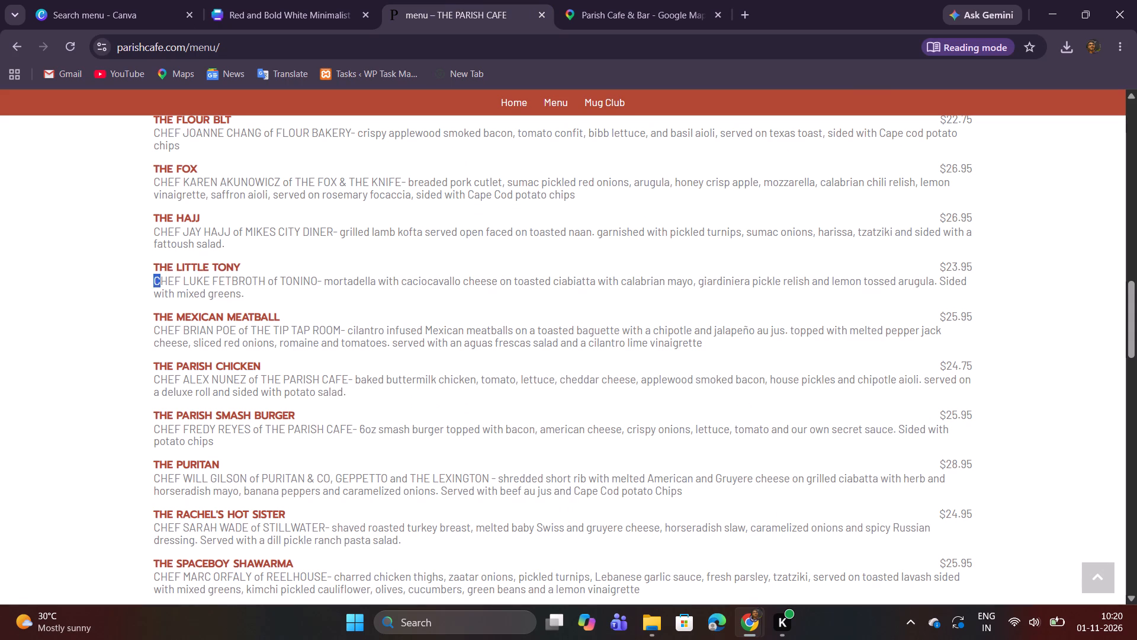
pyautogui.moveTo(158, 283); pyautogui.dragTo(249, 297)
pyautogui.rightClick(250, 294)
pyautogui.click(298, 313)
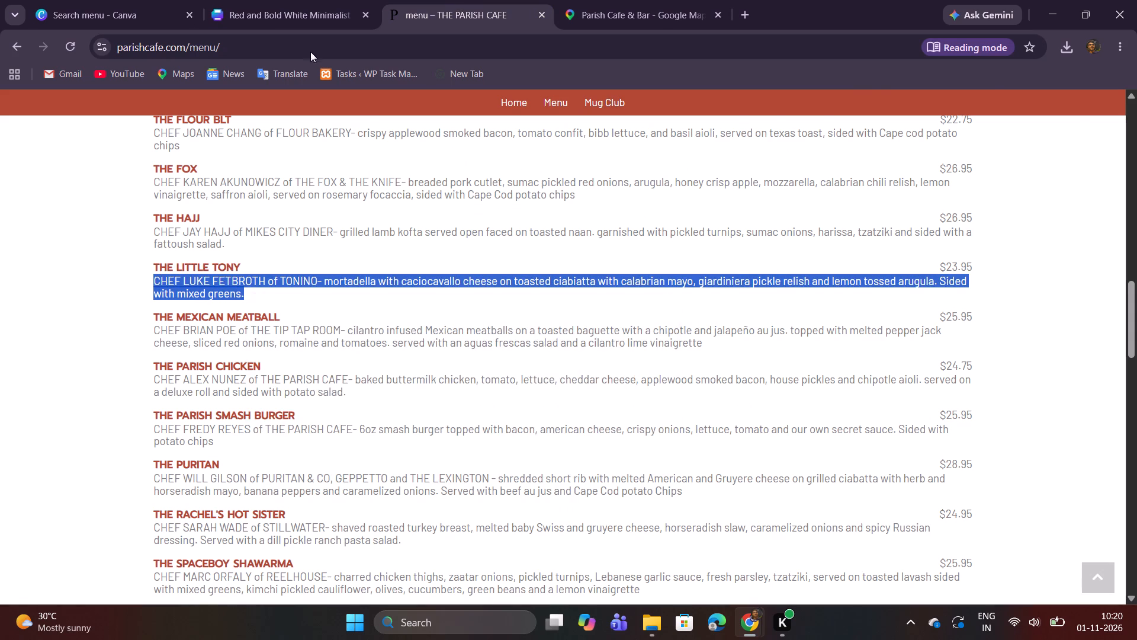
pyautogui.click(312, 0)
pyautogui.click(439, 354)
pyautogui.doubleClick(439, 346)
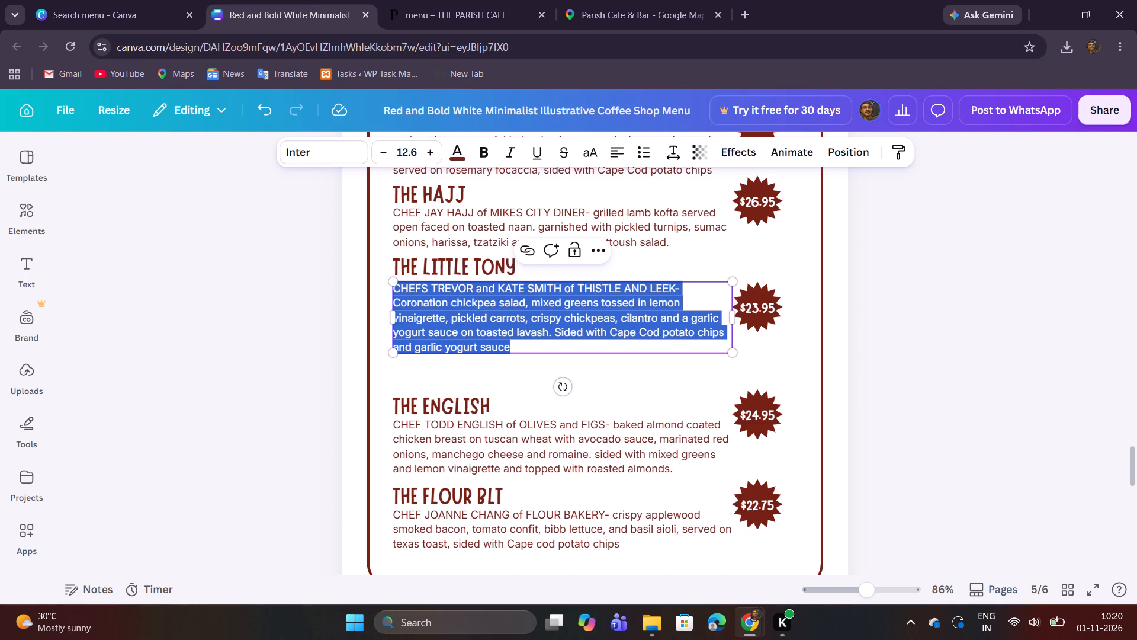
pyautogui.hotkey('ctrl', 'v')
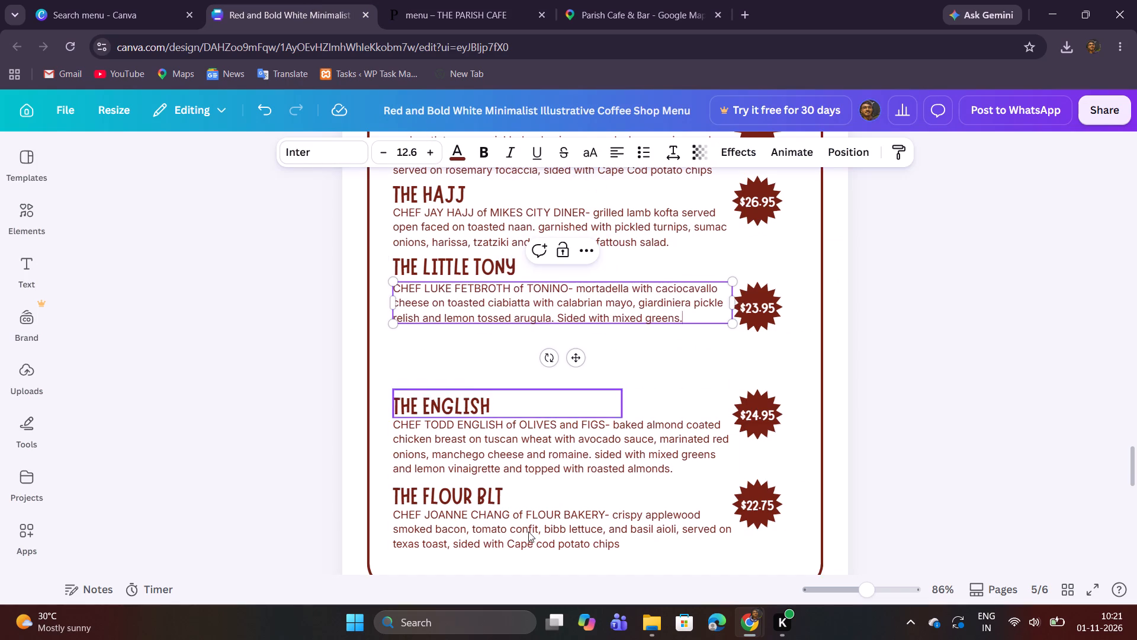
pyautogui.click(961, 365)
# Move the $23.95 starburst and price together up beside The Little Tony's title, and check the price against the website menu.
pyautogui.moveTo(772, 344); pyautogui.dragTo(750, 303)
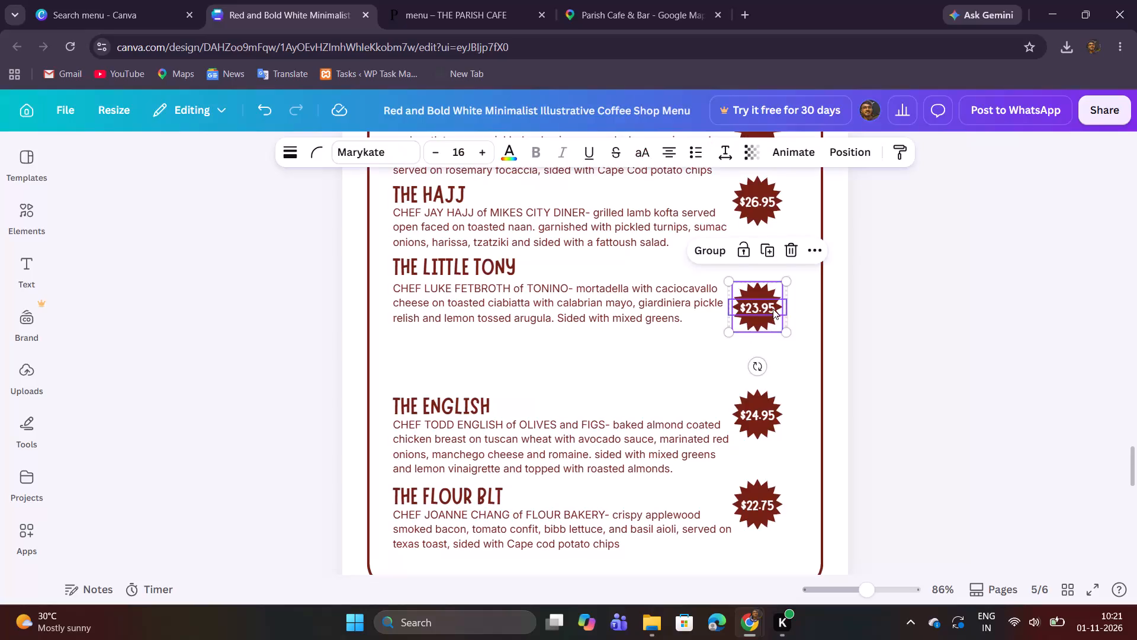
pyautogui.moveTo(764, 311); pyautogui.dragTo(765, 293)
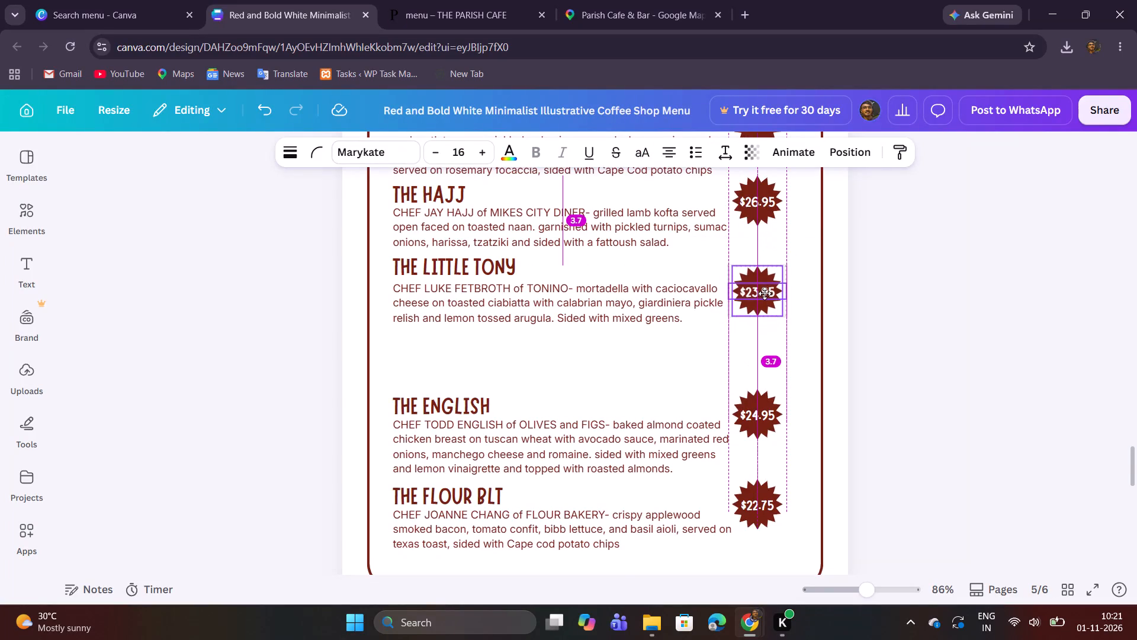
pyautogui.moveTo(765, 293); pyautogui.dragTo(765, 281)
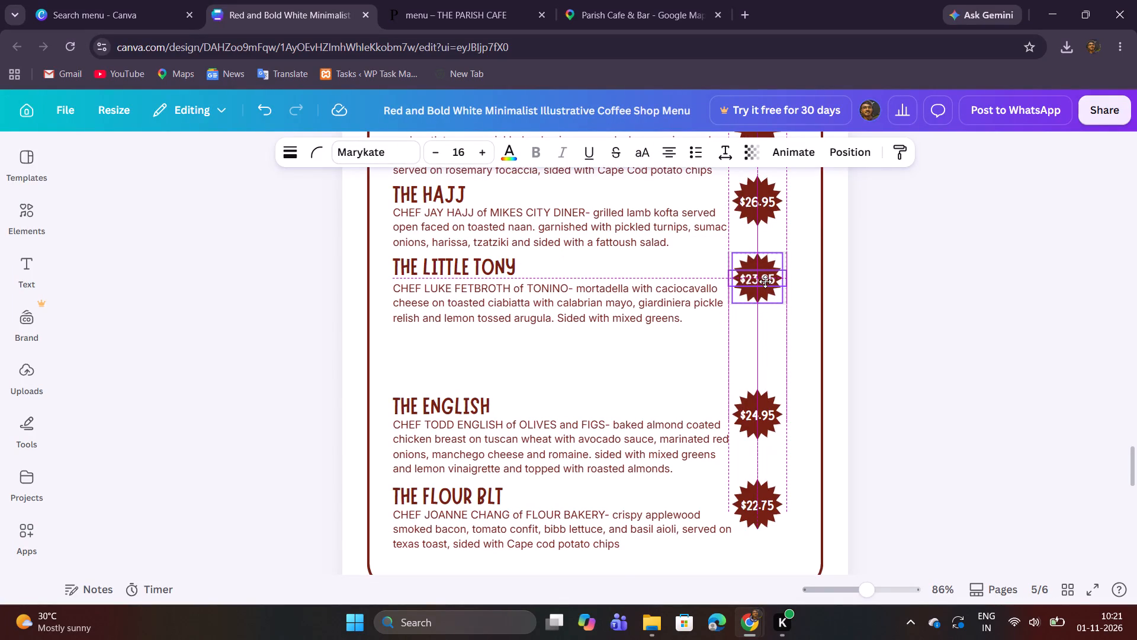
pyautogui.moveTo(765, 281); pyautogui.dragTo(766, 279)
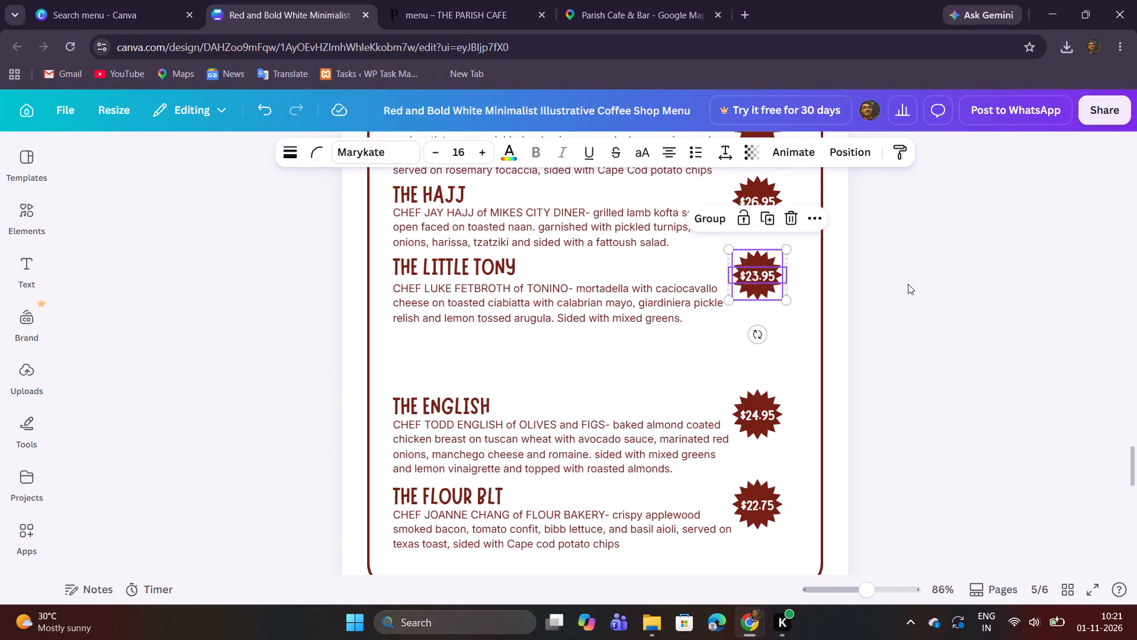
pyautogui.click(908, 284)
pyautogui.click(471, 2)
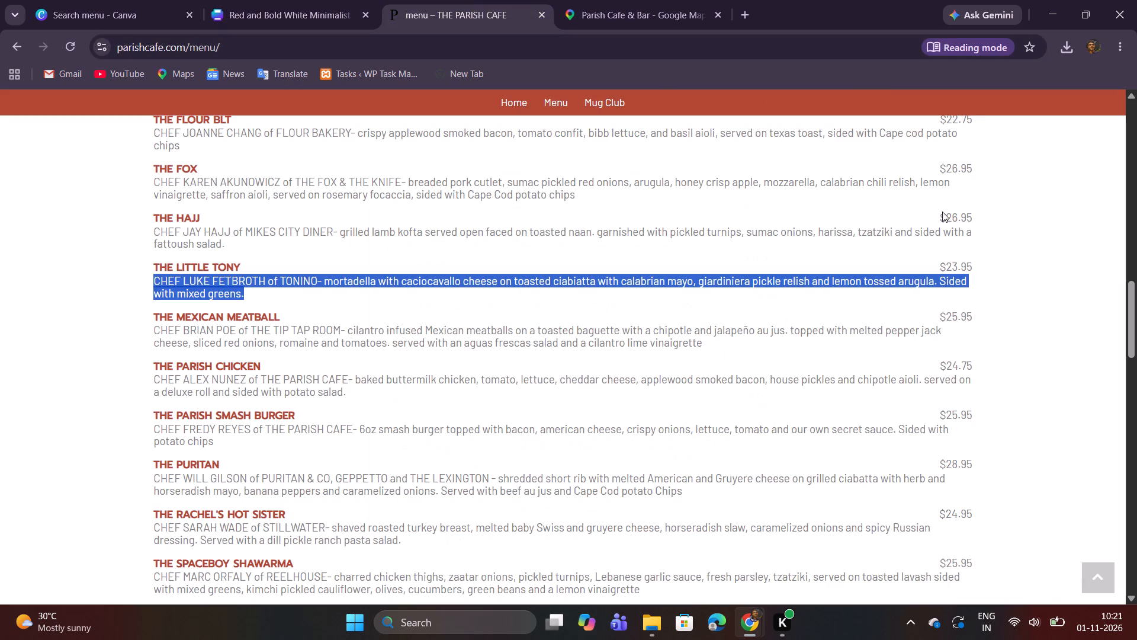
pyautogui.click(309, 0)
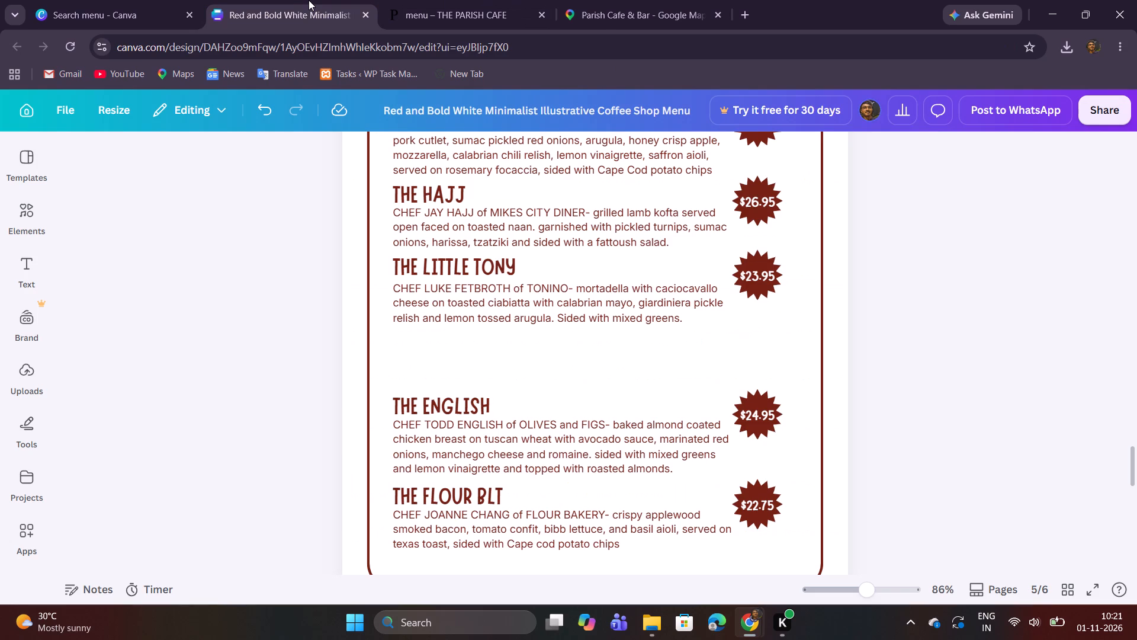
# Copy the item title THE MEXICAN MEATBALL from the cafe's website menu and return to the Canva design.
pyautogui.click(413, 1)
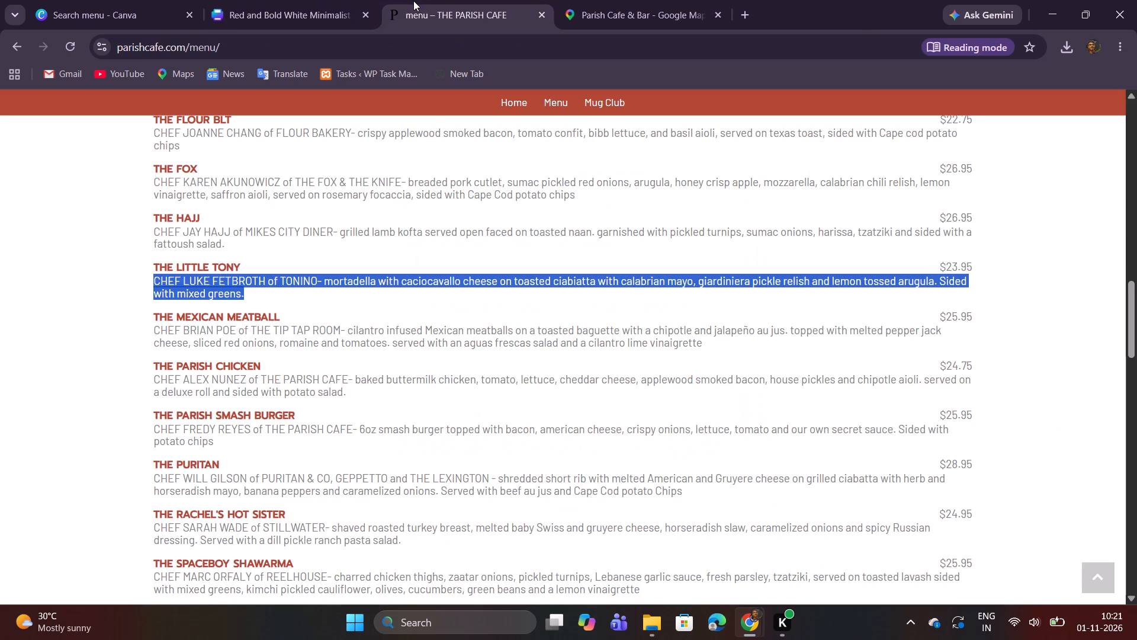
pyautogui.scroll(-2, 426, 255)
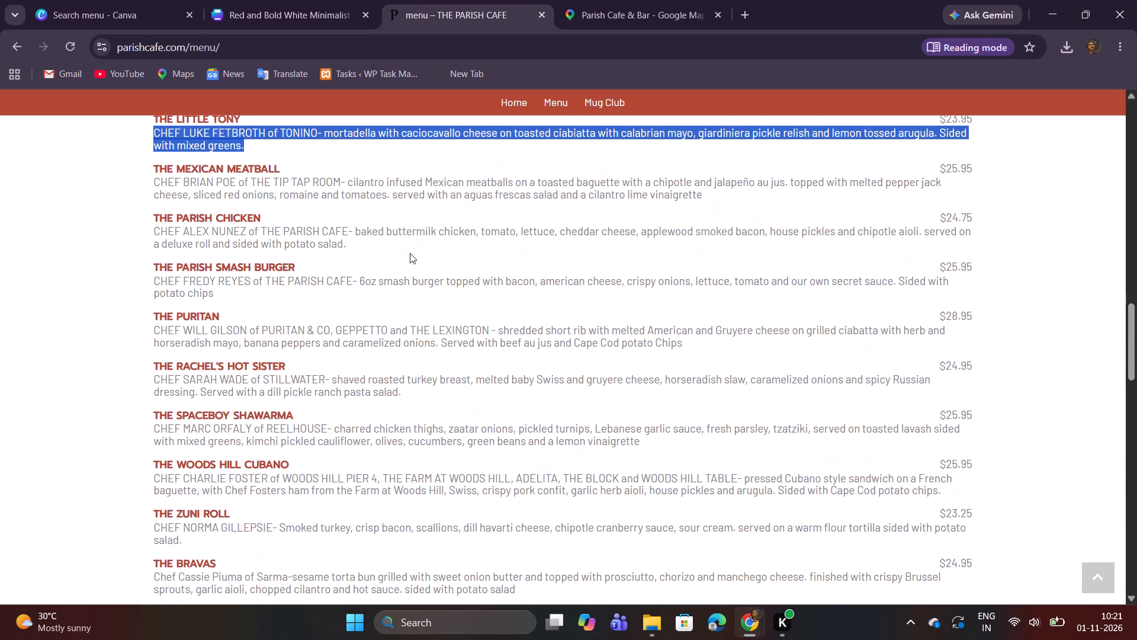
pyautogui.moveTo(155, 168); pyautogui.dragTo(156, 168)
pyautogui.moveTo(156, 168); pyautogui.dragTo(294, 166)
pyautogui.rightClick(254, 169)
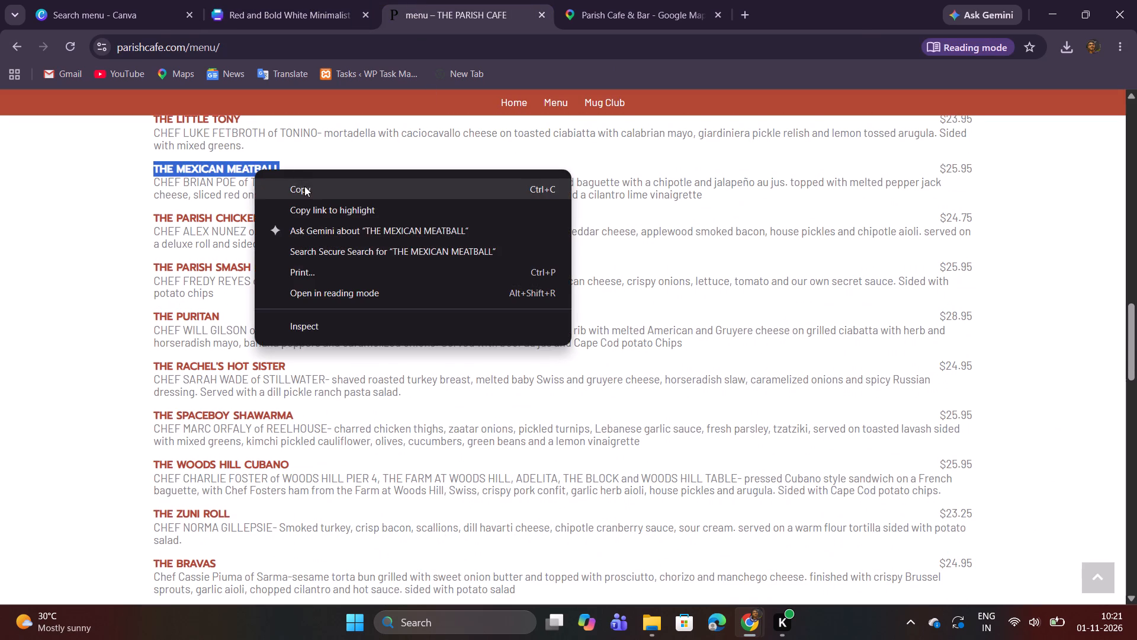
pyautogui.click(304, 186)
pyautogui.click(335, 0)
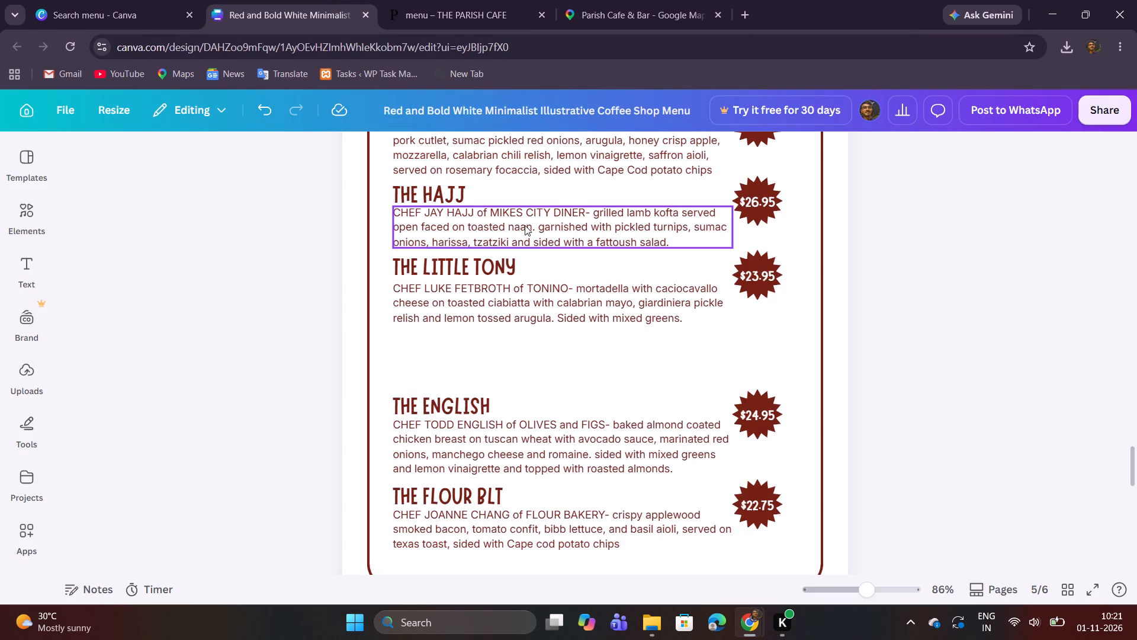
pyautogui.click(388, 0)
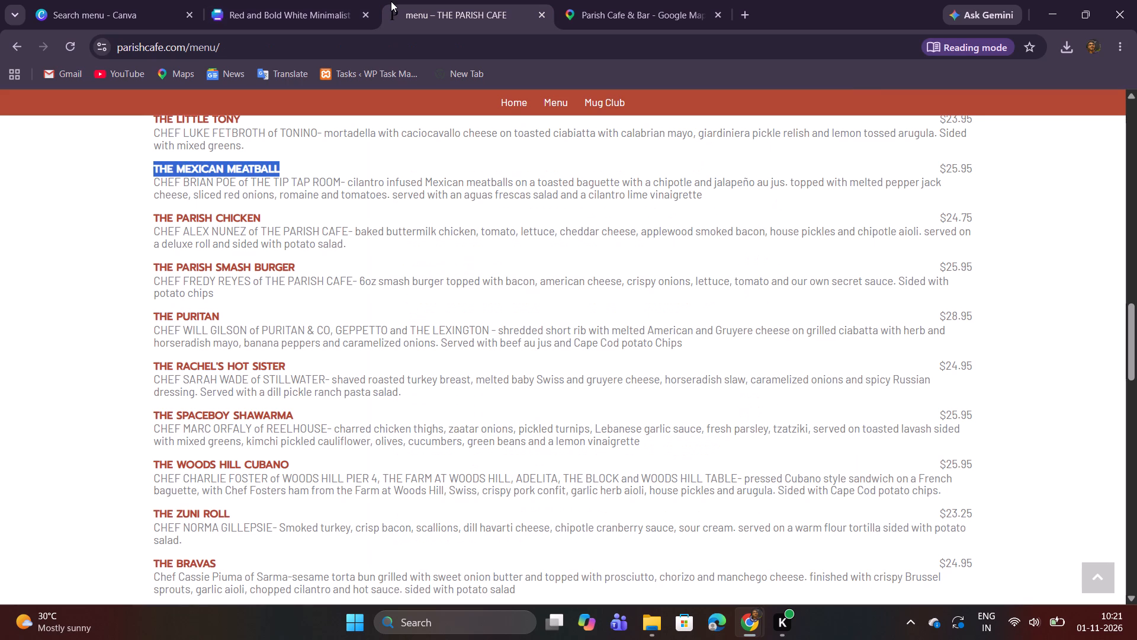
pyautogui.click(310, 0)
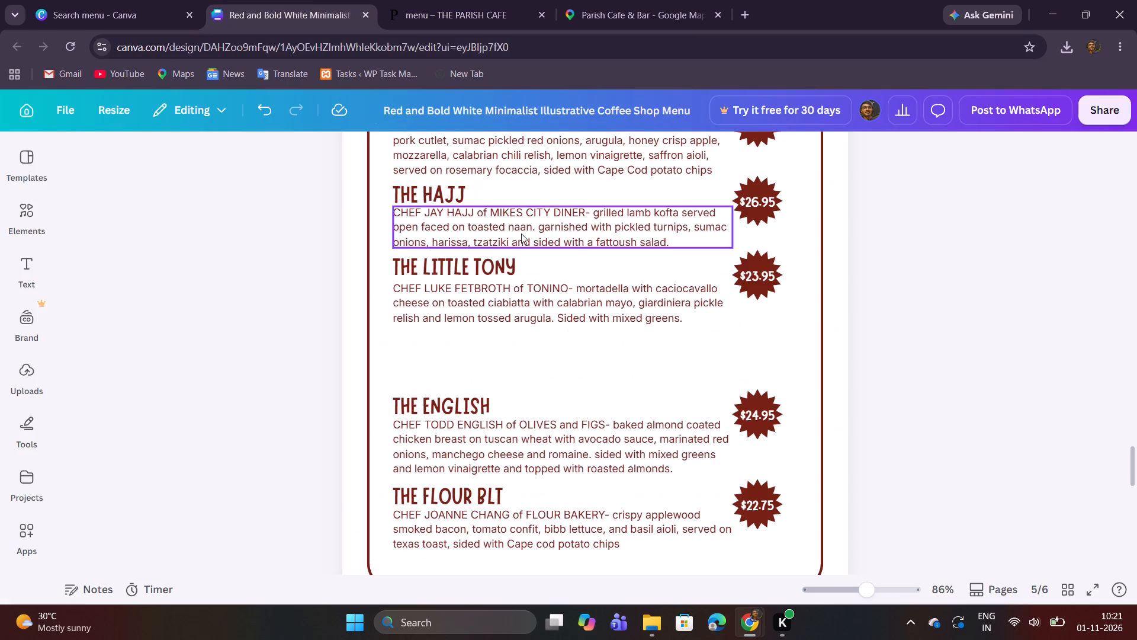
# Move The English's title and description together up, directly beneath The Little Tony's description.
pyautogui.moveTo(380, 383); pyautogui.dragTo(465, 441)
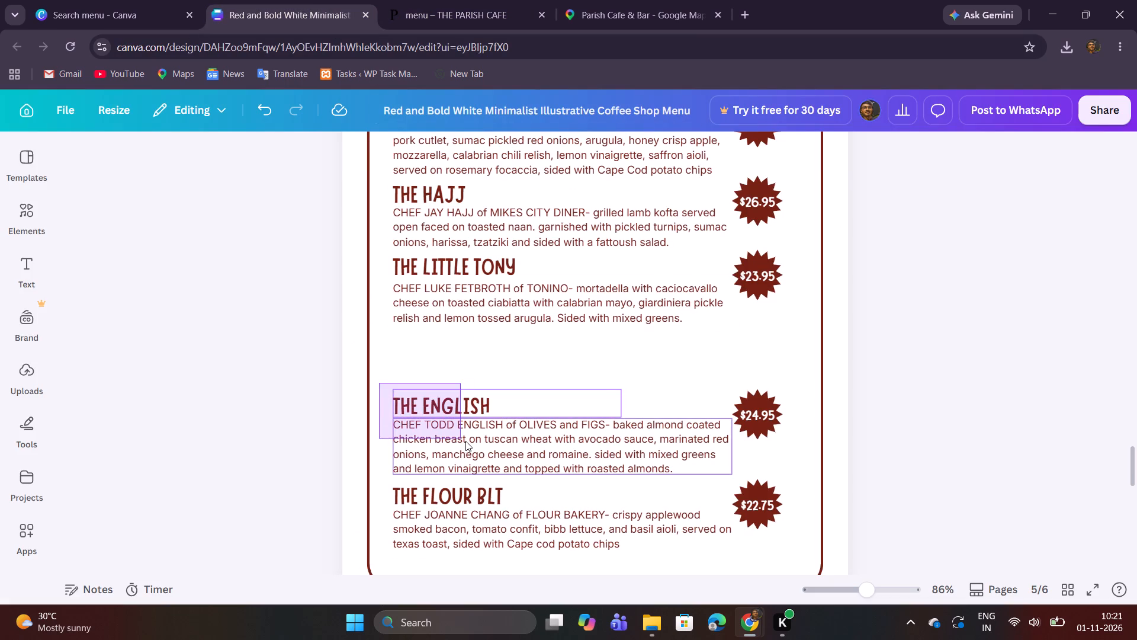
pyautogui.moveTo(465, 441); pyautogui.dragTo(465, 442)
pyautogui.moveTo(481, 438); pyautogui.dragTo(485, 398)
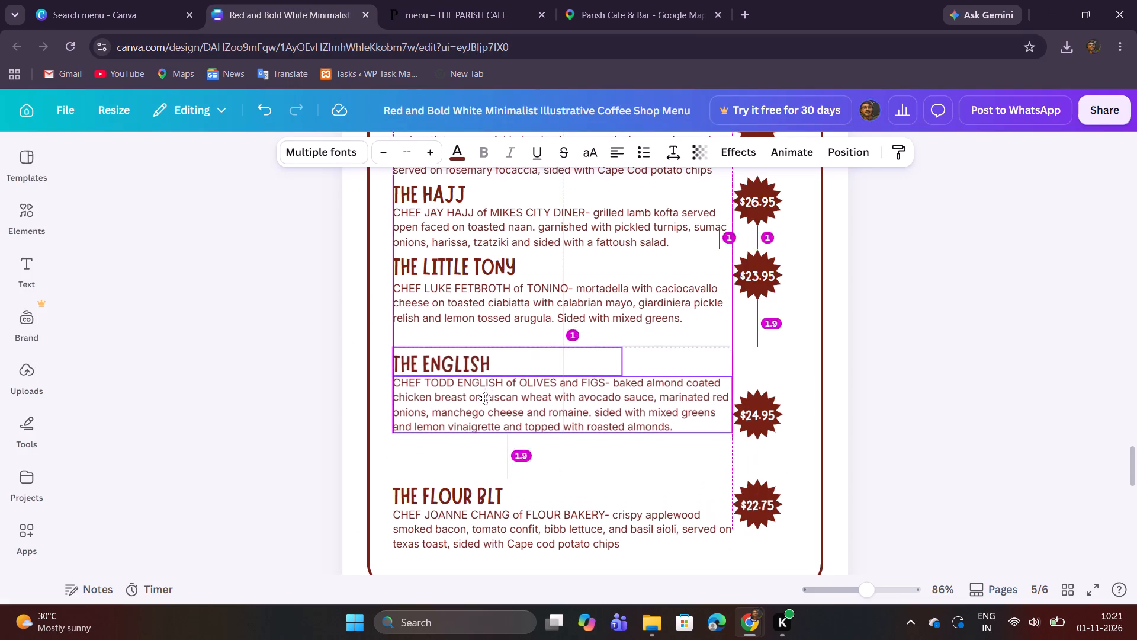
pyautogui.moveTo(485, 398); pyautogui.dragTo(481, 378)
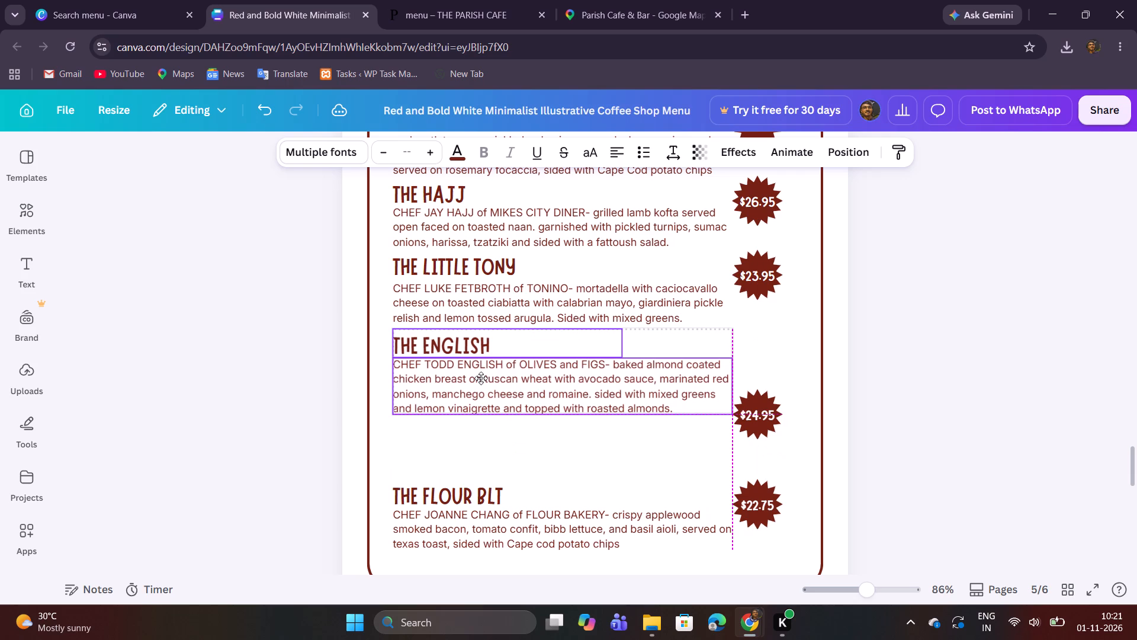
pyautogui.moveTo(481, 378); pyautogui.dragTo(482, 377)
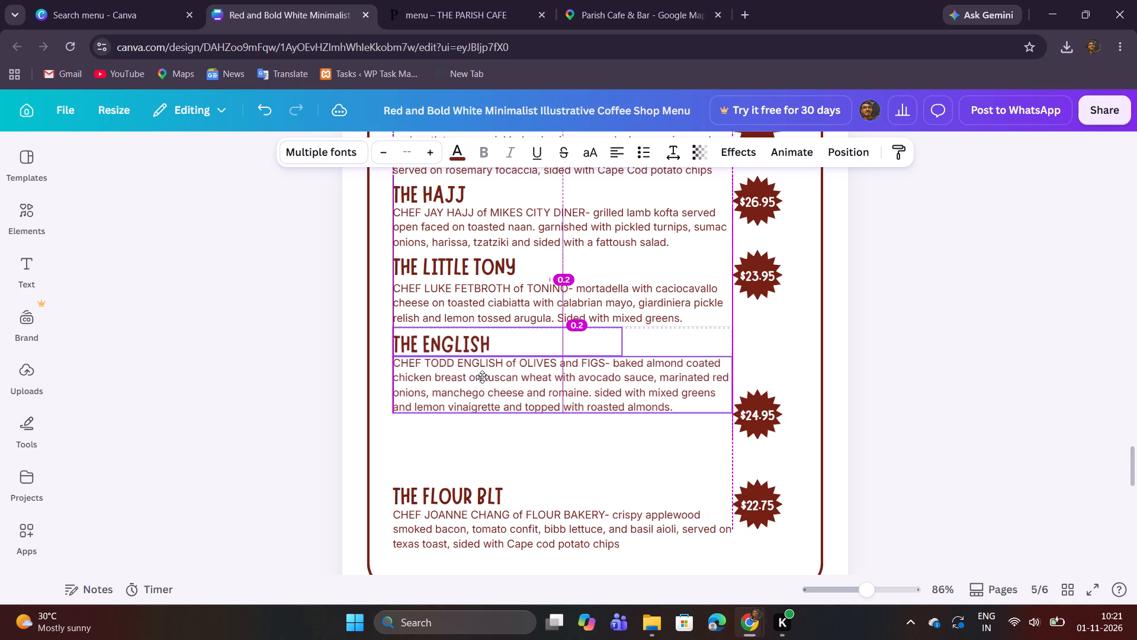
pyautogui.moveTo(482, 377); pyautogui.dragTo(482, 375)
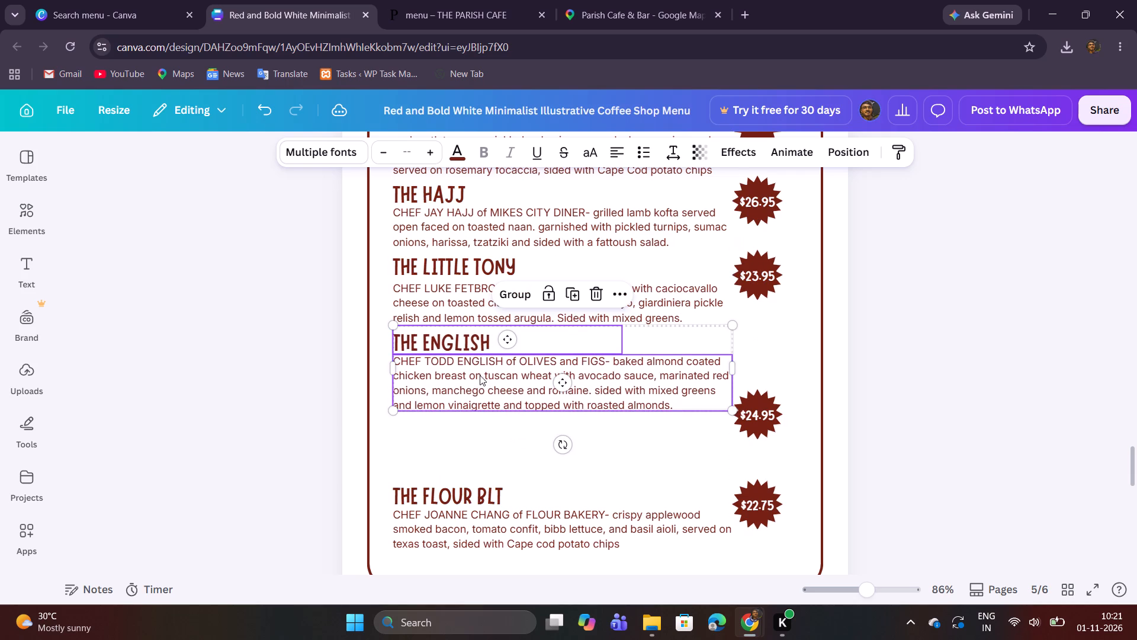
# Replace the title THE ENGLISH with the copied title THE MEXICAN MEATBALL, removing the extra line after it.
pyautogui.doubleClick(463, 334)
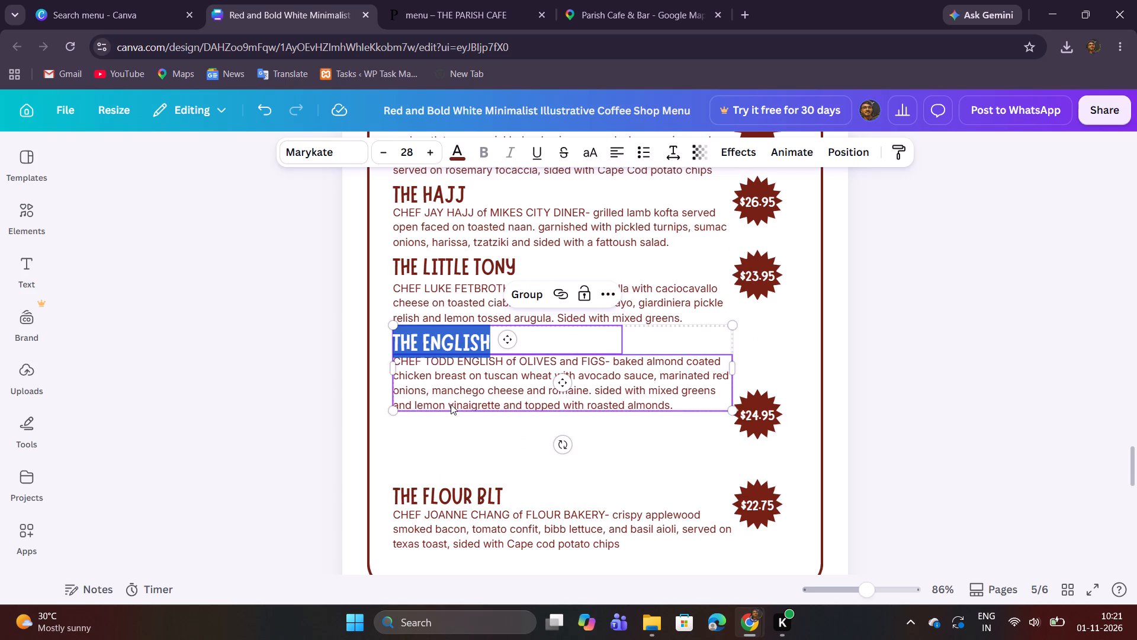
pyautogui.hotkey('ctrl', 'v')
pyautogui.press('BackSpace')
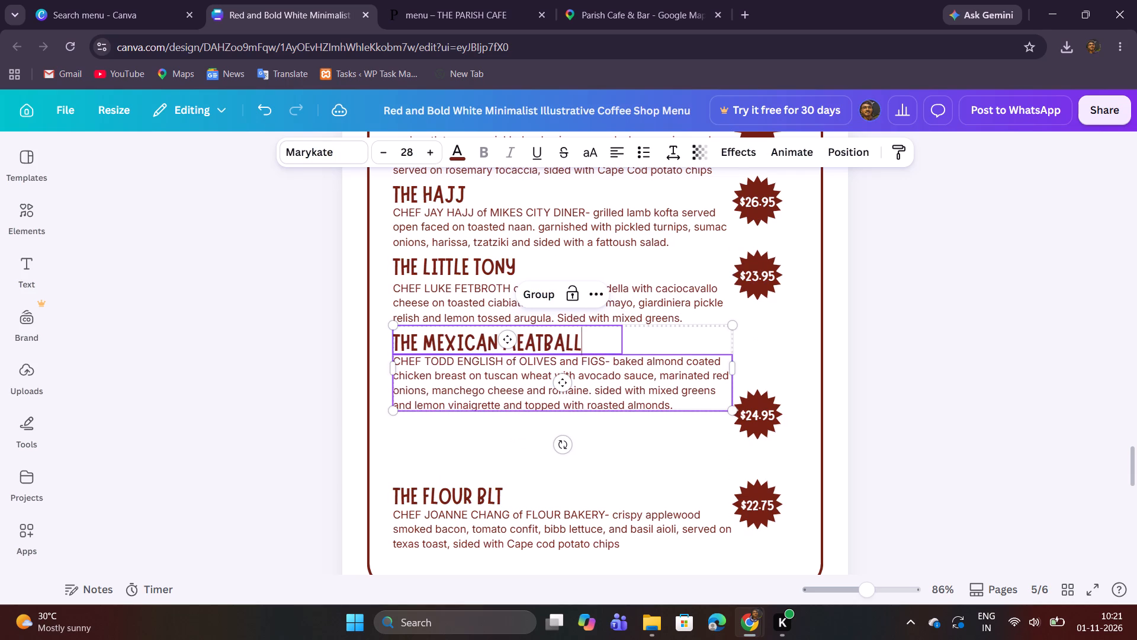
pyautogui.click(601, 458)
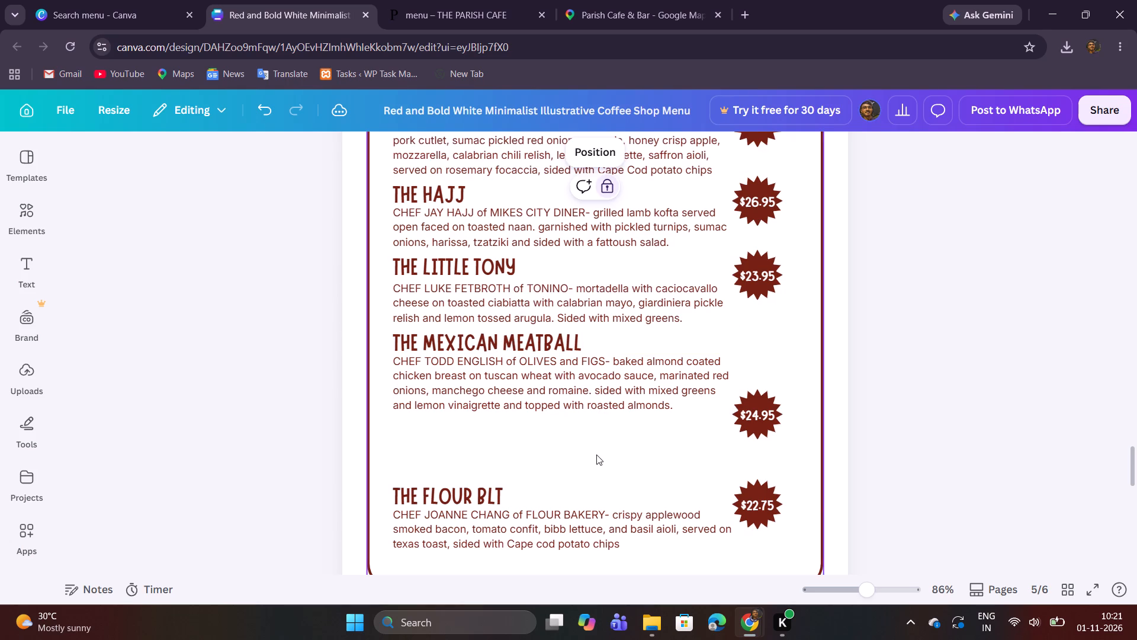
# Replace the description under The Mexican Meatball with The Mexican Meatball's description copied from the cafe's website menu.
pyautogui.click(409, 7)
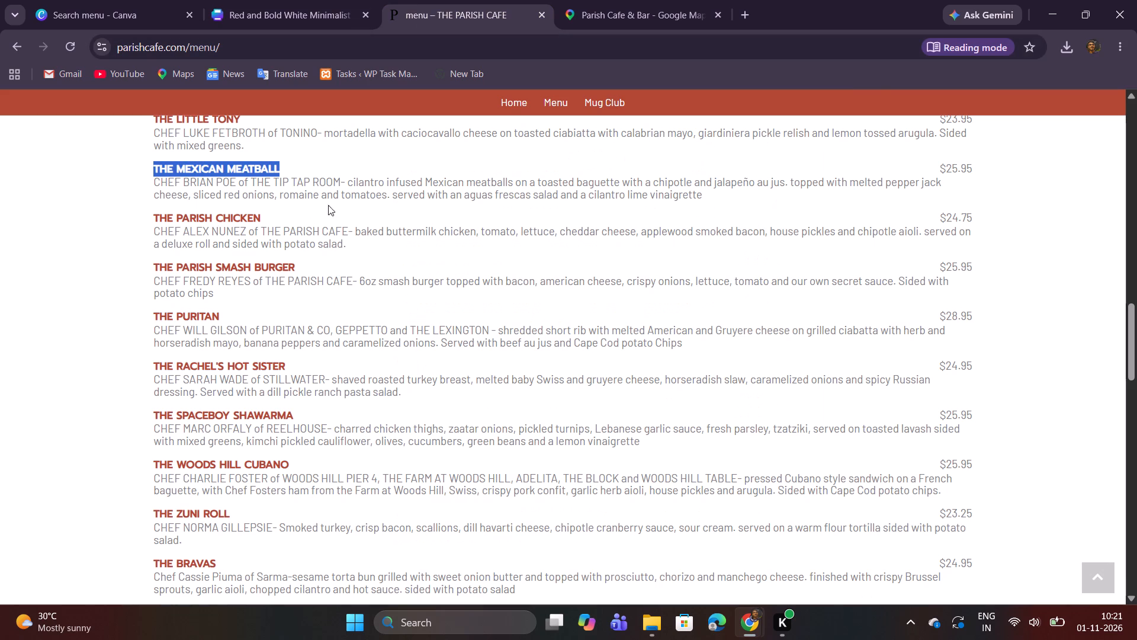
pyautogui.moveTo(153, 182); pyautogui.dragTo(687, 198)
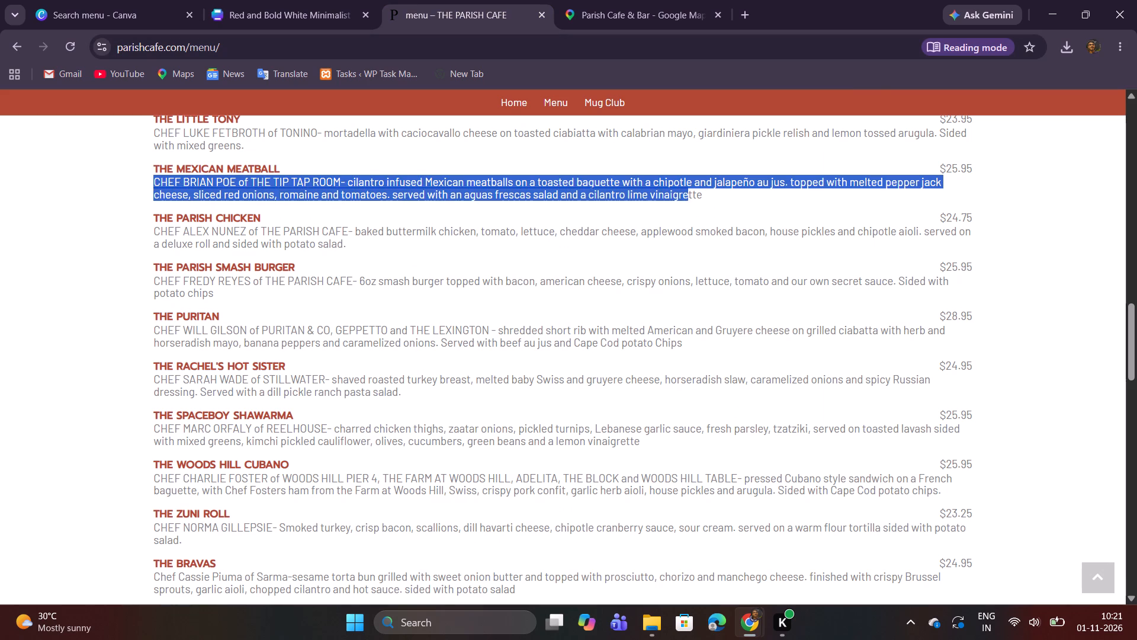
pyautogui.moveTo(687, 198); pyautogui.dragTo(704, 199)
pyautogui.rightClick(691, 195)
pyautogui.click(731, 217)
pyautogui.click(210, 0)
pyautogui.doubleClick(510, 366)
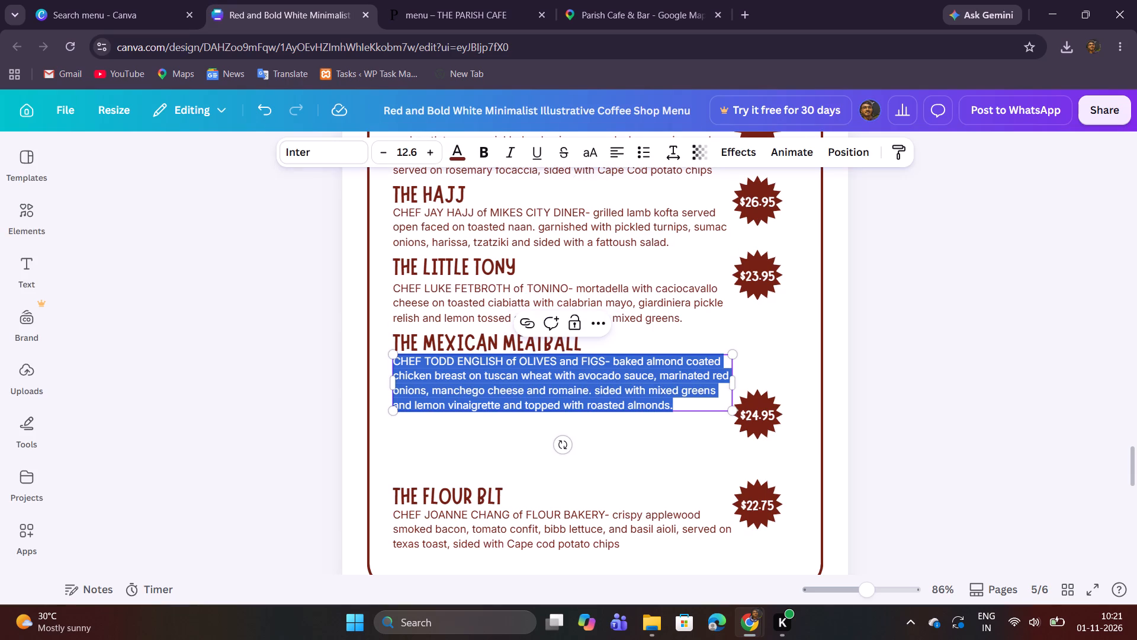
pyautogui.hotkey('ctrl', 'v')
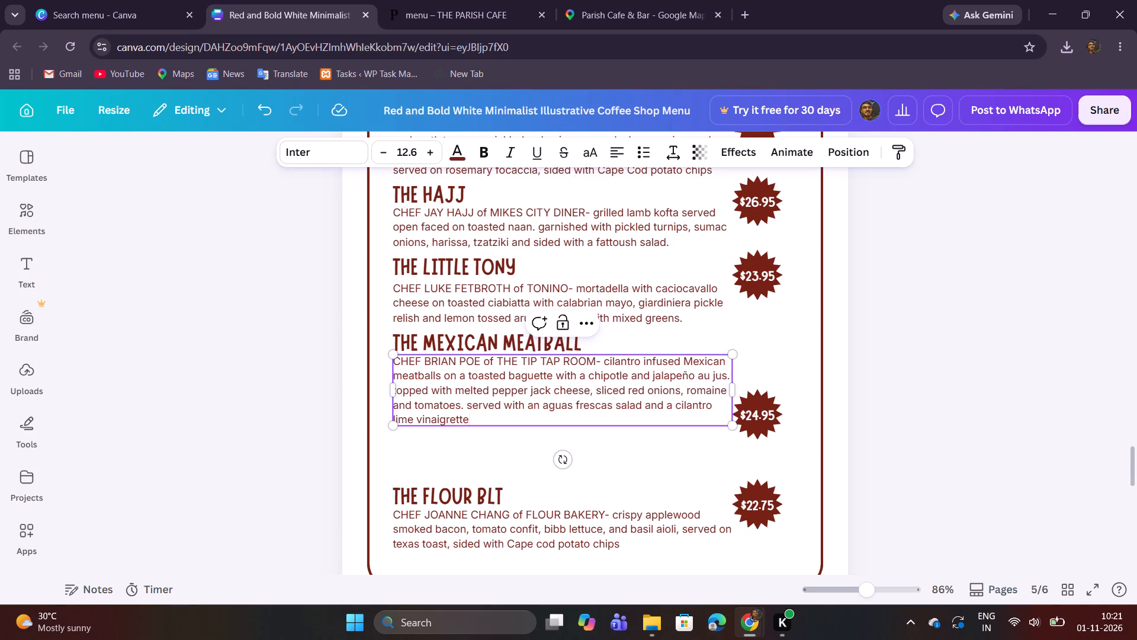
pyautogui.click(1014, 465)
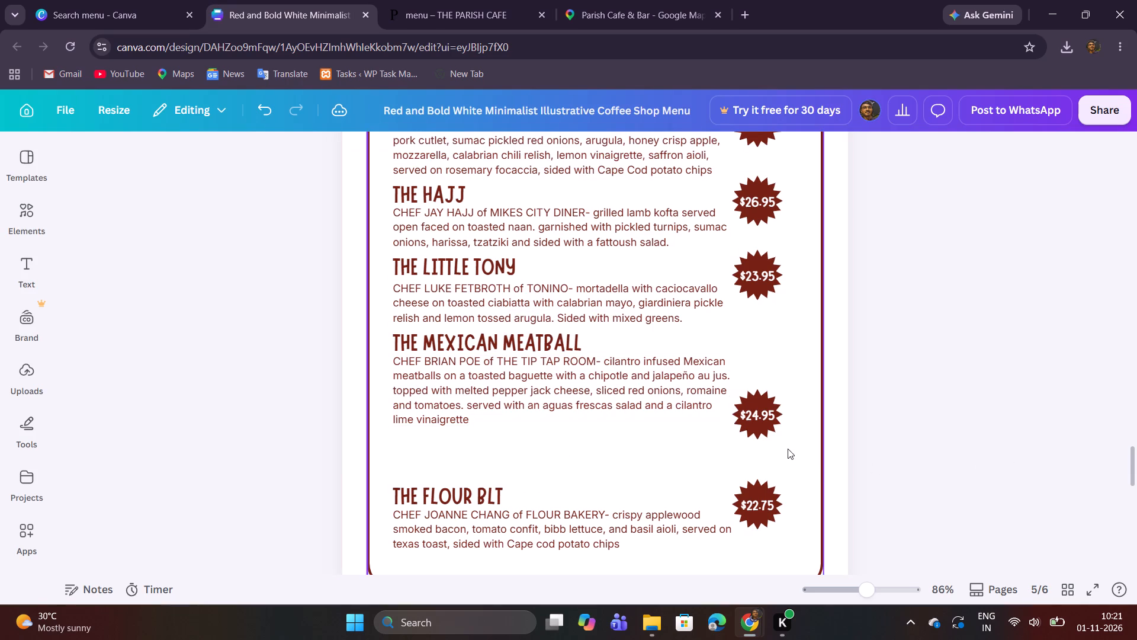
# Move the $24.95 starburst and price together up beside The Mexican Meatball's title, aligned with the starbursts above.
pyautogui.moveTo(788, 449); pyautogui.dragTo(743, 407)
pyautogui.moveTo(757, 415); pyautogui.dragTo(759, 363)
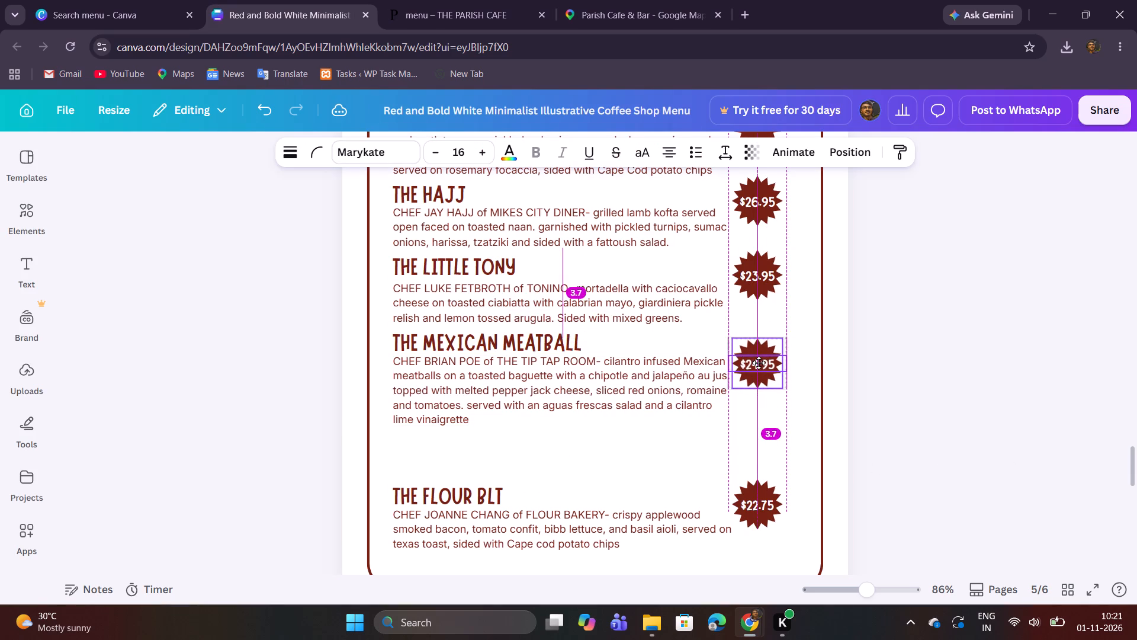
pyautogui.moveTo(759, 363); pyautogui.dragTo(759, 350)
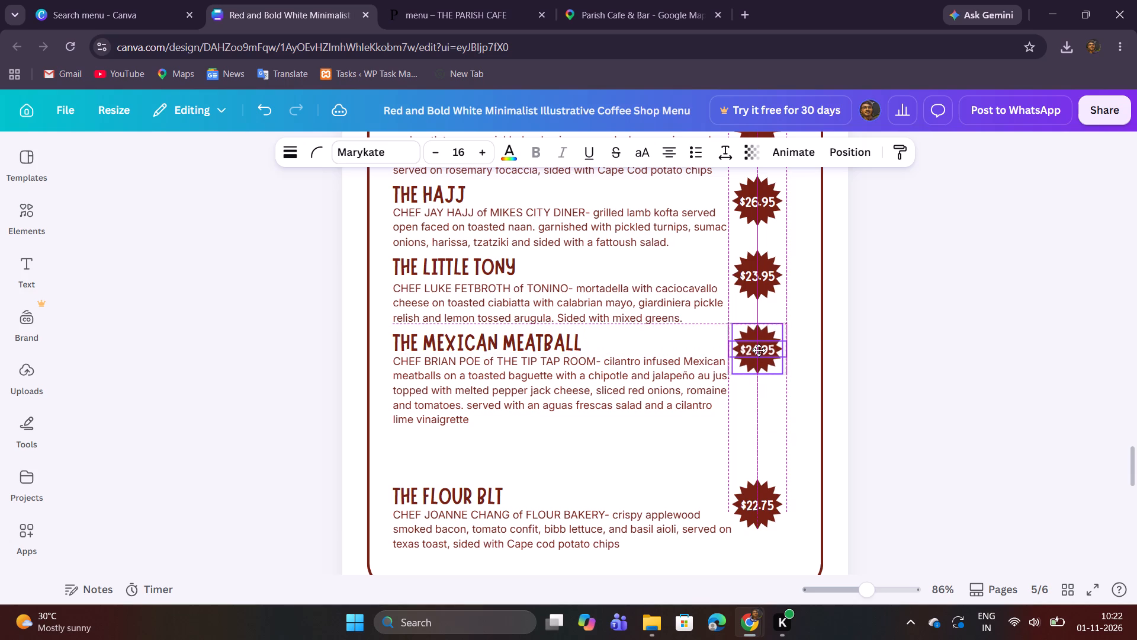
pyautogui.moveTo(759, 350); pyautogui.dragTo(759, 352)
pyautogui.click(950, 347)
# Set the price in The Mexican Meatball's starburst to $25.95, copied from the website menu.
pyautogui.scroll(2, 951, 346)
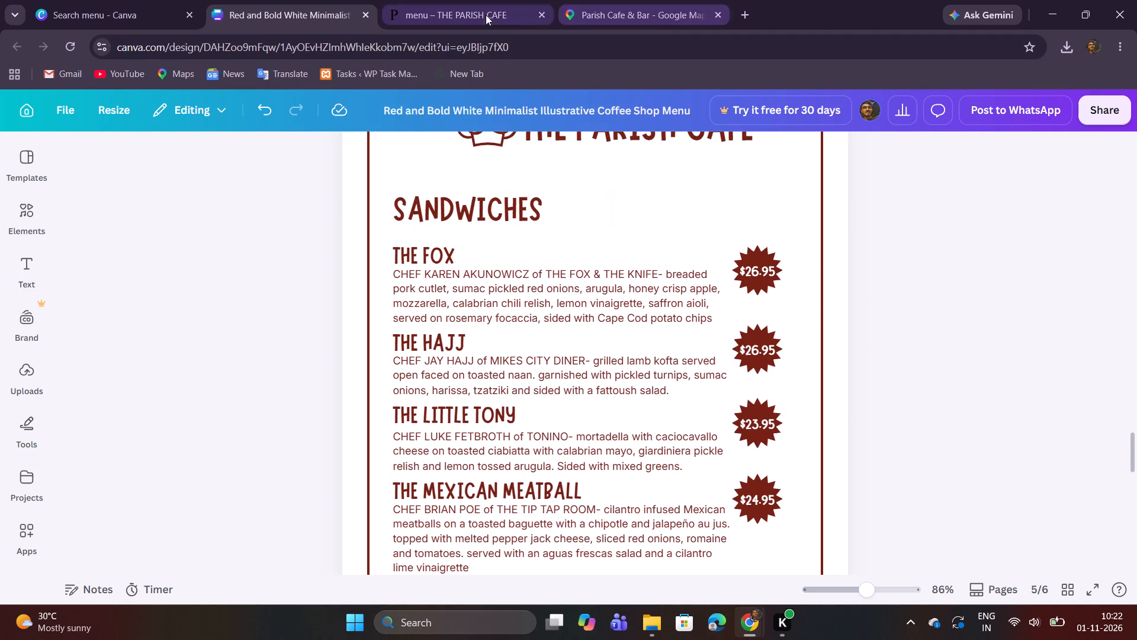
pyautogui.click(483, 15)
pyautogui.moveTo(939, 171); pyautogui.dragTo(938, 170)
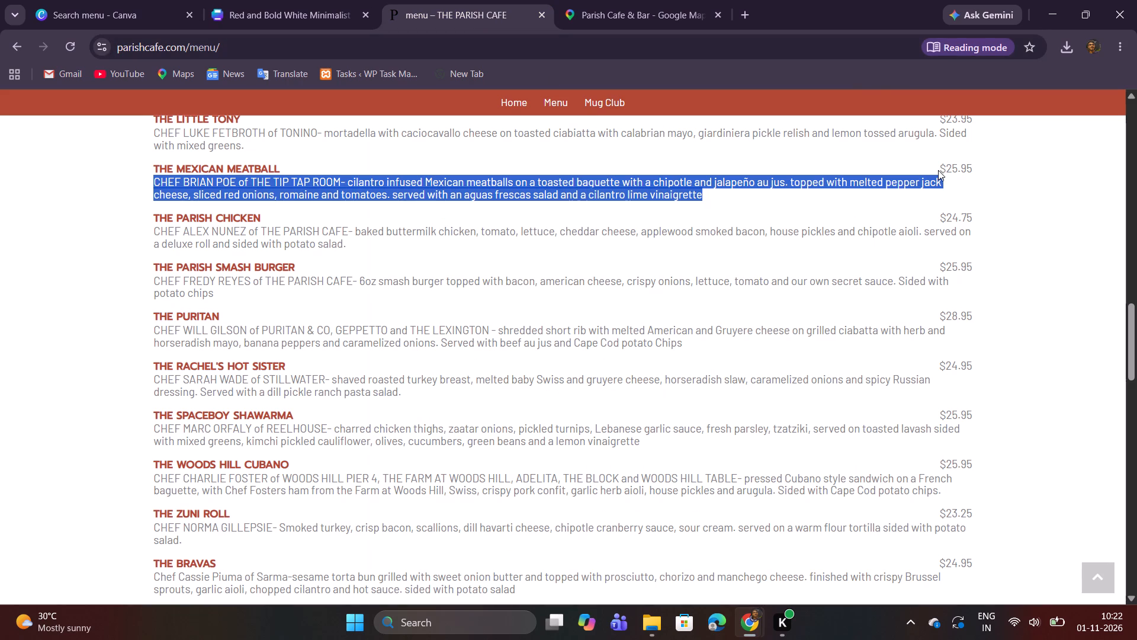
pyautogui.moveTo(938, 170); pyautogui.dragTo(971, 169)
pyautogui.rightClick(967, 169)
pyautogui.click(933, 190)
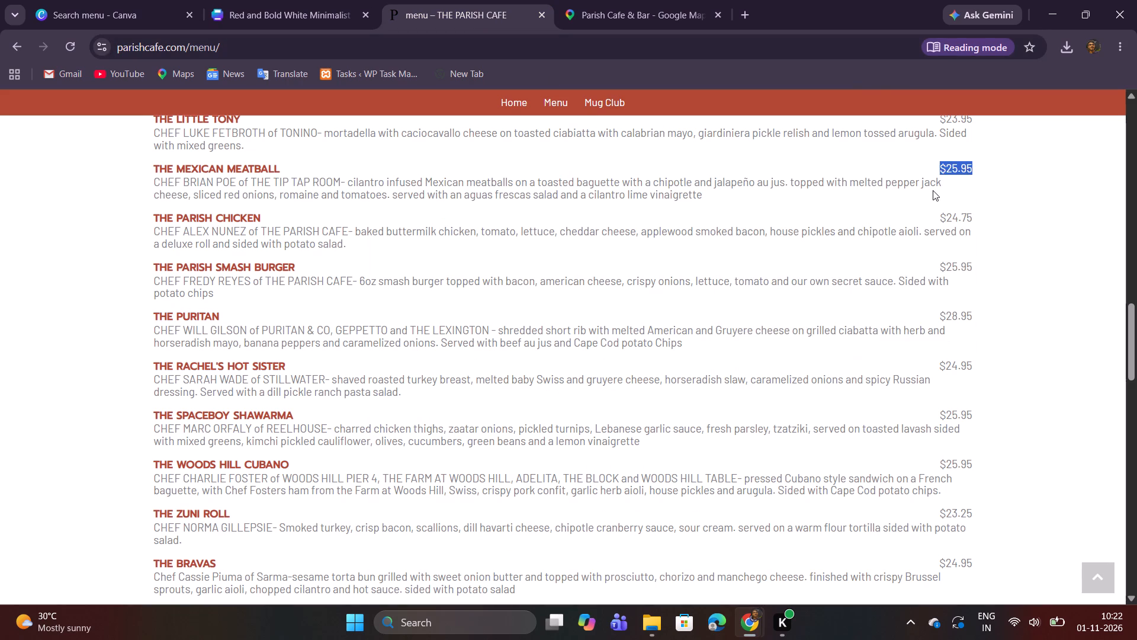
pyautogui.click(319, 0)
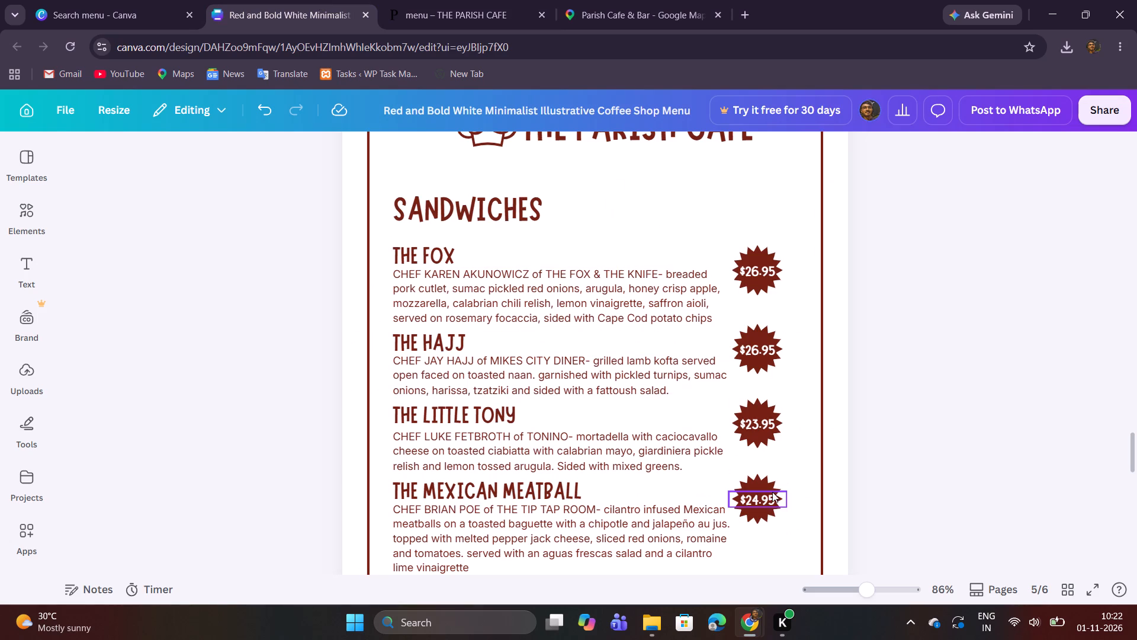
pyautogui.doubleClick(768, 497)
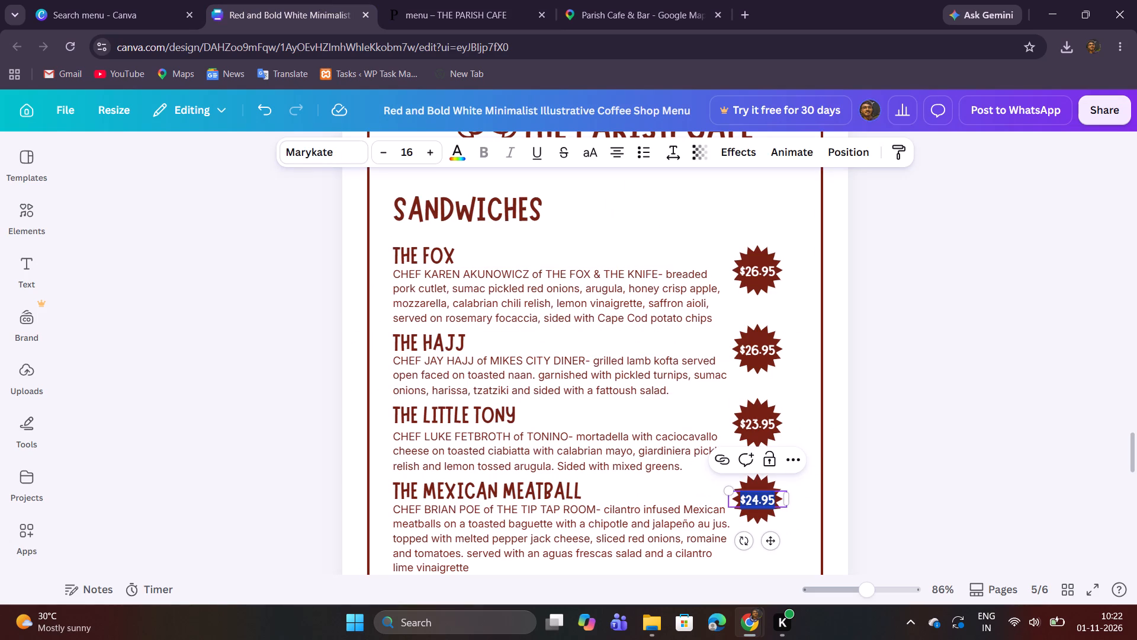
pyautogui.hotkey('ctrl', 'v')
# Copy the item title THE PARISH CHICKEN from the cafe's website menu and return to the Canva design.
pyautogui.scroll(-2, 879, 388)
pyautogui.click(396, 2)
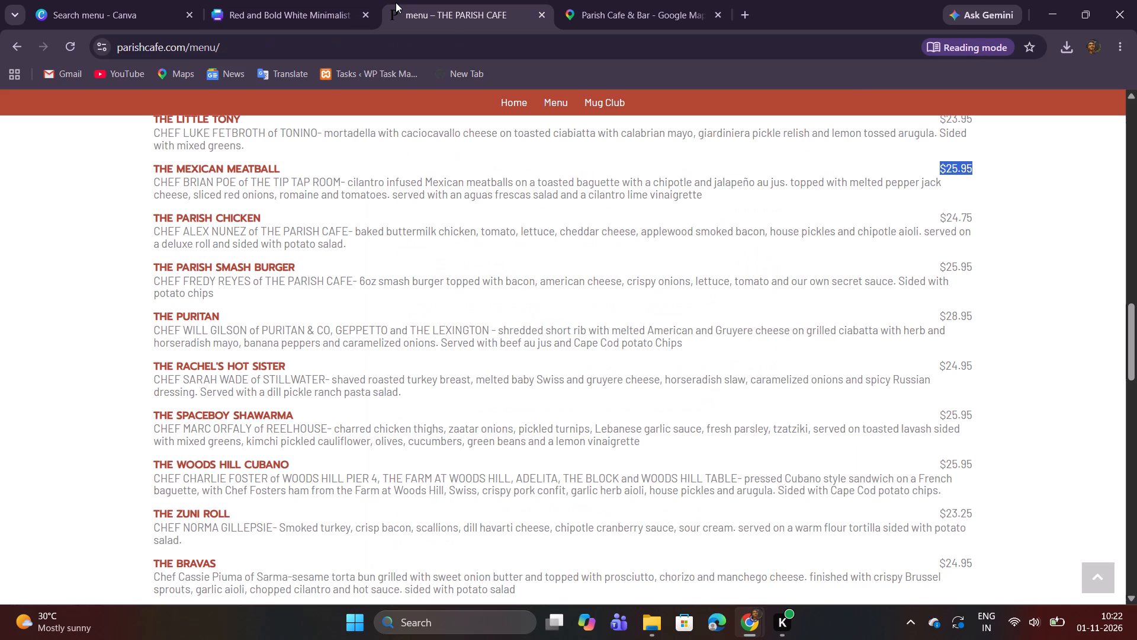
pyautogui.moveTo(155, 219); pyautogui.dragTo(210, 222)
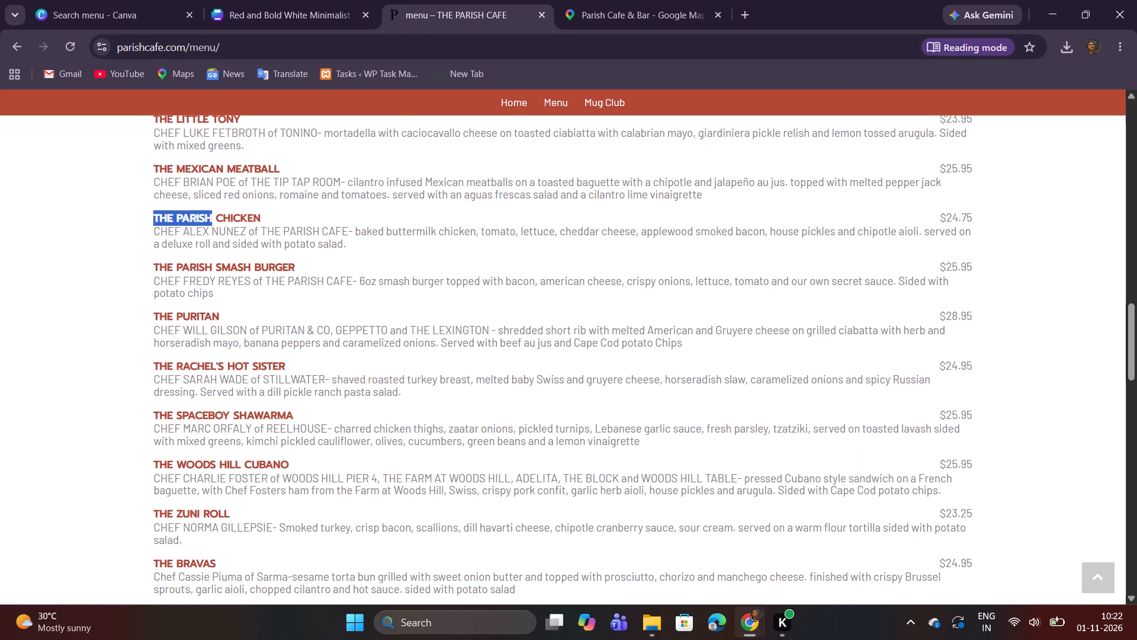
pyautogui.moveTo(210, 222); pyautogui.dragTo(262, 222)
pyautogui.rightClick(248, 219)
pyautogui.click(297, 241)
pyautogui.click(277, 0)
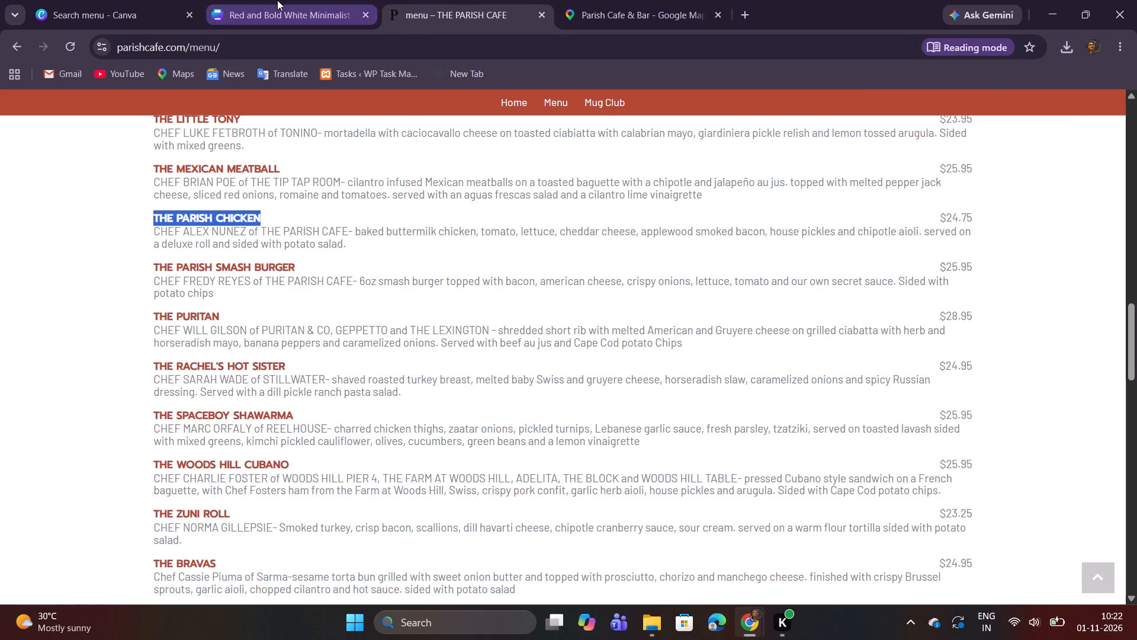
# Move The Flour BLT's title and description together up, directly beneath The Mexican Meatball's description.
pyautogui.scroll(-1, 913, 372)
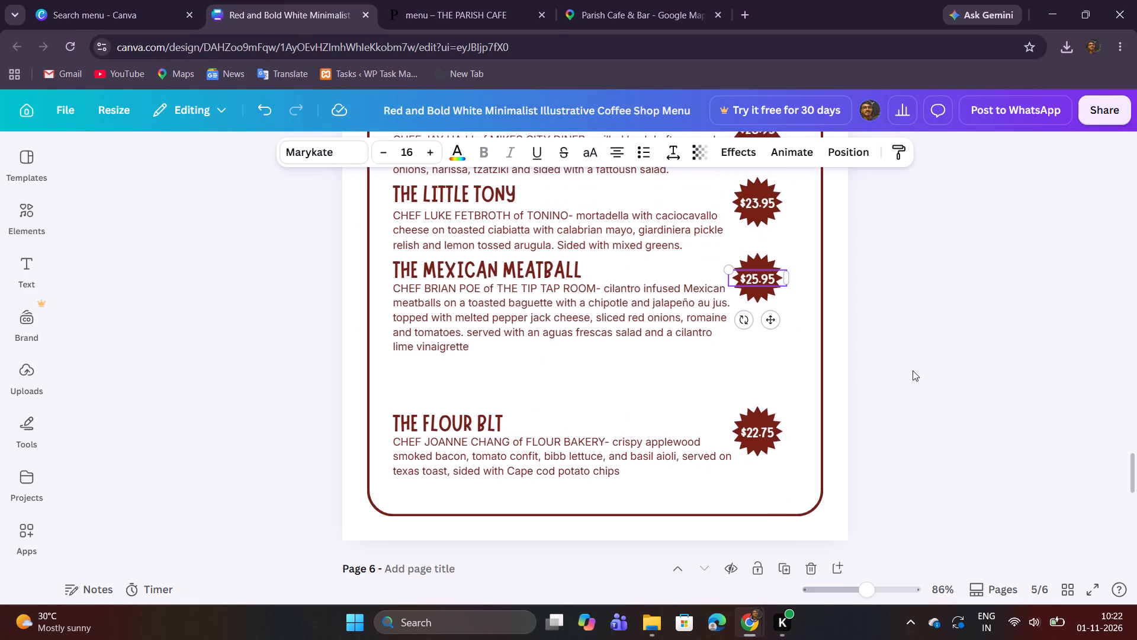
pyautogui.click(912, 369)
pyautogui.moveTo(505, 492); pyautogui.dragTo(477, 429)
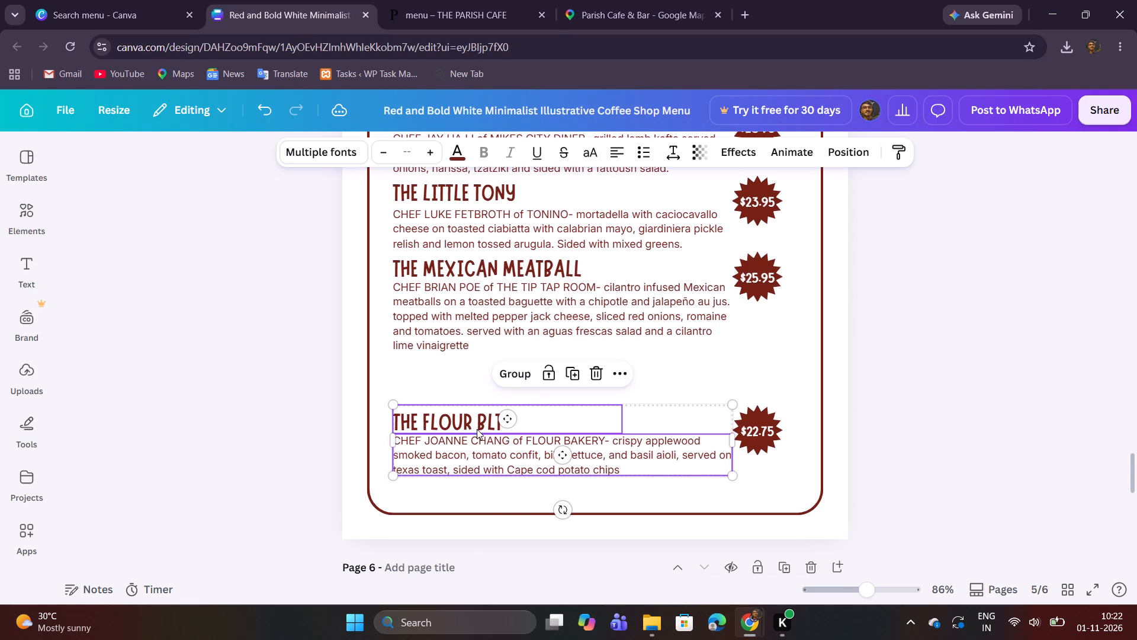
pyautogui.moveTo(480, 452); pyautogui.dragTo(483, 408)
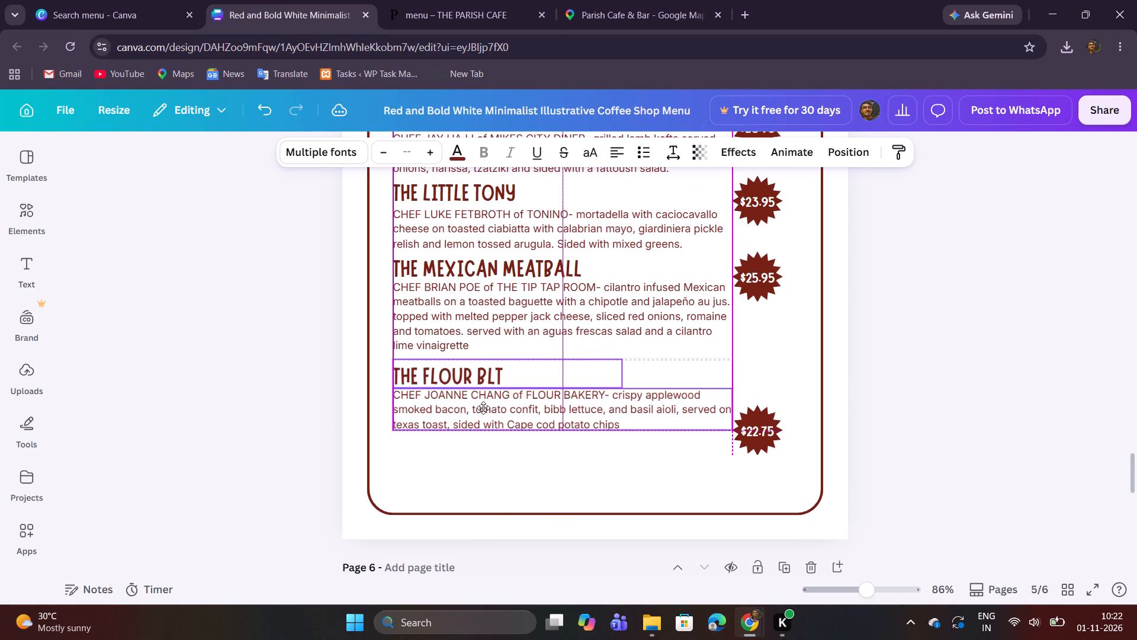
pyautogui.moveTo(483, 408); pyautogui.dragTo(483, 400)
# Replace the title THE FLOUR BLT with the copied title THE PARISH CHICKEN, removing the extra line after it.
pyautogui.tripleClick(476, 376)
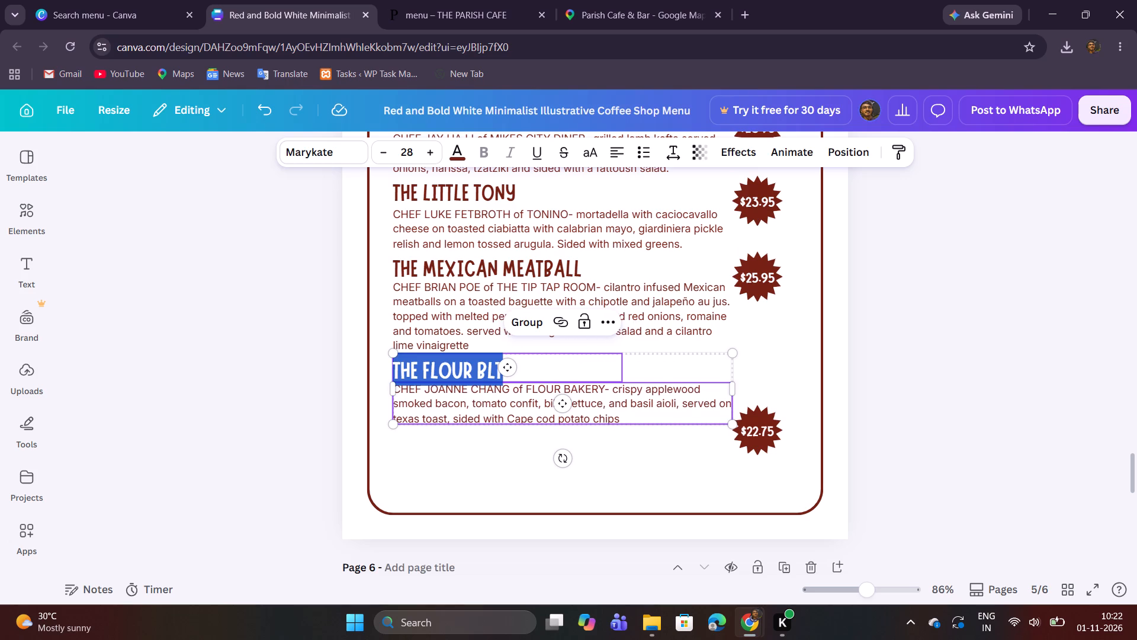
pyautogui.hotkey('ctrl', 'v')
pyautogui.press('BackSpace')
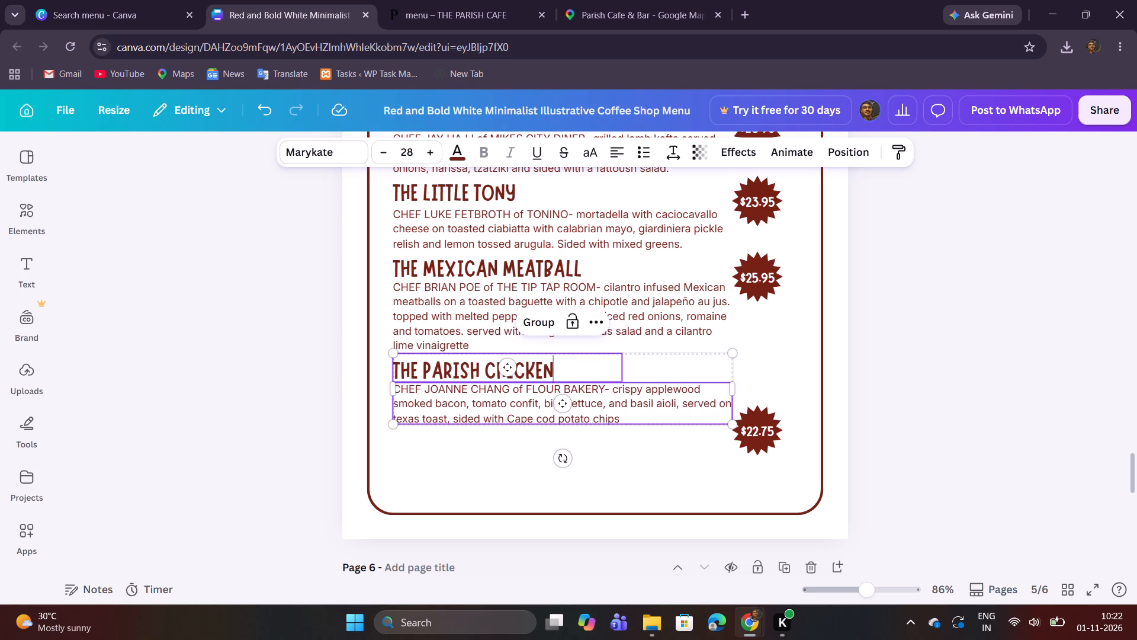
pyautogui.click(458, 452)
# Move the $22.75 starburst and price together up beside The Parish Chicken's title, aligned with the starbursts above.
pyautogui.moveTo(778, 471); pyautogui.dragTo(767, 431)
pyautogui.moveTo(767, 436); pyautogui.dragTo(766, 392)
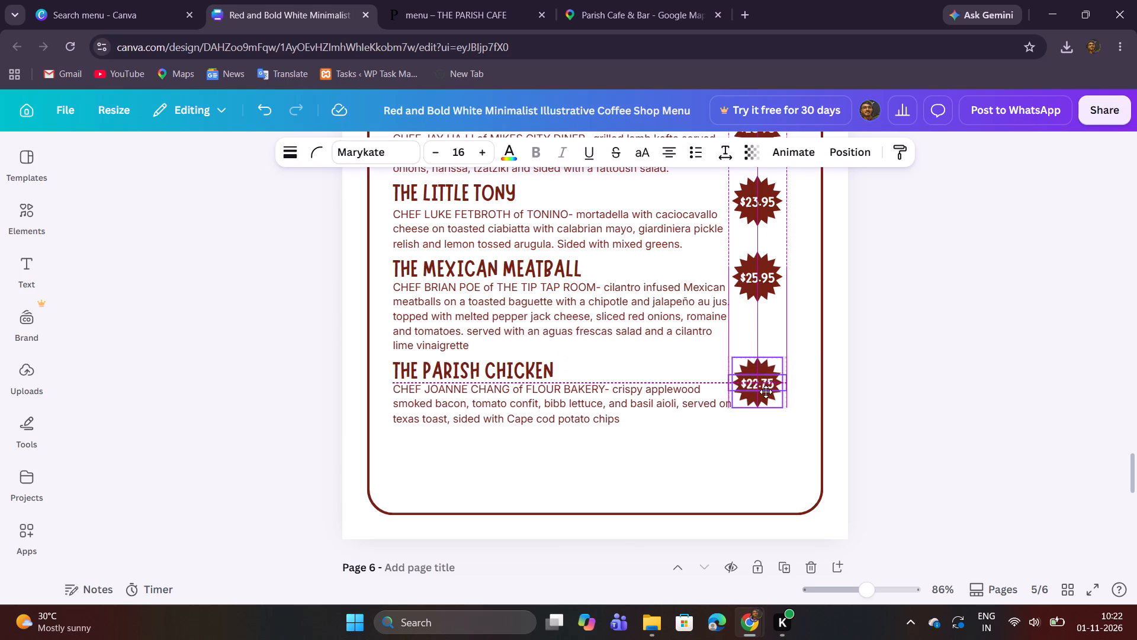
pyautogui.moveTo(766, 392); pyautogui.dragTo(766, 377)
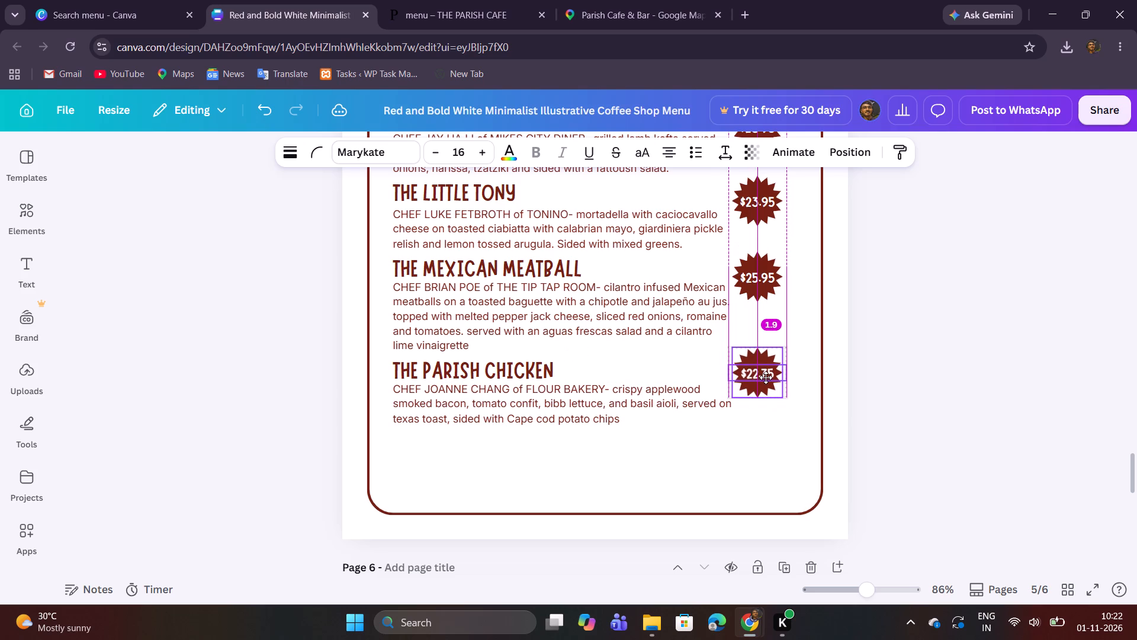
pyautogui.moveTo(766, 377); pyautogui.dragTo(766, 373)
pyautogui.click(933, 359)
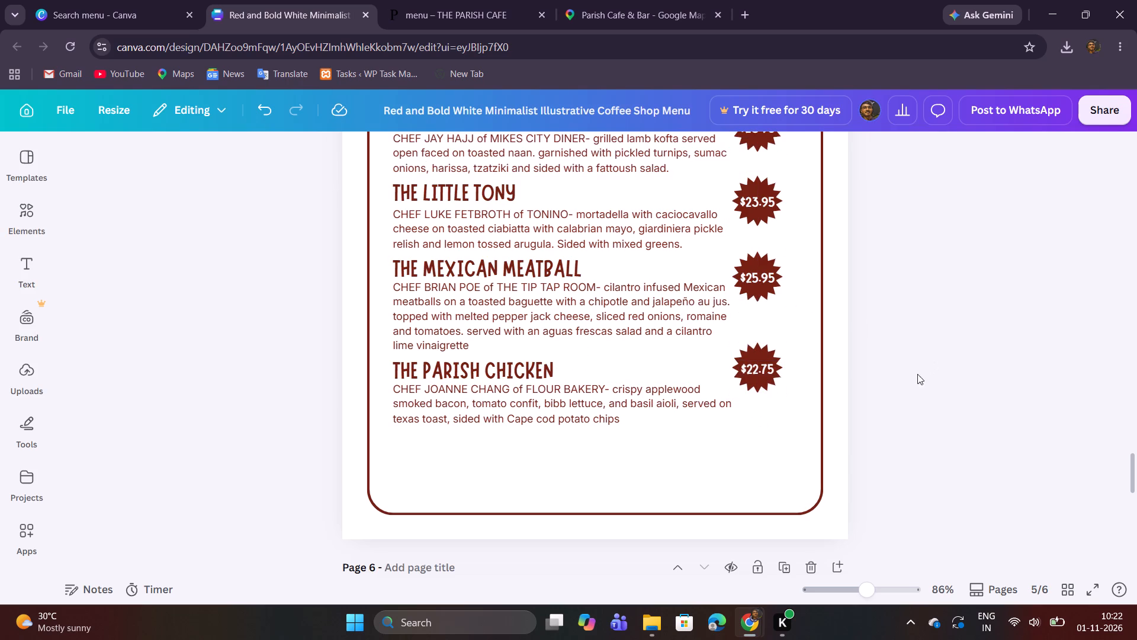
# Replace the description under The Parish Chicken with The Parish Chicken's description copied from the website menu.
pyautogui.click(418, 4)
pyautogui.moveTo(149, 227); pyautogui.dragTo(309, 239)
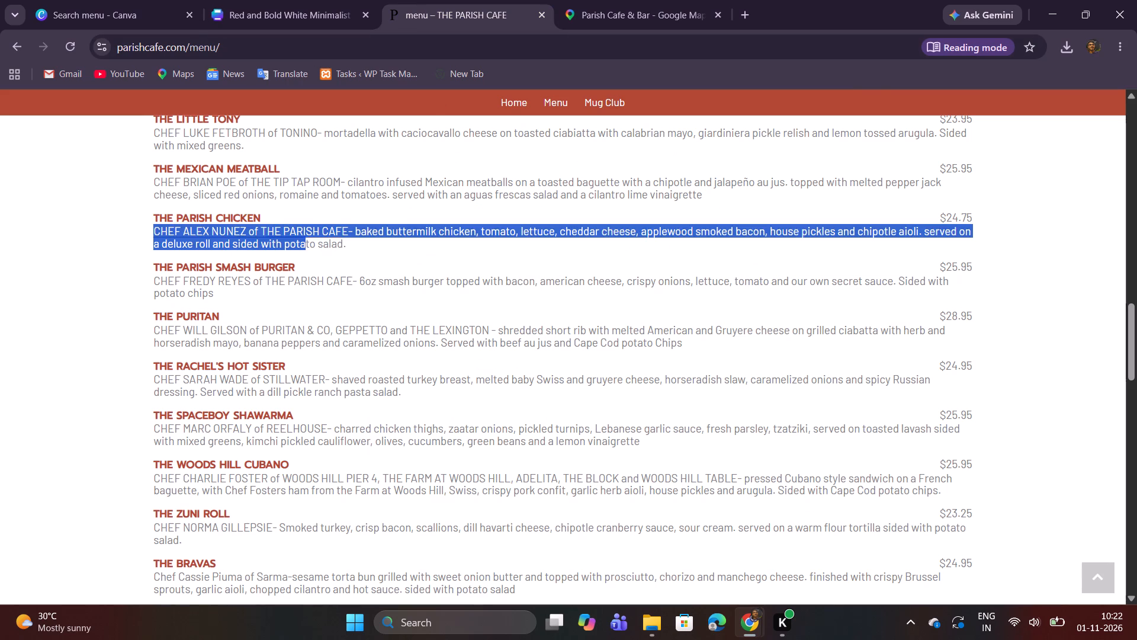
pyautogui.moveTo(309, 239); pyautogui.dragTo(352, 242)
pyautogui.rightClick(330, 241)
pyautogui.click(374, 261)
pyautogui.click(295, 0)
pyautogui.doubleClick(486, 393)
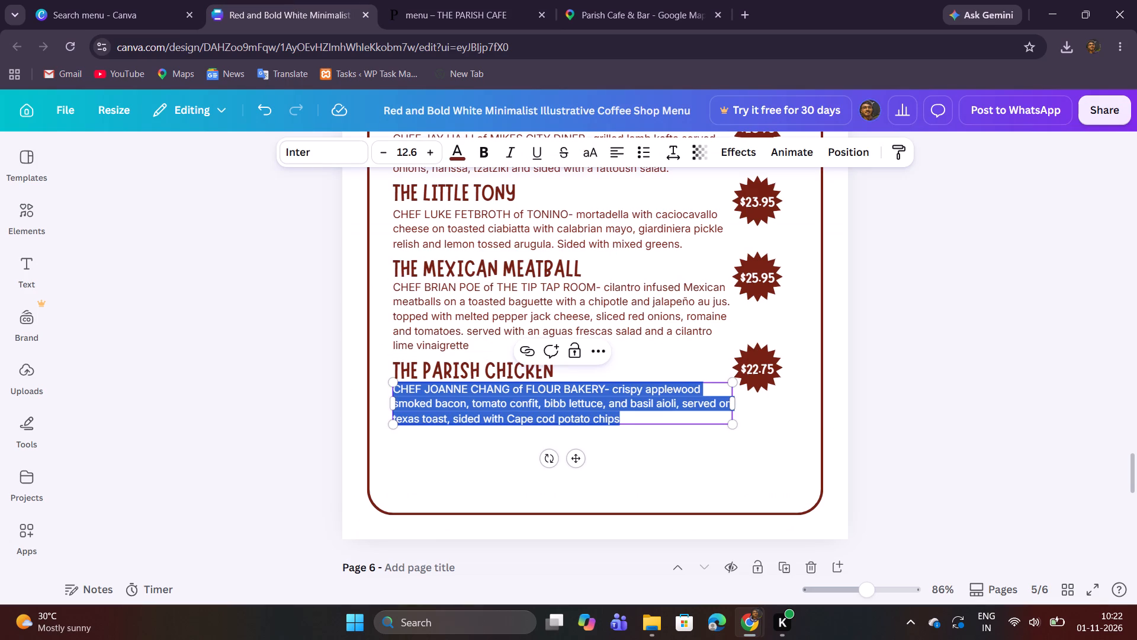
pyautogui.hotkey('ctrl', 'v')
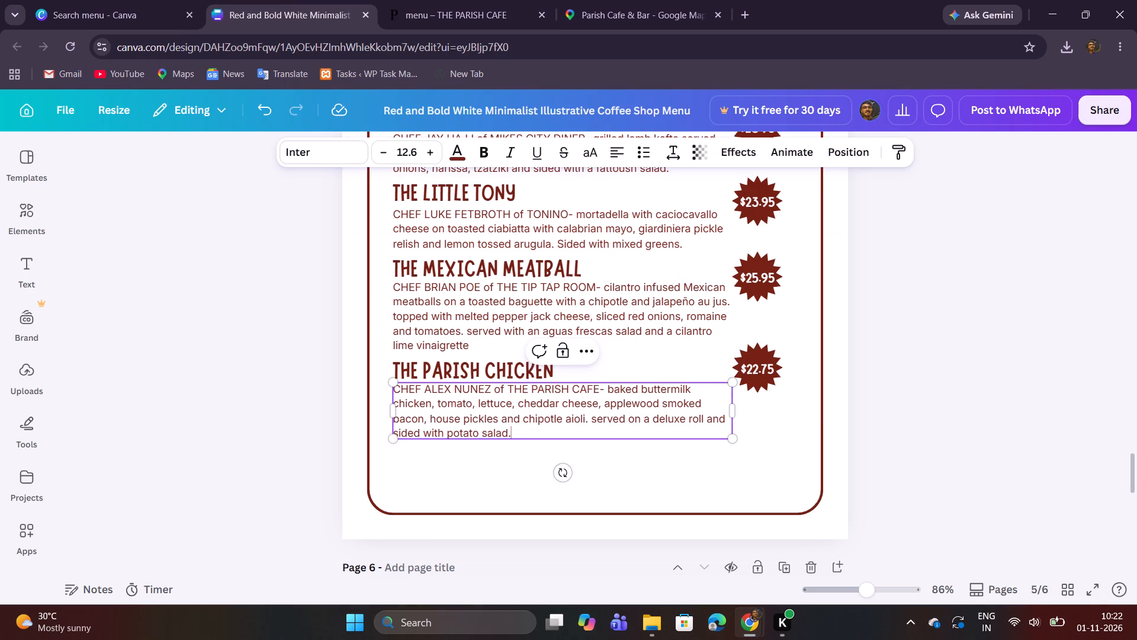
# Replace the price in The Parish Chicken's starburst with $24.75, copied from the website menu.
pyautogui.click(434, 0)
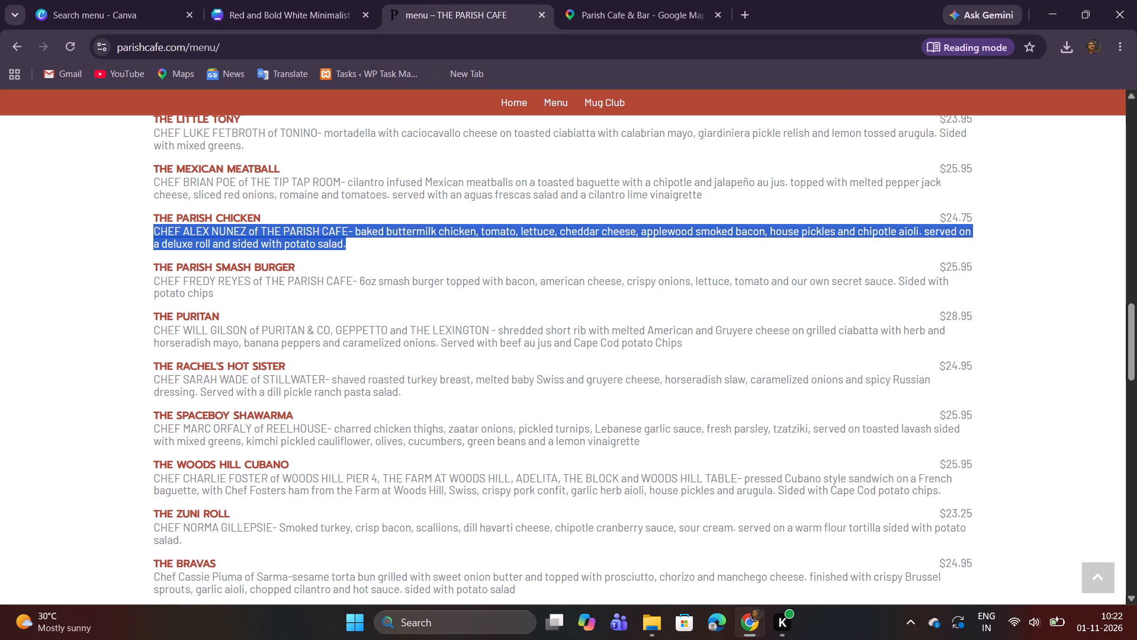
pyautogui.moveTo(941, 219); pyautogui.dragTo(976, 220)
pyautogui.rightClick(965, 218)
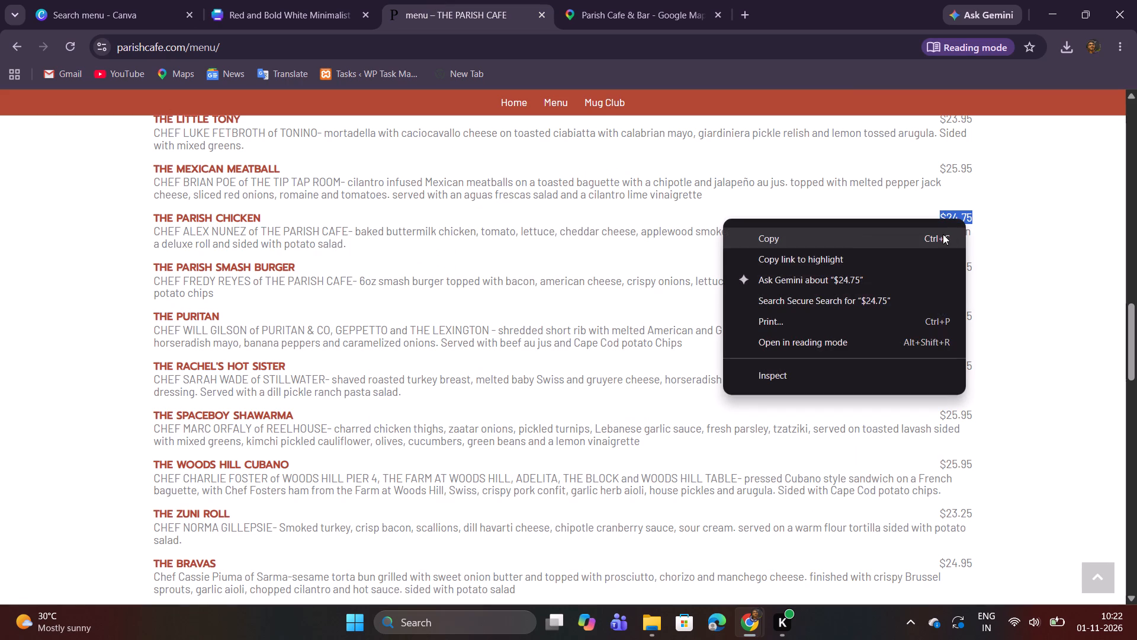
pyautogui.click(845, 239)
pyautogui.click(224, 0)
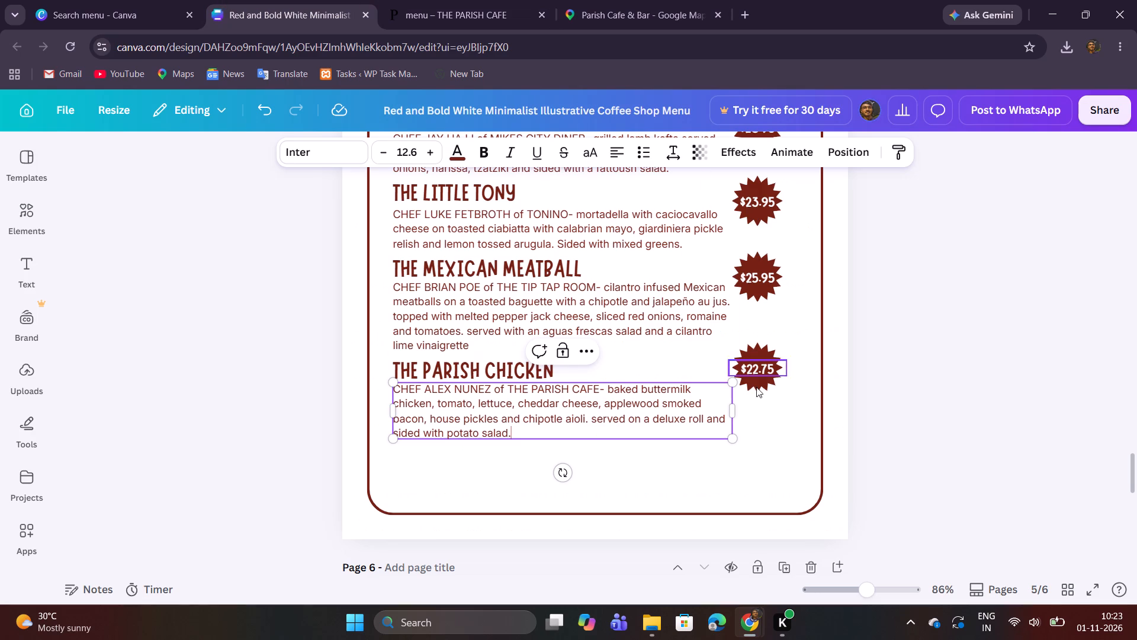
pyautogui.doubleClick(764, 370)
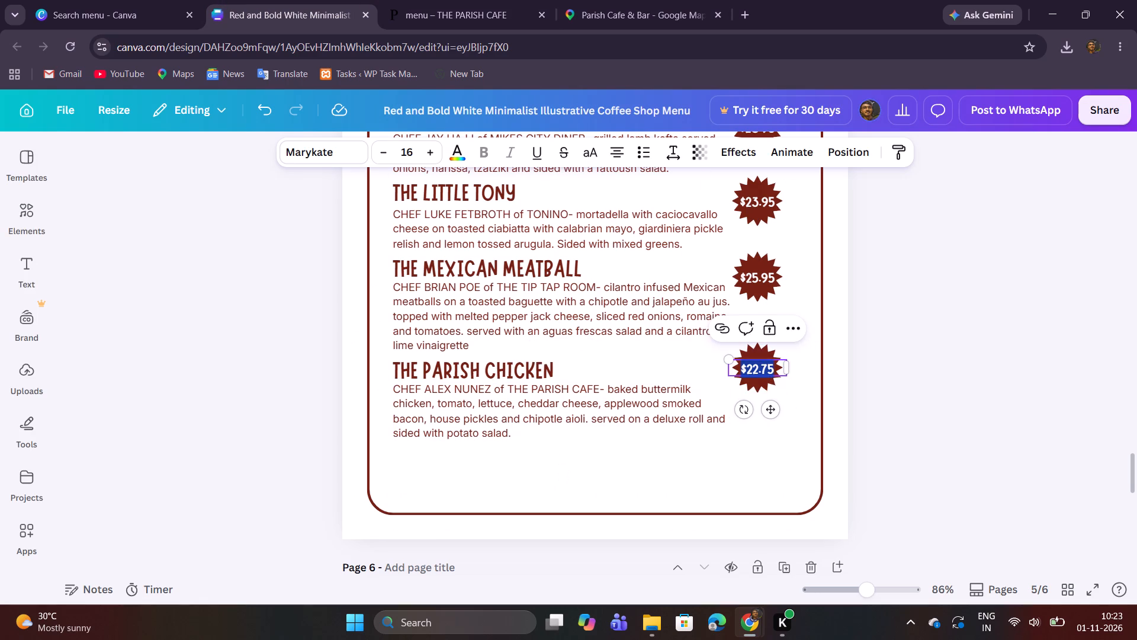
pyautogui.hotkey('ctrl', 'v')
pyautogui.click(917, 386)
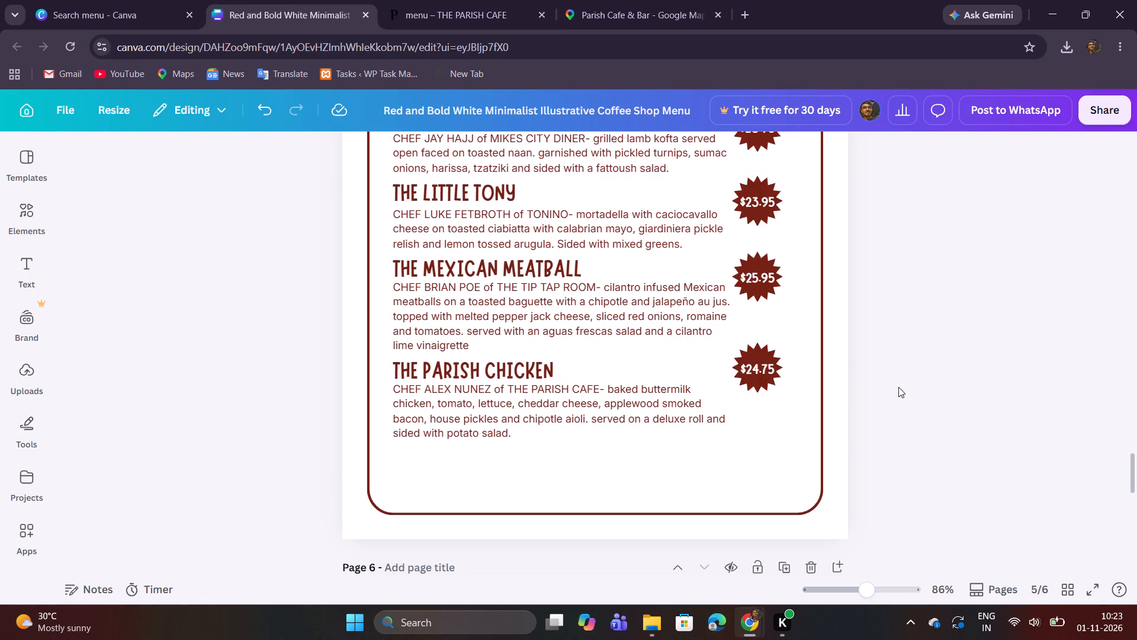
# Move The Parish Chicken's starburst and price together slightly down, keeping them aligned with the starbursts above.
pyautogui.moveTo(762, 412); pyautogui.dragTo(749, 359)
pyautogui.moveTo(759, 370); pyautogui.dragTo(759, 373)
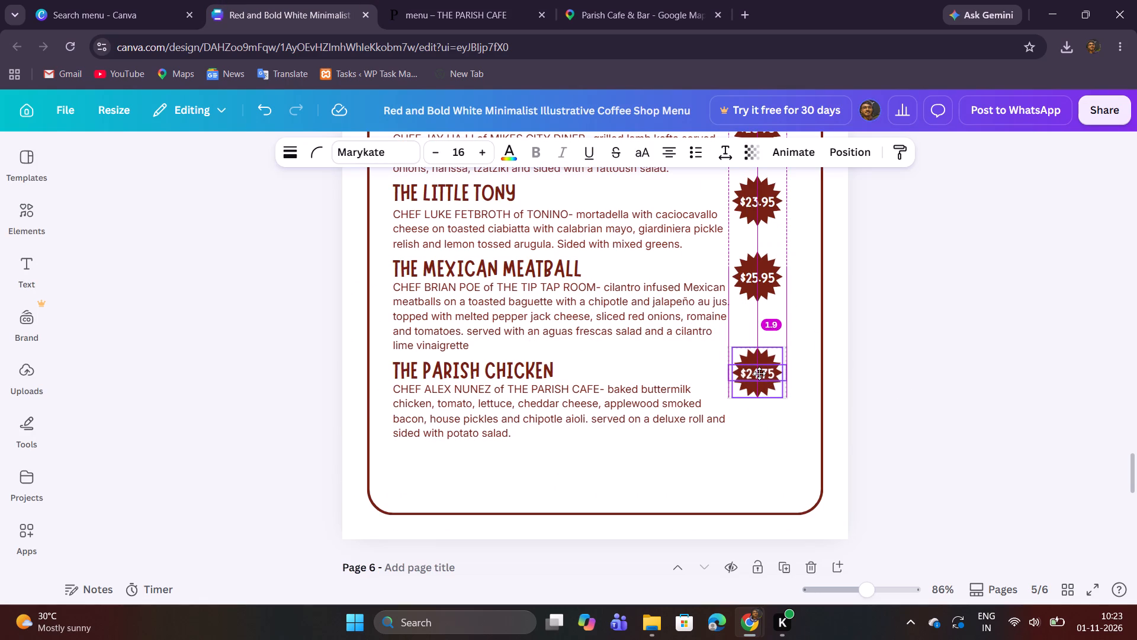
pyautogui.moveTo(759, 373); pyautogui.dragTo(760, 378)
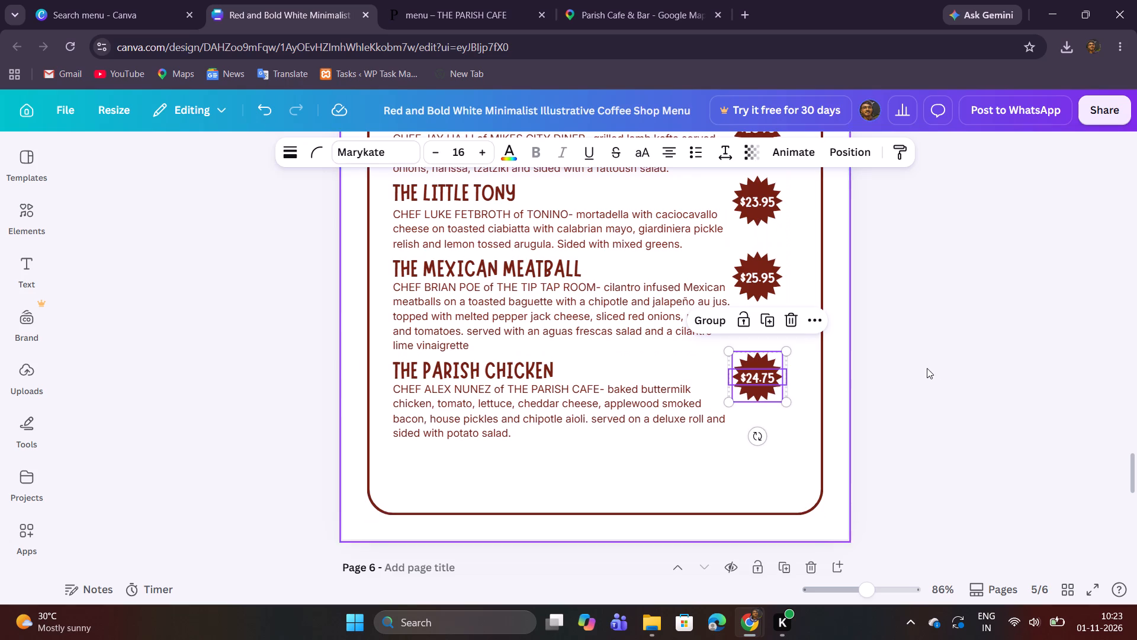
pyautogui.click(932, 368)
# Review the layout and spacing of the Sandwiches items on page 5 against the preceding Sandwiches page.
pyautogui.scroll(3, 952, 377)
pyautogui.scroll(-2, 953, 380)
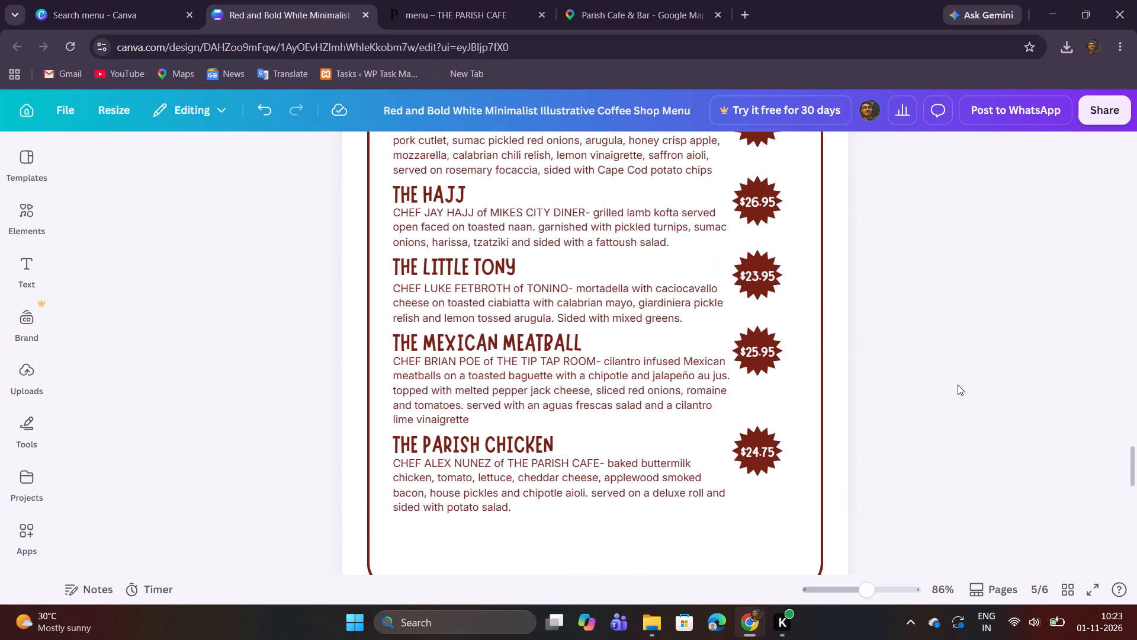
pyautogui.scroll(2, 958, 376)
pyautogui.scroll(-2, 951, 345)
pyautogui.scroll(4, 950, 349)
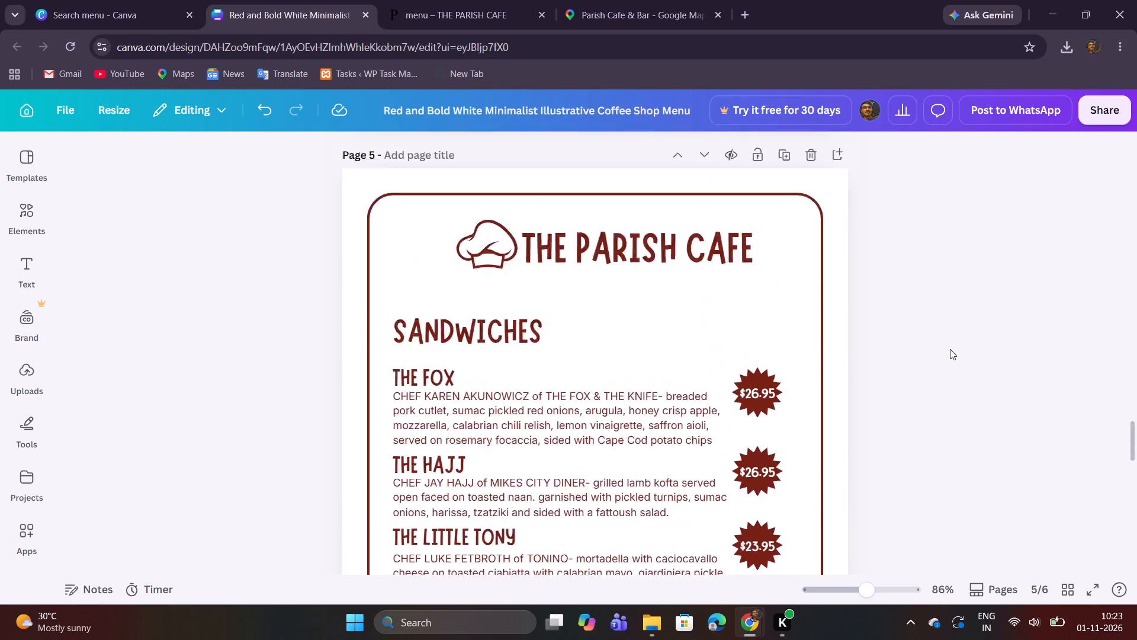
pyautogui.scroll(10, 950, 349)
pyautogui.scroll(-5, 950, 349)
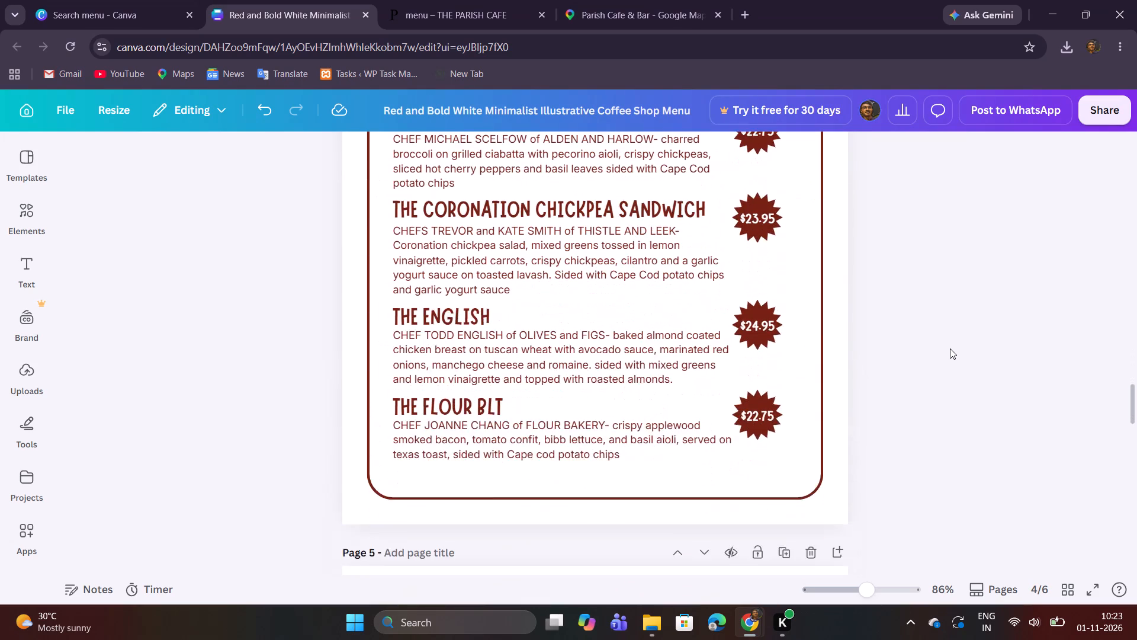
pyautogui.scroll(-11, 950, 348)
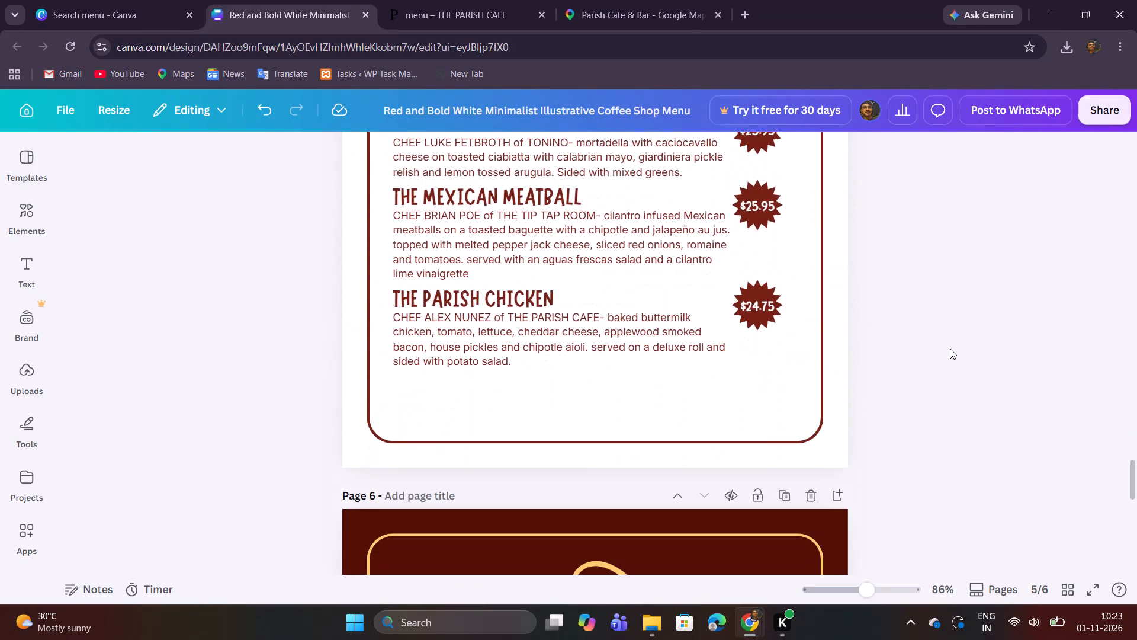
pyautogui.scroll(4, 950, 348)
pyautogui.scroll(-3, 950, 348)
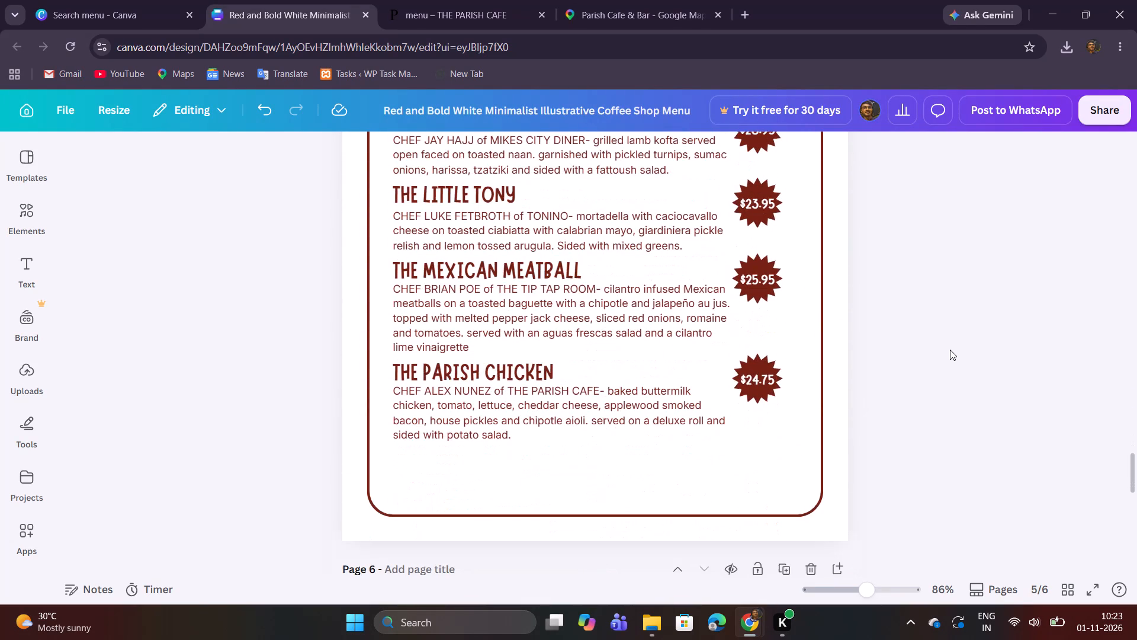
pyautogui.scroll(4, 950, 350)
pyautogui.scroll(2, 882, 359)
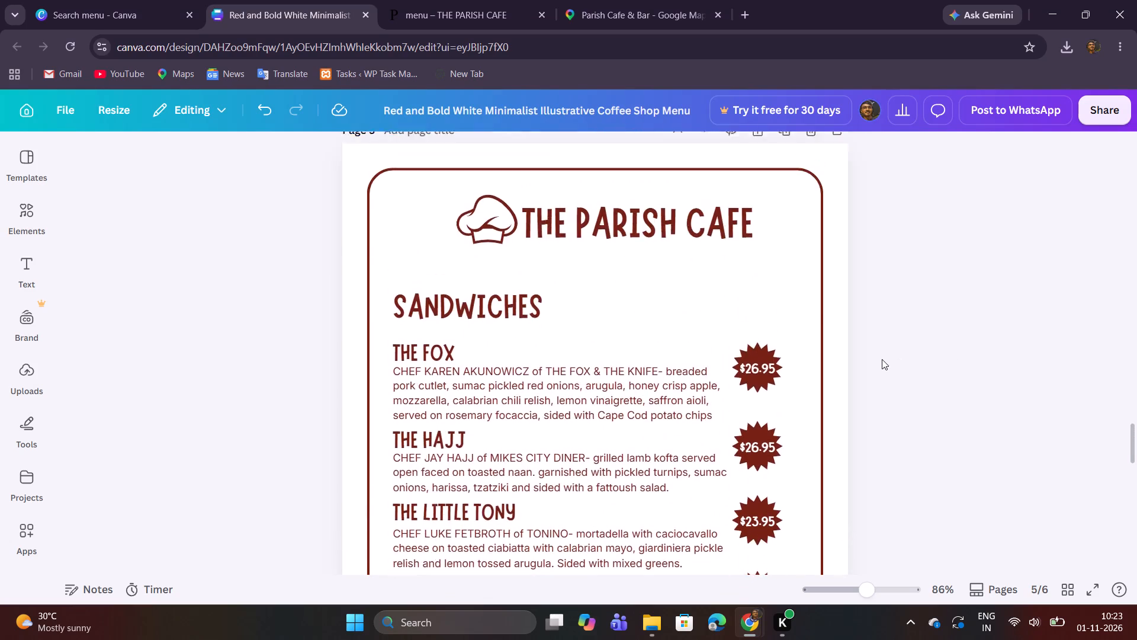
# Duplicate the Sandwiches page 5 to make another page for the remaining sandwiches.
pyautogui.click(782, 260)
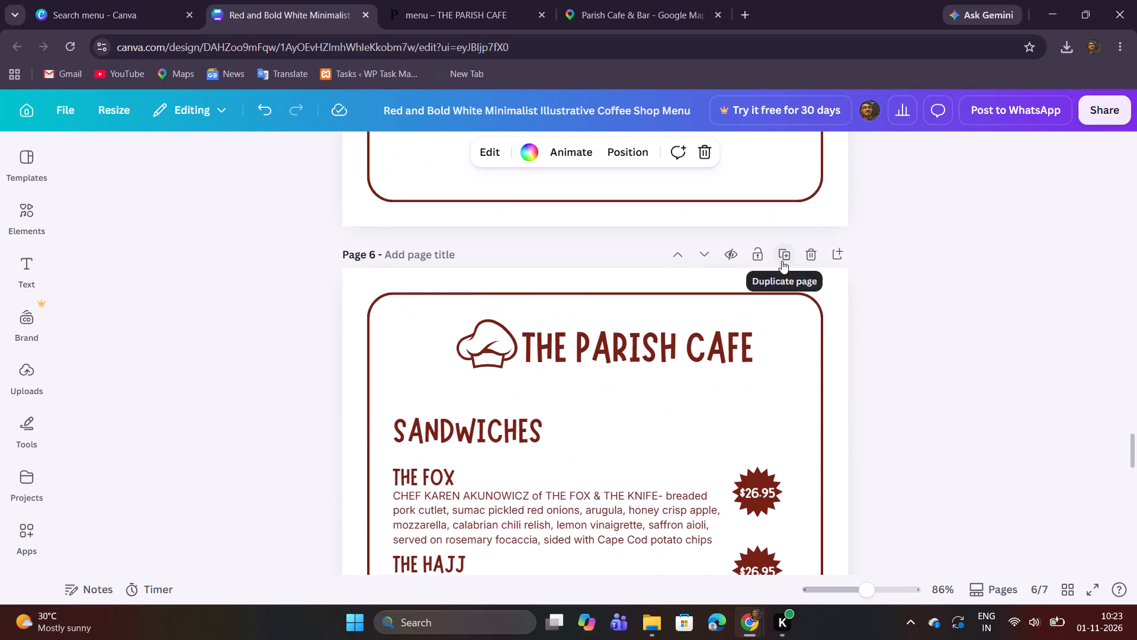
# Replace the title THE FOX on page 6 with THE PARISH SMASH BURGER copied from the website menu, removing the extra line after it.
pyautogui.click(463, 9)
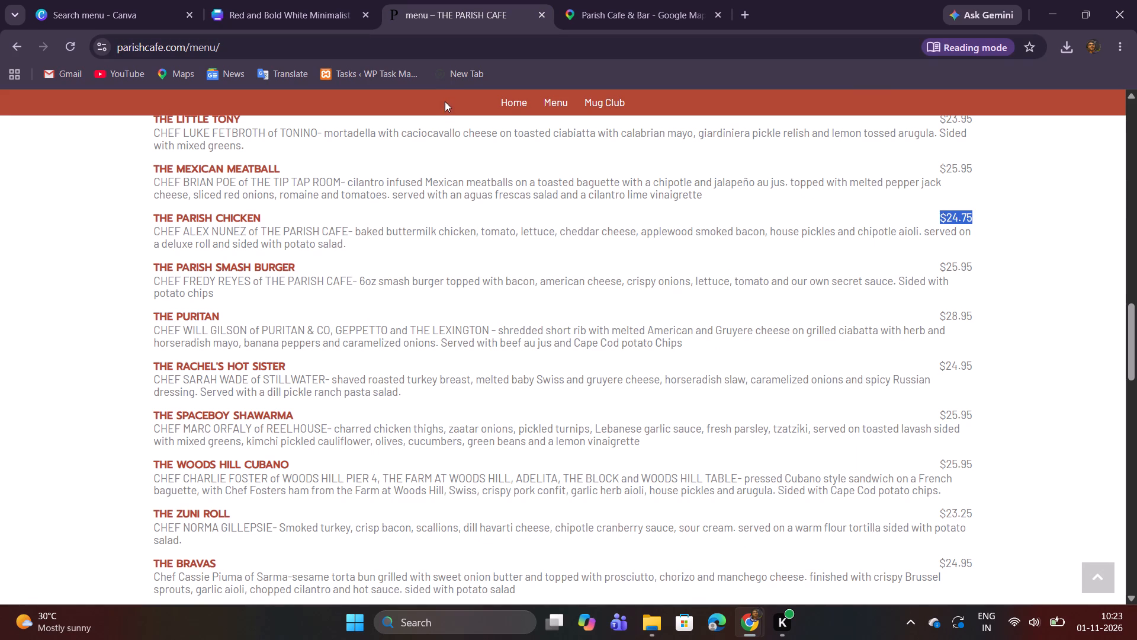
pyautogui.scroll(-1, 154, 267)
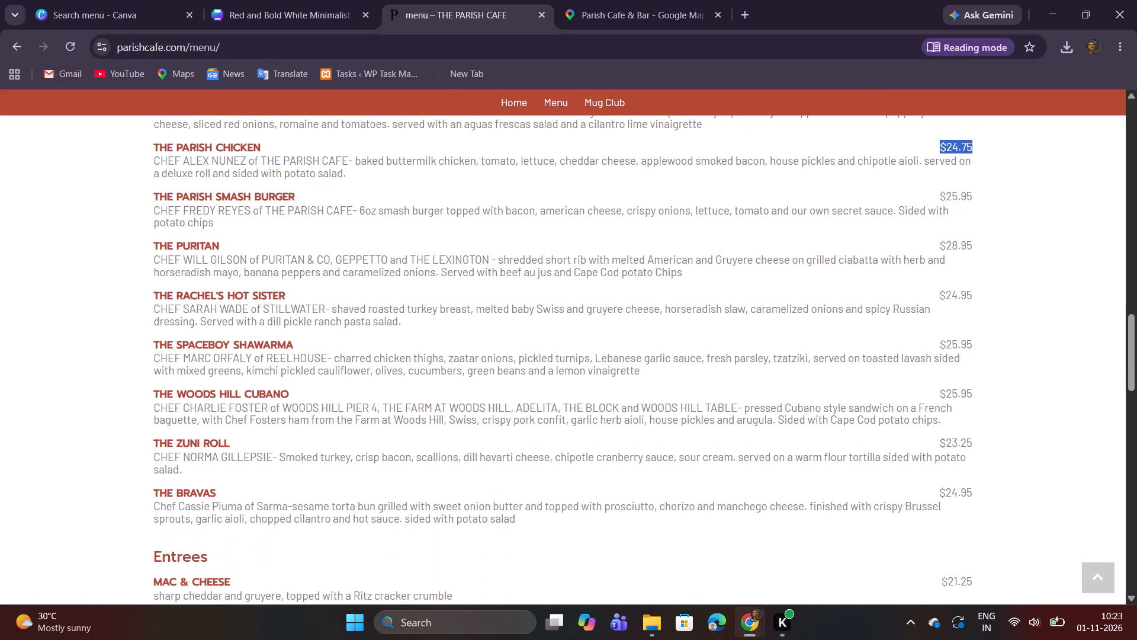
pyautogui.moveTo(155, 193); pyautogui.dragTo(304, 188)
pyautogui.rightClick(266, 193)
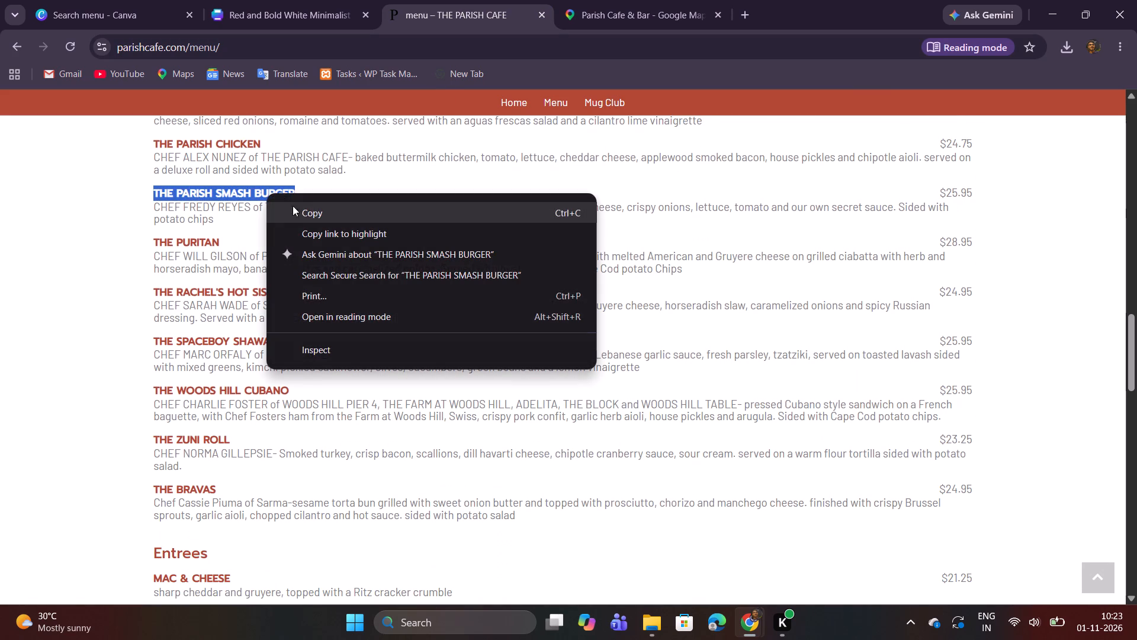
pyautogui.click(324, 215)
pyautogui.click(314, 20)
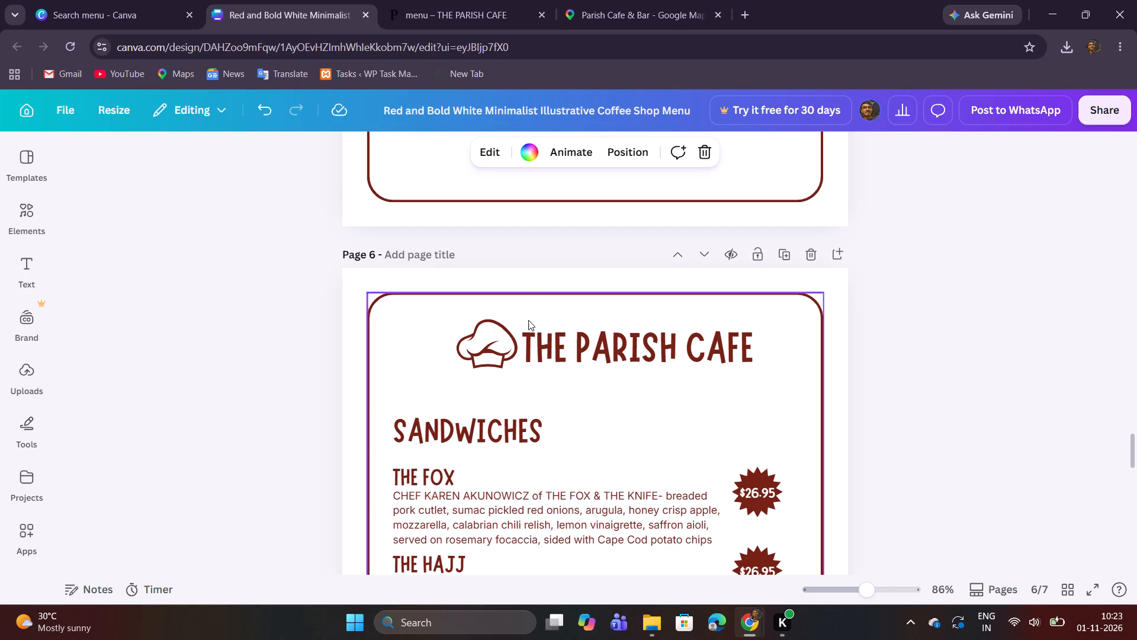
pyautogui.doubleClick(506, 427)
pyautogui.doubleClick(441, 470)
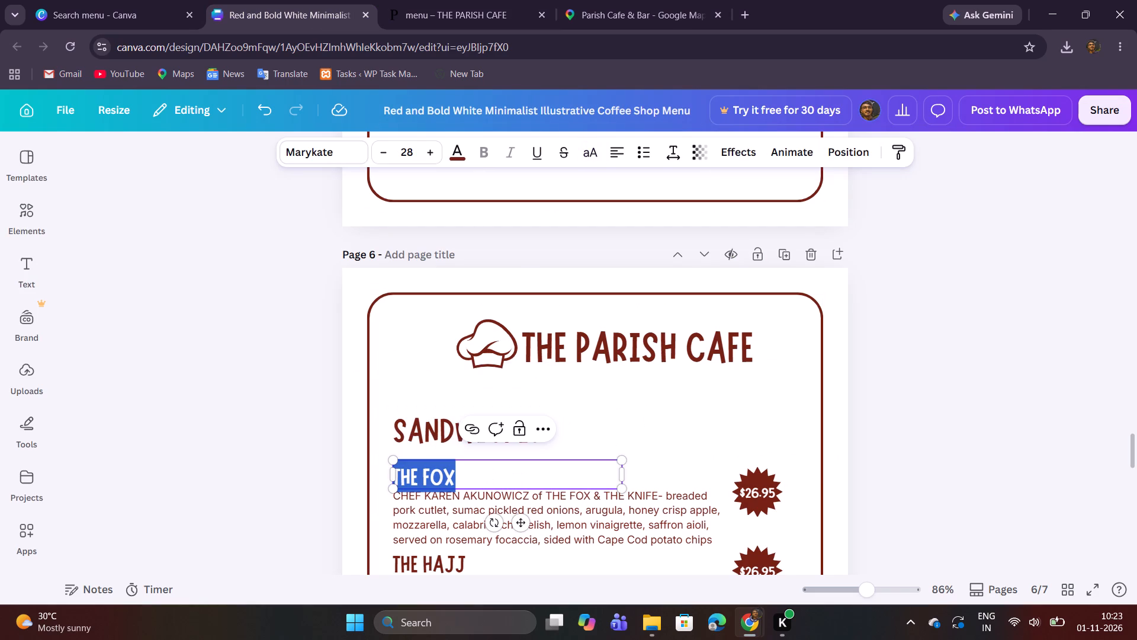
pyautogui.hotkey('ctrl', 'v')
pyautogui.press('BackSpace')
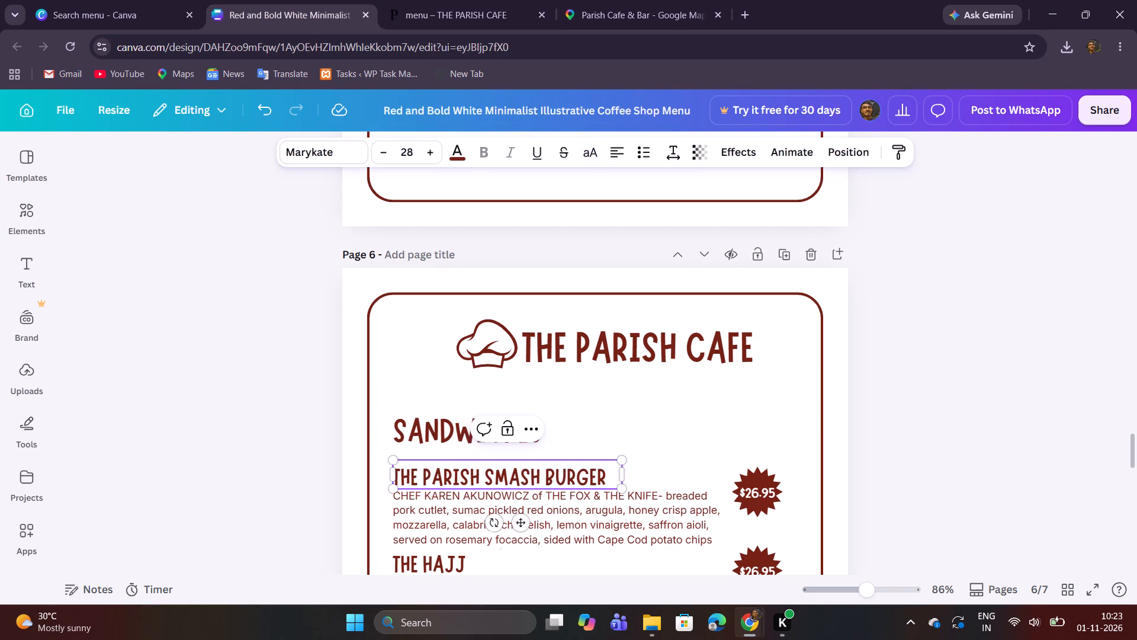
pyautogui.click(1041, 373)
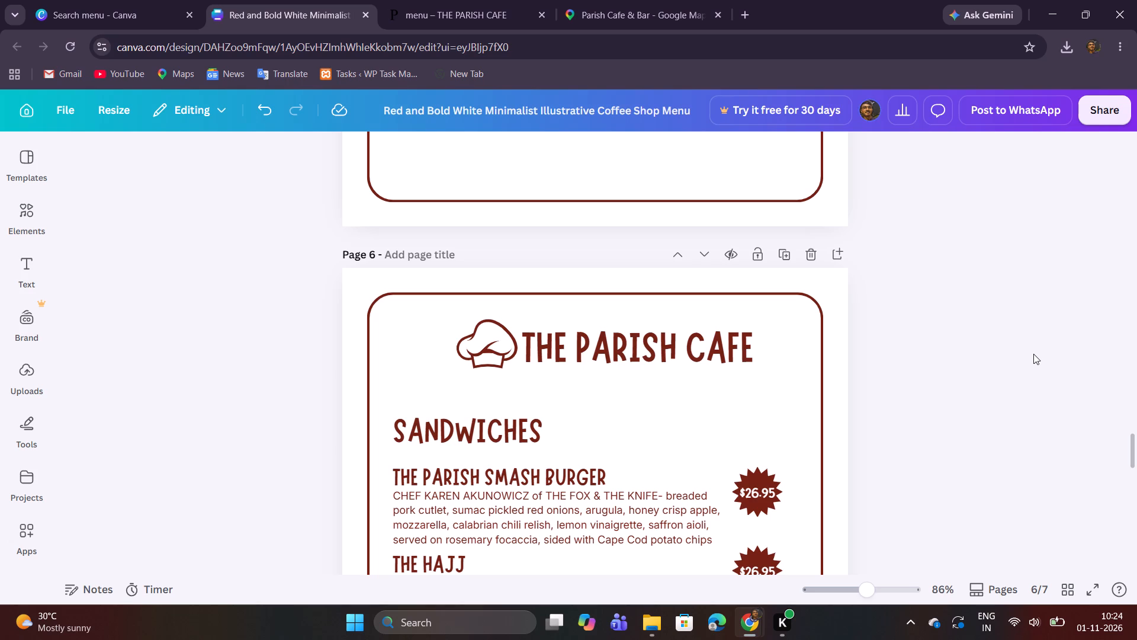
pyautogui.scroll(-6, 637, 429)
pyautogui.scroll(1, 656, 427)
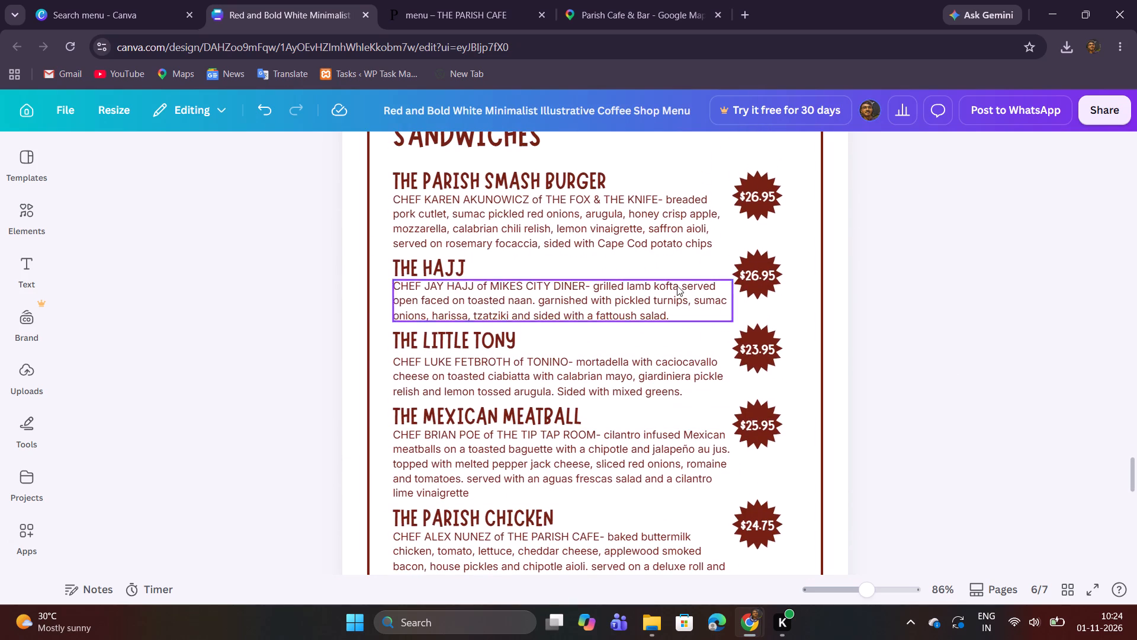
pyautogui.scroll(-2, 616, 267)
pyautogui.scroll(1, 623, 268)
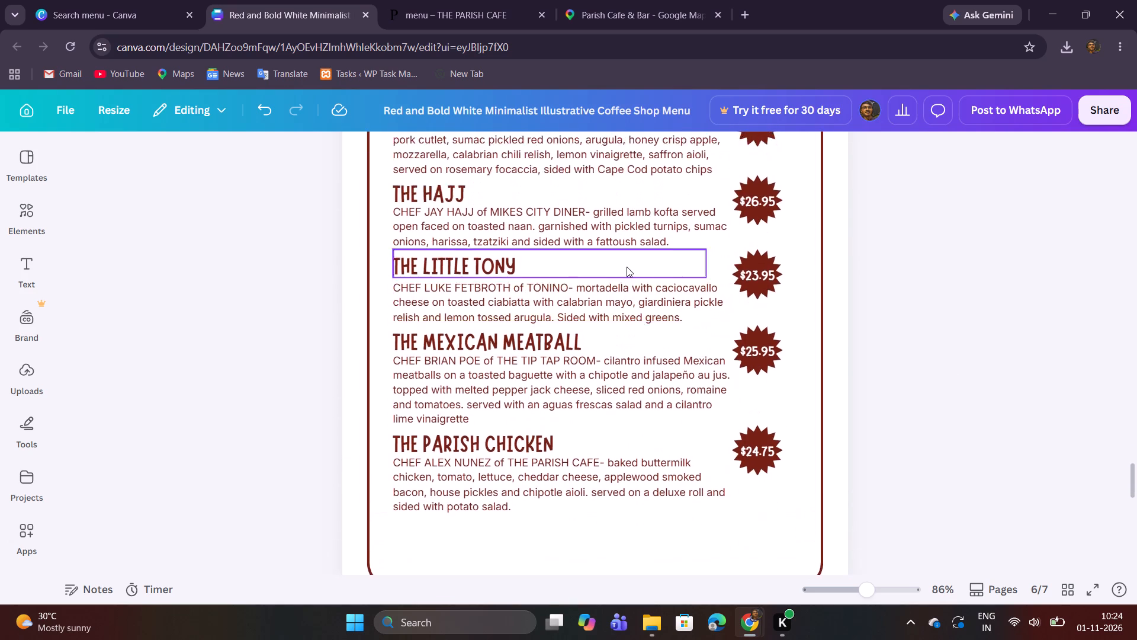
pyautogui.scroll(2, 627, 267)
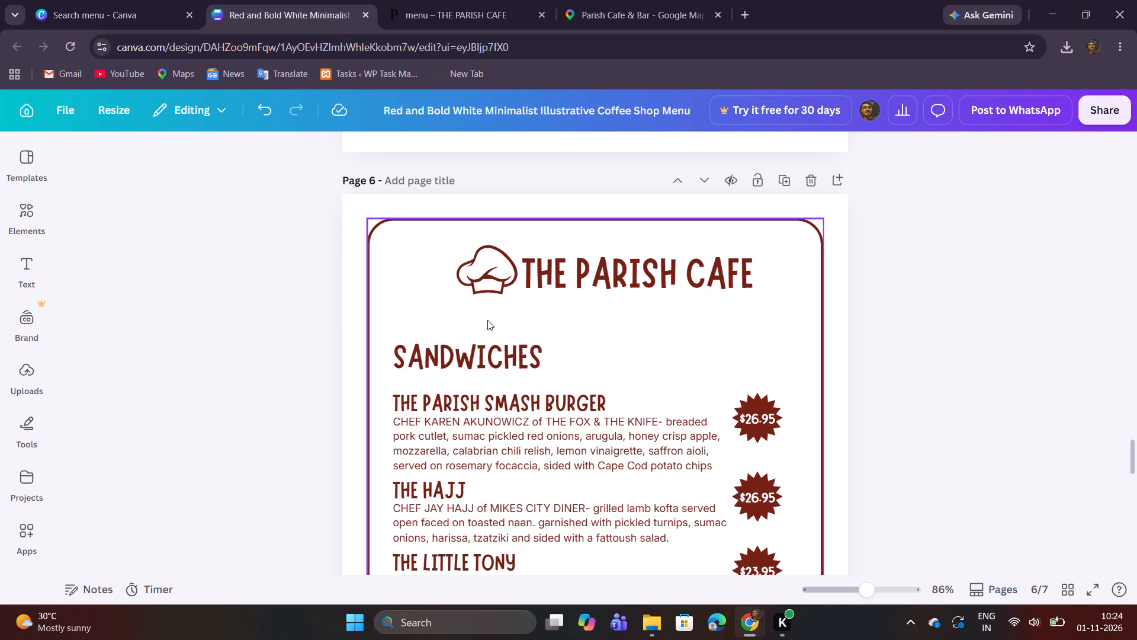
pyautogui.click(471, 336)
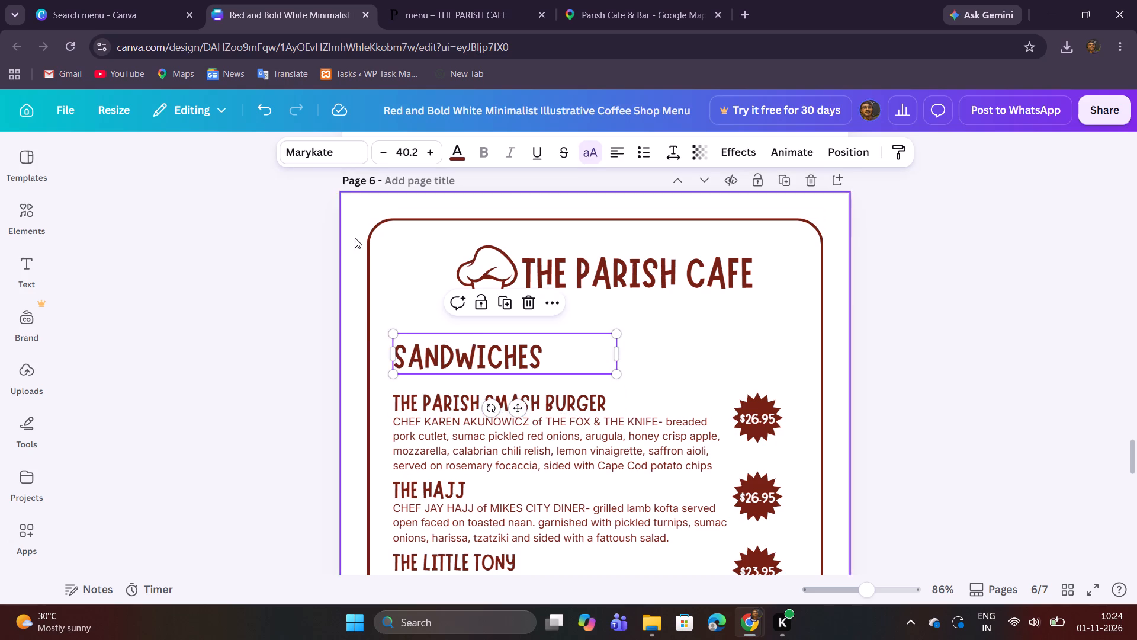
# Replace the description under The Parish Smash Burger with The Parish Smash Burger's description copied from the website menu.
pyautogui.click(411, 23)
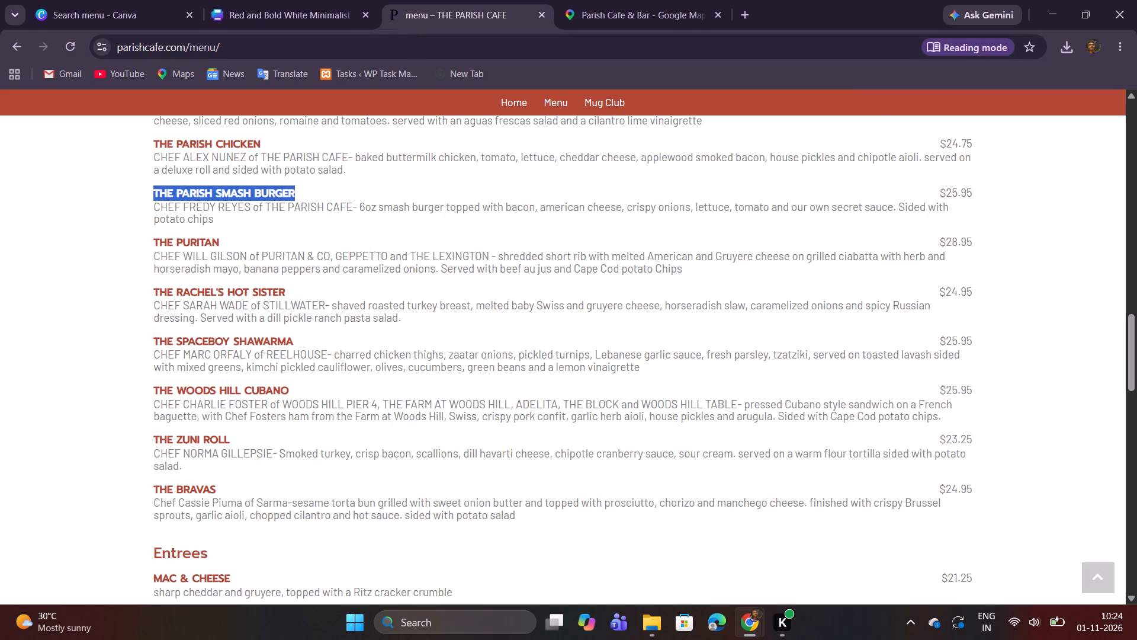
pyautogui.moveTo(155, 210); pyautogui.dragTo(219, 219)
pyautogui.rightClick(216, 212)
pyautogui.click(273, 230)
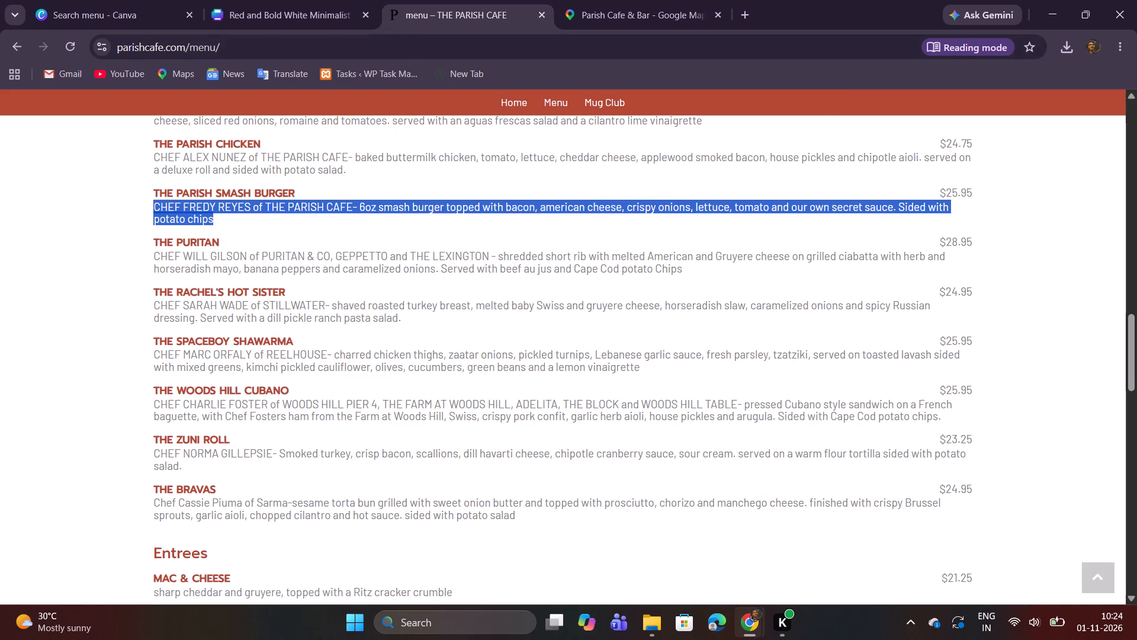
pyautogui.click(298, 0)
pyautogui.doubleClick(494, 455)
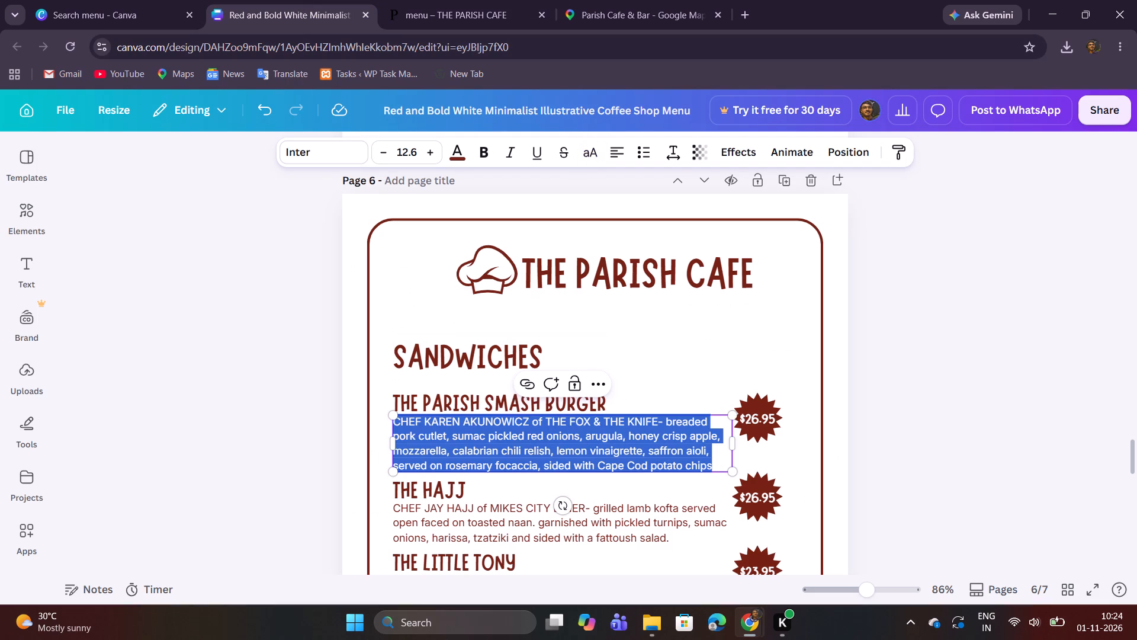
pyautogui.hotkey('ctrl', 'v')
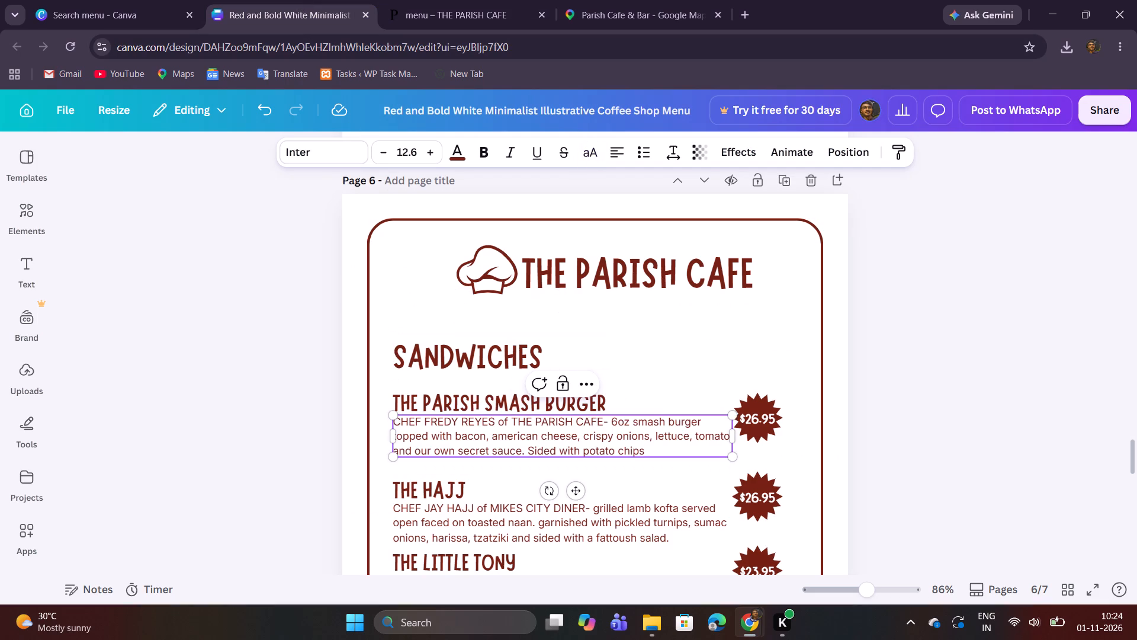
# Replace the price in The Parish Smash Burger's starburst with $25.95, copied from the website menu.
pyautogui.click(395, 4)
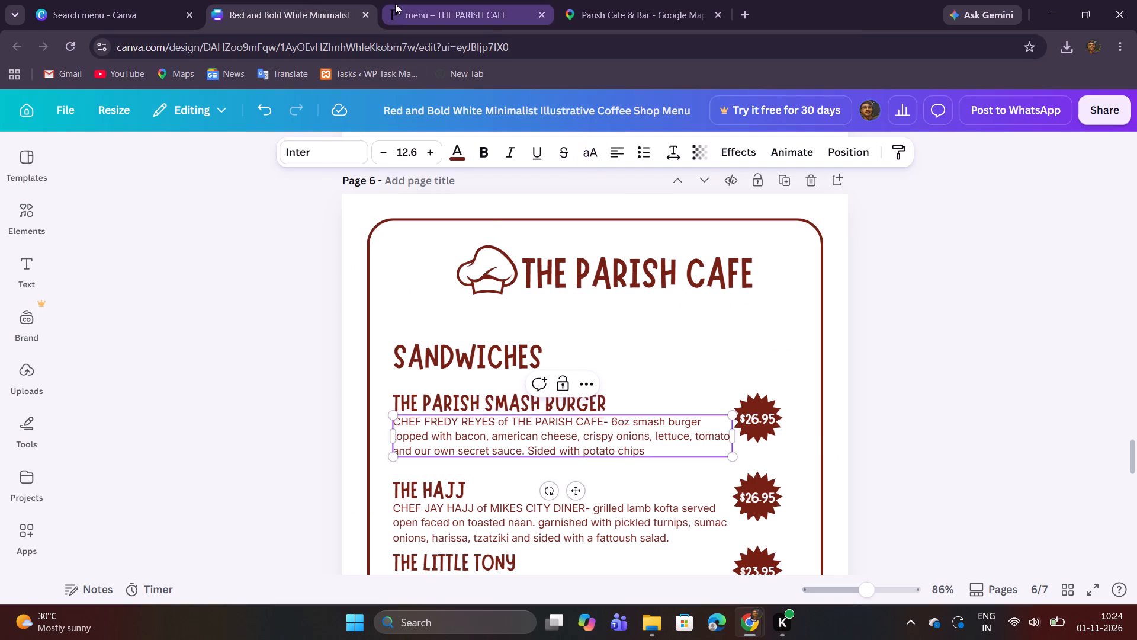
pyautogui.moveTo(942, 193); pyautogui.dragTo(968, 191)
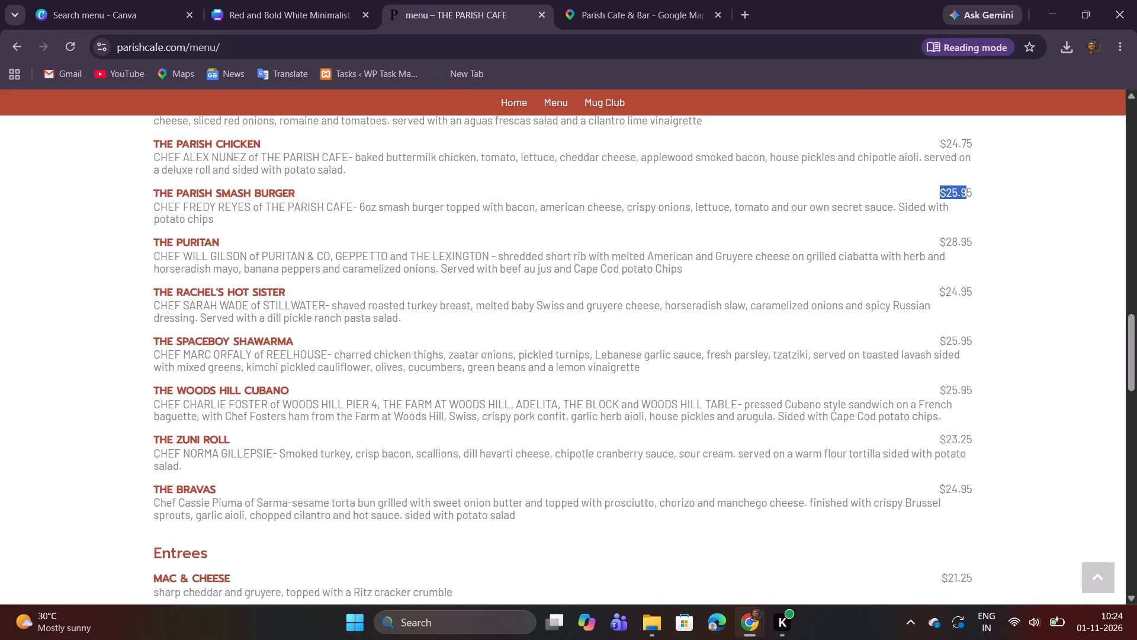
pyautogui.moveTo(968, 191); pyautogui.dragTo(971, 191)
pyautogui.rightClick(967, 193)
pyautogui.click(847, 216)
pyautogui.click(284, 0)
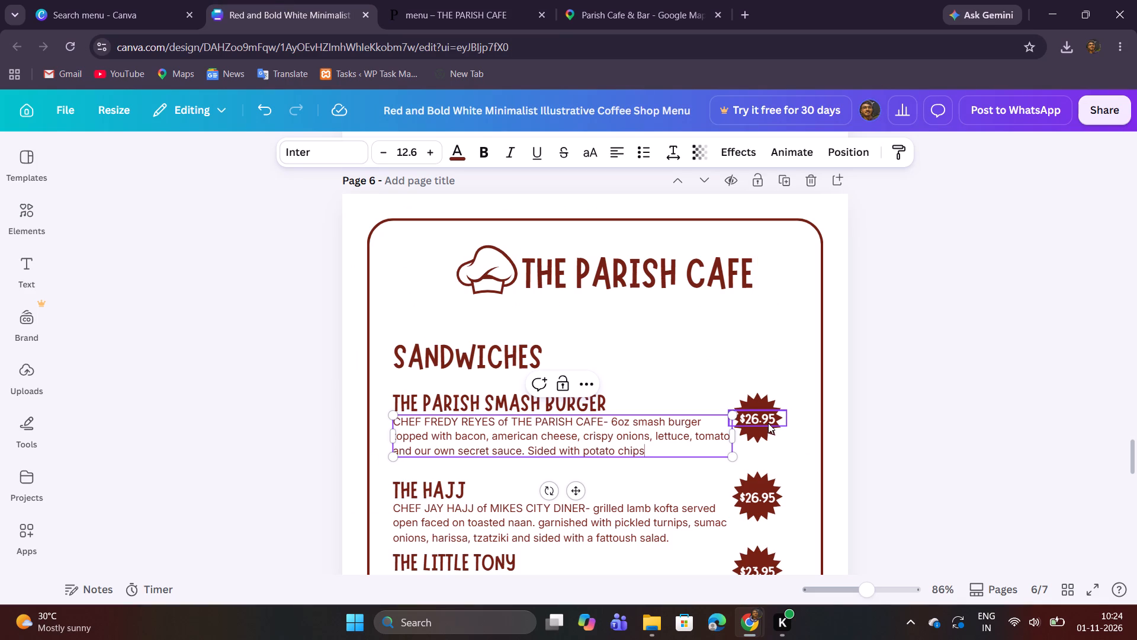
pyautogui.doubleClick(768, 421)
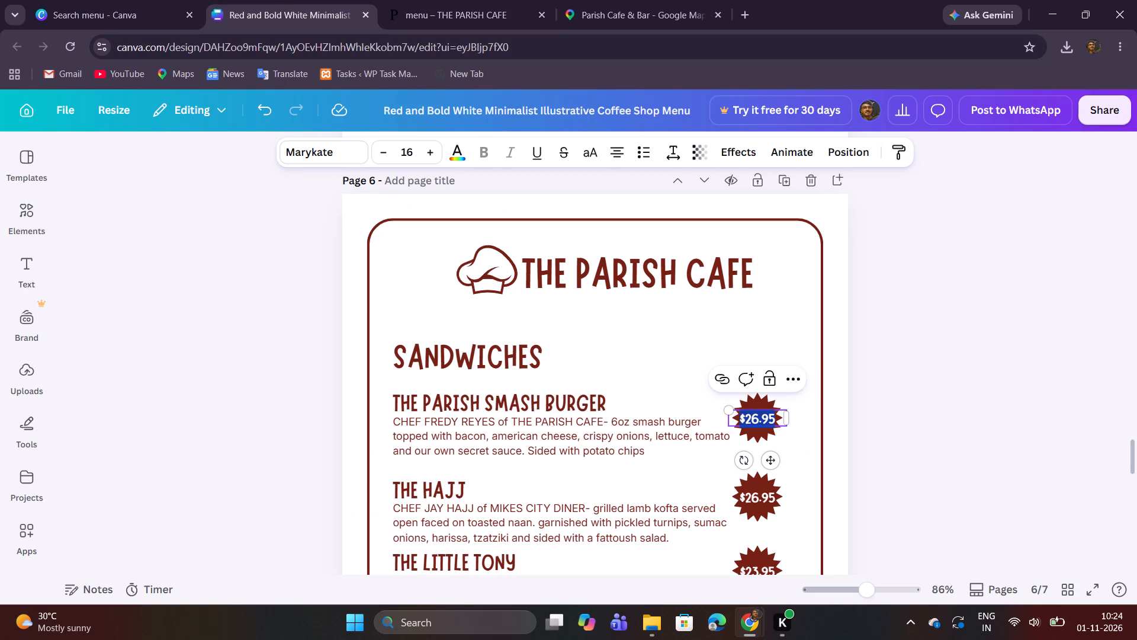
pyautogui.hotkey('ctrl', 'v')
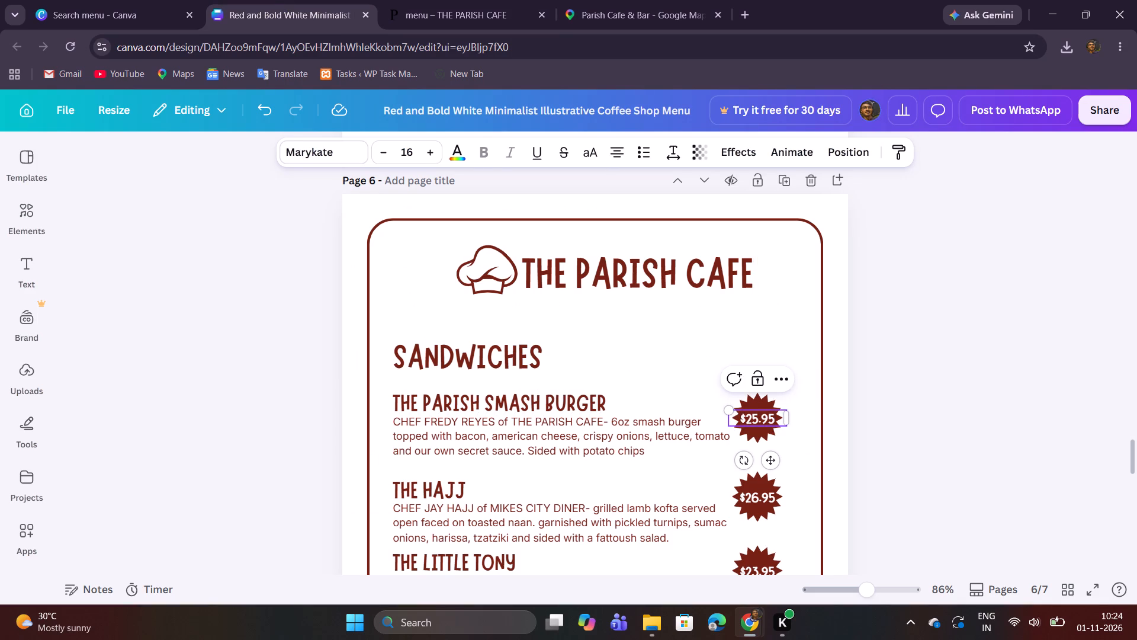
# Move the $25.95 starburst on page 6 slightly up so it sits level with The Parish Smash Burger's text.
pyautogui.click(949, 350)
pyautogui.scroll(-2, 945, 350)
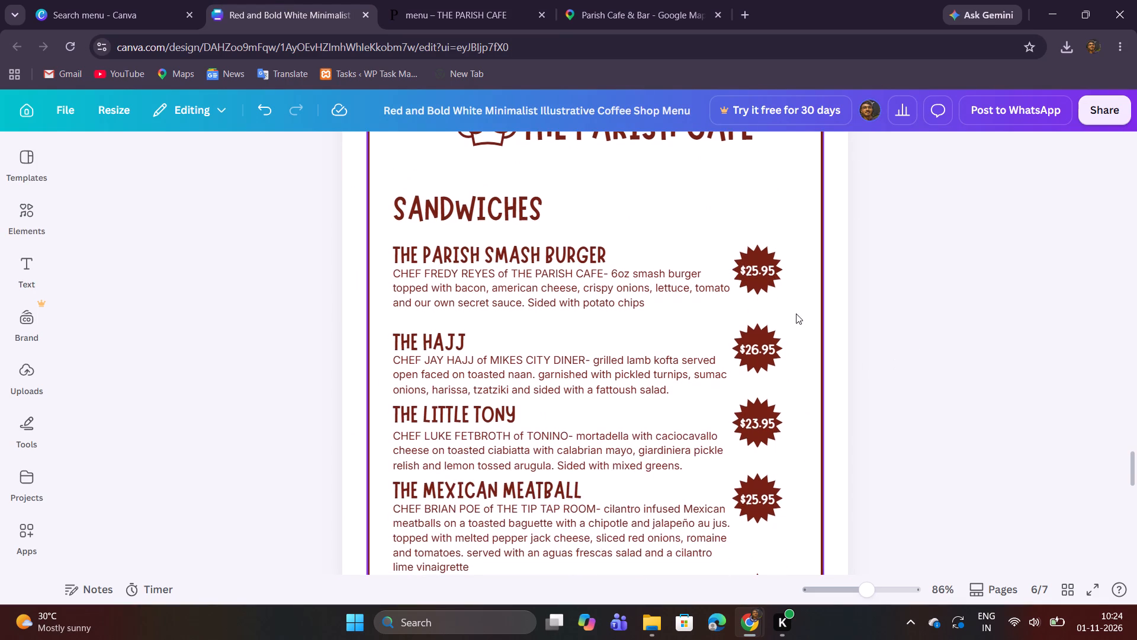
pyautogui.moveTo(788, 302); pyautogui.dragTo(755, 271)
pyautogui.moveTo(754, 271); pyautogui.dragTo(753, 266)
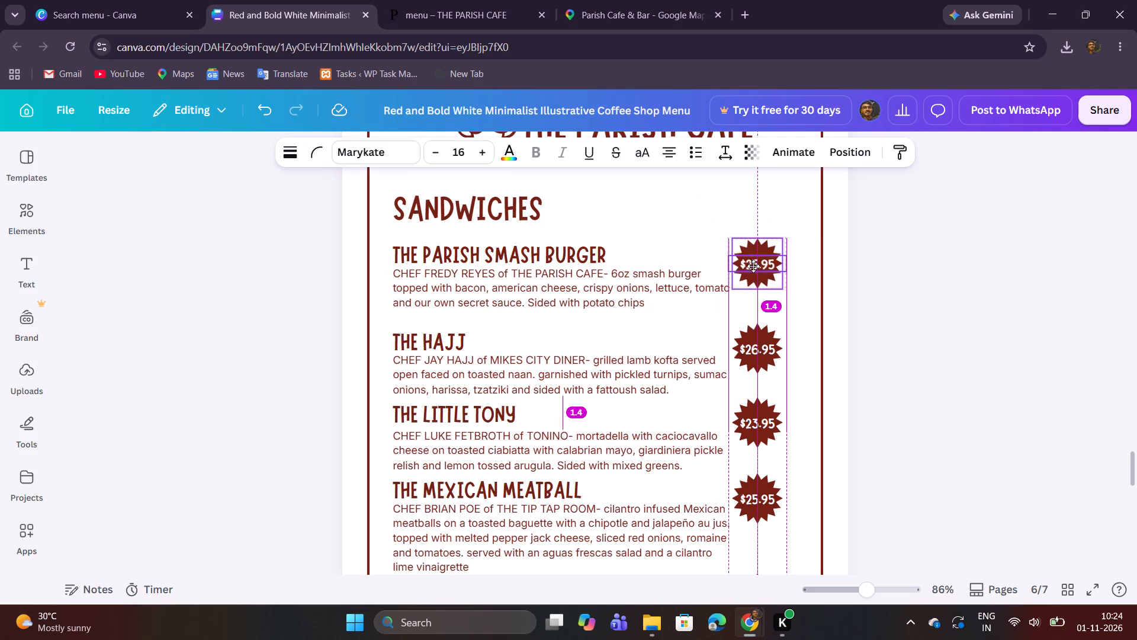
pyautogui.moveTo(753, 266); pyautogui.dragTo(754, 265)
pyautogui.click(905, 262)
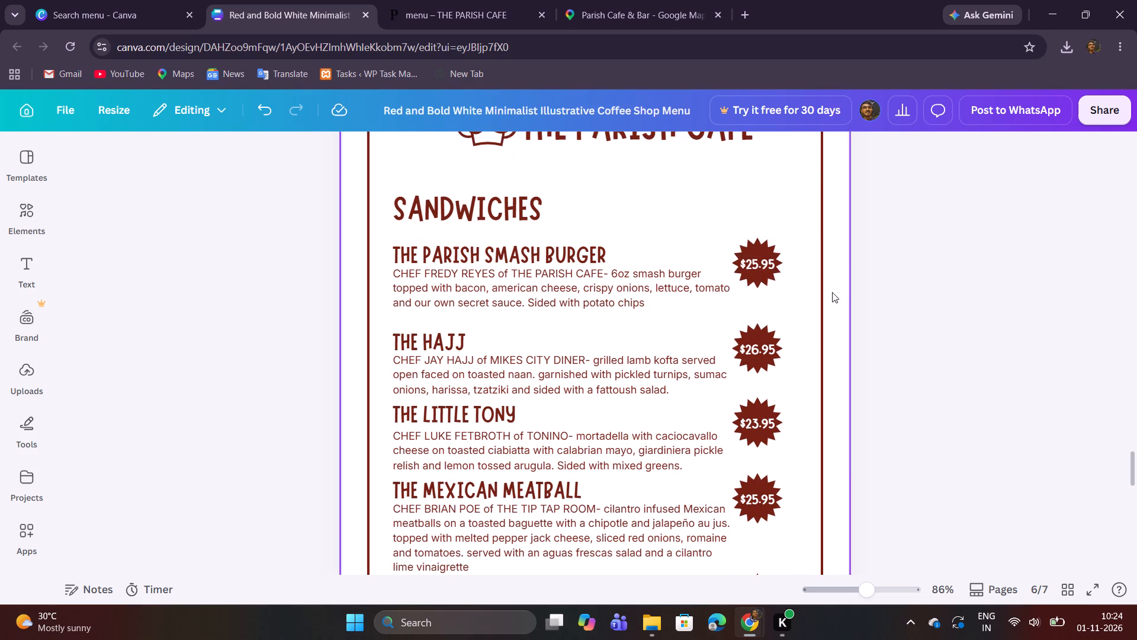
# Replace the title THE HAJJ on page 6 with THE PURITAN copied from the website menu, removing the extra line after it.
pyautogui.click(410, 2)
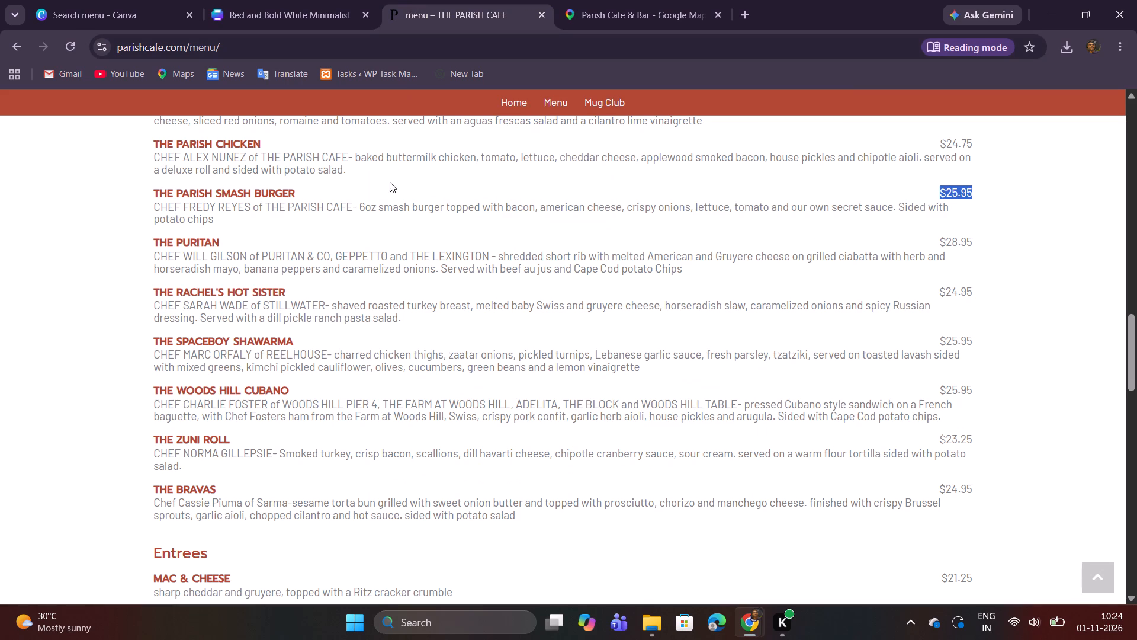
pyautogui.moveTo(151, 242); pyautogui.dragTo(217, 244)
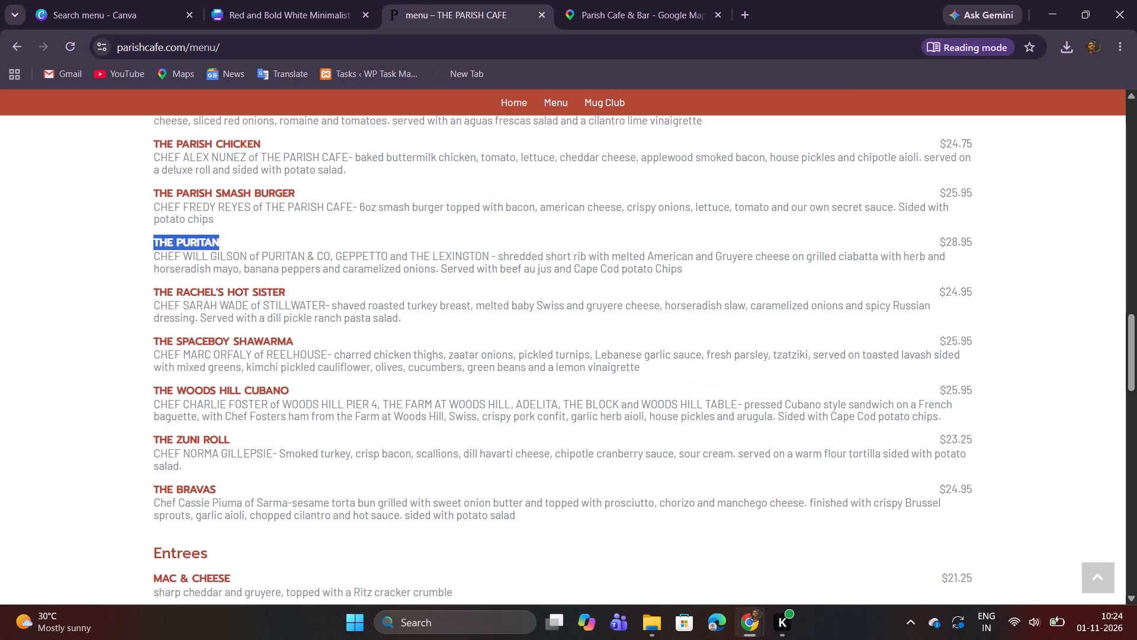
pyautogui.moveTo(217, 244); pyautogui.dragTo(219, 244)
pyautogui.rightClick(213, 244)
pyautogui.click(264, 264)
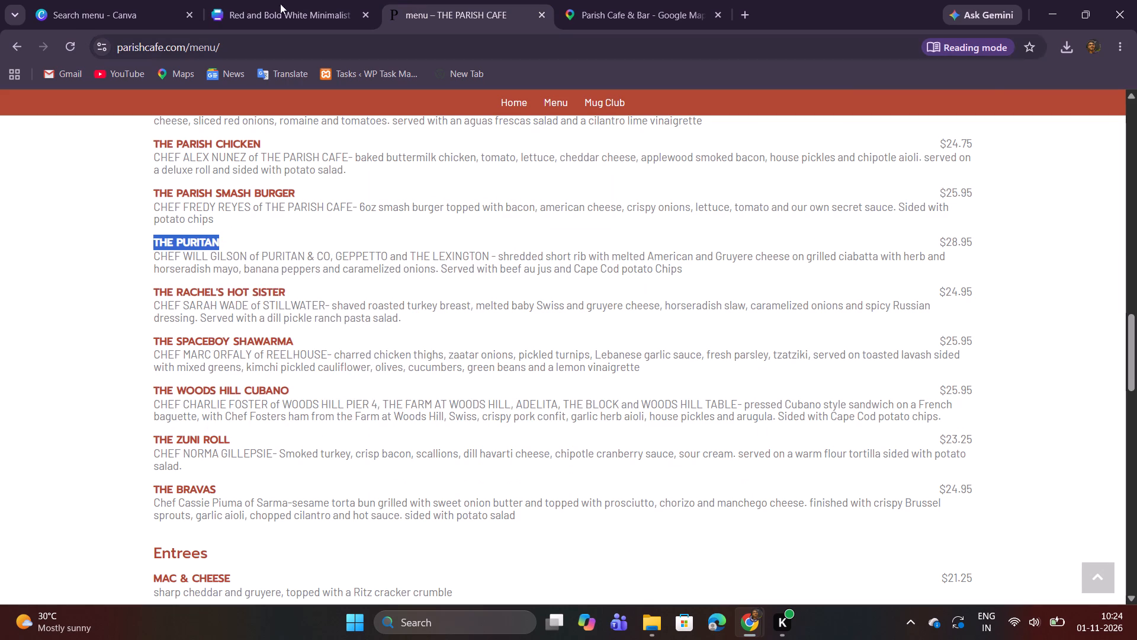
pyautogui.click(285, 0)
pyautogui.doubleClick(432, 333)
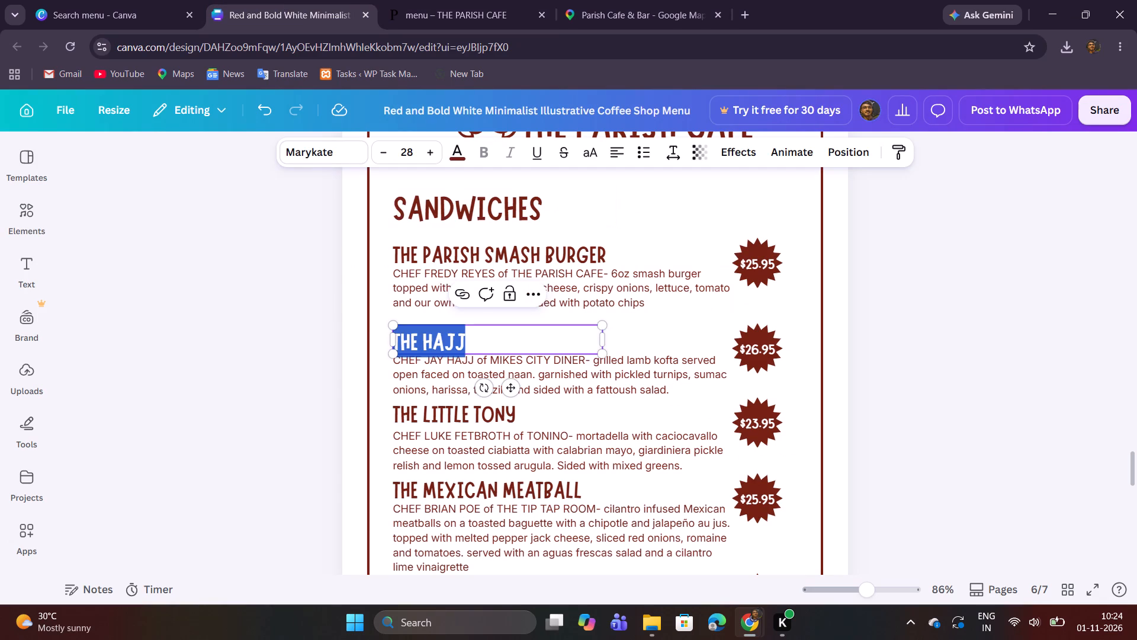
pyautogui.hotkey('ctrl', 'v')
pyautogui.press('BackSpace')
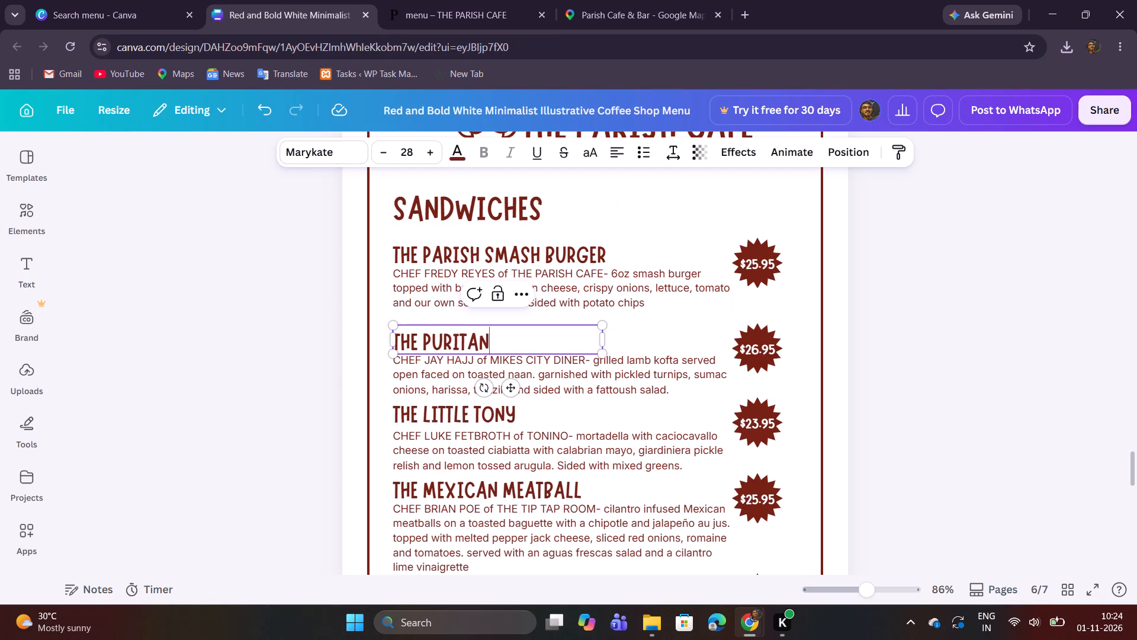
# Move The Puritan's title and description together up to sit directly beneath The Parish Smash Burger's description.
pyautogui.click(403, 0)
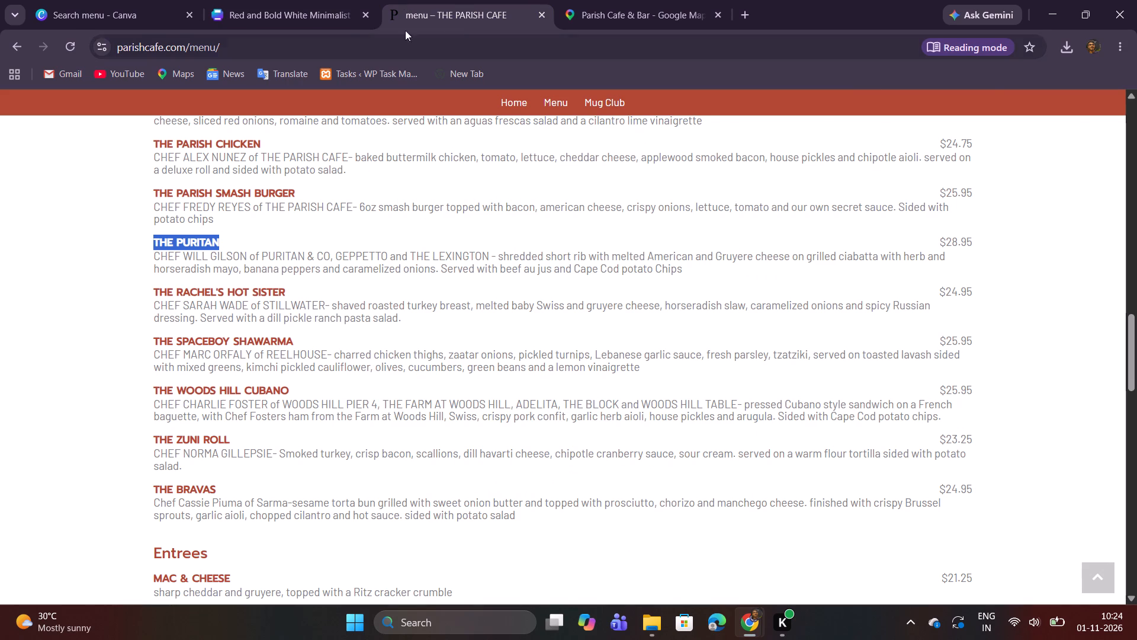
pyautogui.click(279, 0)
pyautogui.click(915, 310)
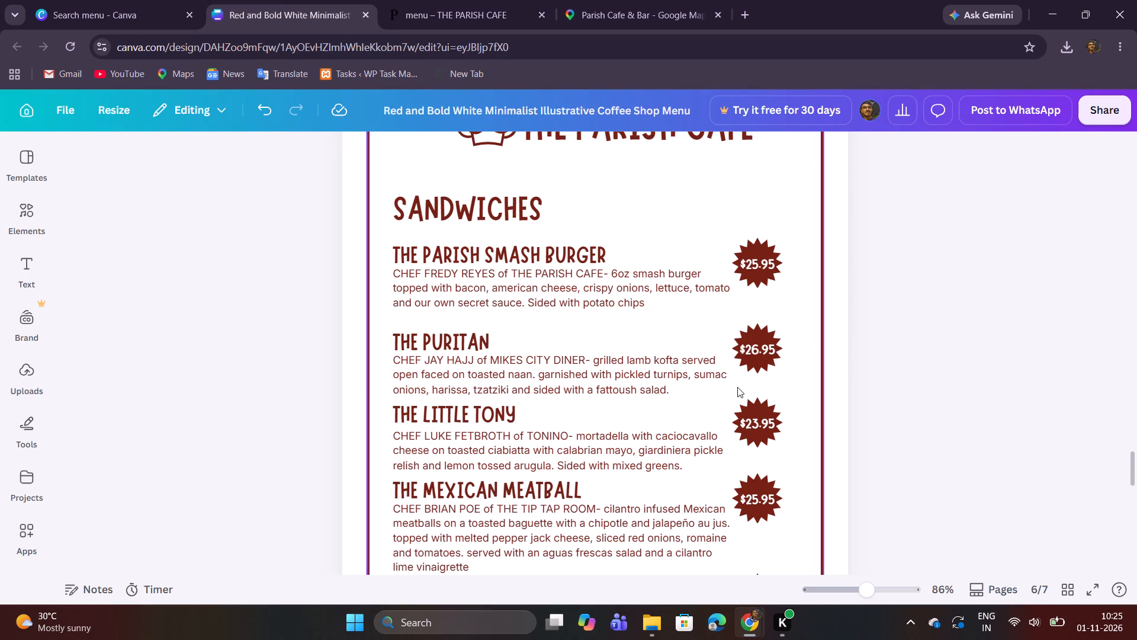
pyautogui.moveTo(713, 406); pyautogui.dragTo(617, 358)
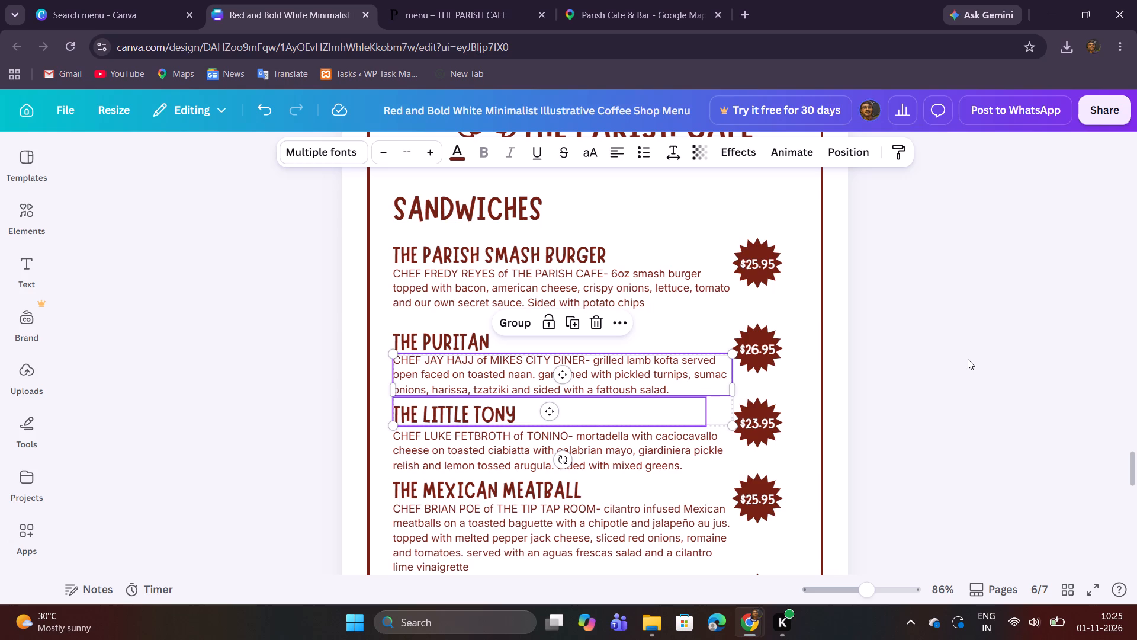
pyautogui.click(1024, 344)
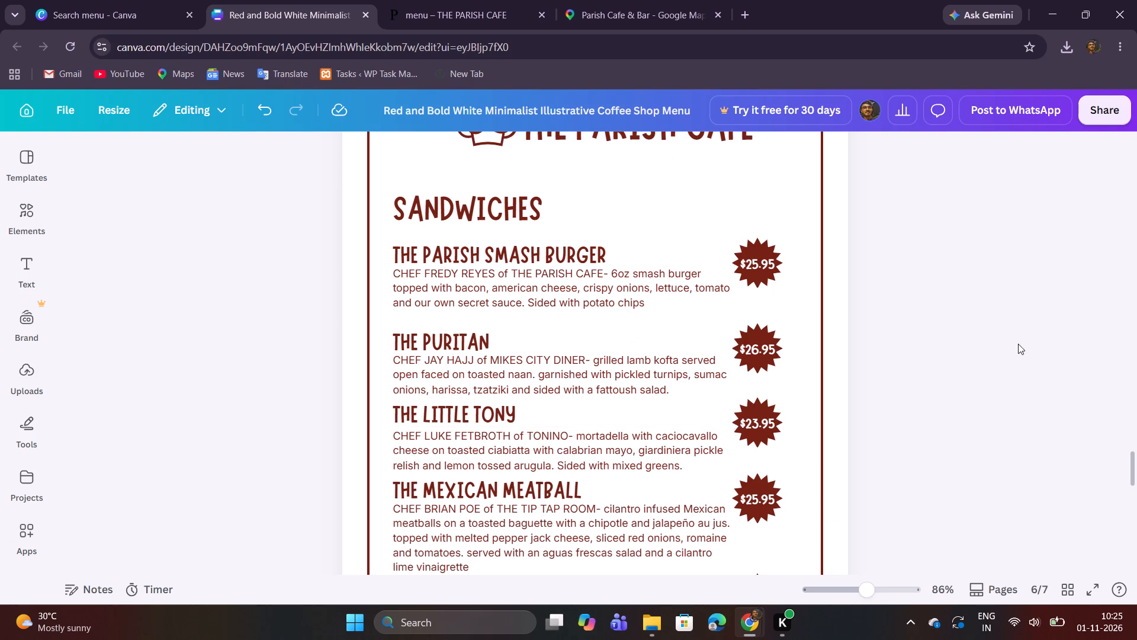
pyautogui.moveTo(386, 341); pyautogui.dragTo(428, 361)
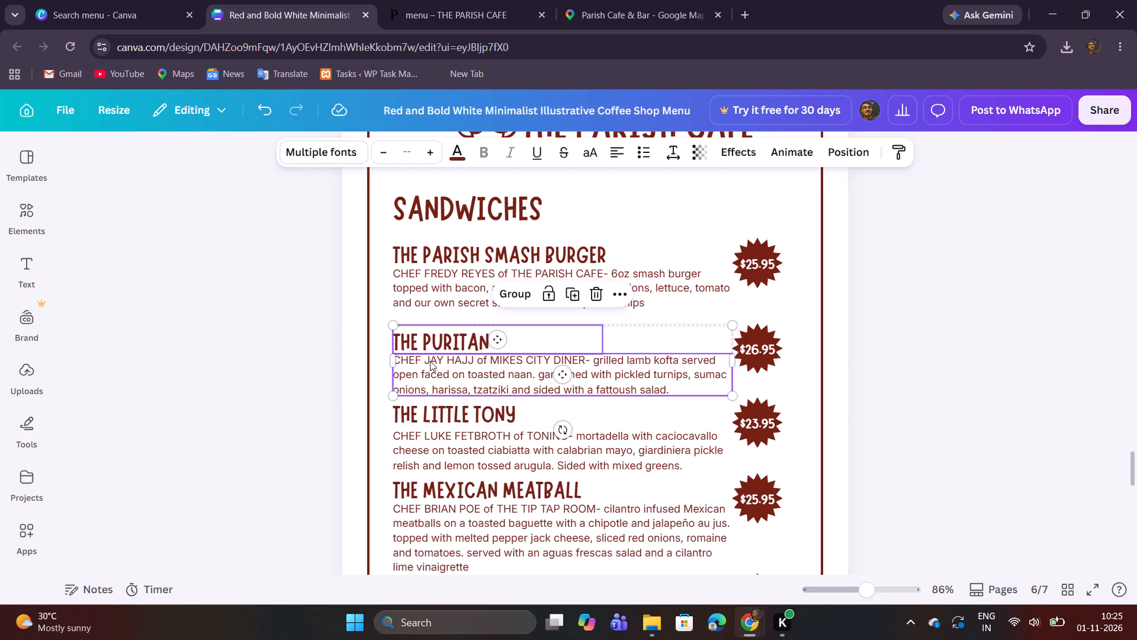
pyautogui.moveTo(477, 362); pyautogui.dragTo(477, 356)
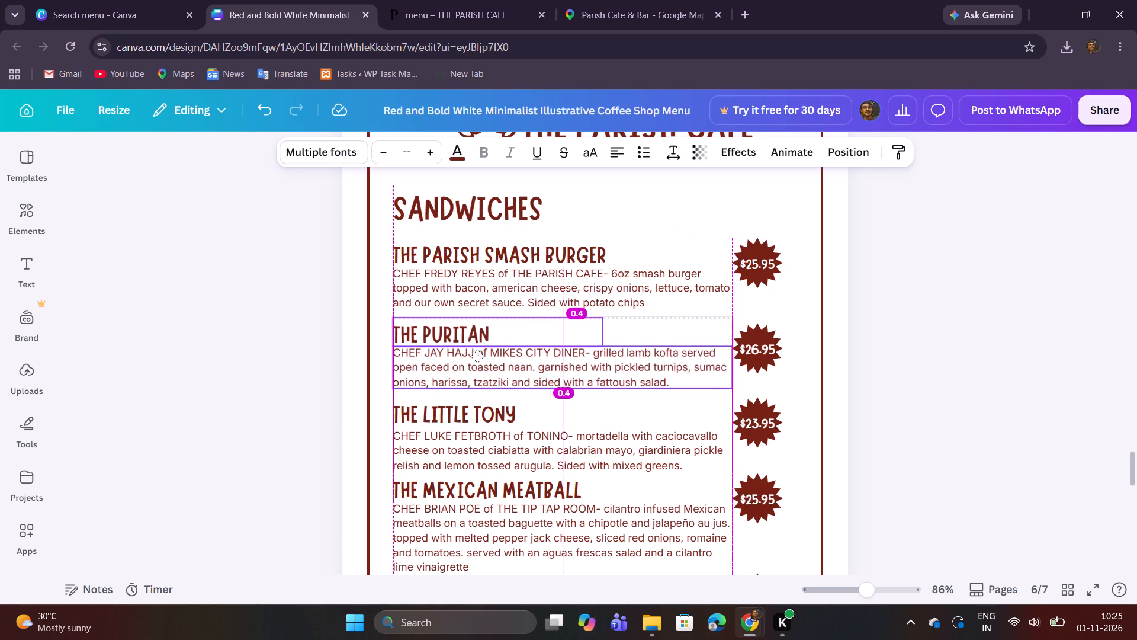
pyautogui.moveTo(477, 356); pyautogui.dragTo(477, 350)
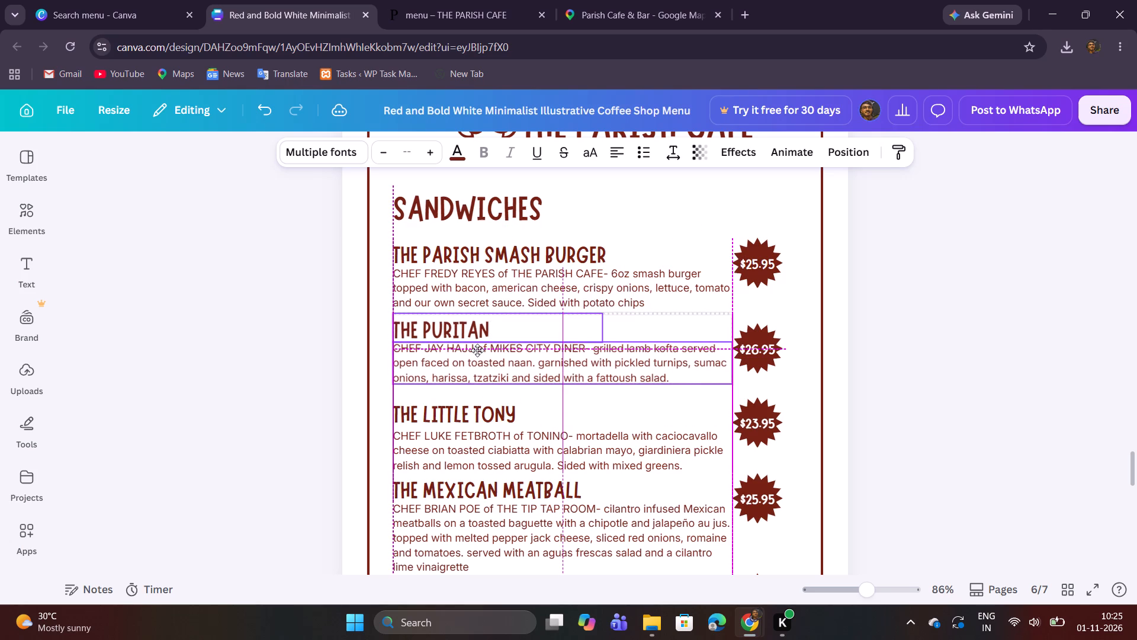
pyautogui.moveTo(477, 350); pyautogui.dragTo(477, 347)
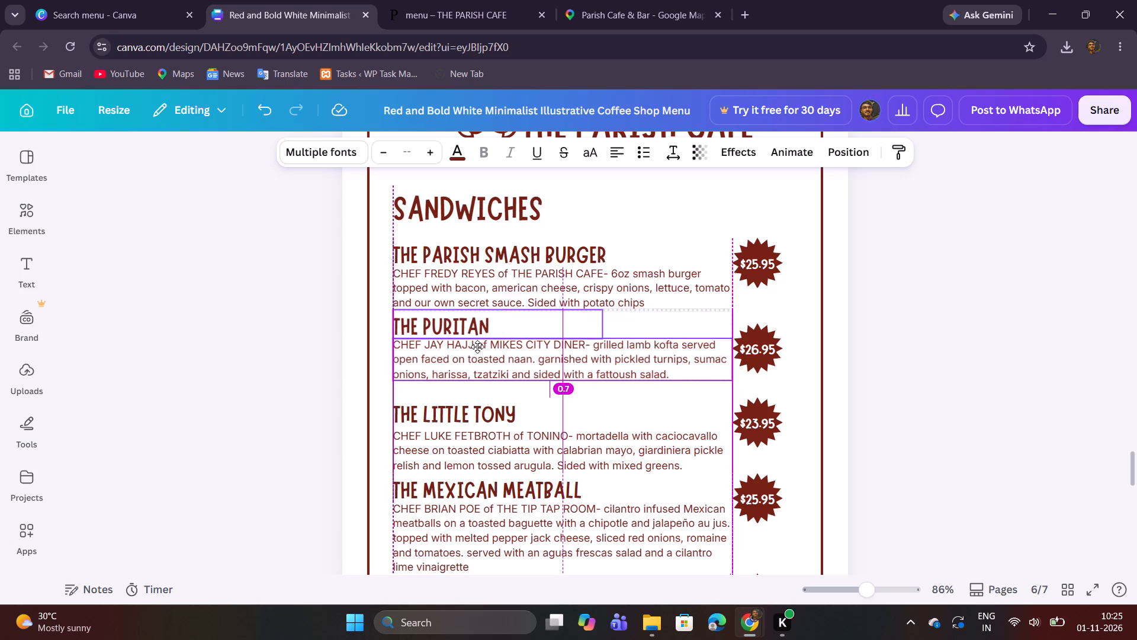
pyautogui.click(873, 313)
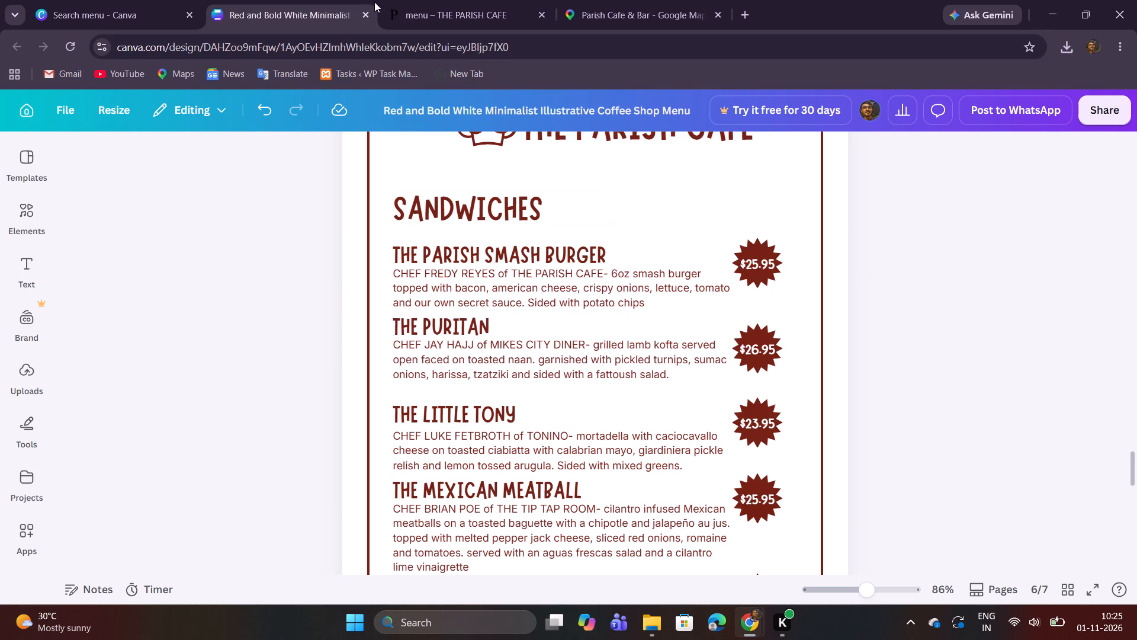
# Replace the description under The Puritan with The Puritan's description copied from the website menu.
pyautogui.click(400, 3)
pyautogui.moveTo(155, 254); pyautogui.dragTo(188, 257)
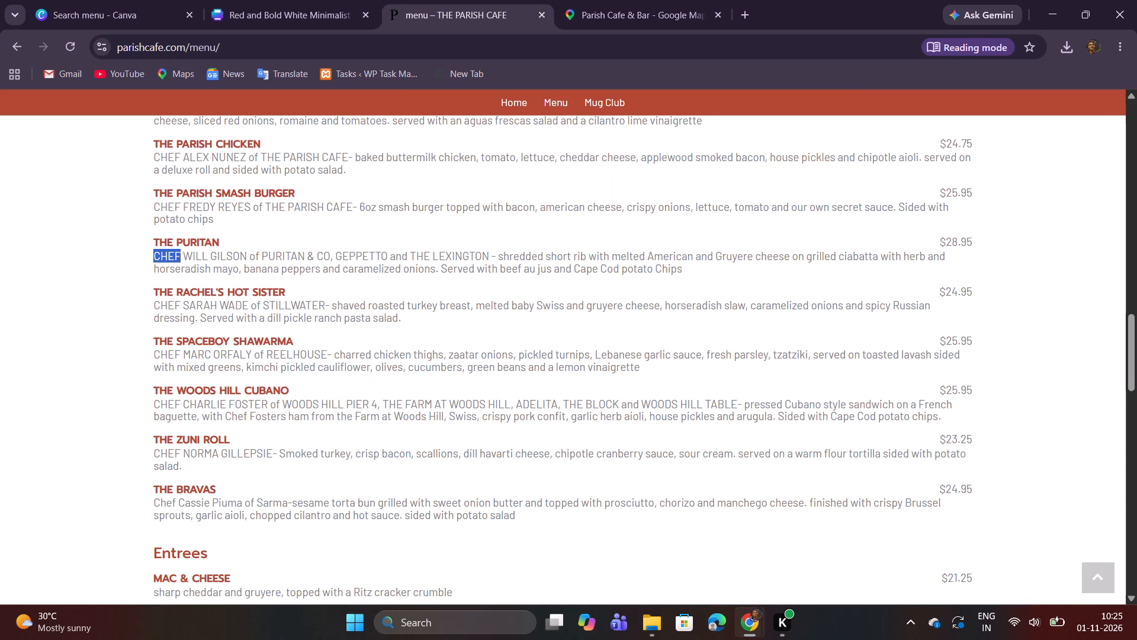
pyautogui.moveTo(188, 257); pyautogui.dragTo(733, 271)
pyautogui.rightClick(650, 267)
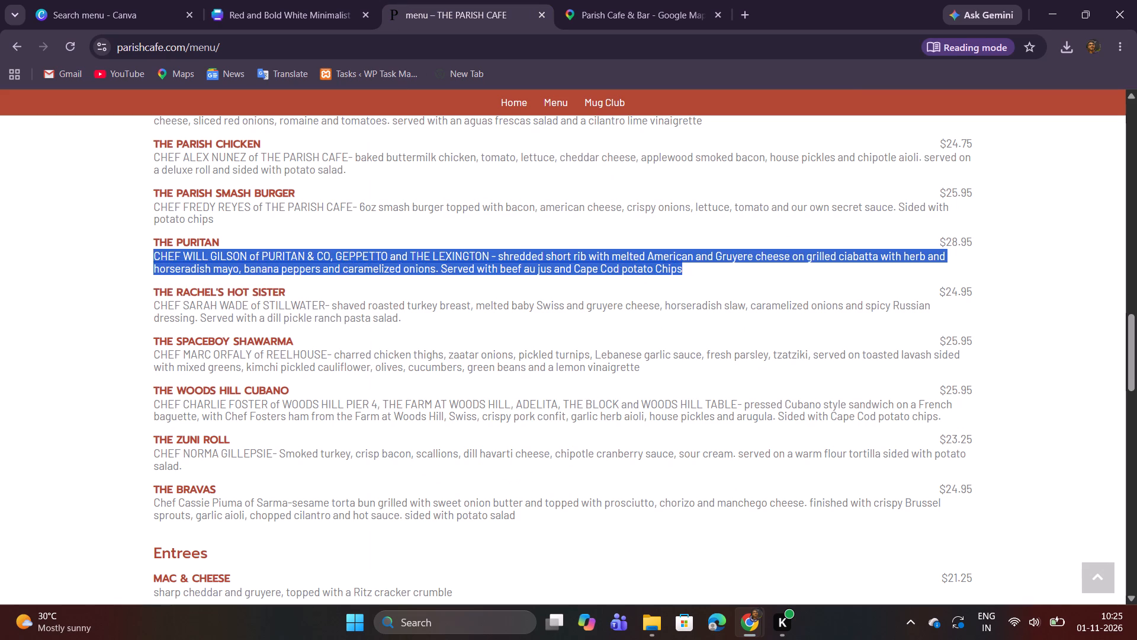
pyautogui.click(706, 292)
pyautogui.click(332, 30)
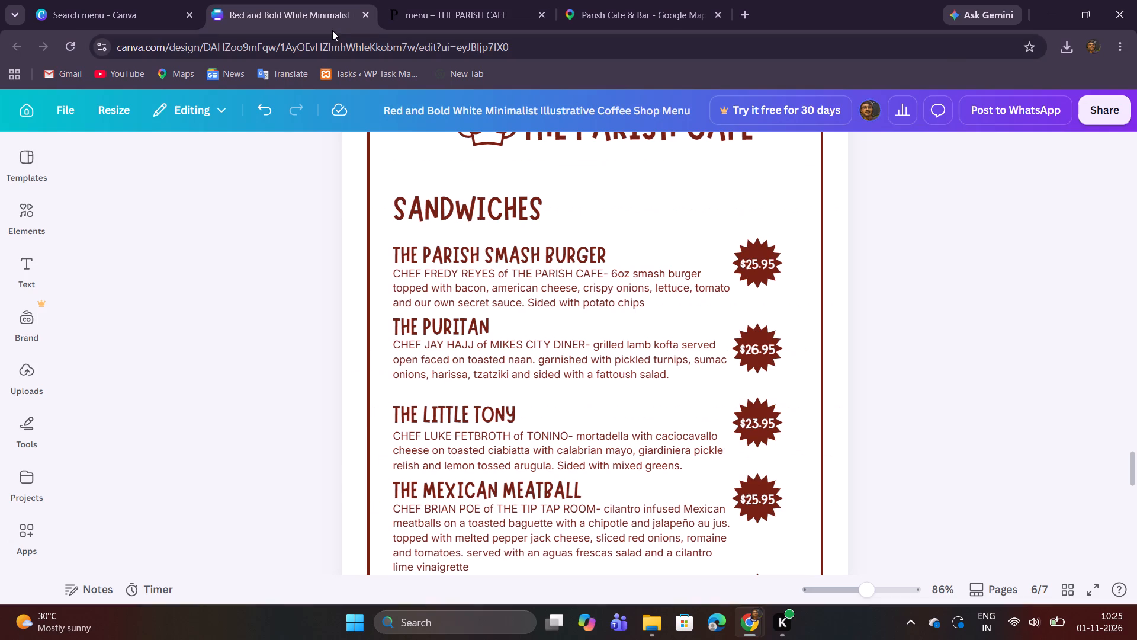
pyautogui.doubleClick(499, 357)
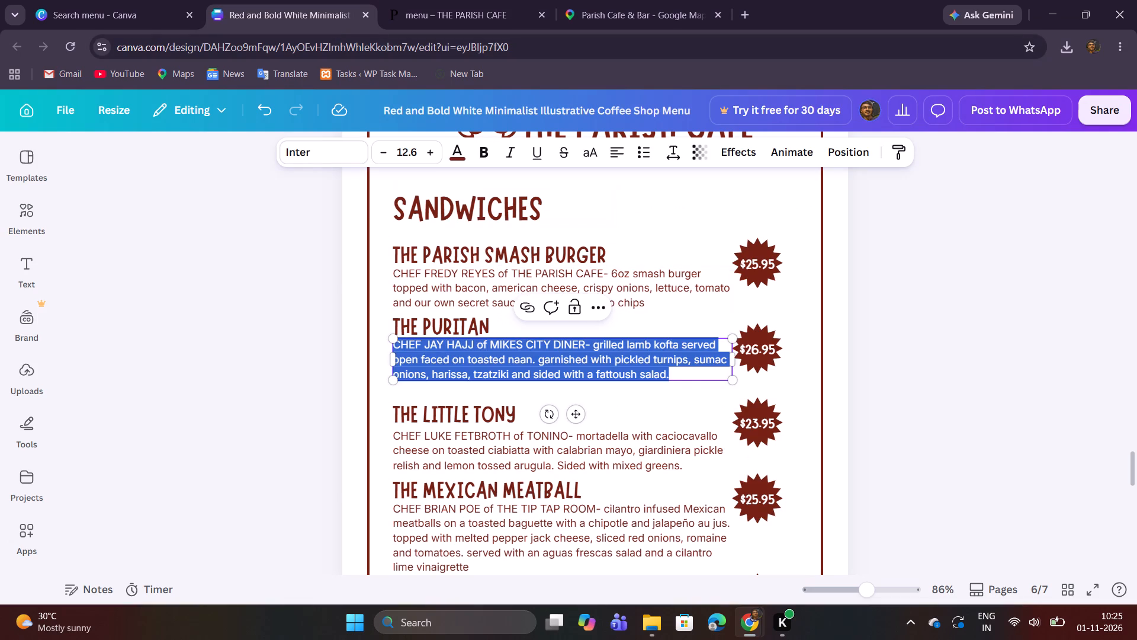
pyautogui.hotkey('ctrl', 'v')
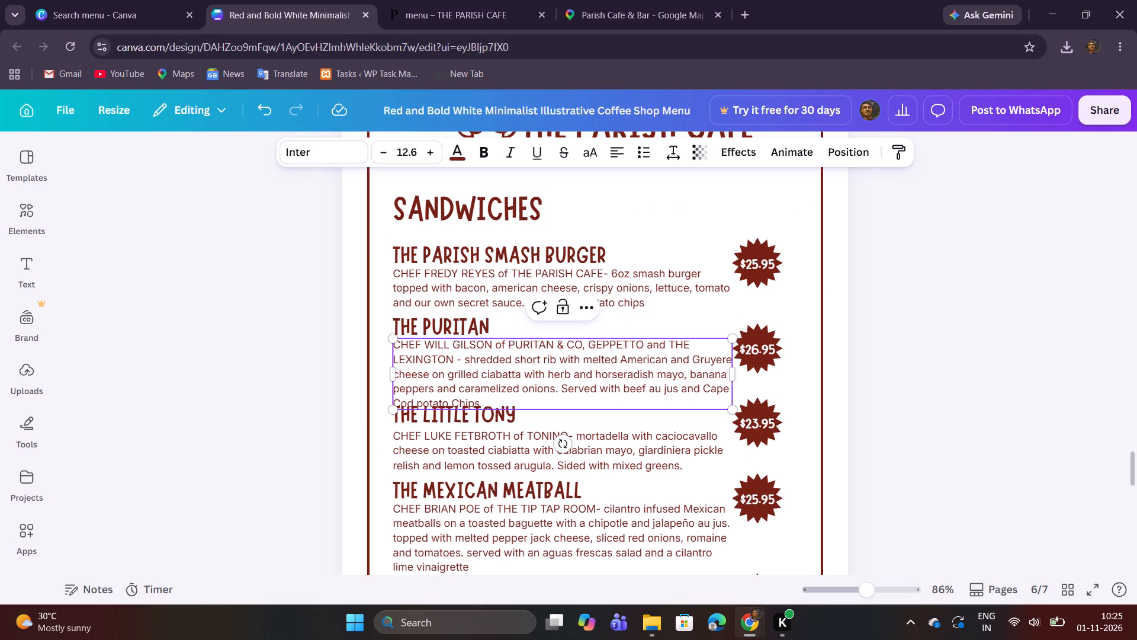
# Replace the price in The Puritan's starburst with $28.95, copied from the website menu.
pyautogui.click(452, 0)
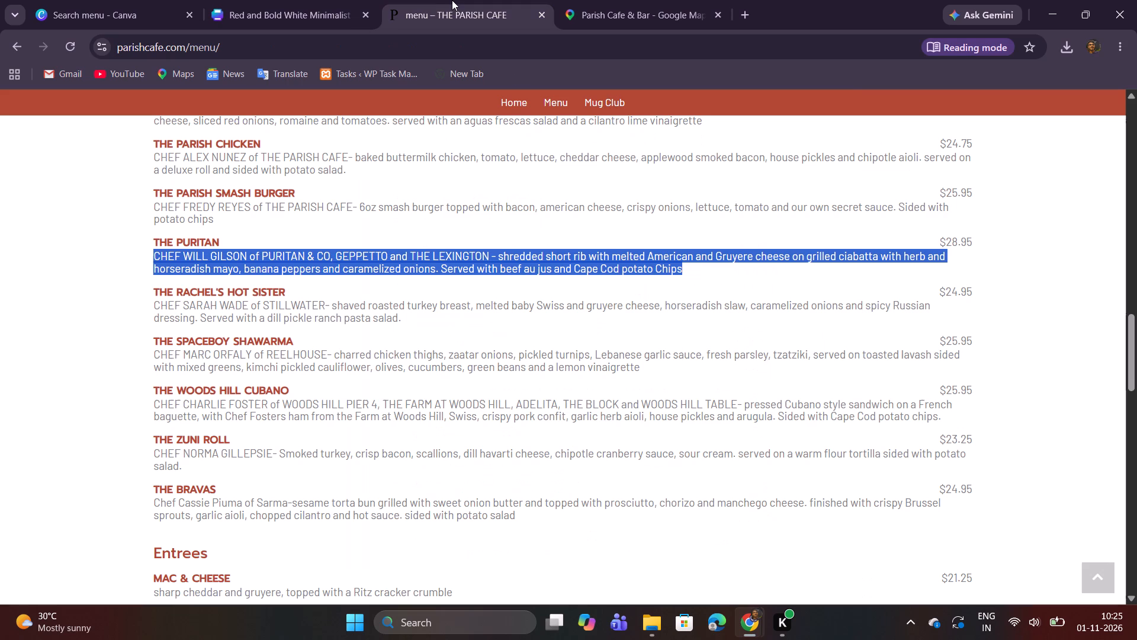
pyautogui.moveTo(940, 242); pyautogui.dragTo(972, 243)
pyautogui.rightClick(971, 243)
pyautogui.click(840, 261)
pyautogui.click(304, 11)
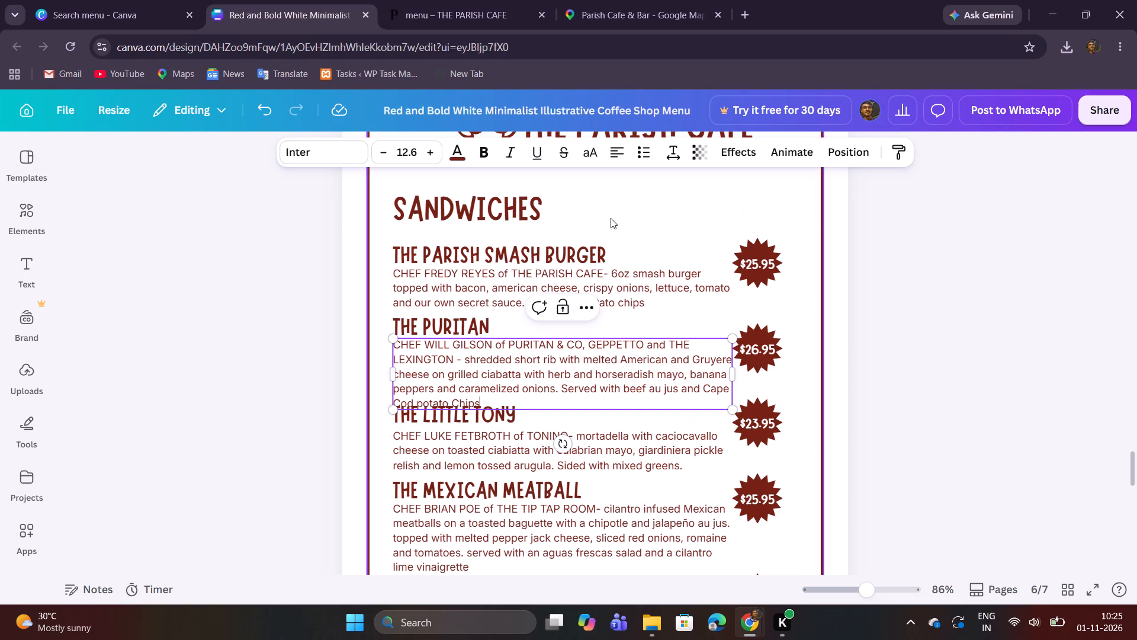
pyautogui.doubleClick(764, 355)
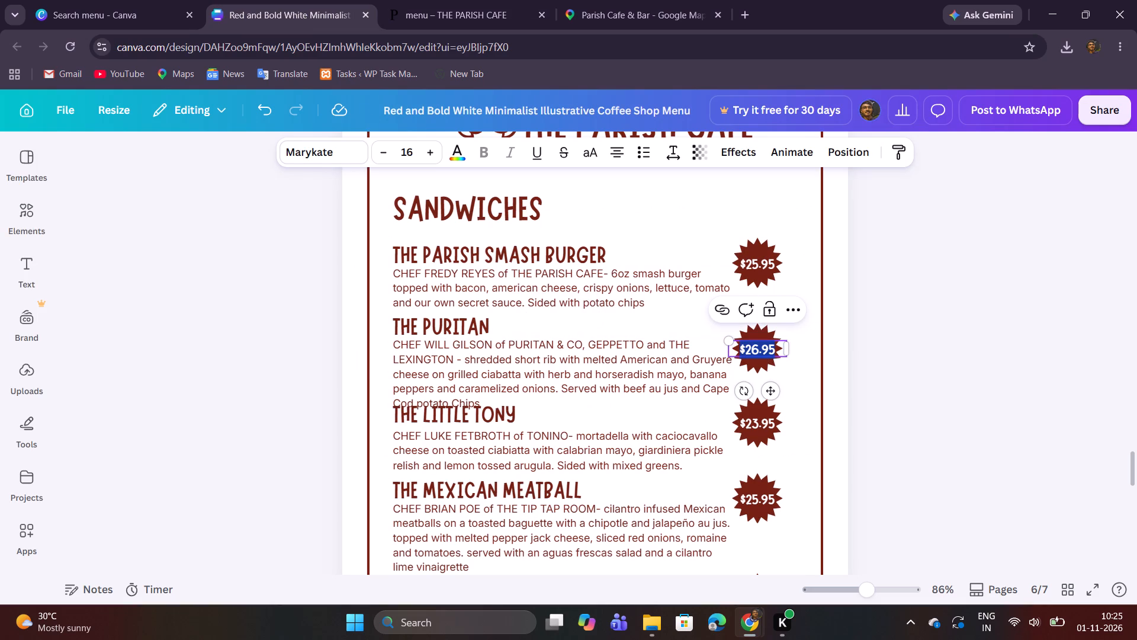
pyautogui.hotkey('ctrl', 'v')
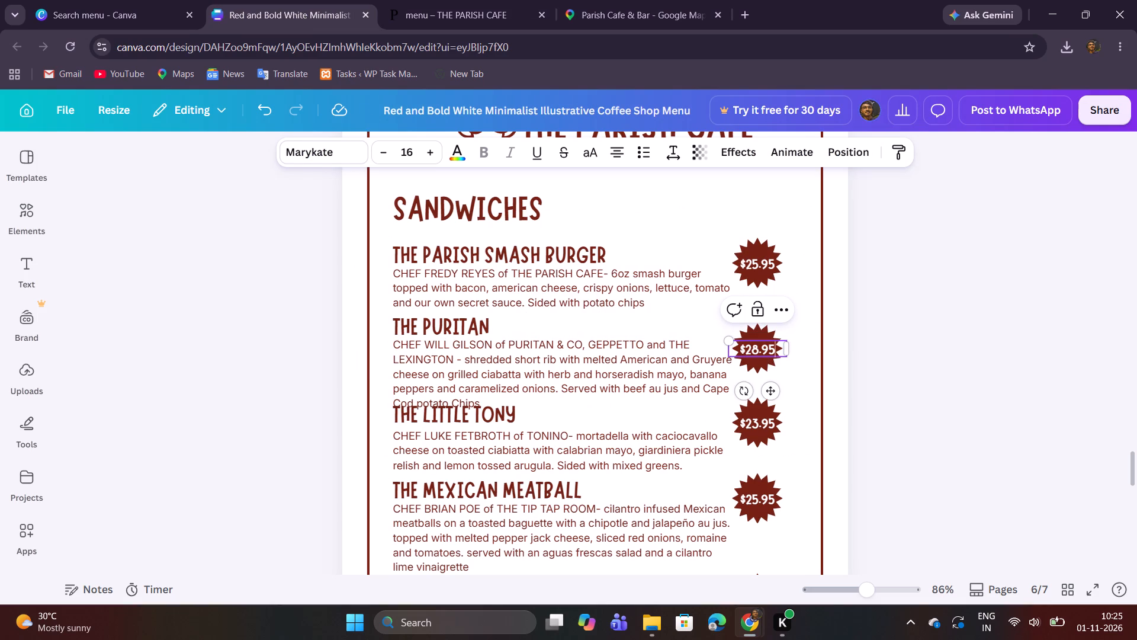
pyautogui.click(904, 283)
# Lock The Puritan's description text box on page 6.
pyautogui.scroll(-1, 901, 282)
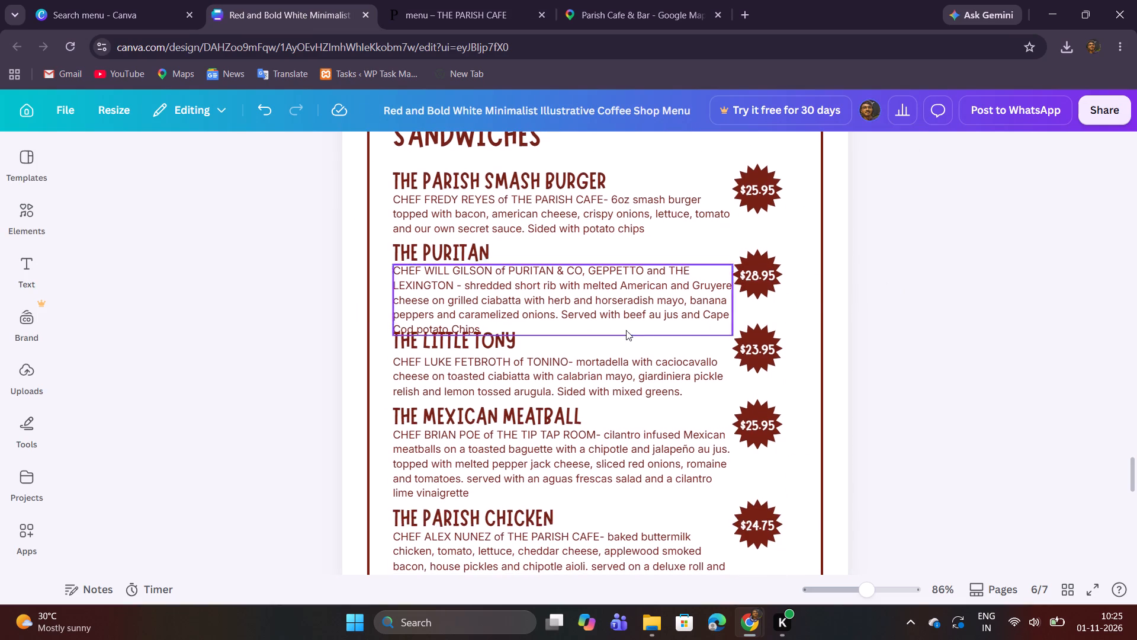
pyautogui.click(429, 317)
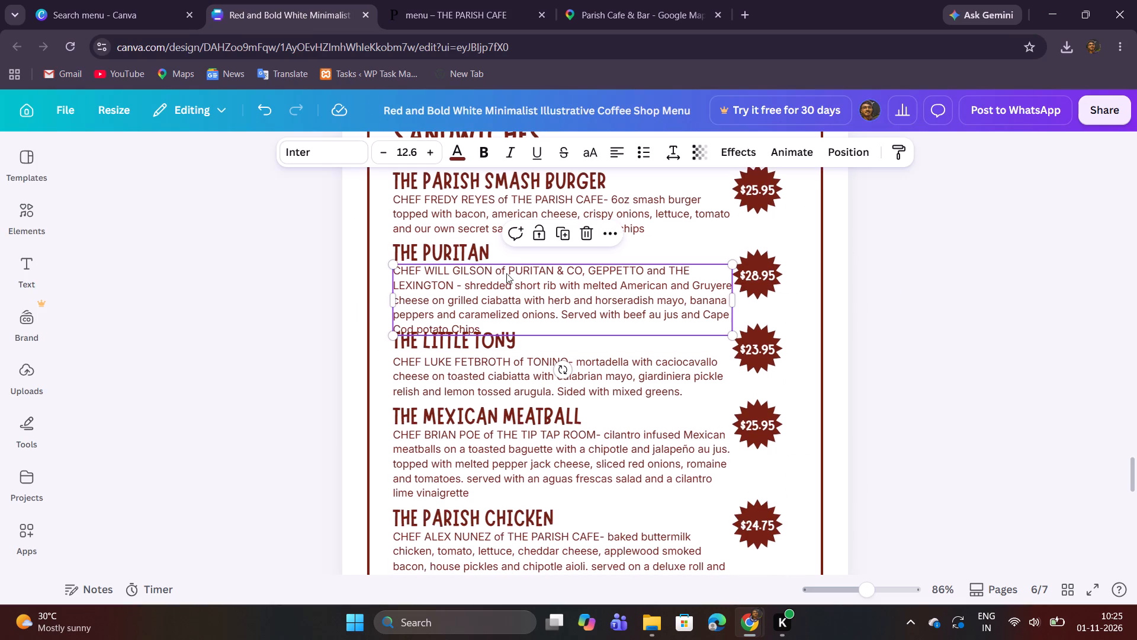
pyautogui.click(530, 239)
# Move the titles and descriptions of The Little Tony, The Mexican Meatball and The Parish Chicken down together, clear of The Puritan's description.
pyautogui.moveTo(386, 344); pyautogui.dragTo(439, 365)
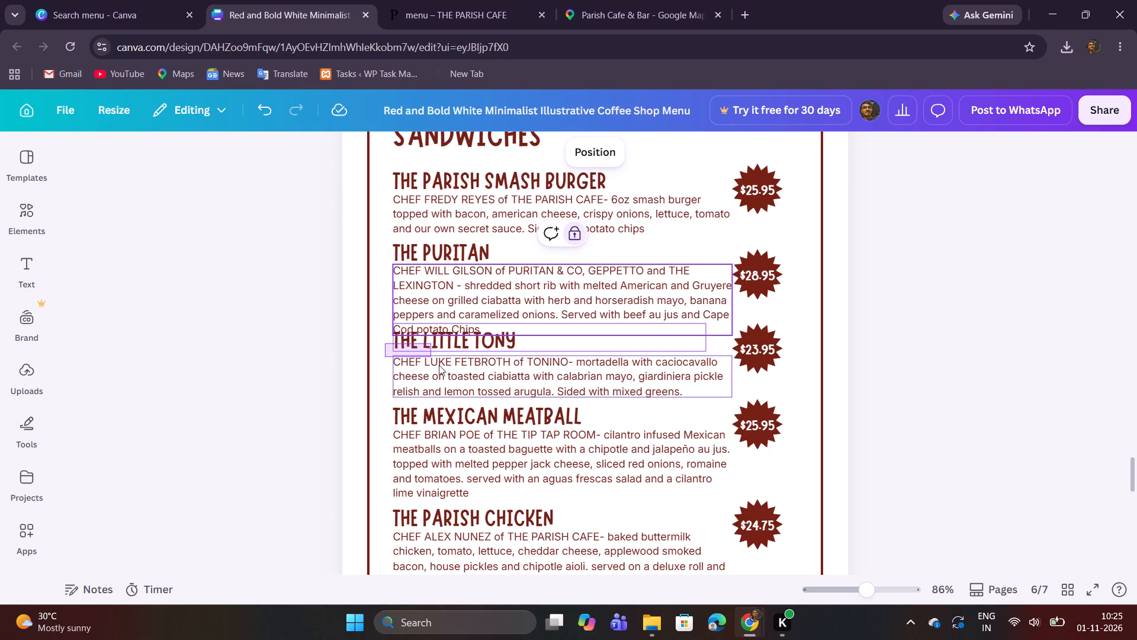
pyautogui.moveTo(439, 365); pyautogui.dragTo(609, 570)
pyautogui.scroll(-1, 611, 548)
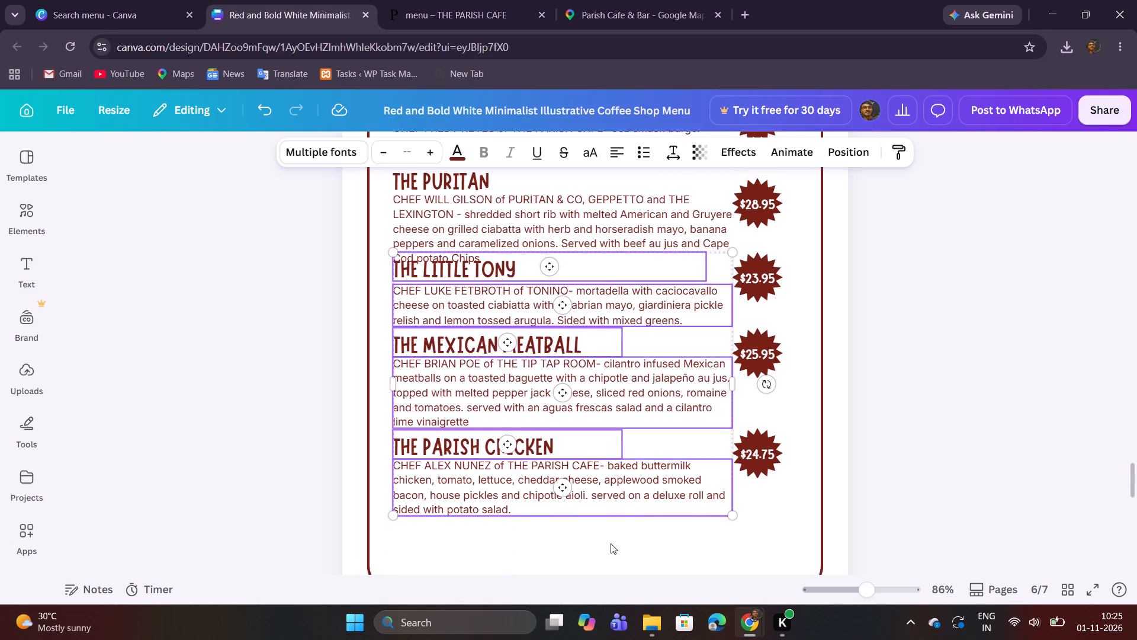
pyautogui.moveTo(600, 485); pyautogui.dragTo(600, 495)
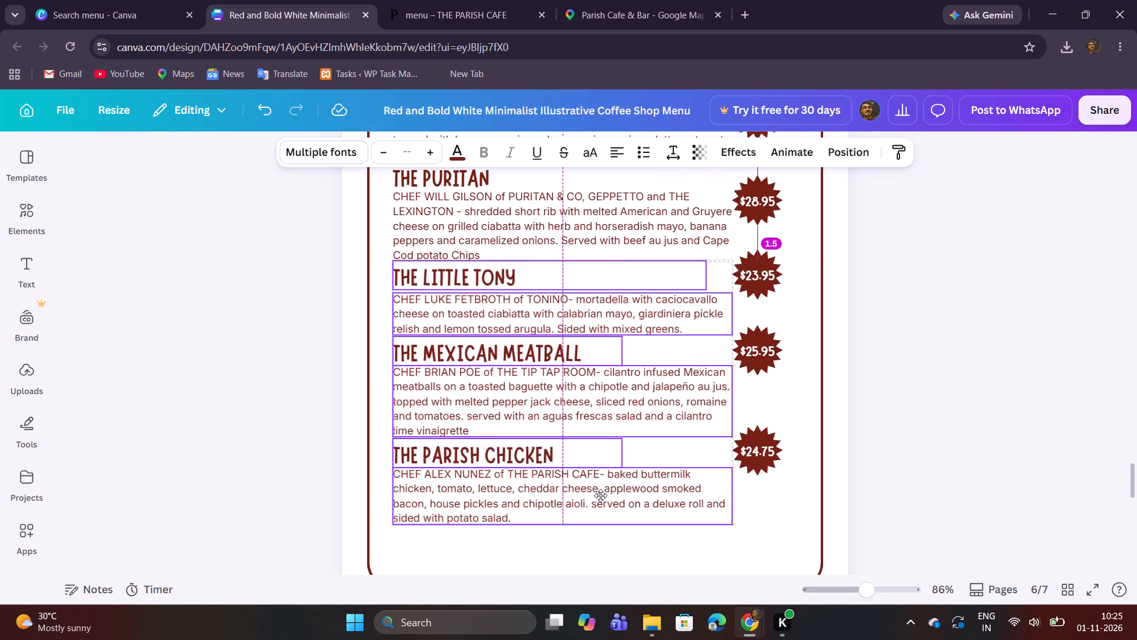
pyautogui.moveTo(600, 495); pyautogui.dragTo(600, 497)
pyautogui.click(950, 422)
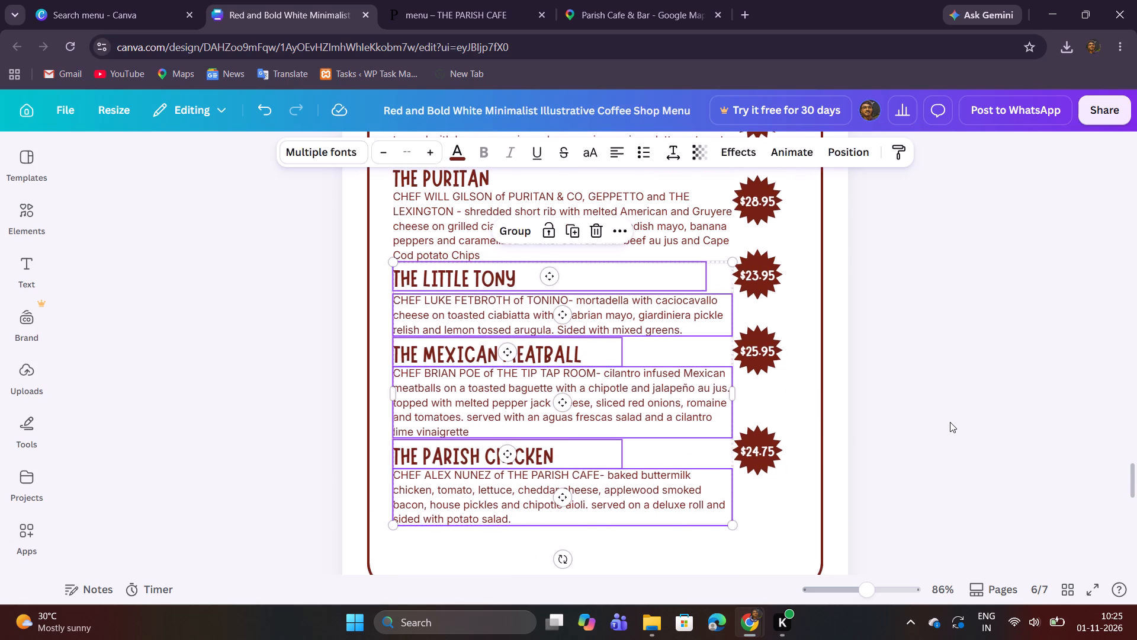
pyautogui.scroll(1, 950, 420)
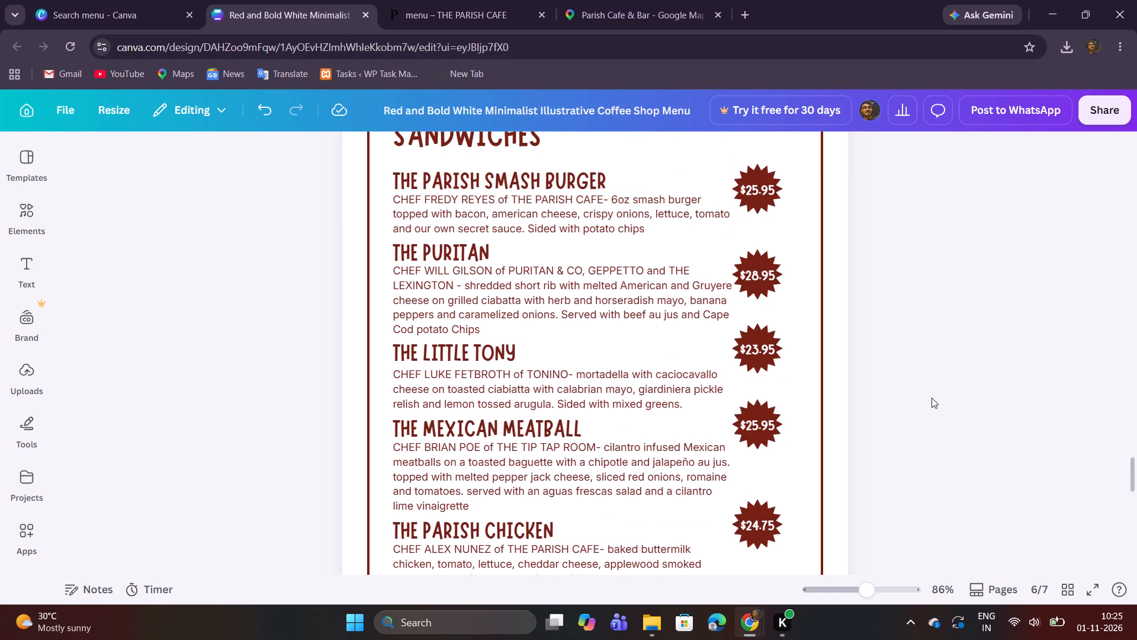
# Replace the title The Little Tony on page 6 with THE RACHEL'S HOT SISTER, copied from the website menu.
pyautogui.click(461, 0)
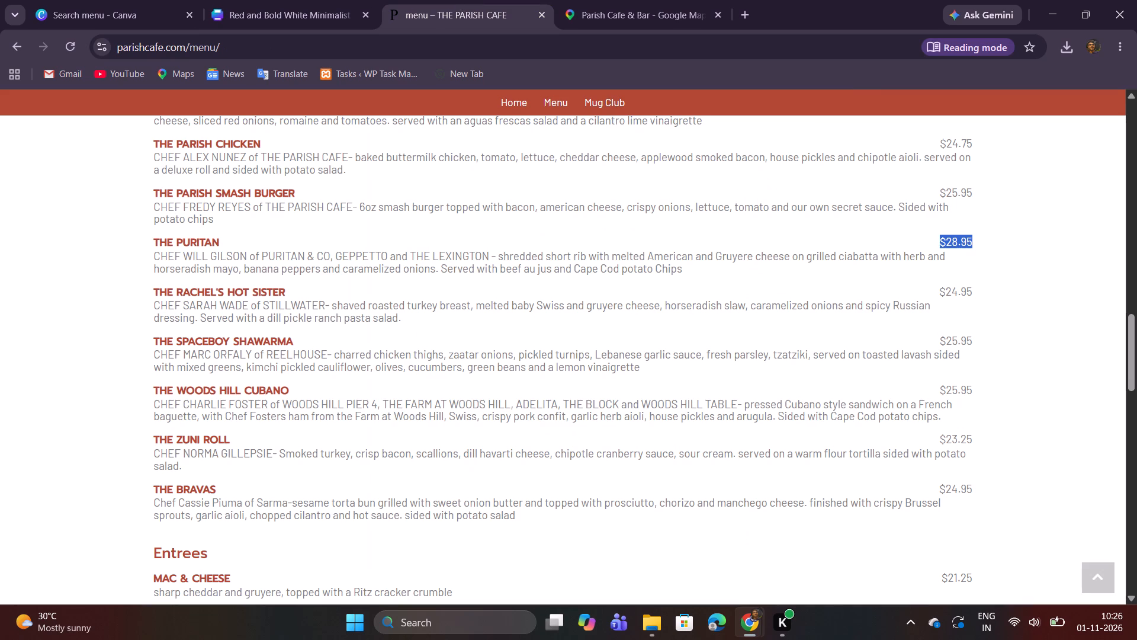
pyautogui.moveTo(155, 290); pyautogui.dragTo(294, 286)
pyautogui.rightClick(271, 285)
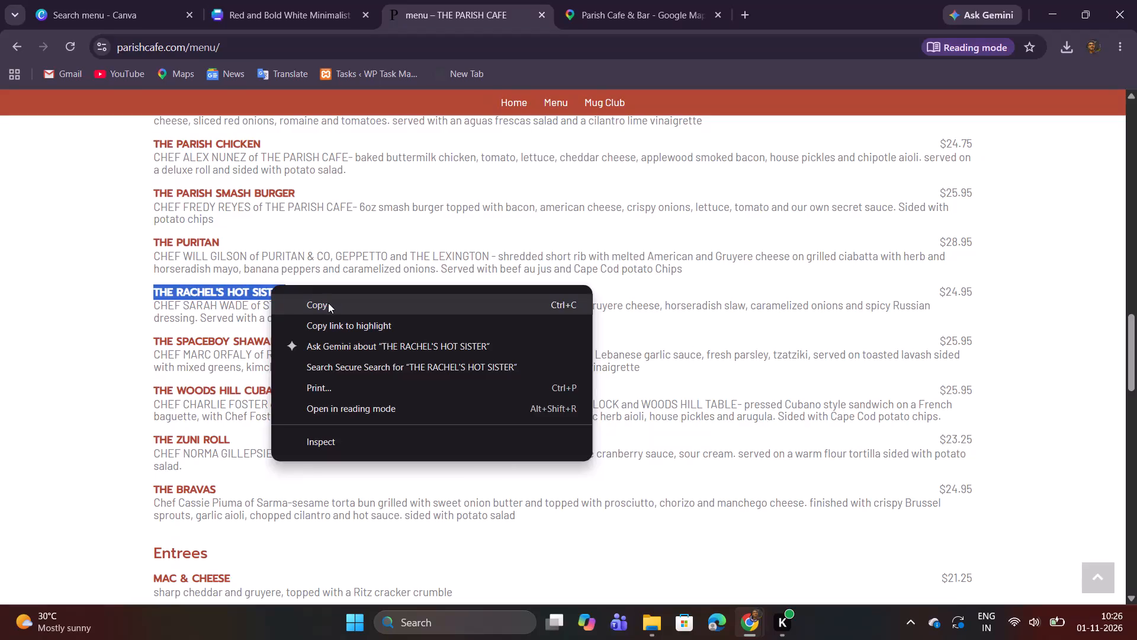
pyautogui.click(329, 305)
pyautogui.click(325, 0)
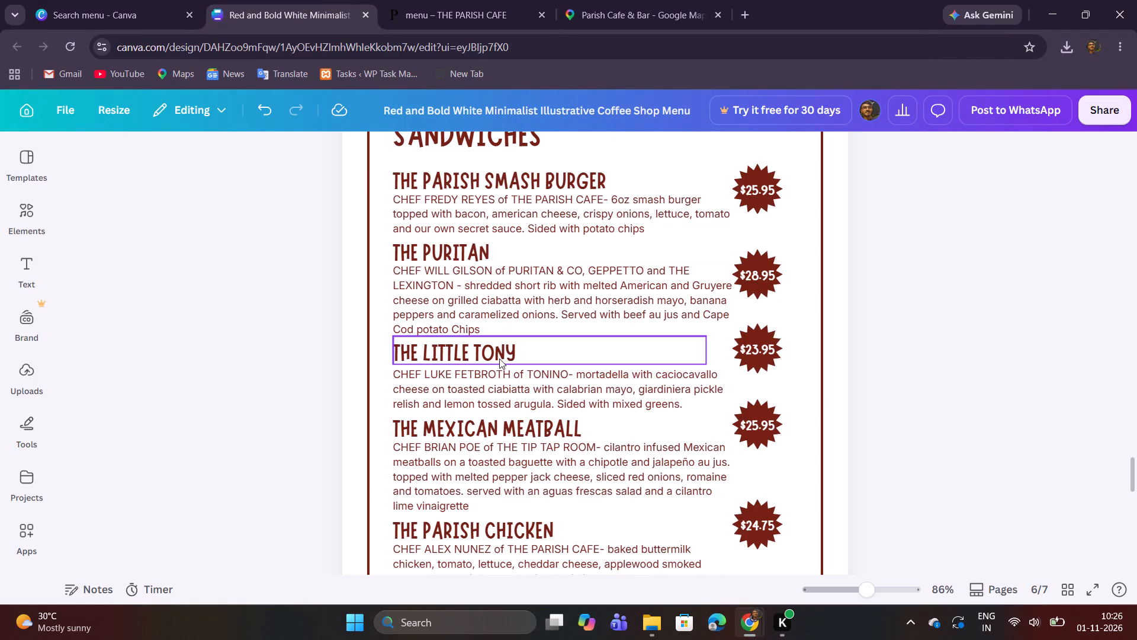
pyautogui.doubleClick(499, 359)
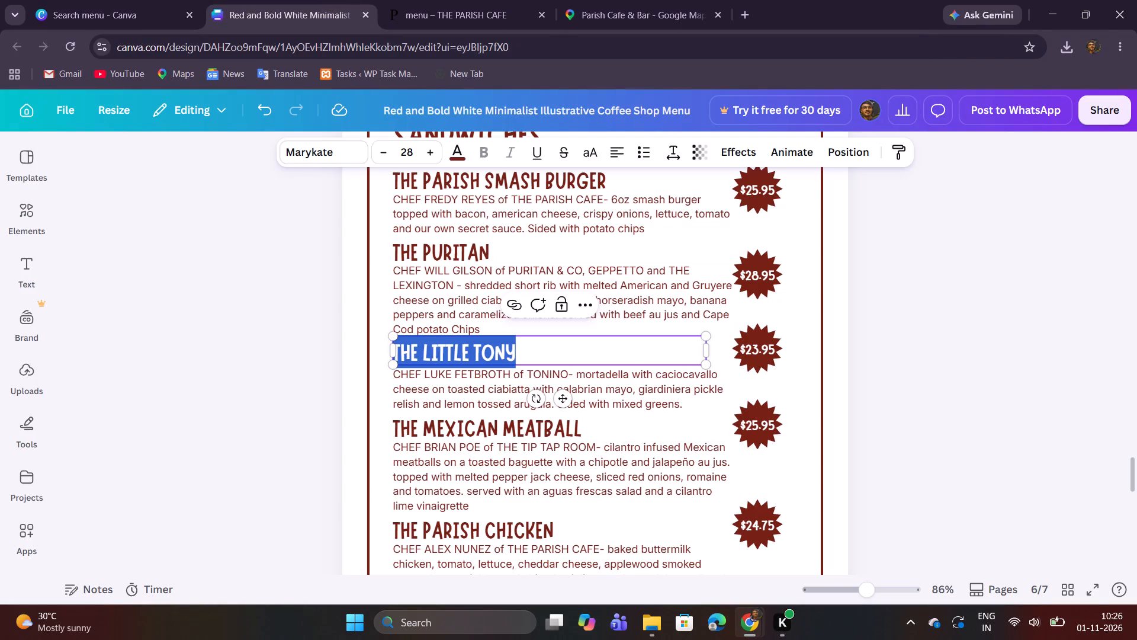
pyautogui.click(422, 15)
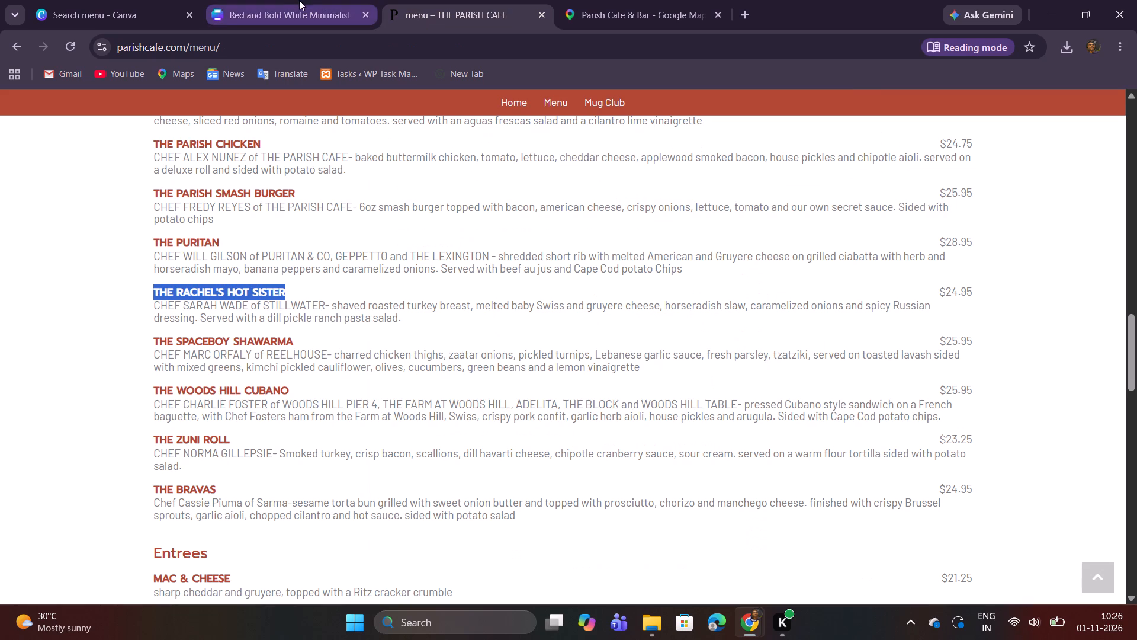
pyautogui.click(289, 0)
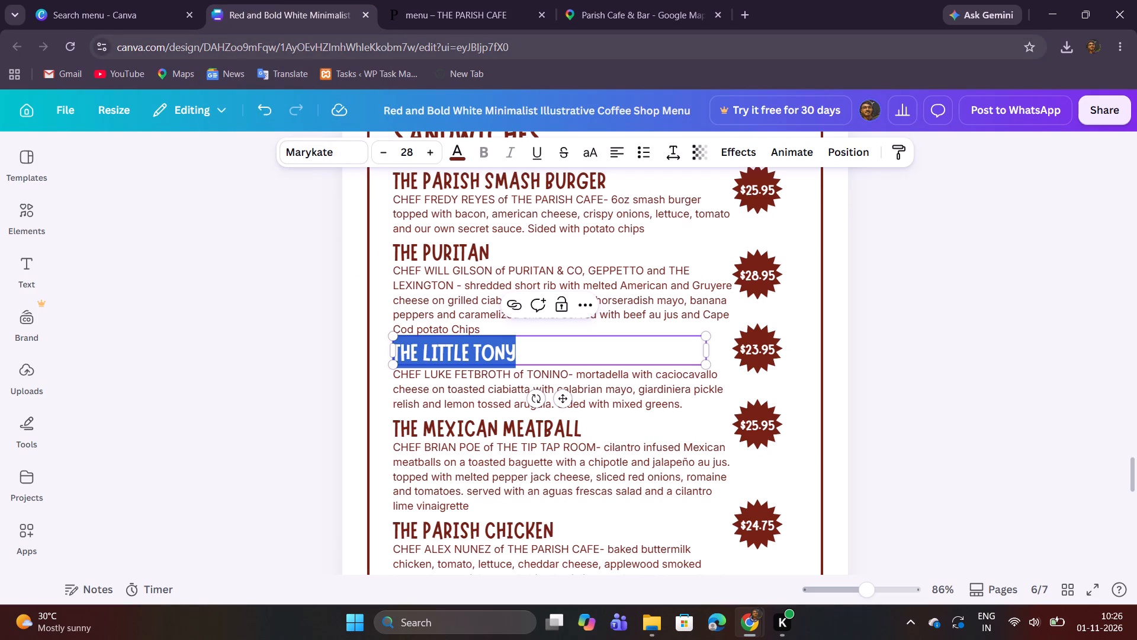
pyautogui.hotkey('ctrl', 'v')
pyautogui.press('BackSpace')
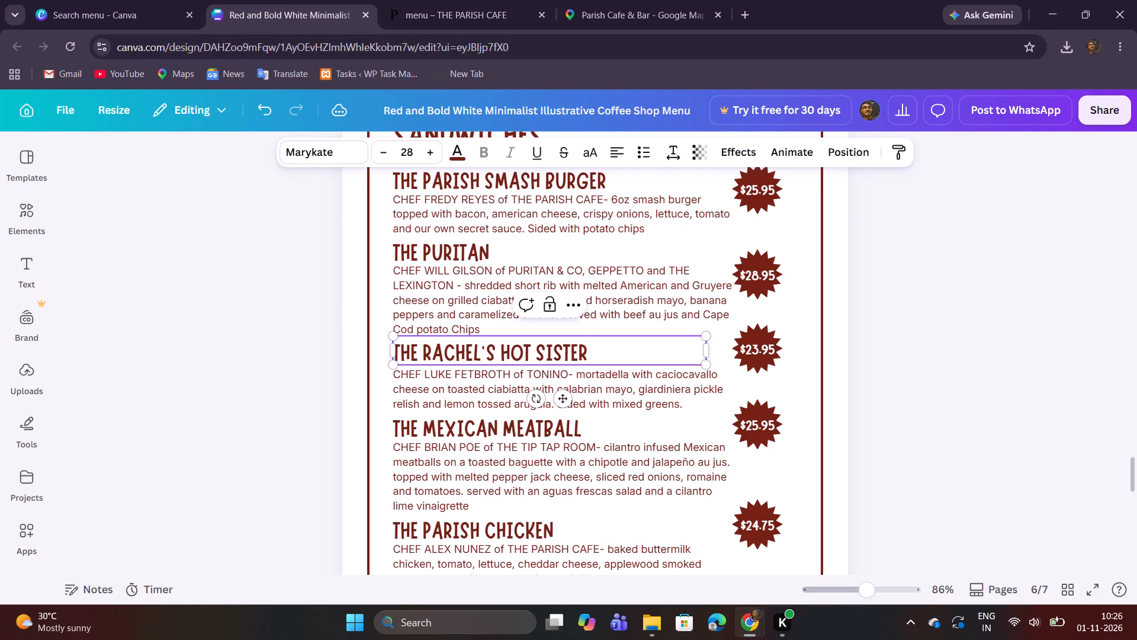
# Replace the description under The Rachel's Hot Sister with that sandwich's description copied from the website menu.
pyautogui.click(432, 7)
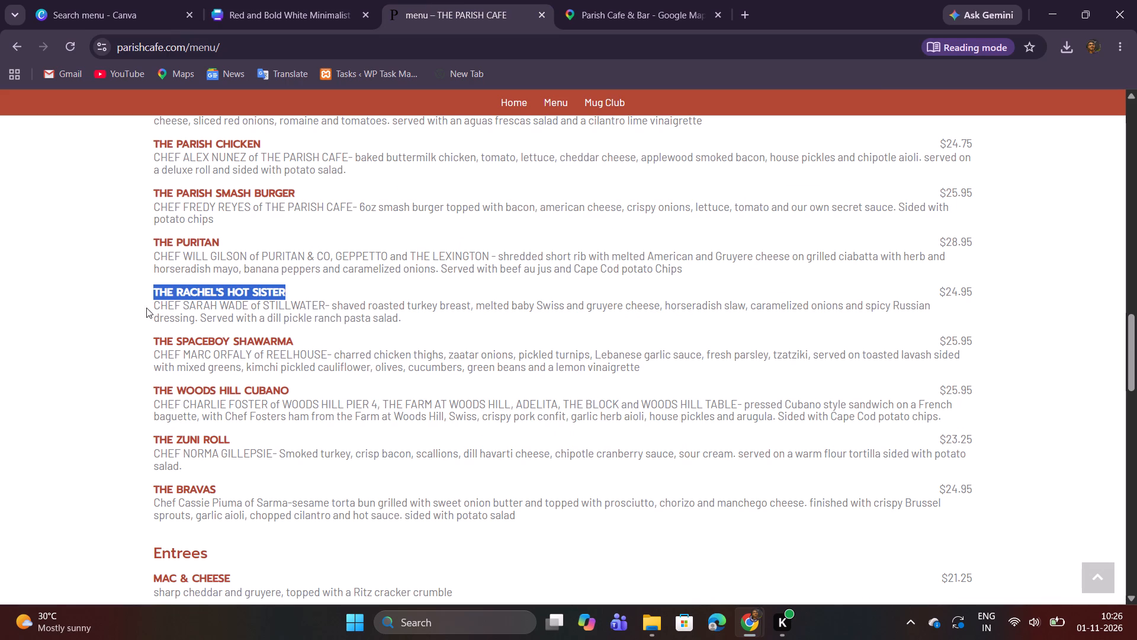
pyautogui.moveTo(152, 306); pyautogui.dragTo(409, 321)
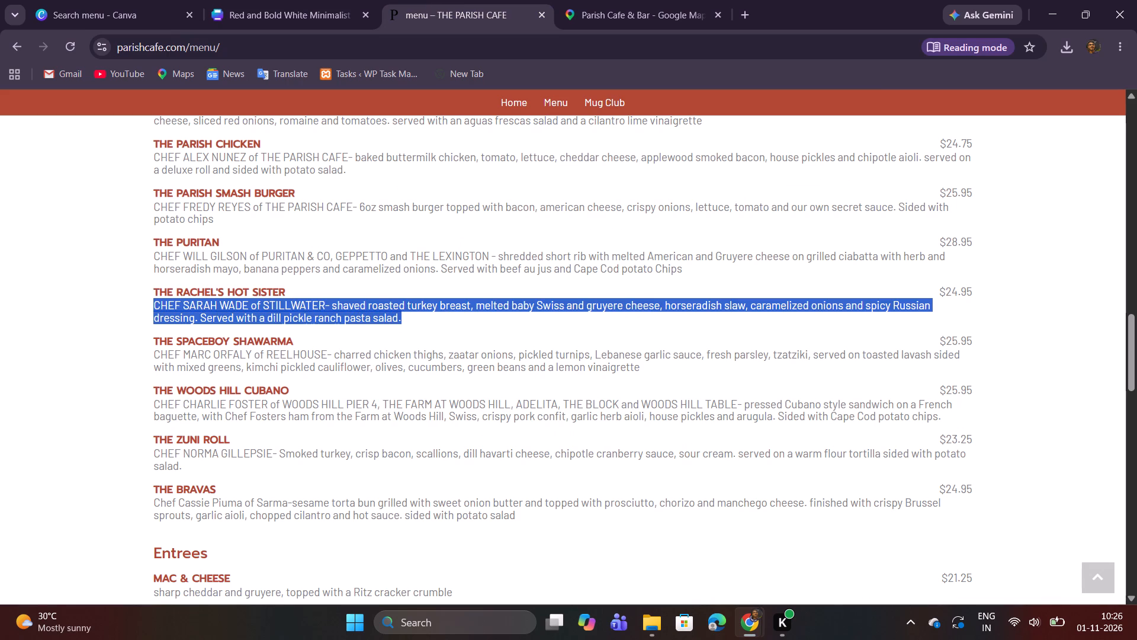
pyautogui.rightClick(396, 316)
pyautogui.click(445, 337)
pyautogui.click(325, 0)
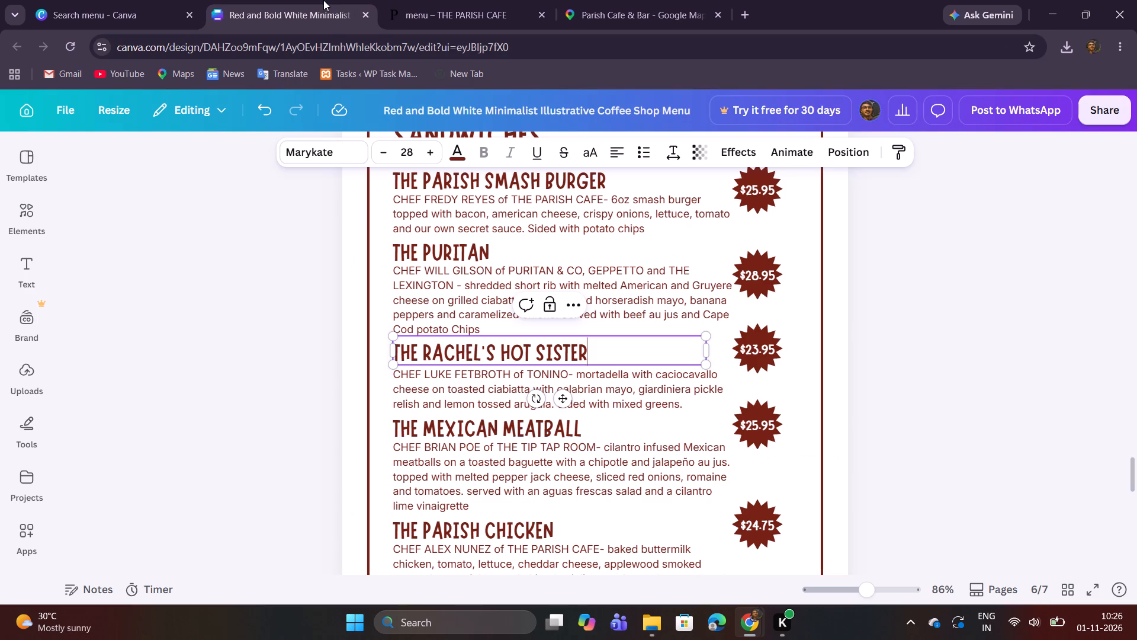
pyautogui.doubleClick(496, 399)
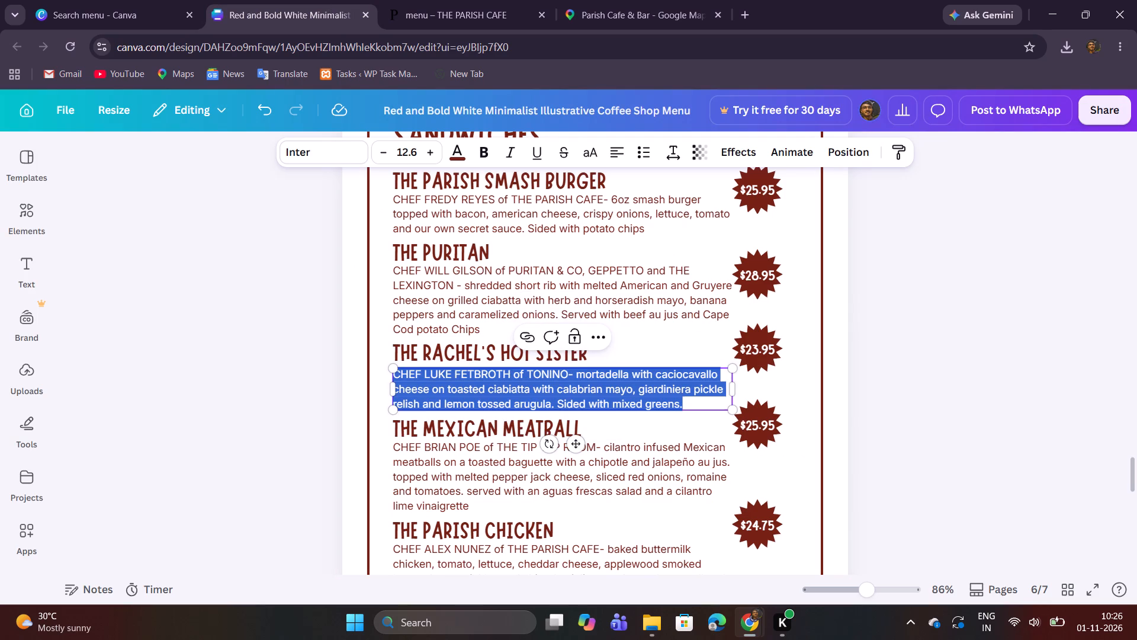
pyautogui.hotkey('ctrl', 'v')
pyautogui.click(1022, 339)
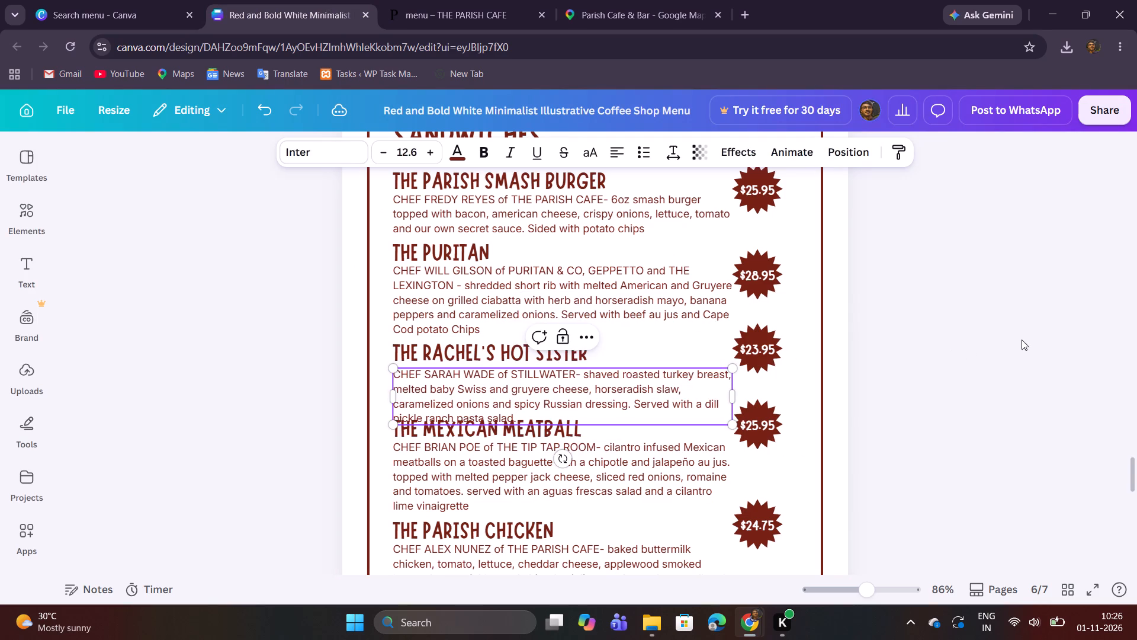
# Move the titles and descriptions of The Mexican Meatball and The Parish Chicken down together, clear of The Rachel's Hot Sister's description.
pyautogui.scroll(-1, 1008, 341)
pyautogui.moveTo(382, 363); pyautogui.dragTo(538, 493)
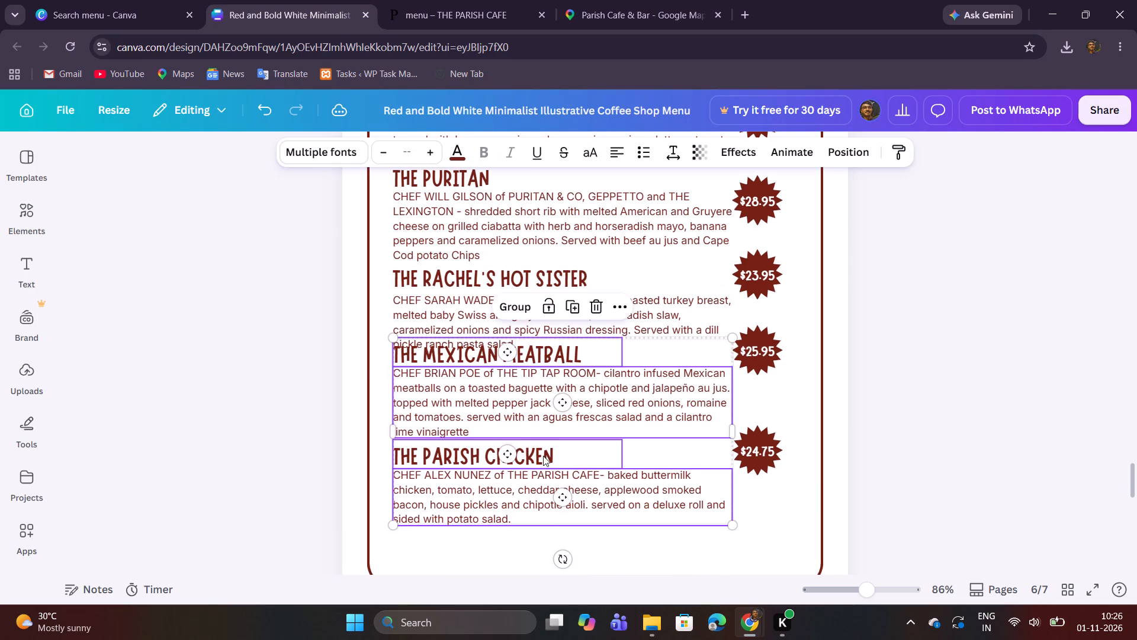
pyautogui.moveTo(543, 456); pyautogui.dragTo(546, 472)
pyautogui.click(1058, 399)
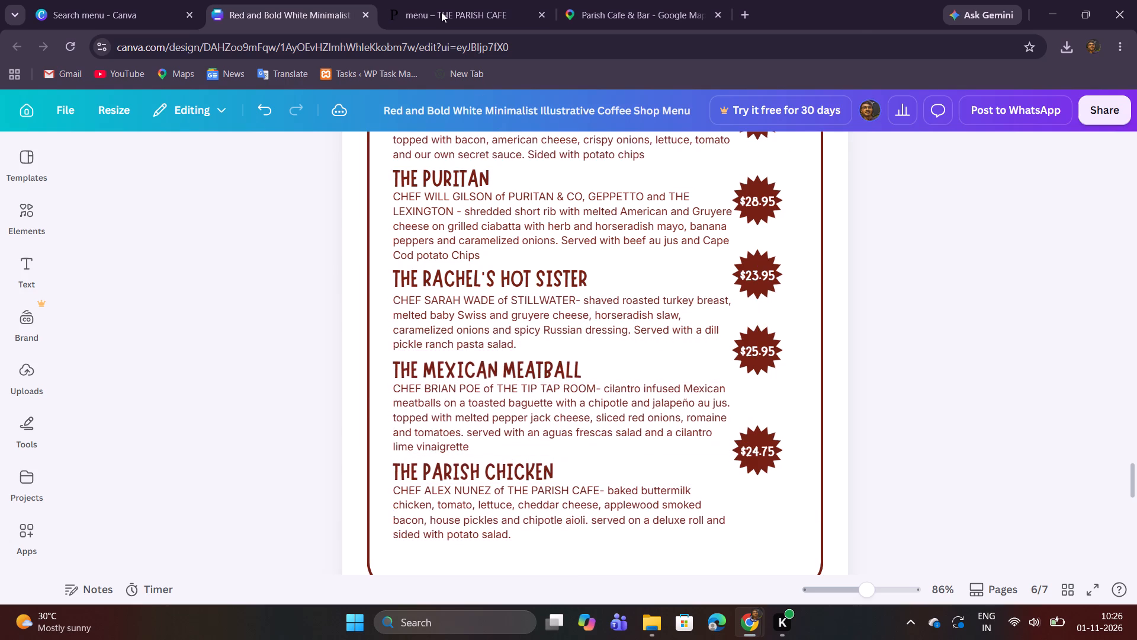
# Replace the price in The Rachel's Hot Sister's starburst with $24.95, copied from the website menu.
pyautogui.click(422, 0)
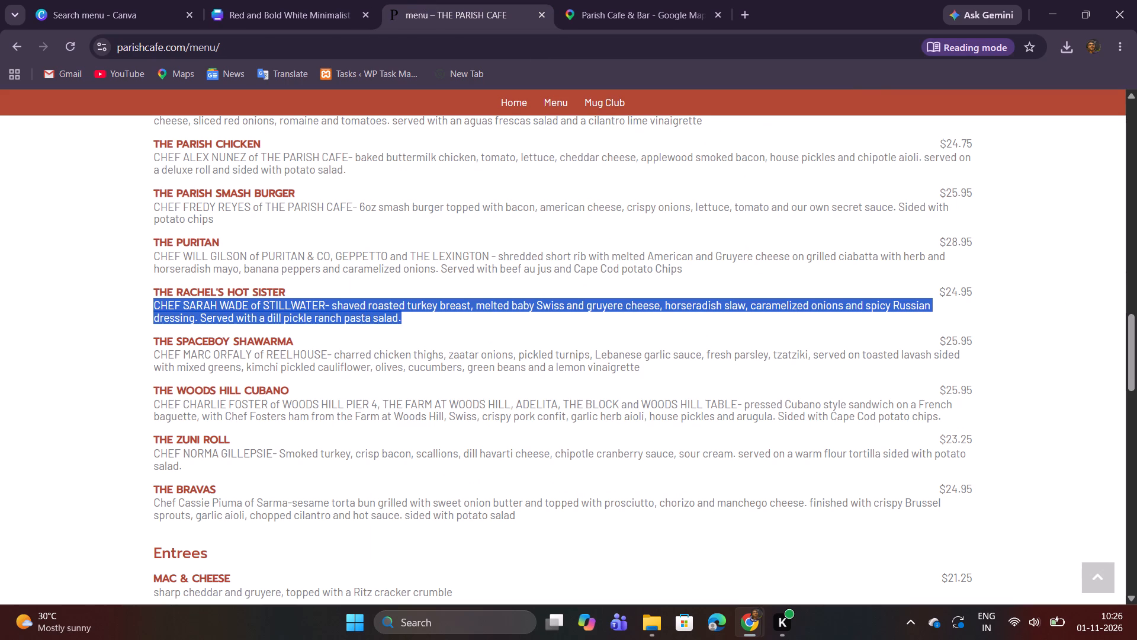
pyautogui.moveTo(941, 292); pyautogui.dragTo(970, 293)
pyautogui.rightClick(969, 293)
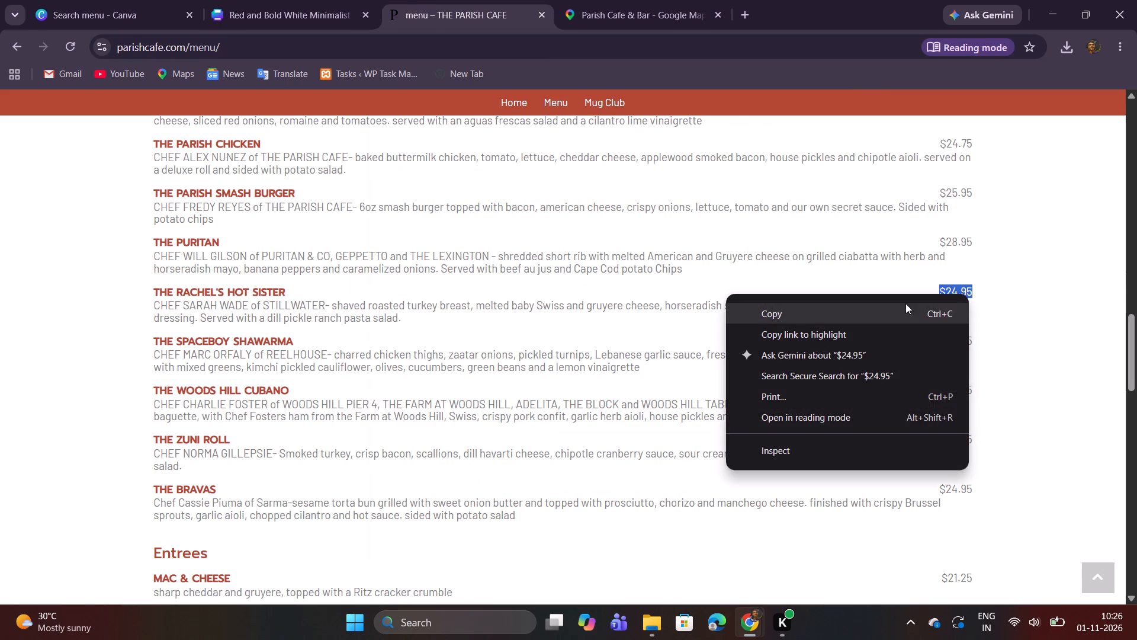
pyautogui.click(805, 308)
pyautogui.click(320, 0)
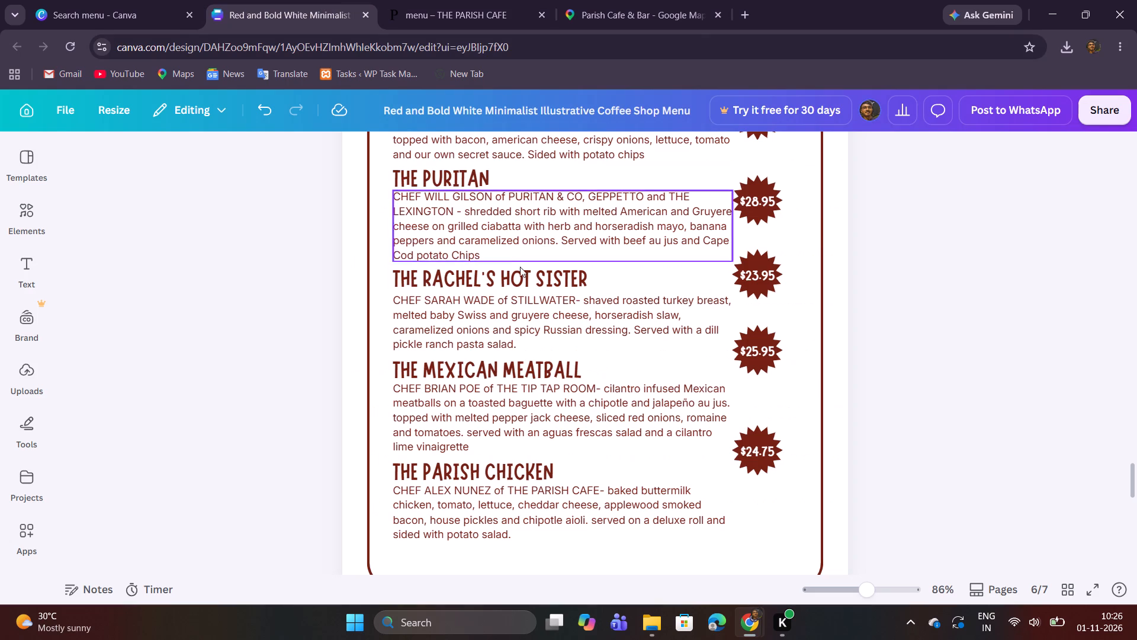
pyautogui.doubleClick(773, 276)
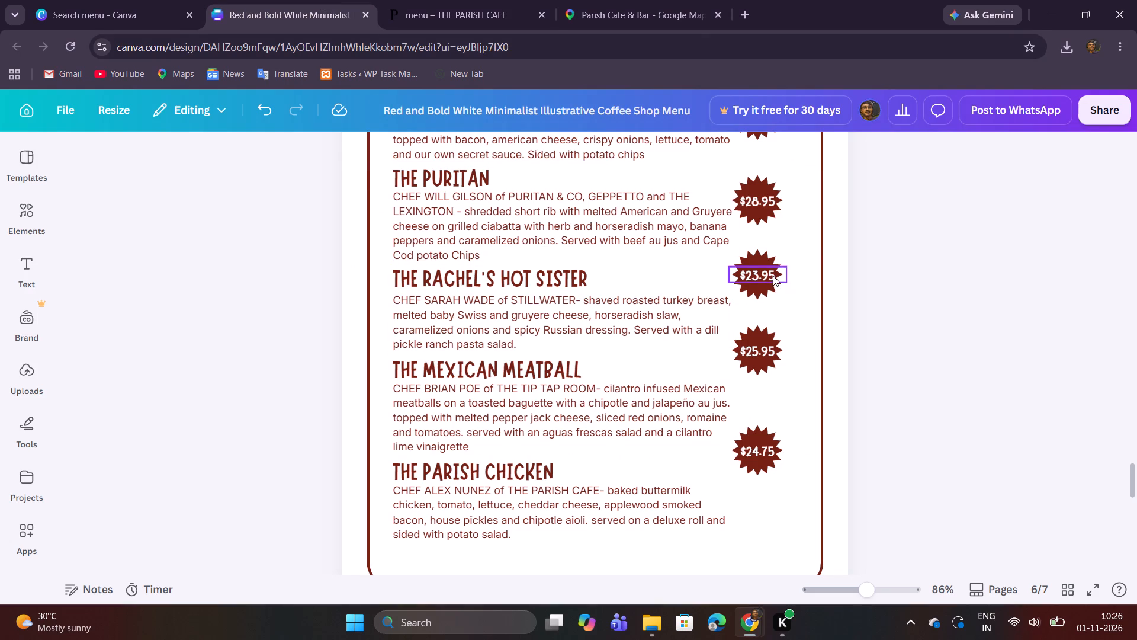
pyautogui.hotkey('ctrl', 'v')
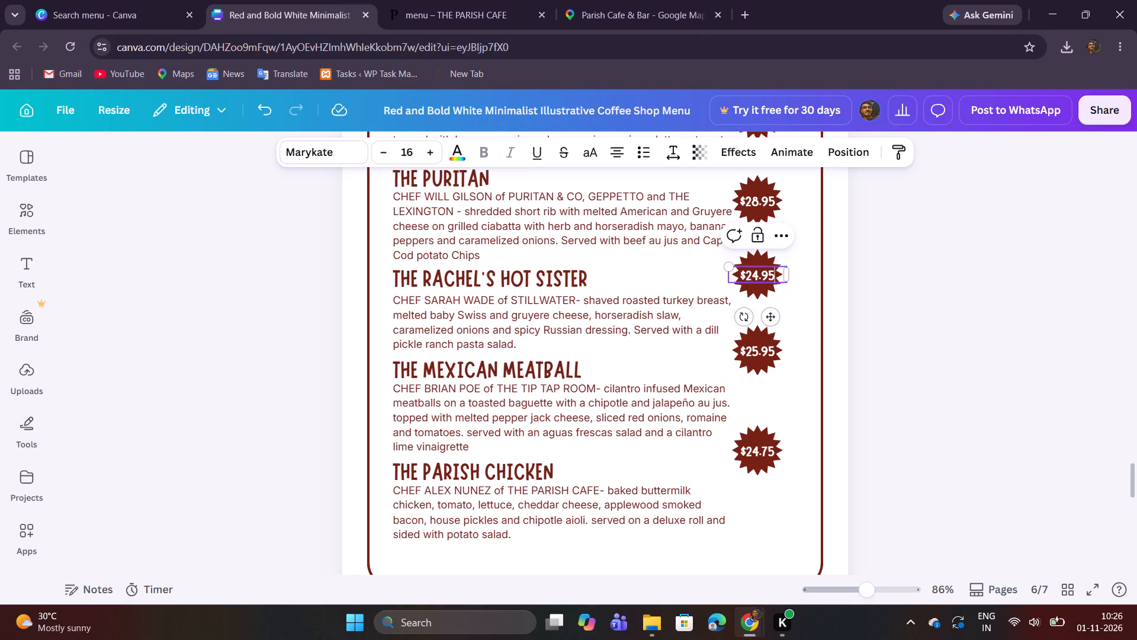
pyautogui.click(889, 452)
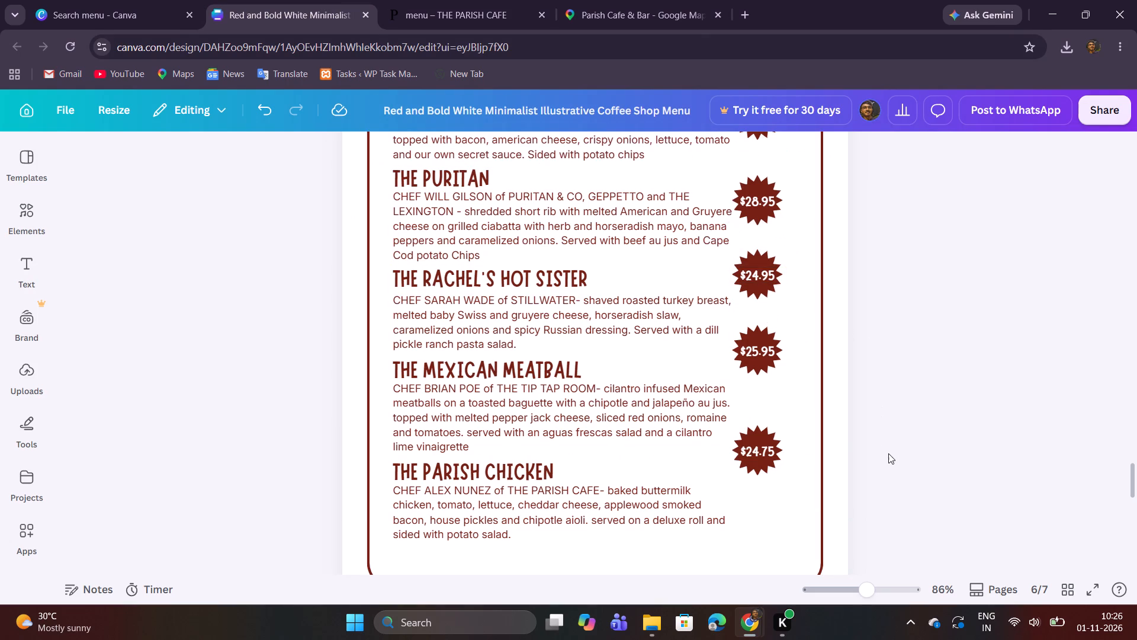
# Move The Parish Chicken's starburst and price down together beside its title, keeping them in line with the badges above.
pyautogui.moveTo(772, 489); pyautogui.dragTo(749, 449)
pyautogui.moveTo(757, 453); pyautogui.dragTo(755, 465)
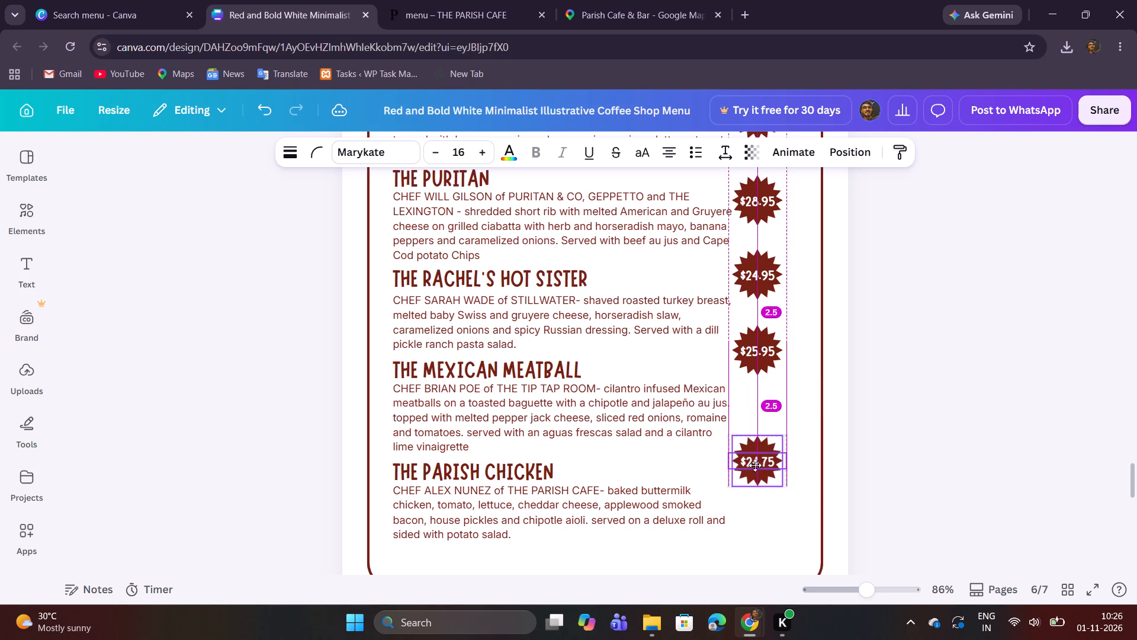
pyautogui.moveTo(755, 465); pyautogui.dragTo(753, 482)
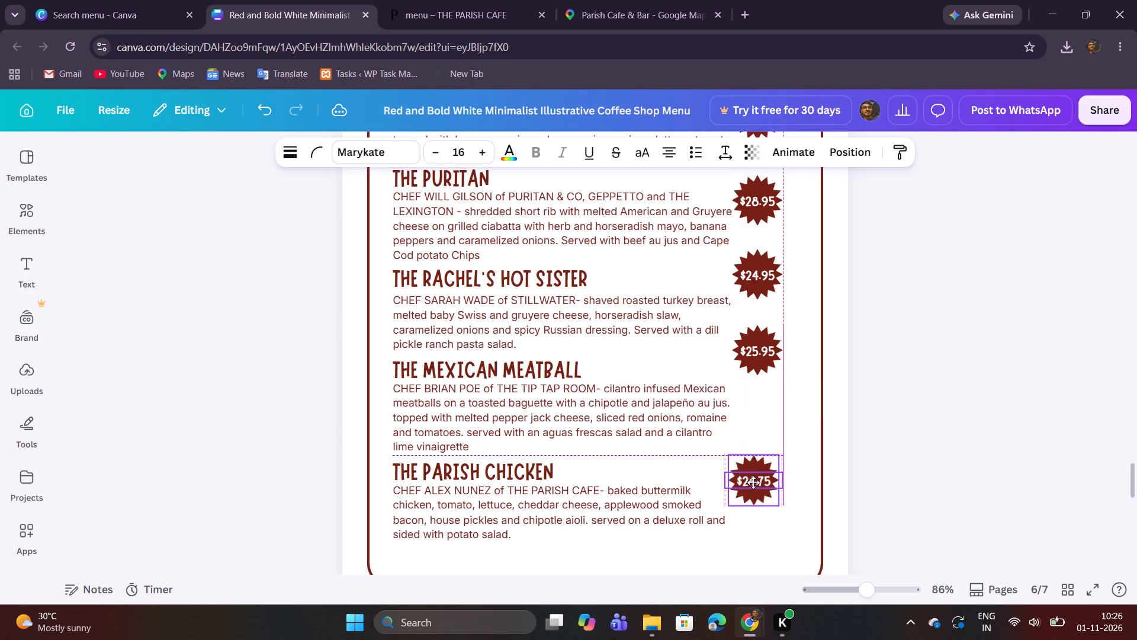
pyautogui.moveTo(753, 482); pyautogui.dragTo(757, 482)
pyautogui.click(947, 457)
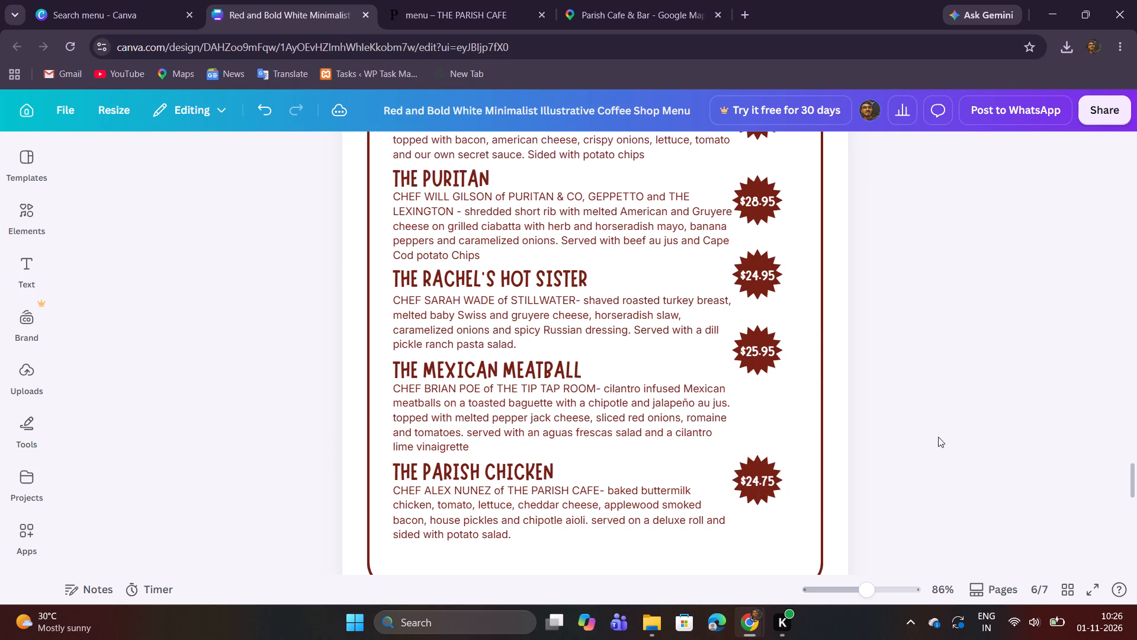
# Move The Mexican Meatball's starburst and price down together beside its title, in line with the other badges.
pyautogui.moveTo(783, 382); pyautogui.dragTo(744, 355)
pyautogui.moveTo(749, 351); pyautogui.dragTo(750, 357)
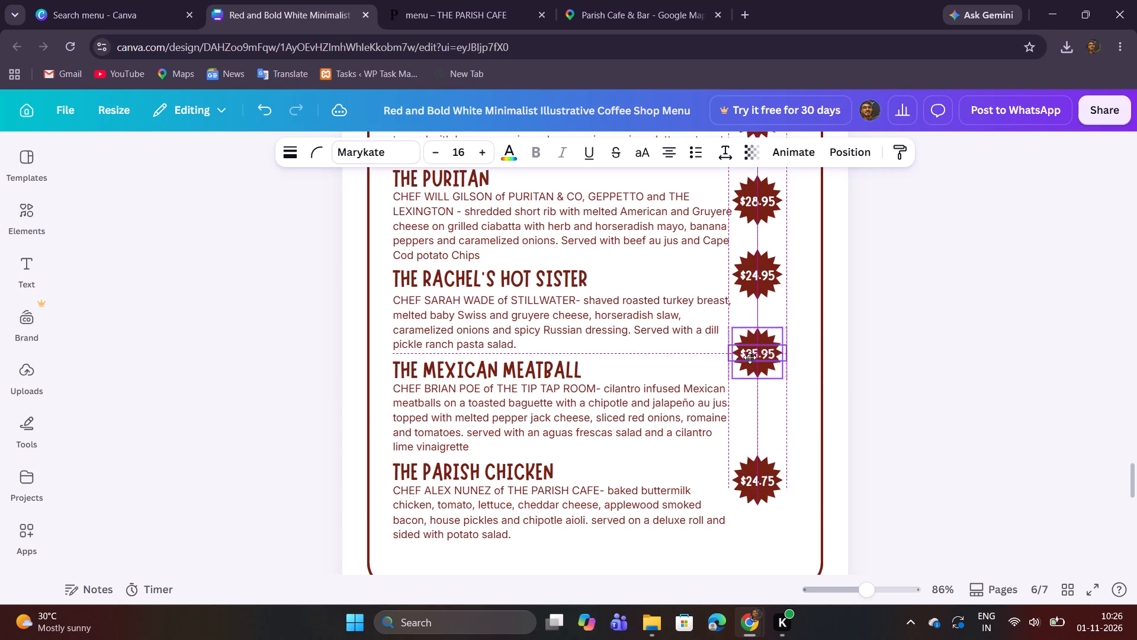
pyautogui.moveTo(750, 357); pyautogui.dragTo(750, 380)
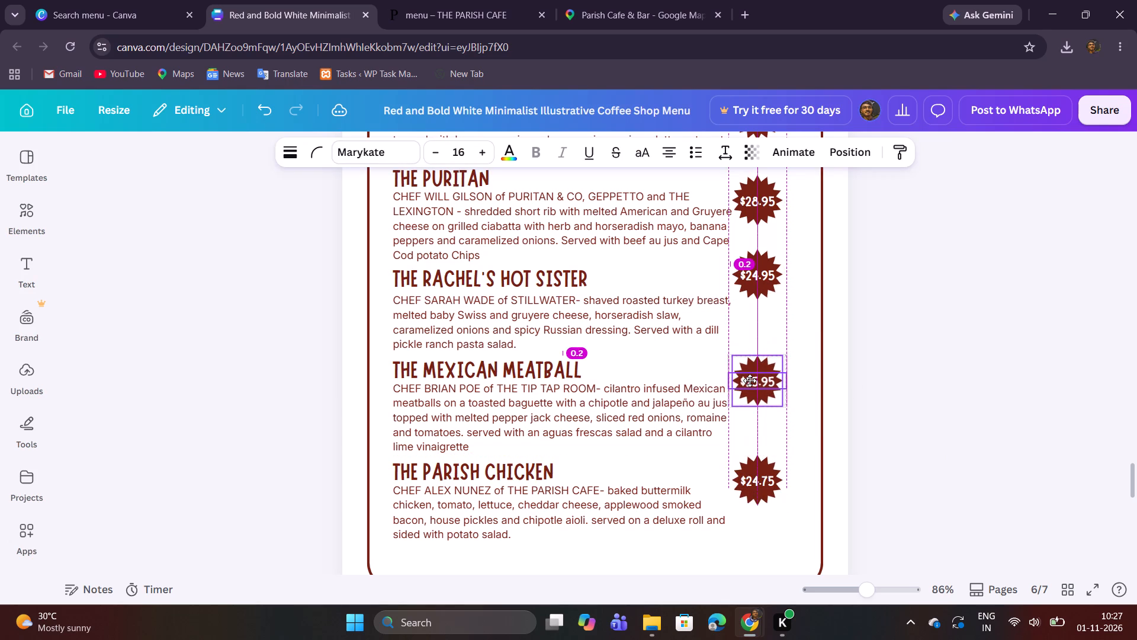
pyautogui.moveTo(750, 380); pyautogui.dragTo(750, 380)
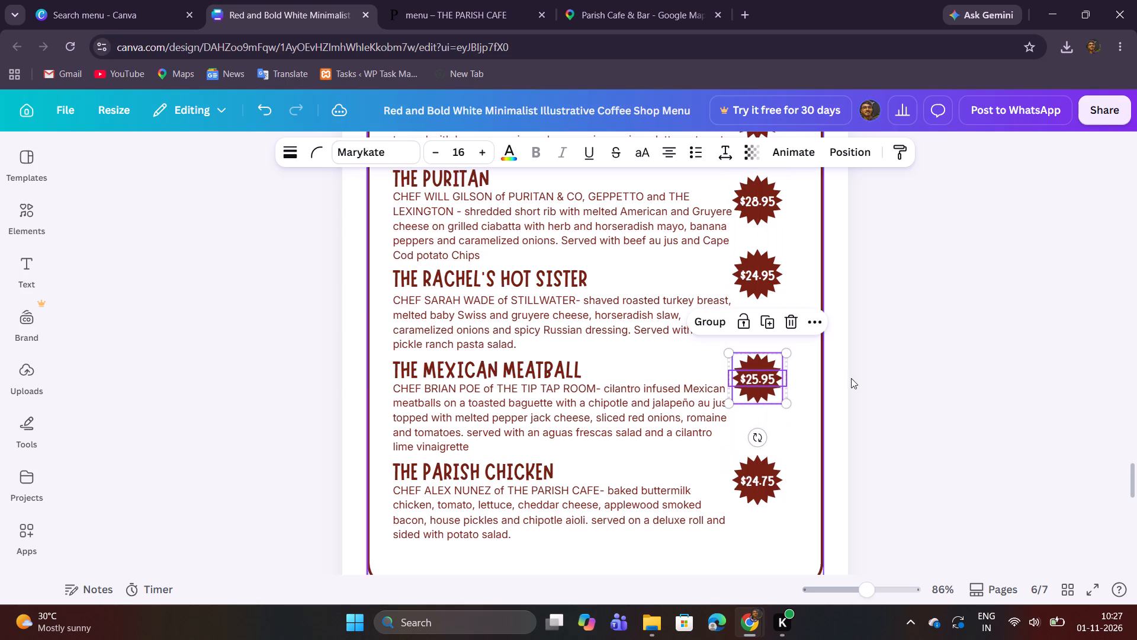
pyautogui.click(918, 380)
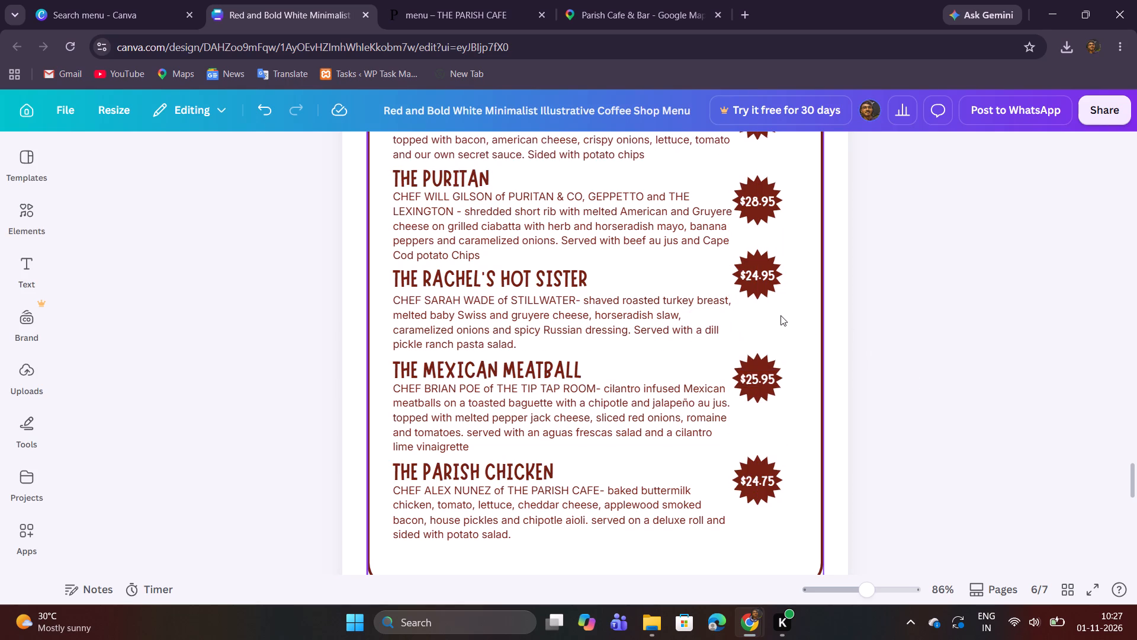
# Move The Rachel's Hot Sister's starburst and price down slightly together, keeping them in line with the other badges.
pyautogui.moveTo(778, 311); pyautogui.dragTo(751, 278)
pyautogui.moveTo(752, 272); pyautogui.dragTo(753, 284)
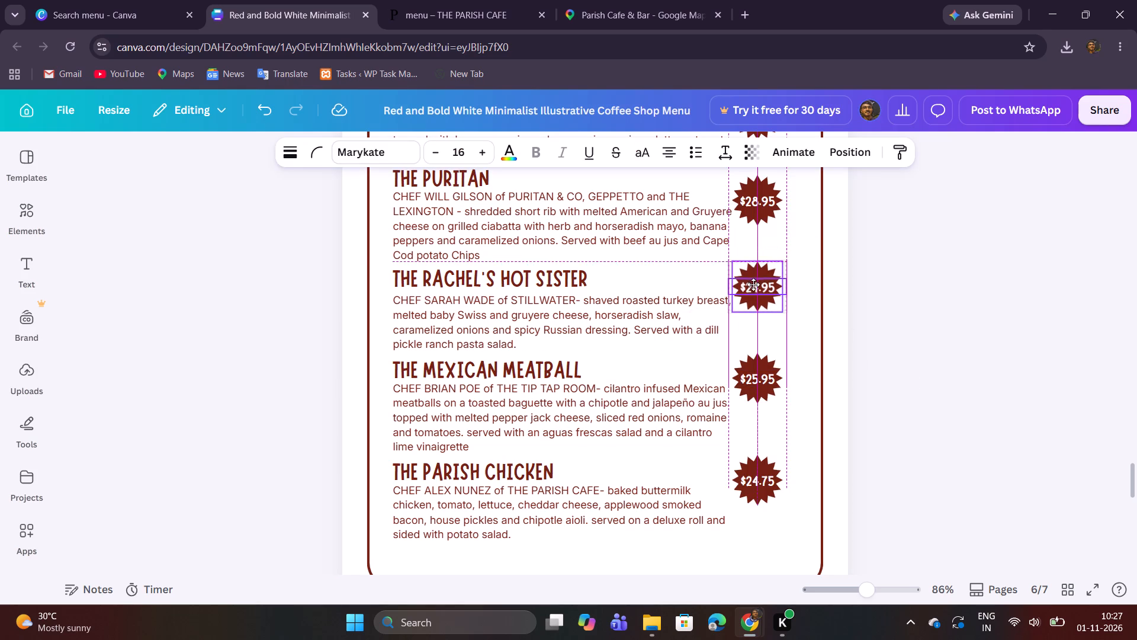
pyautogui.moveTo(753, 284); pyautogui.dragTo(754, 291)
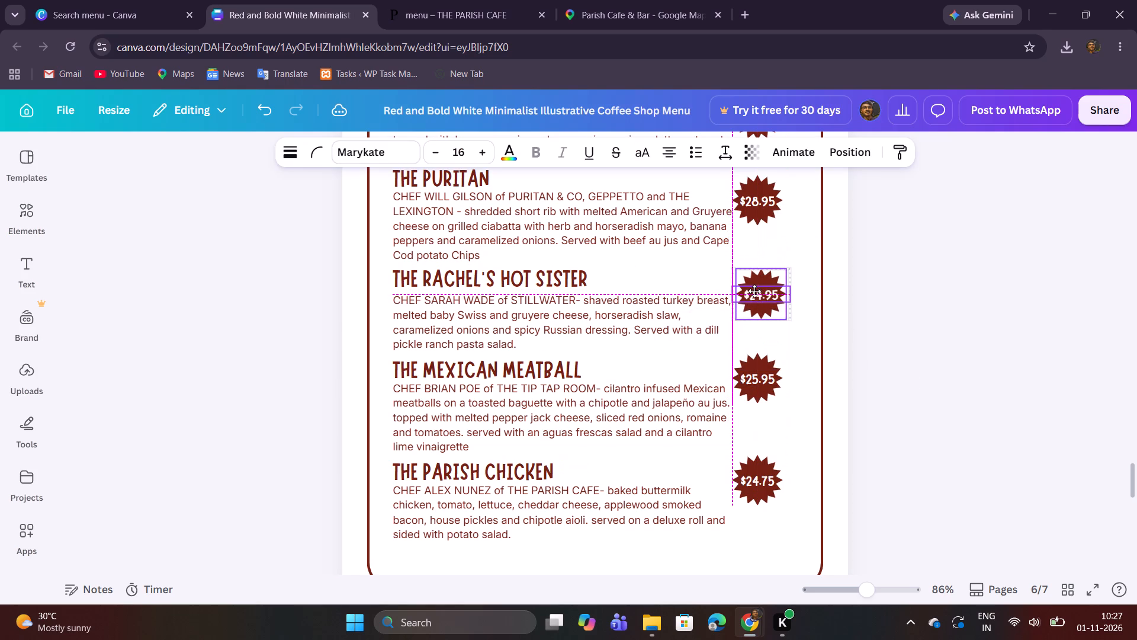
pyautogui.moveTo(754, 291); pyautogui.dragTo(754, 289)
pyautogui.click(930, 280)
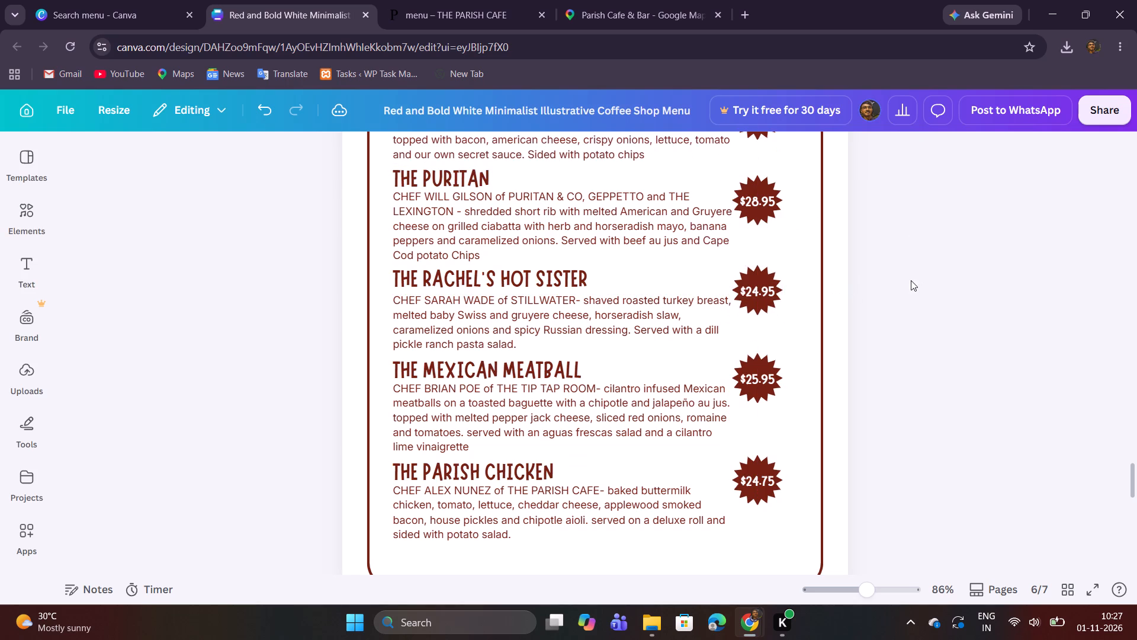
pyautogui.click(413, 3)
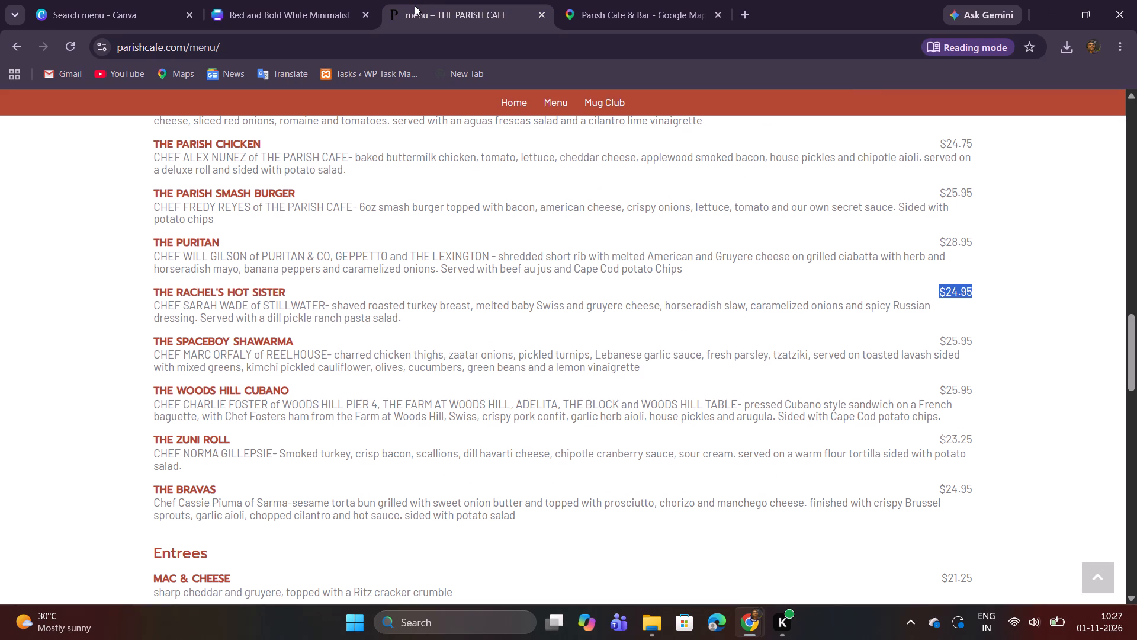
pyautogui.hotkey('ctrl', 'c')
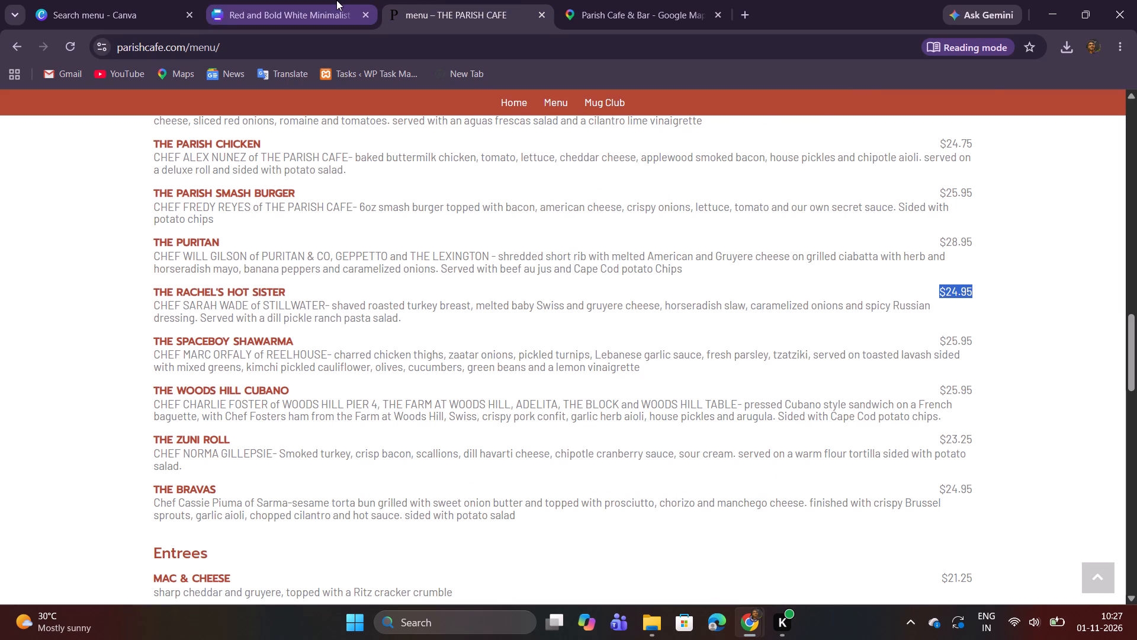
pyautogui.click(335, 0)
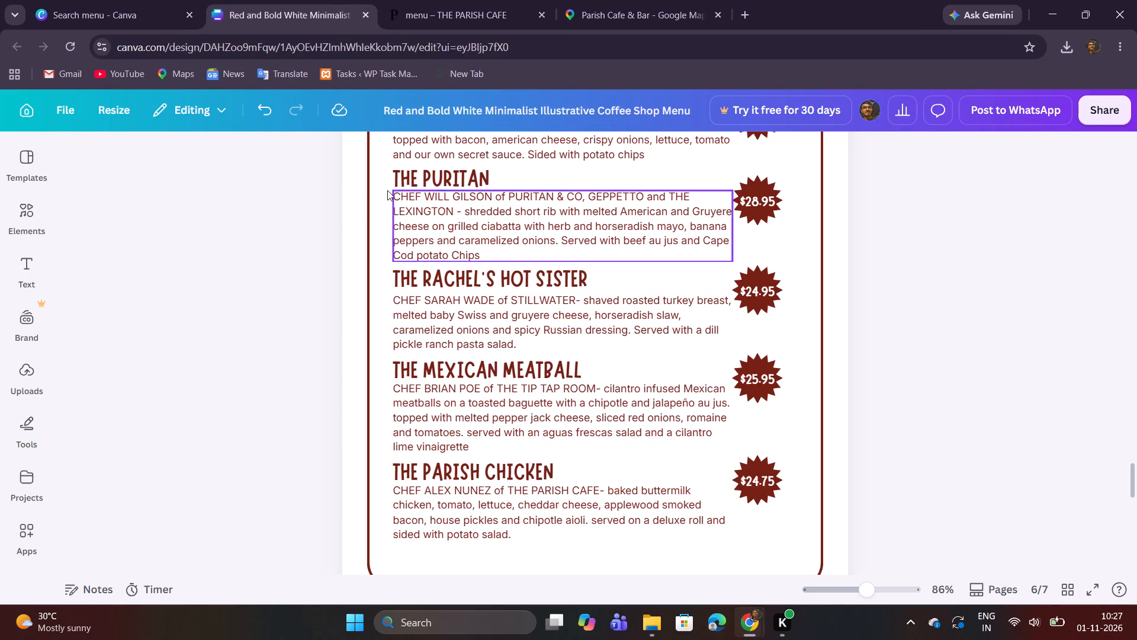
# Replace The Mexican Meatball title on the duplicated page with THE SPACEBOY SHAWARMA, copied from the website menu.
pyautogui.click(439, 10)
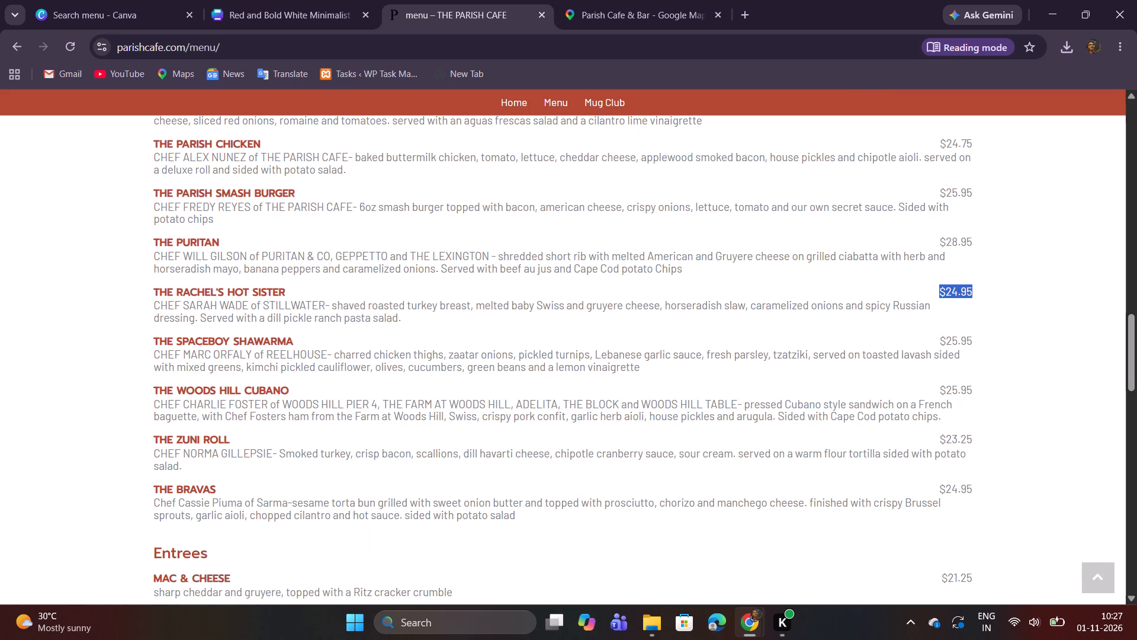
pyautogui.moveTo(157, 341); pyautogui.dragTo(167, 340)
pyautogui.moveTo(154, 340); pyautogui.dragTo(159, 341)
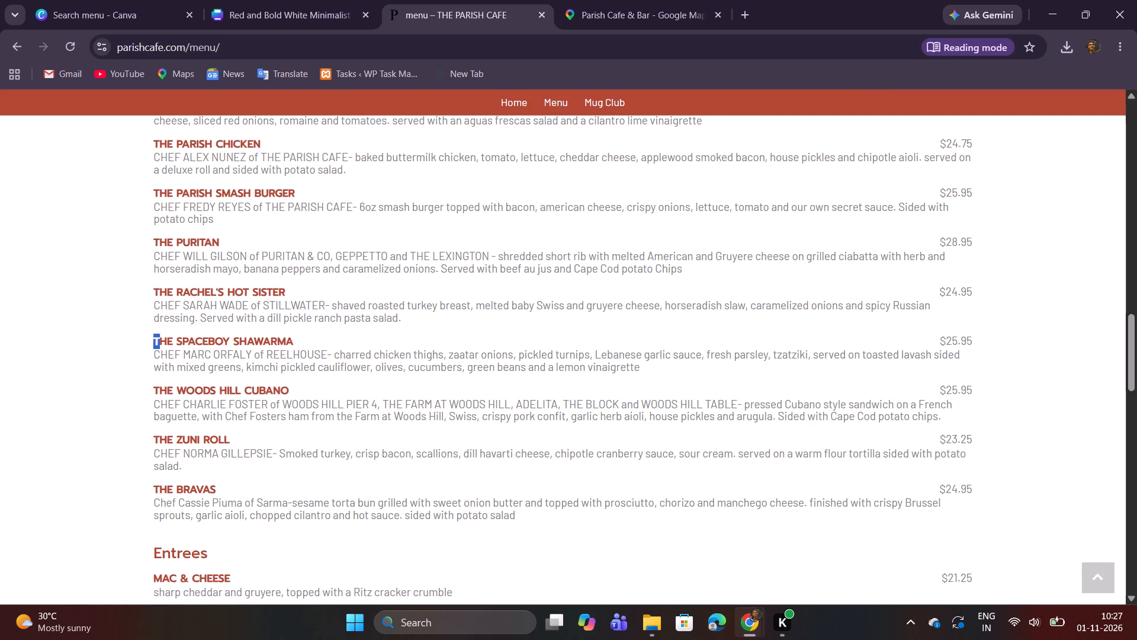
pyautogui.moveTo(159, 341); pyautogui.dragTo(301, 339)
pyautogui.rightClick(287, 338)
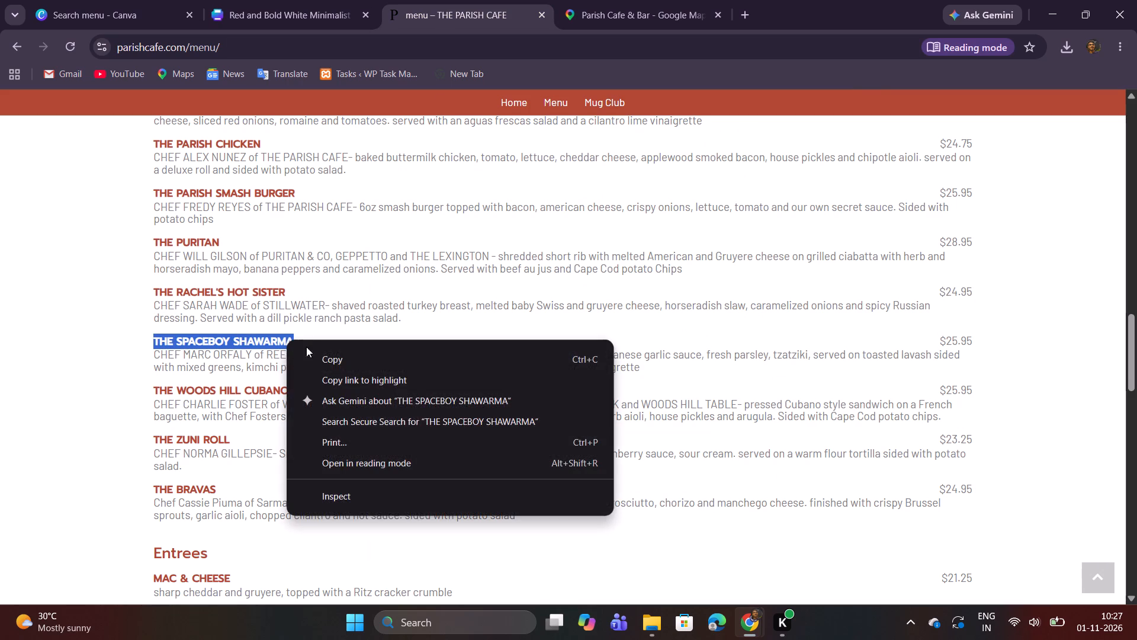
pyautogui.click(347, 360)
pyautogui.click(304, 0)
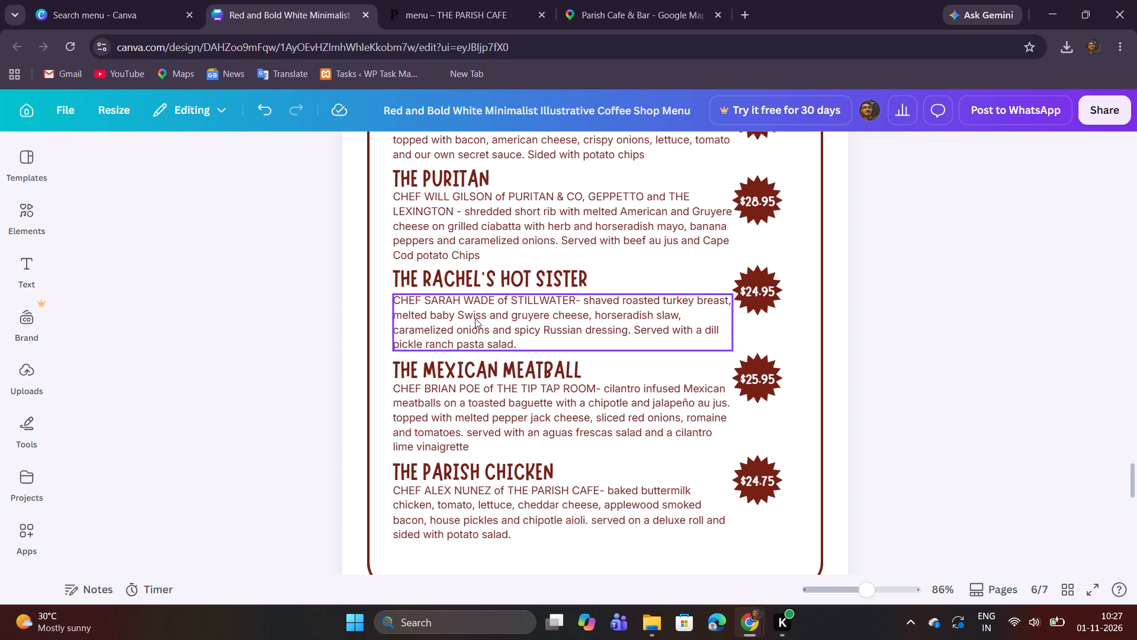
pyautogui.doubleClick(492, 363)
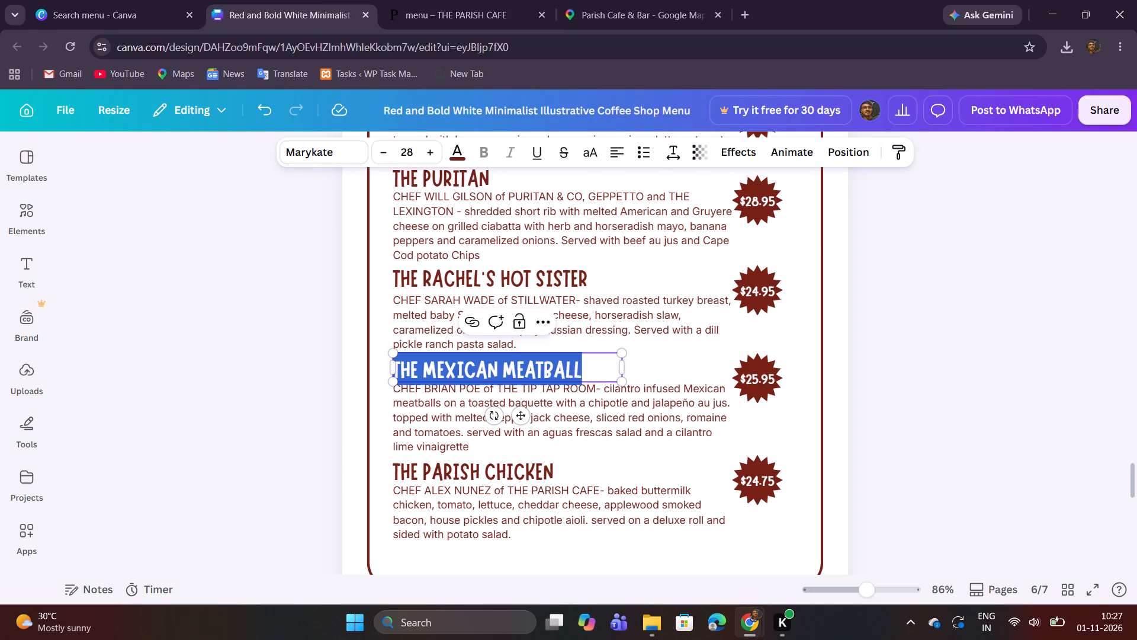
pyautogui.hotkey('ctrl', 'v')
pyautogui.press('BackSpace')
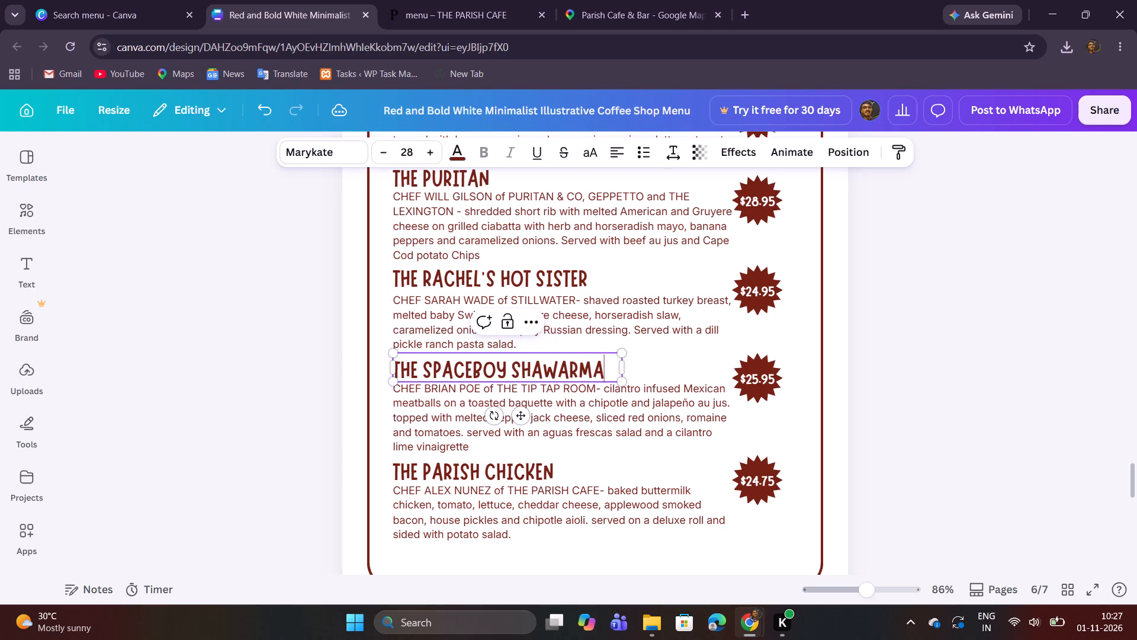
pyautogui.click(971, 331)
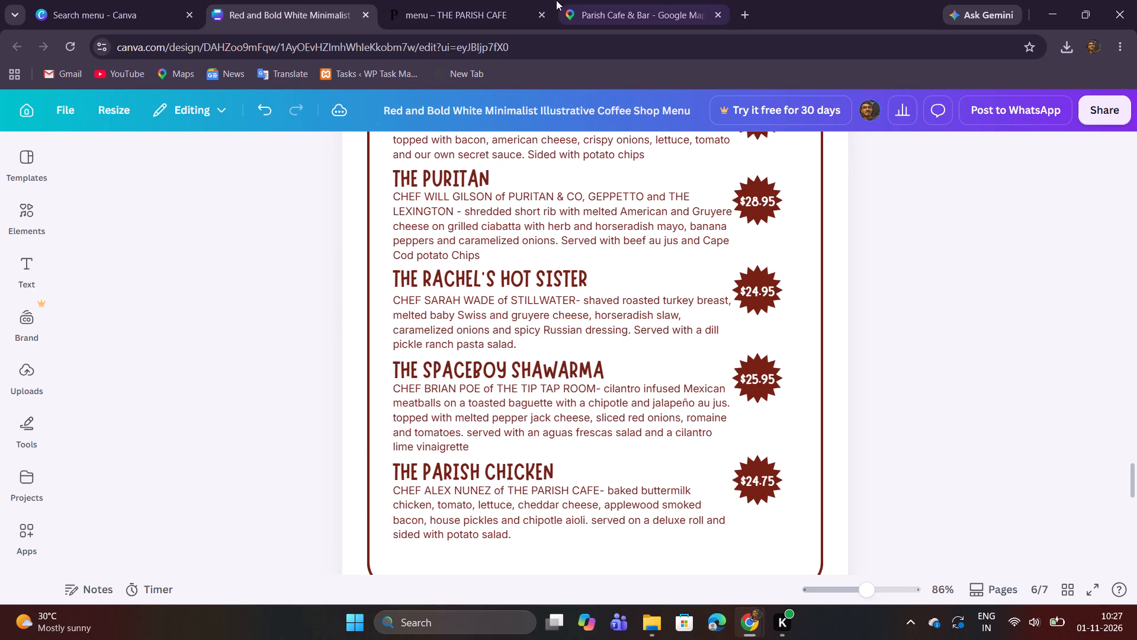
# Replace the description under The Spaceboy Shawarma with its website text about charred chicken thighs, zaatar onions and toasted lavash.
pyautogui.click(462, 0)
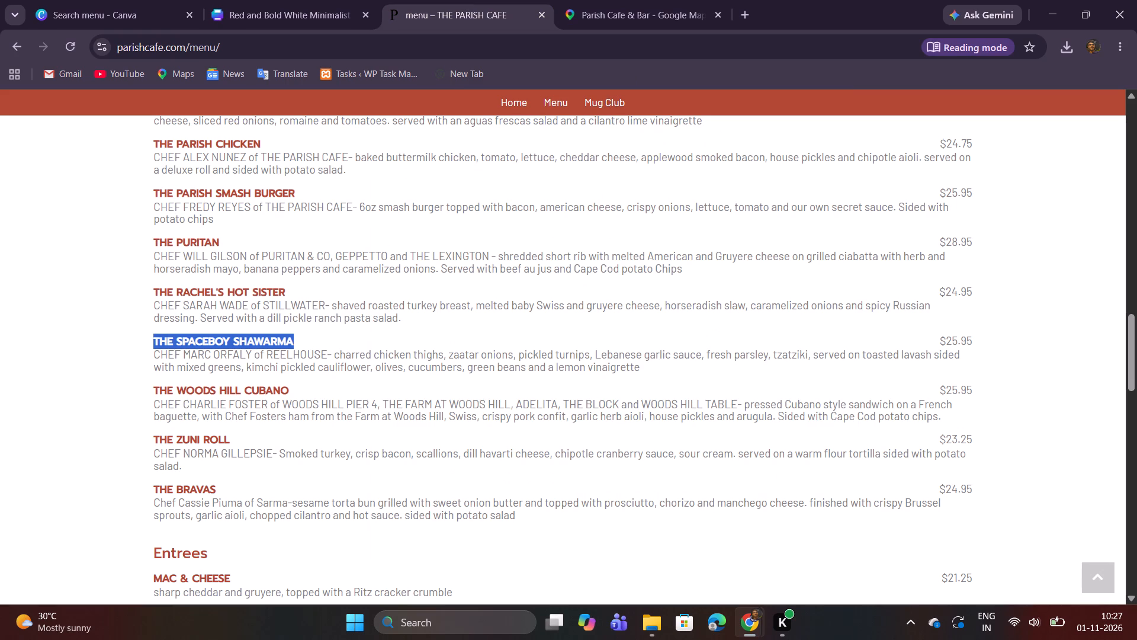
pyautogui.moveTo(154, 354); pyautogui.dragTo(680, 363)
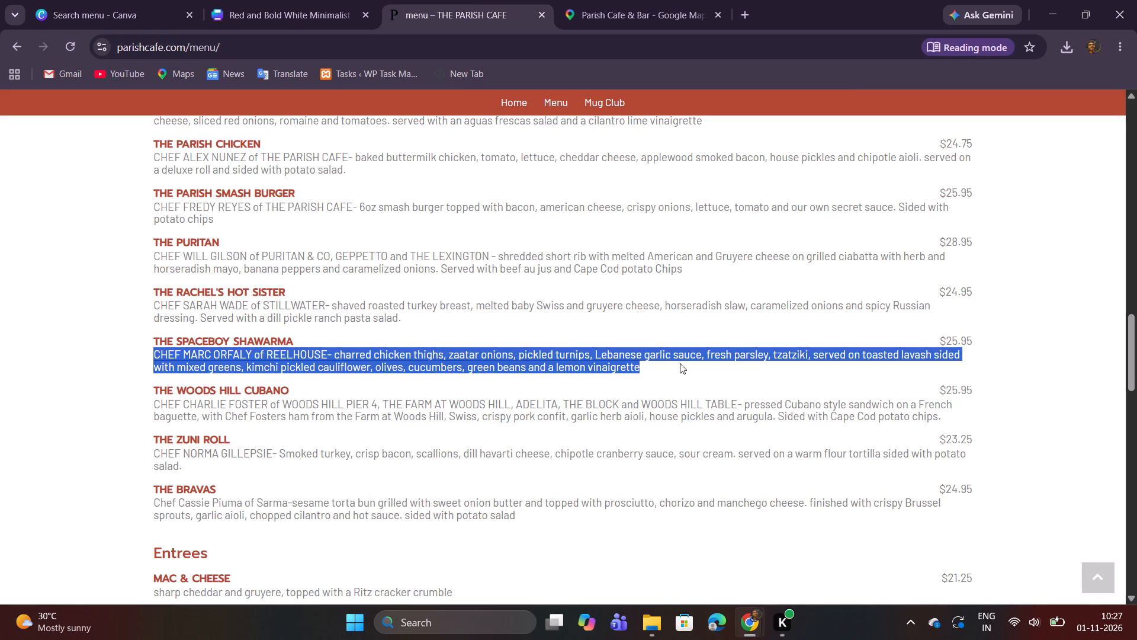
pyautogui.moveTo(680, 363); pyautogui.dragTo(680, 363)
pyautogui.rightClick(643, 363)
pyautogui.click(694, 387)
pyautogui.click(243, 0)
pyautogui.doubleClick(524, 399)
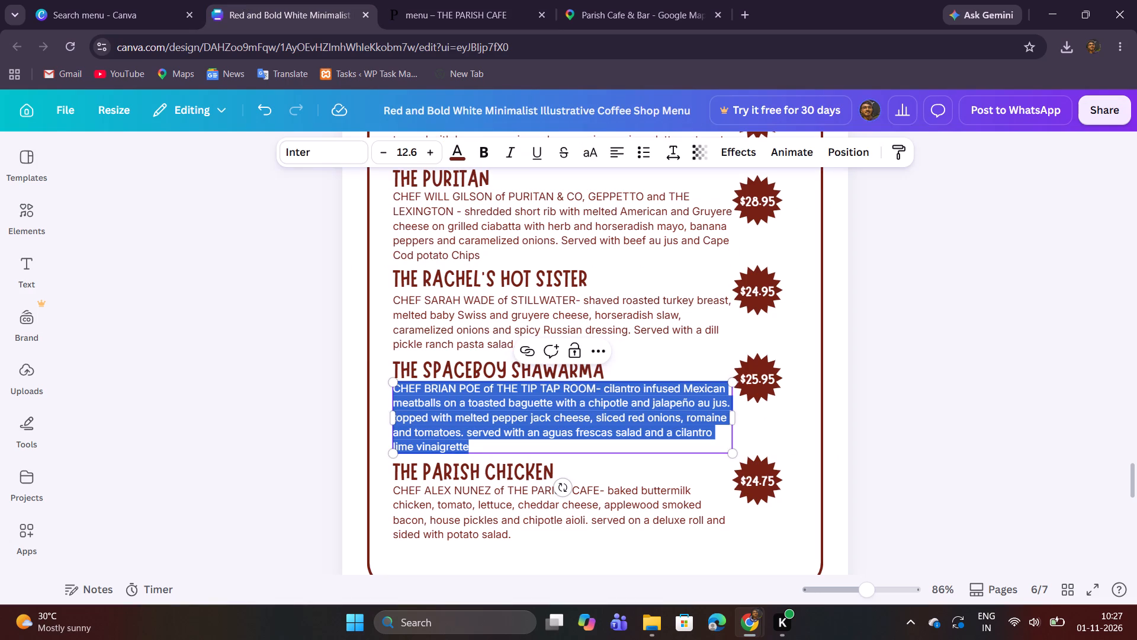
pyautogui.hotkey('ctrl', 'v')
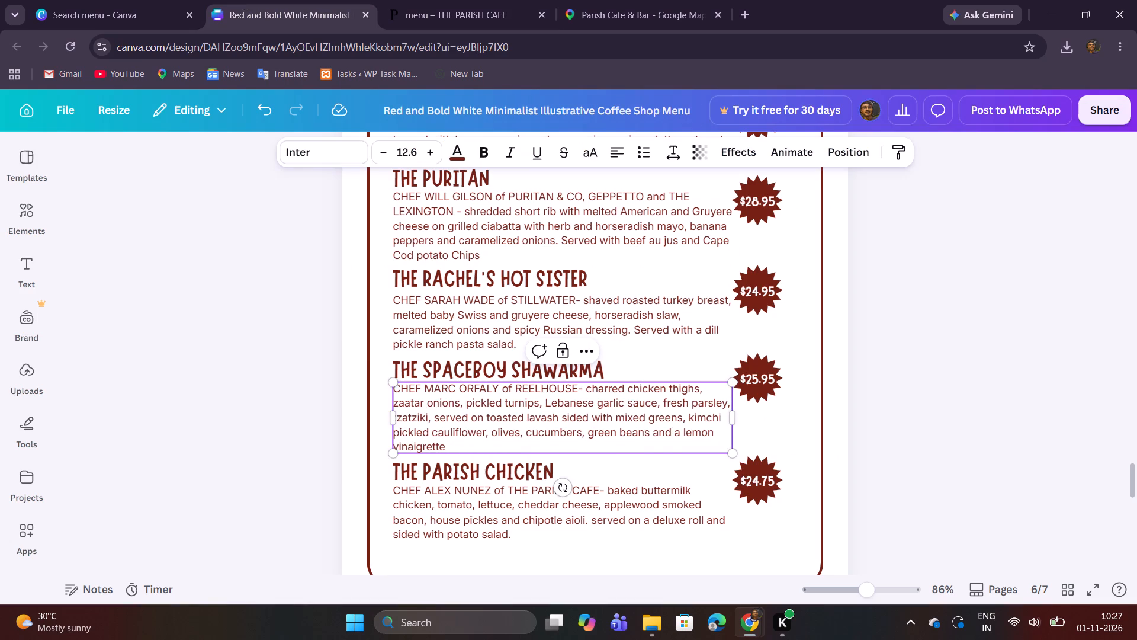
# Move The Spaceboy Shawarma's starburst and price down slightly together, keeping them in line with the other badges.
pyautogui.moveTo(757, 416); pyautogui.dragTo(757, 378)
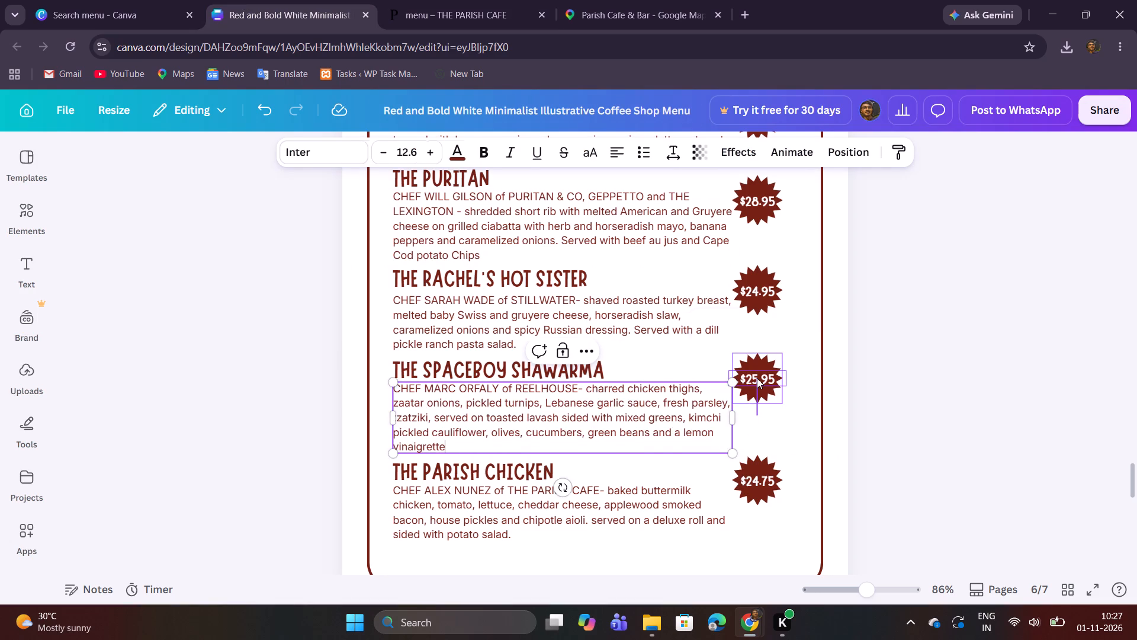
pyautogui.click(759, 379)
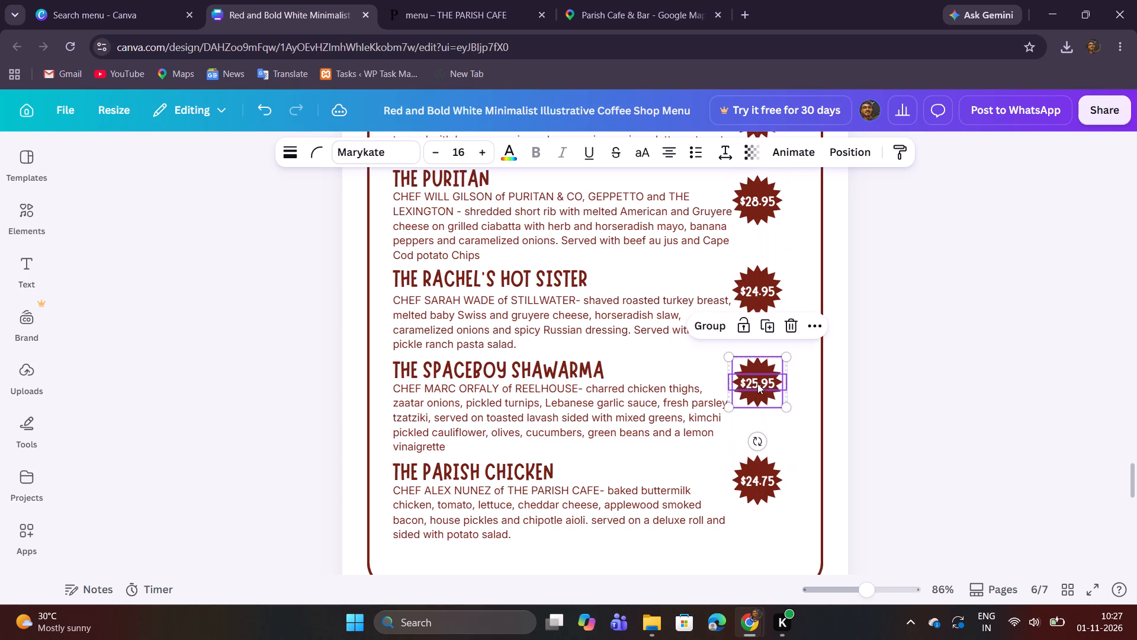
pyautogui.click(906, 383)
# Replace the price in The Spaceboy Shawarma's starburst with $25.95, copied from the website menu.
pyautogui.click(443, 0)
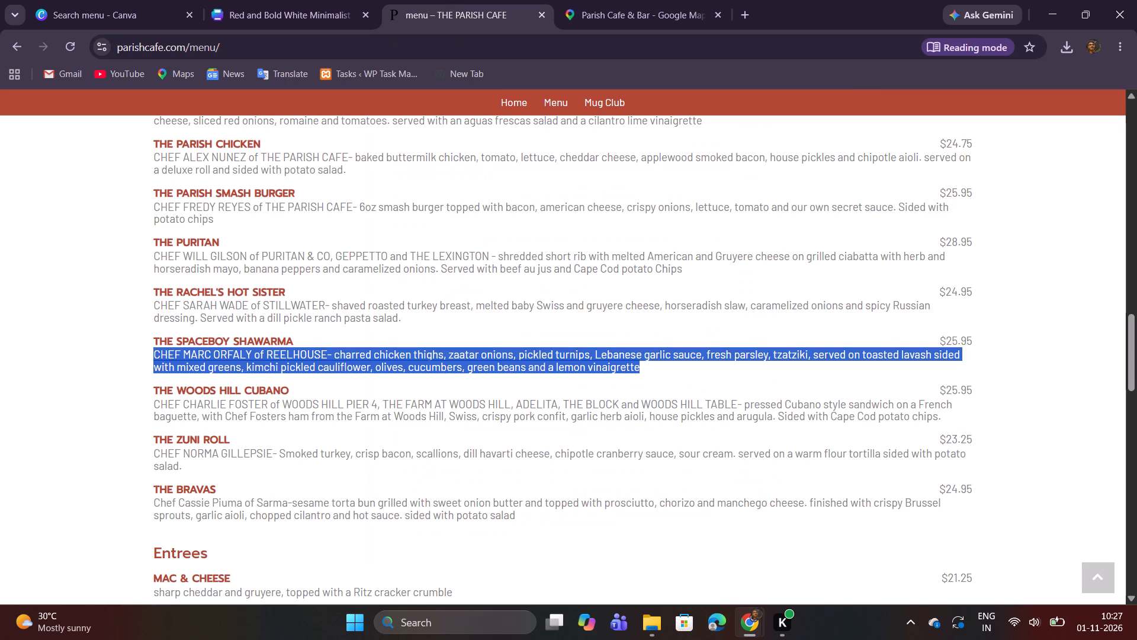
pyautogui.moveTo(942, 343); pyautogui.dragTo(949, 343)
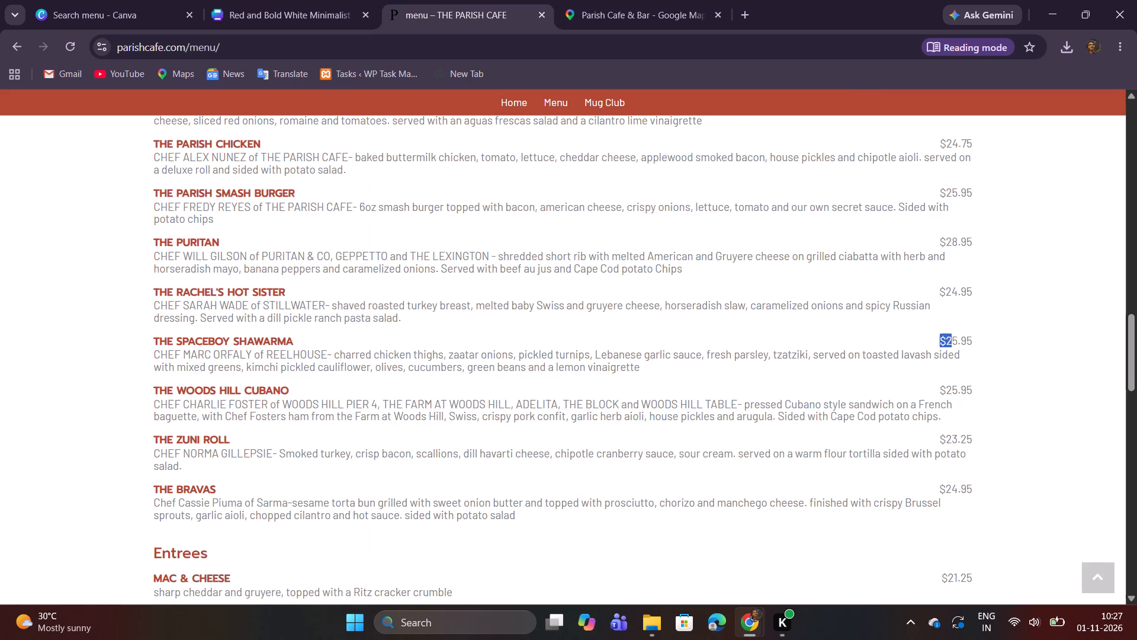
pyautogui.moveTo(949, 343); pyautogui.dragTo(977, 345)
pyautogui.rightClick(967, 341)
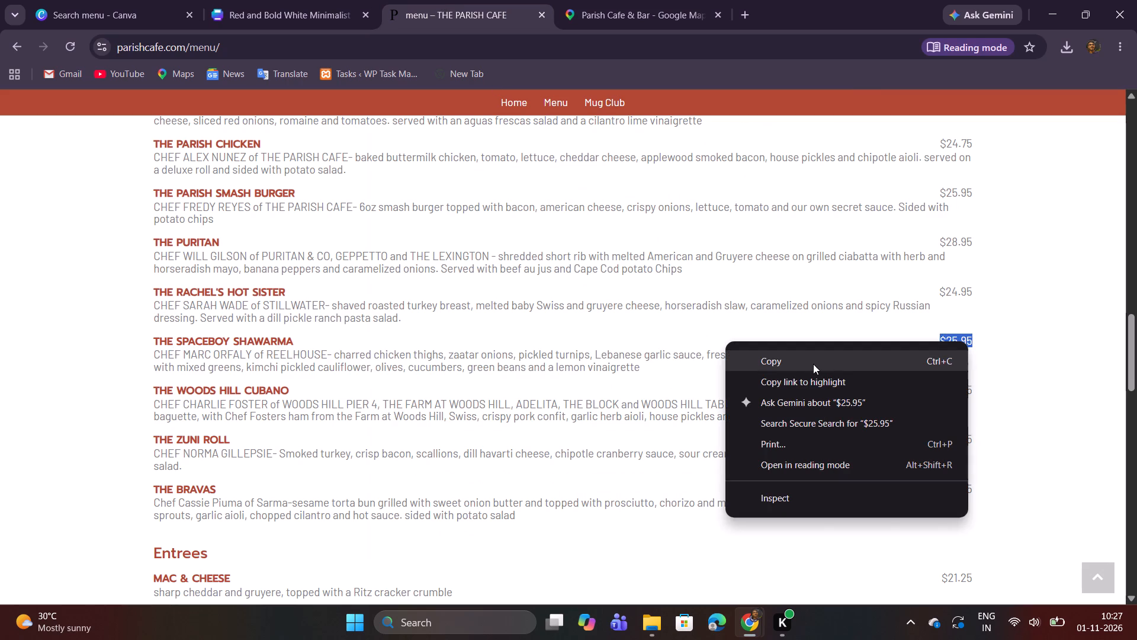
pyautogui.click(813, 364)
pyautogui.click(280, 0)
pyautogui.doubleClick(758, 382)
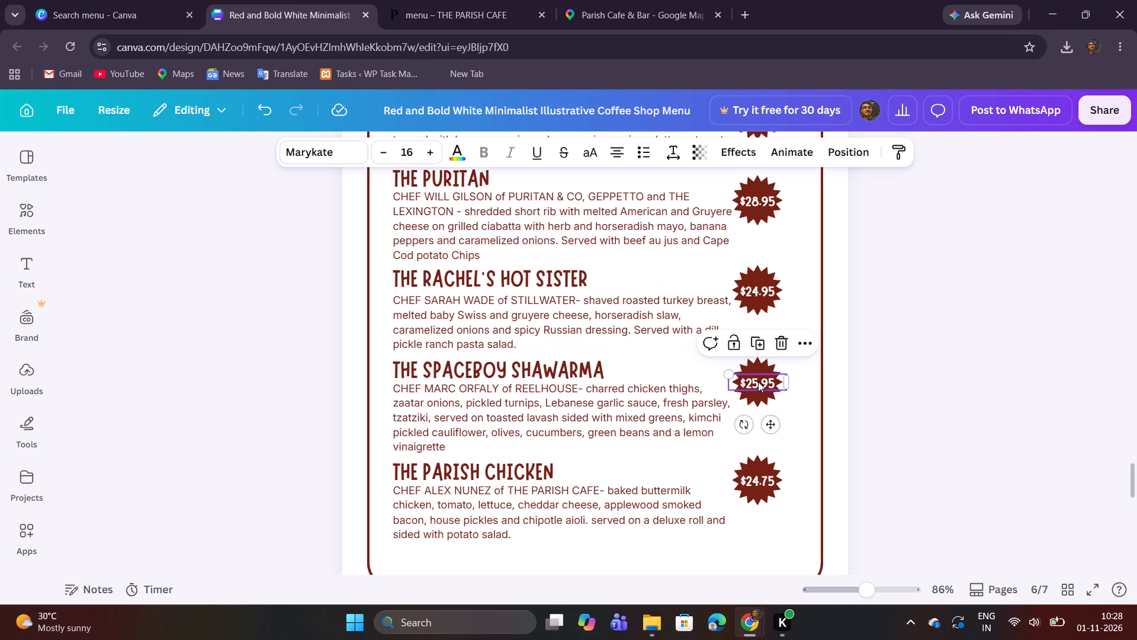
pyautogui.hotkey('ctrl', 'v')
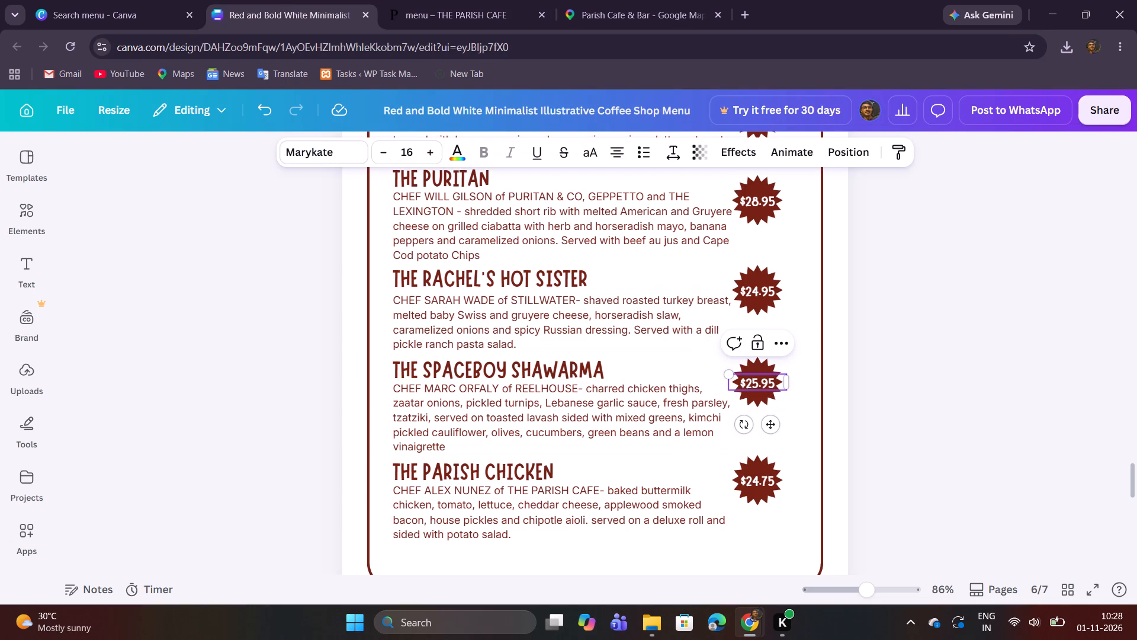
# Replace The Parish Chicken title at the bottom of the page with THE WOODS HILL CUBANO, copied from the website menu.
pyautogui.click(487, 0)
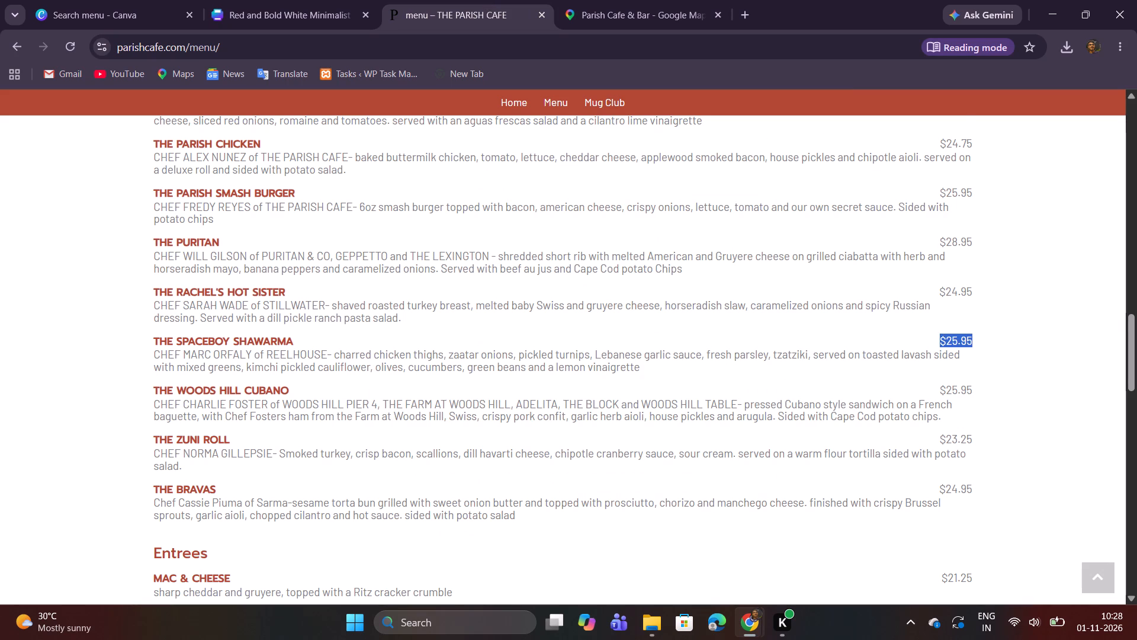
pyautogui.scroll(-2, 504, 224)
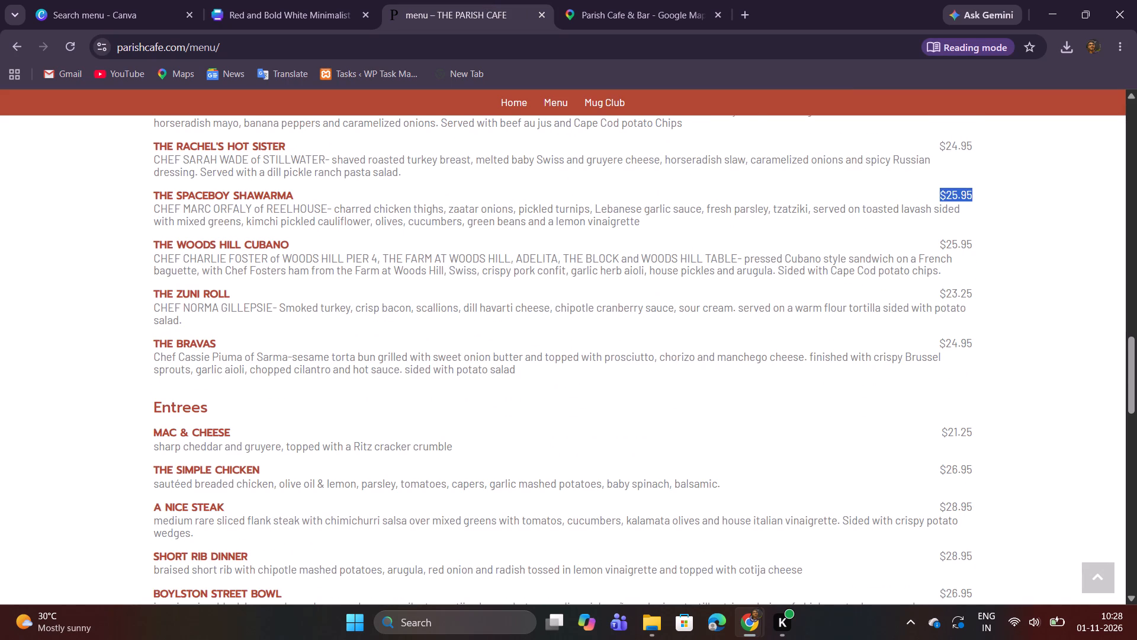
pyautogui.moveTo(152, 239); pyautogui.dragTo(288, 240)
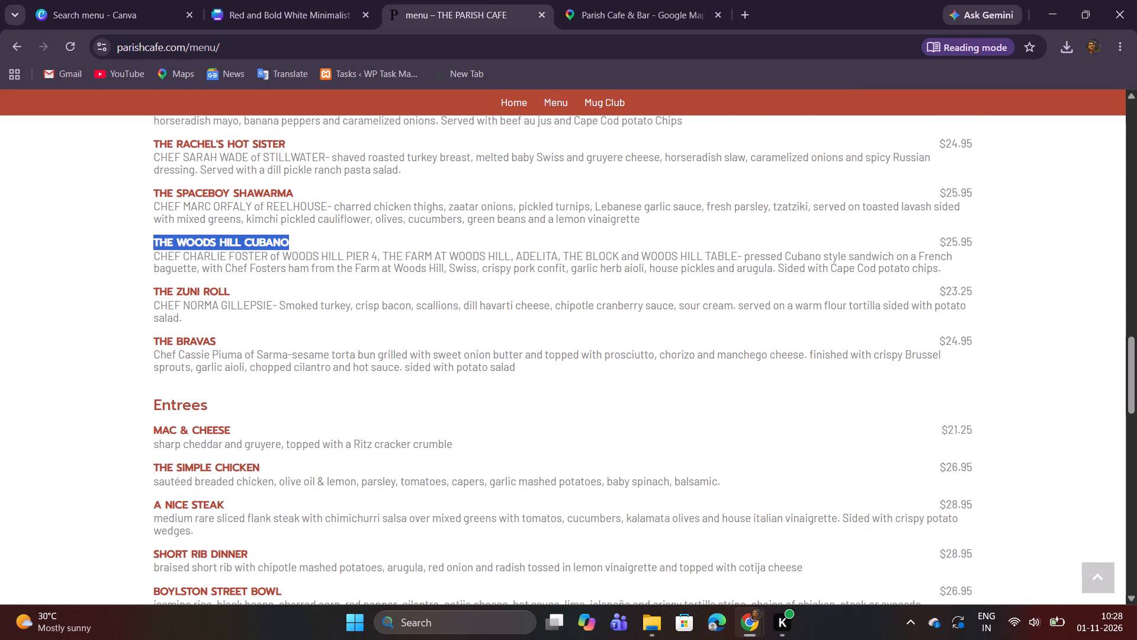
pyautogui.rightClick(282, 239)
pyautogui.click(330, 261)
pyautogui.click(290, 0)
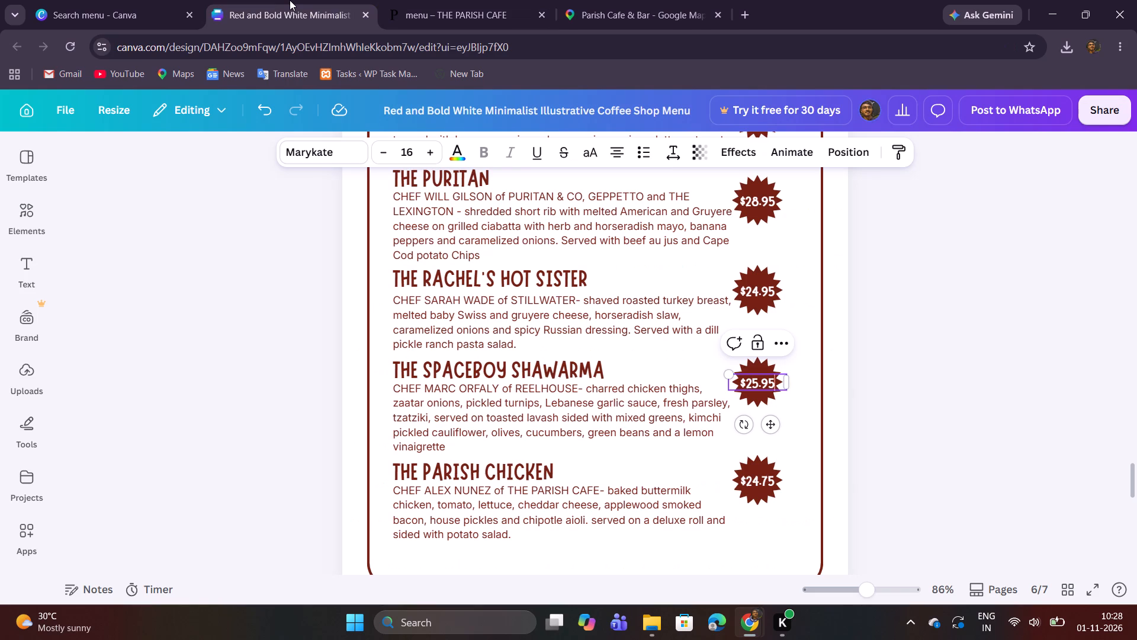
pyautogui.doubleClick(463, 473)
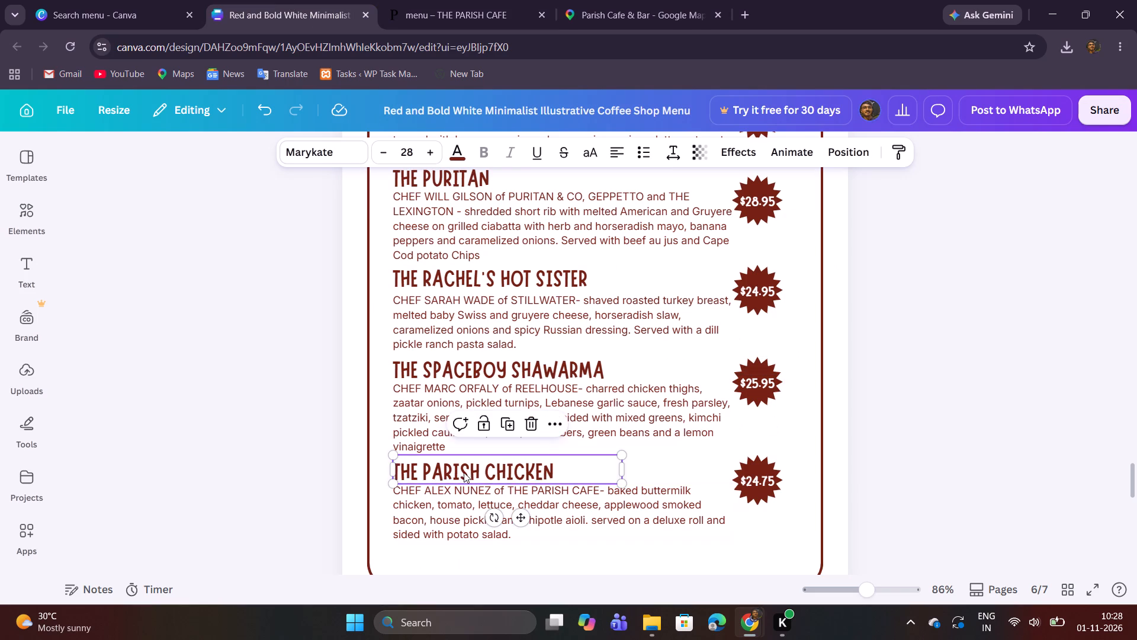
pyautogui.hotkey('ctrl', 'v')
pyautogui.press('BackSpace')
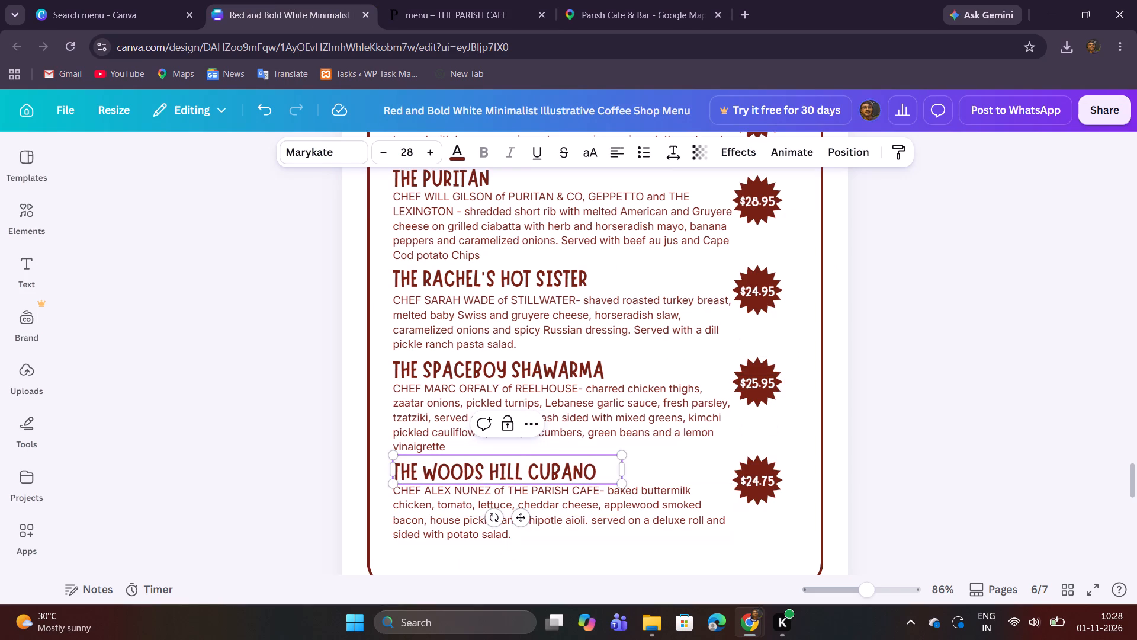
# Replace the description under The Woods Hill Cubano with its website text about the pressed Cubano style sandwich on a French baguette.
pyautogui.click(441, 8)
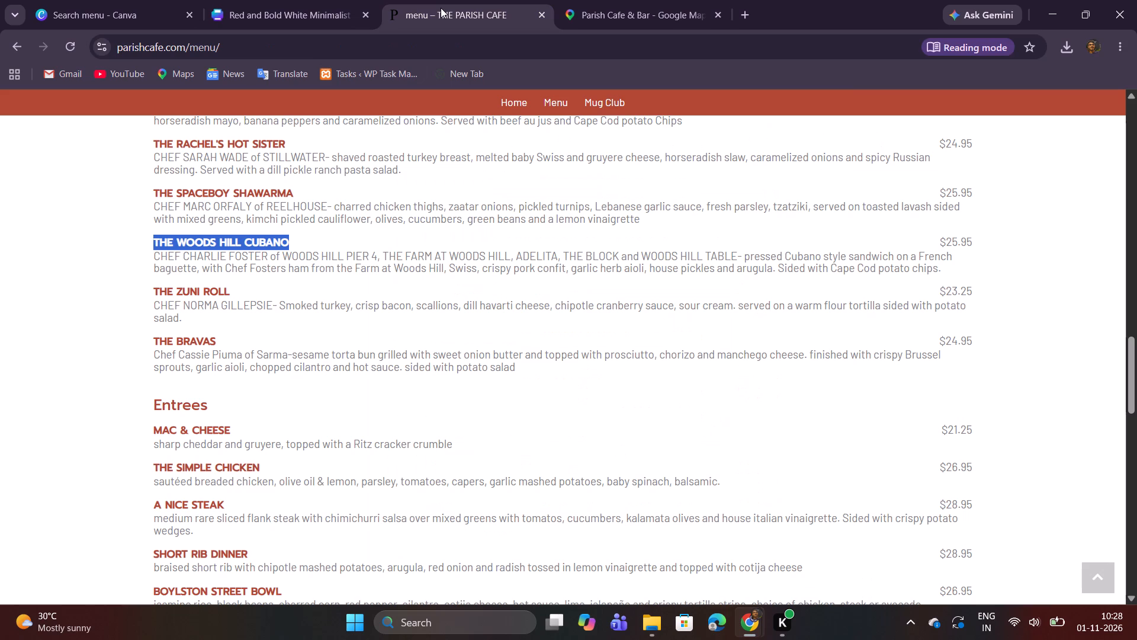
pyautogui.moveTo(155, 257); pyautogui.dragTo(714, 284)
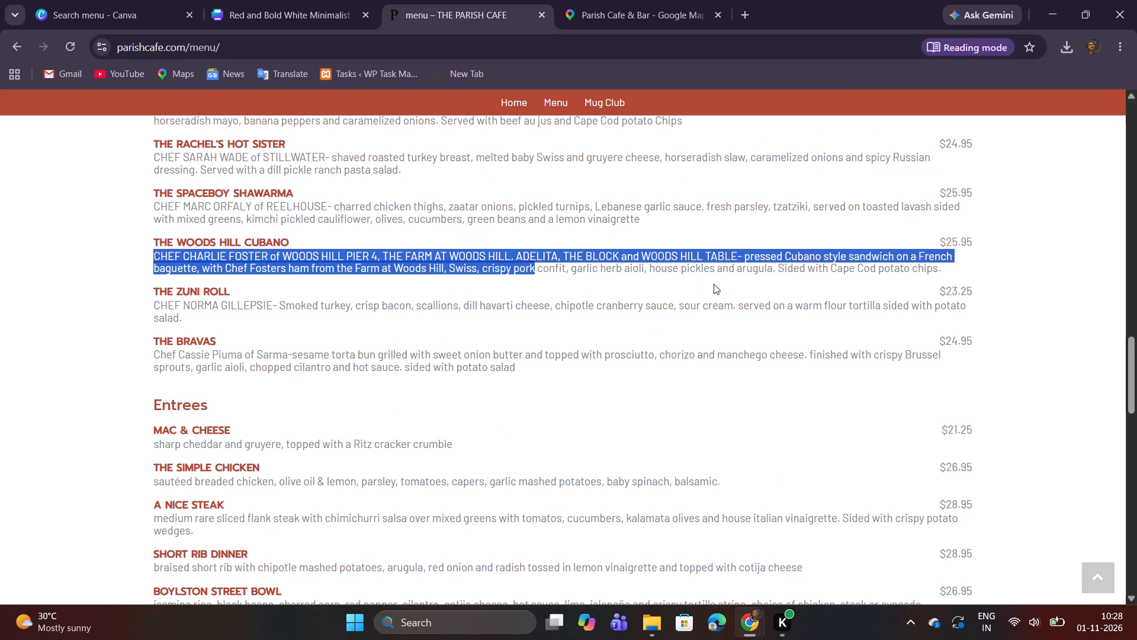
pyautogui.moveTo(714, 284); pyautogui.dragTo(942, 270)
pyautogui.rightClick(913, 267)
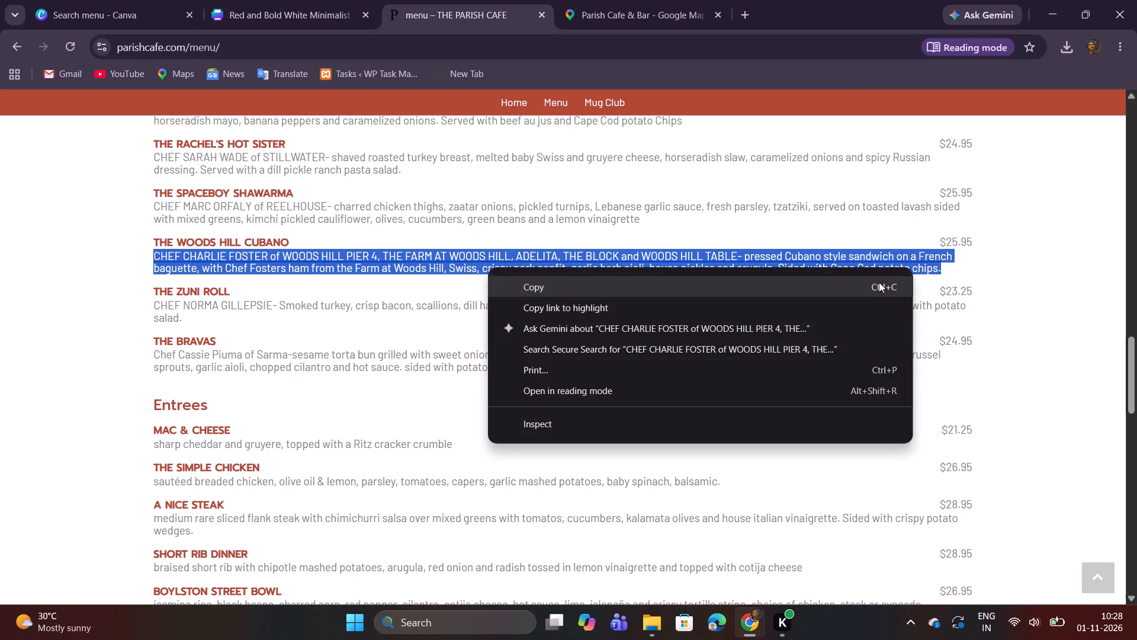
pyautogui.click(597, 290)
pyautogui.click(306, 24)
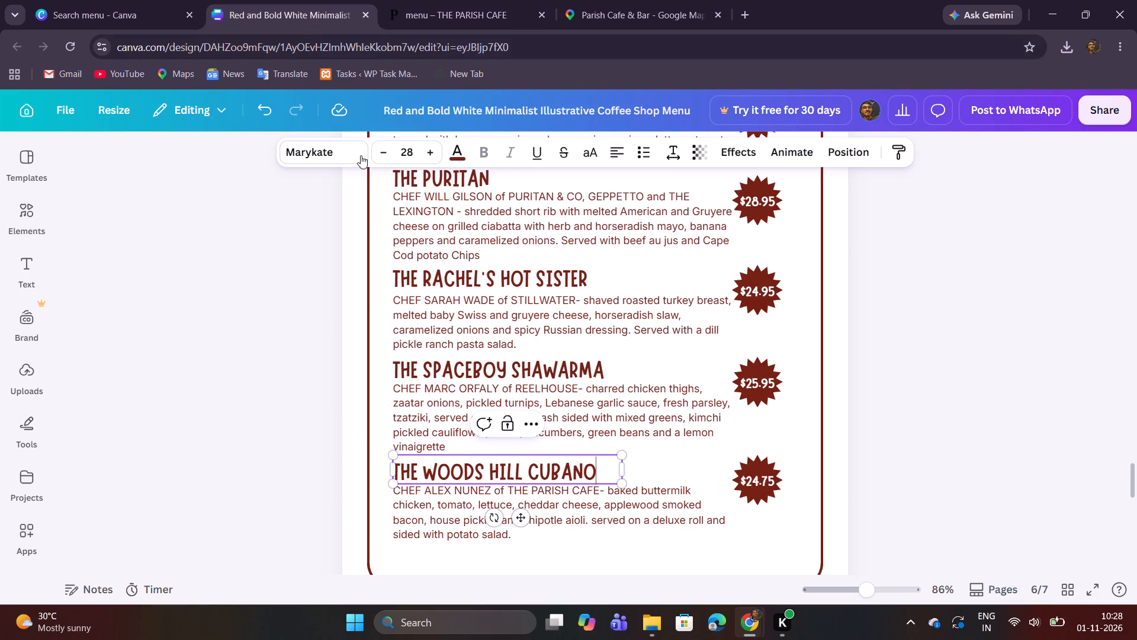
pyautogui.click(504, 488)
pyautogui.doubleClick(502, 494)
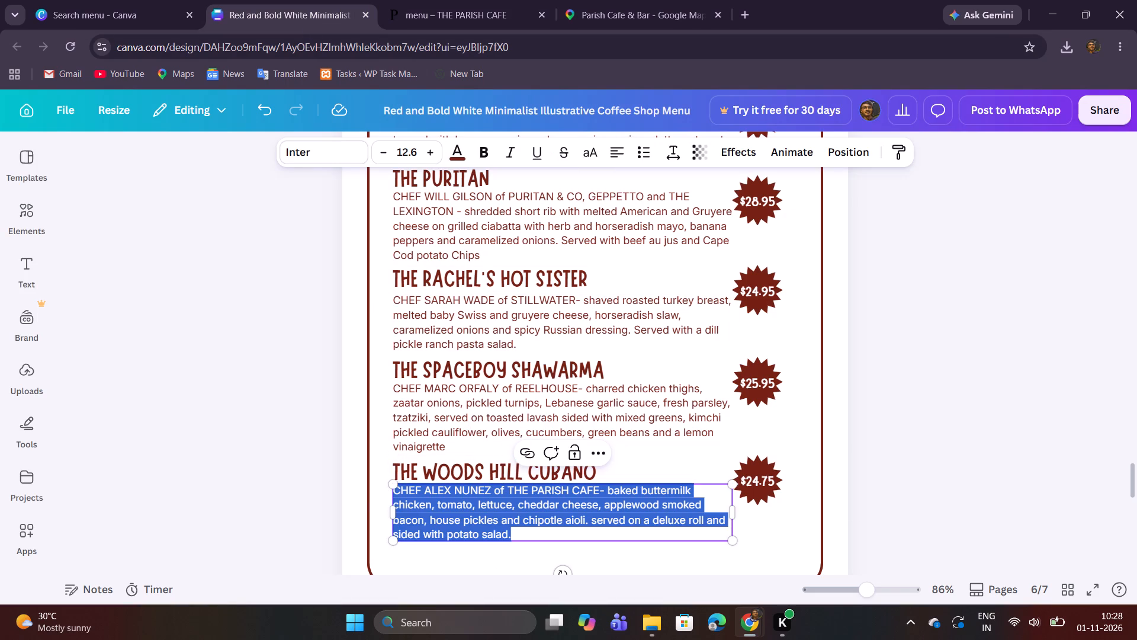
pyautogui.hotkey('ctrl', 'v')
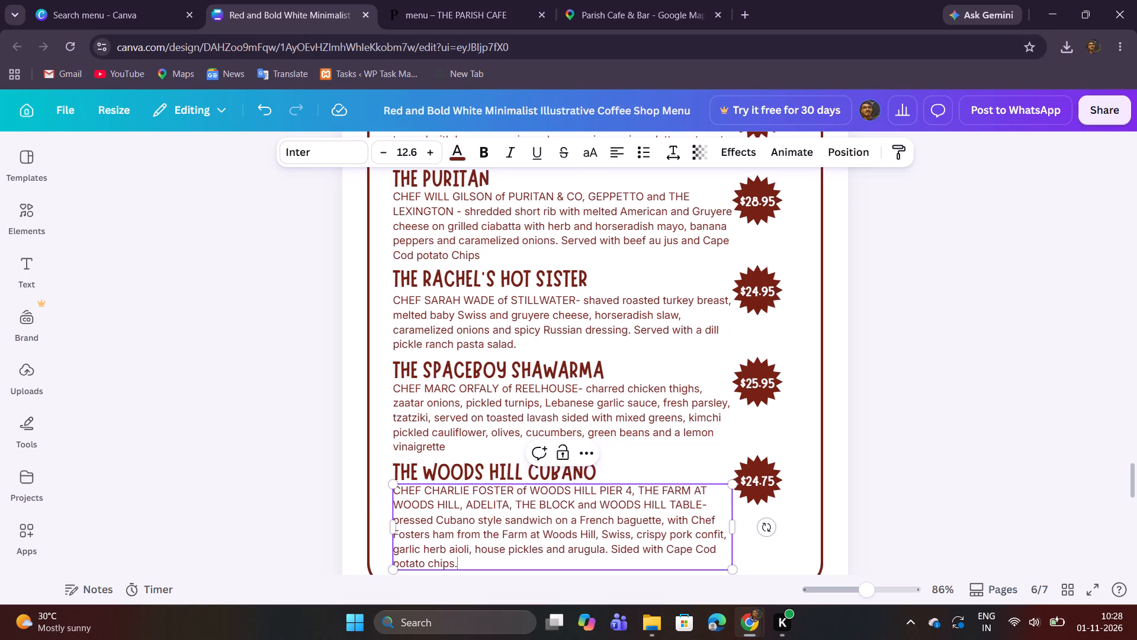
pyautogui.click(898, 386)
# Move The Woods Hill Cubano's starburst and price down slightly together, in line with the badges above.
pyautogui.moveTo(765, 520); pyautogui.dragTo(759, 485)
pyautogui.click(757, 482)
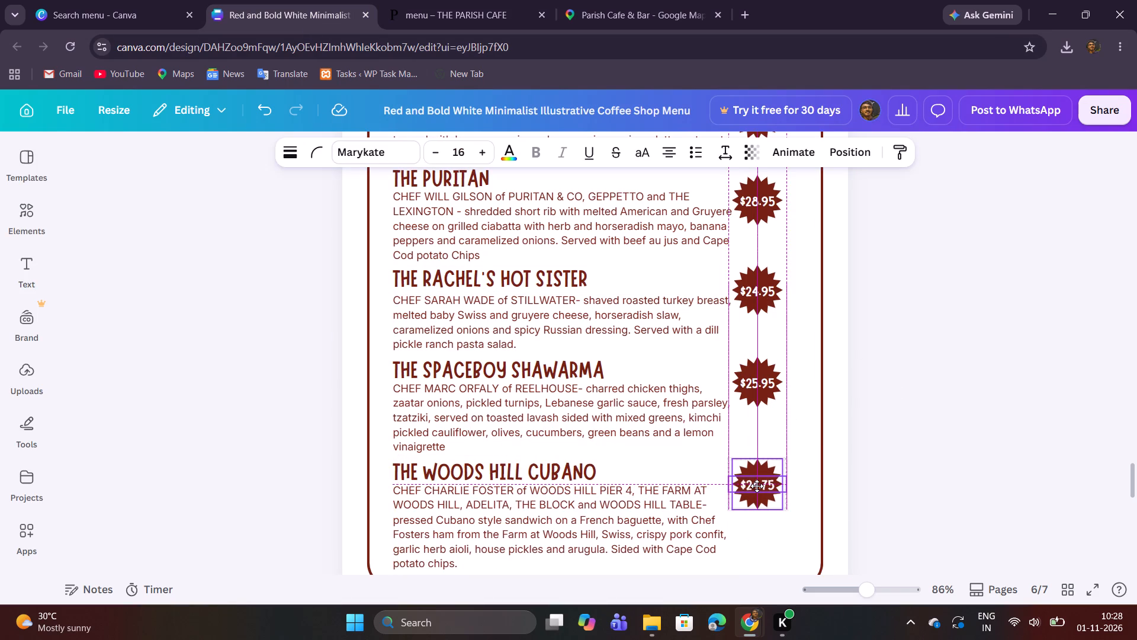
pyautogui.click(900, 476)
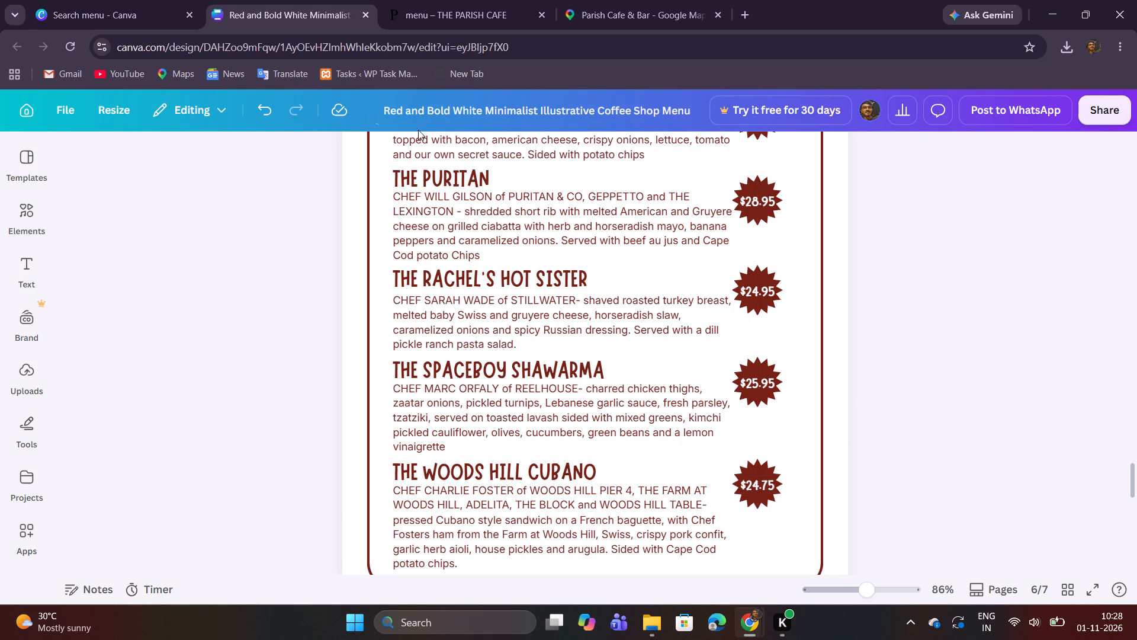
# Replace the price in The Woods Hill Cubano's starburst with $25.95, copied from the website menu.
pyautogui.click(394, 18)
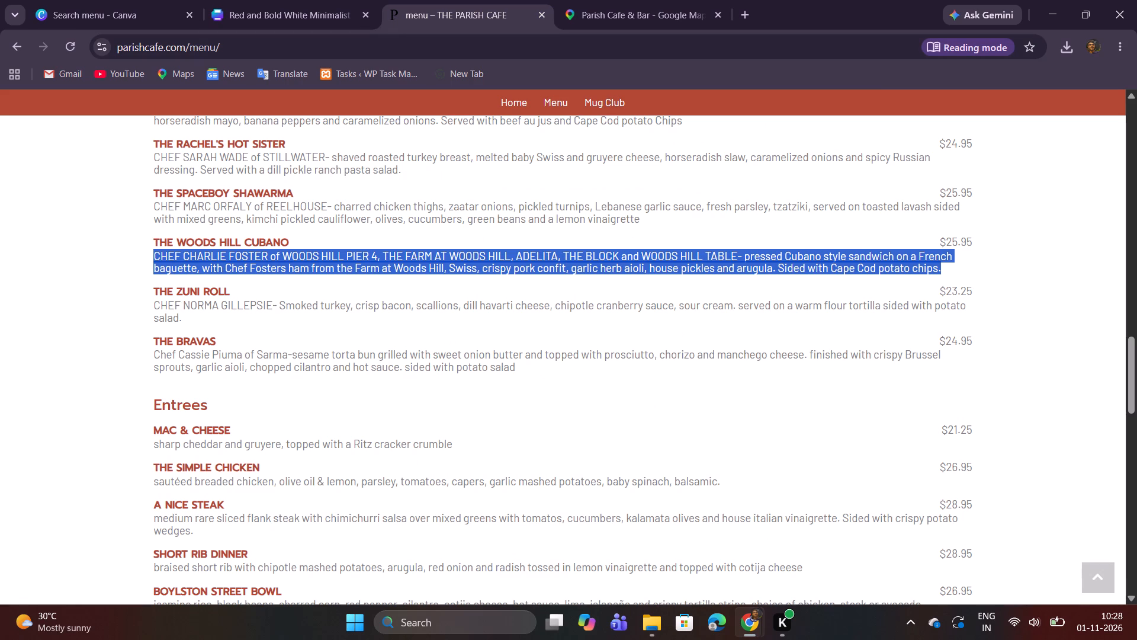
pyautogui.moveTo(942, 244); pyautogui.dragTo(971, 245)
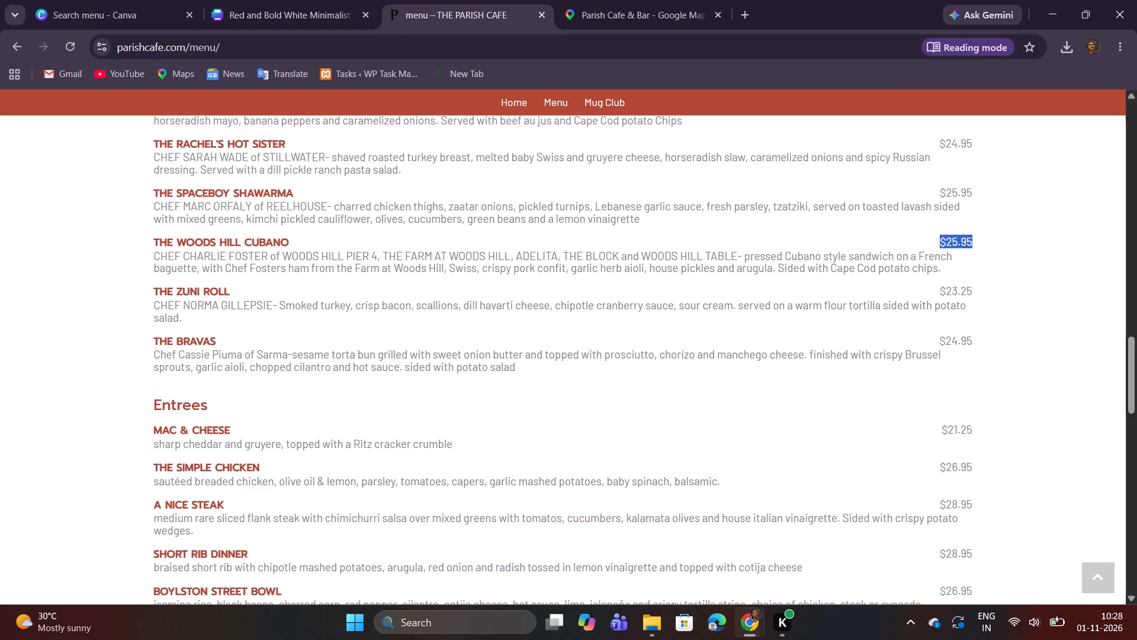
pyautogui.rightClick(962, 245)
pyautogui.click(821, 264)
pyautogui.click(293, 0)
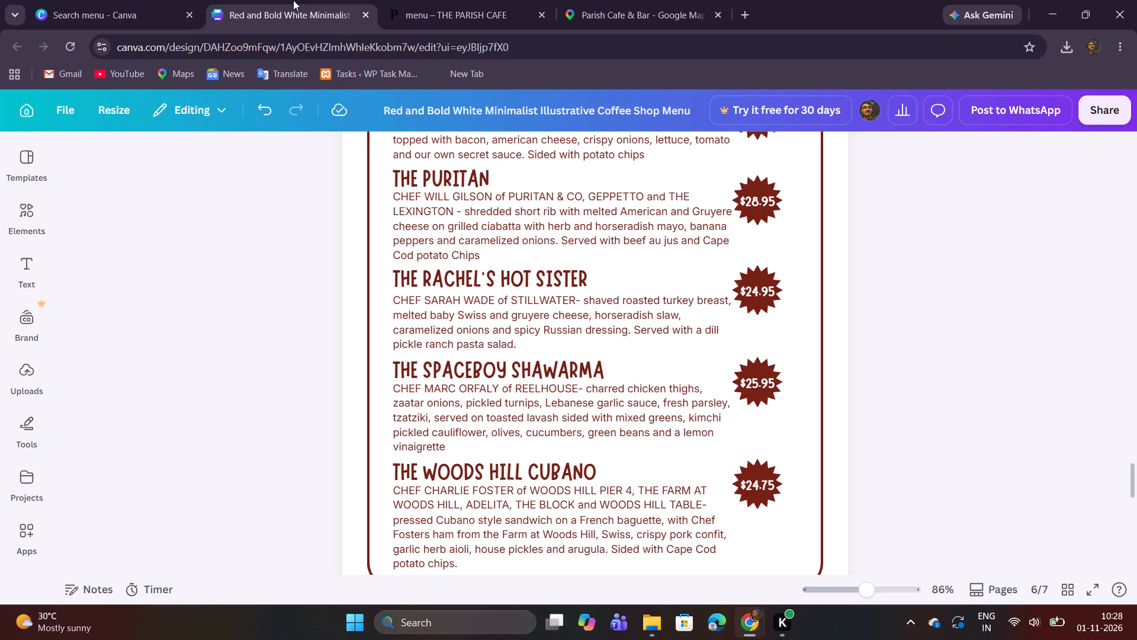
pyautogui.doubleClick(761, 479)
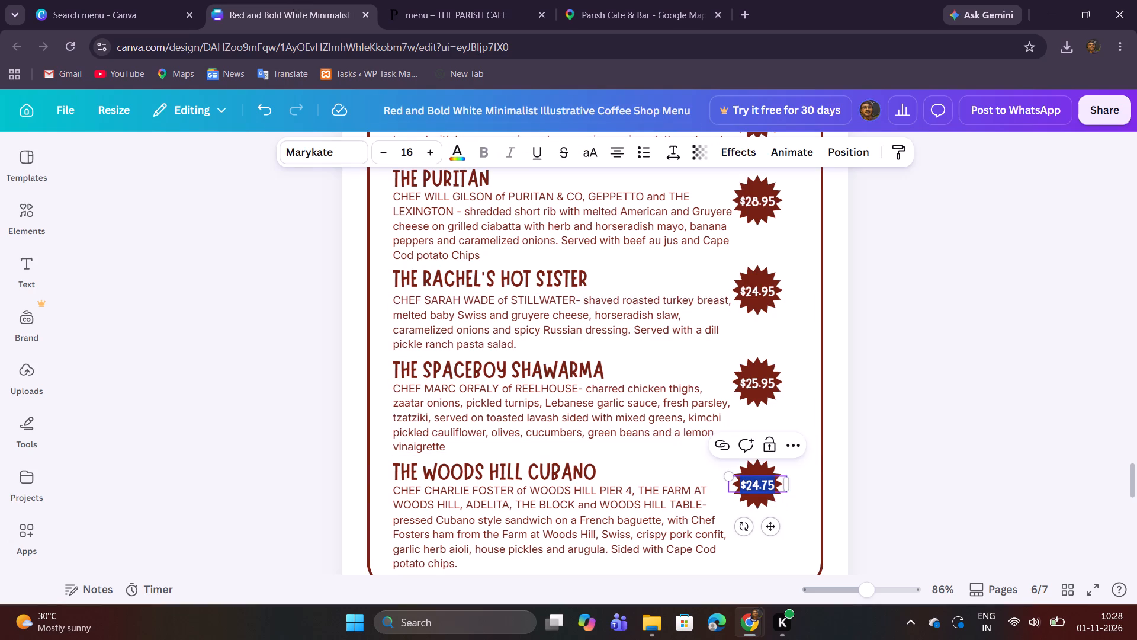
pyautogui.hotkey('ctrl', 'v')
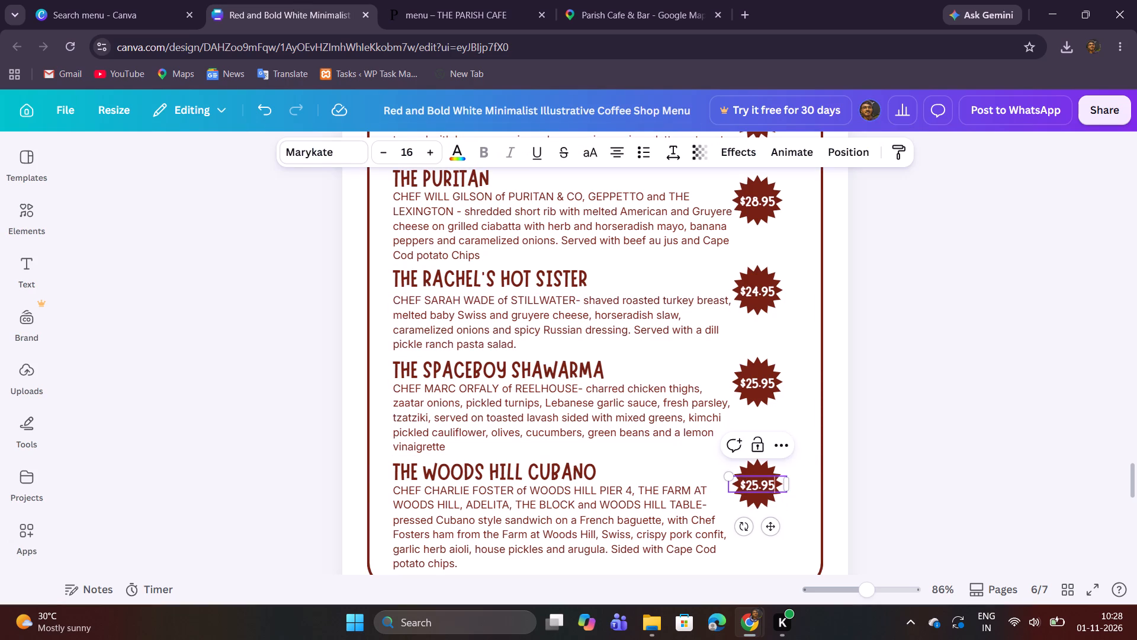
pyautogui.click(870, 438)
# Duplicate page 6, the Sandwiches page that starts with The Parish Smash Burger.
pyautogui.scroll(3, 871, 438)
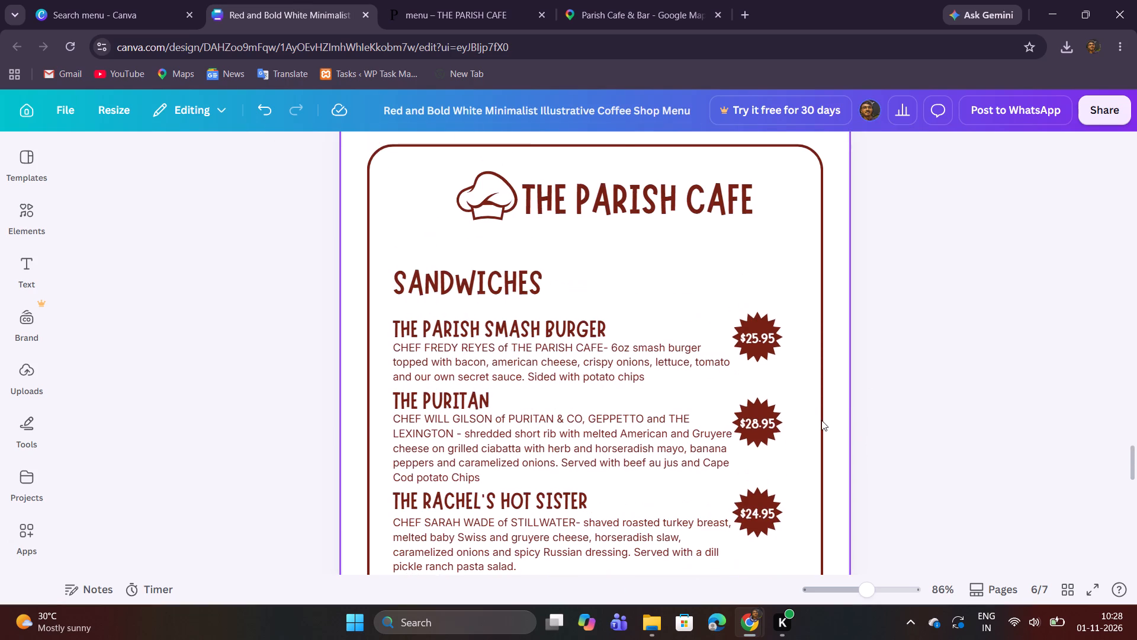
pyautogui.click(821, 420)
pyautogui.click(895, 408)
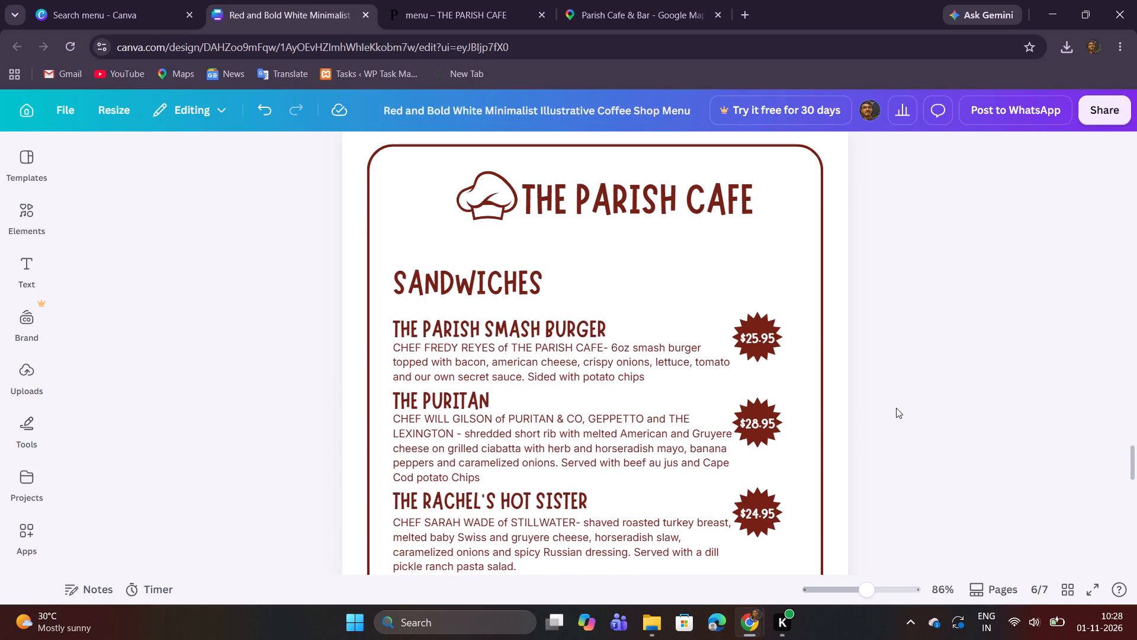
pyautogui.scroll(3, 896, 408)
pyautogui.click(784, 326)
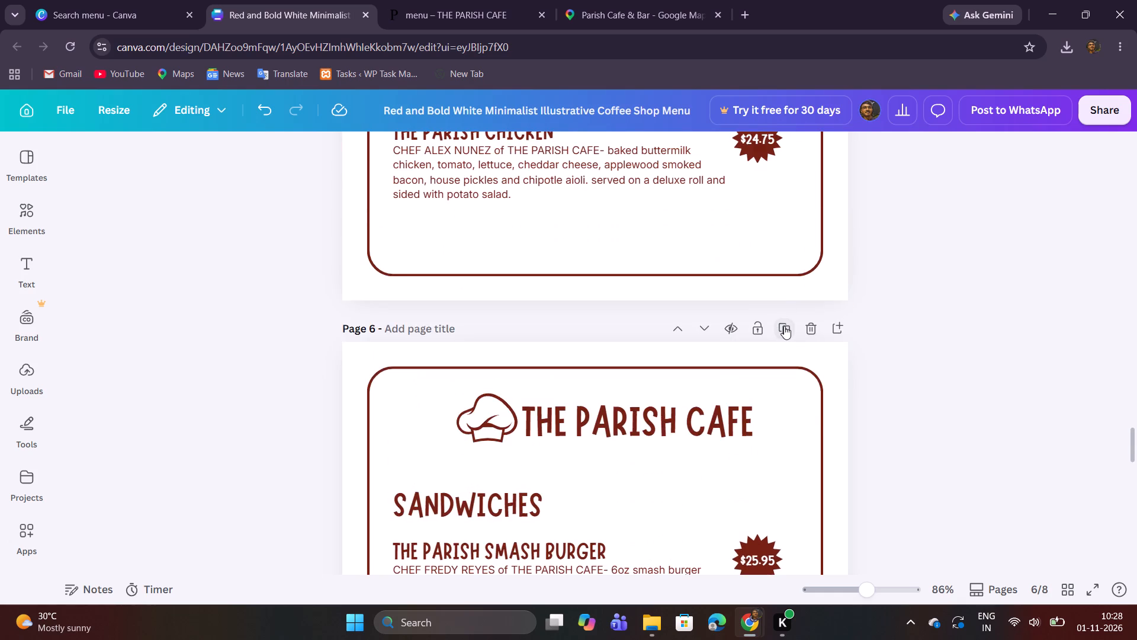
# On the duplicated page 7, replace The Parish Smash Burger title with THE ZUNI ROLL, copied from the website menu.
pyautogui.scroll(-2, 655, 455)
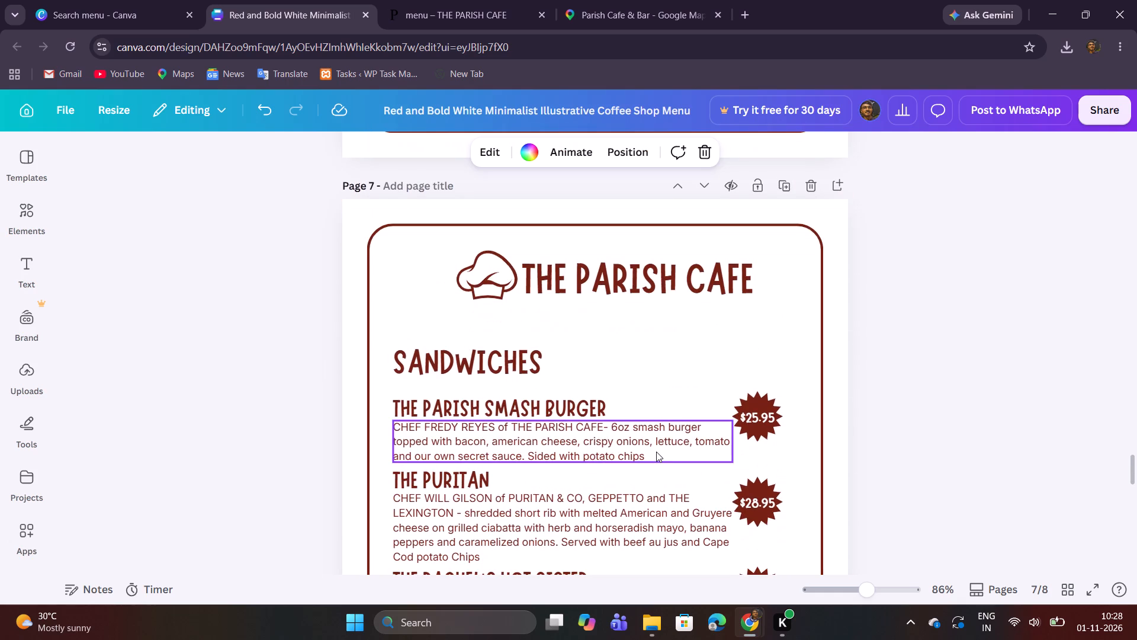
pyautogui.click(409, 0)
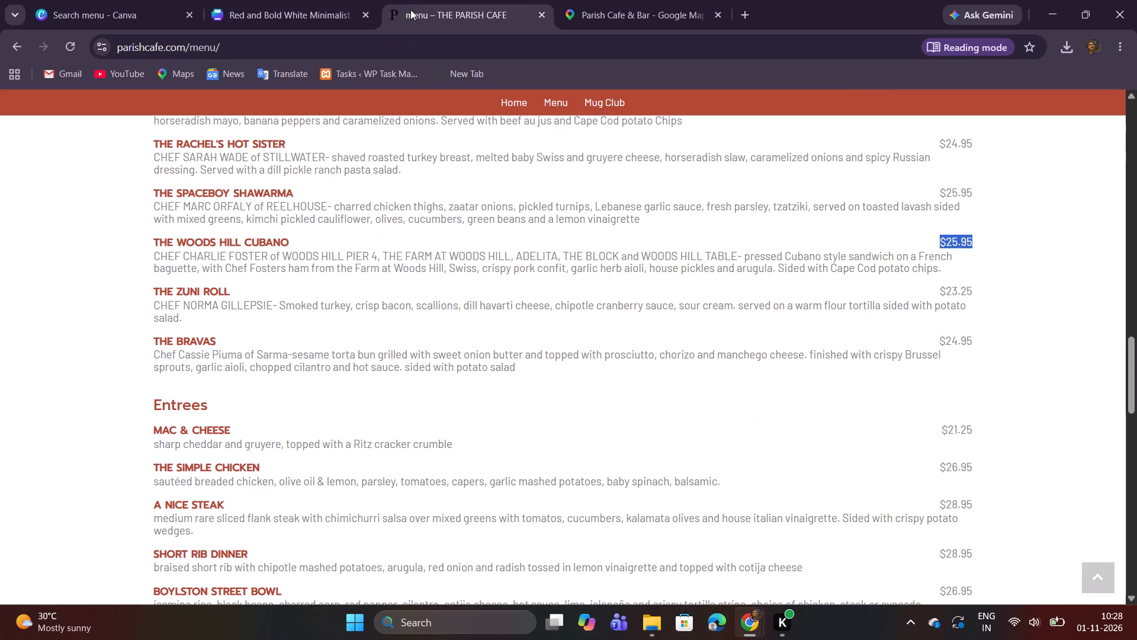
pyautogui.moveTo(152, 287); pyautogui.dragTo(163, 288)
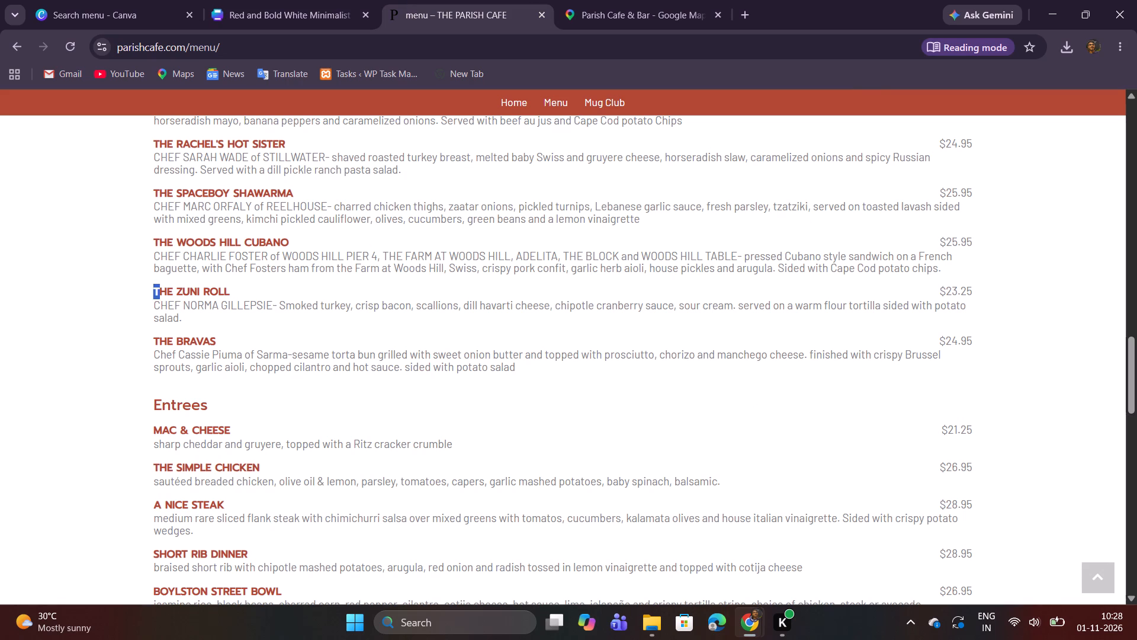
pyautogui.moveTo(163, 288); pyautogui.dragTo(231, 291)
pyautogui.rightClick(211, 288)
pyautogui.click(268, 304)
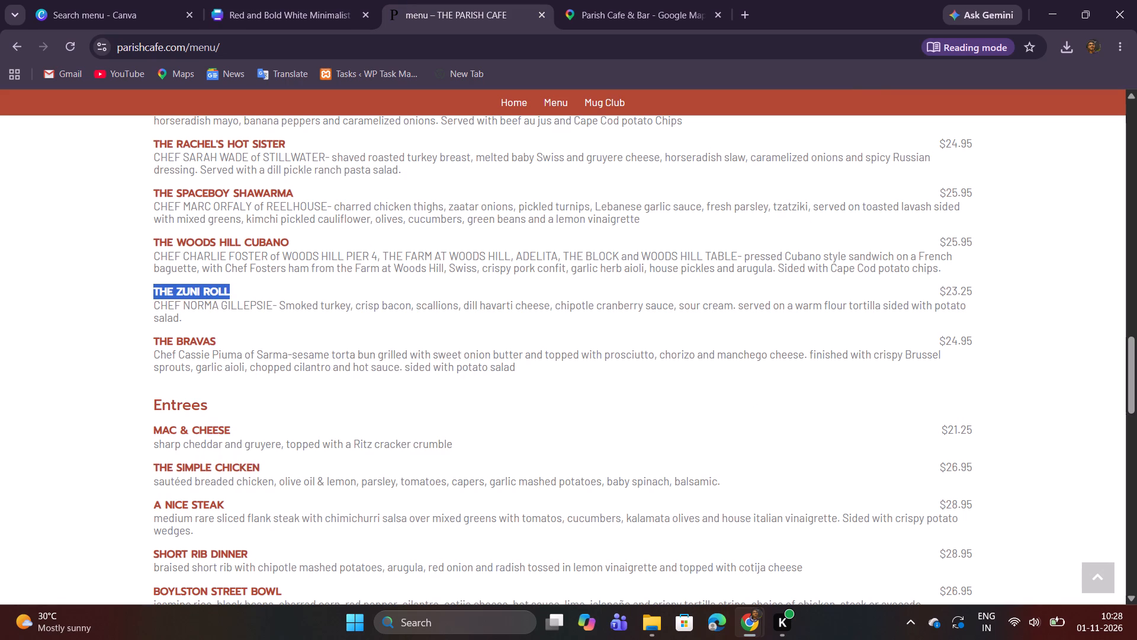
pyautogui.click(282, 0)
pyautogui.click(465, 401)
pyautogui.click(466, 396)
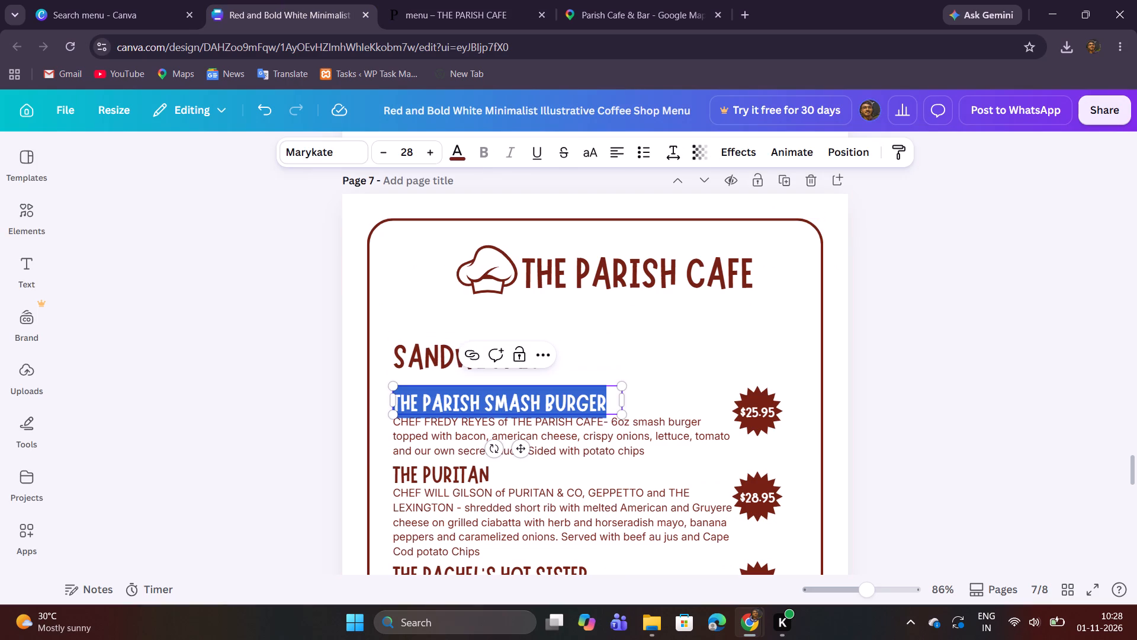
pyautogui.hotkey('ctrl', 'v')
pyautogui.press('BackSpace')
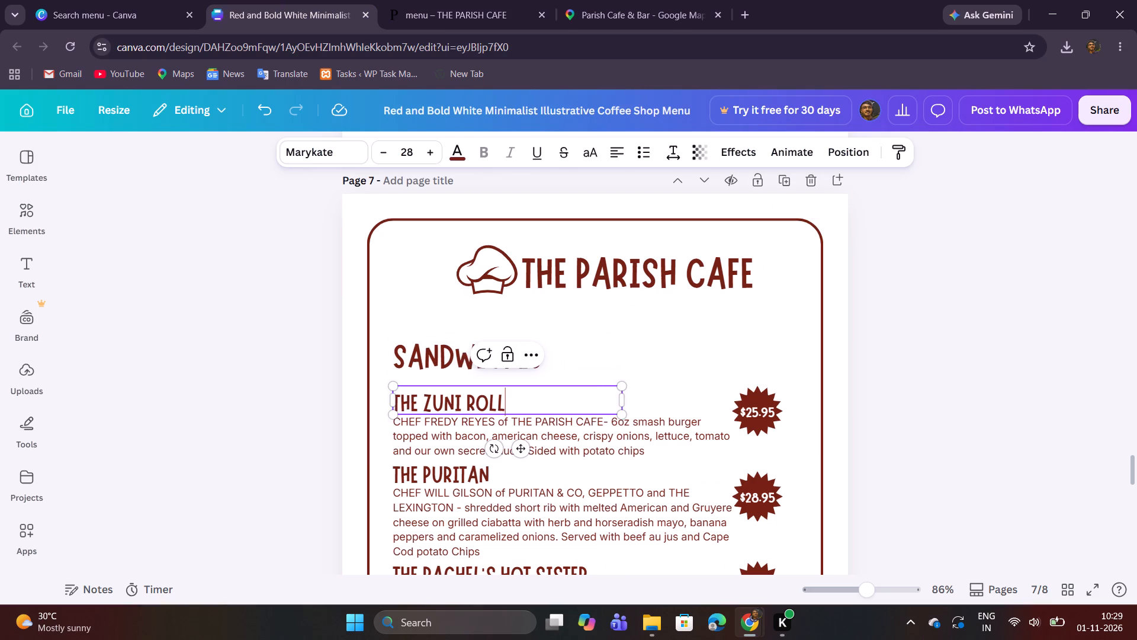
# Replace the description under The Zuni Roll with its website text about smoked turkey, crisp bacon and dill havarti, without trailing blank lines.
pyautogui.click(413, 0)
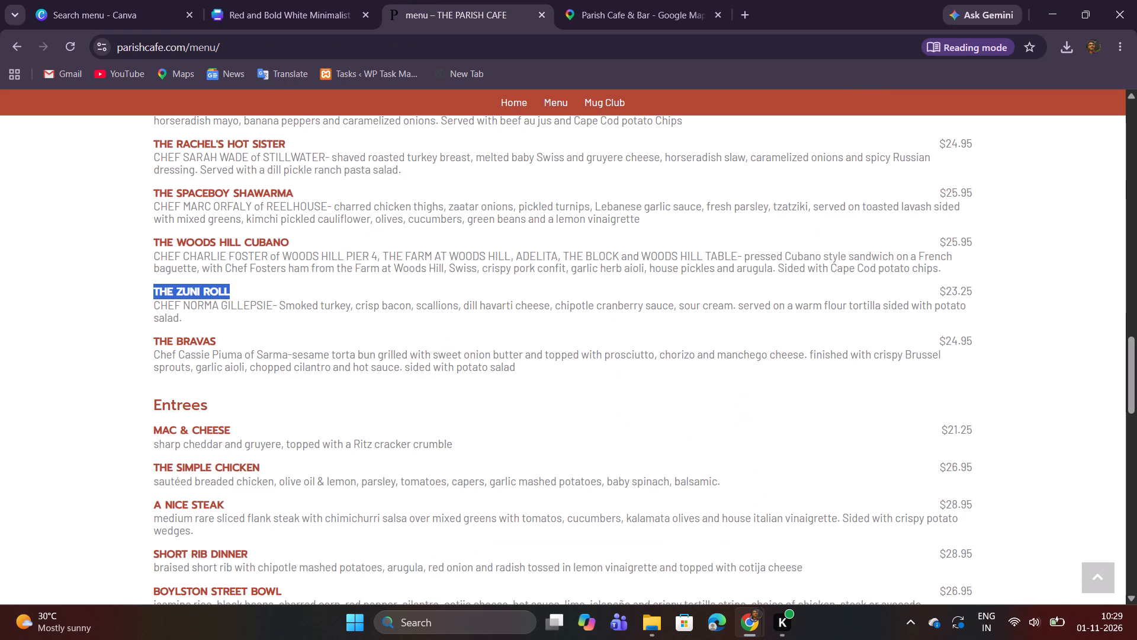
pyautogui.moveTo(150, 299); pyautogui.dragTo(179, 315)
pyautogui.click(153, 307)
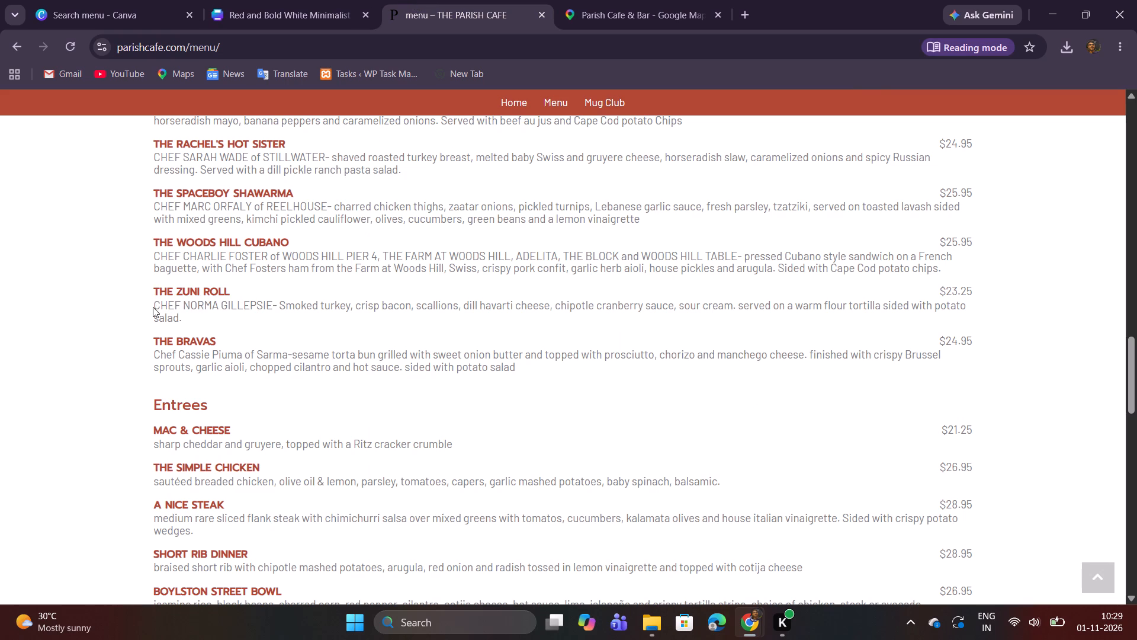
pyautogui.moveTo(153, 306); pyautogui.dragTo(187, 316)
pyautogui.rightClick(187, 307)
pyautogui.click(232, 328)
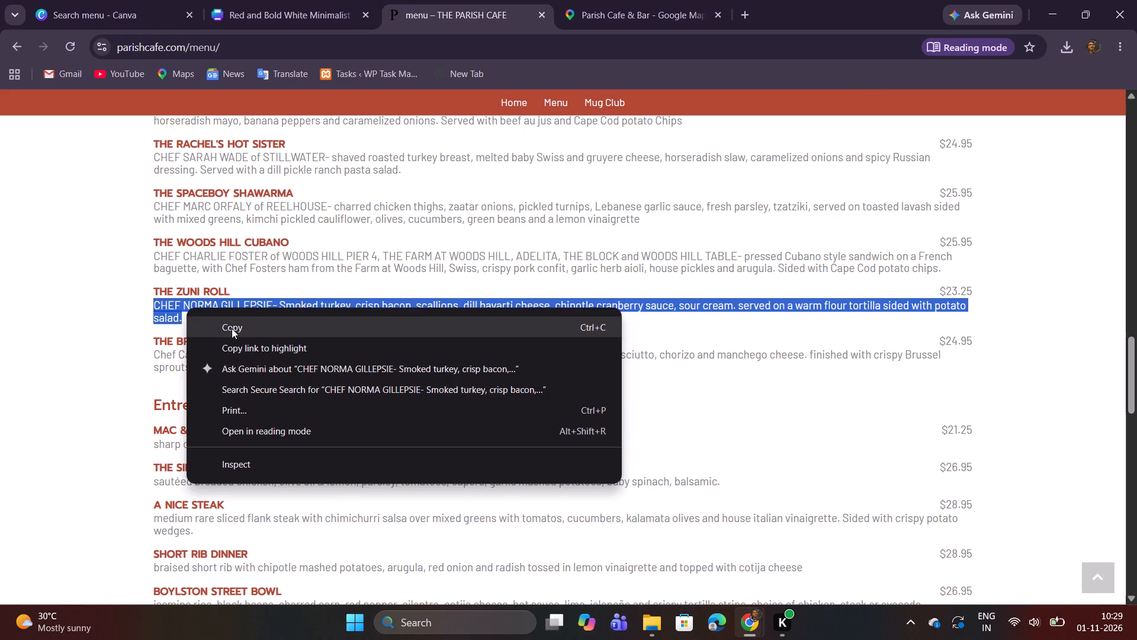
pyautogui.click(281, 0)
pyautogui.doubleClick(448, 430)
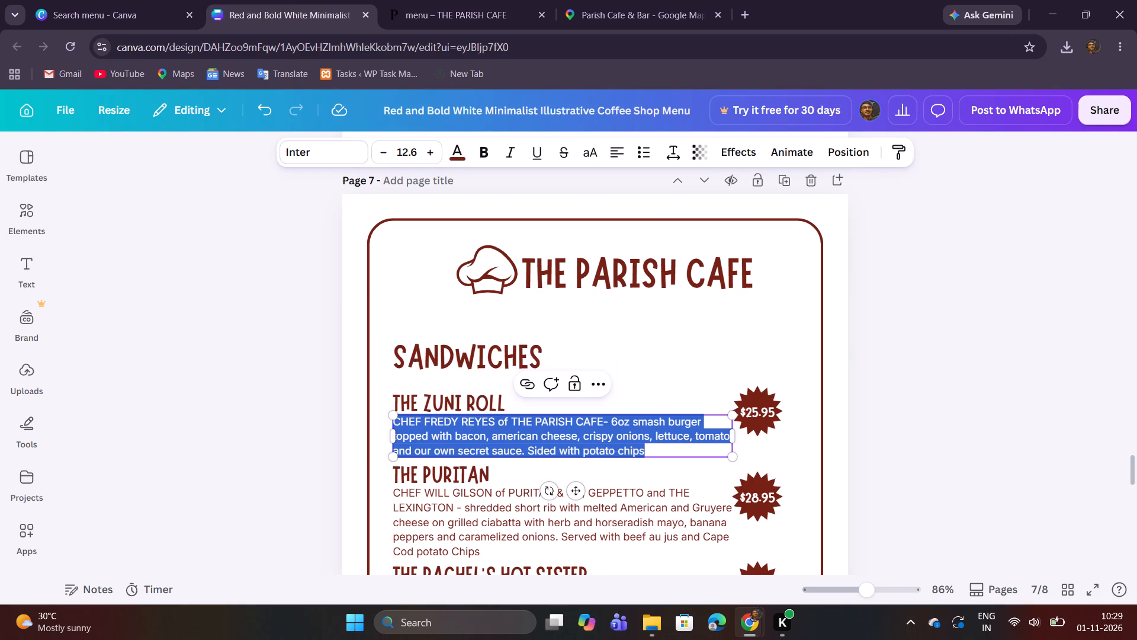
pyautogui.hotkey('ctrl', 'v')
pyautogui.press('BackSpace')
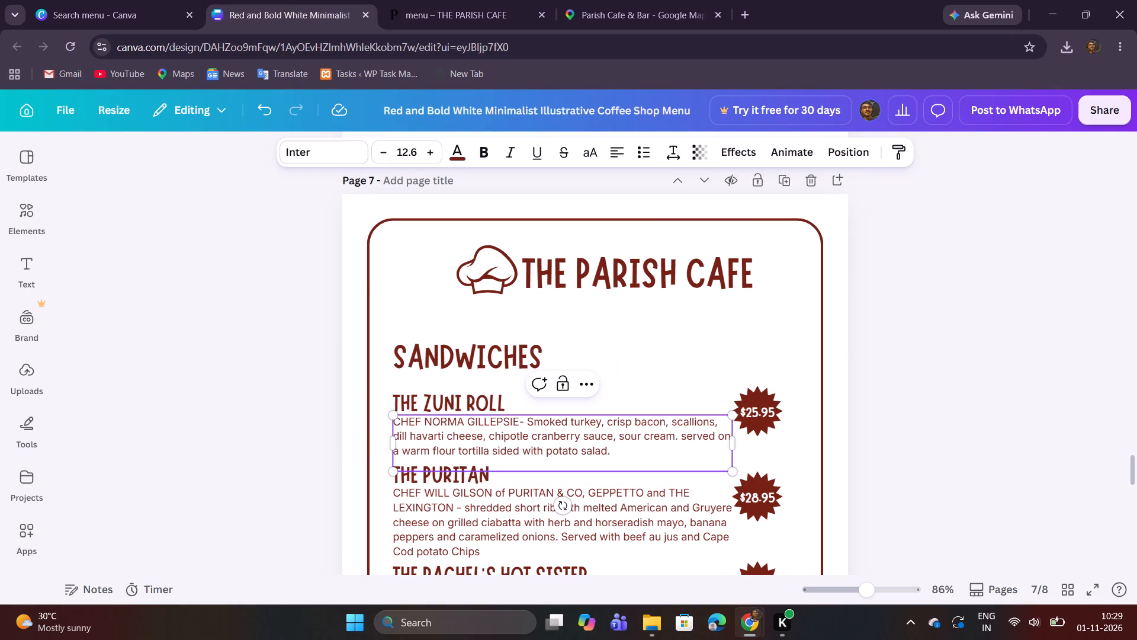
pyautogui.press('BackSpace')
pyautogui.click(938, 356)
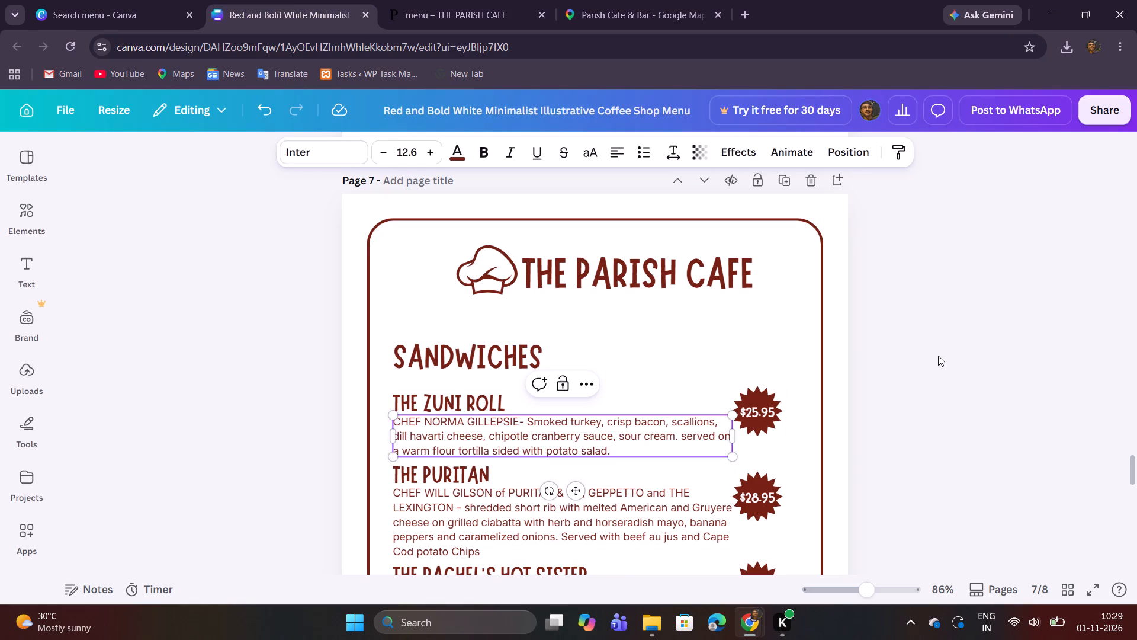
# Replace the price in The Zuni Roll's starburst with $23.25, copied from the website menu.
pyautogui.click(458, 1)
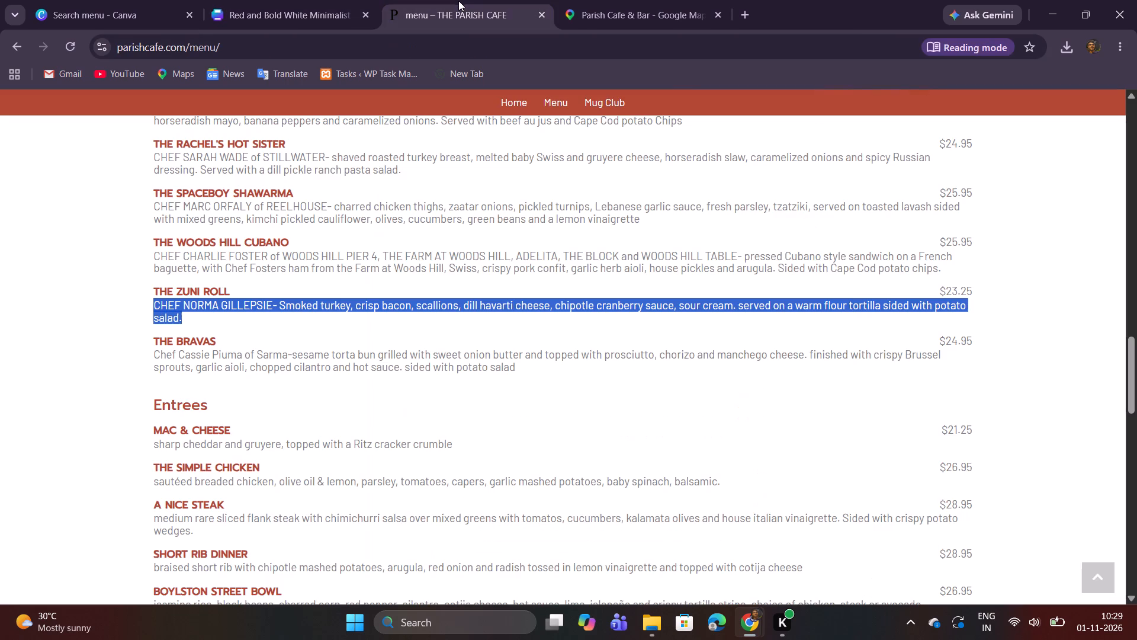
pyautogui.moveTo(940, 289); pyautogui.dragTo(975, 291)
pyautogui.rightClick(958, 290)
pyautogui.click(878, 309)
pyautogui.click(313, 2)
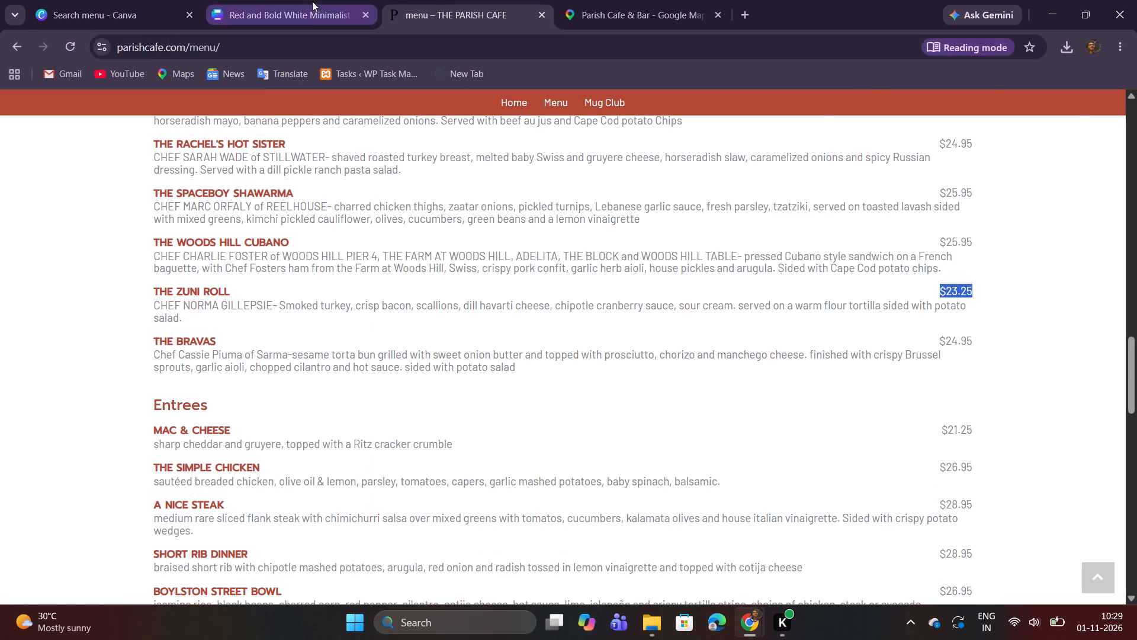
pyautogui.doubleClick(756, 411)
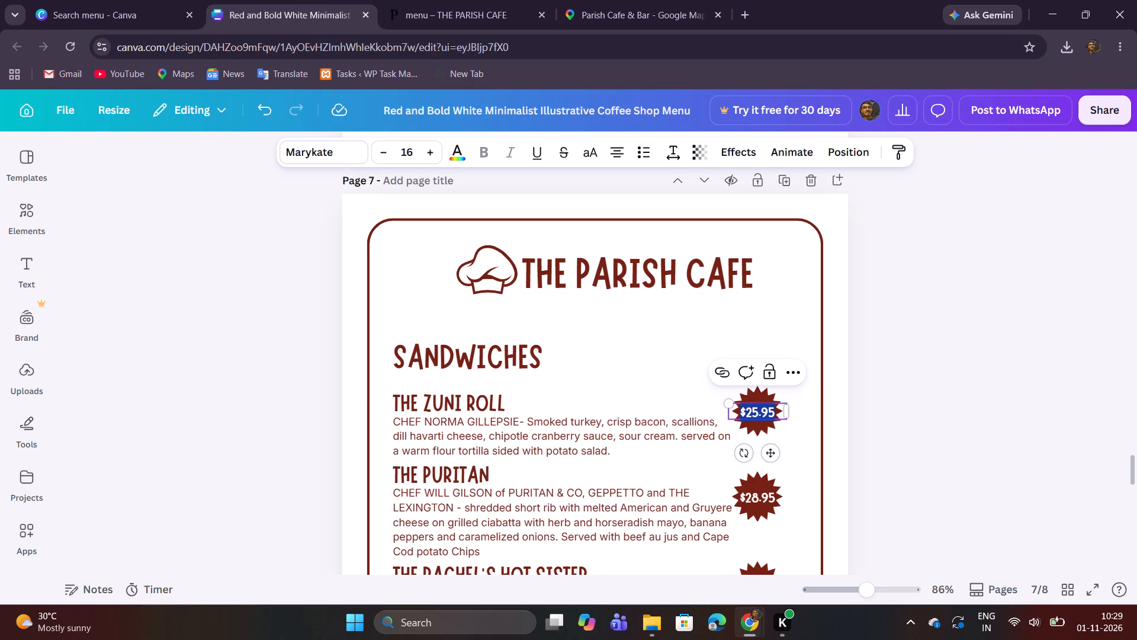
pyautogui.hotkey('ctrl', 'v')
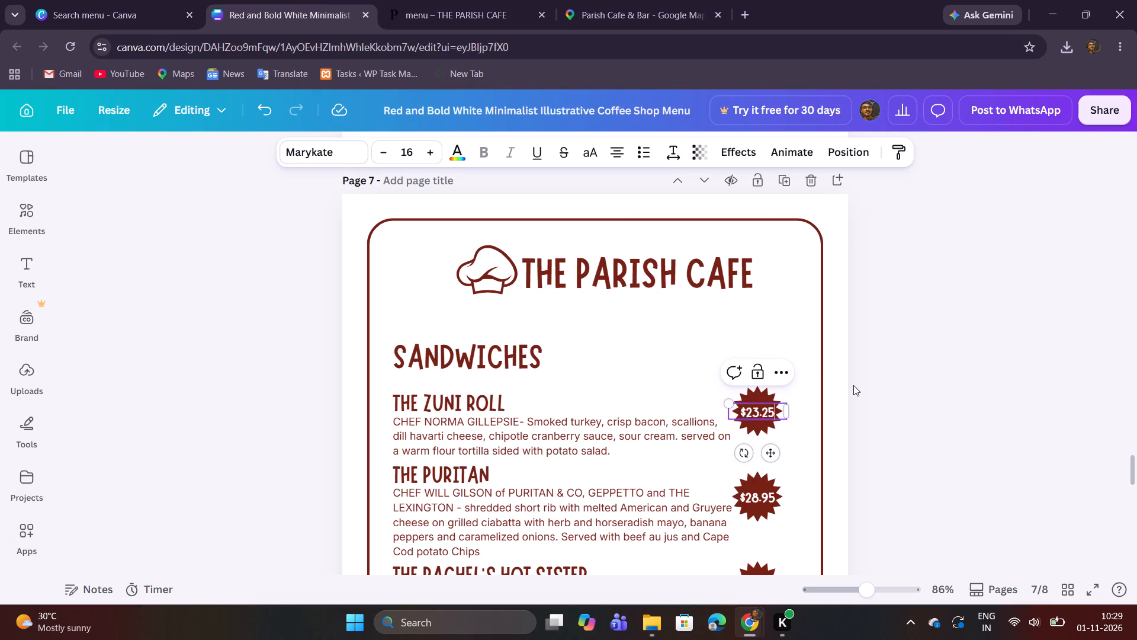
pyautogui.click(858, 384)
# Replace The Puritan title on page 7 with THE BRAVAS, copied from the website menu.
pyautogui.scroll(-2, 857, 383)
pyautogui.click(445, 0)
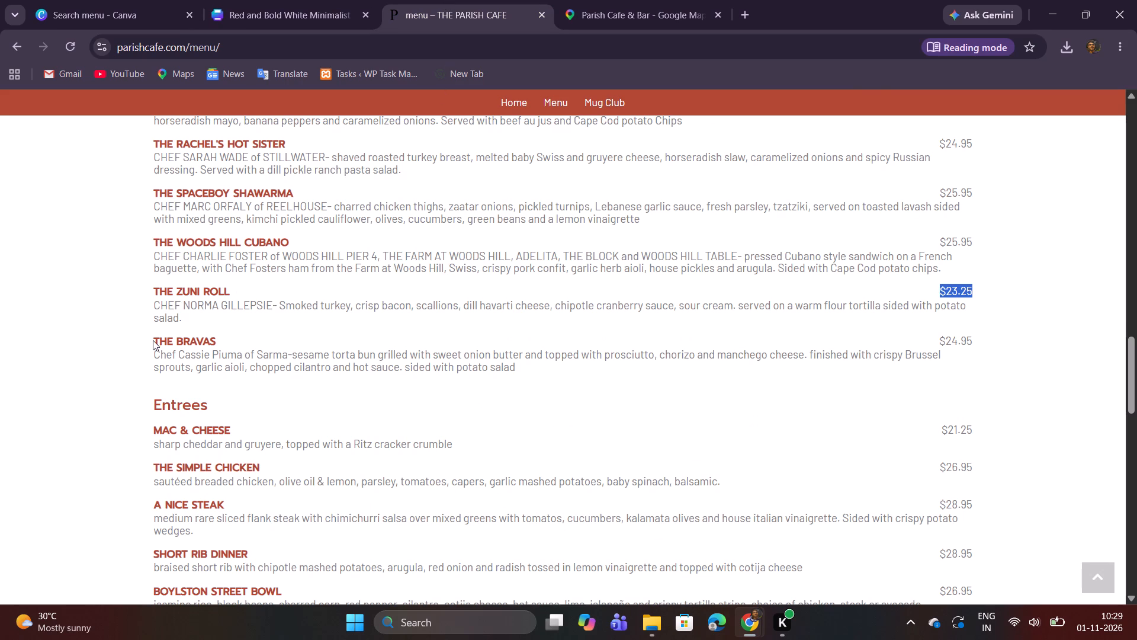
pyautogui.moveTo(153, 340); pyautogui.dragTo(218, 340)
pyautogui.rightClick(214, 339)
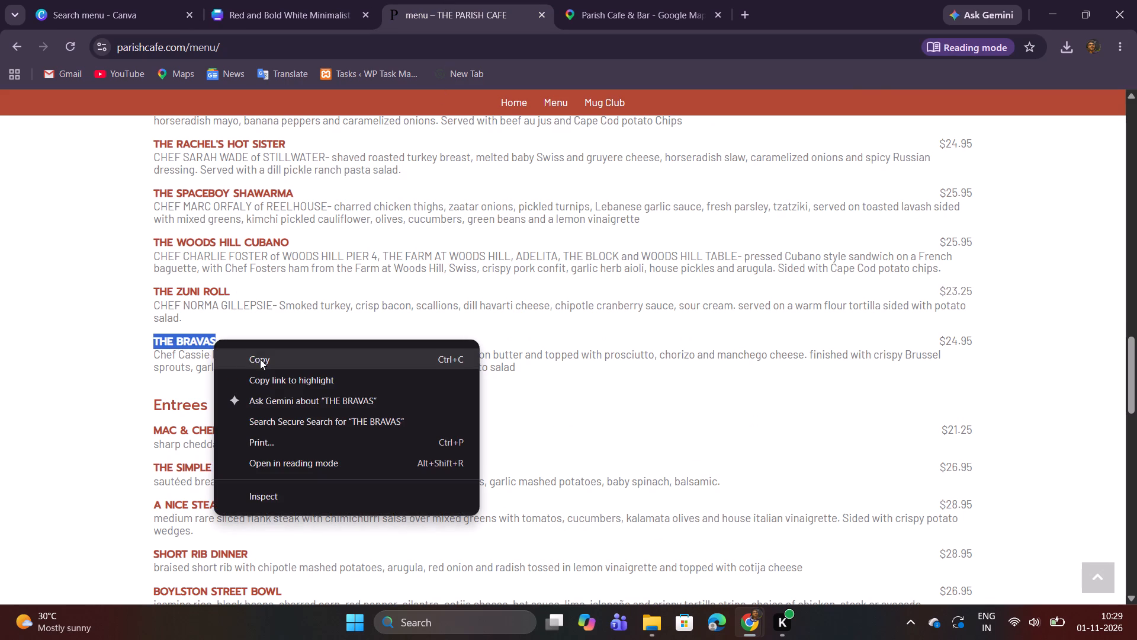
pyautogui.click(260, 359)
pyautogui.click(236, 0)
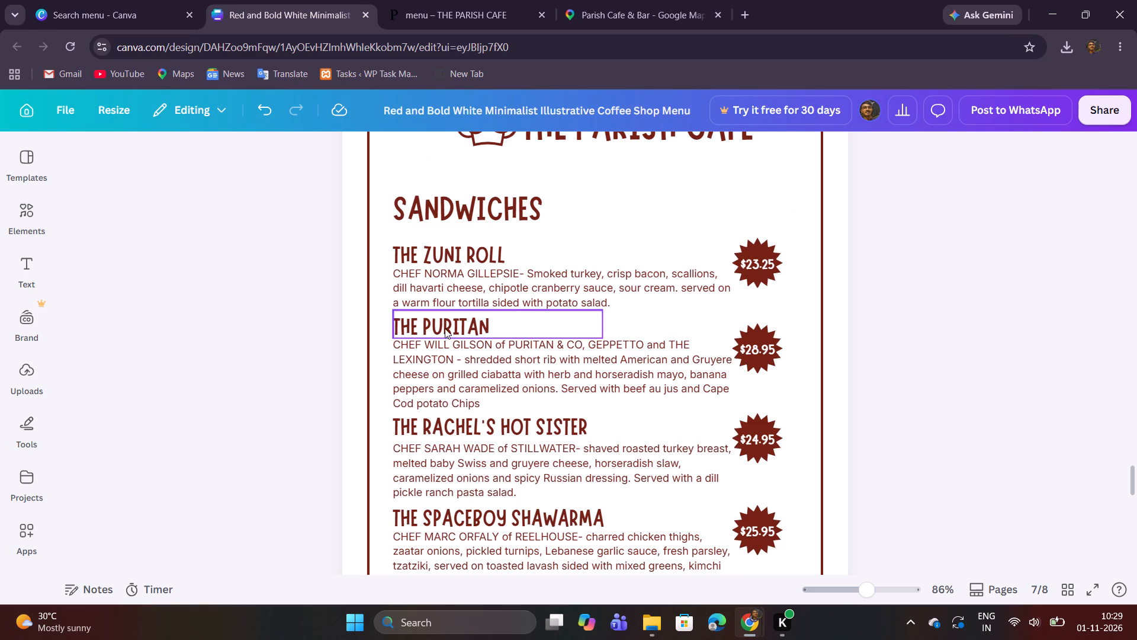
pyautogui.doubleClick(445, 328)
pyautogui.hotkey('ctrl', 'v')
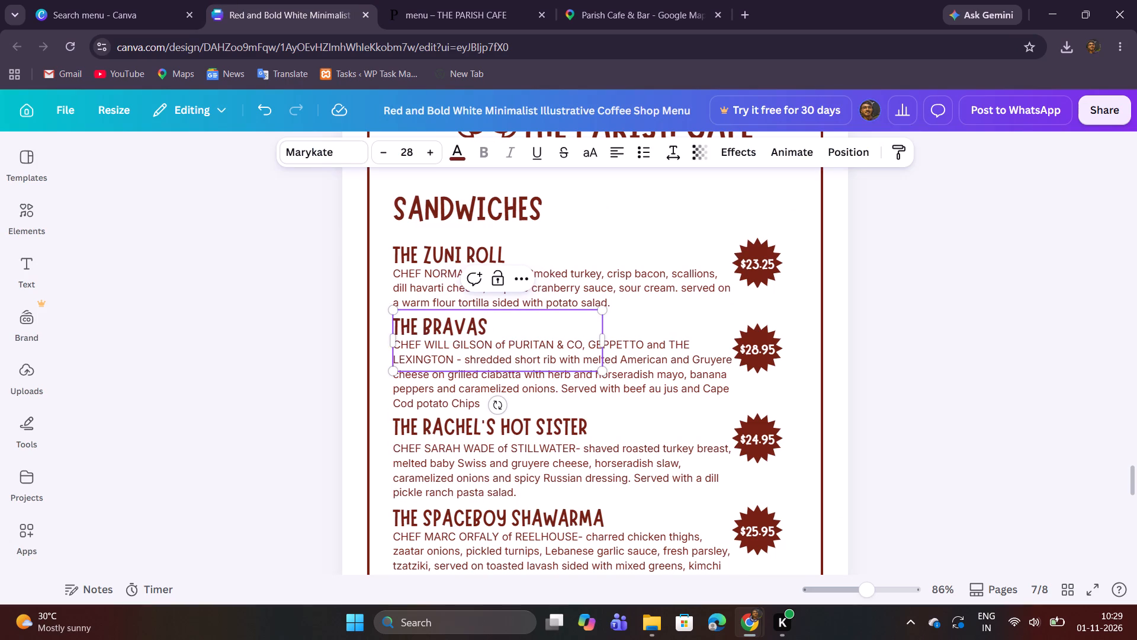
pyautogui.press('BackSpace')
# Unlock the description under The Bravas and replace it with its website text about the grilled sesame torta bun with prosciutto and chorizo.
pyautogui.click(460, 0)
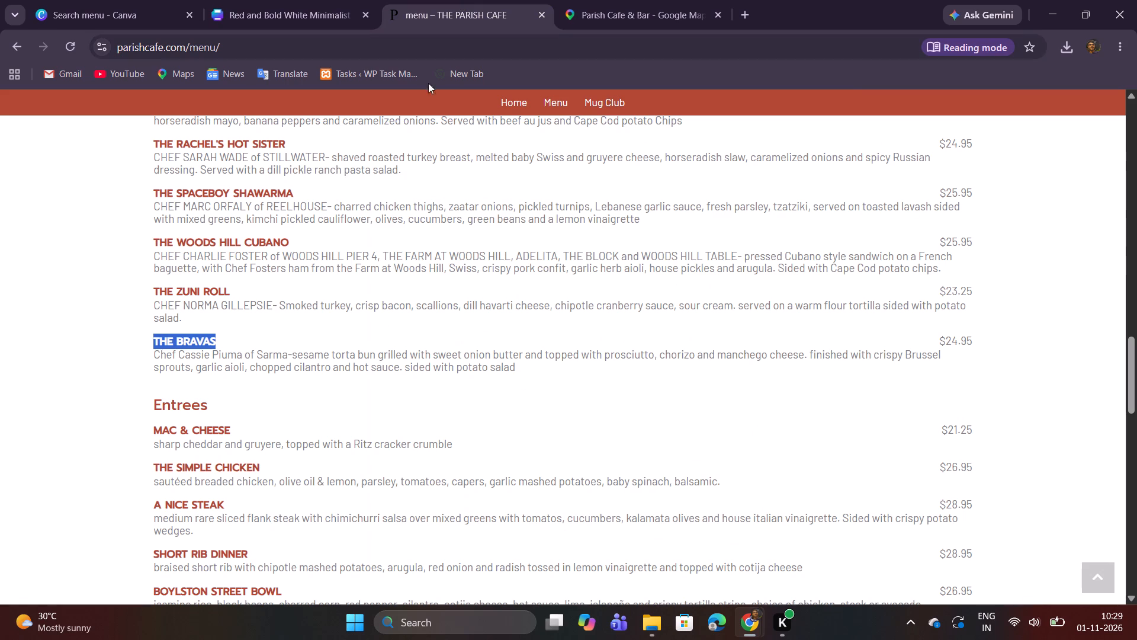
pyautogui.moveTo(156, 355); pyautogui.dragTo(519, 367)
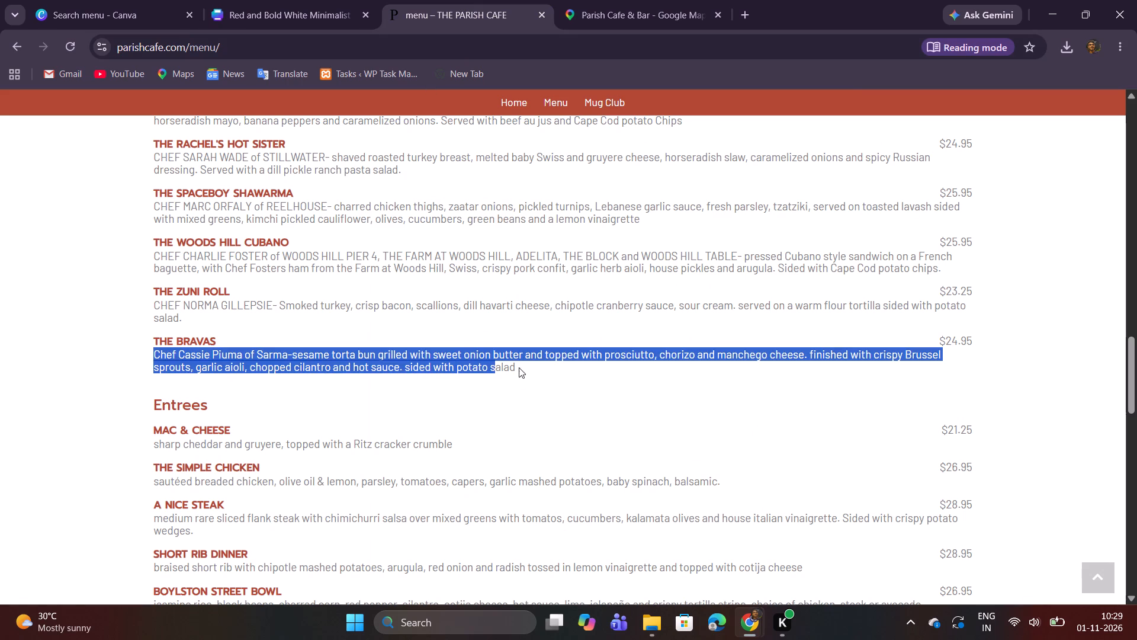
pyautogui.moveTo(519, 367); pyautogui.dragTo(543, 366)
pyautogui.rightClick(529, 363)
pyautogui.click(571, 383)
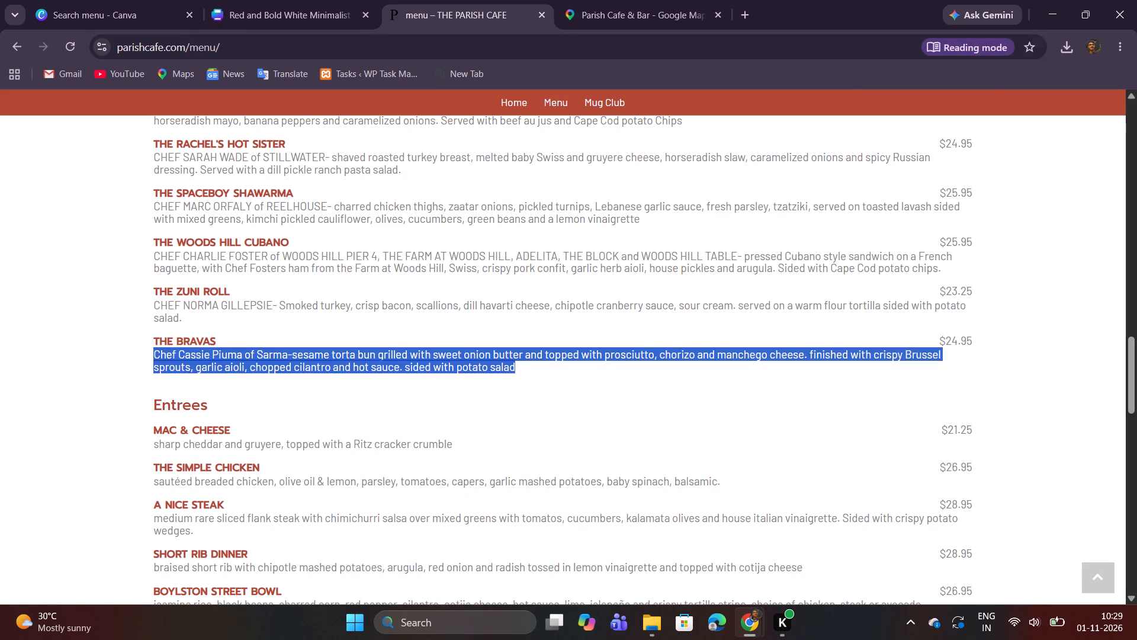
pyautogui.click(298, 0)
pyautogui.doubleClick(521, 396)
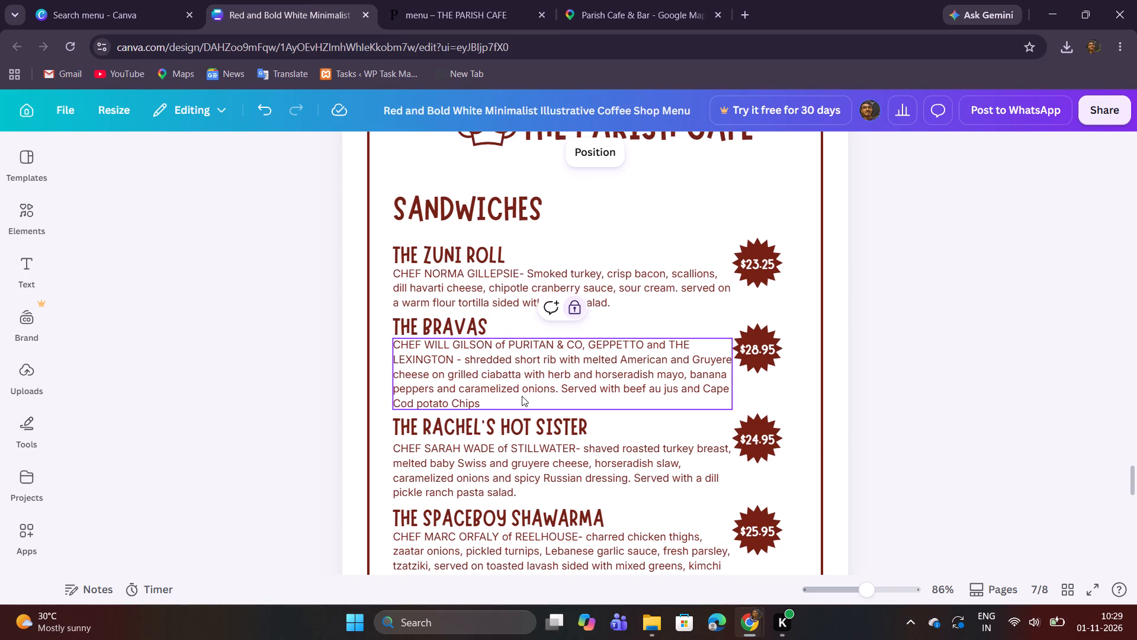
pyautogui.doubleClick(521, 395)
pyautogui.doubleClick(522, 375)
pyautogui.click(573, 312)
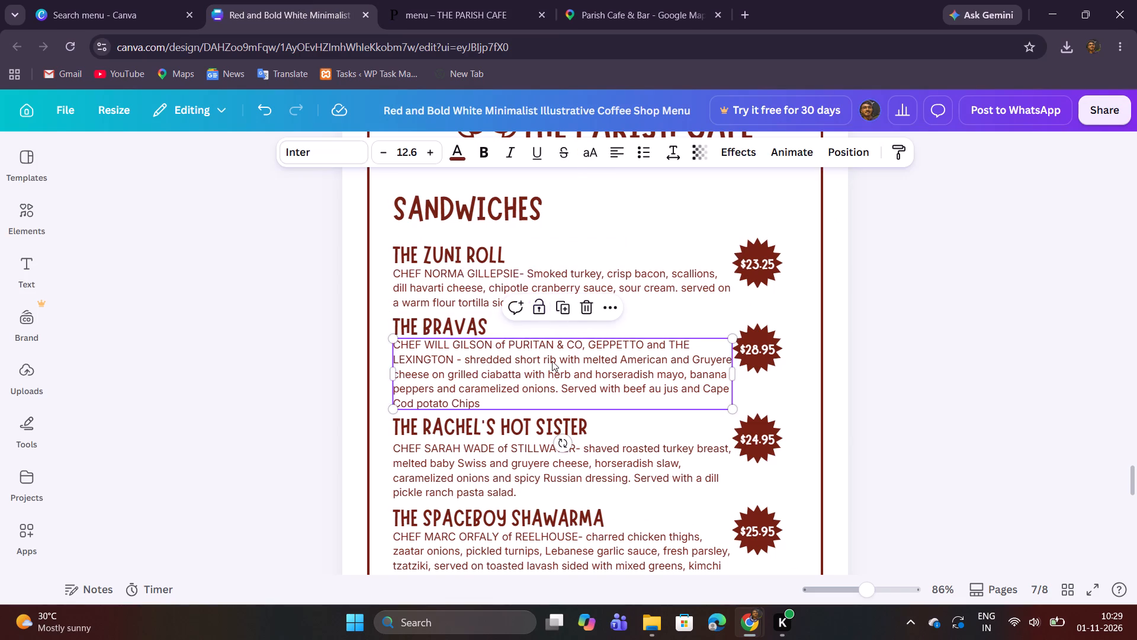
pyautogui.doubleClick(552, 361)
pyautogui.hotkey('ctrl', 'v')
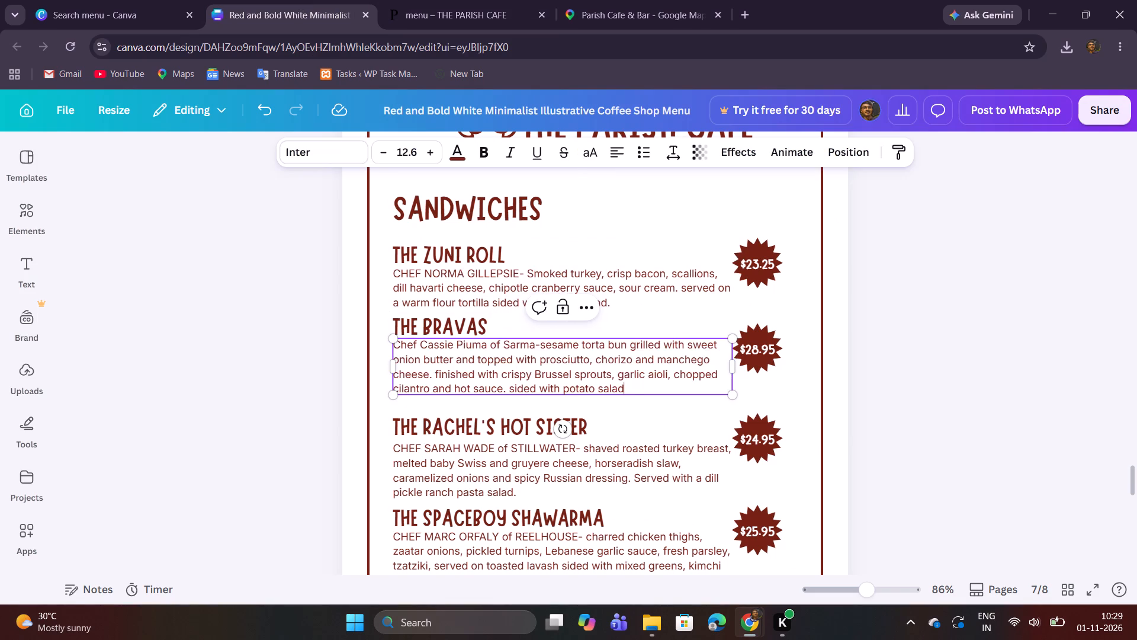
# Replace the price in The Bravas' starburst with $24.95, copied from the website menu.
pyautogui.click(394, 0)
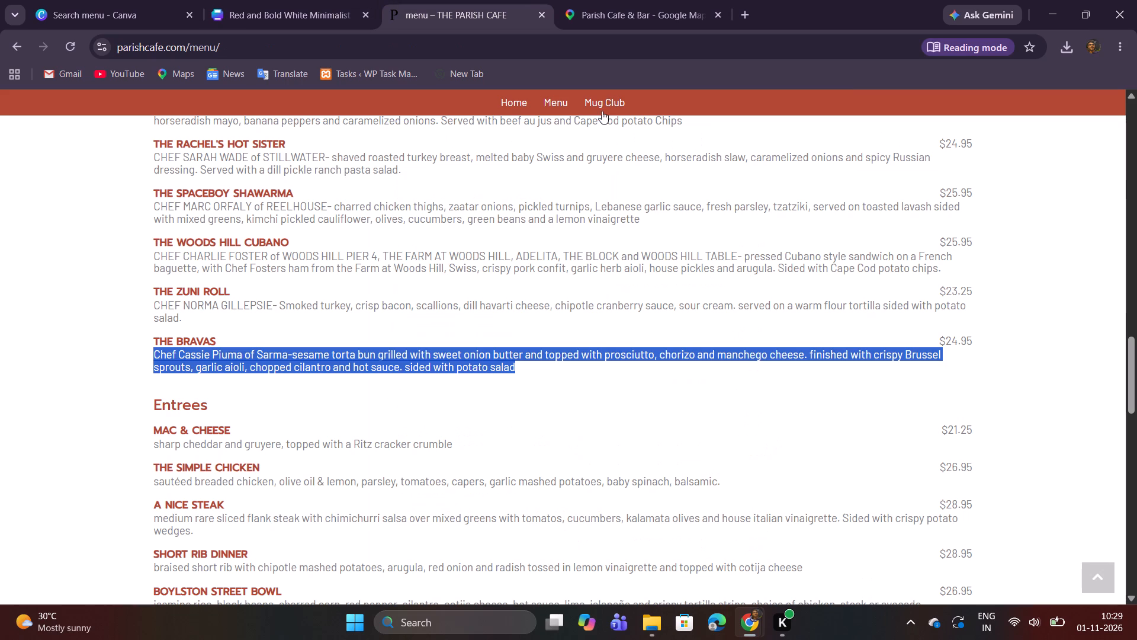
pyautogui.moveTo(939, 341); pyautogui.dragTo(969, 341)
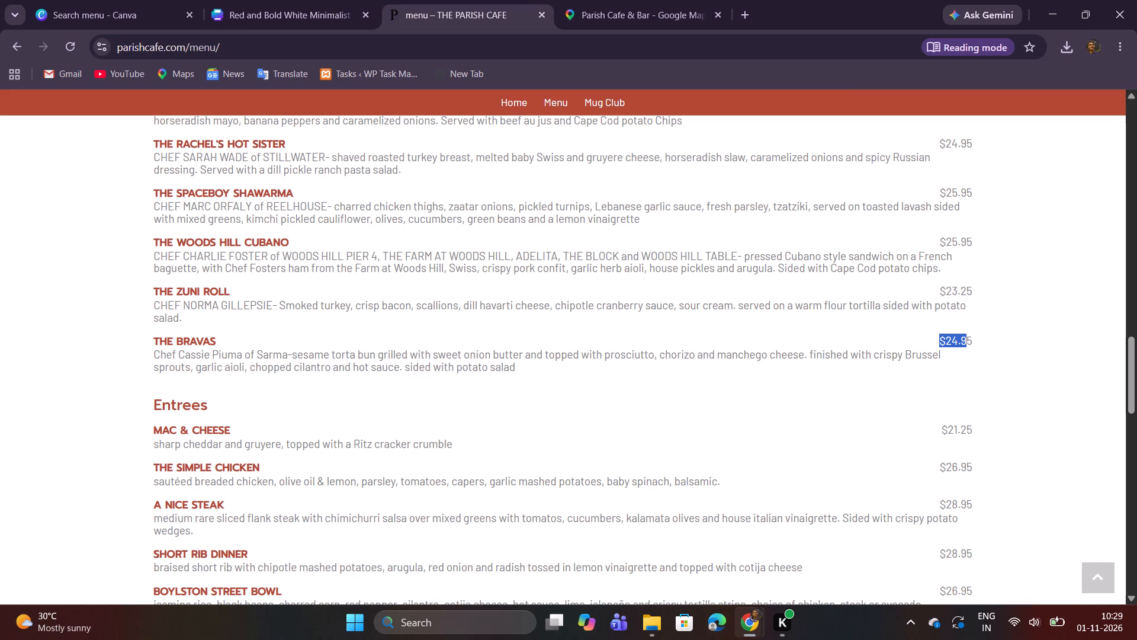
pyautogui.moveTo(969, 341); pyautogui.dragTo(971, 341)
pyautogui.rightClick(968, 341)
pyautogui.click(893, 363)
pyautogui.click(336, 0)
pyautogui.doubleClick(770, 347)
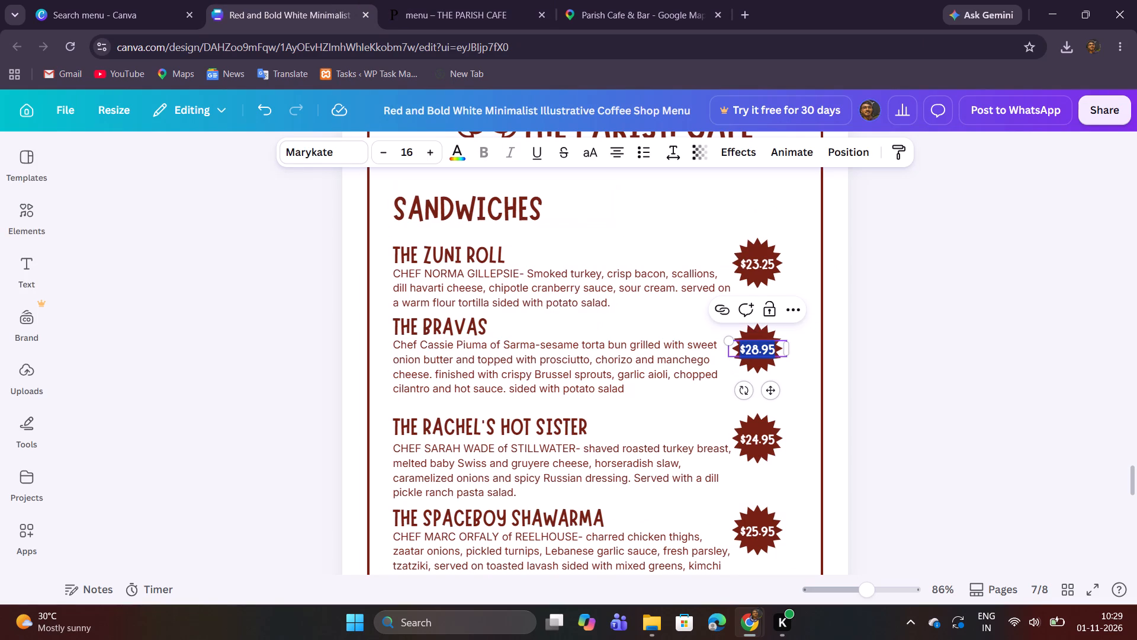
pyautogui.hotkey('ctrl', 'v')
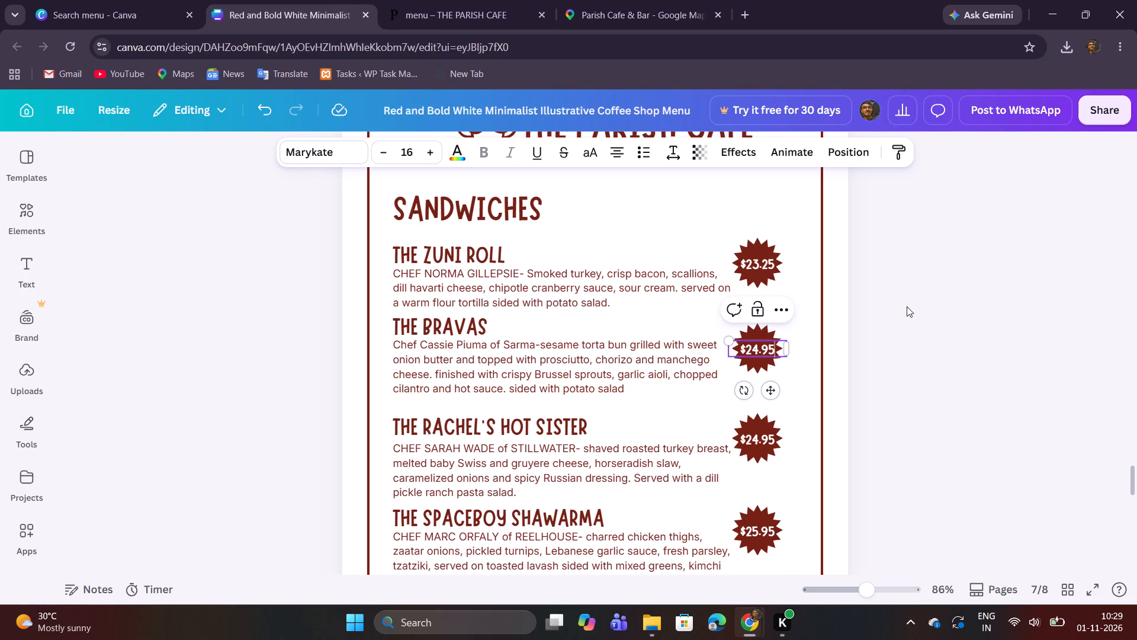
pyautogui.click(914, 310)
# Delete The Rachel's Hot Sister item from page 7, including its title, description and price starburst.
pyautogui.scroll(-2, 915, 305)
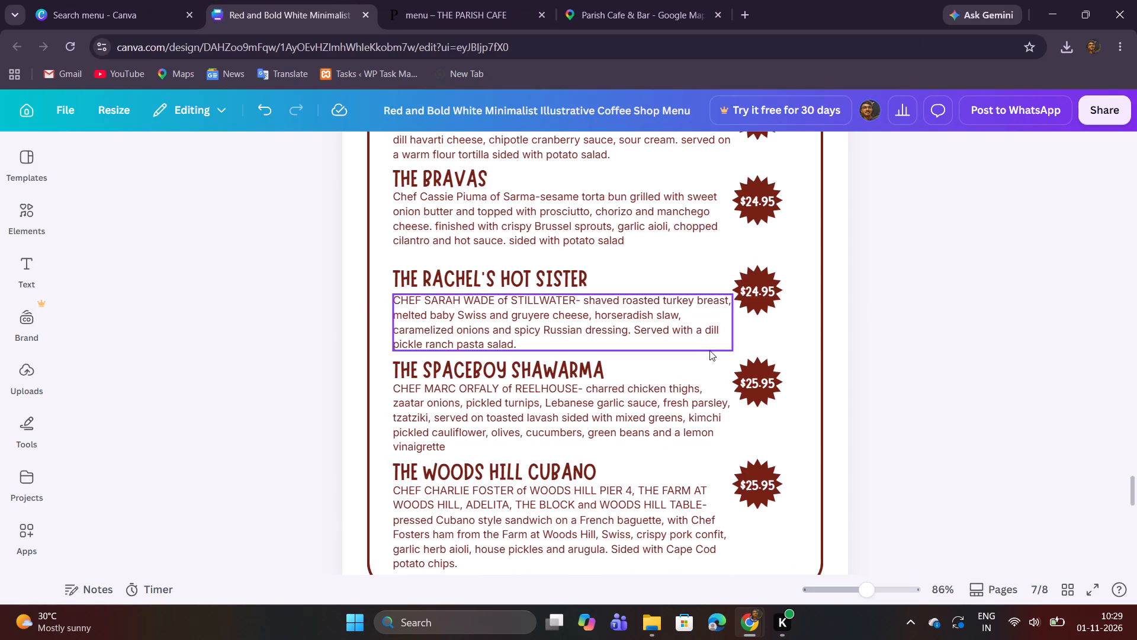
pyautogui.moveTo(795, 295); pyautogui.dragTo(475, 331)
pyautogui.click(622, 238)
pyautogui.click(563, 282)
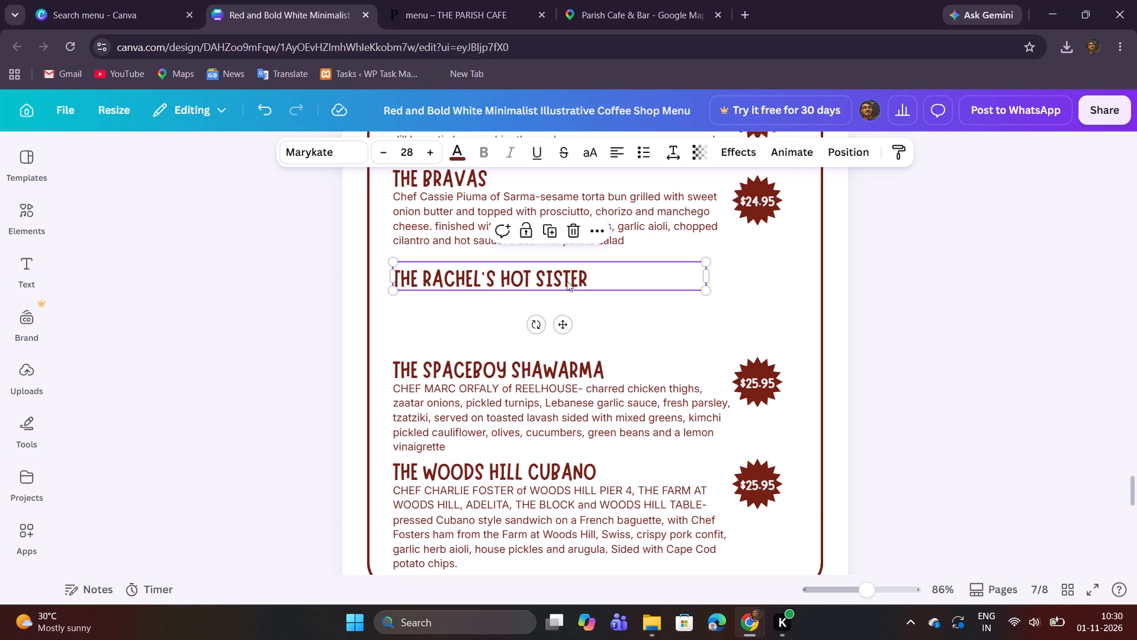
pyautogui.click(569, 235)
# Duplicate the Sandwiches heading and place the copy left-aligned just below The Bravas description, with a gap of 0.5.
pyautogui.scroll(1, 1002, 297)
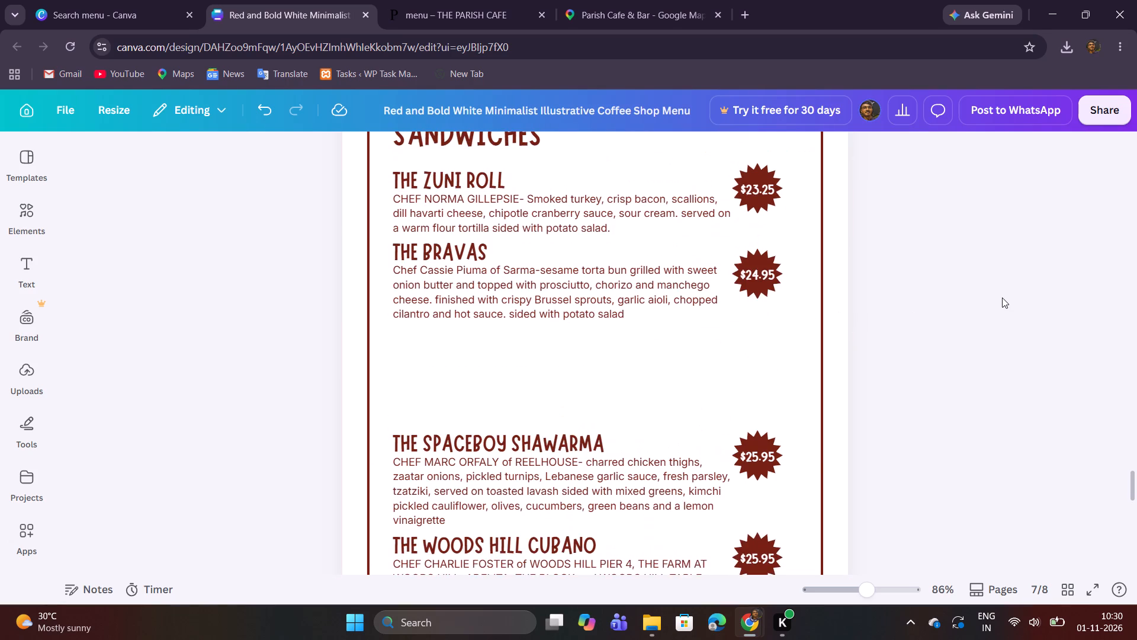
pyautogui.scroll(1, 844, 334)
pyautogui.click(523, 220)
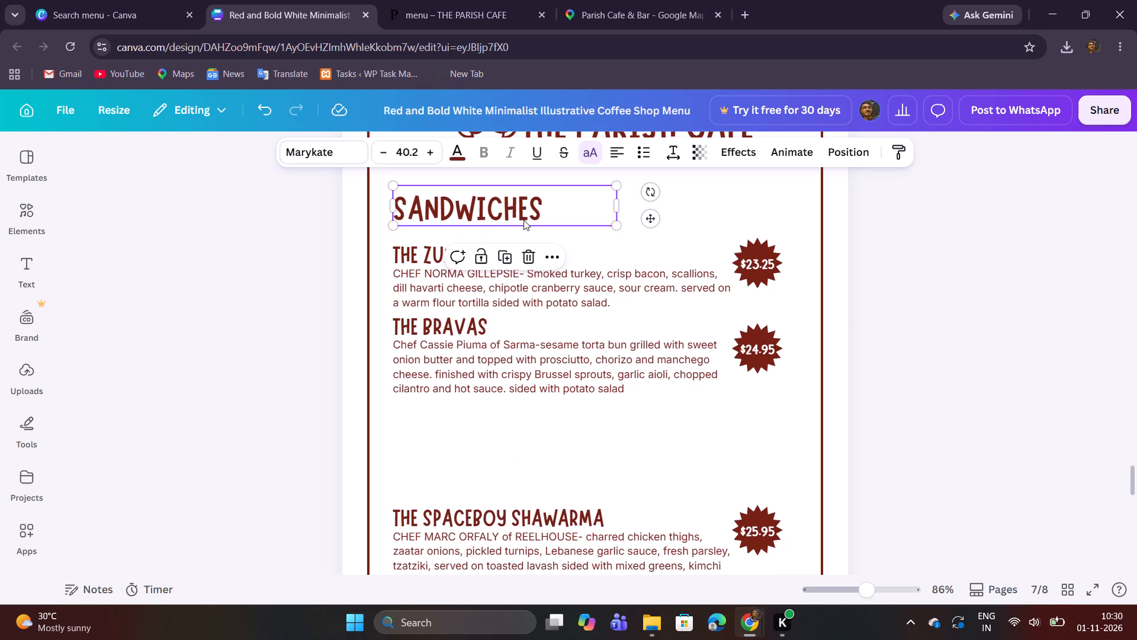
pyautogui.click(506, 260)
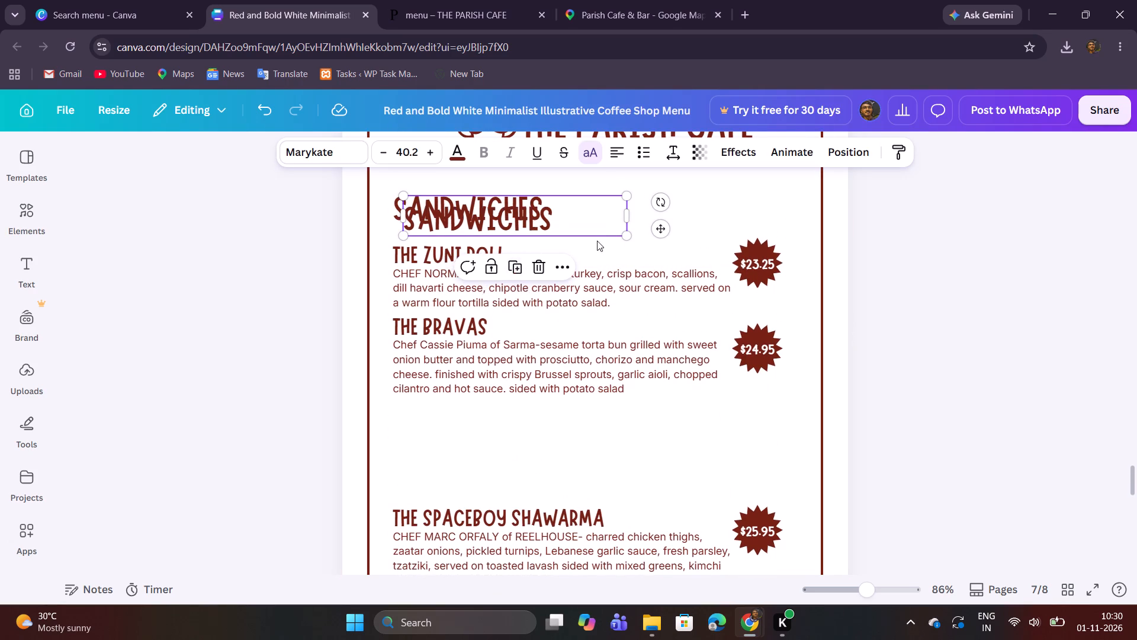
pyautogui.moveTo(657, 229); pyautogui.dragTo(650, 379)
pyautogui.moveTo(519, 423); pyautogui.dragTo(513, 471)
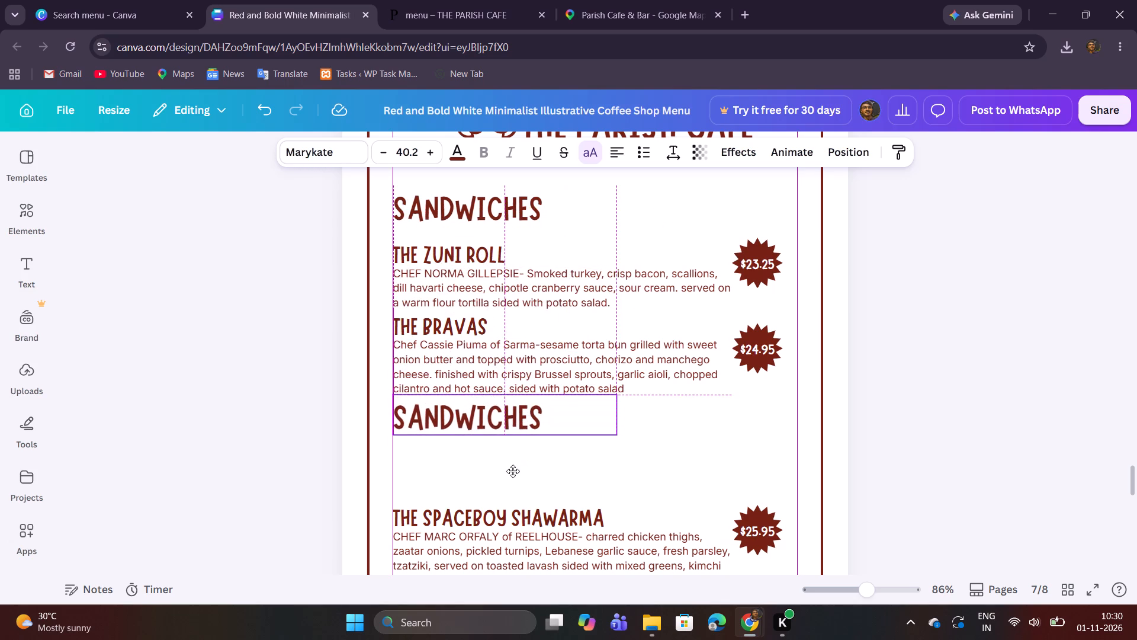
pyautogui.moveTo(513, 471); pyautogui.dragTo(514, 482)
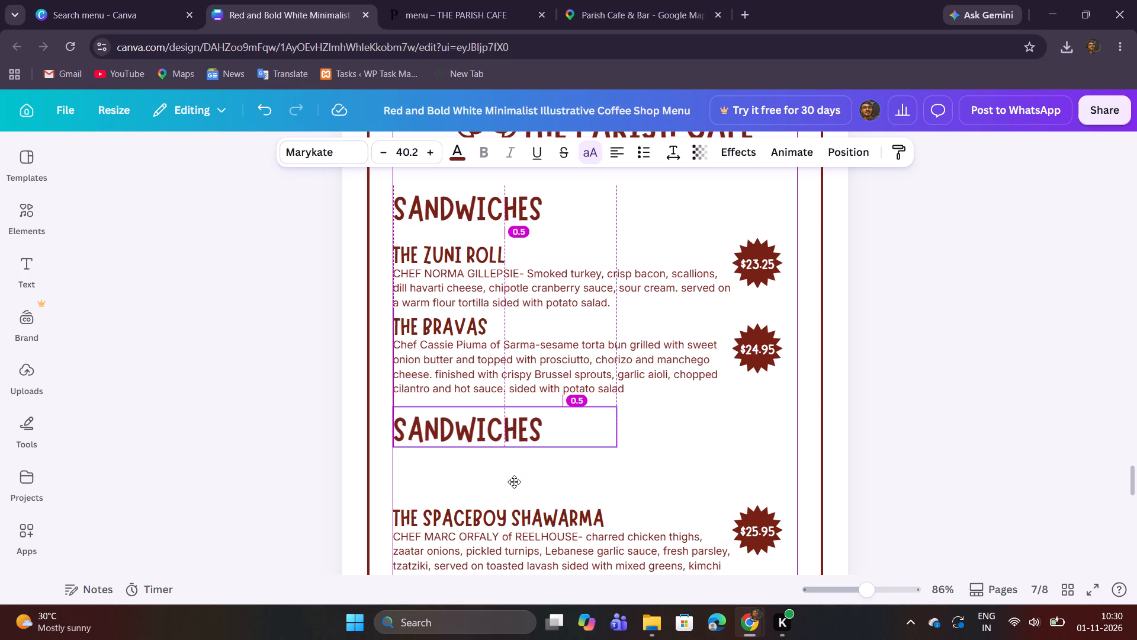
pyautogui.moveTo(514, 482); pyautogui.dragTo(516, 483)
pyautogui.moveTo(516, 483); pyautogui.dragTo(515, 483)
pyautogui.click(913, 378)
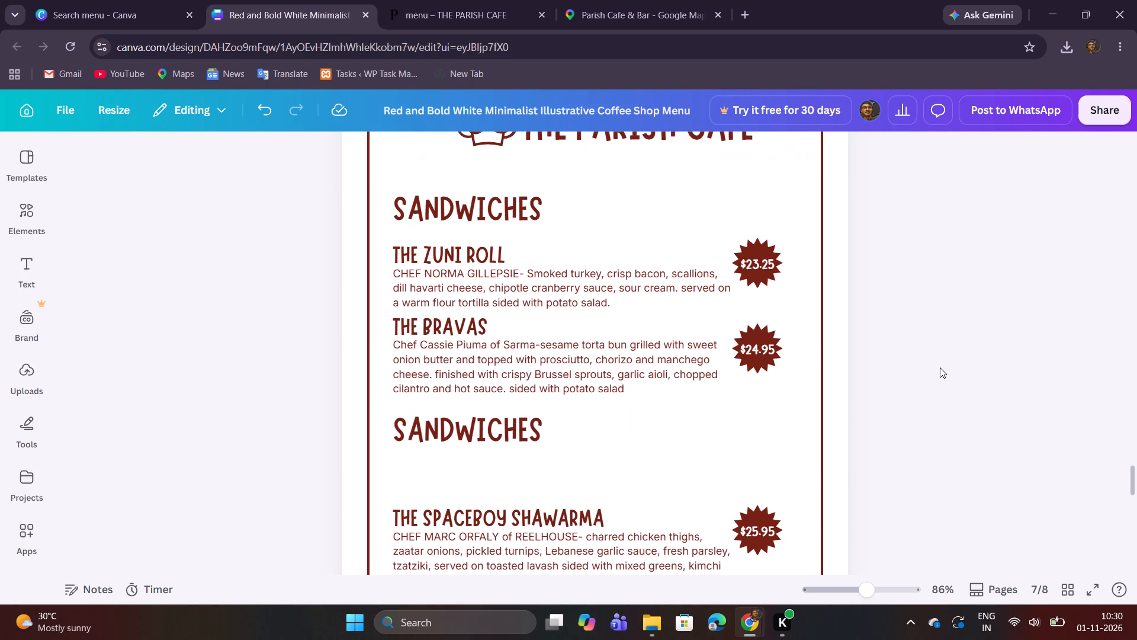
# Replace the duplicated Sandwiches heading with ENTREES, copied from the website menu, without trailing blank lines.
pyautogui.scroll(-1, 939, 351)
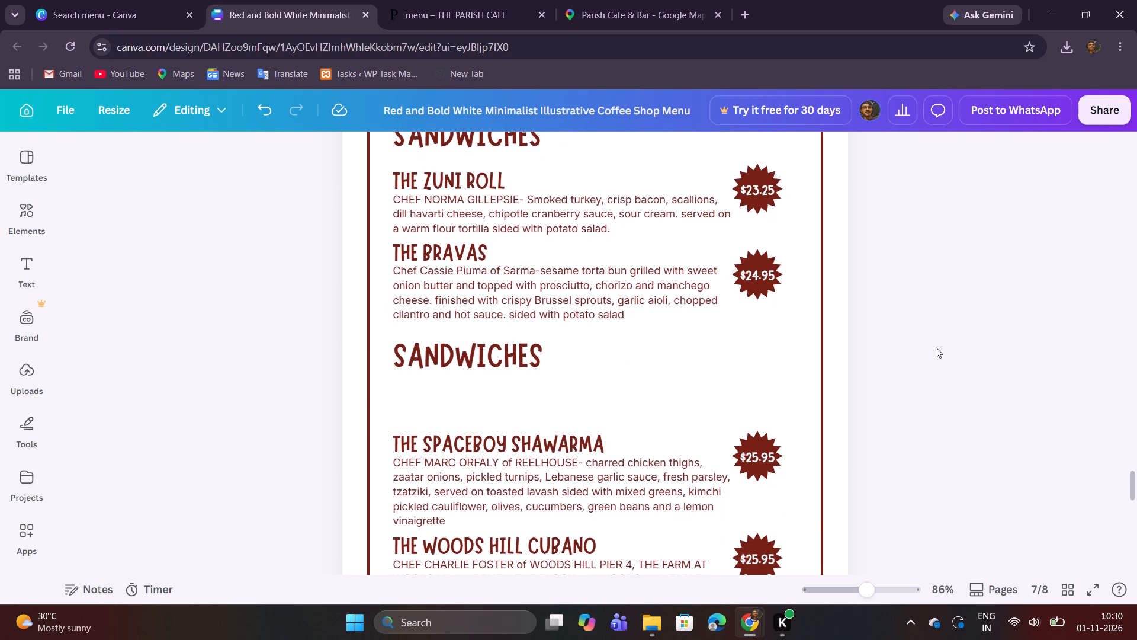
pyautogui.scroll(-1, 929, 347)
pyautogui.click(441, 5)
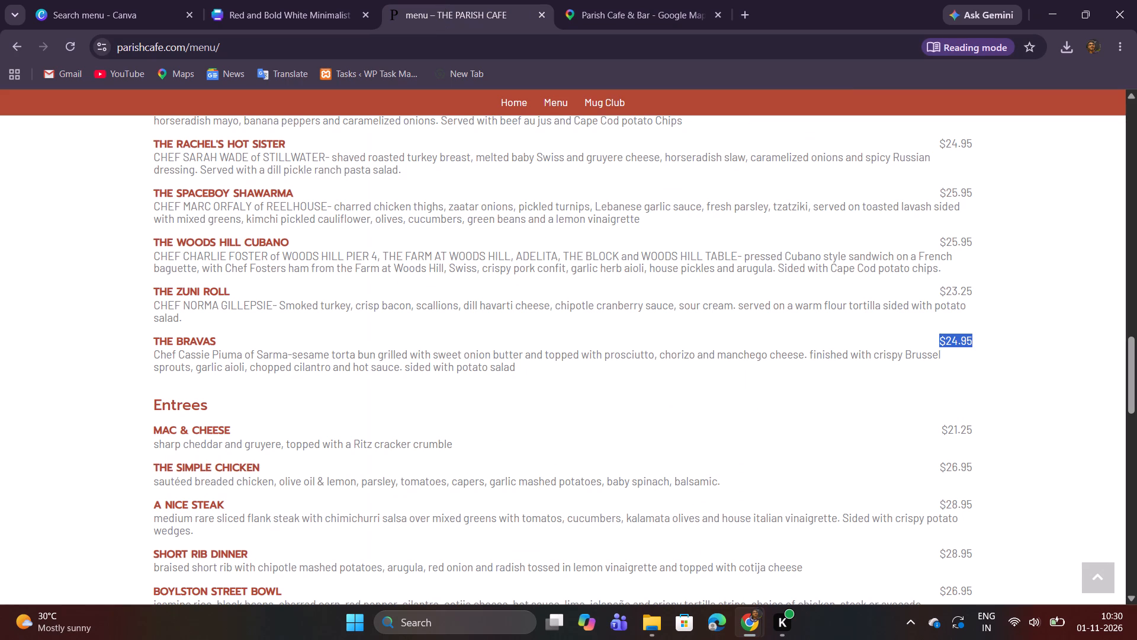
pyautogui.click(301, 0)
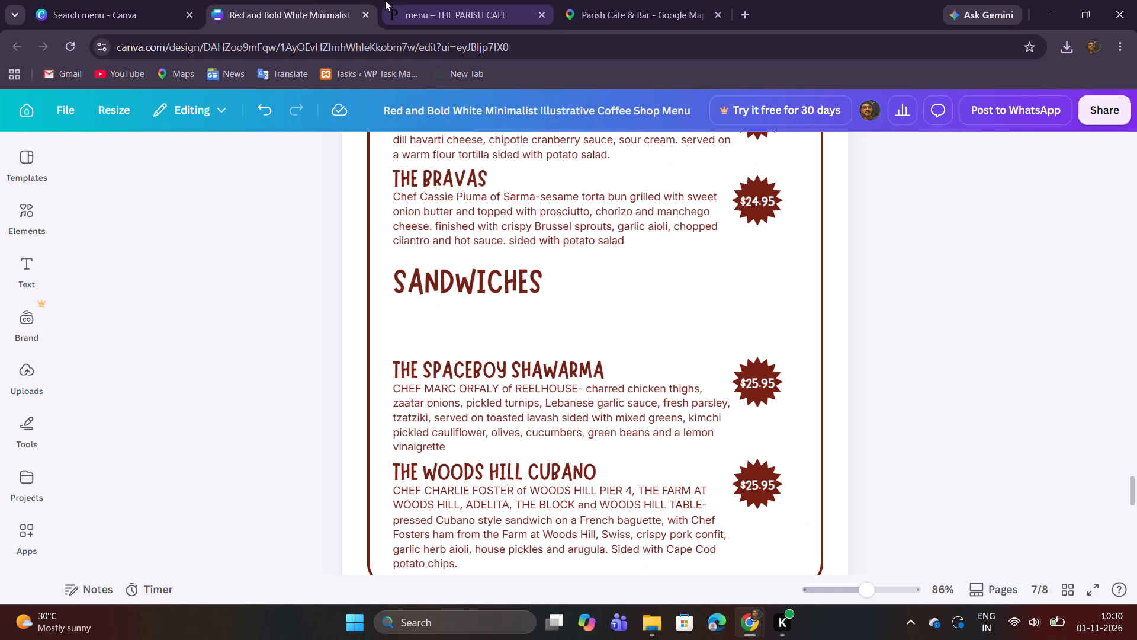
pyautogui.click(392, 0)
pyautogui.scroll(-2, 277, 338)
pyautogui.doubleClick(173, 251)
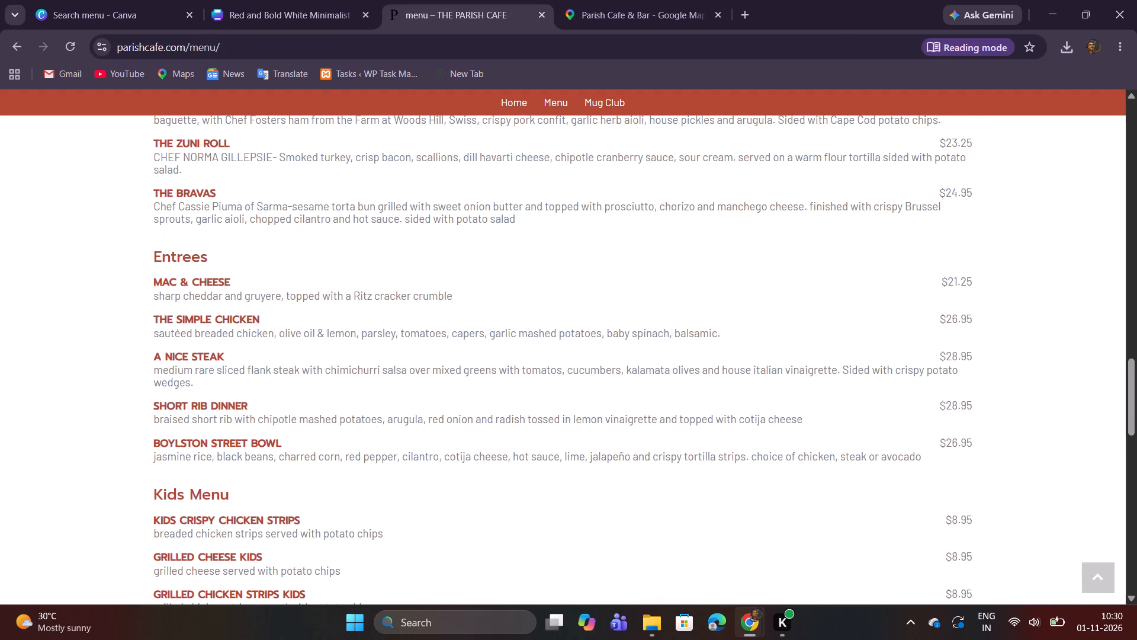
pyautogui.hotkey('ctrl', 'c')
pyautogui.click(304, 0)
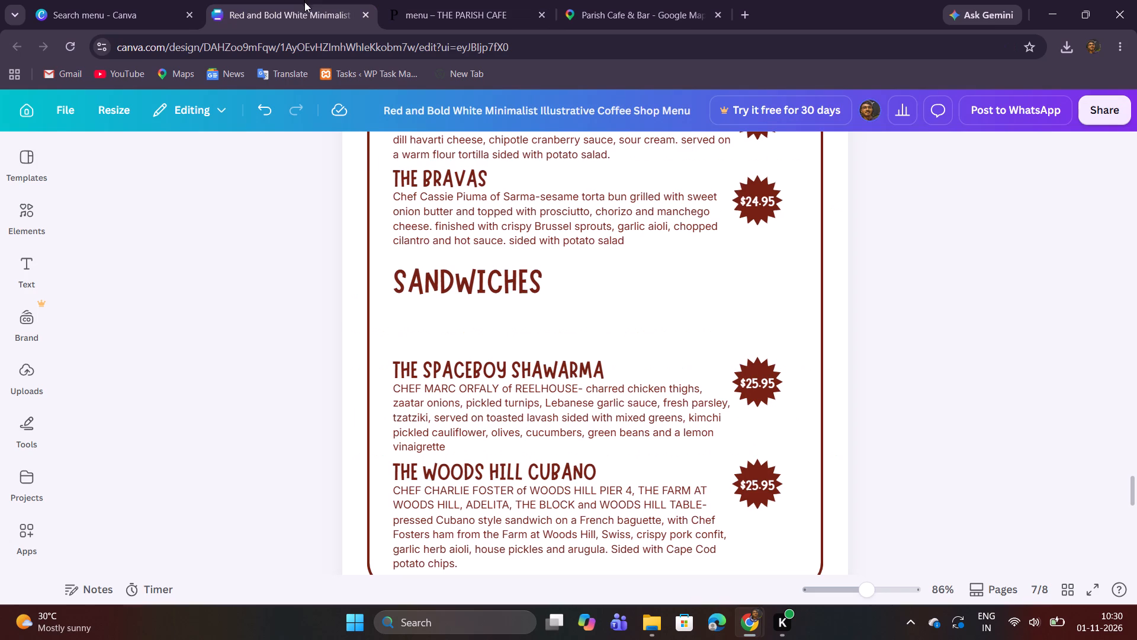
pyautogui.doubleClick(464, 261)
pyautogui.hotkey('ctrl', 'v')
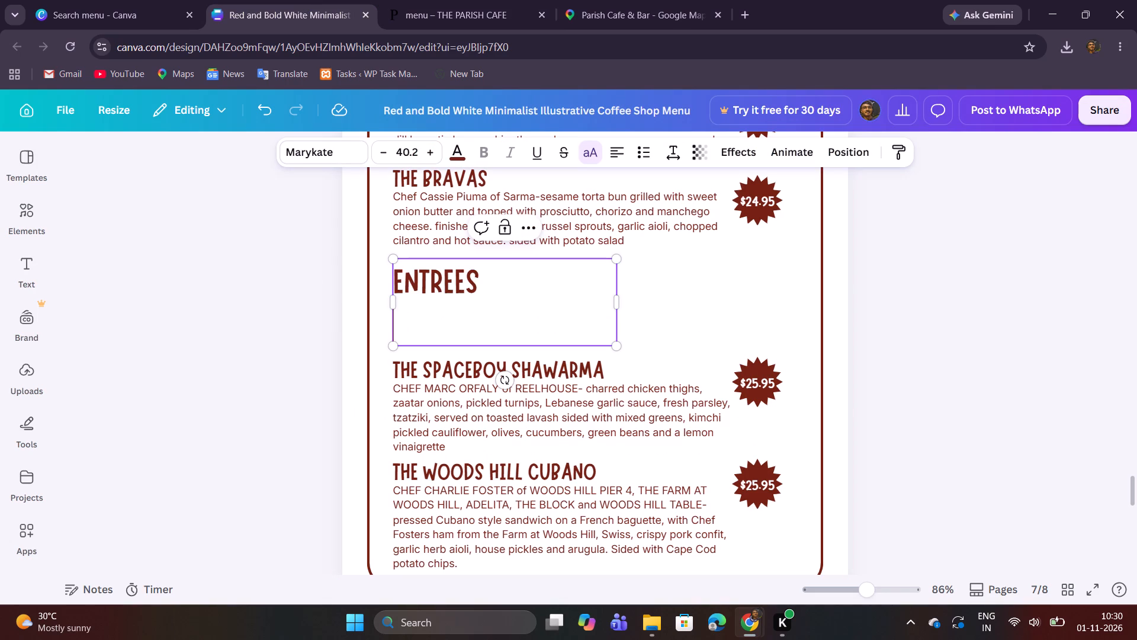
pyautogui.press('BackSpace')
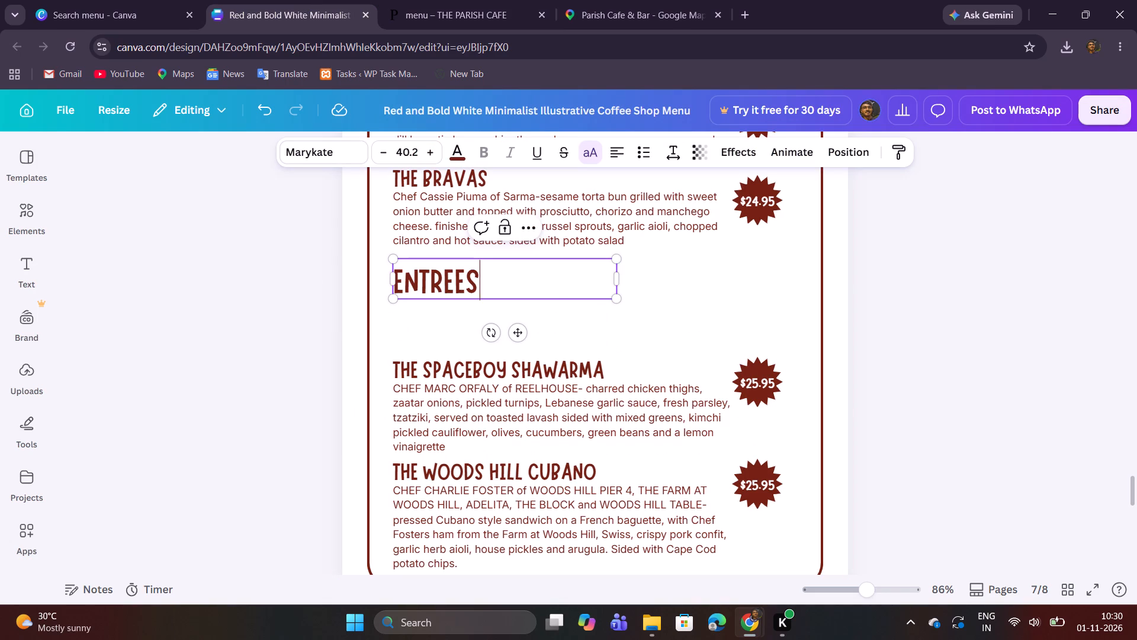
# Move the titles and descriptions of The Spaceboy Shawarma and The Woods Hill Cubano up together, closer beneath the Entrees heading.
pyautogui.scroll(-2, 882, 231)
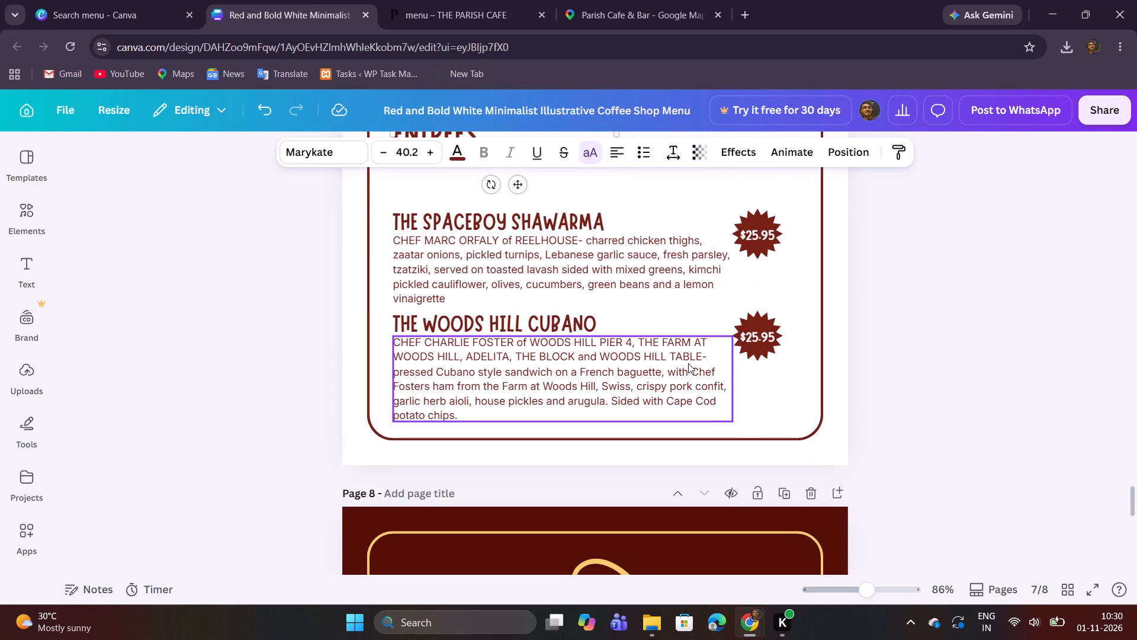
pyautogui.moveTo(529, 430); pyautogui.dragTo(528, 430)
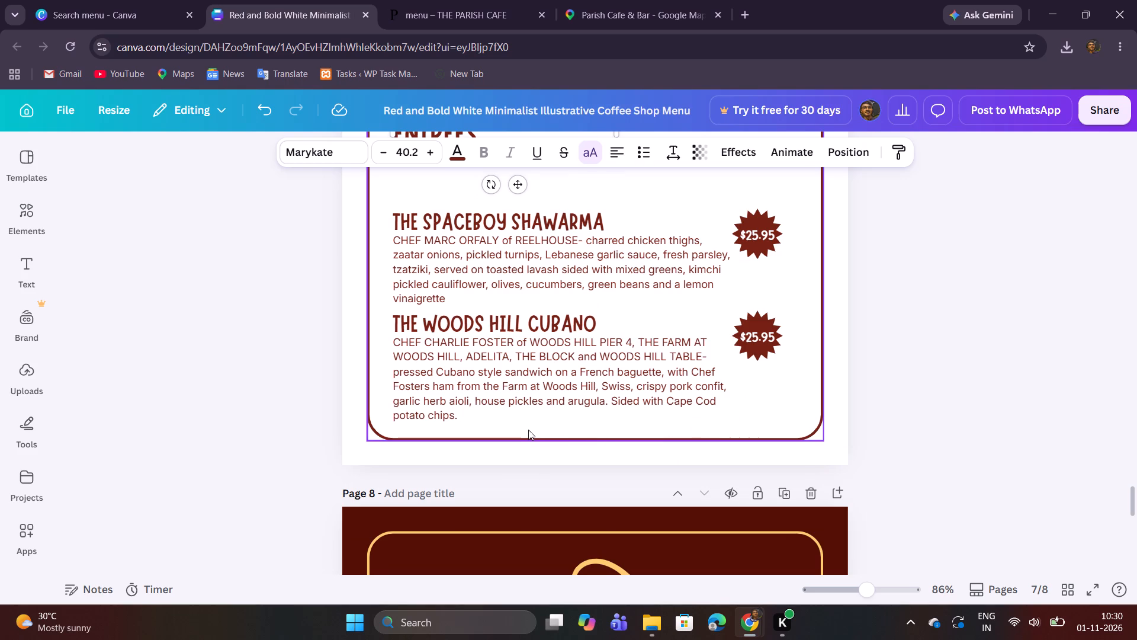
pyautogui.moveTo(528, 430); pyautogui.dragTo(518, 226)
pyautogui.scroll(1, 534, 252)
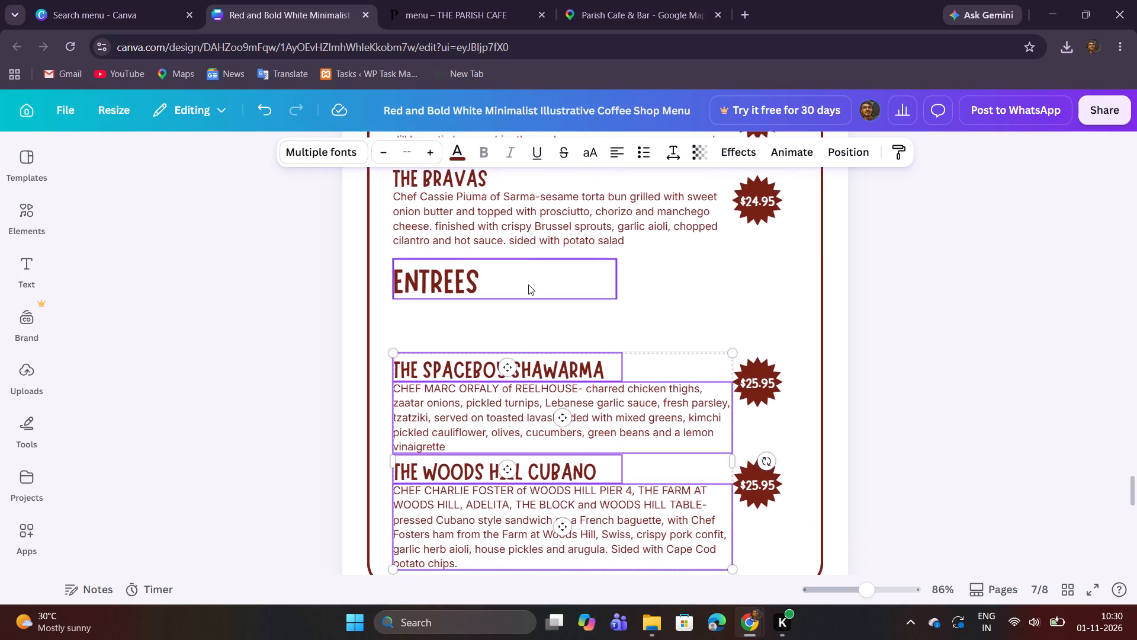
pyautogui.moveTo(528, 404); pyautogui.dragTo(526, 370)
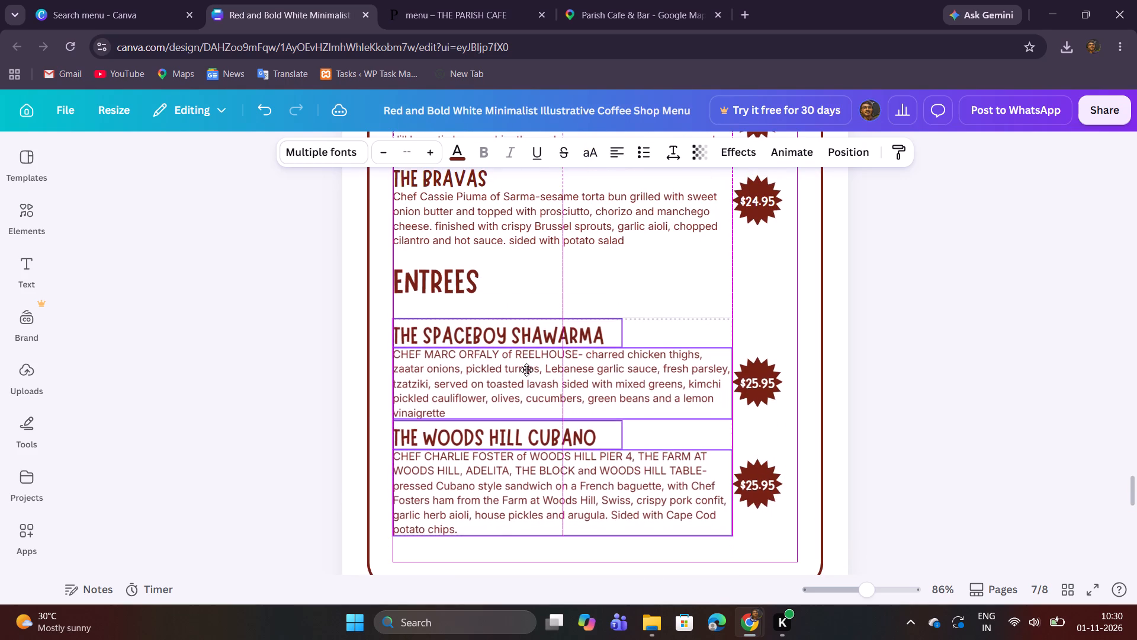
pyautogui.moveTo(526, 370); pyautogui.dragTo(526, 364)
pyautogui.click(885, 335)
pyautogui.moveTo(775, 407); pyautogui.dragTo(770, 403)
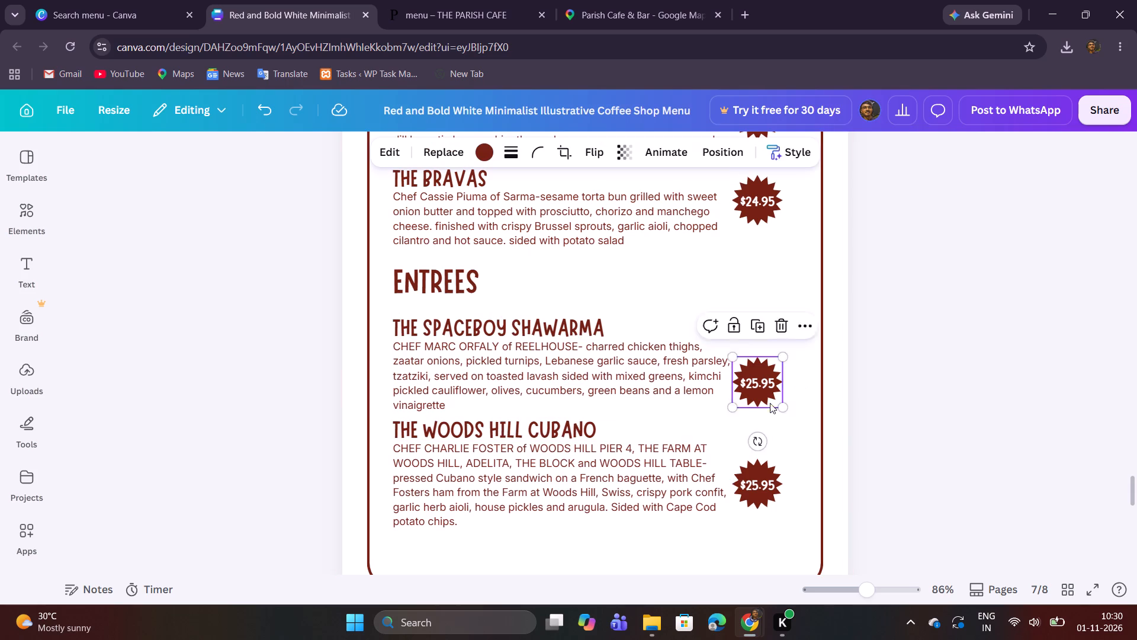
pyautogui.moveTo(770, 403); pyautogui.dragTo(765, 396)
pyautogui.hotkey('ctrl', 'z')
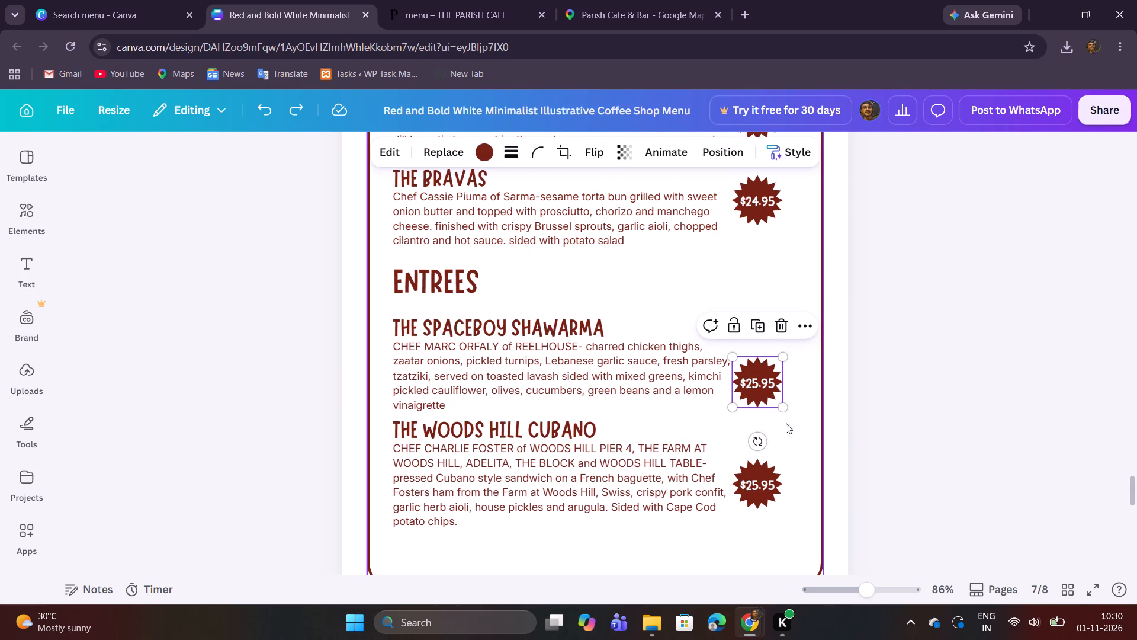
# Move The Spaceboy Shawarma's starburst and its price up together to sit beside the item's title.
pyautogui.click(788, 425)
pyautogui.moveTo(783, 422); pyautogui.dragTo(757, 383)
pyautogui.moveTo(756, 383); pyautogui.dragTo(756, 376)
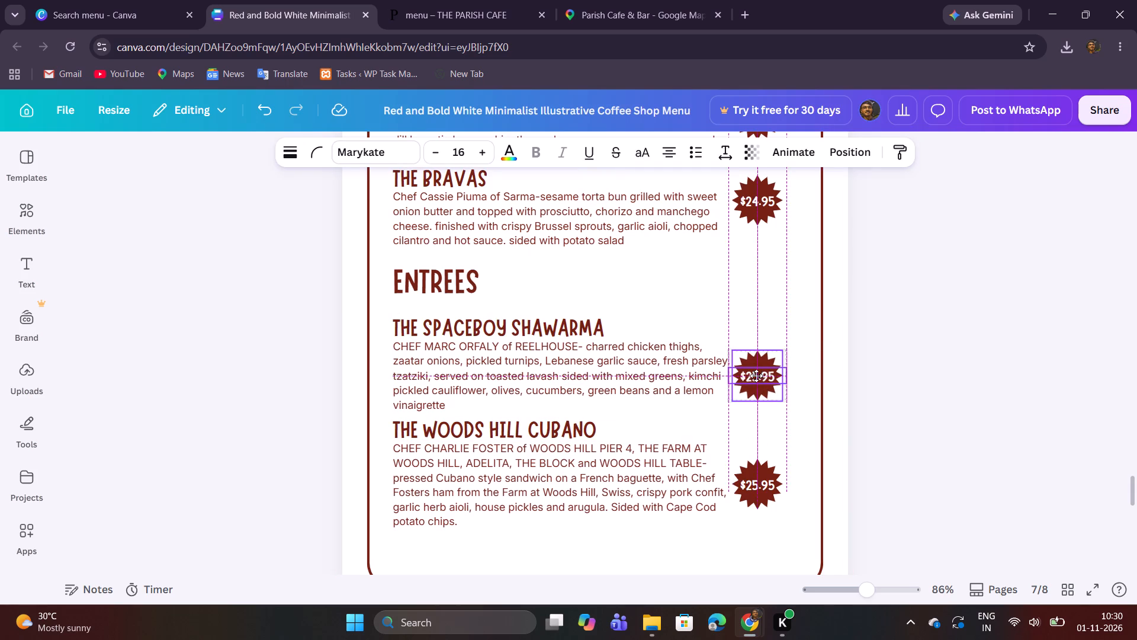
pyautogui.moveTo(756, 376); pyautogui.dragTo(756, 347)
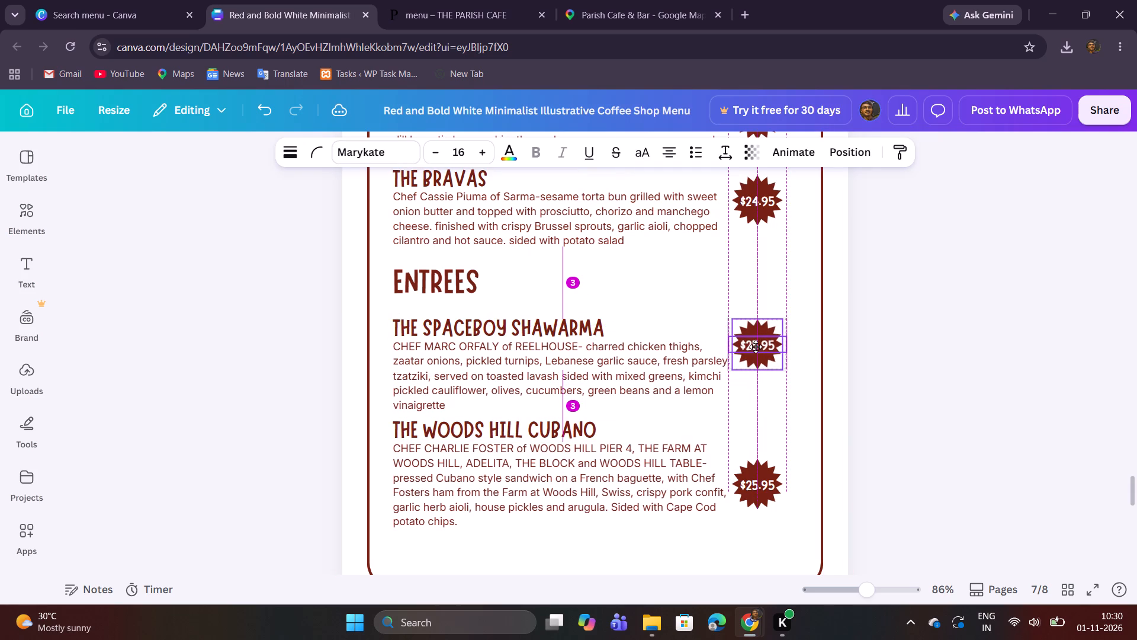
pyautogui.moveTo(756, 347); pyautogui.dragTo(756, 338)
pyautogui.click(920, 331)
# Move The Woods Hill Cubano's starburst and its price up together to sit beside the item's title.
pyautogui.scroll(-1, 922, 334)
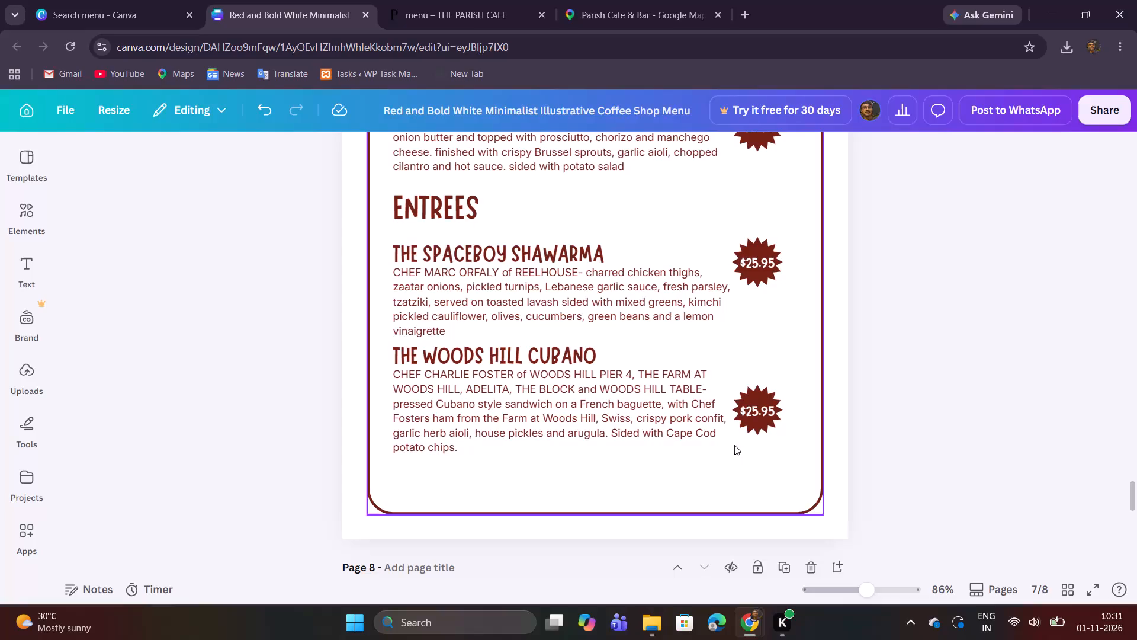
pyautogui.moveTo(750, 456); pyautogui.dragTo(750, 414)
pyautogui.moveTo(750, 412); pyautogui.dragTo(749, 386)
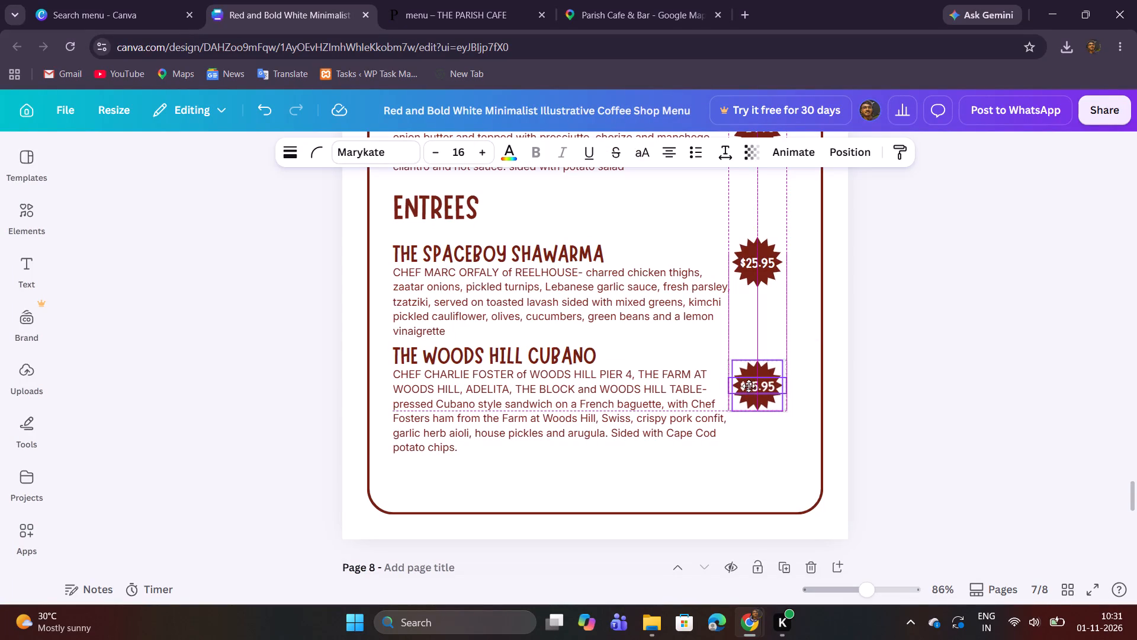
pyautogui.moveTo(749, 386); pyautogui.dragTo(749, 372)
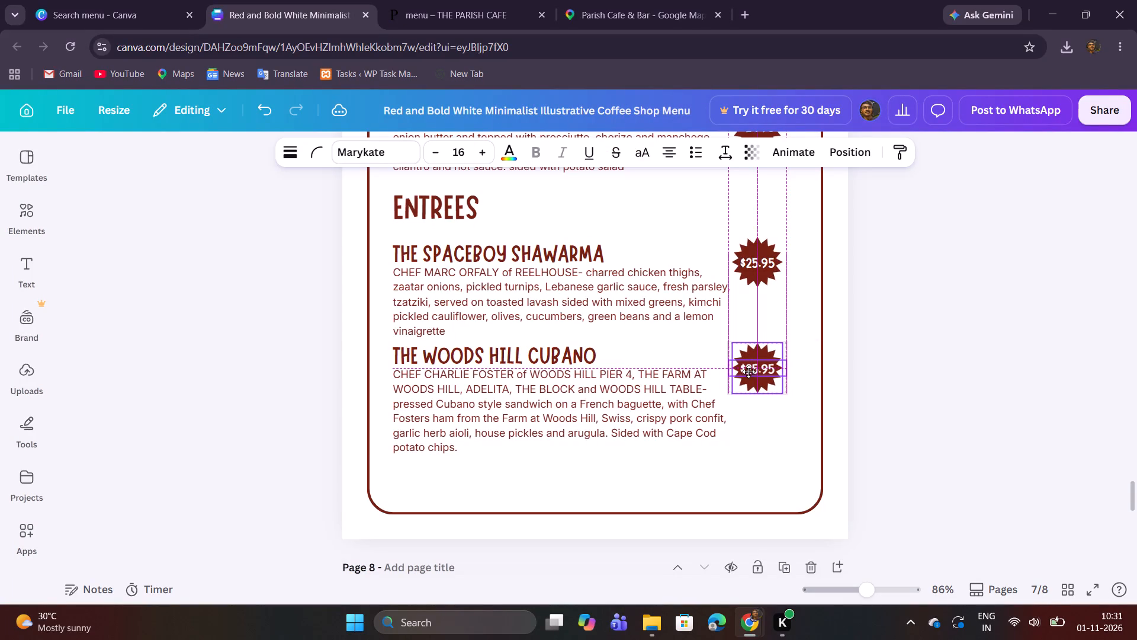
pyautogui.moveTo(749, 372); pyautogui.dragTo(749, 368)
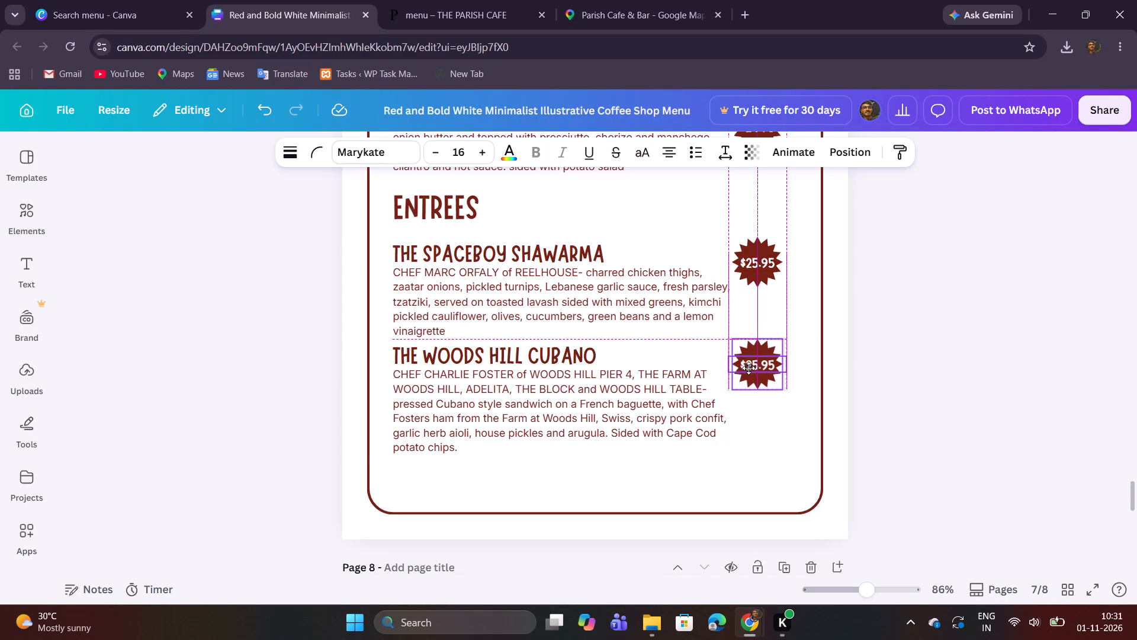
pyautogui.moveTo(749, 368); pyautogui.dragTo(749, 370)
pyautogui.click(945, 357)
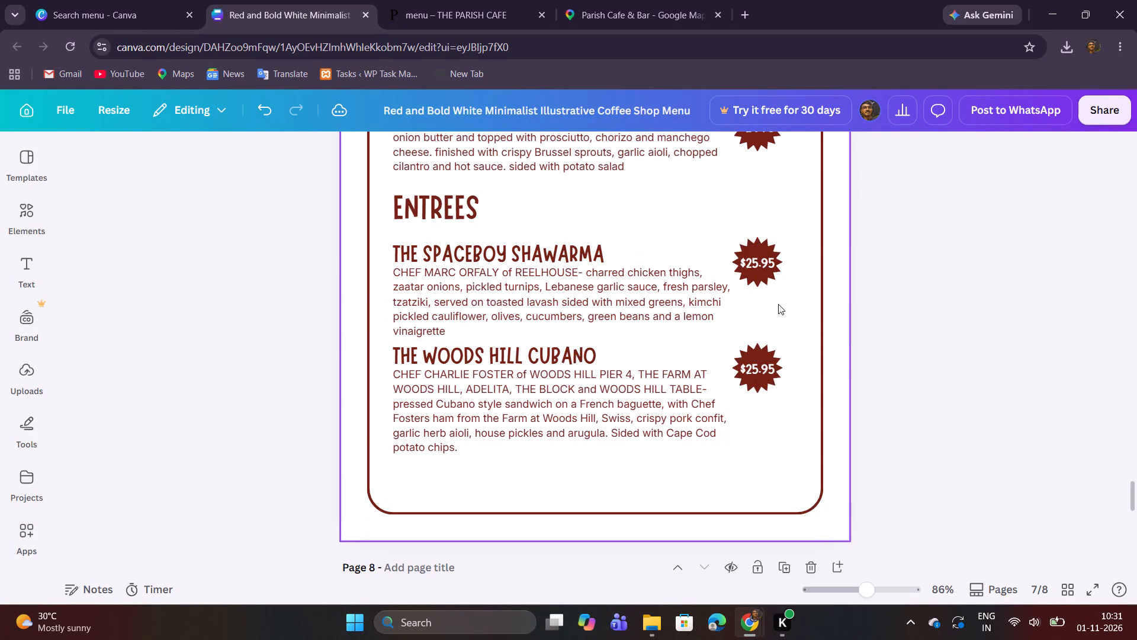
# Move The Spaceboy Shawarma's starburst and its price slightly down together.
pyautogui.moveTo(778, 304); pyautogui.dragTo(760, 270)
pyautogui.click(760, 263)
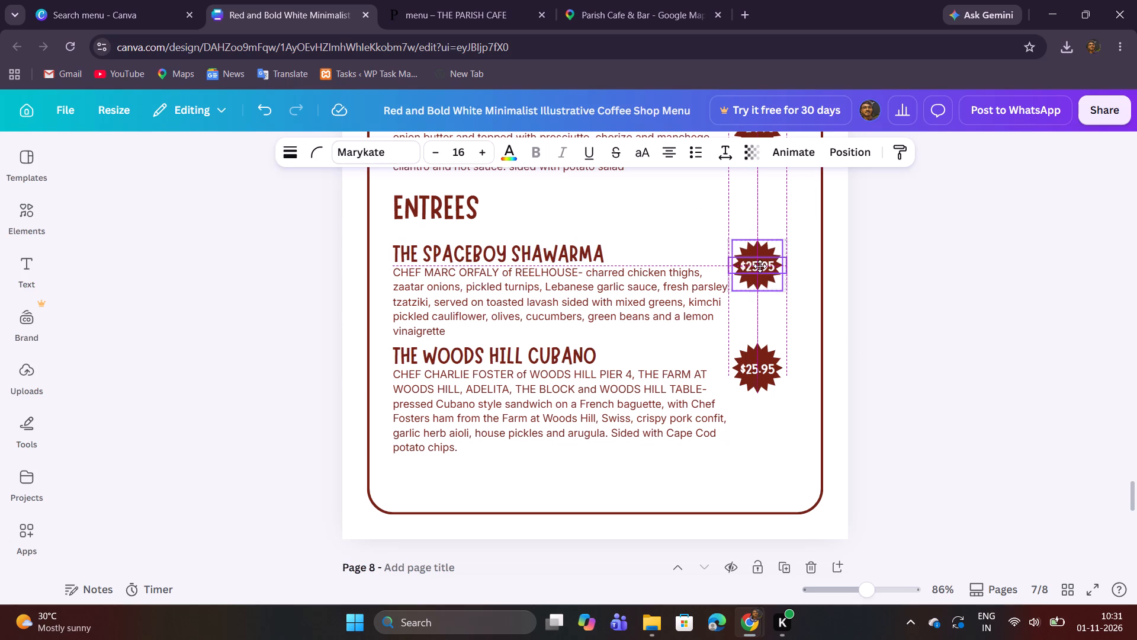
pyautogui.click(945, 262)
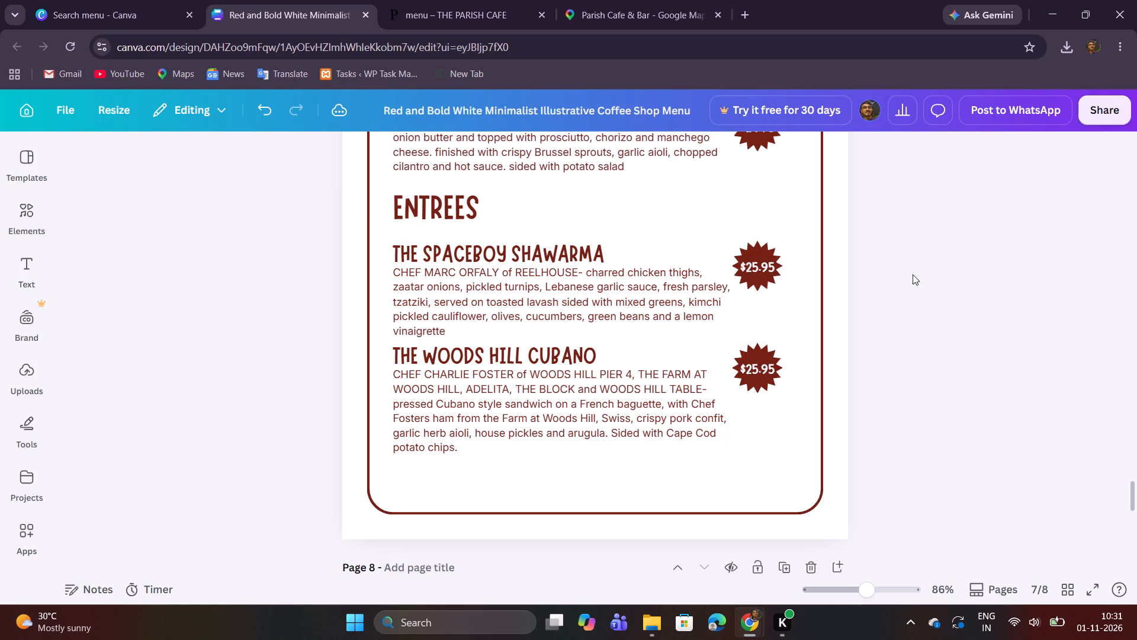
# Replace The Spaceboy Shawarma title with MAC & CHEESE, copied from the website's Entrees section, without a trailing blank line.
pyautogui.click(470, 0)
pyautogui.moveTo(152, 281); pyautogui.dragTo(154, 281)
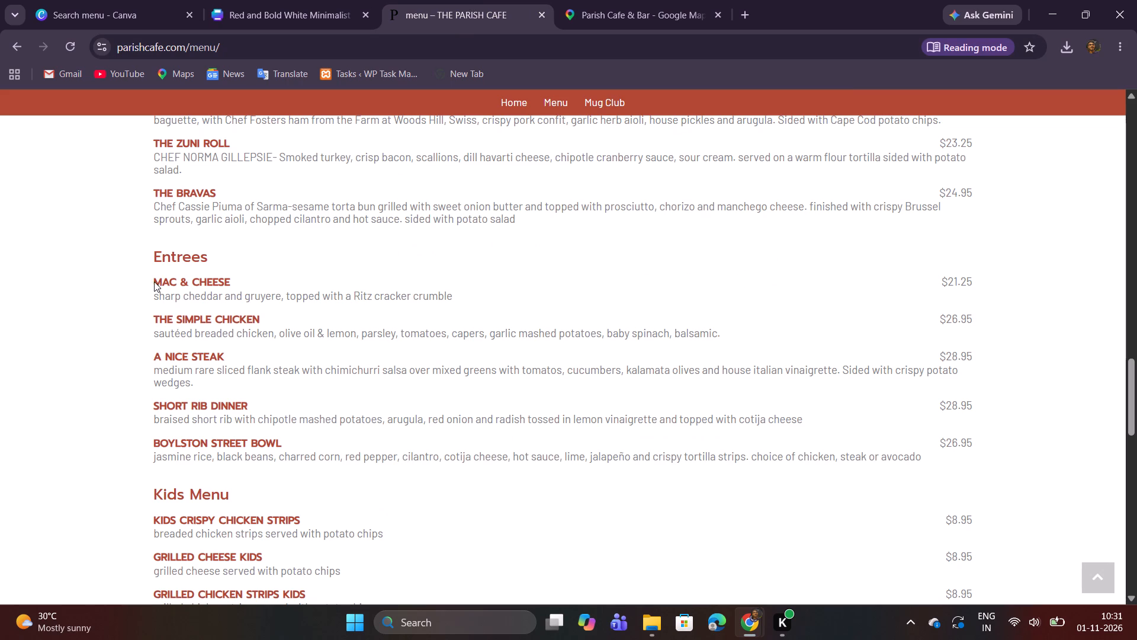
pyautogui.moveTo(154, 281); pyautogui.dragTo(236, 282)
pyautogui.rightClick(227, 278)
pyautogui.click(278, 298)
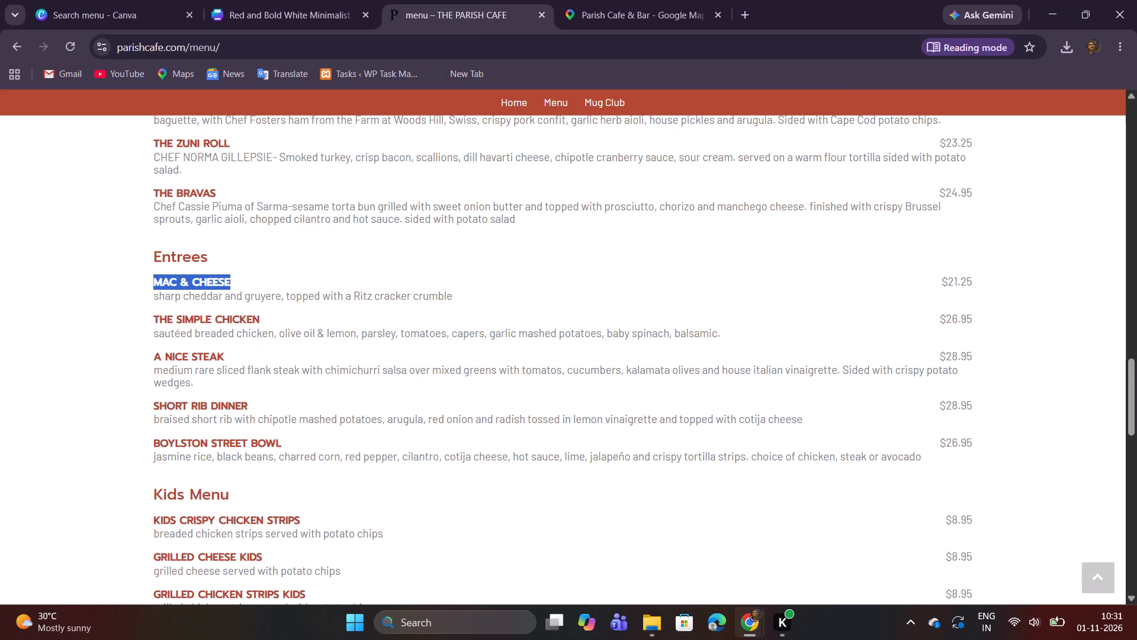
pyautogui.click(295, 18)
pyautogui.doubleClick(495, 257)
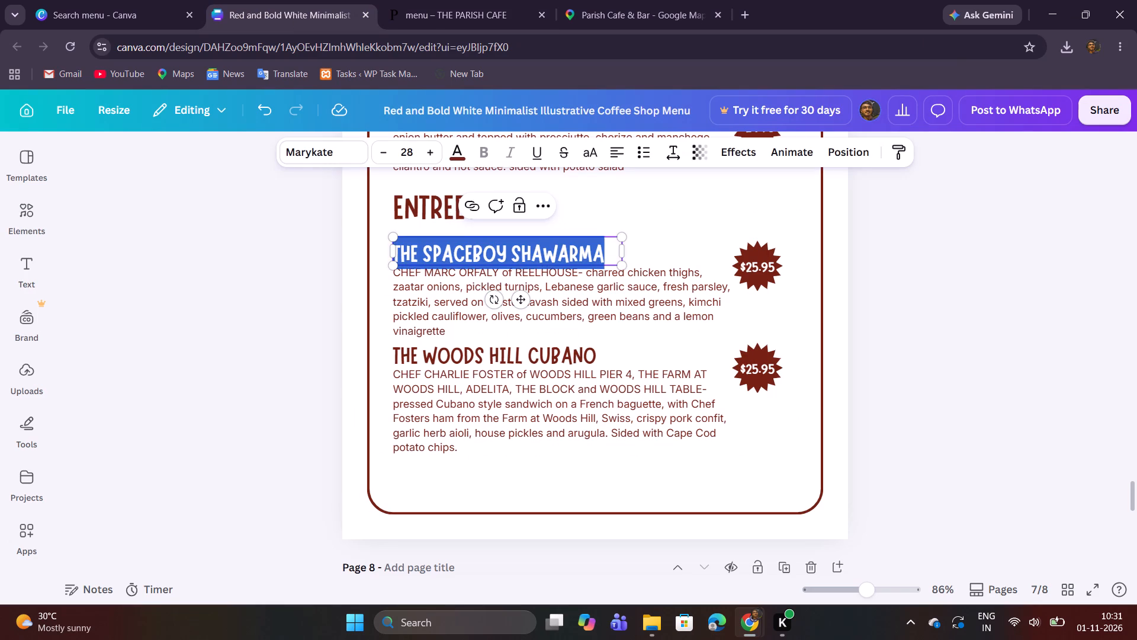
pyautogui.hotkey('ctrl', 'v')
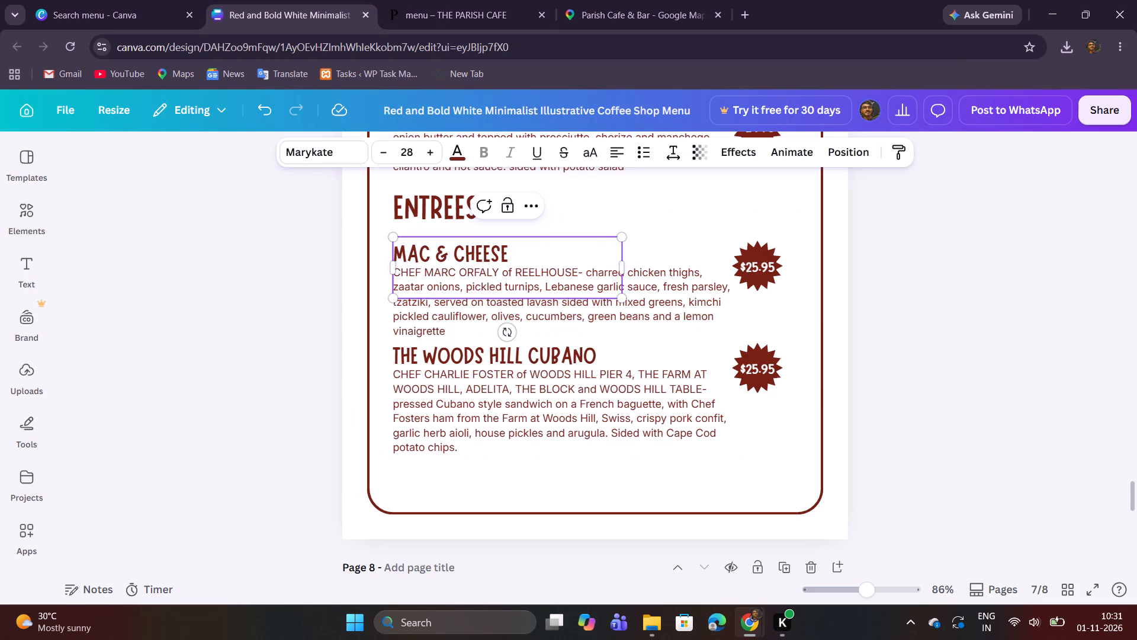
pyautogui.press('BackSpace')
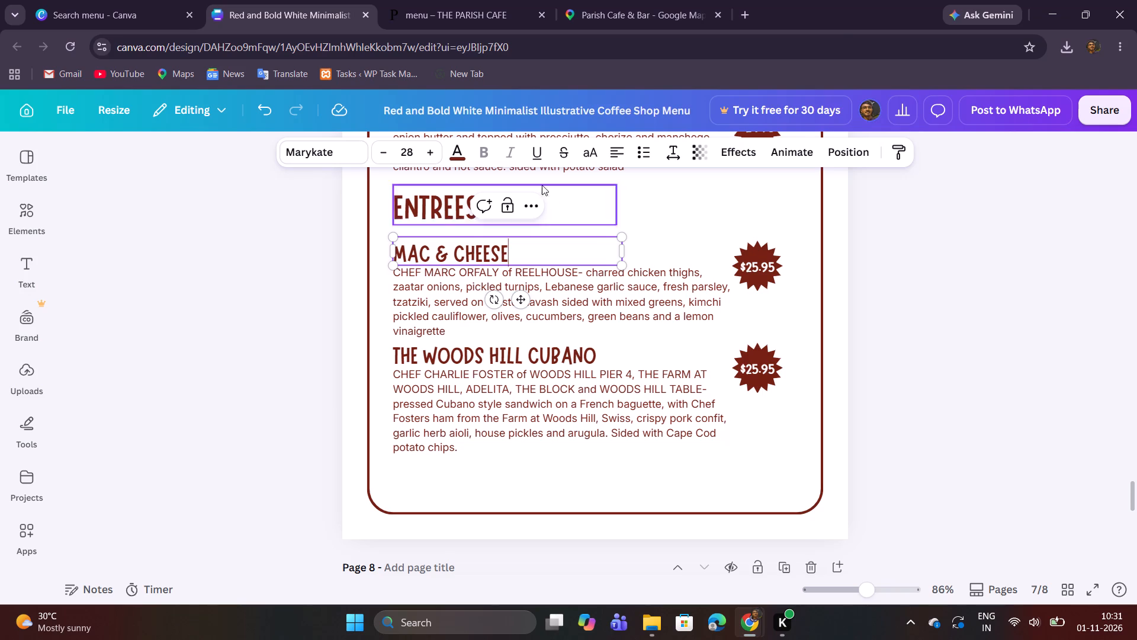
# Replace the description under Mac & Cheese with the website's "sharp cheddar and gruyere, topped with a Ritz cracker crumble".
pyautogui.click(386, 0)
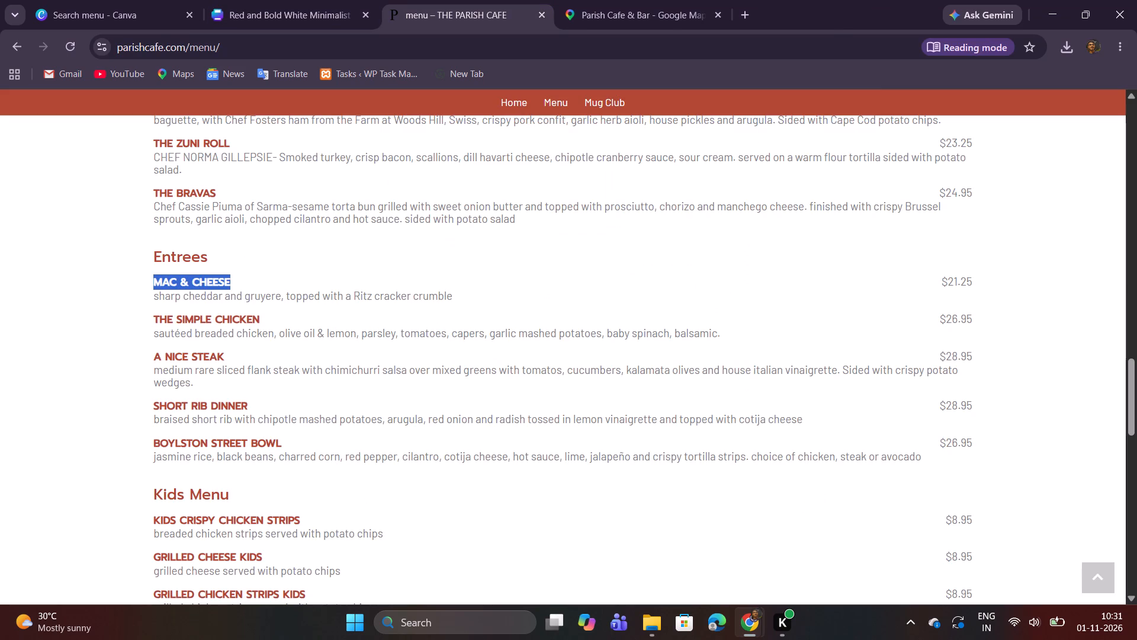
pyautogui.moveTo(155, 296); pyautogui.dragTo(455, 296)
pyautogui.rightClick(433, 296)
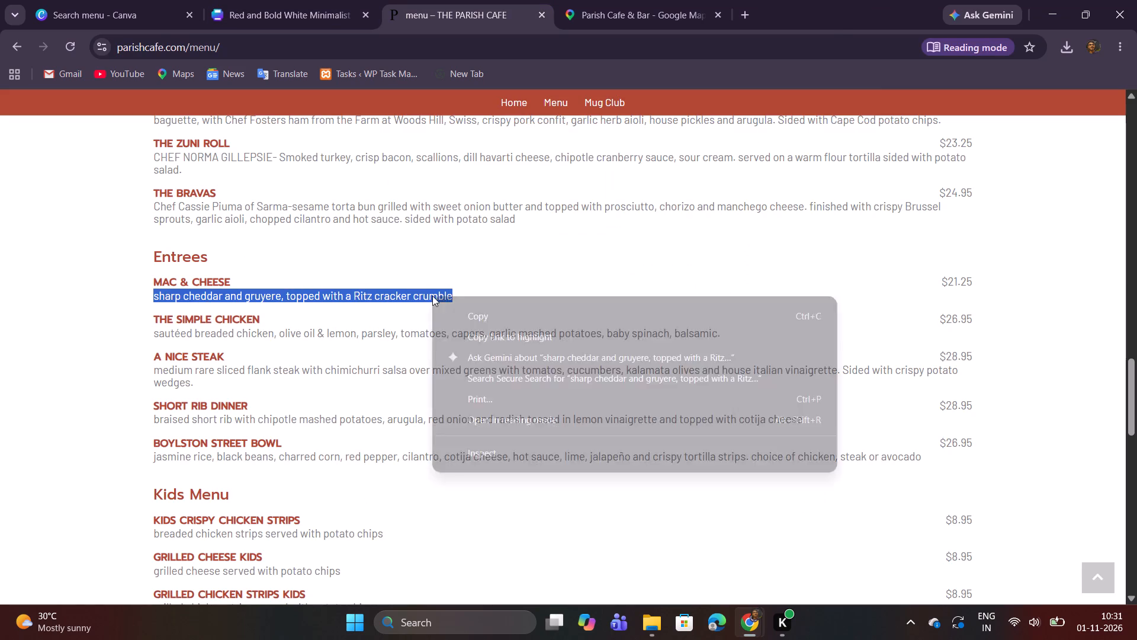
pyautogui.click(494, 323)
pyautogui.click(307, 0)
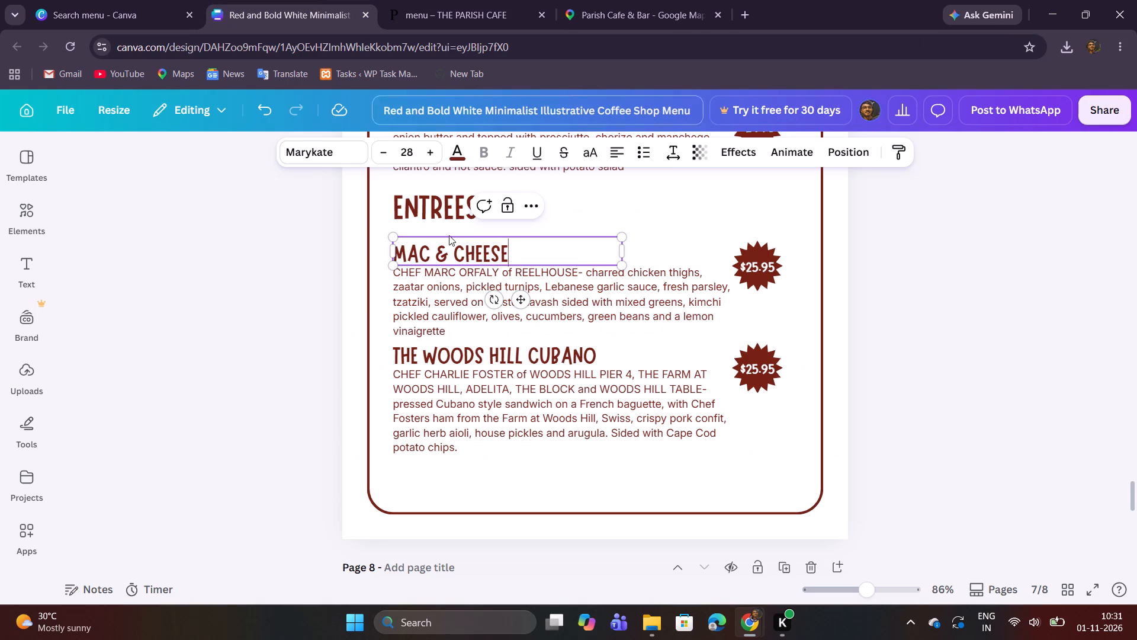
pyautogui.doubleClick(487, 310)
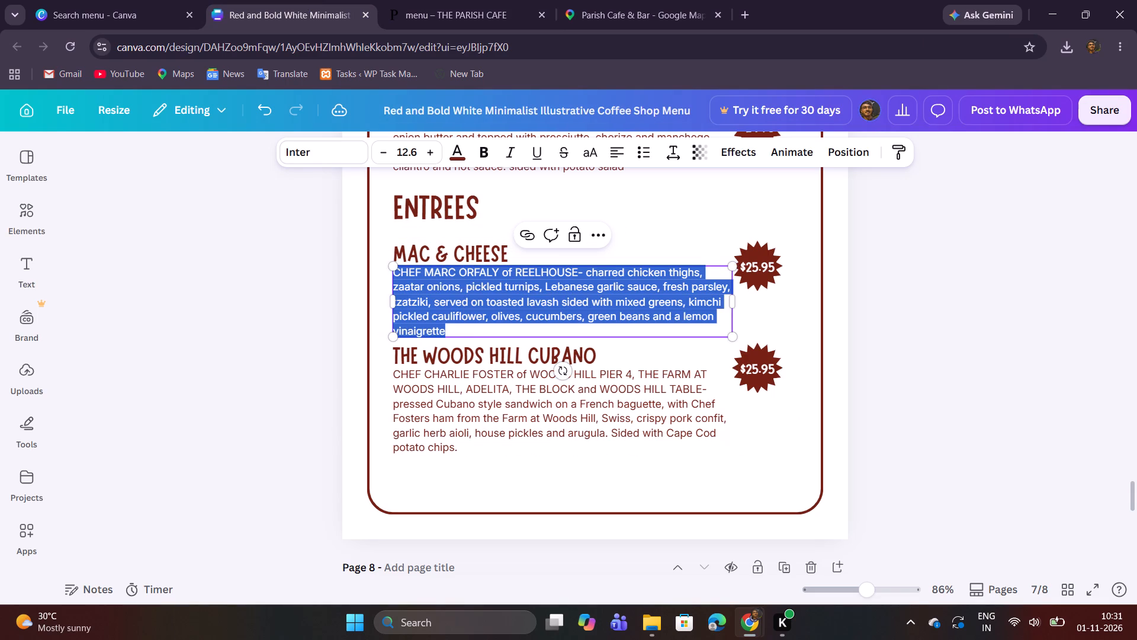
pyautogui.hotkey('ctrl', 'v')
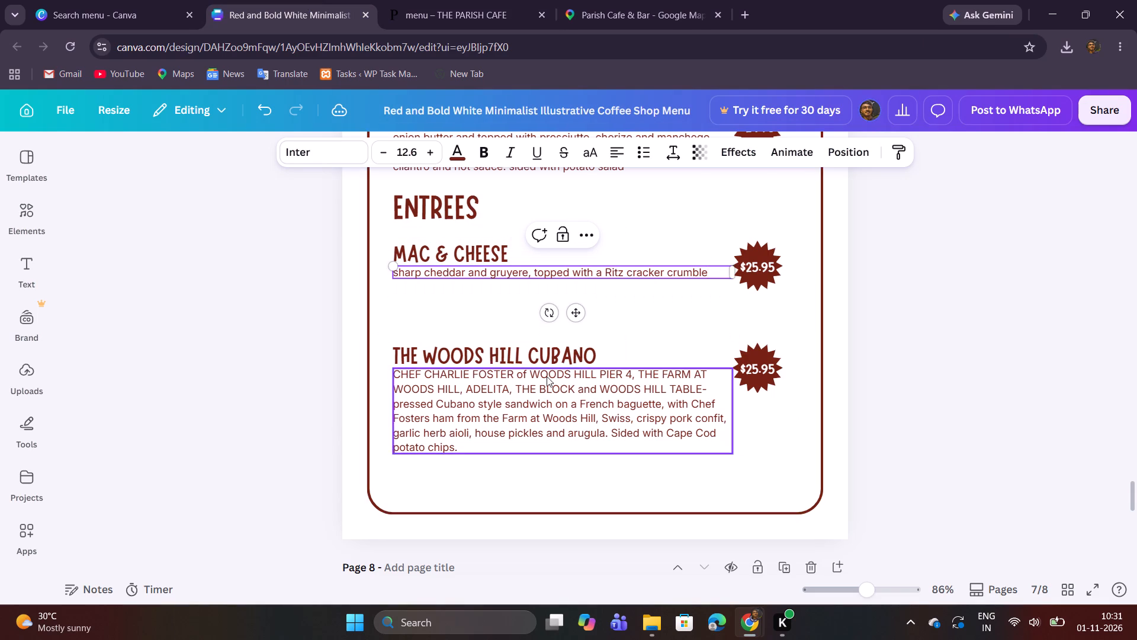
pyautogui.click(1033, 309)
# Move Mac & Cheese's starburst and its price up together to align with the item's title and one-line description.
pyautogui.moveTo(778, 300); pyautogui.dragTo(753, 258)
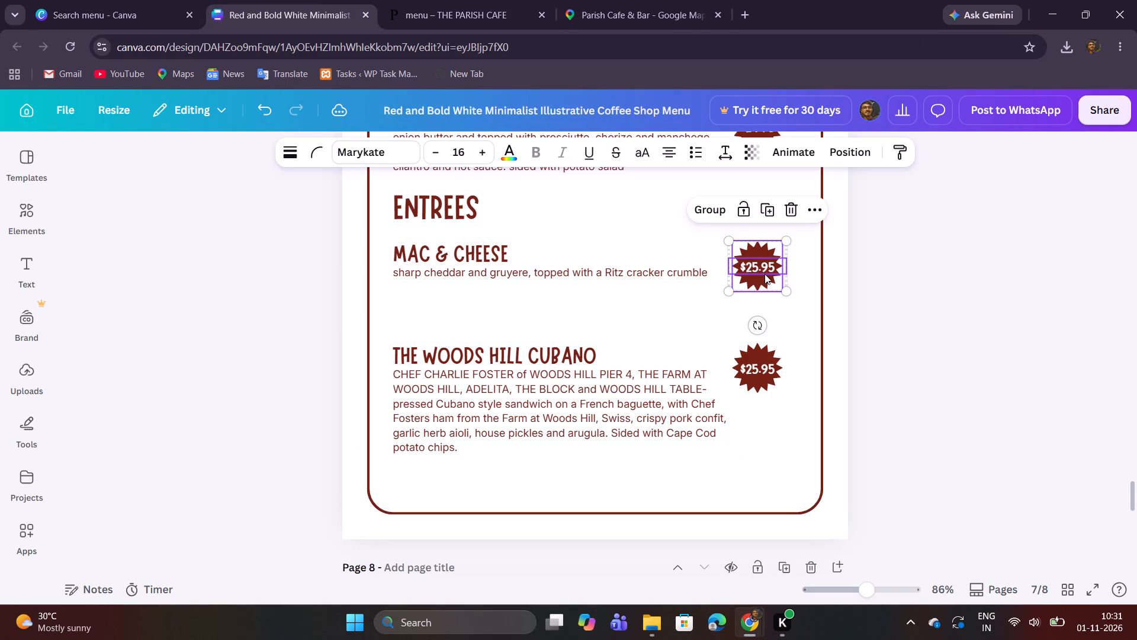
pyautogui.moveTo(764, 268); pyautogui.dragTo(763, 258)
pyautogui.click(763, 257)
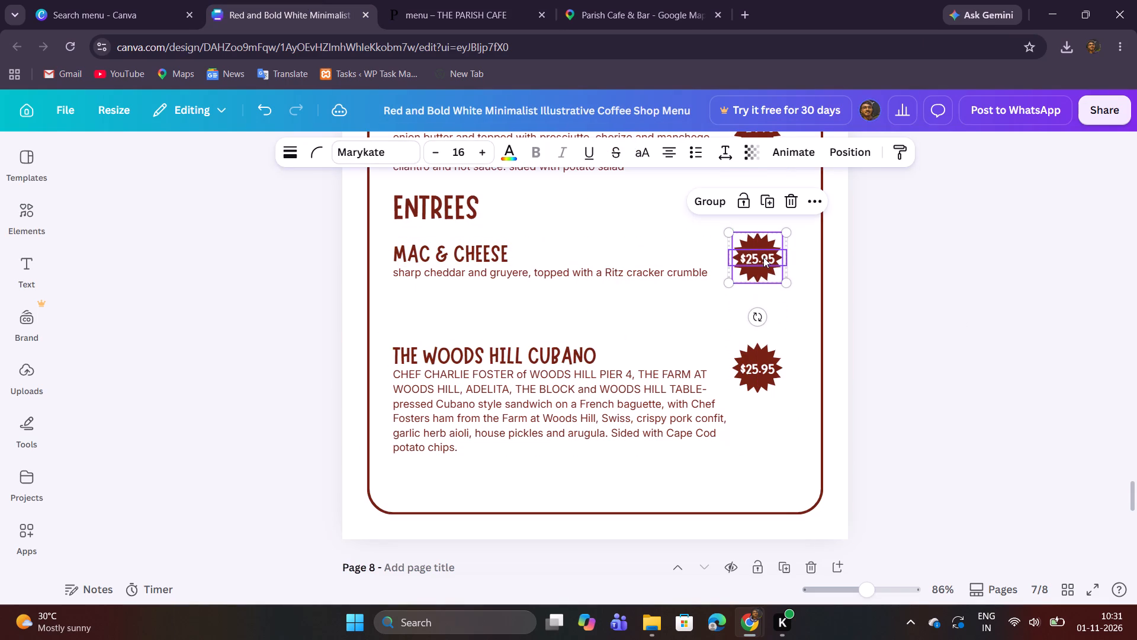
pyautogui.click(763, 257)
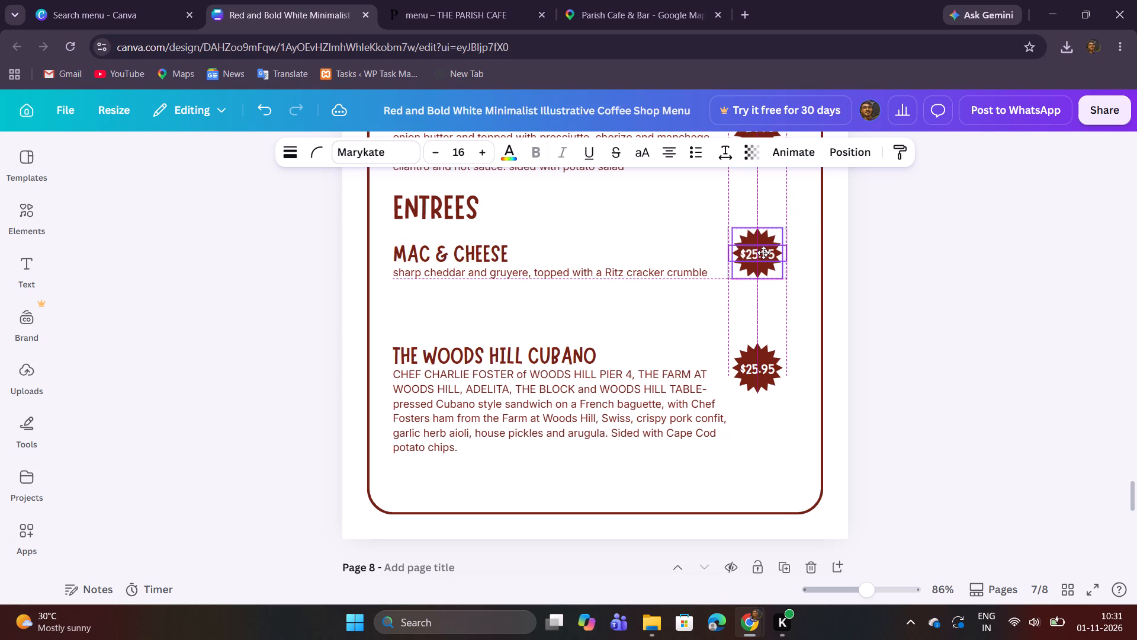
pyautogui.click(947, 265)
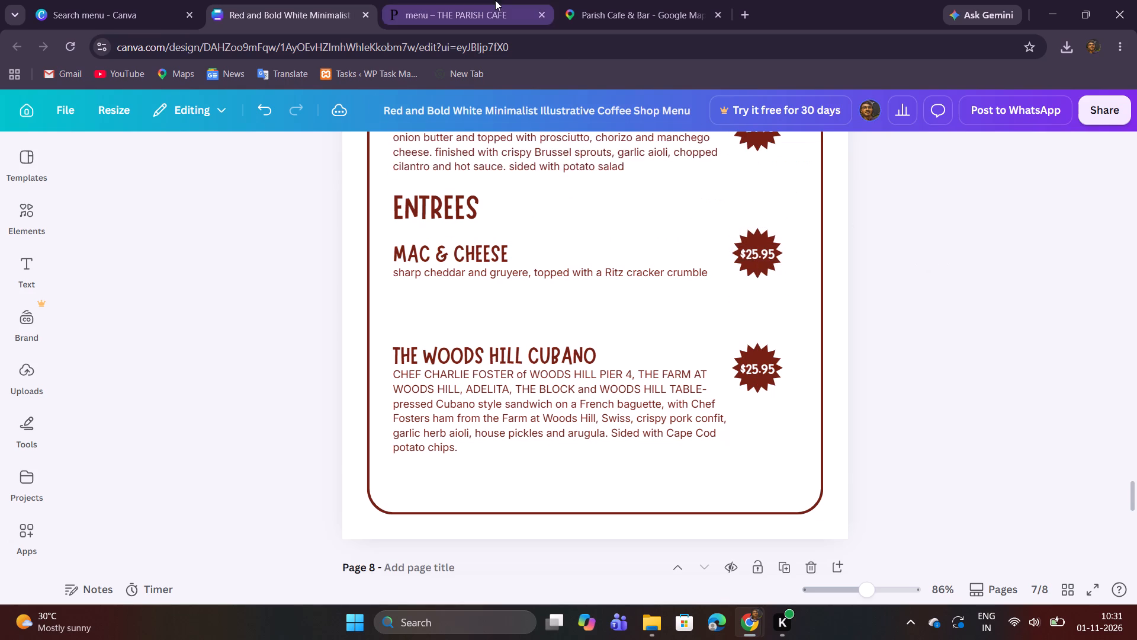
# Replace the price on Mac & Cheese's starburst with $21.25, copied from the website menu.
pyautogui.click(495, 0)
pyautogui.moveTo(941, 282); pyautogui.dragTo(977, 282)
pyautogui.rightClick(972, 282)
pyautogui.click(843, 306)
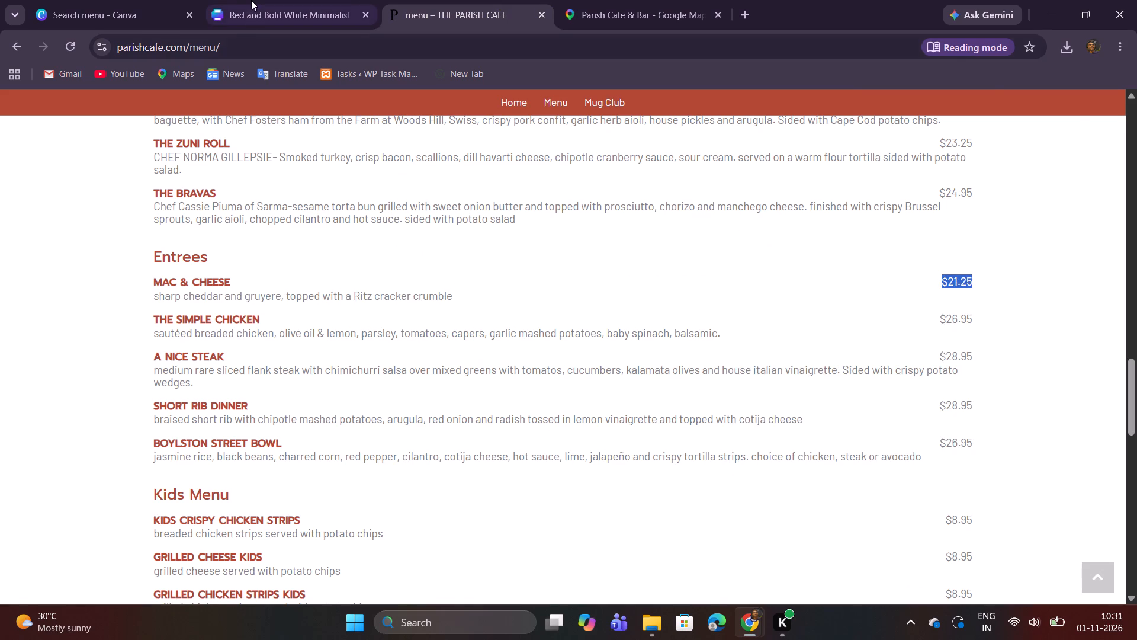
pyautogui.click(253, 0)
pyautogui.doubleClick(763, 254)
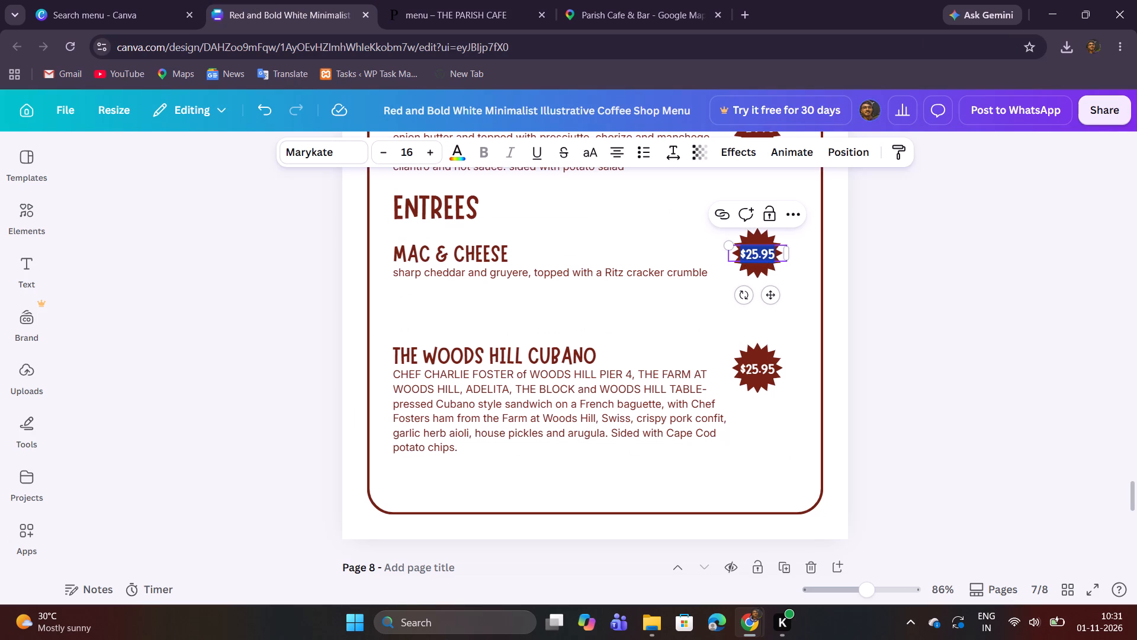
pyautogui.hotkey('ctrl', 'v')
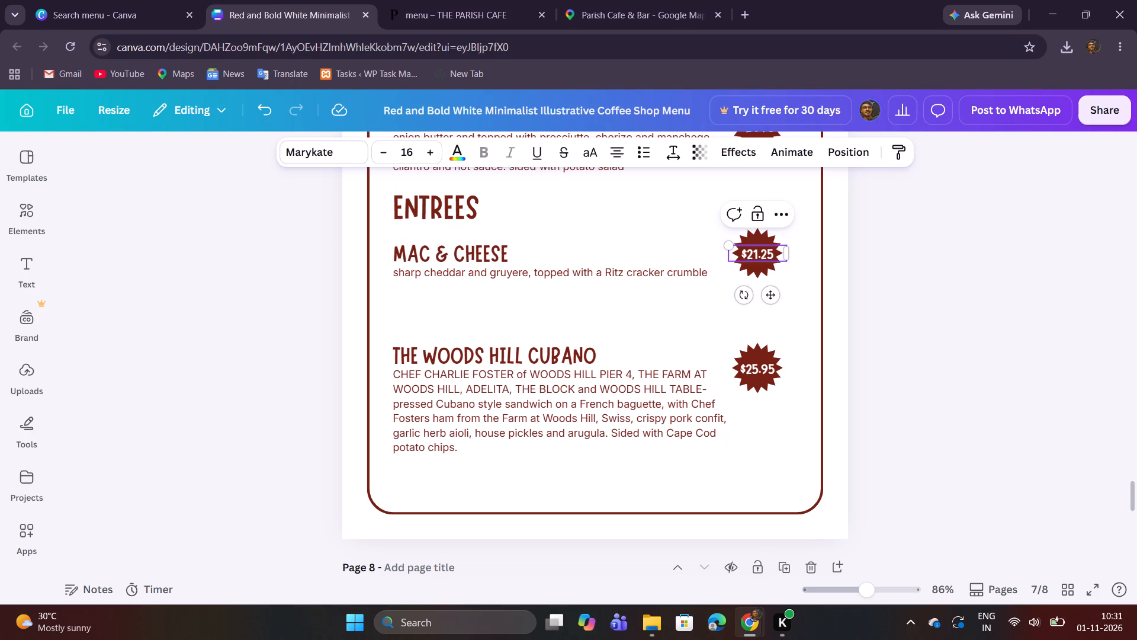
pyautogui.click(899, 238)
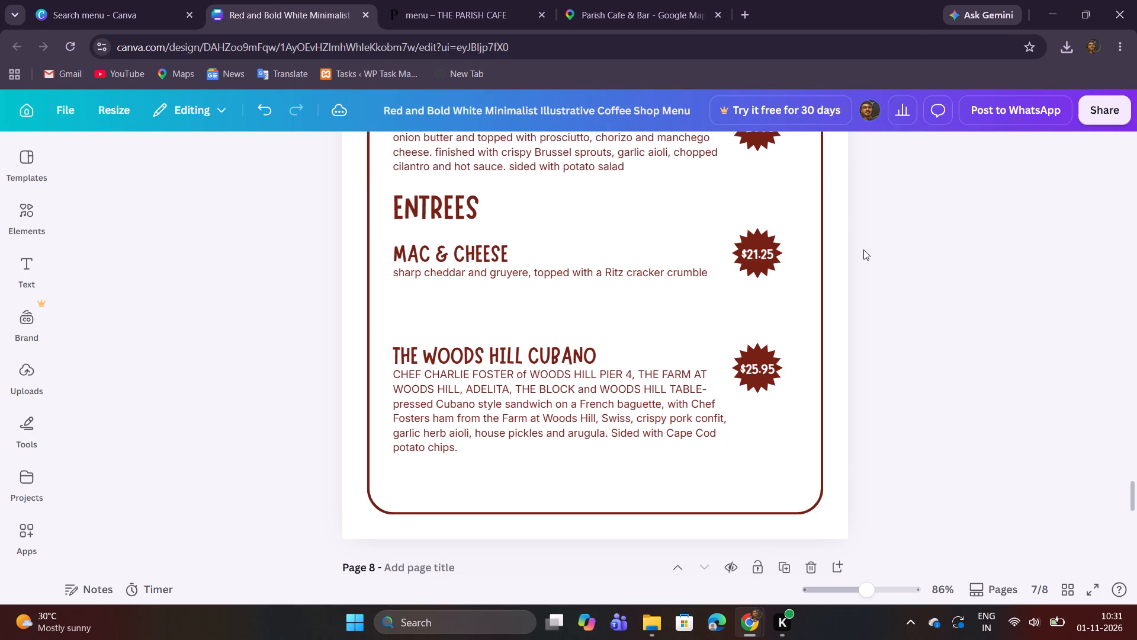
# Copy the title THE SIMPLE CHICKEN from the website's Entrees section and return to the menu design.
pyautogui.click(457, 24)
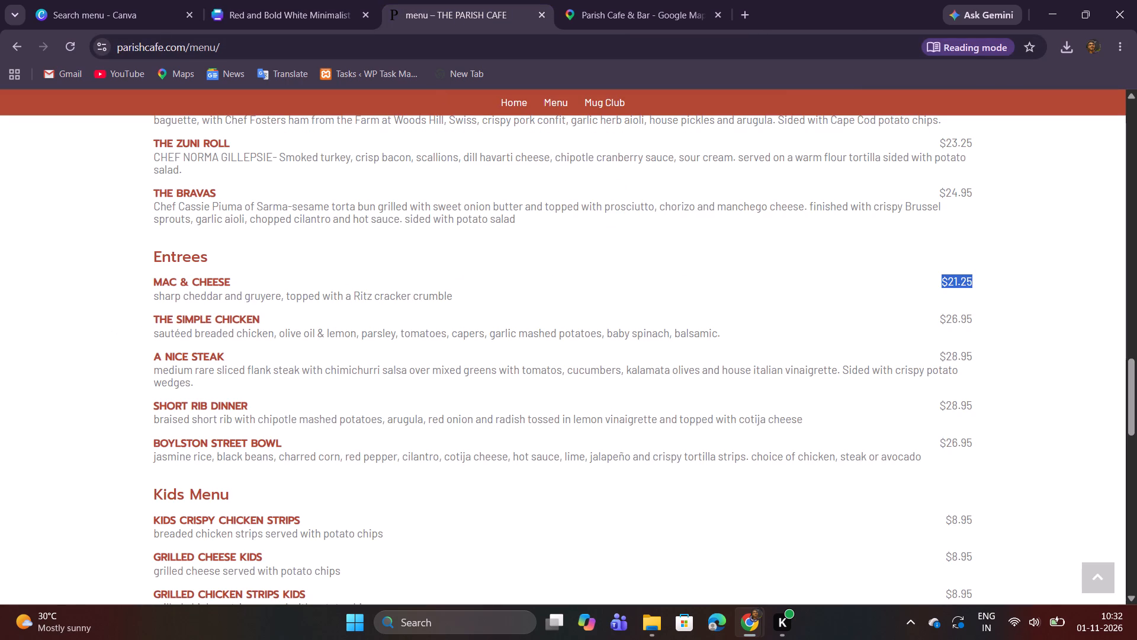
pyautogui.moveTo(155, 316); pyautogui.dragTo(259, 318)
pyautogui.rightClick(256, 318)
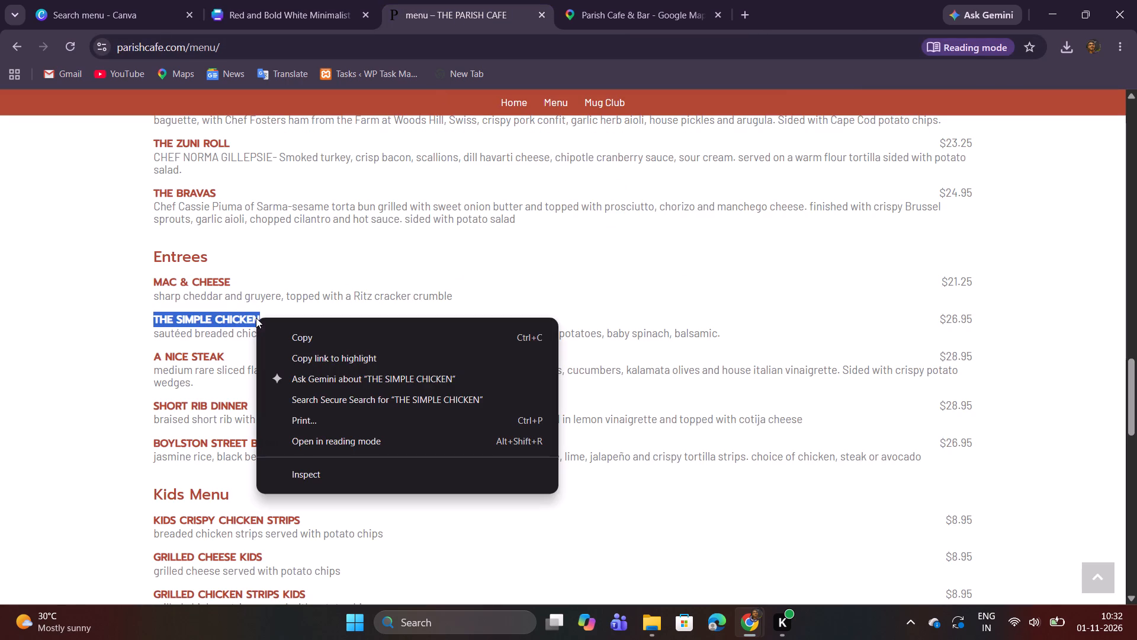
pyautogui.click(317, 335)
pyautogui.click(271, 0)
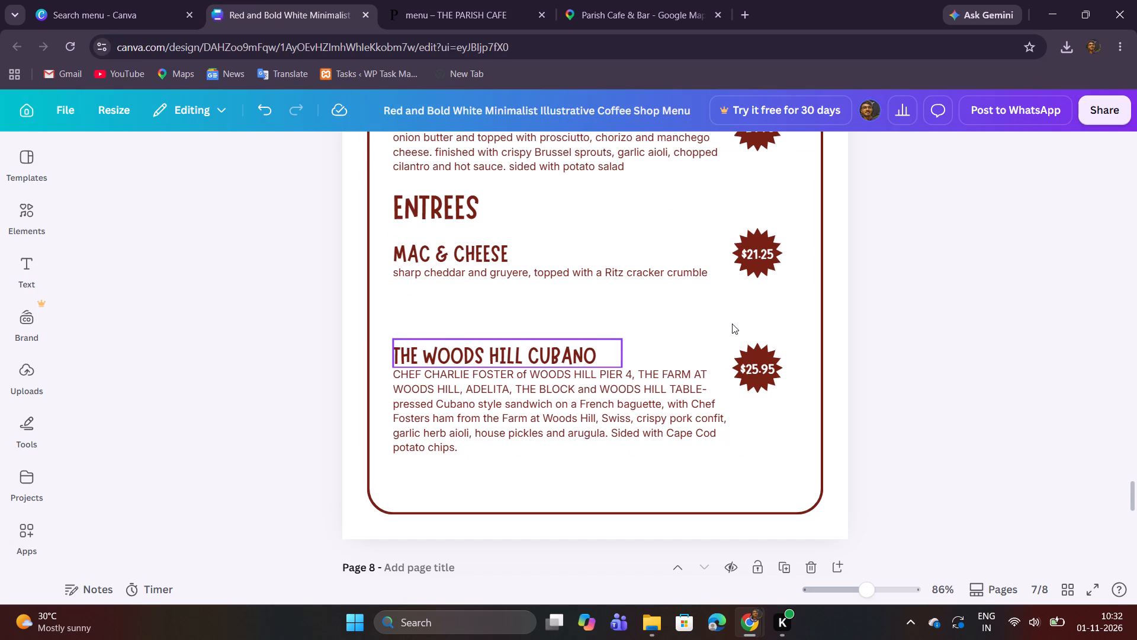
# Move The Woods Hill Cubano's title and description up together, directly beneath the Mac & Cheese description.
pyautogui.scroll(1, 732, 324)
pyautogui.scroll(-1, 720, 333)
pyautogui.moveTo(486, 473); pyautogui.dragTo(487, 426)
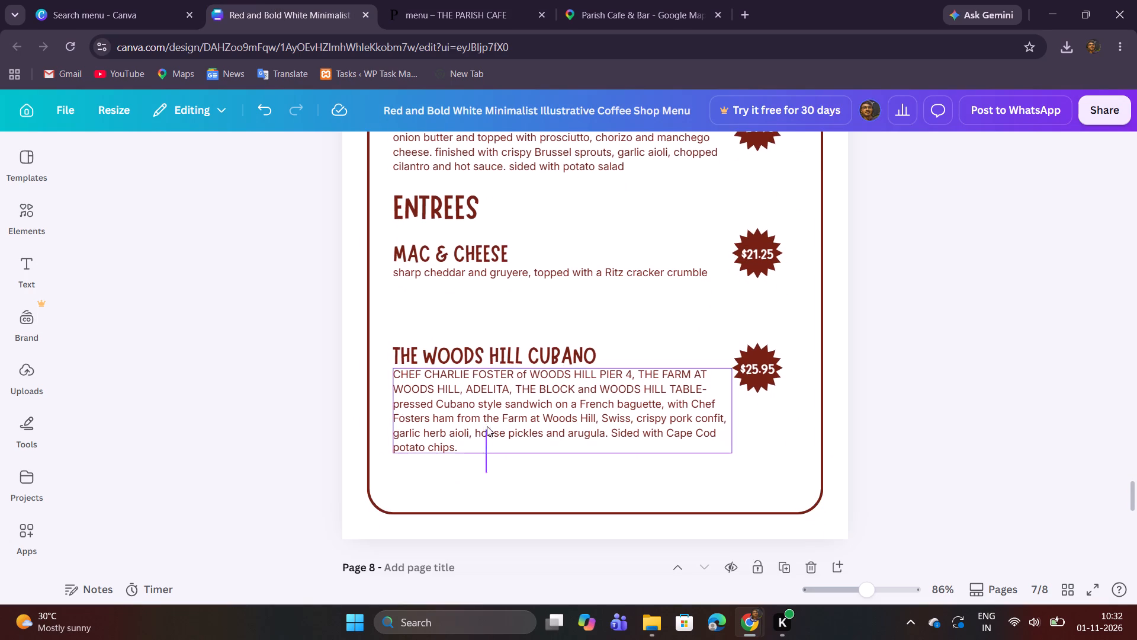
pyautogui.moveTo(487, 426); pyautogui.dragTo(490, 348)
pyautogui.moveTo(489, 386); pyautogui.dragTo(490, 350)
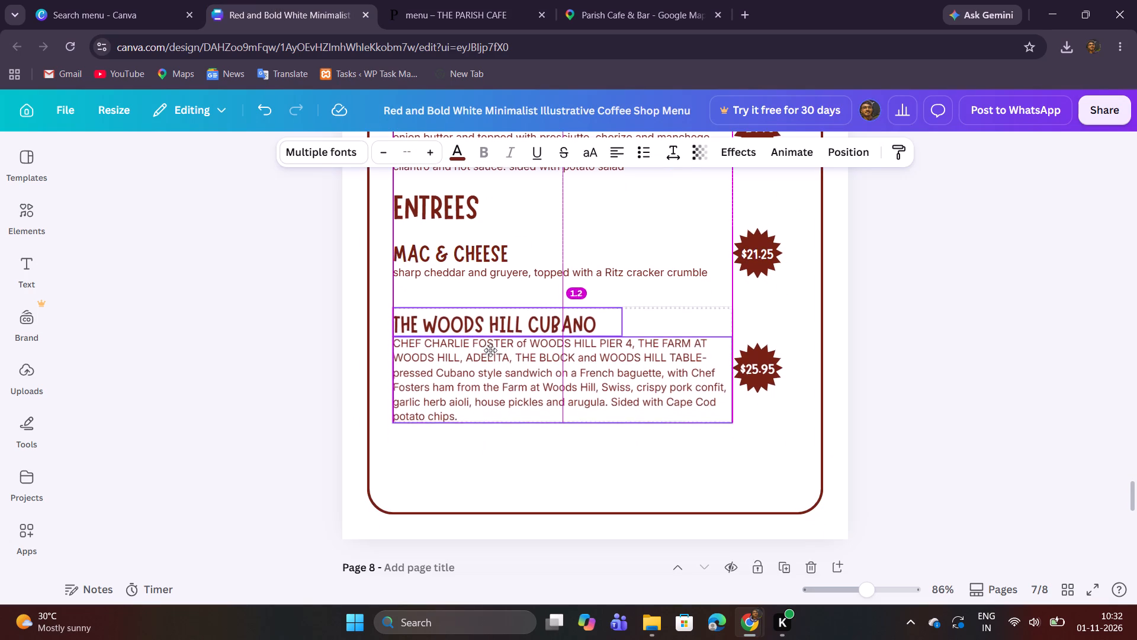
pyautogui.moveTo(490, 350); pyautogui.dragTo(491, 332)
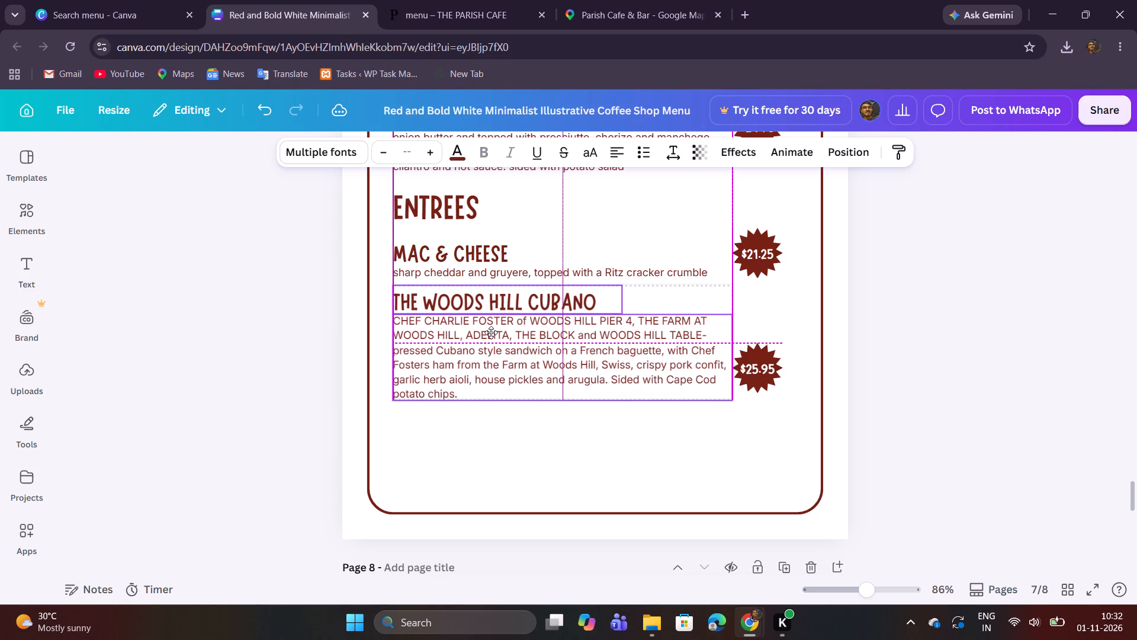
pyautogui.moveTo(491, 332); pyautogui.dragTo(491, 328)
# Replace The Woods Hill Cubano title with the copied THE SIMPLE CHICKEN, without a trailing blank line.
pyautogui.doubleClick(468, 290)
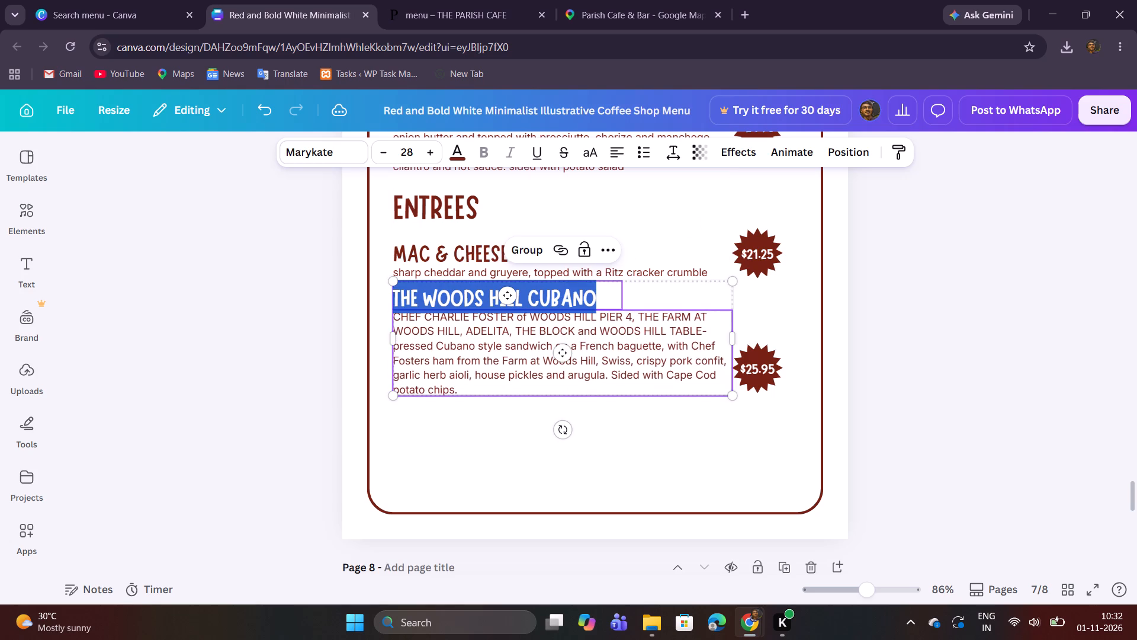
pyautogui.hotkey('ctrl', 'v')
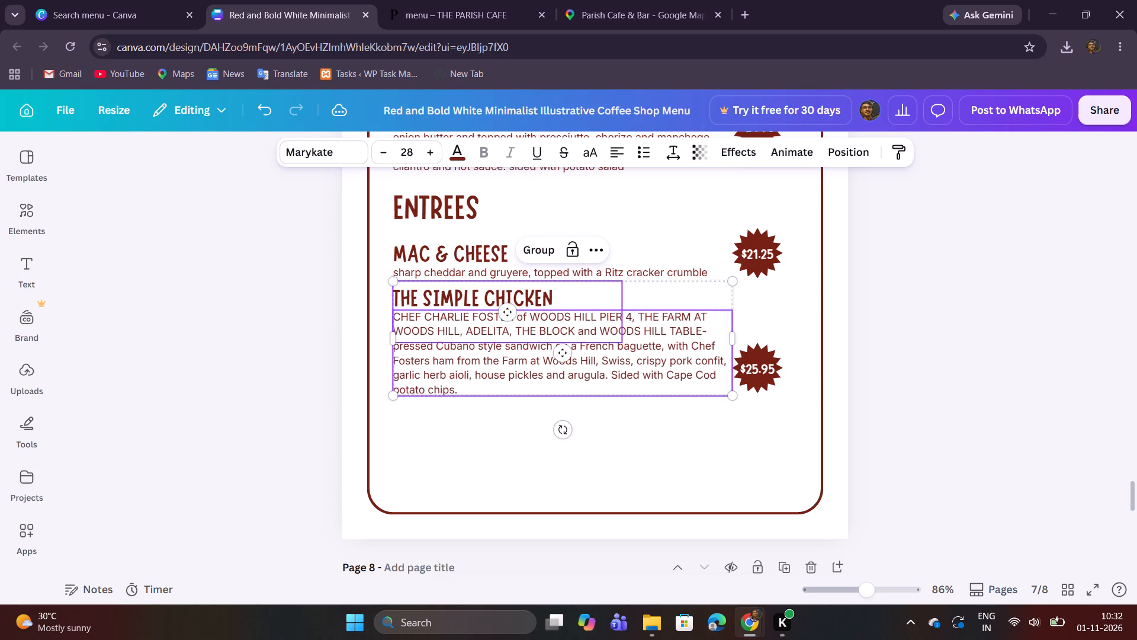
pyautogui.press('BackSpace')
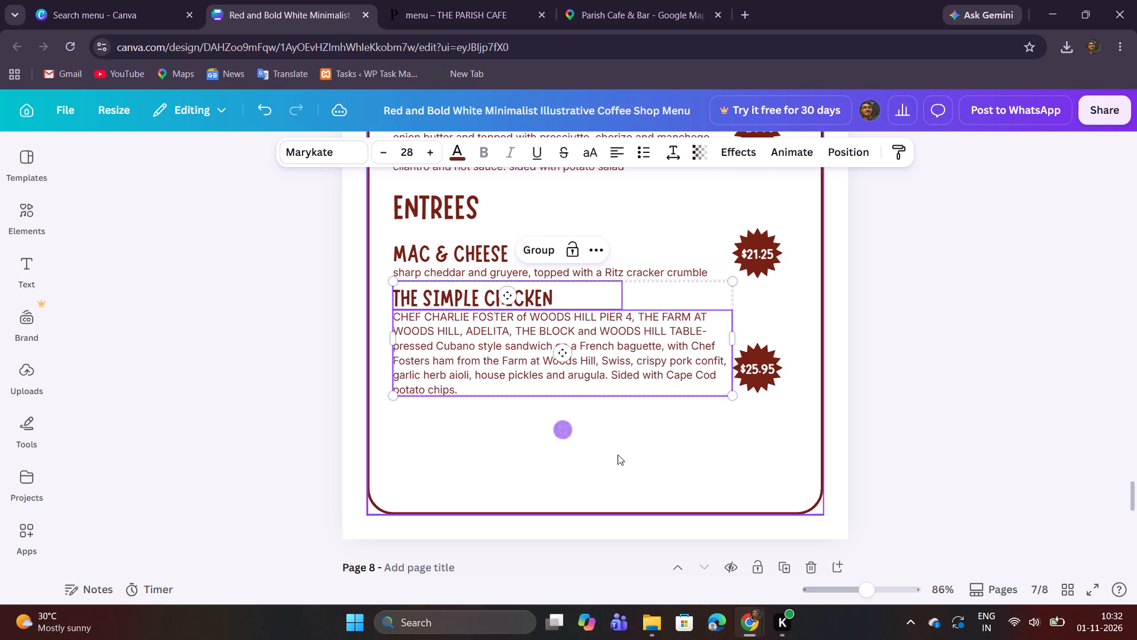
pyautogui.click(627, 456)
# Replace the description under The Simple Chicken with the website's text, from "sautéed breaded chicken" through "baby spinach, balsamic.".
pyautogui.click(439, 0)
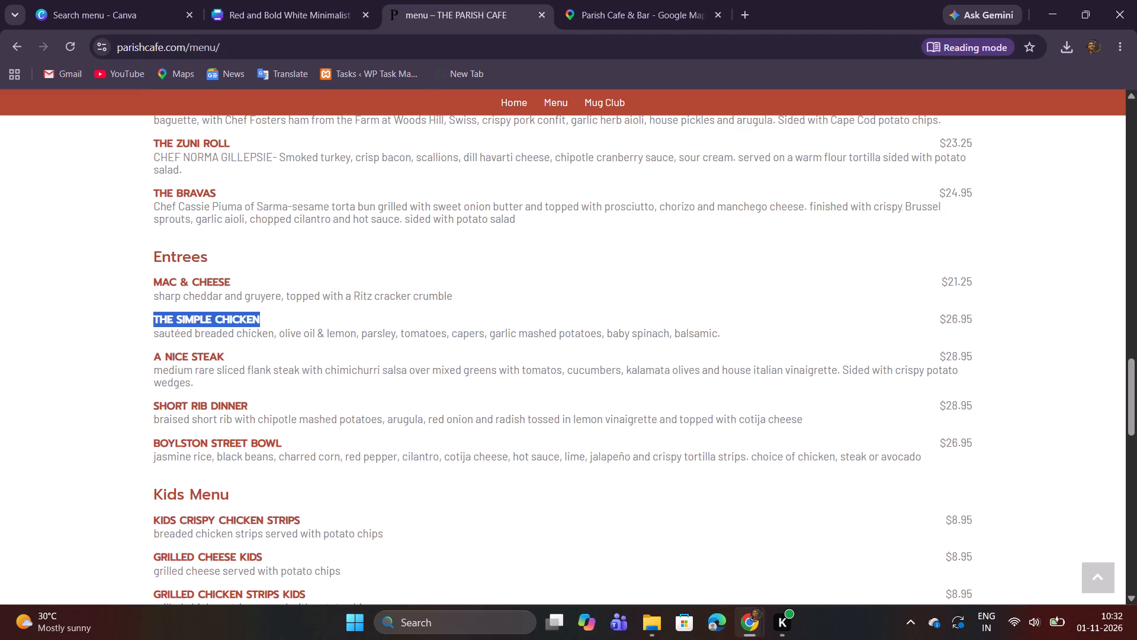
pyautogui.moveTo(154, 334); pyautogui.dragTo(629, 338)
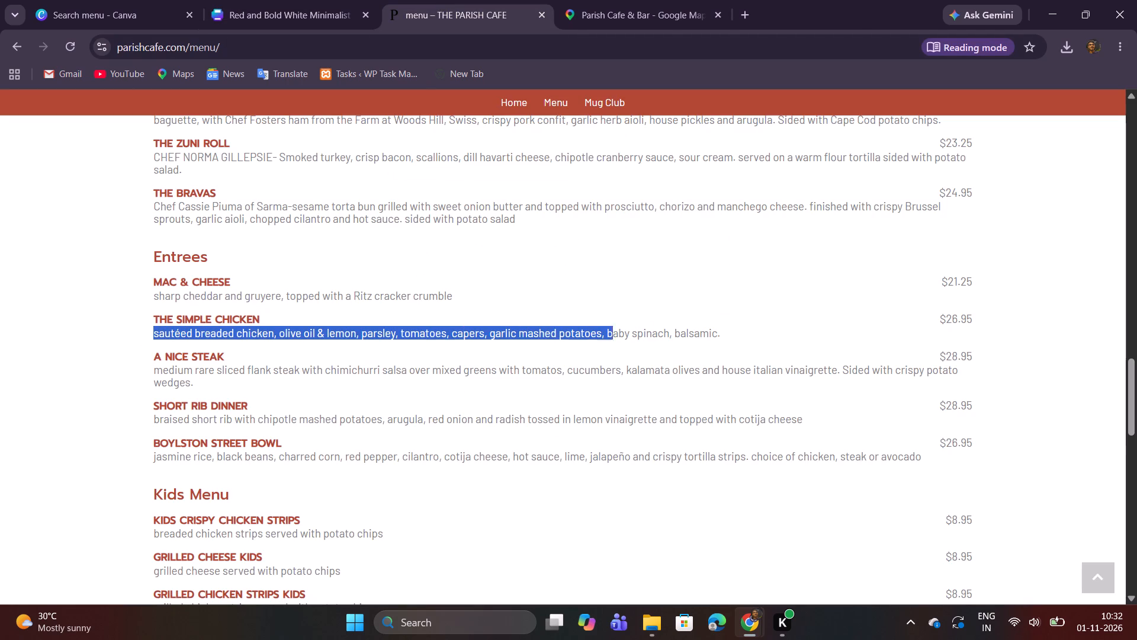
pyautogui.moveTo(629, 338); pyautogui.dragTo(734, 333)
pyautogui.rightClick(697, 331)
pyautogui.click(744, 353)
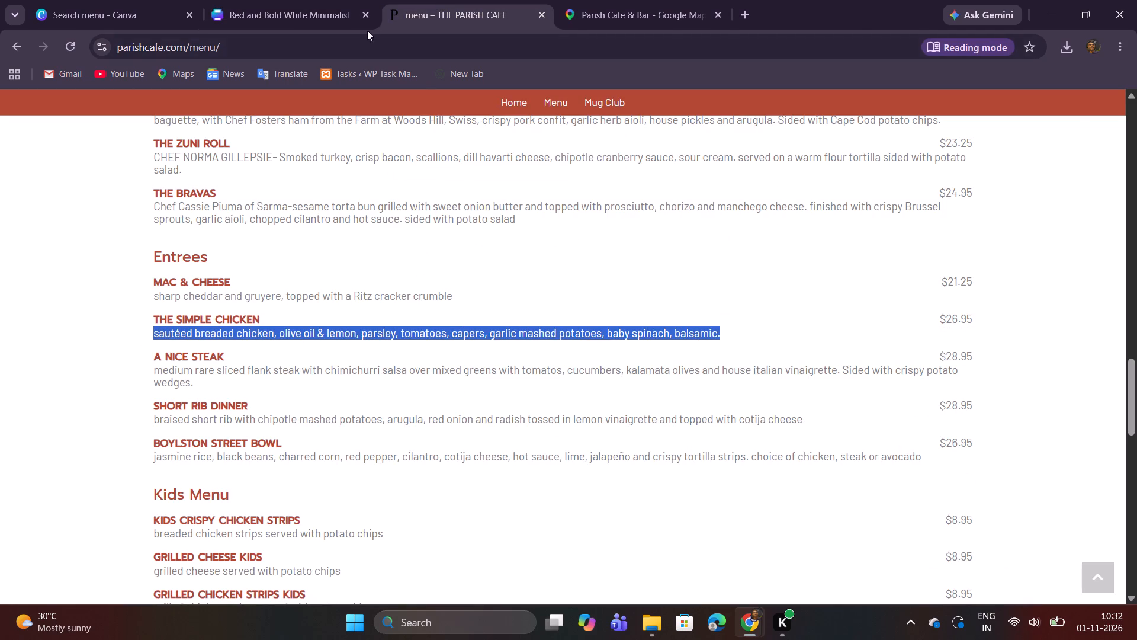
pyautogui.click(321, 0)
pyautogui.doubleClick(474, 339)
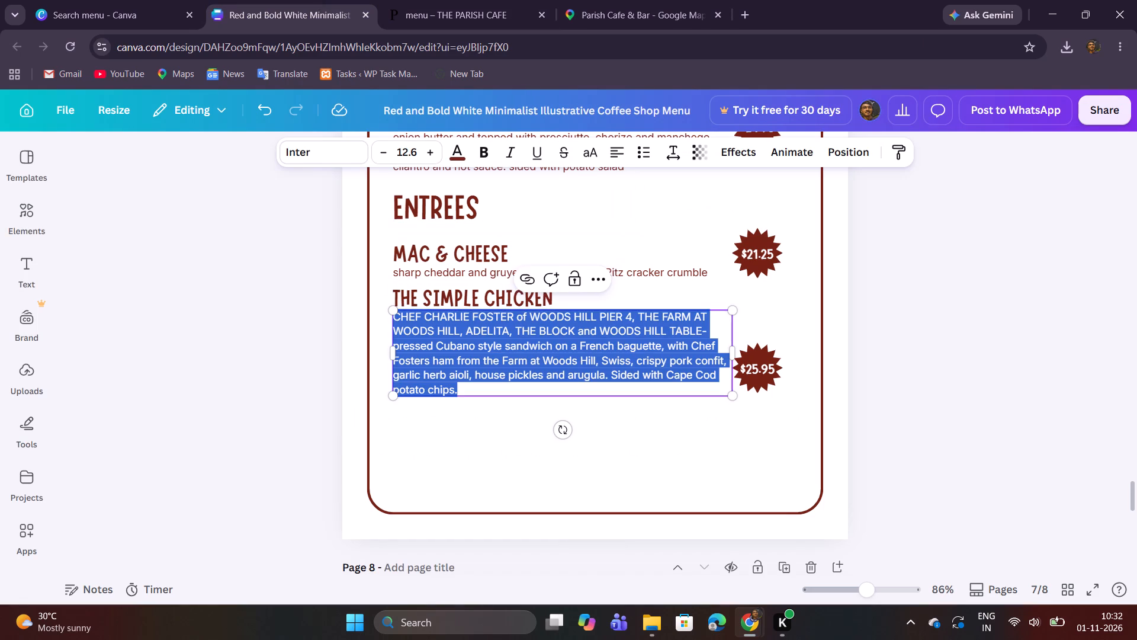
pyautogui.hotkey('ctrl', 'v')
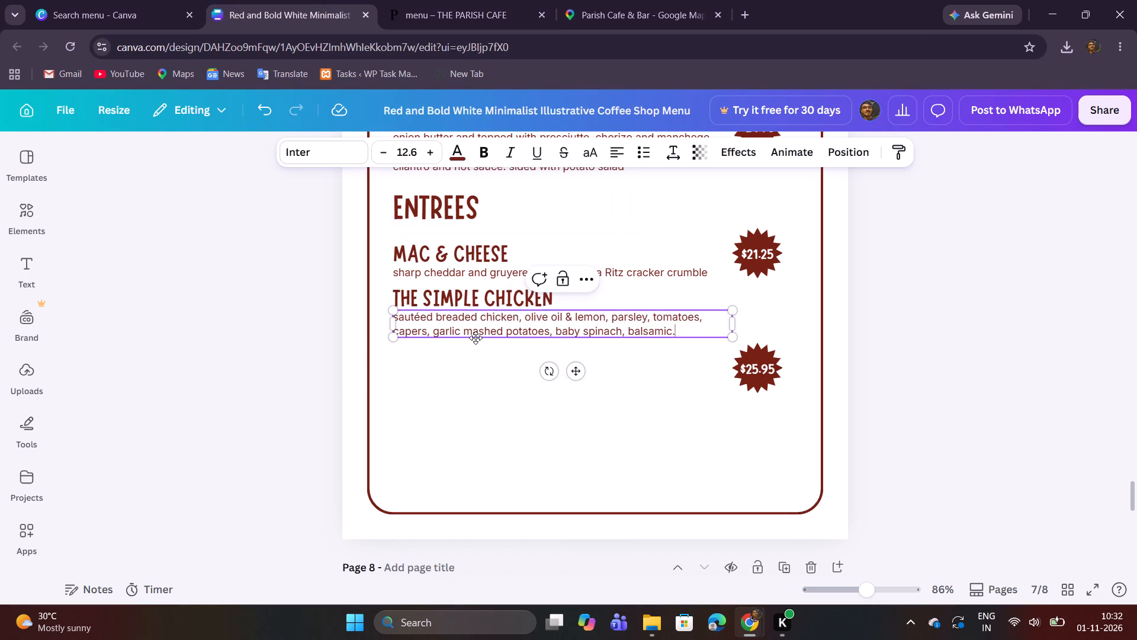
pyautogui.click(483, 411)
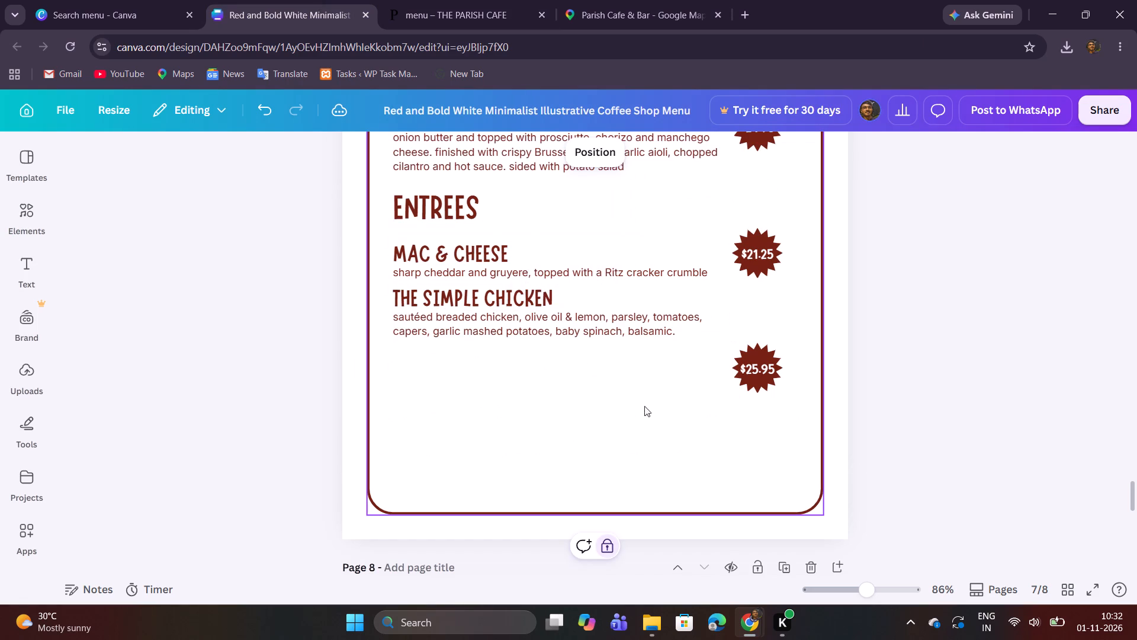
# Move the $25.95 starburst price badge up beside The Simple Chicken, aligned beneath the $21.25 badge.
pyautogui.moveTo(754, 407); pyautogui.dragTo(753, 367)
pyautogui.moveTo(751, 367); pyautogui.dragTo(750, 334)
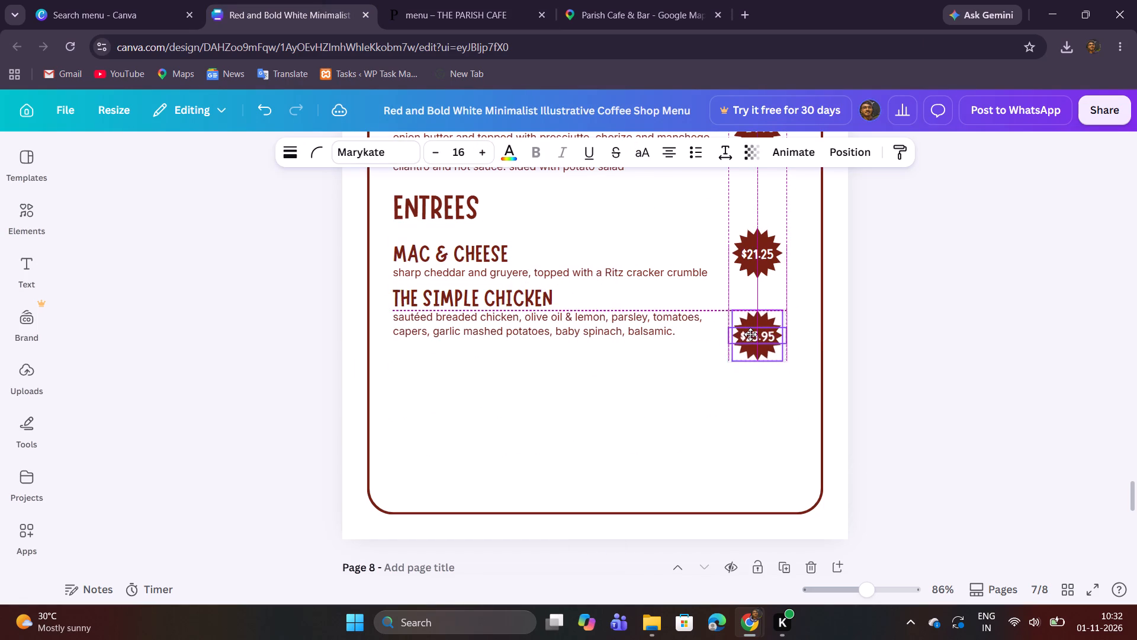
pyautogui.moveTo(750, 334); pyautogui.dragTo(751, 316)
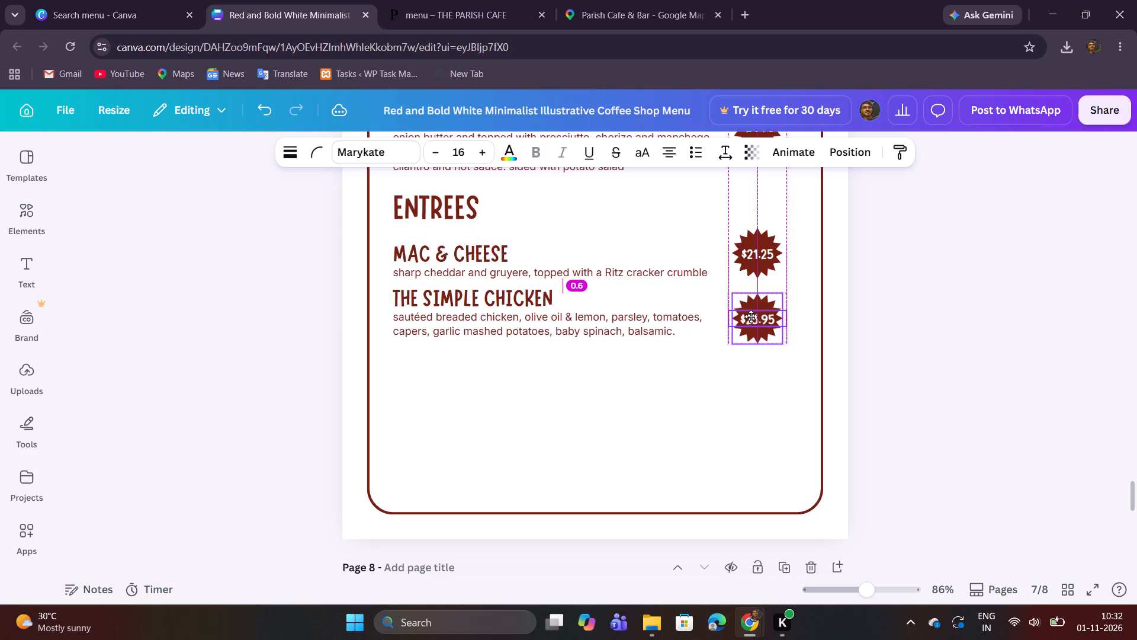
pyautogui.moveTo(751, 316); pyautogui.dragTo(752, 310)
pyautogui.click(923, 335)
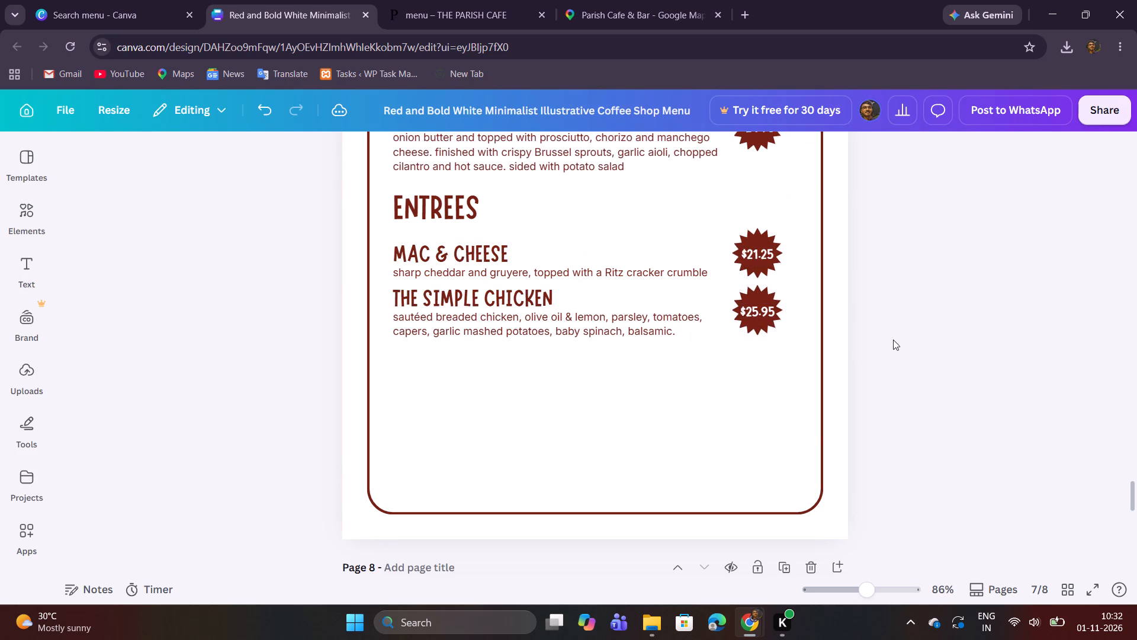
# Replace the price on The Simple Chicken's badge with $26.95 copied from the website.
pyautogui.click(446, 0)
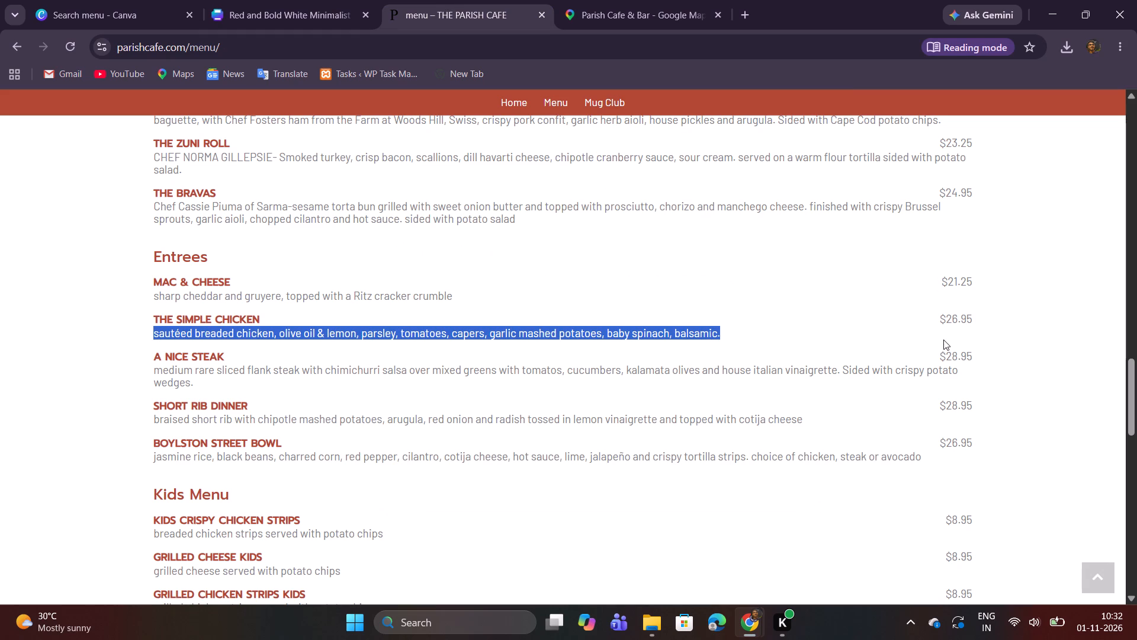
pyautogui.moveTo(939, 321); pyautogui.dragTo(973, 320)
pyautogui.rightClick(964, 319)
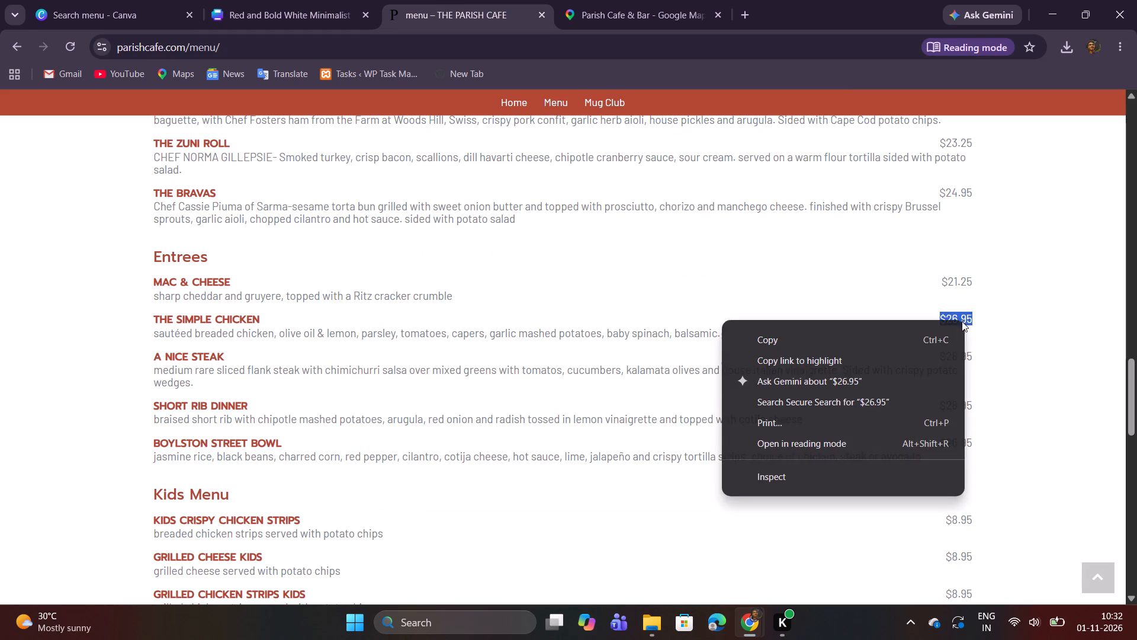
pyautogui.click(817, 337)
pyautogui.click(256, 0)
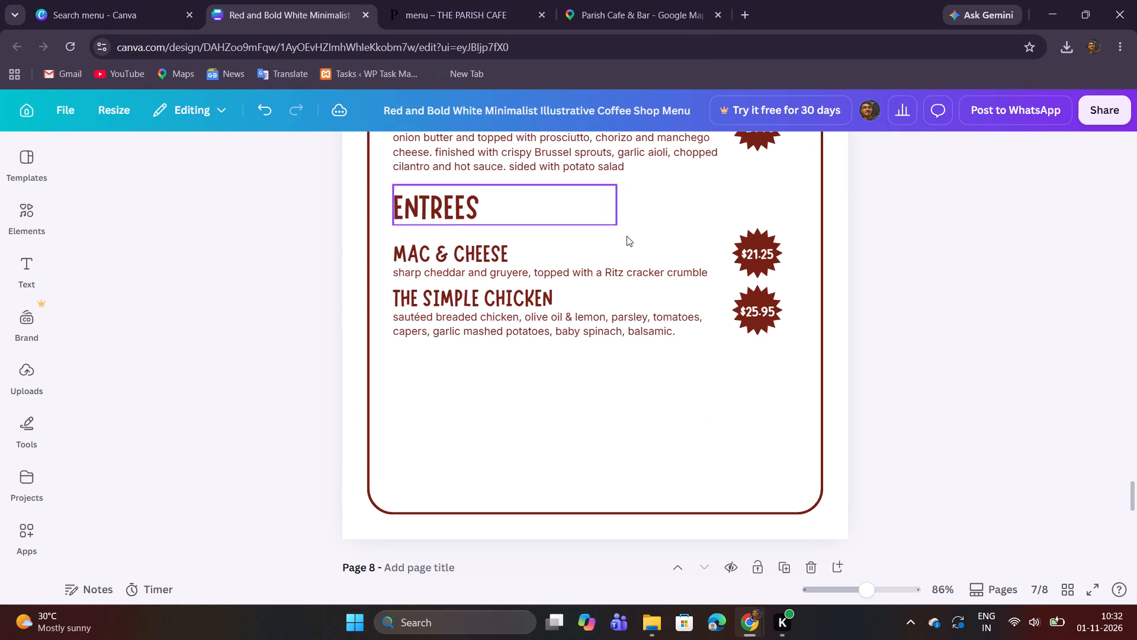
pyautogui.doubleClick(758, 314)
pyautogui.rightClick(754, 313)
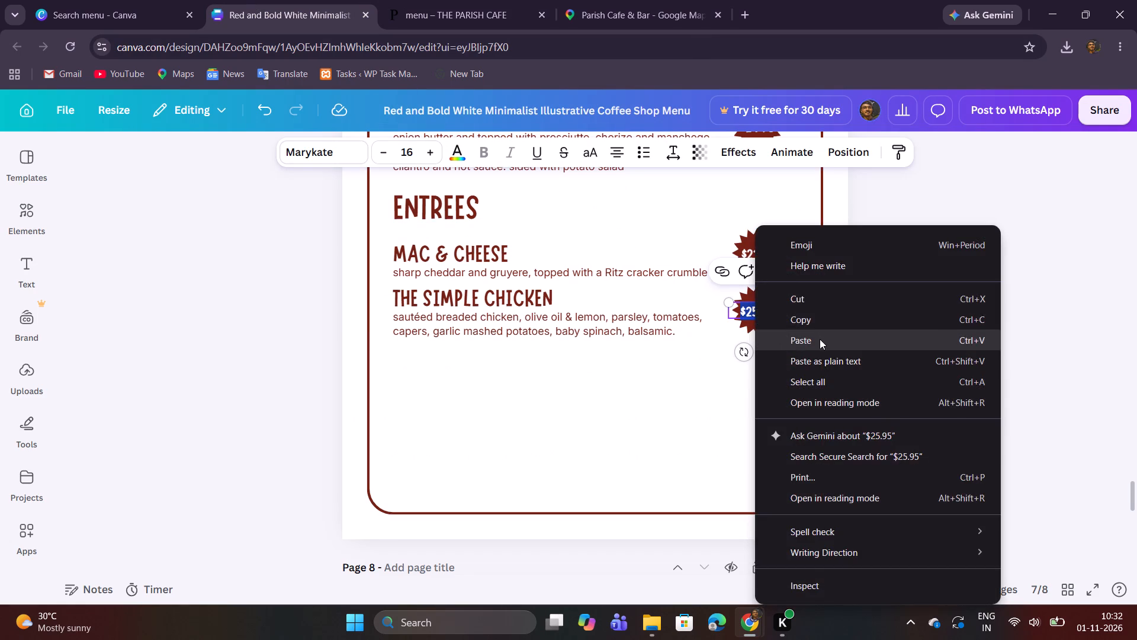
pyautogui.click(820, 339)
pyautogui.click(766, 377)
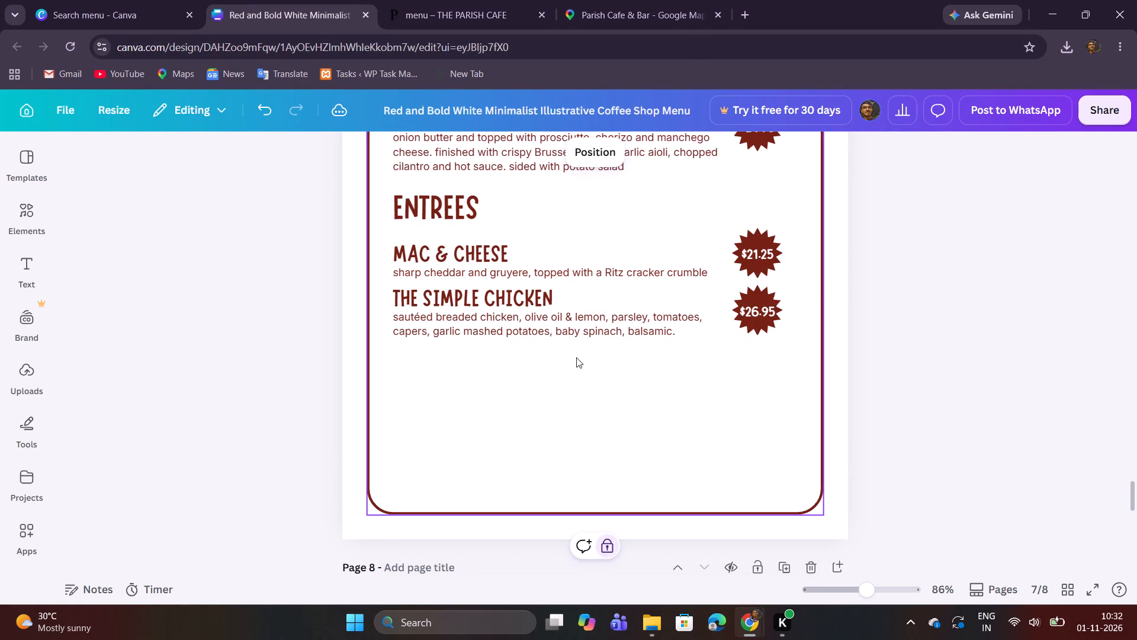
# Duplicate The Simple Chicken's title and description and place the copy directly beneath the original description.
pyautogui.moveTo(572, 366); pyautogui.dragTo(565, 299)
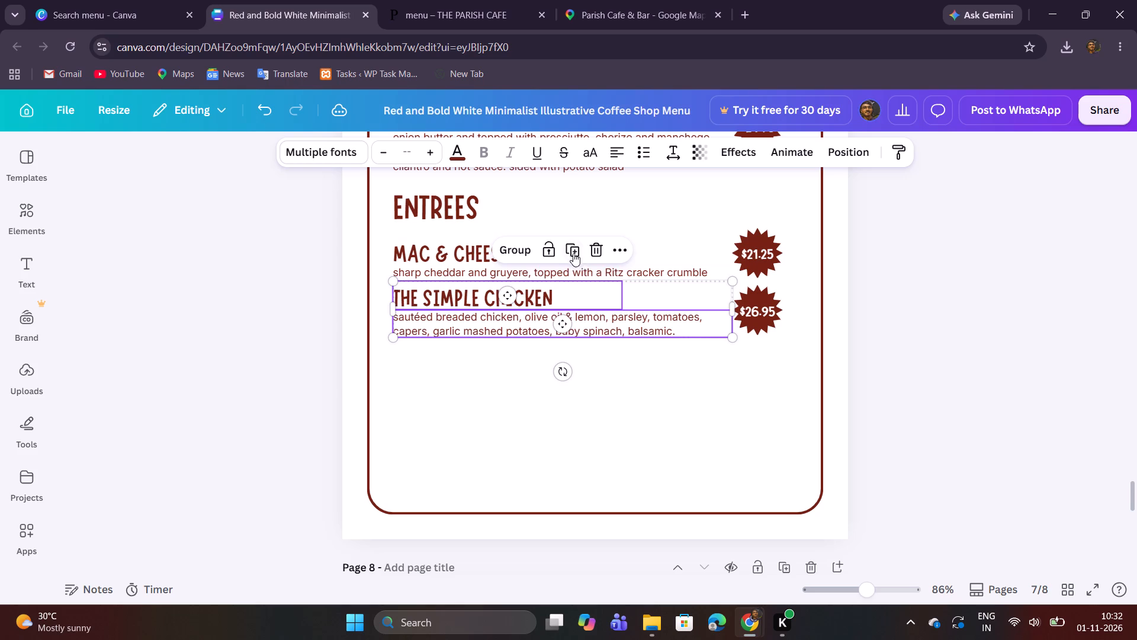
pyautogui.click(572, 252)
pyautogui.moveTo(554, 337); pyautogui.dragTo(541, 357)
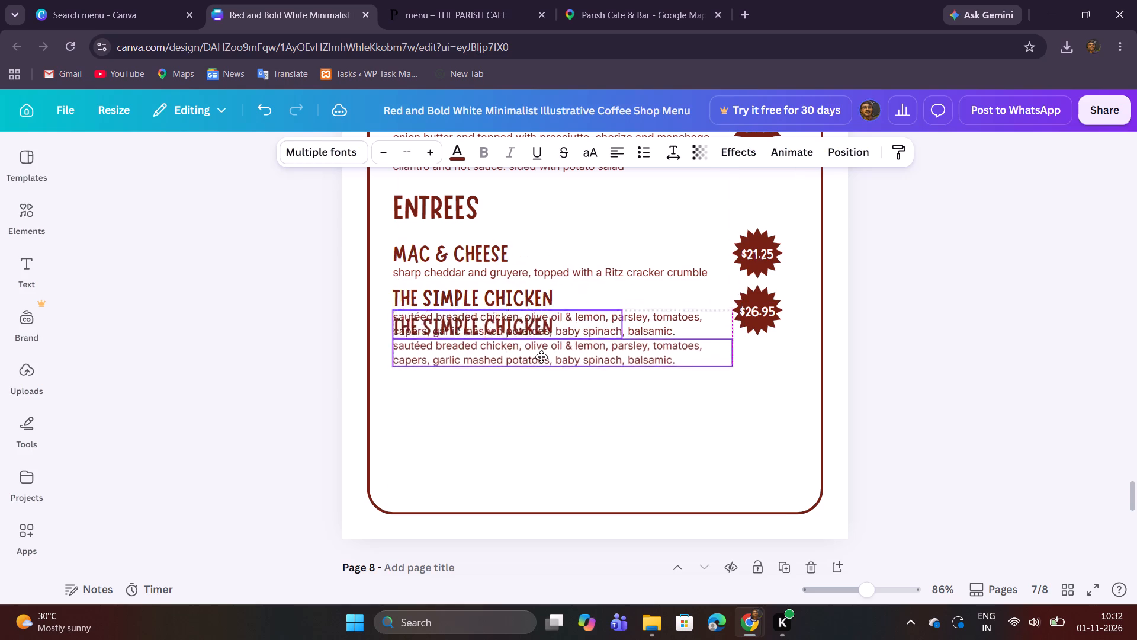
pyautogui.moveTo(541, 357); pyautogui.dragTo(546, 384)
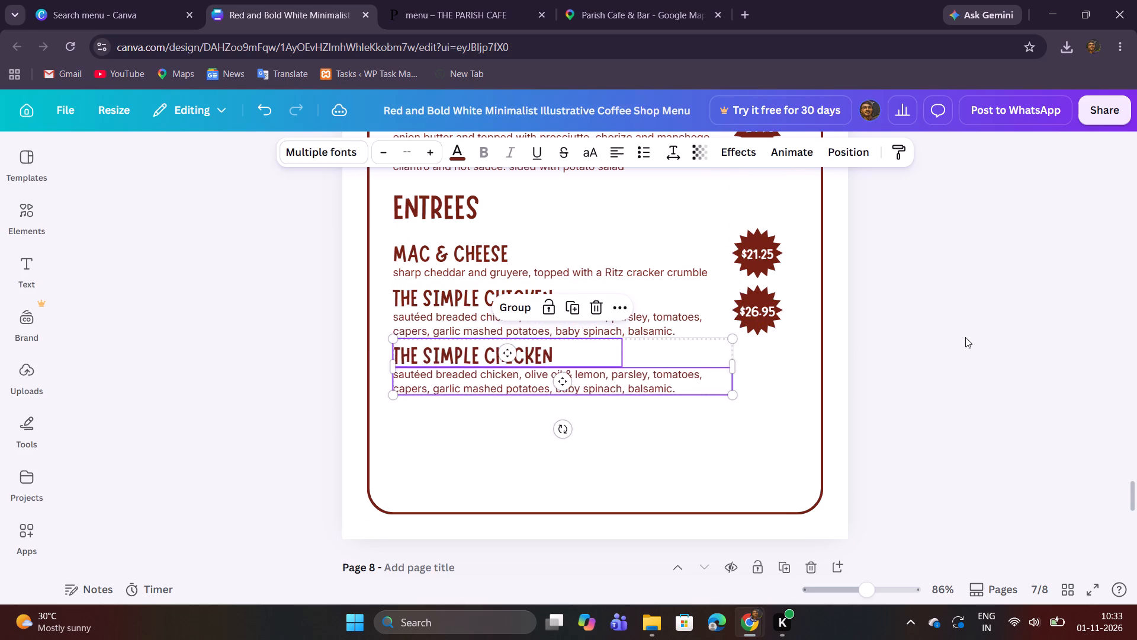
pyautogui.click(965, 337)
# Duplicate the $26.95 starburst badge and align the copy below it, beside the duplicated entree.
pyautogui.moveTo(763, 350); pyautogui.dragTo(755, 322)
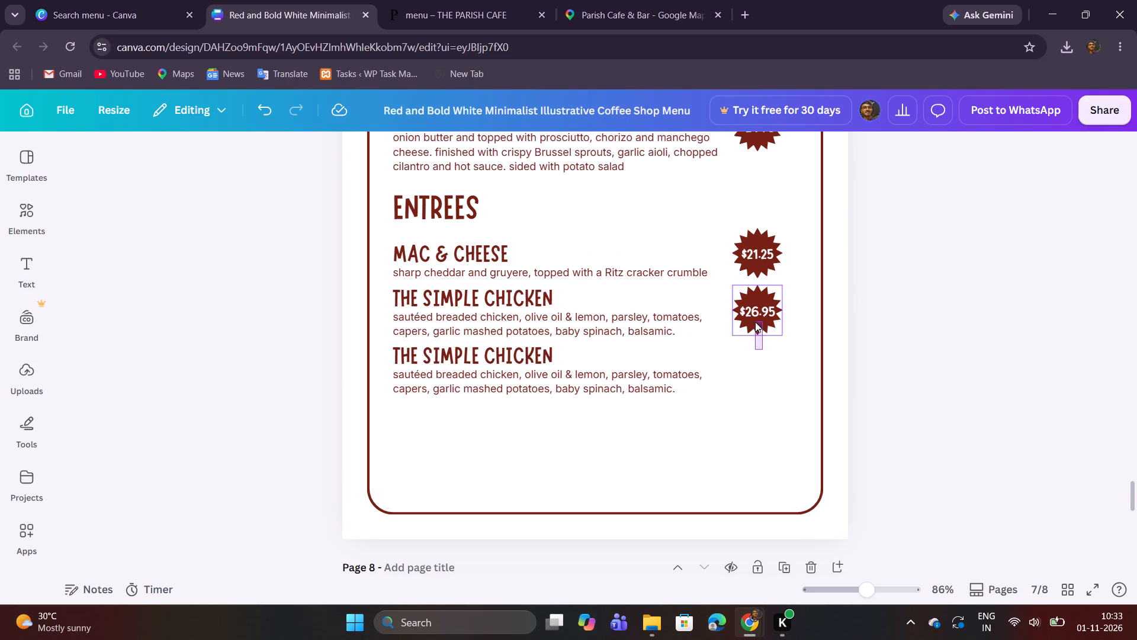
pyautogui.moveTo(755, 322); pyautogui.dragTo(755, 313)
pyautogui.click(762, 261)
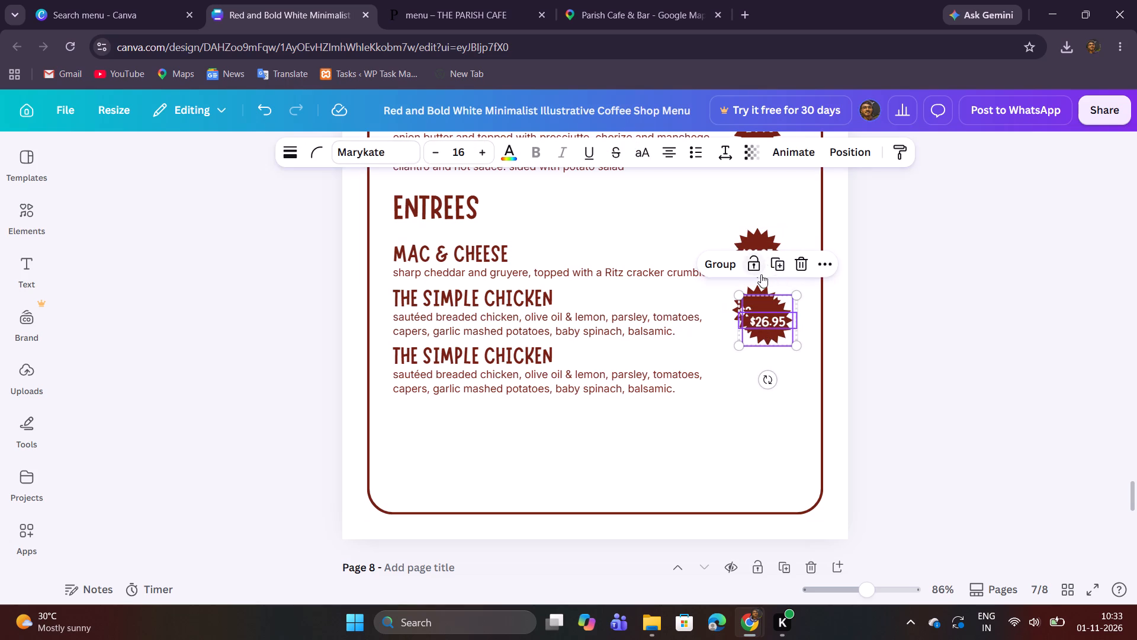
pyautogui.moveTo(765, 325); pyautogui.dragTo(759, 369)
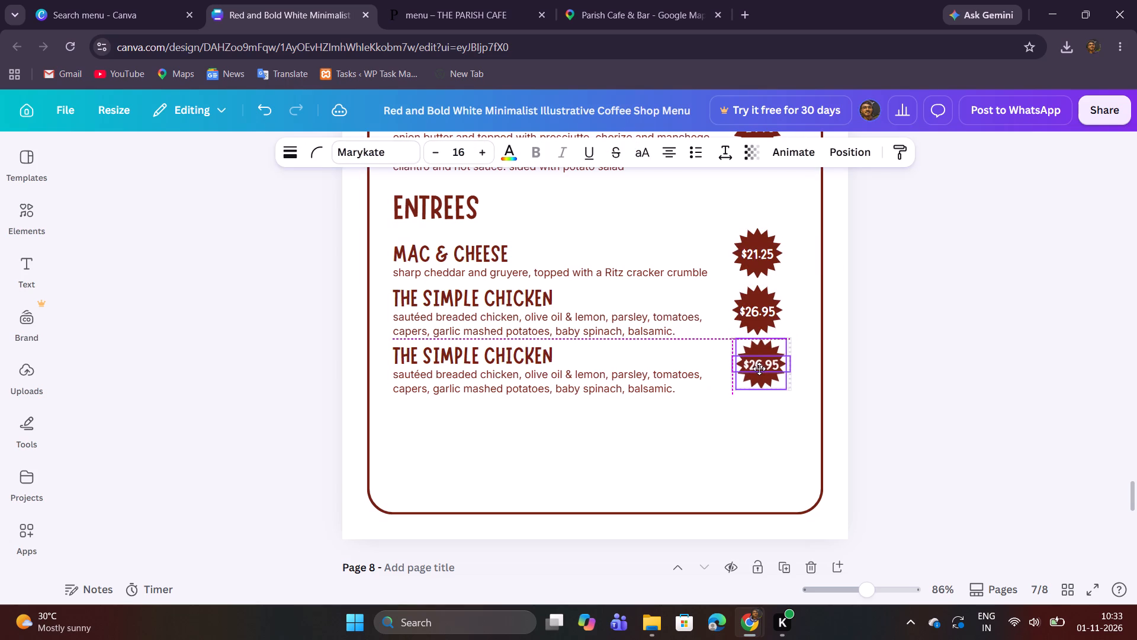
pyautogui.moveTo(759, 369); pyautogui.dragTo(754, 370)
pyautogui.click(945, 333)
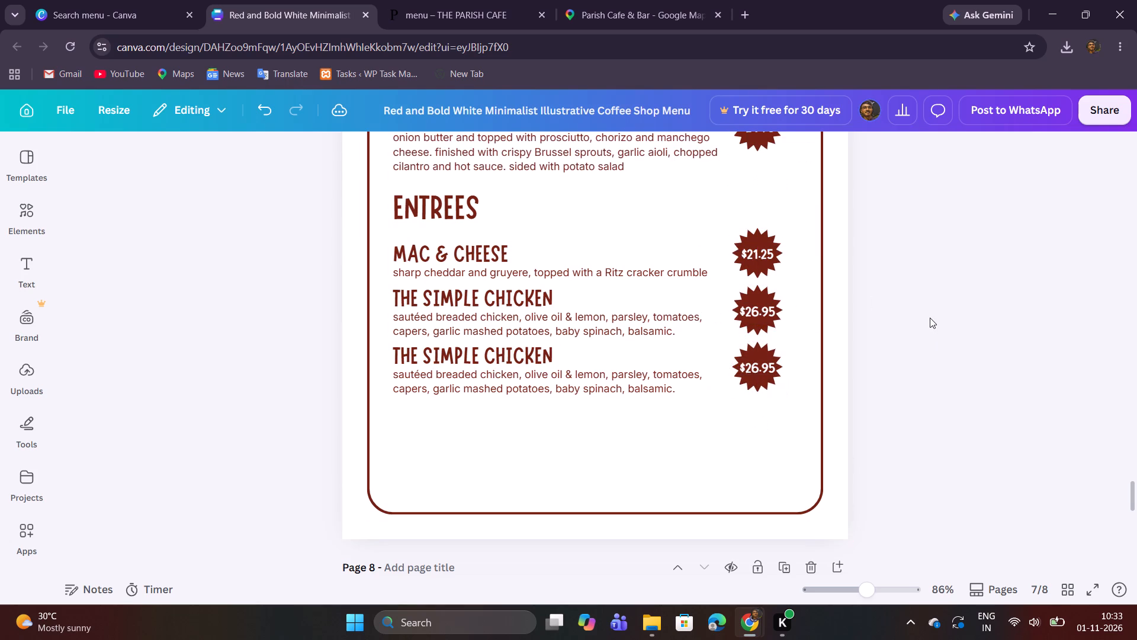
# Replace the duplicated entree's title with A NICE STEAK copied from the website, without a trailing blank line.
pyautogui.click(406, 0)
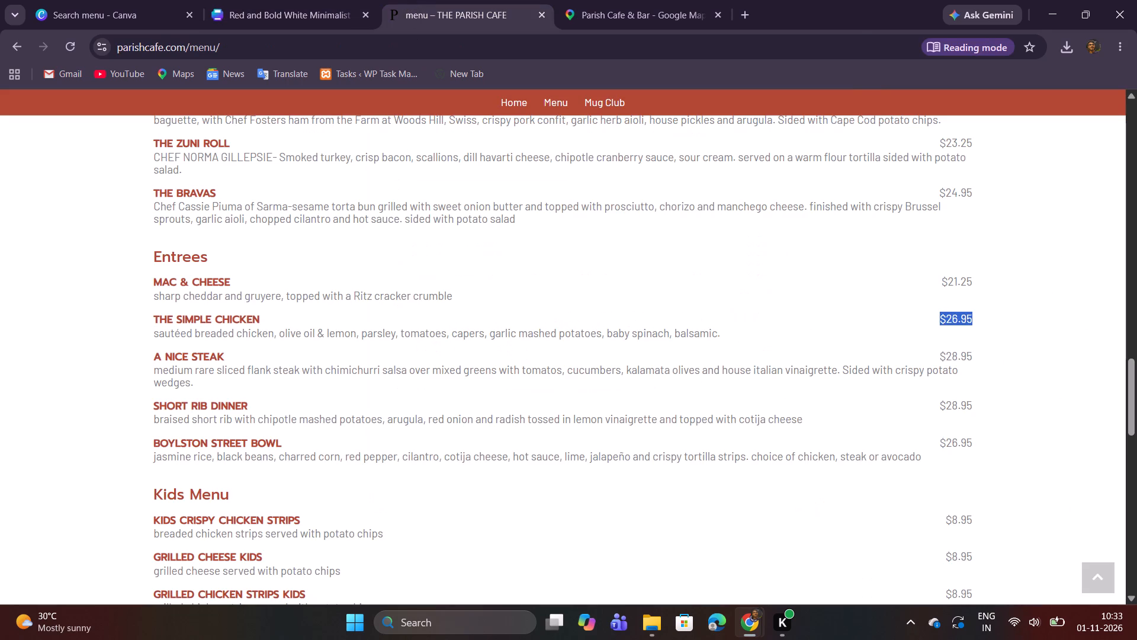
pyautogui.moveTo(156, 356); pyautogui.dragTo(216, 359)
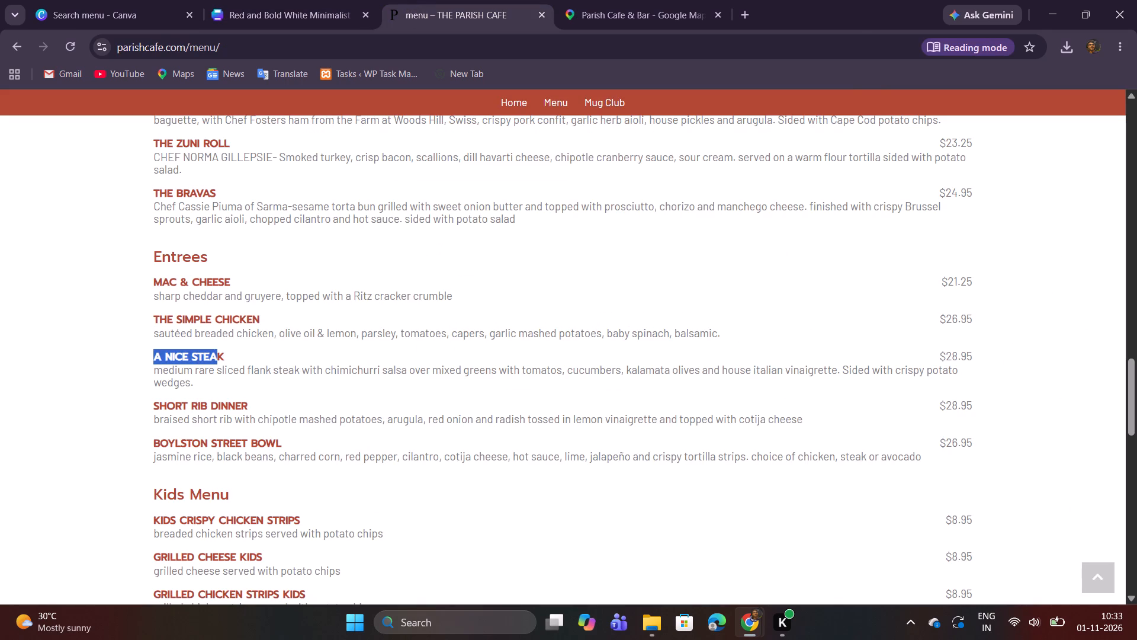
pyautogui.moveTo(216, 359); pyautogui.dragTo(234, 359)
pyautogui.rightClick(222, 357)
pyautogui.click(277, 378)
pyautogui.click(293, 15)
pyautogui.click(460, 341)
pyautogui.click(463, 341)
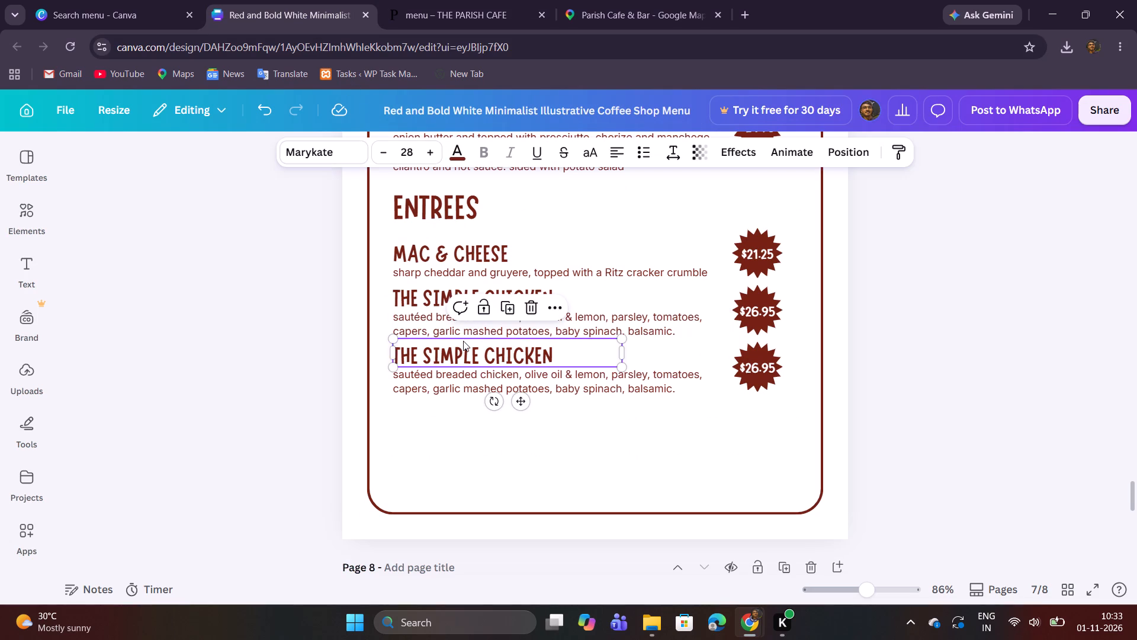
pyautogui.hotkey('ctrl', 'v')
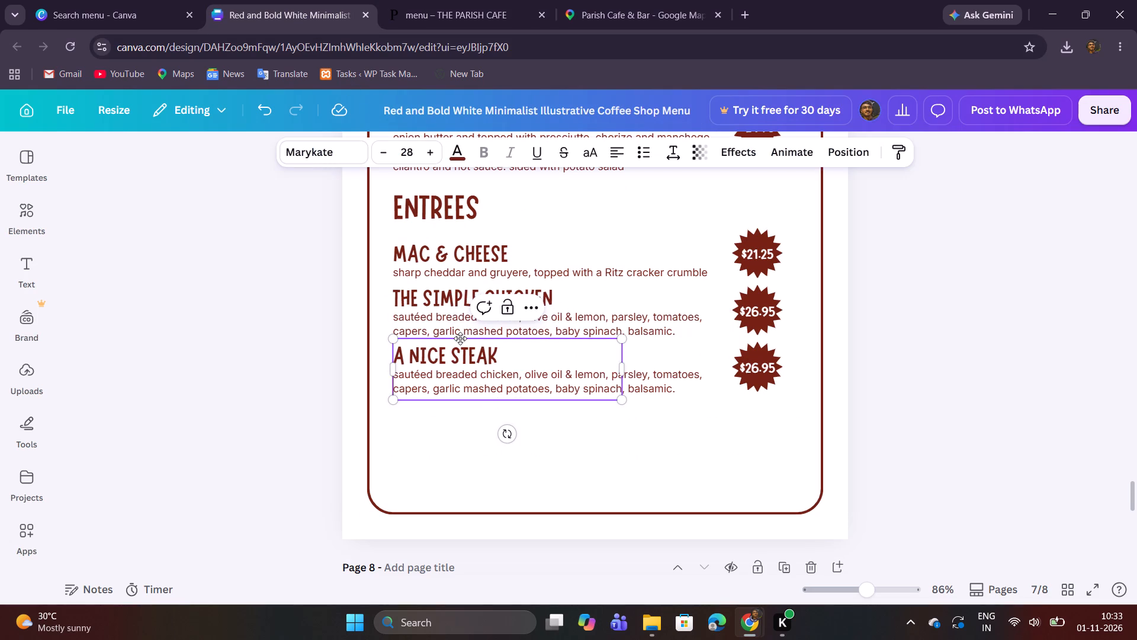
pyautogui.press('BackSpace')
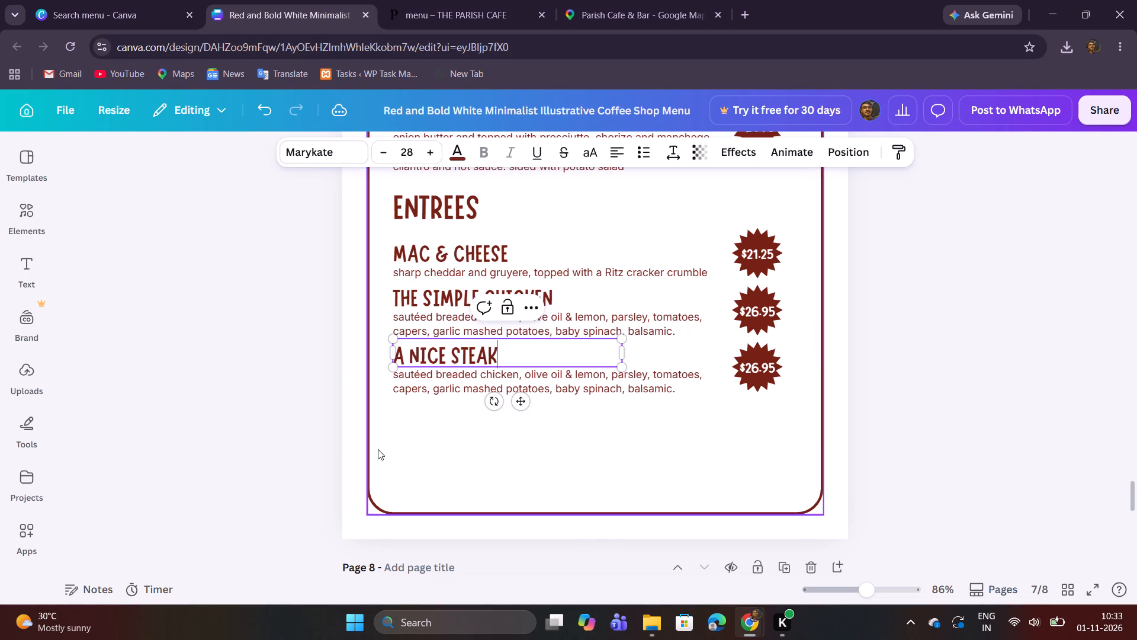
pyautogui.click(432, 457)
# Replace the description under A Nice Steak with the website's text, from "medium rare sliced flank steak" through "crispy potato wedges.".
pyautogui.click(432, 27)
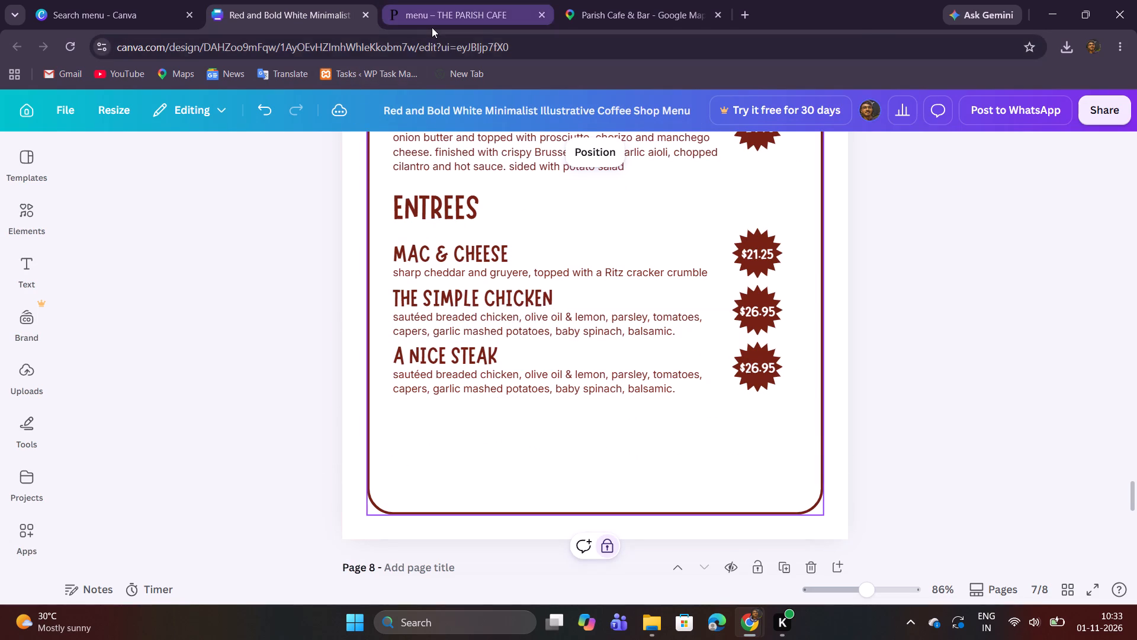
pyautogui.moveTo(153, 372); pyautogui.dragTo(196, 380)
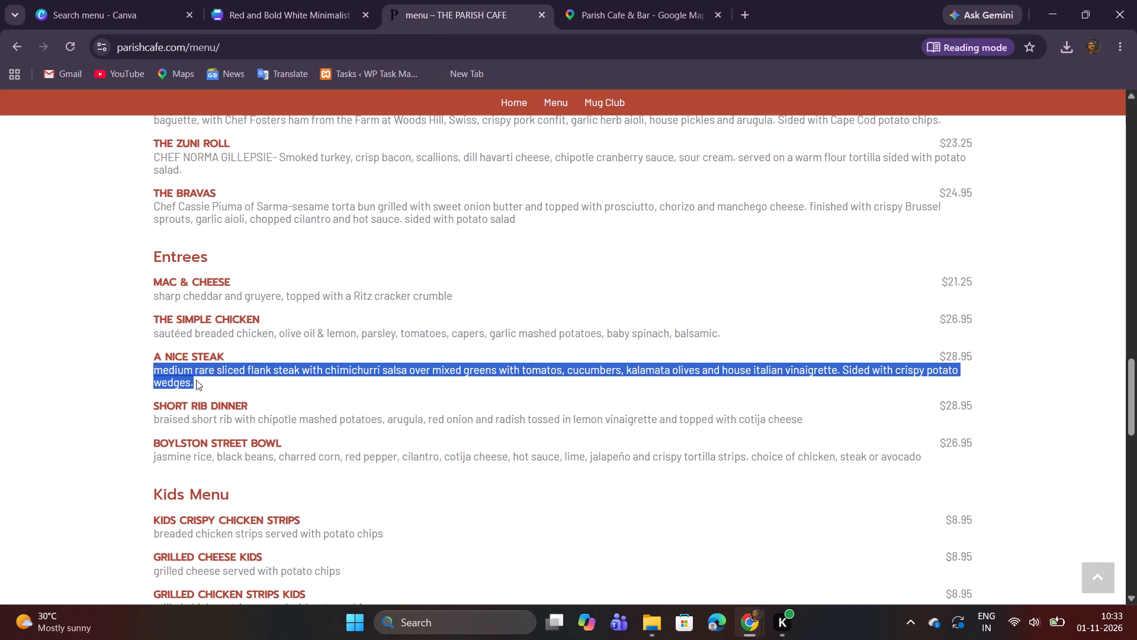
pyautogui.moveTo(196, 380); pyautogui.dragTo(203, 384)
pyautogui.rightClick(199, 377)
pyautogui.click(251, 396)
pyautogui.click(286, 0)
pyautogui.click(460, 396)
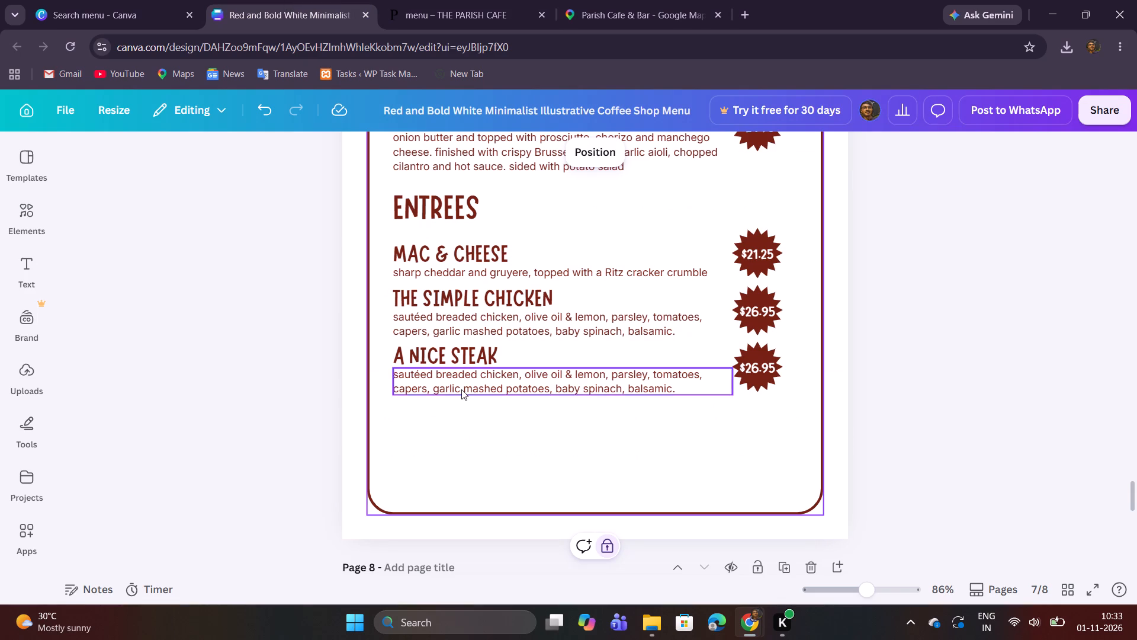
pyautogui.doubleClick(461, 386)
pyautogui.hotkey('ctrl', 'v')
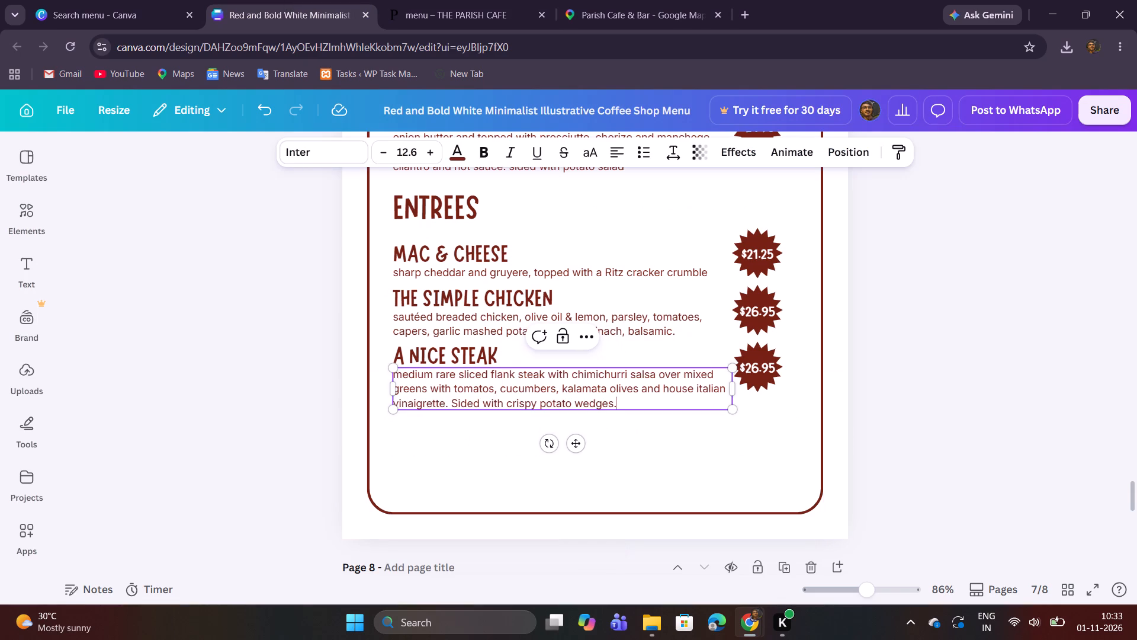
pyautogui.click(664, 460)
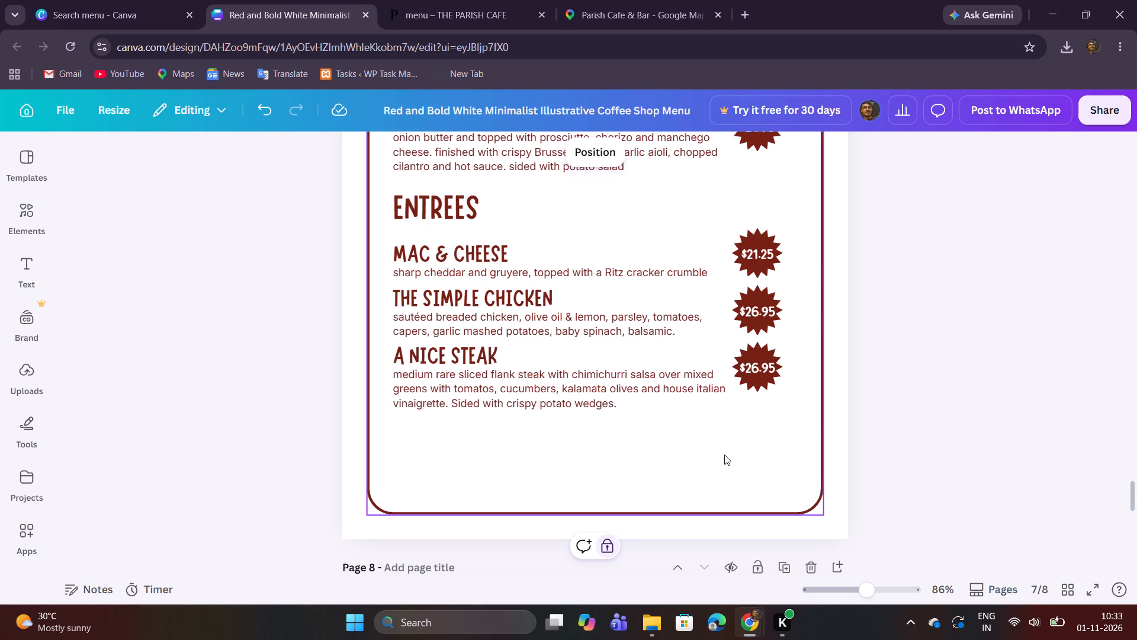
# Replace the price on A Nice Steak's badge with $28.95 copied from the website.
pyautogui.click(407, 0)
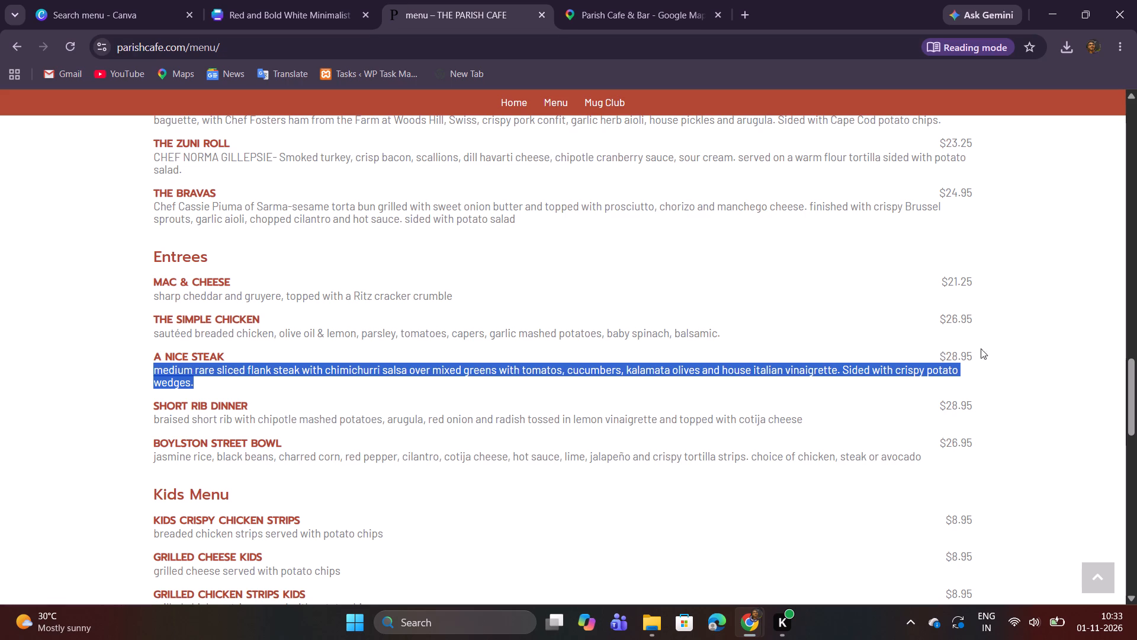
pyautogui.moveTo(937, 359); pyautogui.dragTo(972, 360)
pyautogui.rightClick(967, 360)
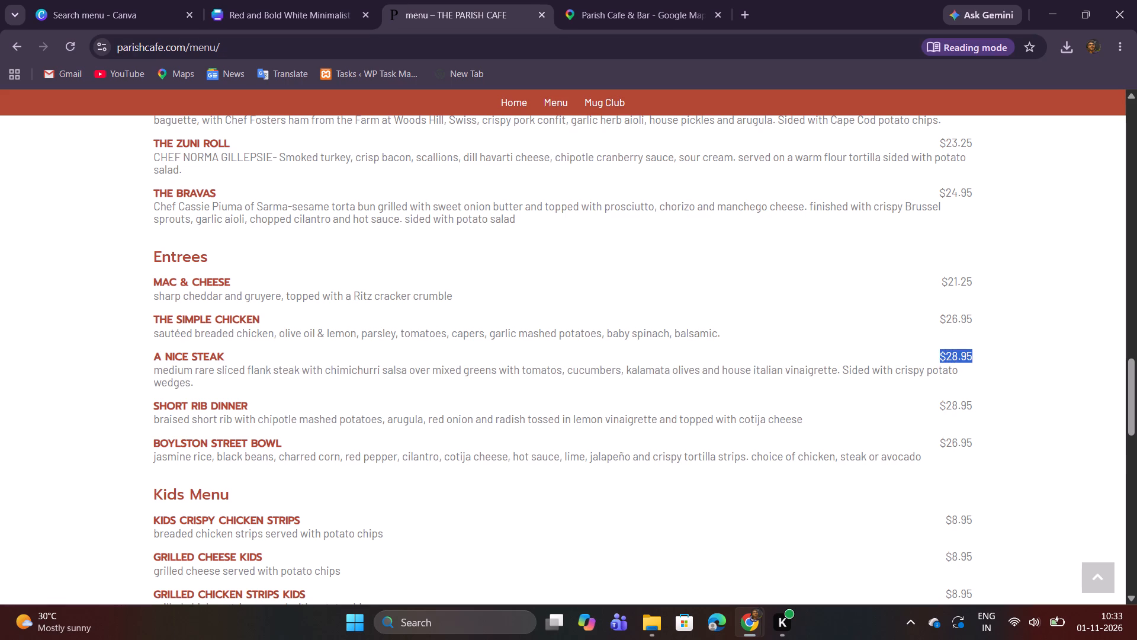
pyautogui.click(796, 380)
pyautogui.click(343, 0)
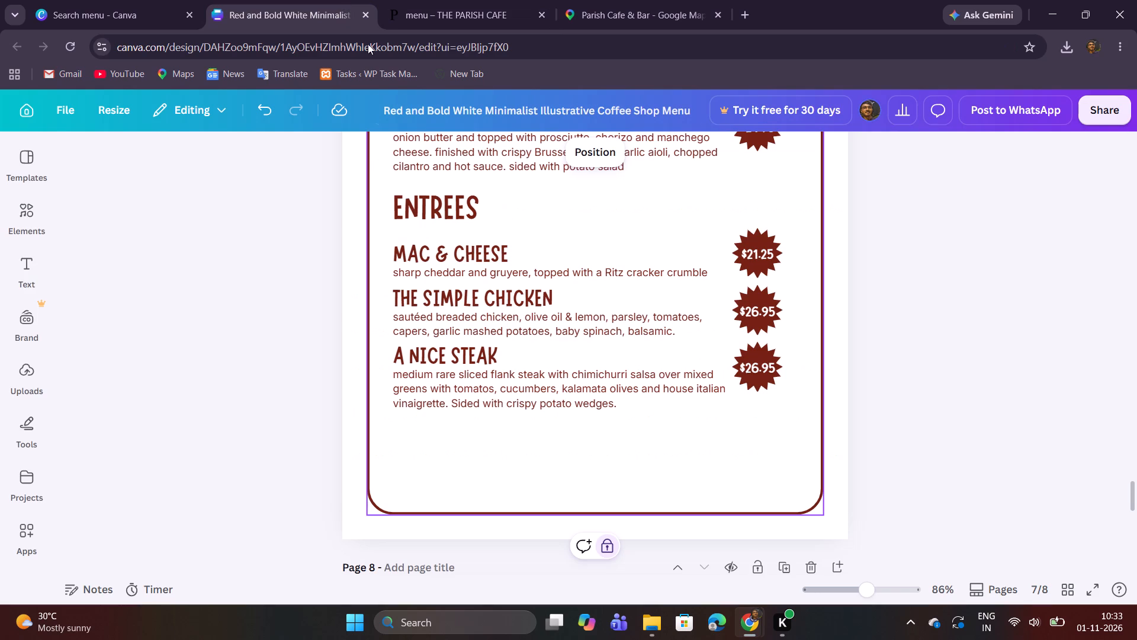
pyautogui.doubleClick(761, 370)
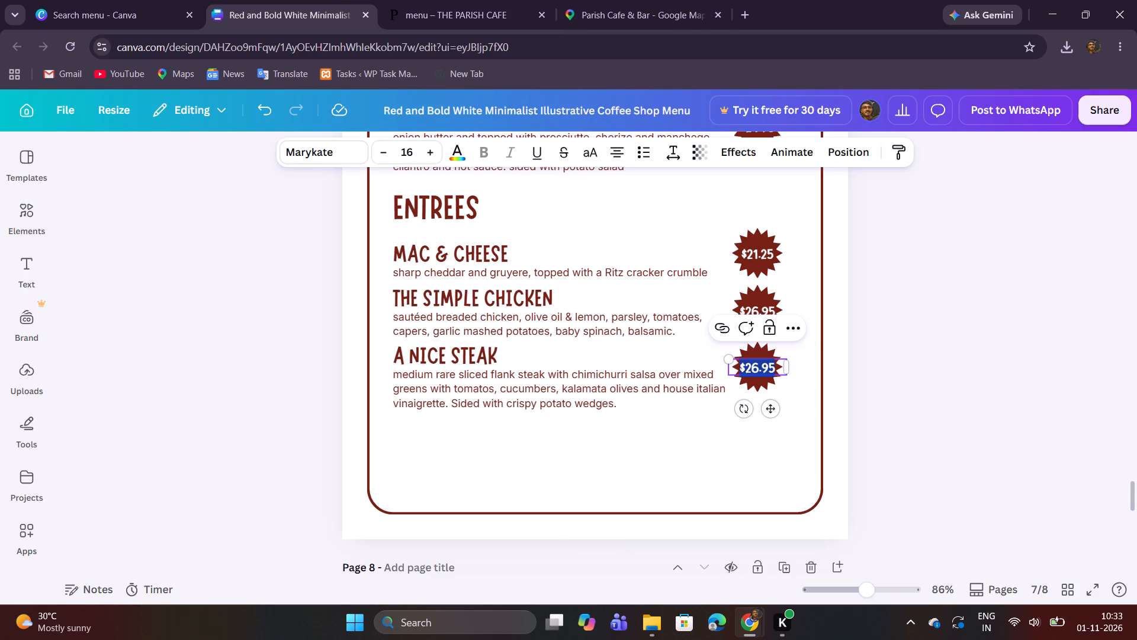
pyautogui.hotkey('ctrl', 'v')
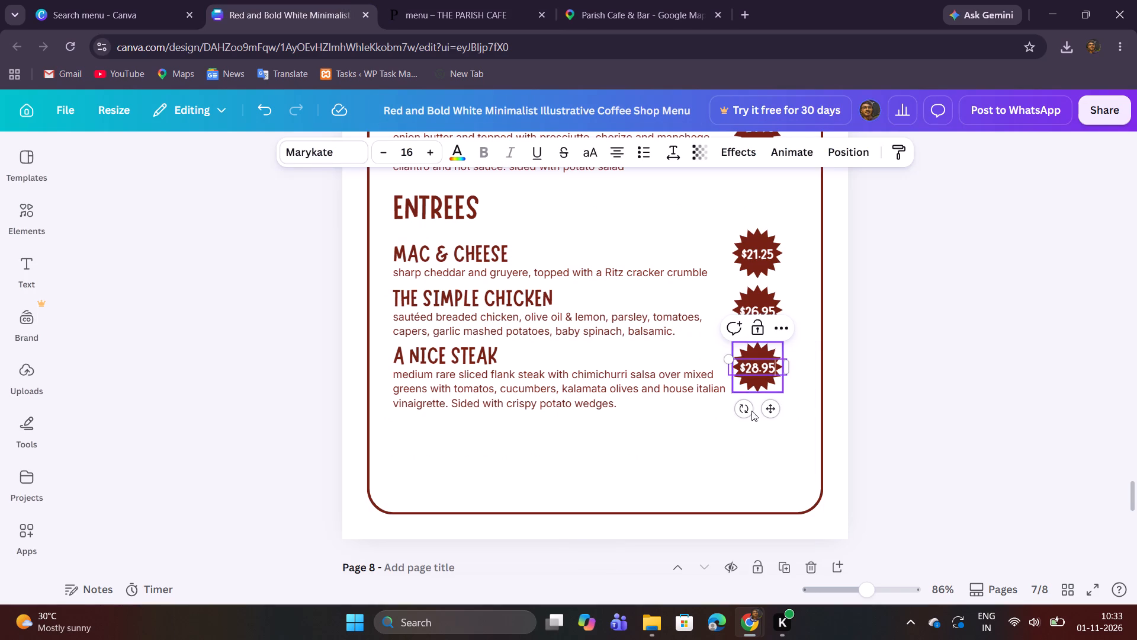
pyautogui.click(722, 433)
# Duplicate A Nice Steak's title and description and place the copy directly beneath the original description.
pyautogui.moveTo(605, 439); pyautogui.dragTo(557, 364)
pyautogui.click(553, 355)
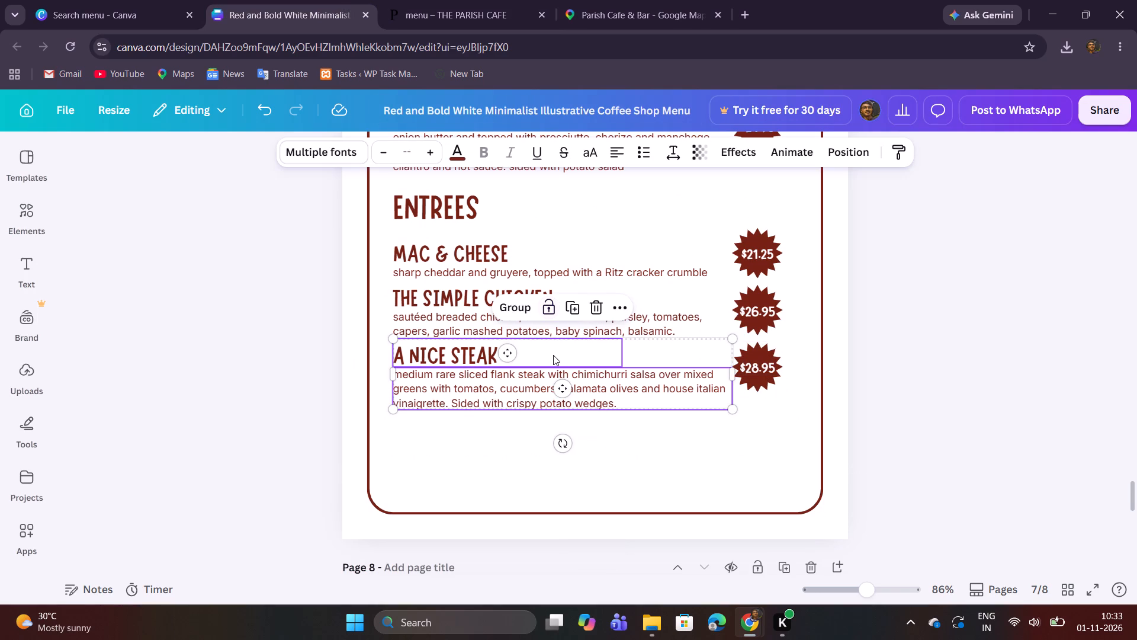
pyautogui.click(574, 308)
pyautogui.click(600, 383)
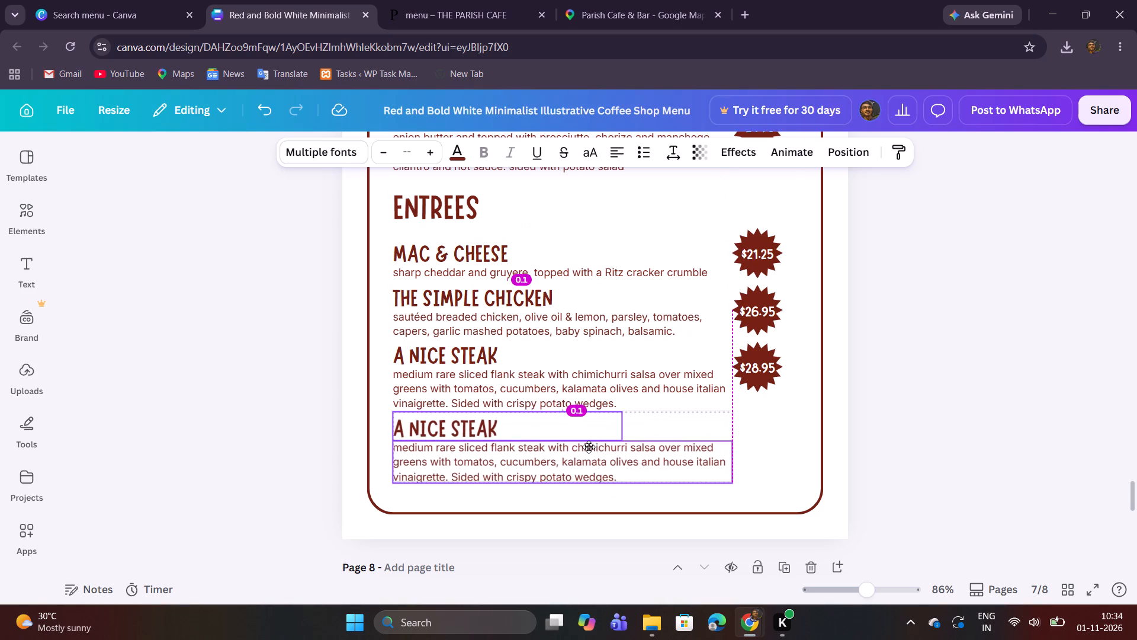
pyautogui.click(1026, 397)
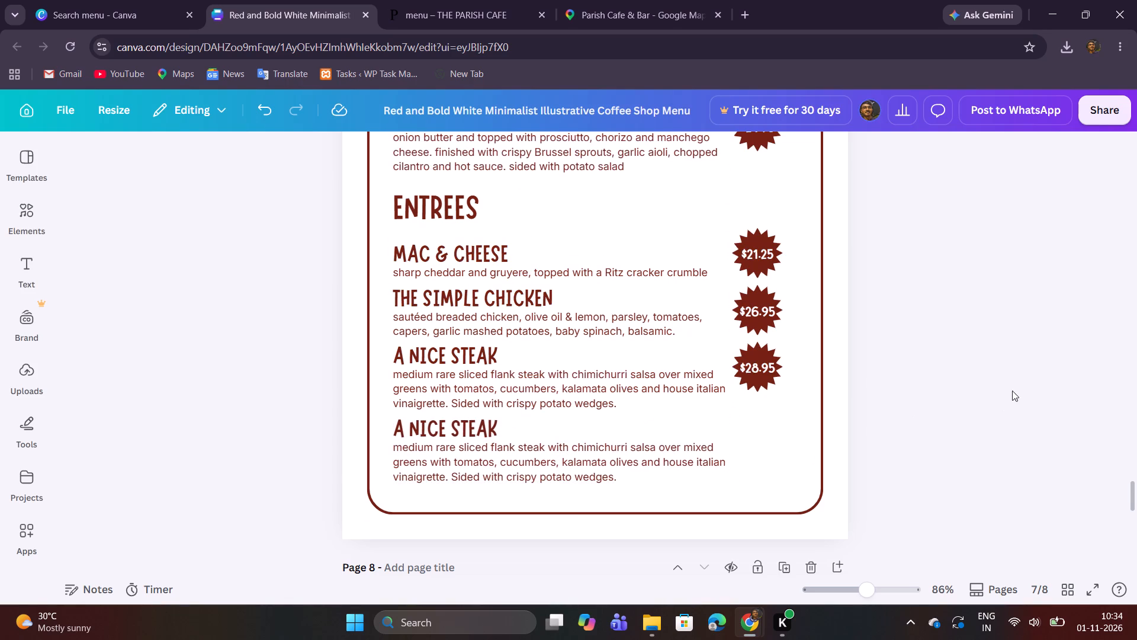
# Replace the lowest duplicated entree's title with SHORT RIB DINNER copied from the website, without a trailing blank line.
pyautogui.click(439, 14)
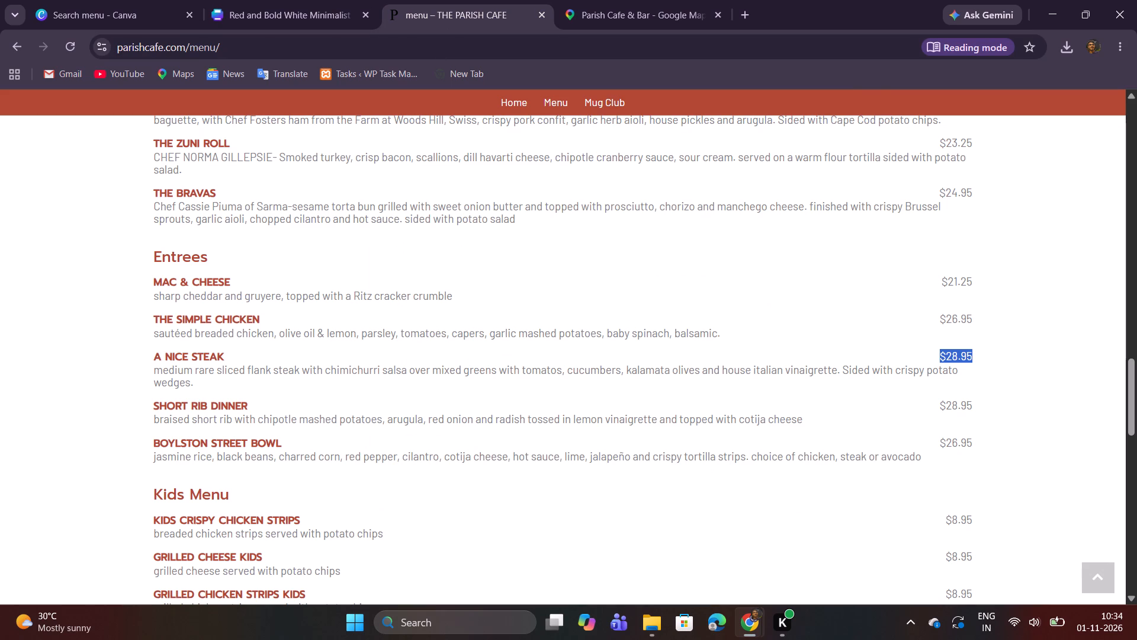
pyautogui.moveTo(154, 405); pyautogui.dragTo(256, 412)
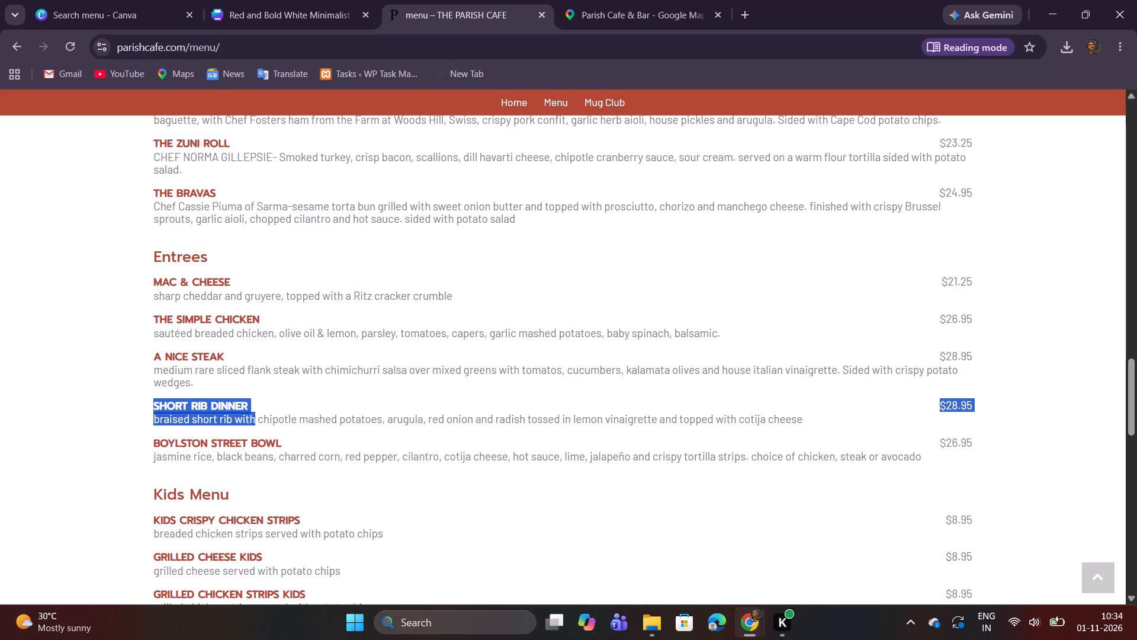
pyautogui.moveTo(256, 412); pyautogui.dragTo(257, 412)
pyautogui.click(257, 412)
pyautogui.click(200, 407)
pyautogui.moveTo(151, 407); pyautogui.dragTo(192, 405)
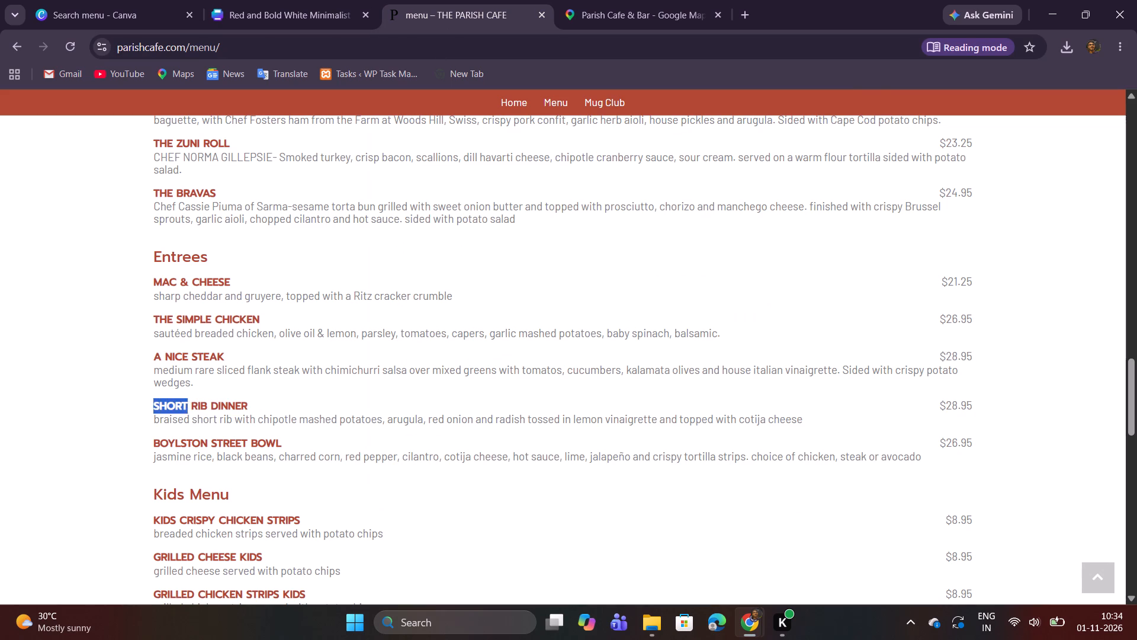
pyautogui.moveTo(192, 405); pyautogui.dragTo(256, 405)
pyautogui.rightClick(240, 405)
pyautogui.click(294, 427)
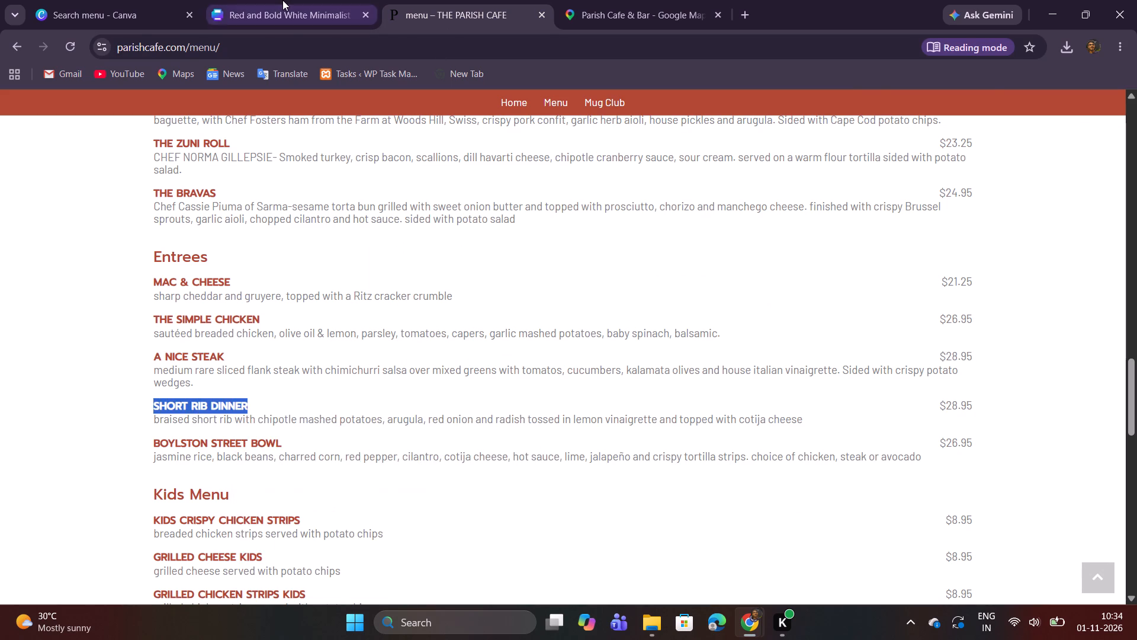
pyautogui.click(283, 0)
pyautogui.click(460, 440)
pyautogui.doubleClick(459, 431)
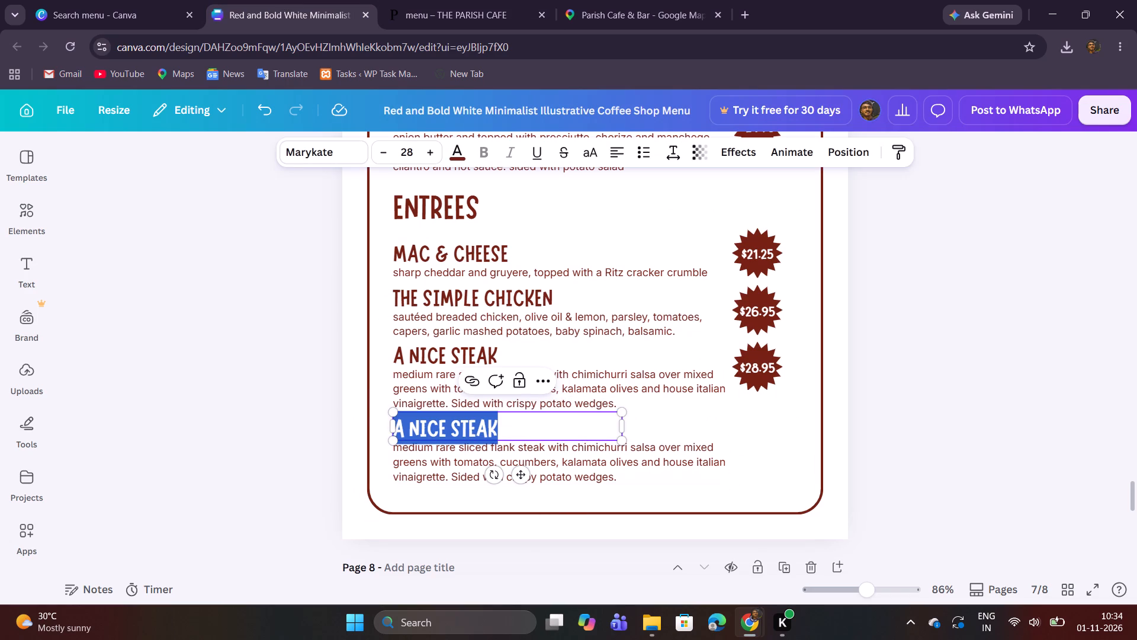
pyautogui.hotkey('ctrl', 'v')
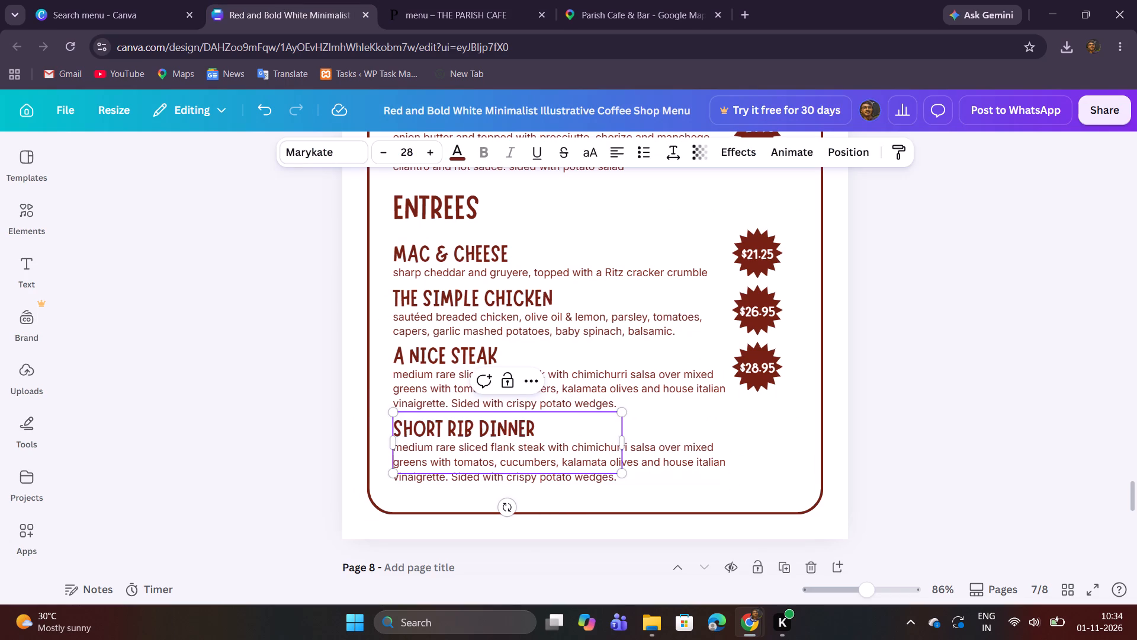
pyautogui.press('BackSpace')
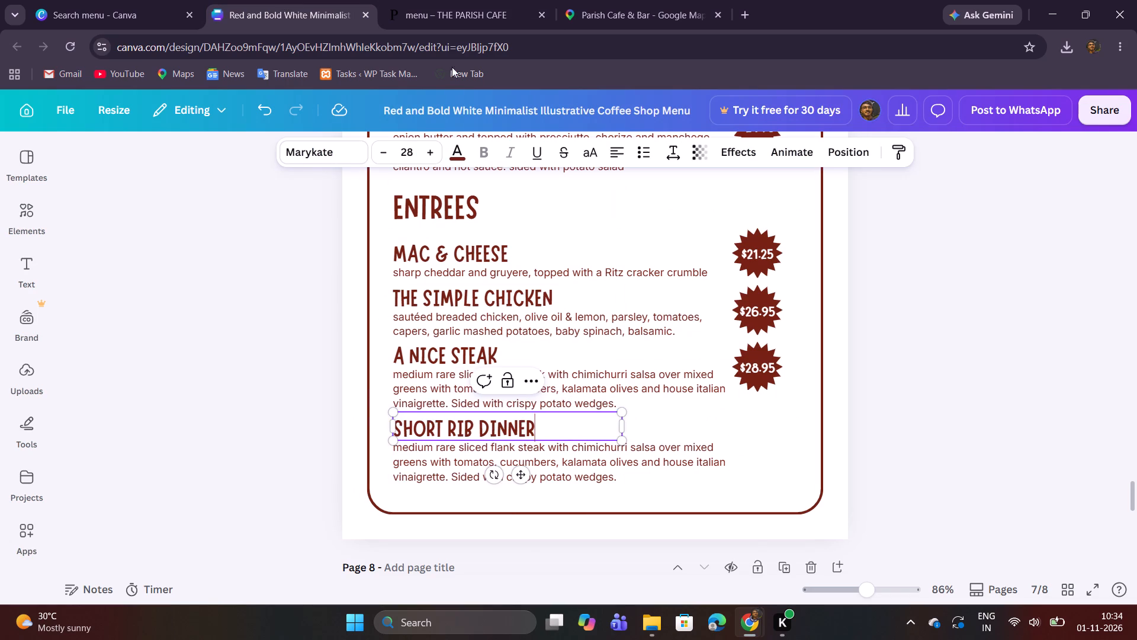
# Replace the description under Short Rib Dinner with the website's text, from "braised short rib" through "topped with cotija cheese.".
pyautogui.click(436, 4)
pyautogui.moveTo(146, 418); pyautogui.dragTo(236, 420)
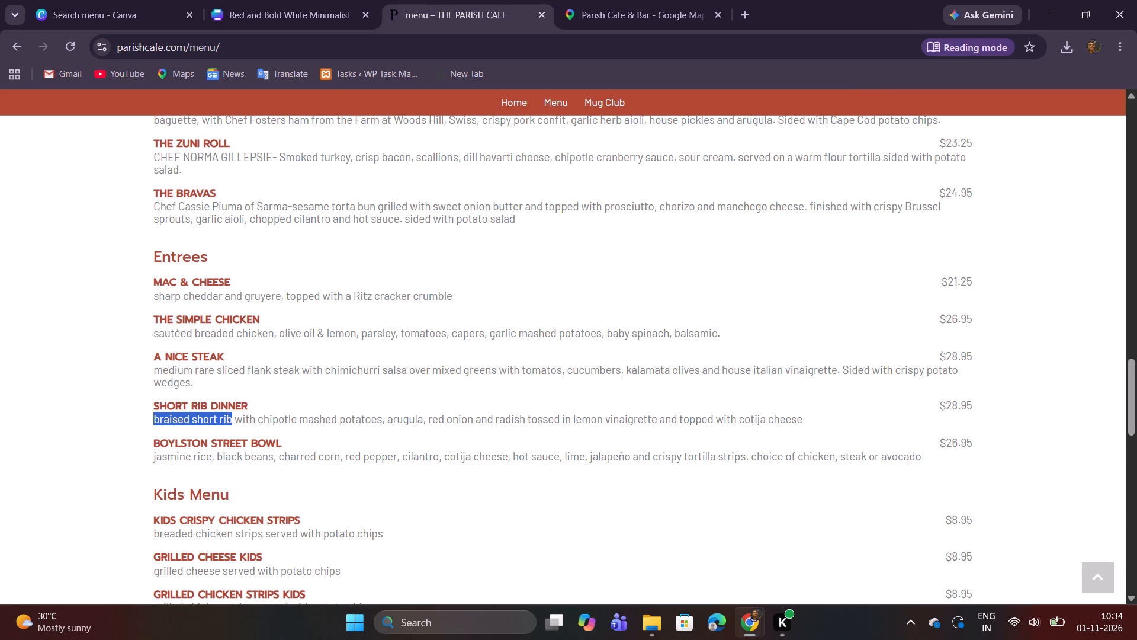
pyautogui.moveTo(236, 420); pyautogui.dragTo(833, 418)
pyautogui.rightClick(771, 417)
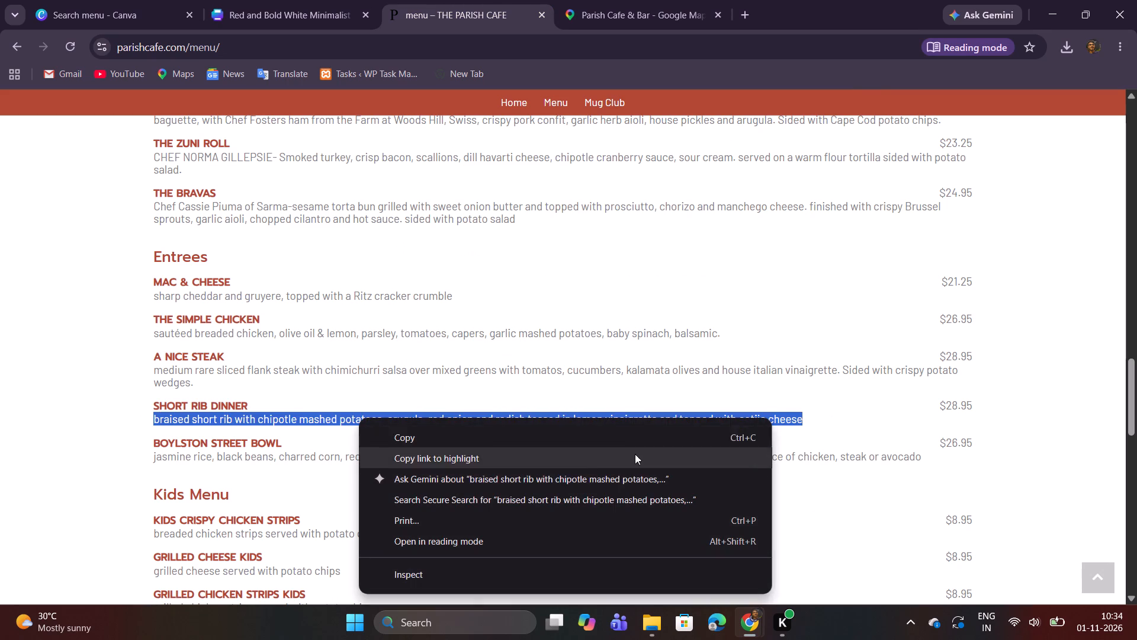
pyautogui.click(528, 441)
pyautogui.click(315, 0)
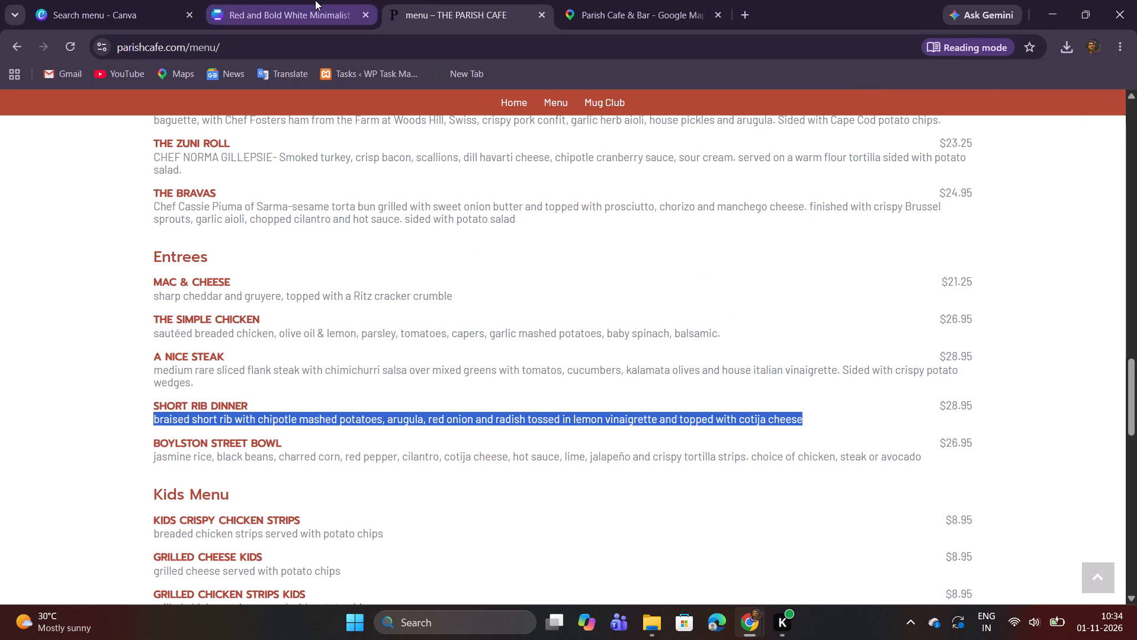
pyautogui.doubleClick(469, 450)
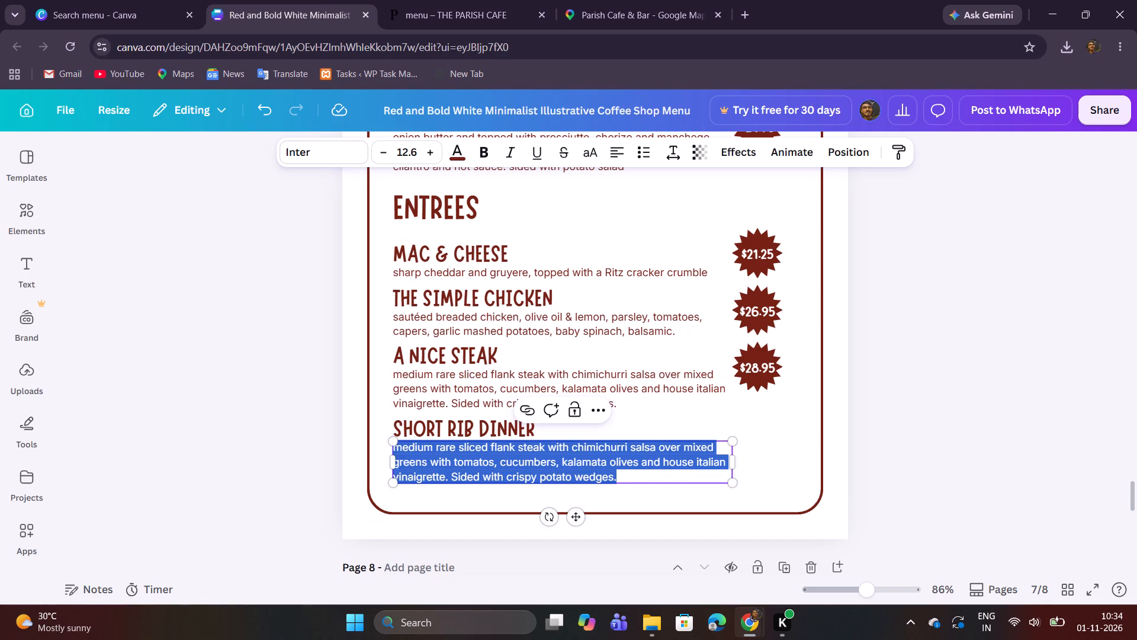
pyautogui.hotkey('ctrl', 'v')
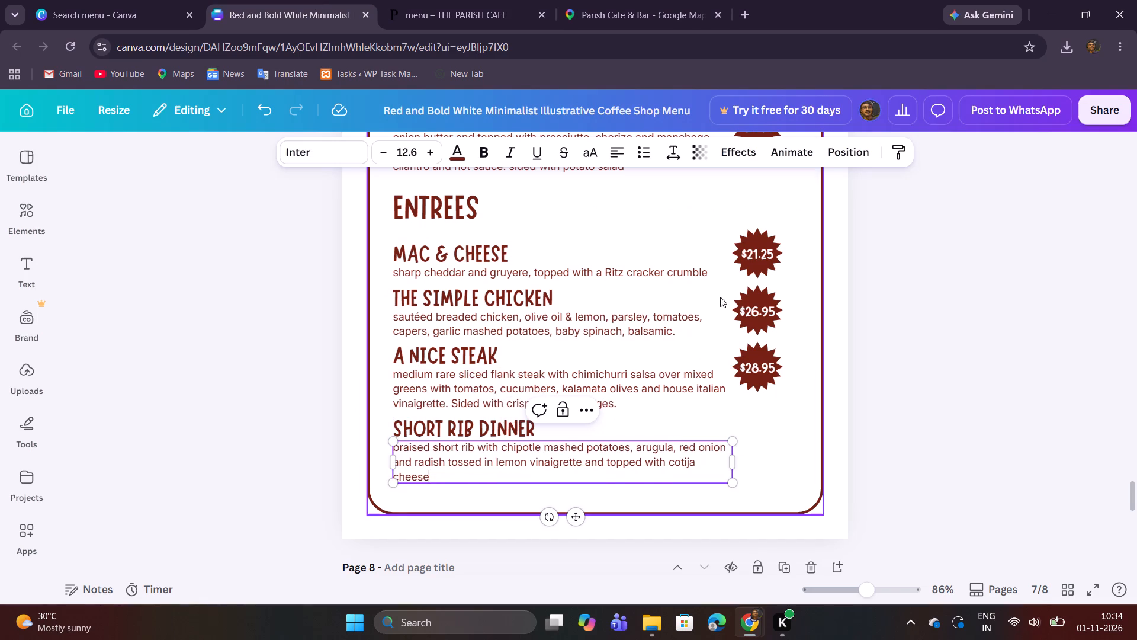
# Duplicate A Nice Steak's starburst price badge and place the copy beside Short Rib Dinner, aligned with the badges above.
pyautogui.moveTo(765, 404); pyautogui.dragTo(759, 367)
pyautogui.click(761, 312)
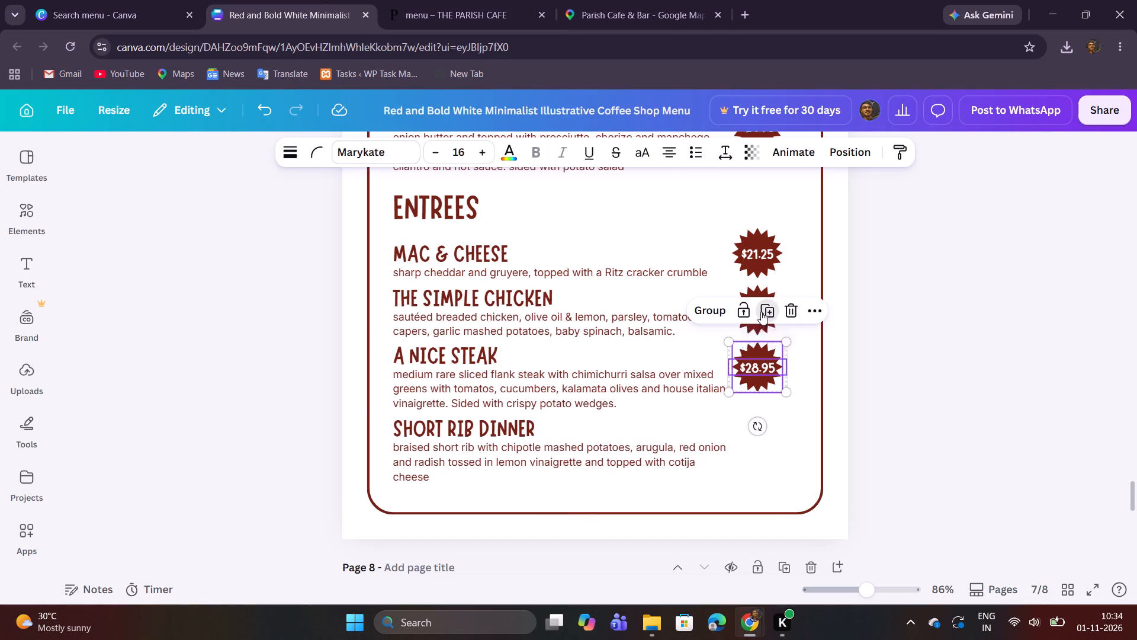
pyautogui.moveTo(768, 372); pyautogui.dragTo(762, 421)
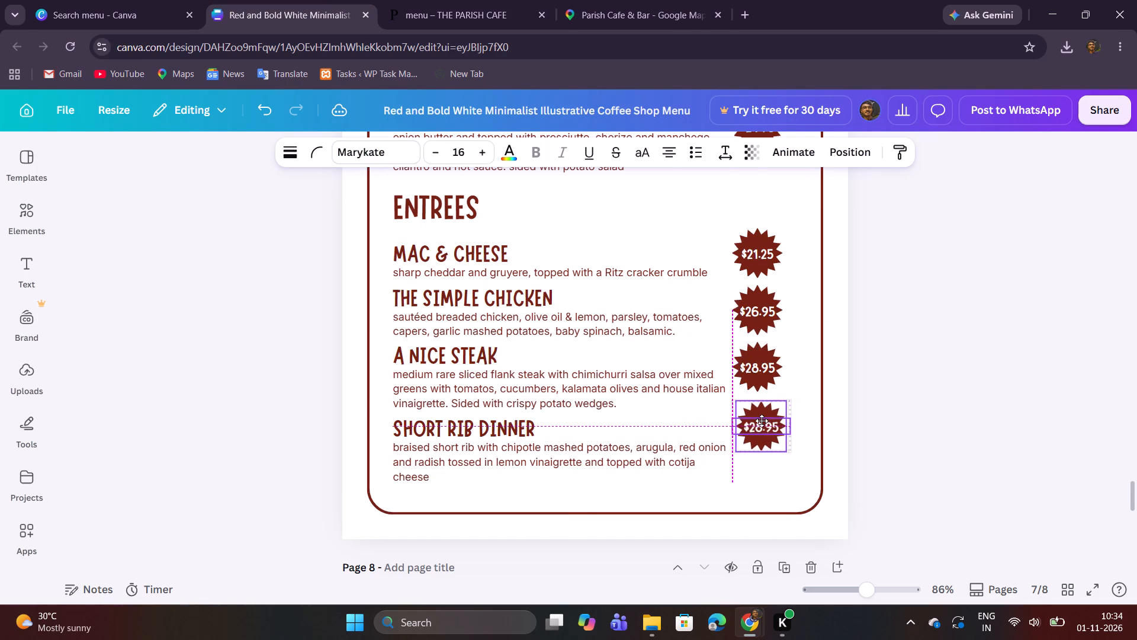
pyautogui.moveTo(762, 421); pyautogui.dragTo(757, 425)
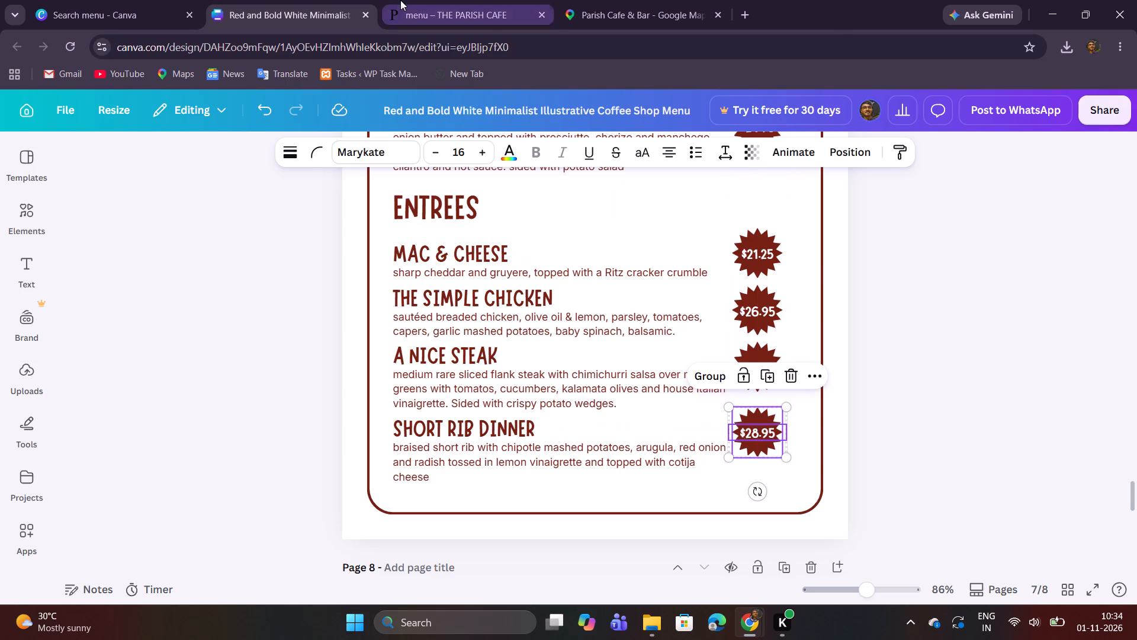
# Replace the price on Short Rib Dinner's badge with $28.95 copied from the website.
pyautogui.click(400, 0)
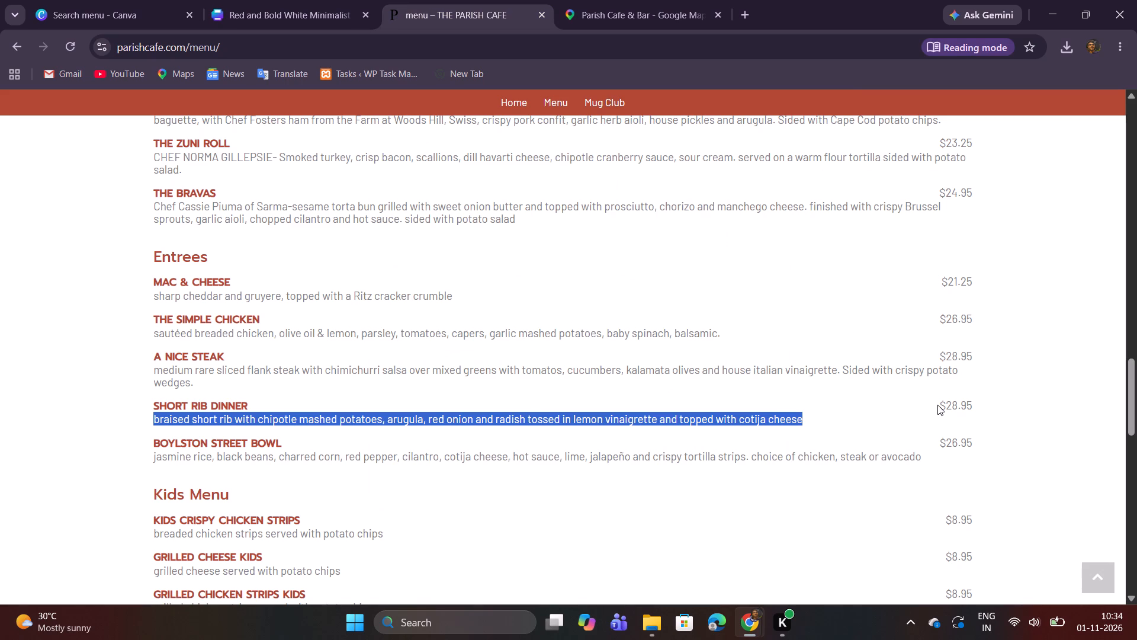
pyautogui.moveTo(937, 405); pyautogui.dragTo(973, 408)
pyautogui.rightClick(965, 407)
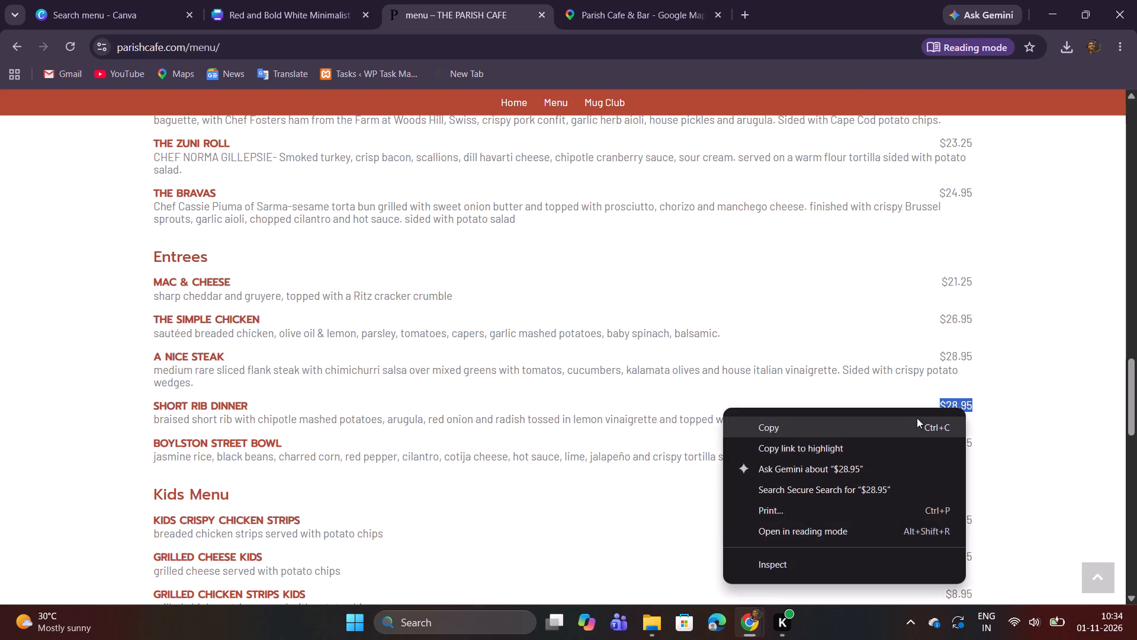
pyautogui.click(803, 427)
pyautogui.click(325, 0)
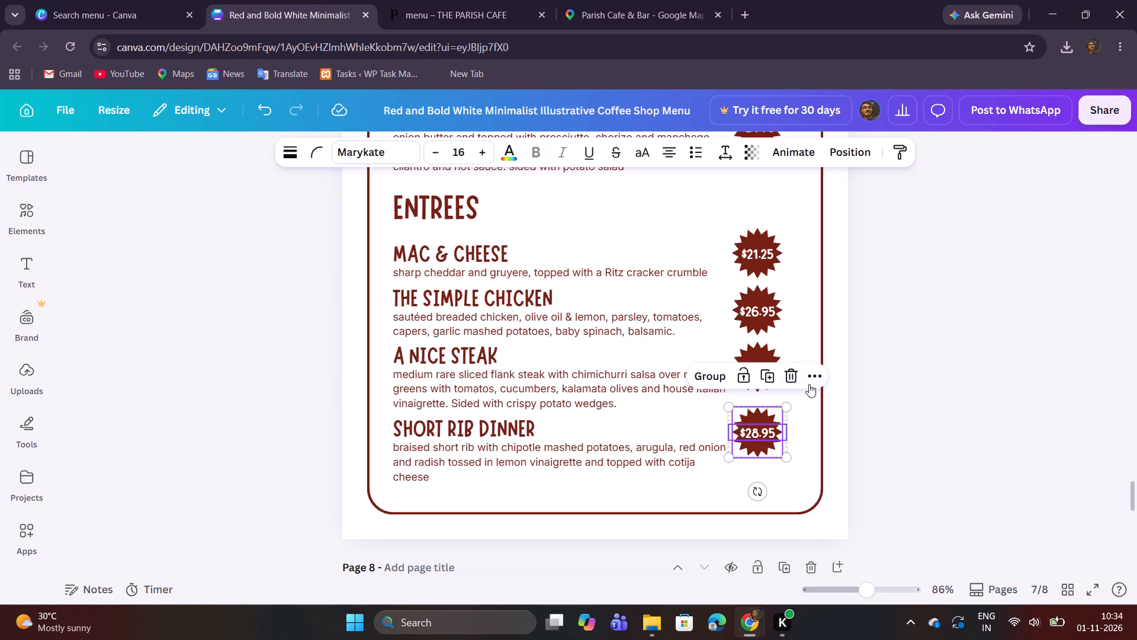
pyautogui.doubleClick(763, 430)
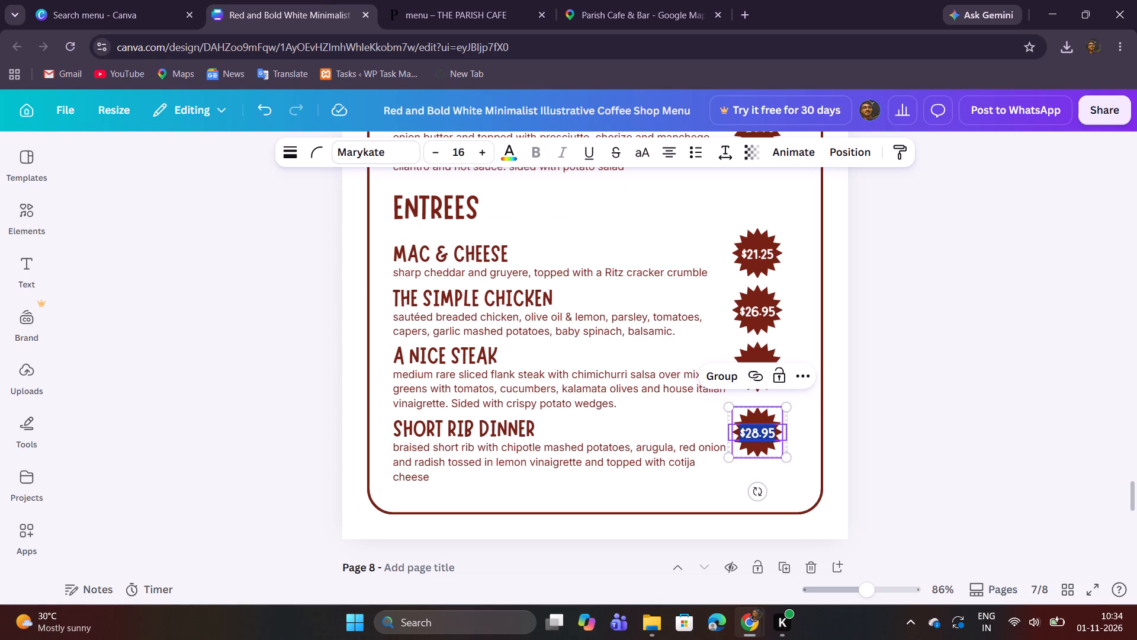
pyautogui.hotkey('ctrl', 'v')
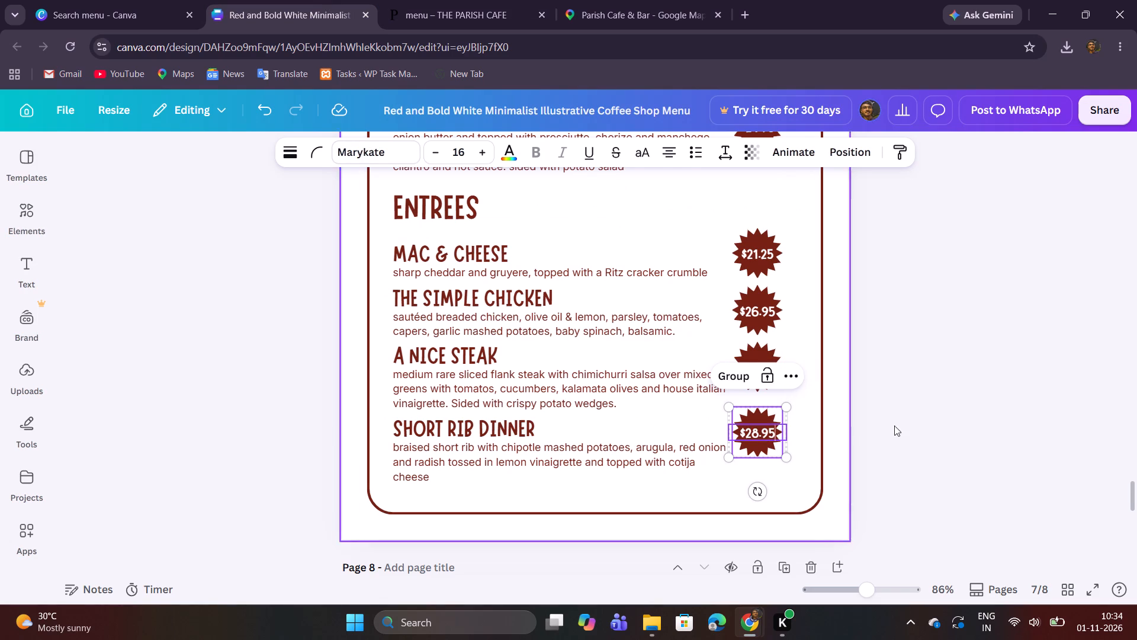
pyautogui.click(918, 424)
# Duplicate the menu page that holds the Sandwiches and Entrees sections.
pyautogui.click(493, 5)
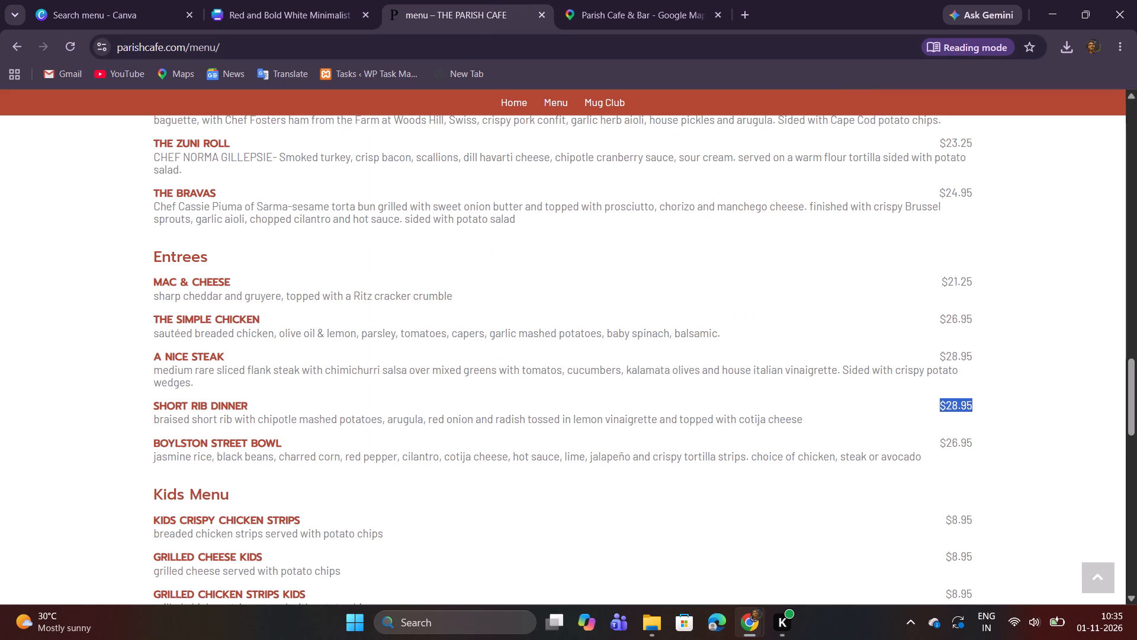
pyautogui.click(253, 0)
pyautogui.scroll(2, 699, 238)
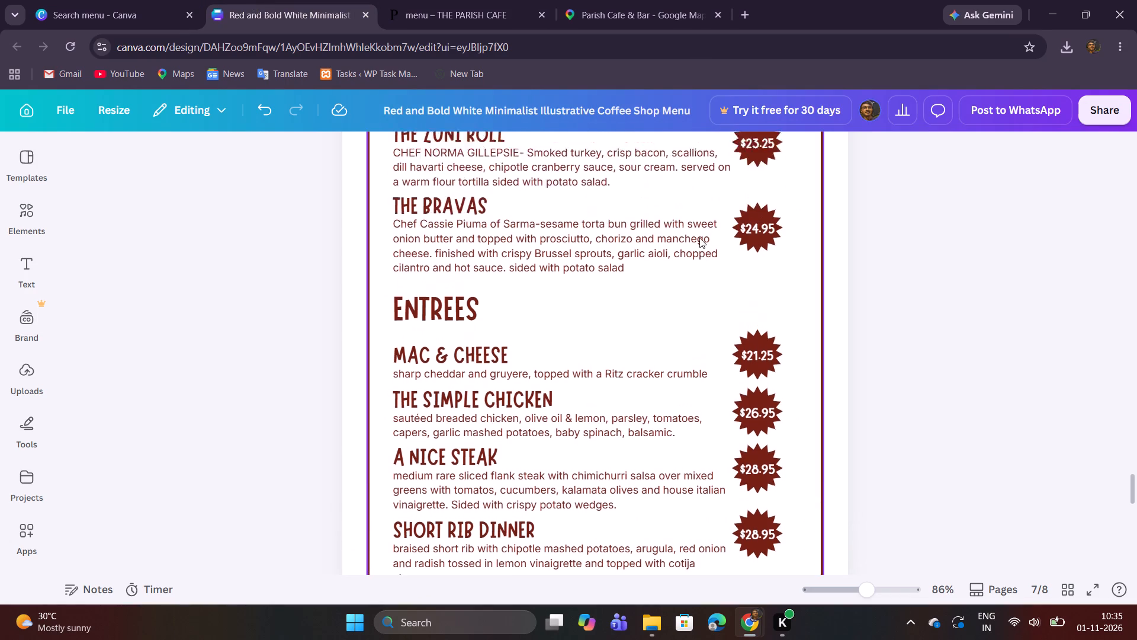
pyautogui.scroll(2, 699, 231)
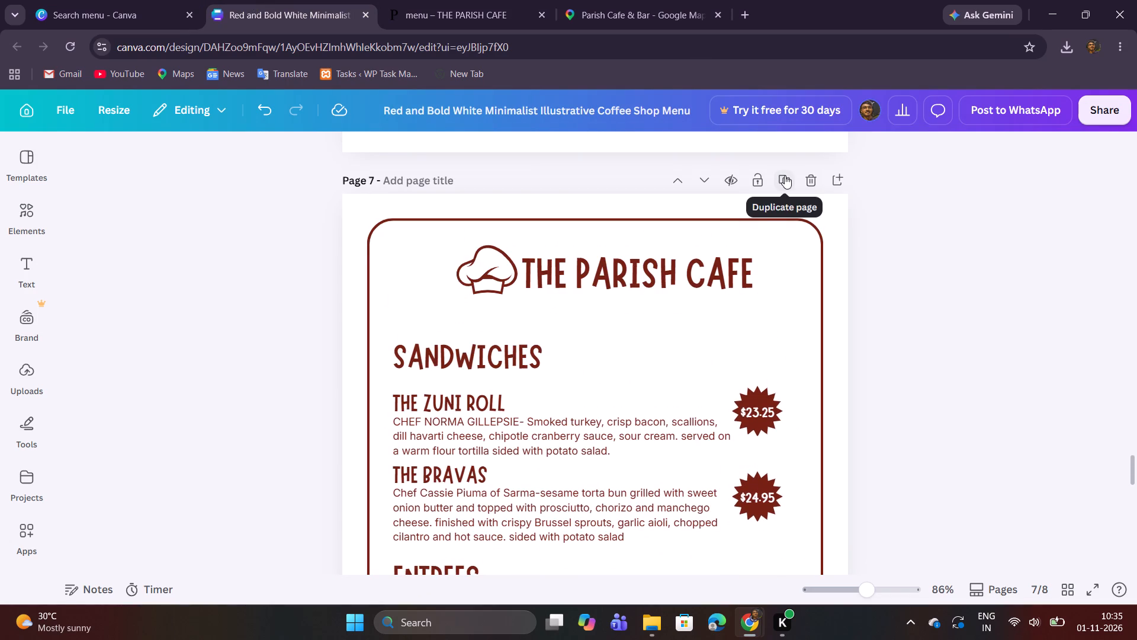
pyautogui.scroll(-2, 785, 175)
pyautogui.scroll(2, 785, 175)
pyautogui.click(783, 177)
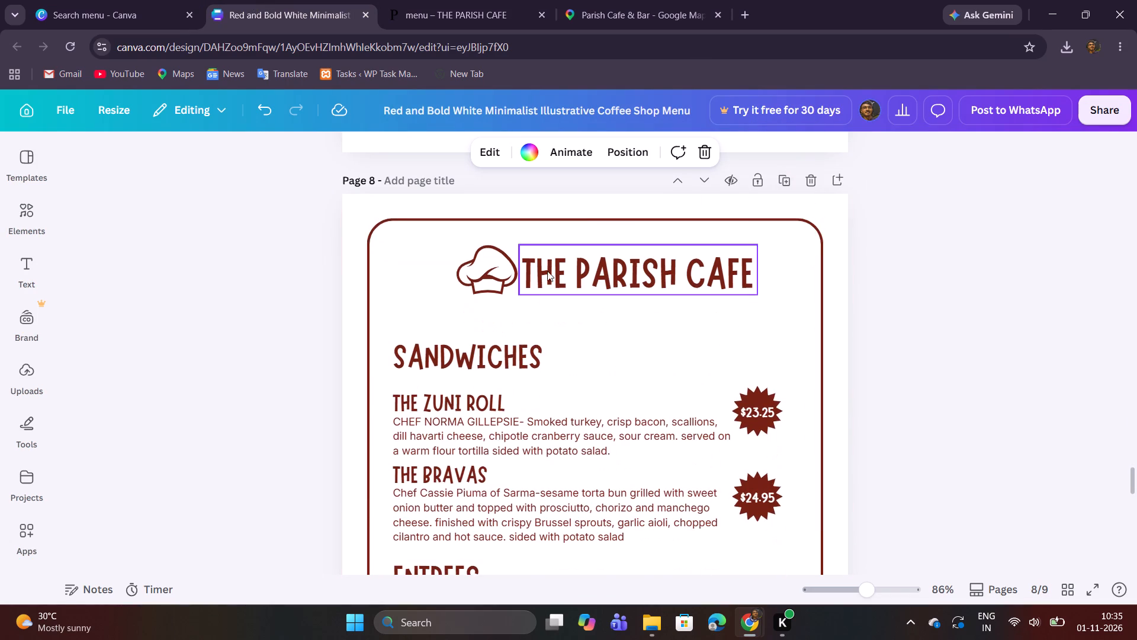
# Replace the Sandwiches heading on the duplicated page with ENTREES, copied from the heading further down that page.
pyautogui.scroll(-1, 525, 287)
pyautogui.doubleClick(445, 428)
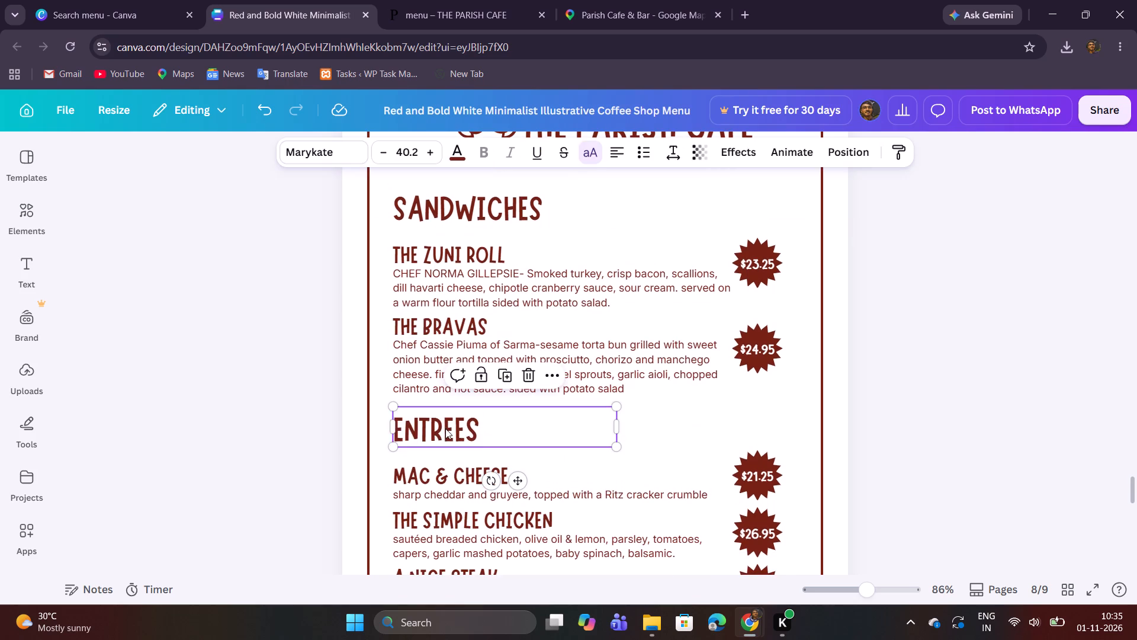
pyautogui.hotkey('ctrl', 'c')
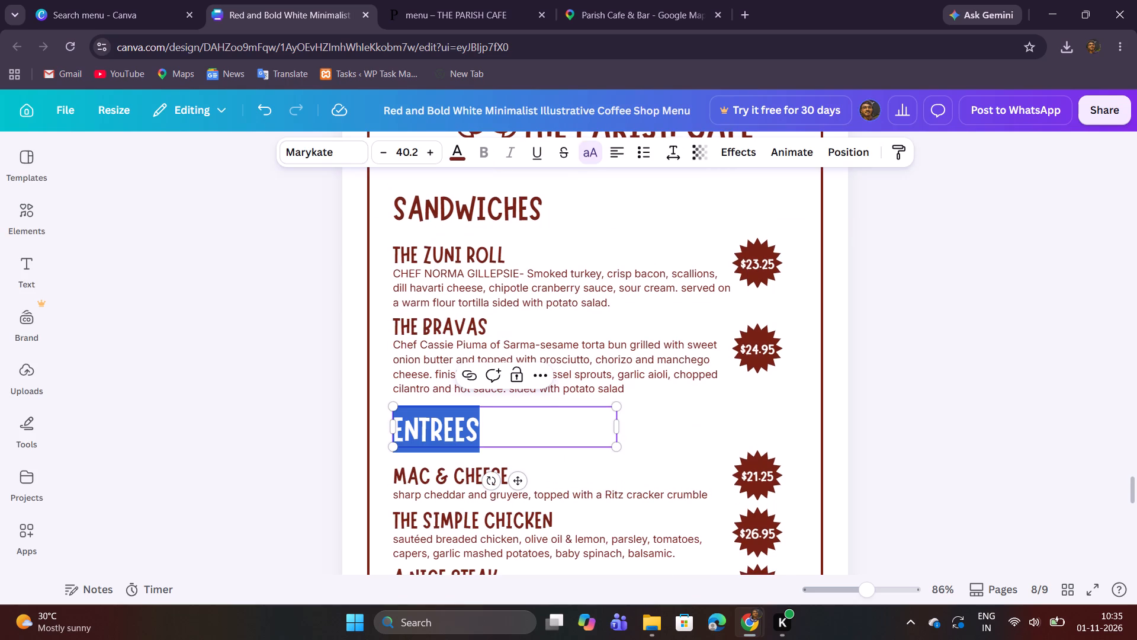
pyautogui.doubleClick(466, 201)
pyautogui.hotkey('ctrl', 'v')
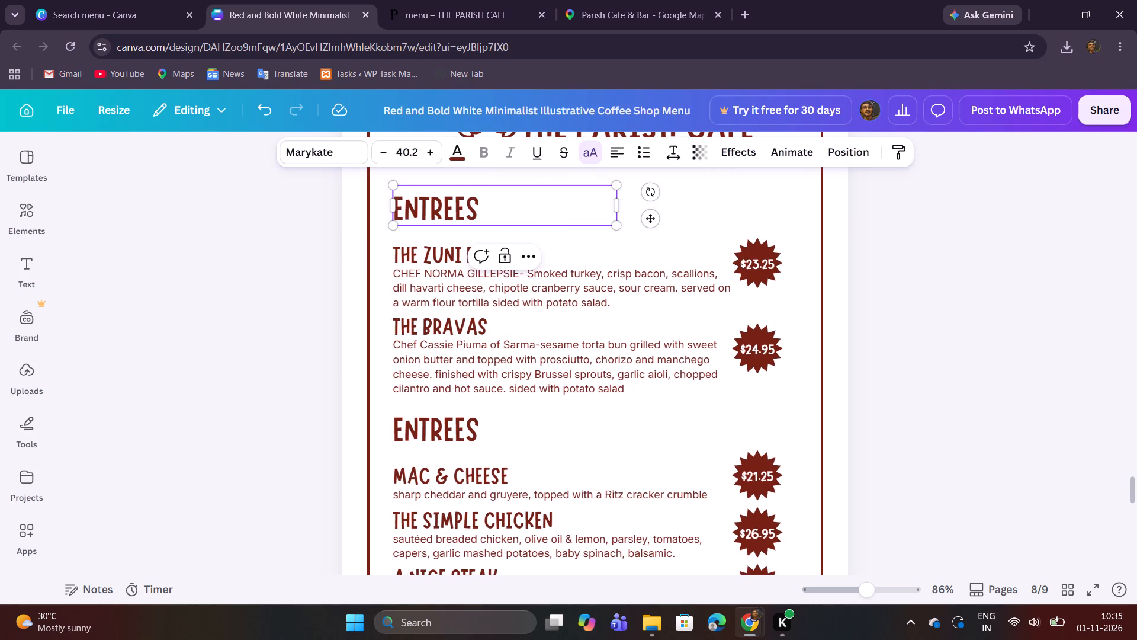
pyautogui.click(978, 256)
# Replace The Zuni Roll title on the duplicated page with BOYLSTON STREET BOWL from the website, without a trailing blank line.
pyautogui.click(400, 0)
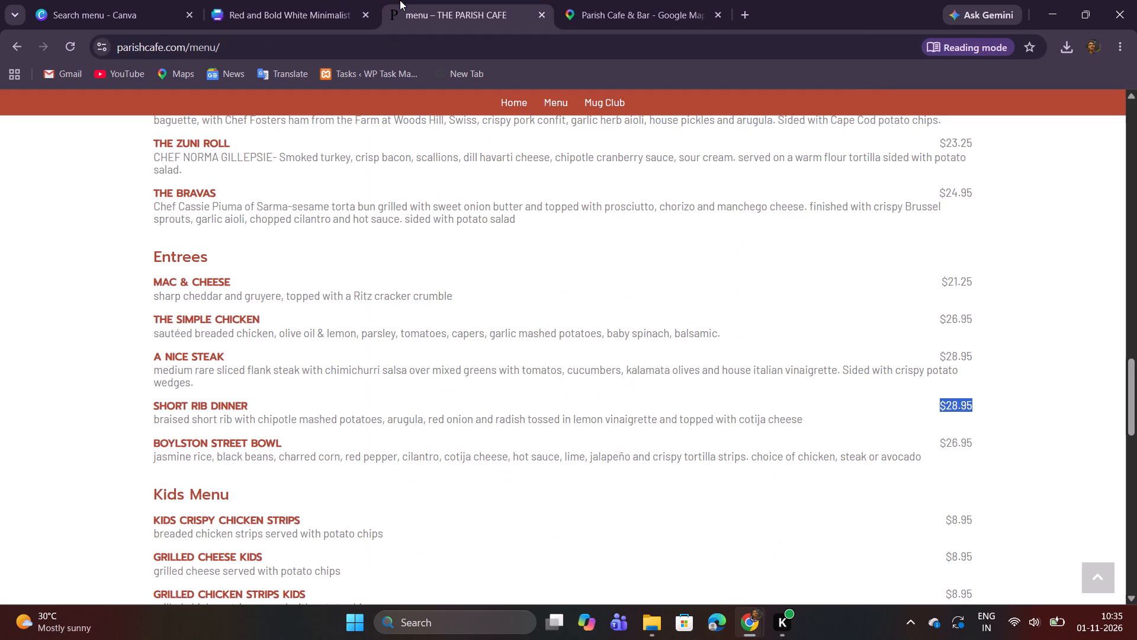
pyautogui.scroll(-2, 294, 319)
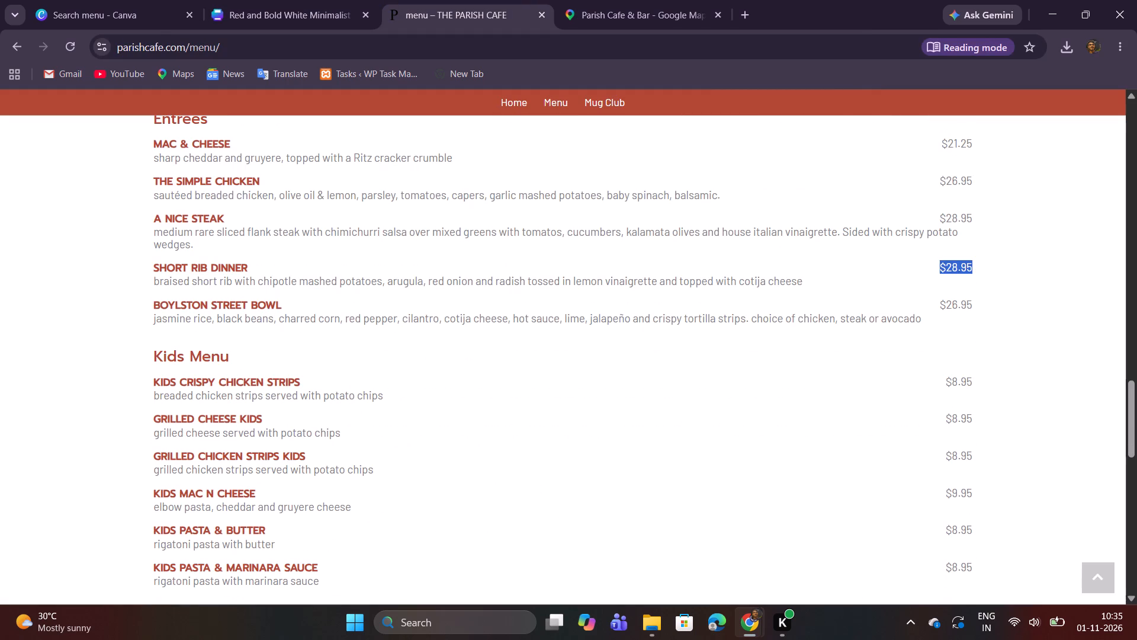
pyautogui.moveTo(146, 293); pyautogui.dragTo(287, 296)
pyautogui.rightClick(269, 293)
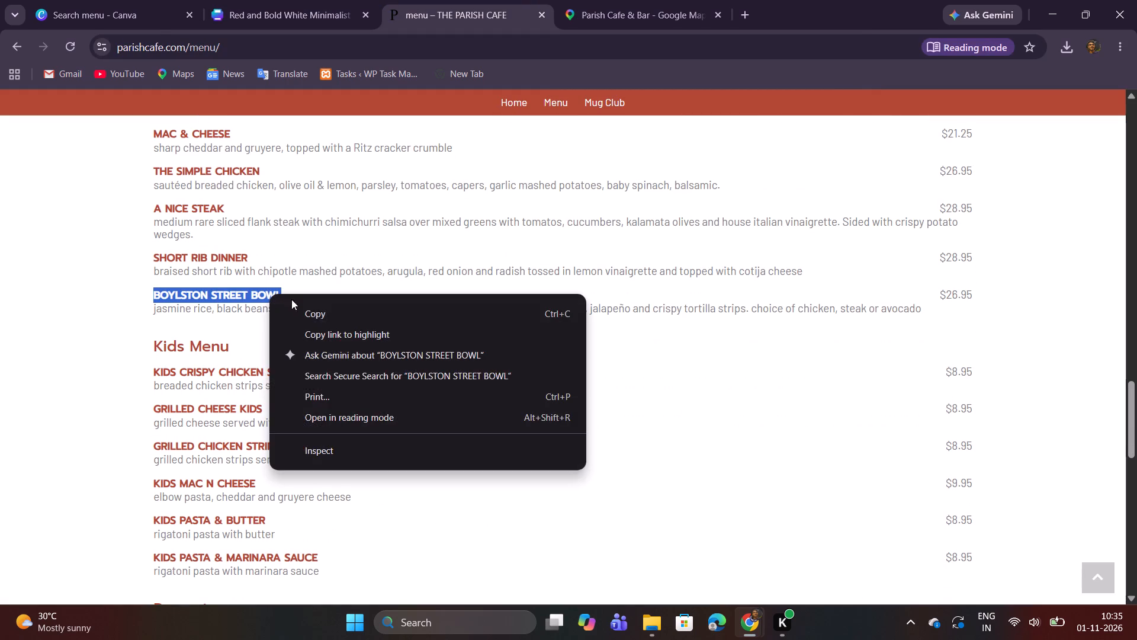
pyautogui.click(320, 312)
pyautogui.click(257, 0)
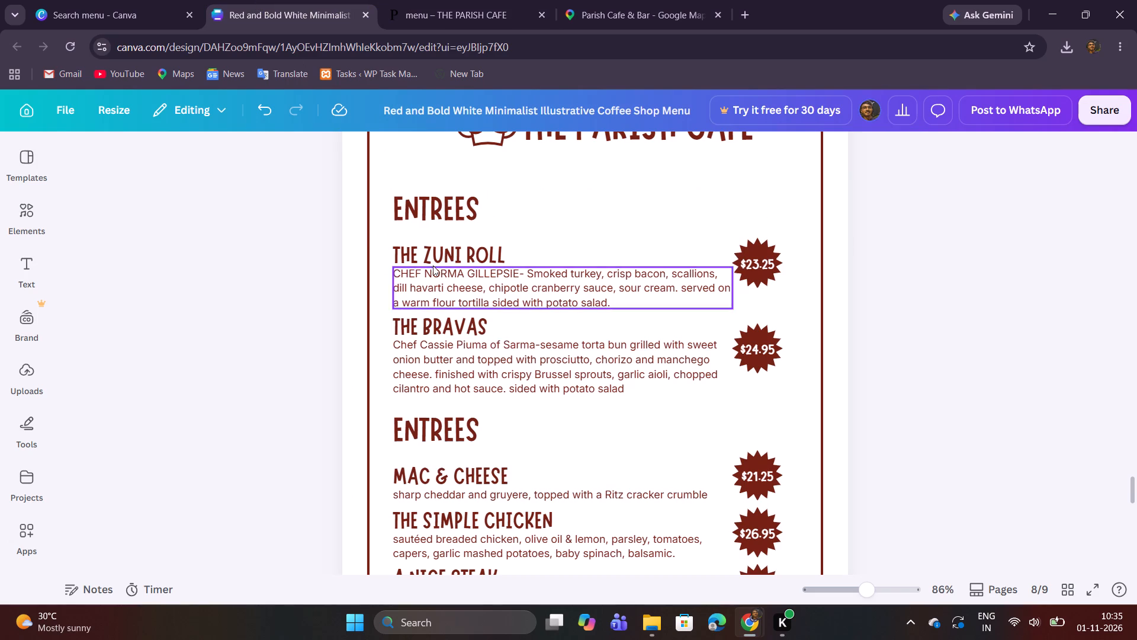
pyautogui.doubleClick(433, 265)
pyautogui.hotkey('ctrl', 'v')
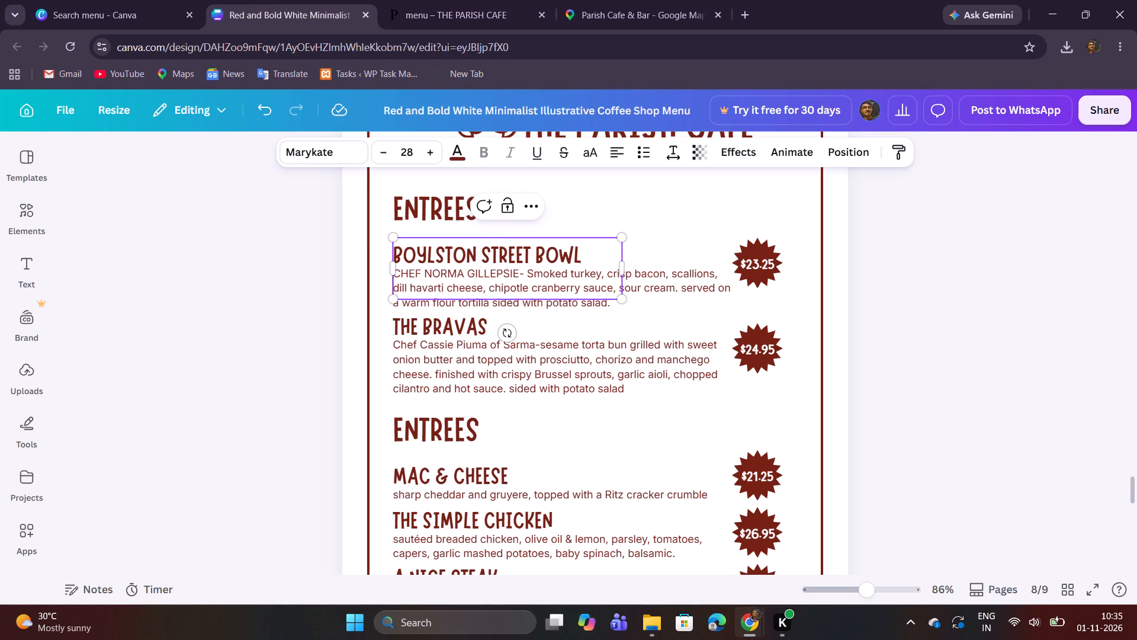
pyautogui.press('BackSpace')
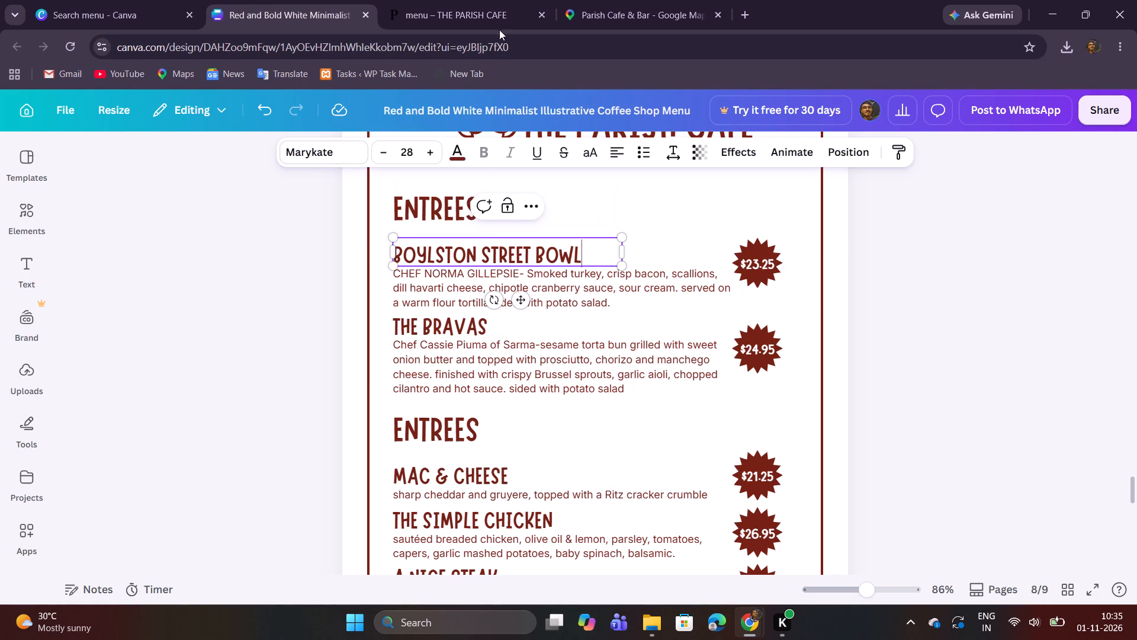
# Replace the description under Boylston Street Bowl with its jasmine rice, black beans and charred corn description copied from the website.
pyautogui.click(485, 0)
pyautogui.moveTo(142, 309); pyautogui.dragTo(609, 315)
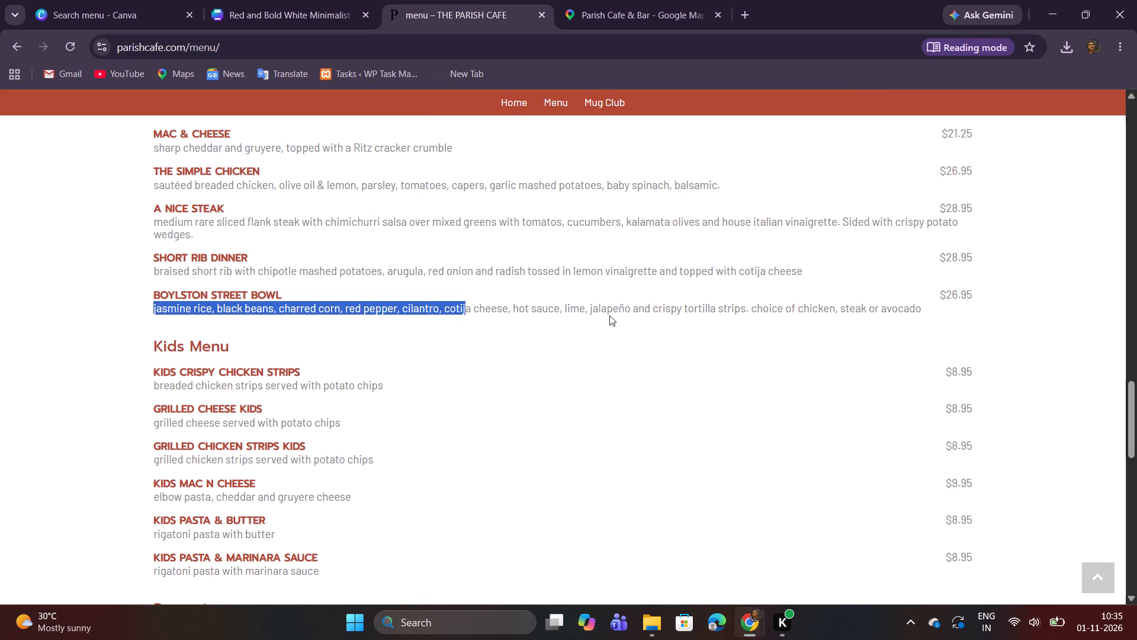
pyautogui.moveTo(609, 315); pyautogui.dragTo(921, 302)
pyautogui.rightClick(872, 313)
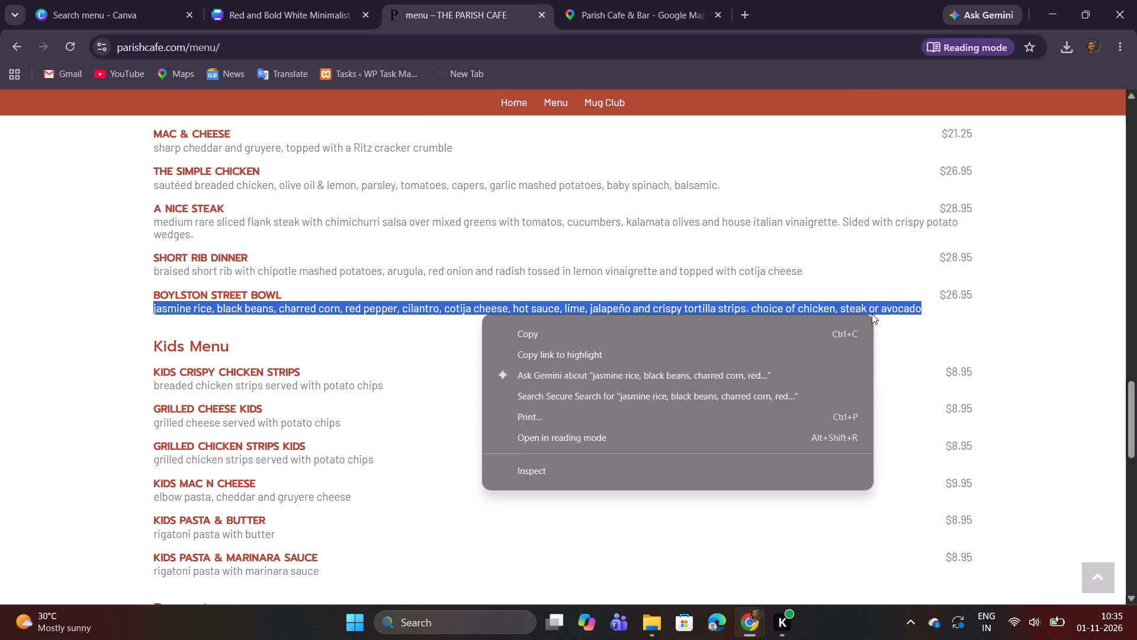
pyautogui.click(614, 332)
pyautogui.click(243, 0)
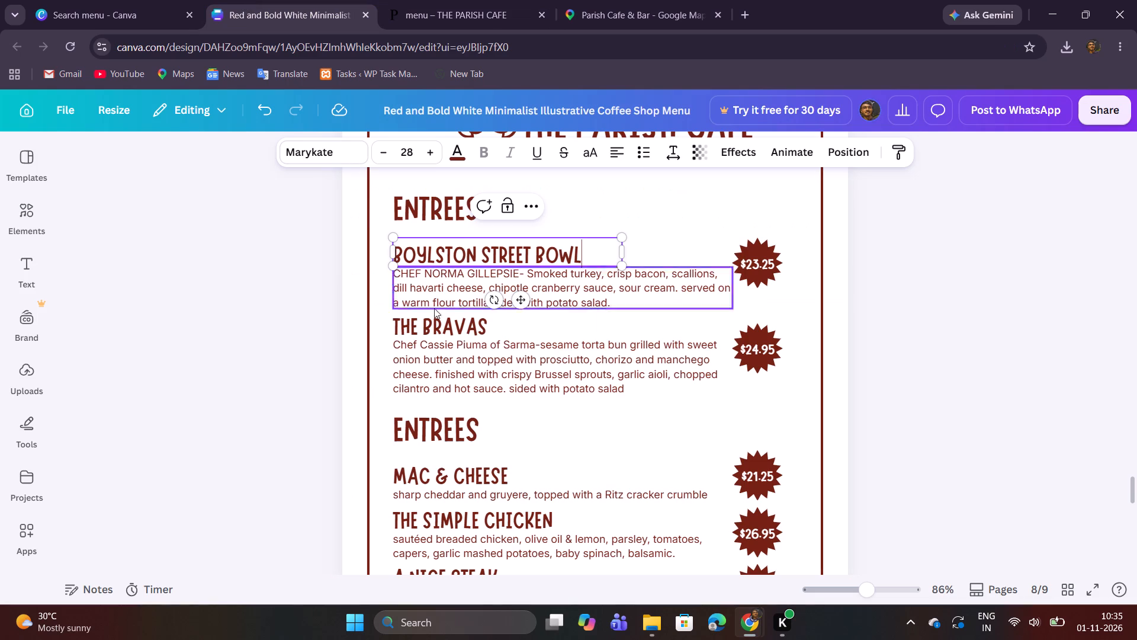
pyautogui.doubleClick(455, 300)
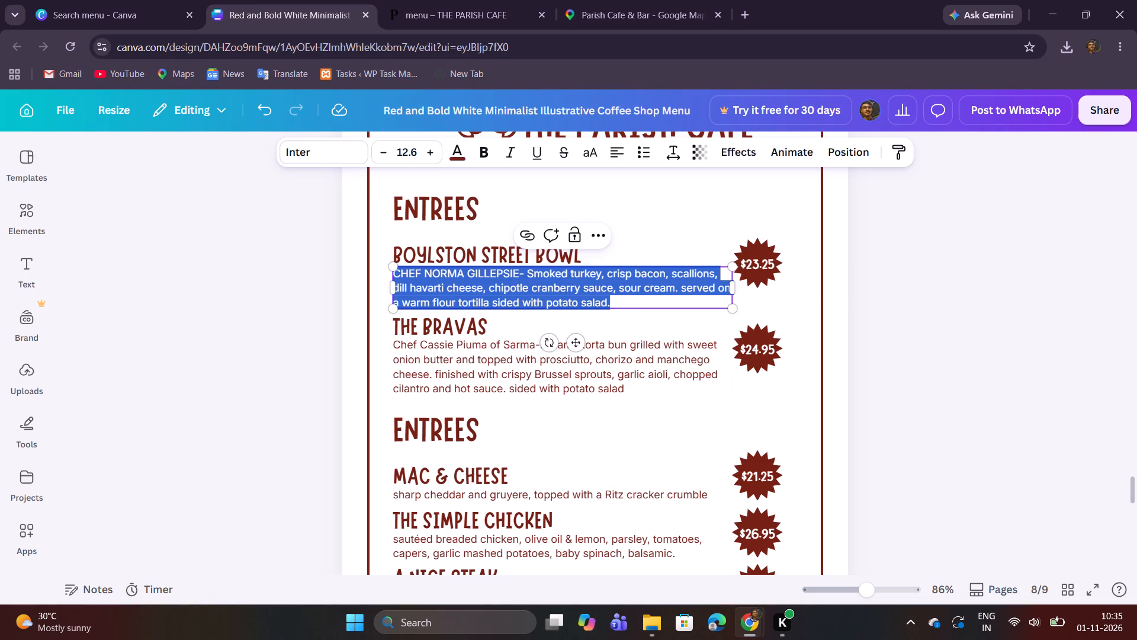
pyautogui.hotkey('ctrl', 'v')
pyautogui.hotkey('ctrl', 'space')
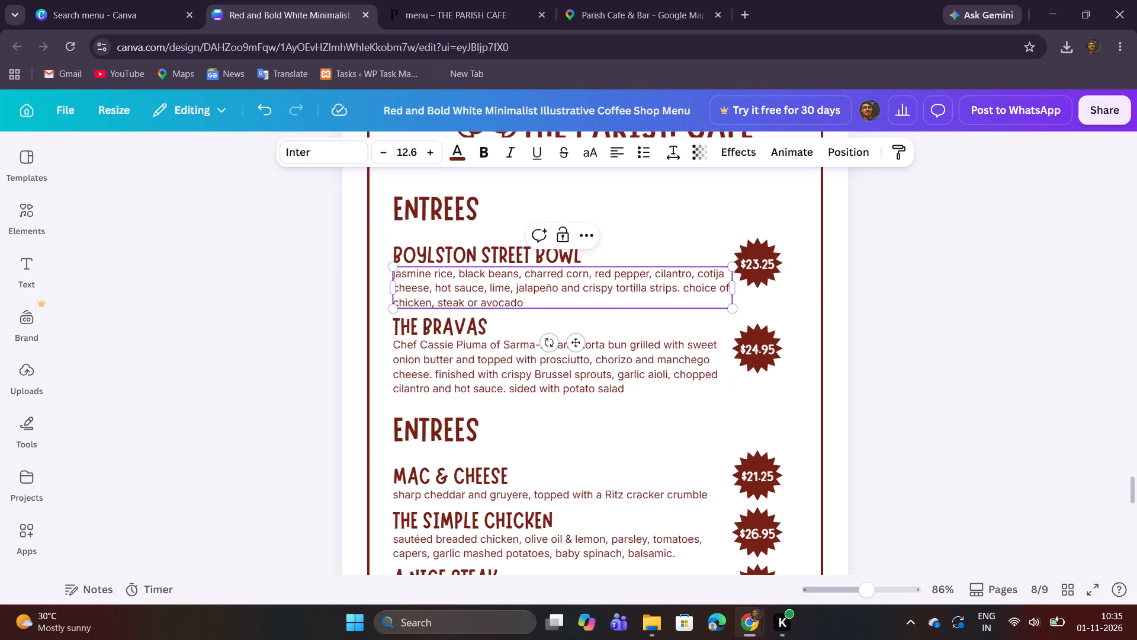
# Replace the price on Boylston Street Bowl's starburst badge with $26.95 copied from the website.
pyautogui.click(442, 0)
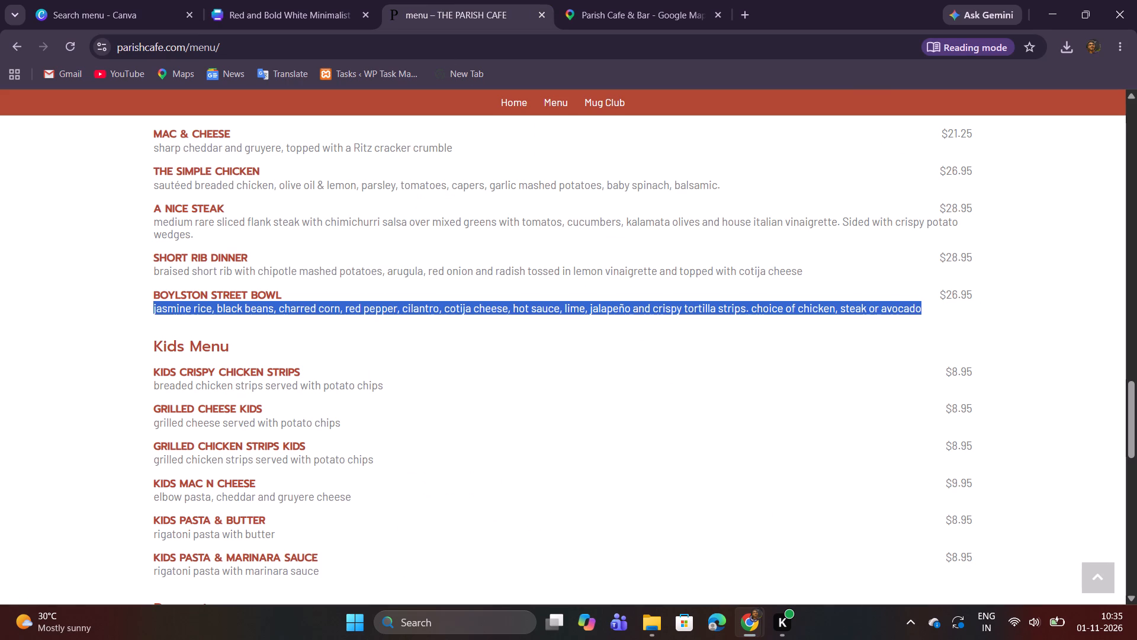
pyautogui.moveTo(939, 295); pyautogui.dragTo(977, 297)
pyautogui.rightClick(962, 295)
pyautogui.click(852, 313)
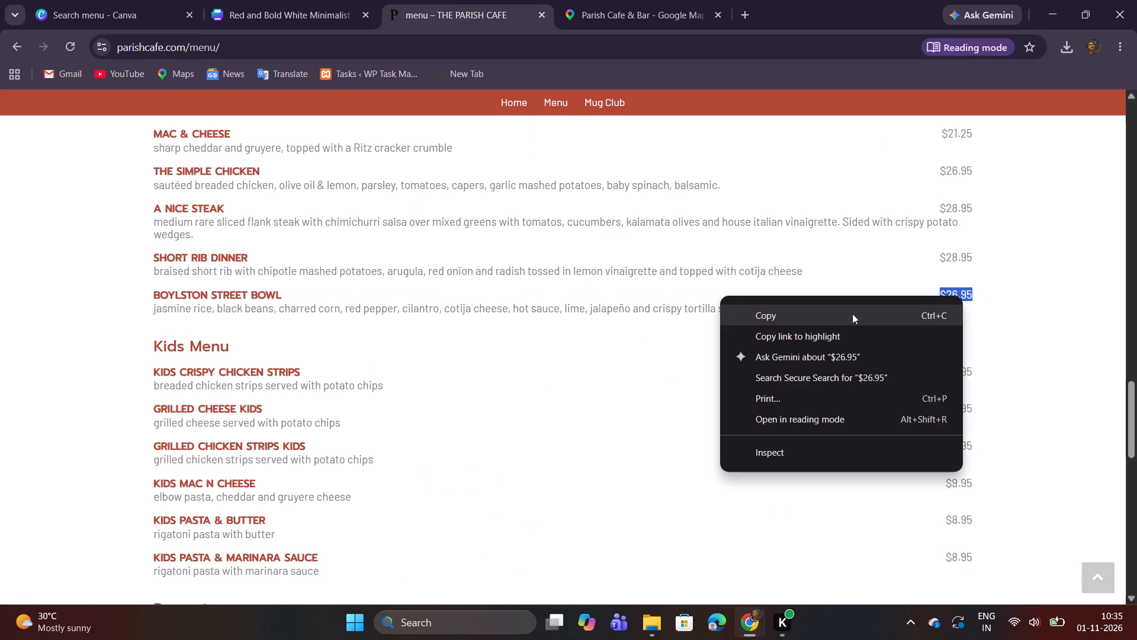
pyautogui.click(303, 0)
pyautogui.doubleClick(753, 348)
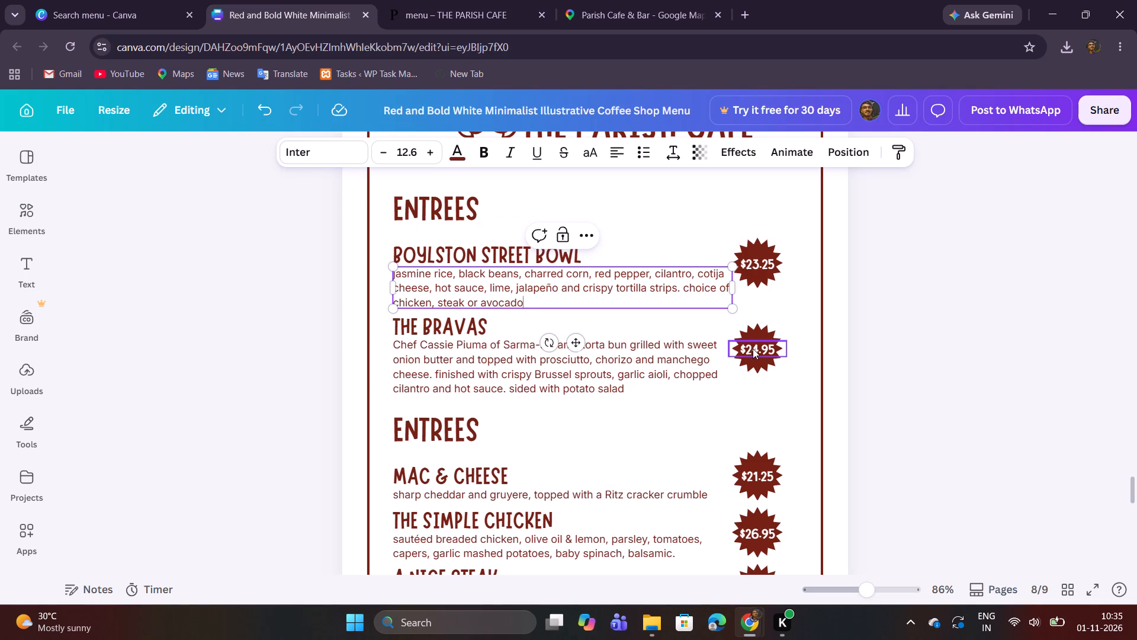
pyautogui.hotkey('ctrl', 'v')
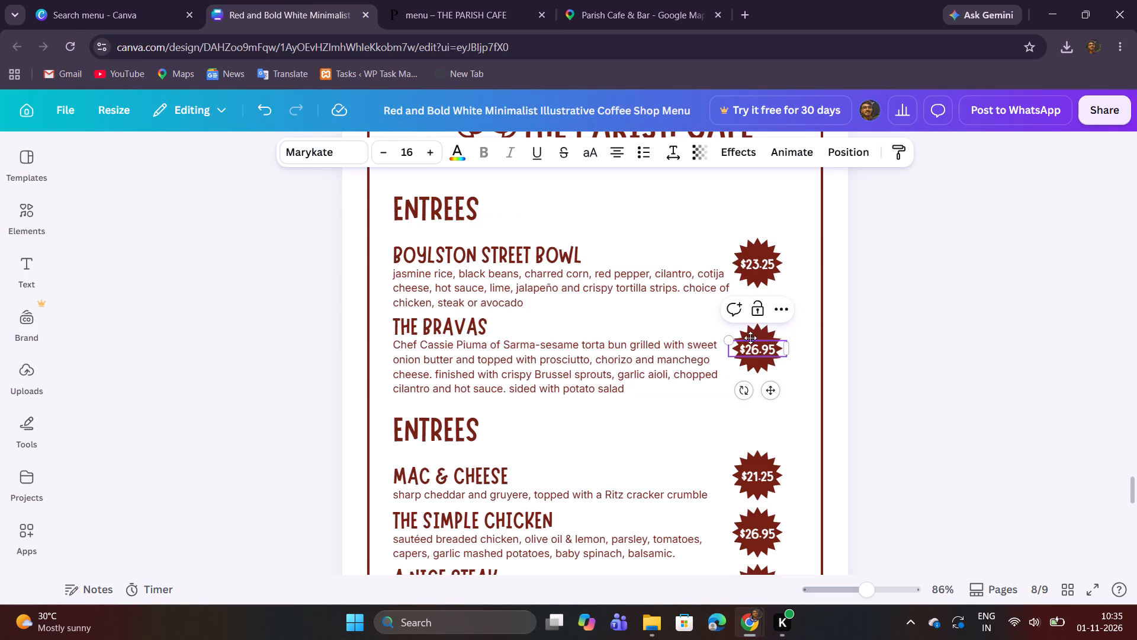
pyautogui.doubleClick(756, 265)
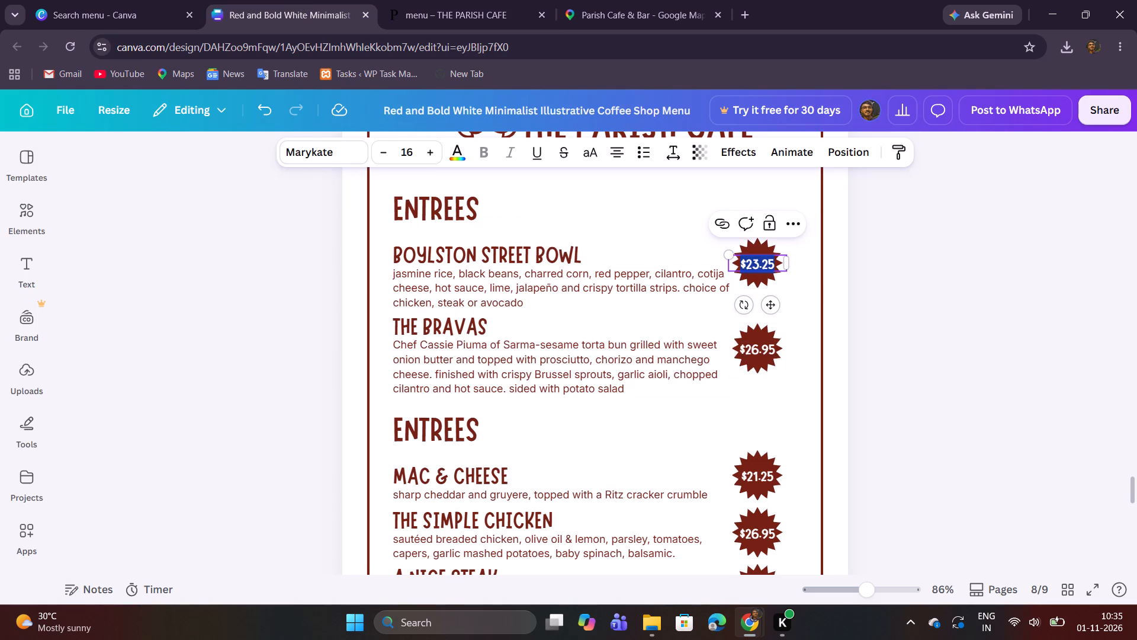
pyautogui.hotkey('ctrl', 'v')
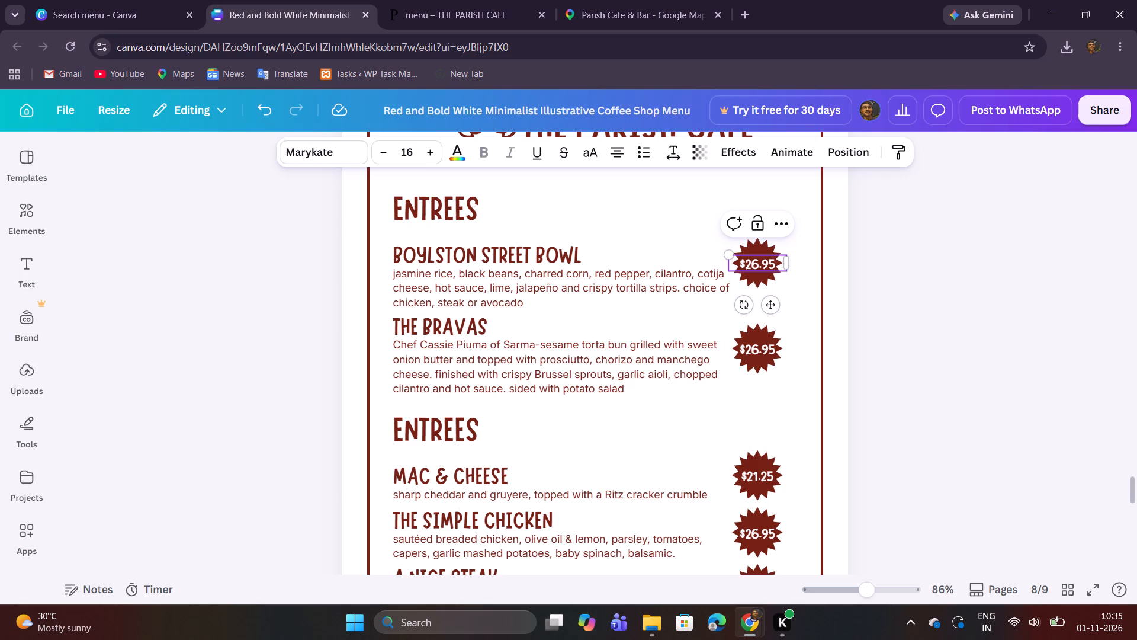
pyautogui.click(918, 324)
# Delete The Bravas item from the duplicated page, including its title, description, price and starburst badge.
pyautogui.moveTo(786, 398); pyautogui.dragTo(754, 386)
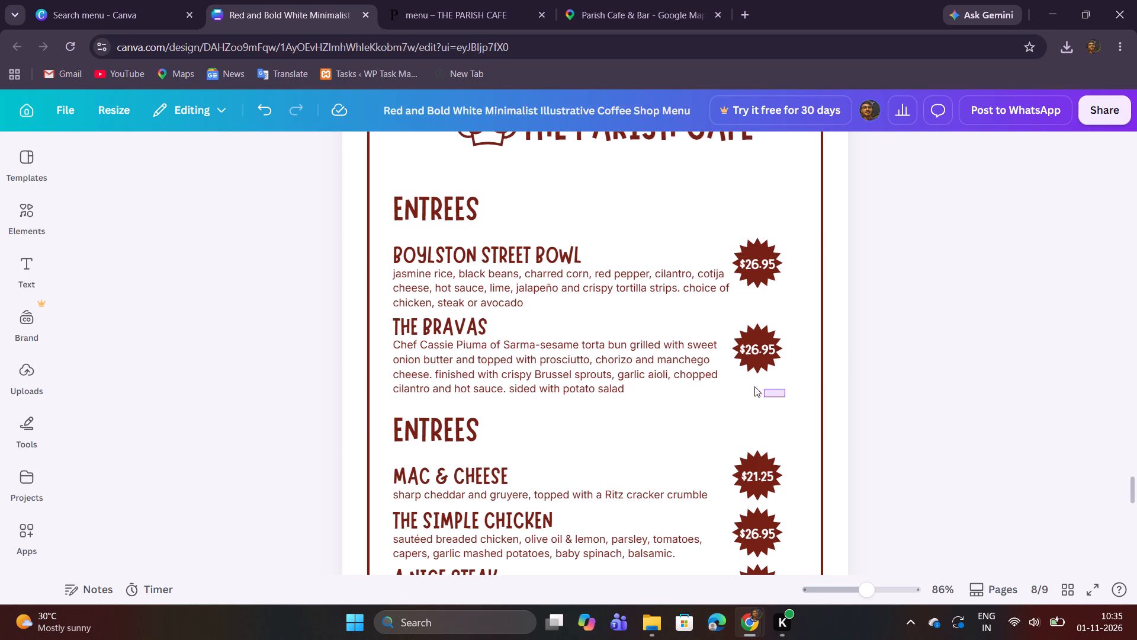
pyautogui.moveTo(754, 386); pyautogui.dragTo(504, 318)
pyautogui.click(619, 282)
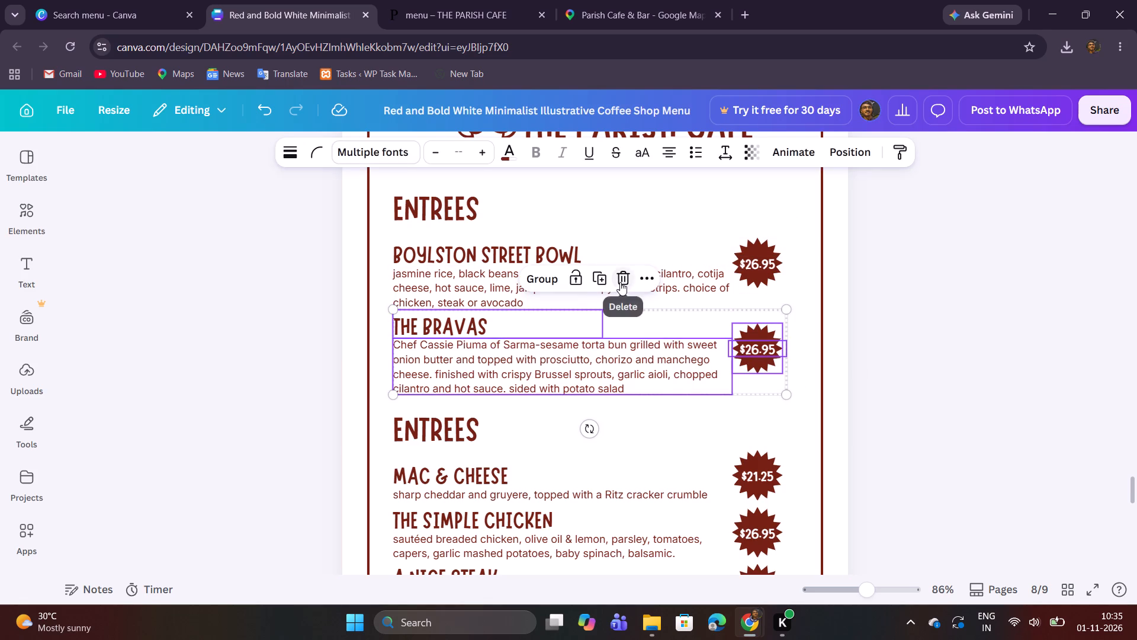
pyautogui.click(1073, 318)
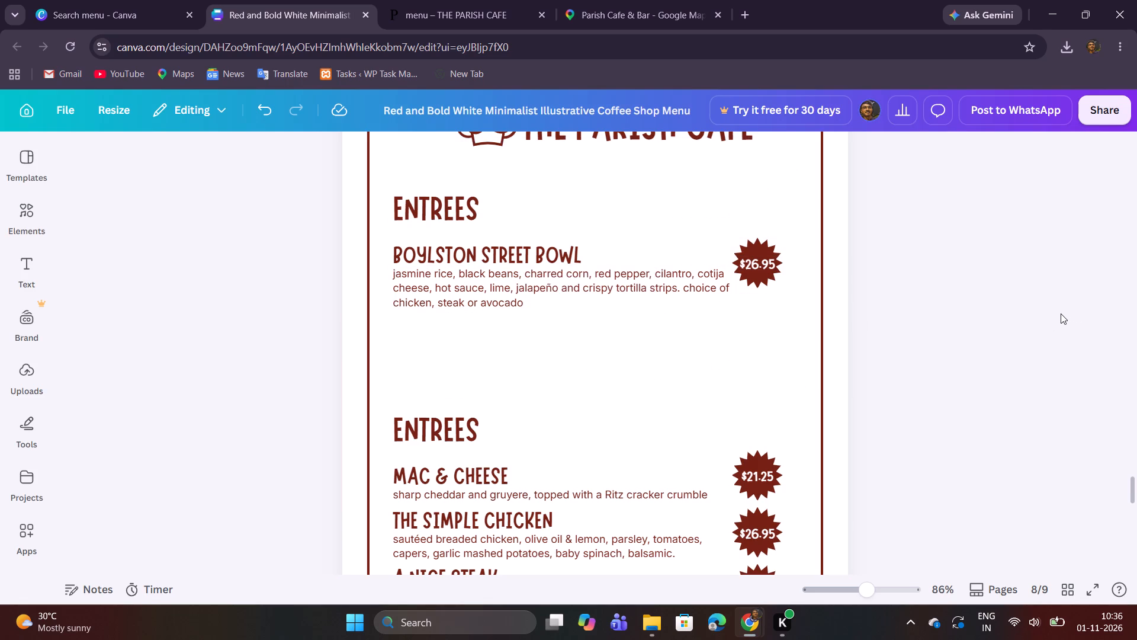
# Move the lower Entrees heading with its four items and price badges up, just beneath the Boylston Street Bowl description.
pyautogui.scroll(-3, 1055, 306)
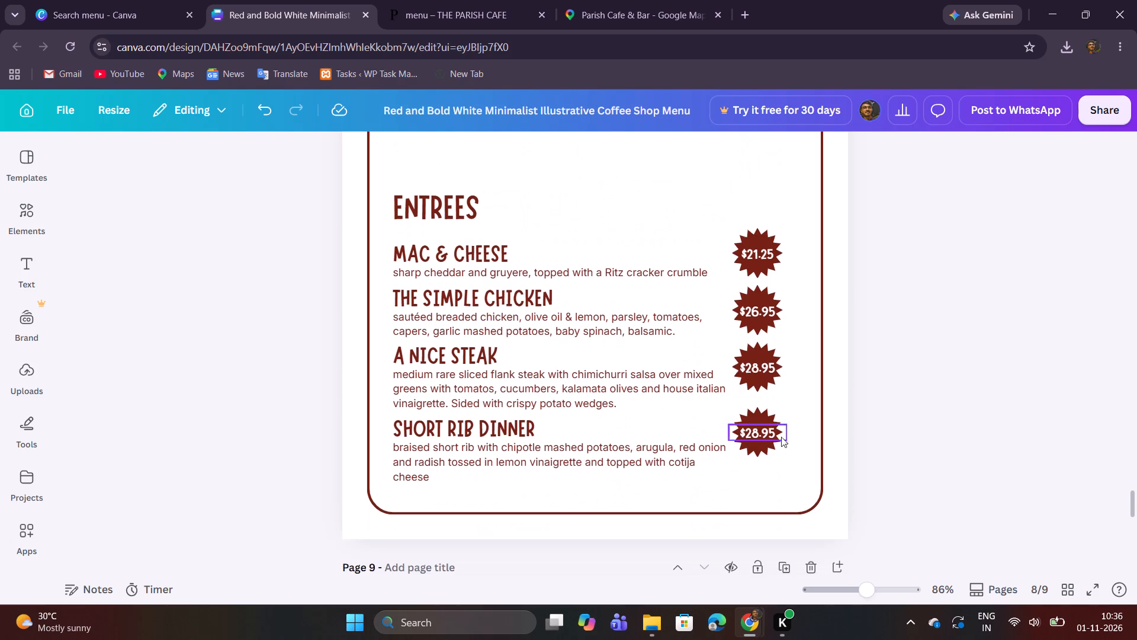
pyautogui.moveTo(779, 489); pyautogui.dragTo(494, 214)
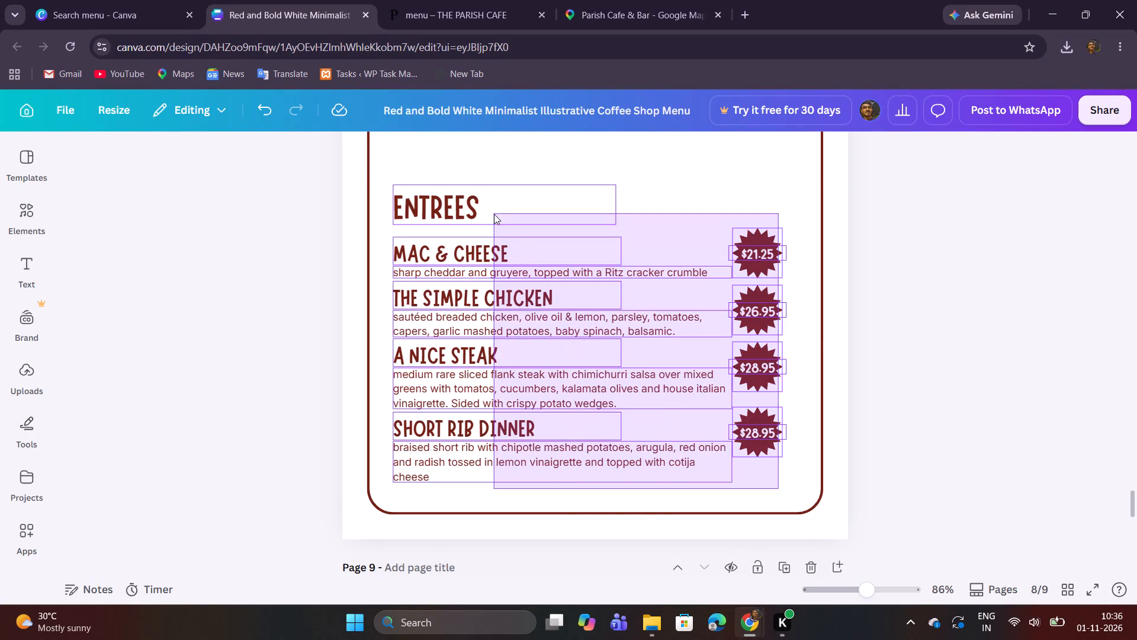
pyautogui.moveTo(494, 214); pyautogui.dragTo(492, 213)
pyautogui.click(846, 588)
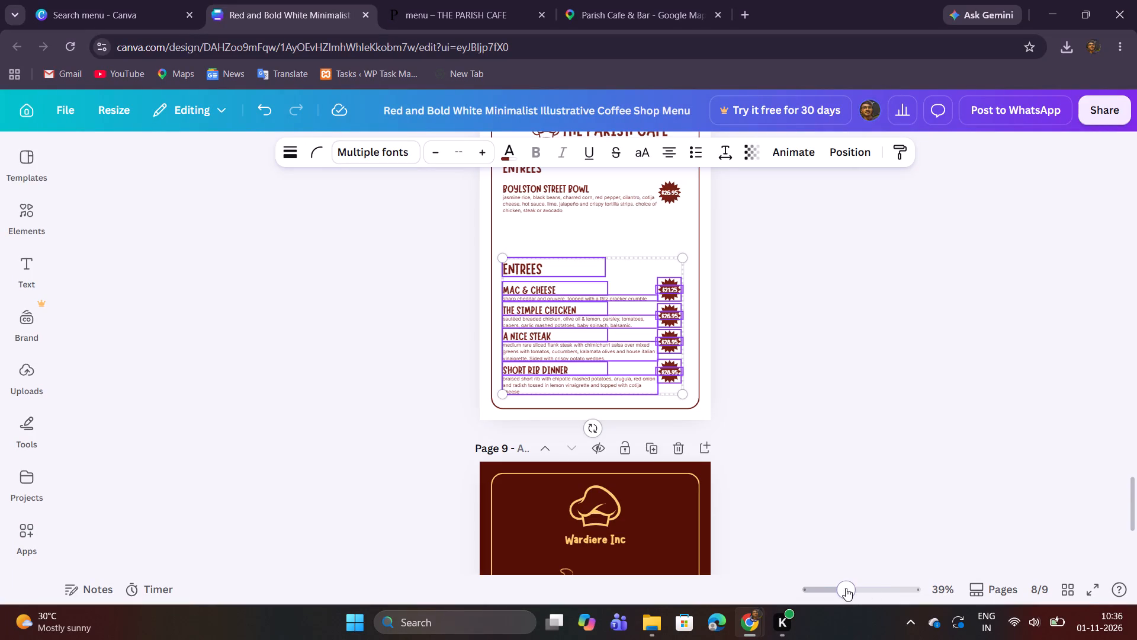
pyautogui.scroll(1, 768, 376)
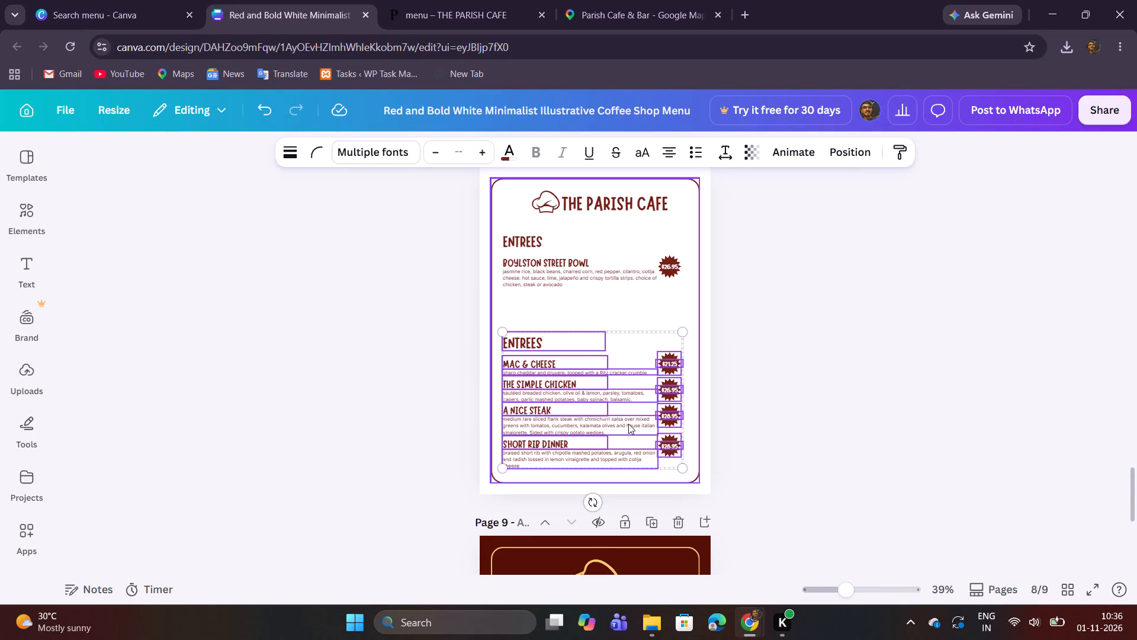
pyautogui.moveTo(628, 424); pyautogui.dragTo(627, 391)
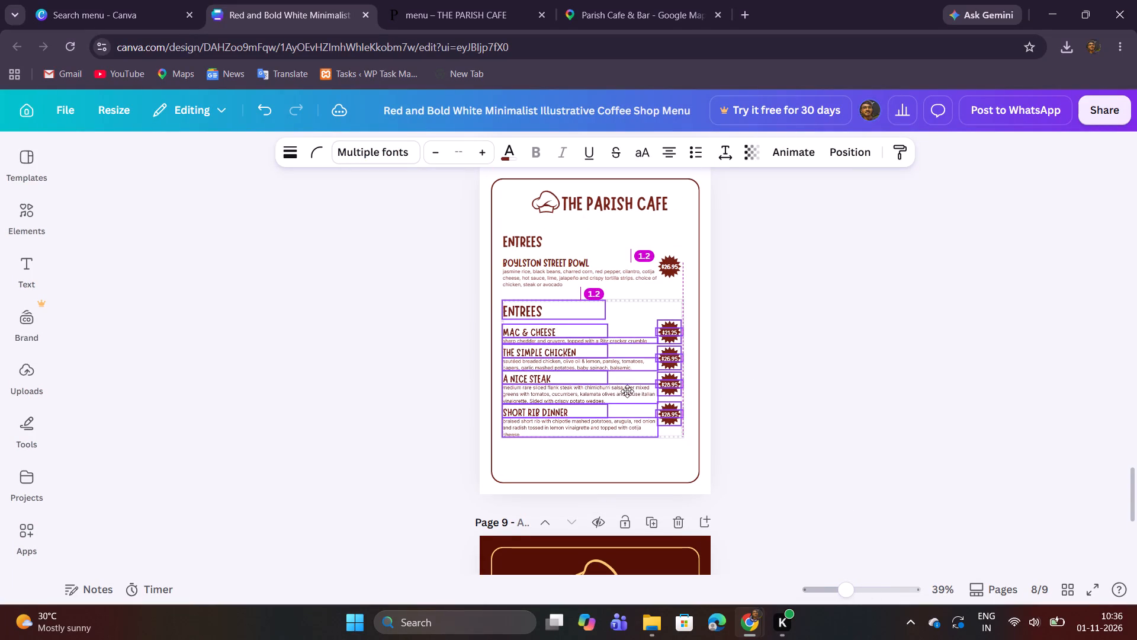
pyautogui.moveTo(627, 391); pyautogui.dragTo(627, 388)
pyautogui.click(872, 586)
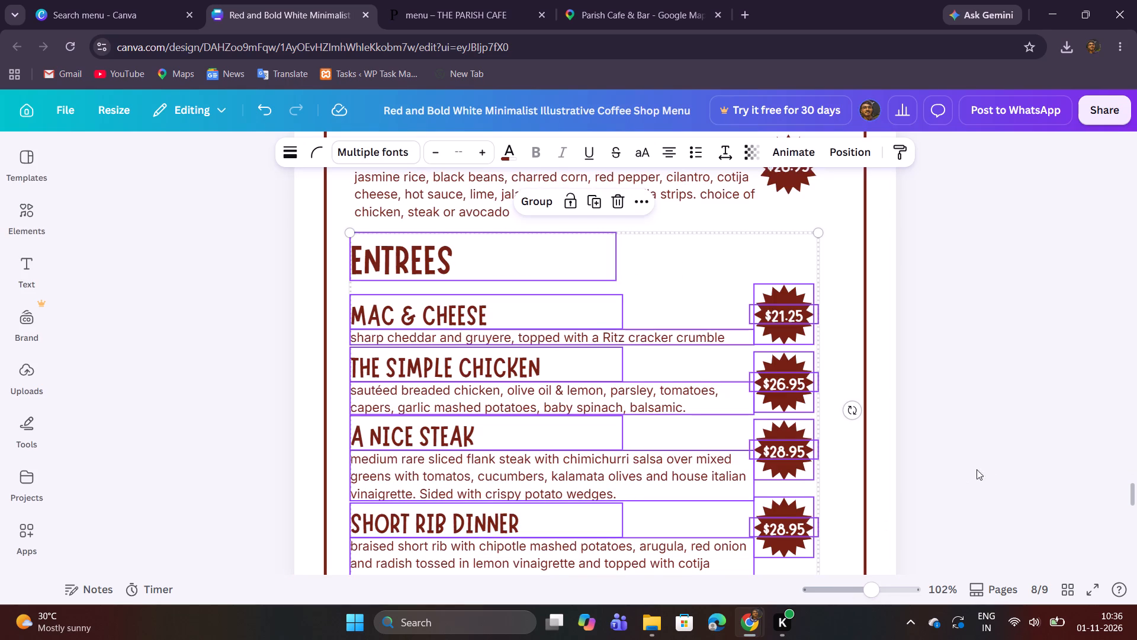
pyautogui.click(1011, 430)
# Shift the whole lower Entrees block sideways so its text and badges align with the Boylston Street Bowl item above.
pyautogui.scroll(1, 1013, 428)
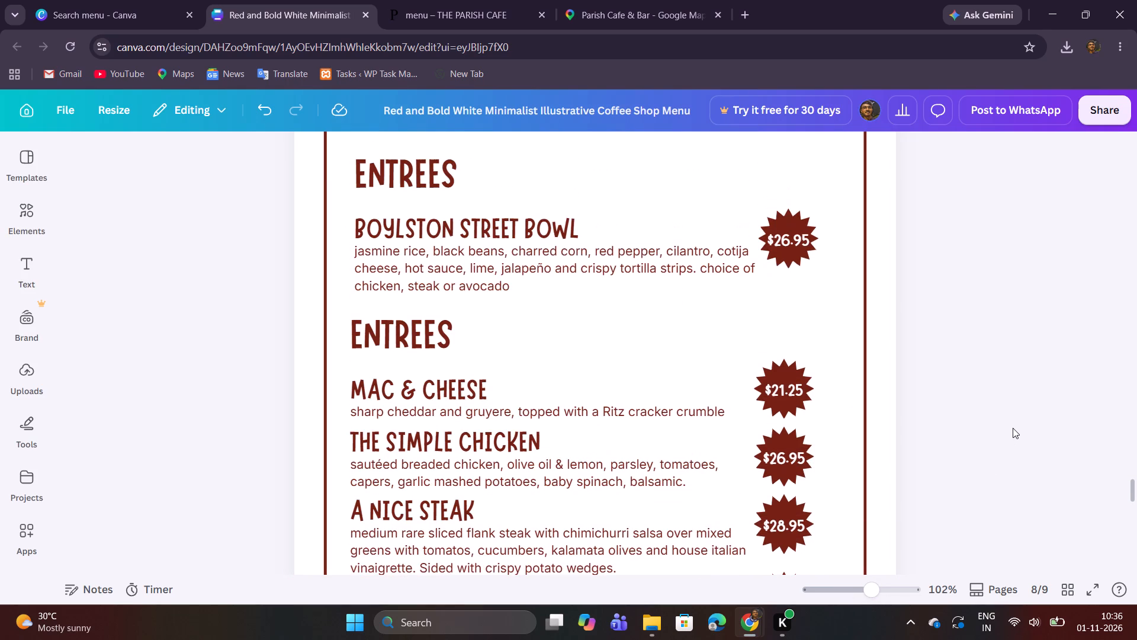
pyautogui.scroll(-3, 1013, 428)
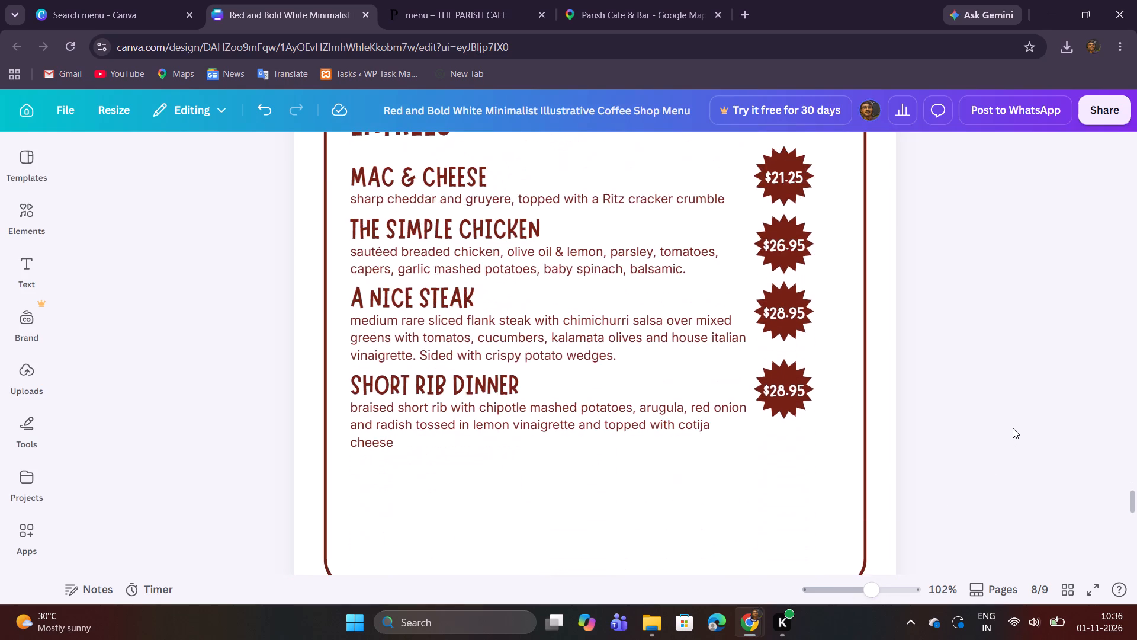
pyautogui.scroll(2, 1013, 428)
pyautogui.scroll(-1, 1013, 427)
pyautogui.scroll(1, 1013, 427)
pyautogui.scroll(-1, 1011, 428)
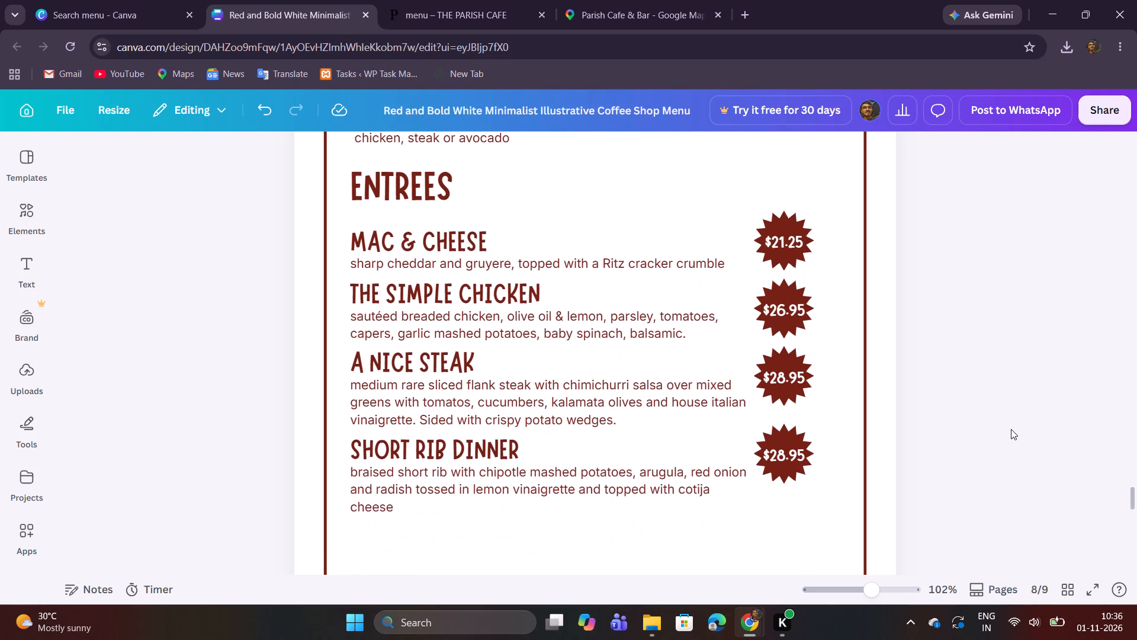
pyautogui.moveTo(692, 546); pyautogui.dragTo(605, 499)
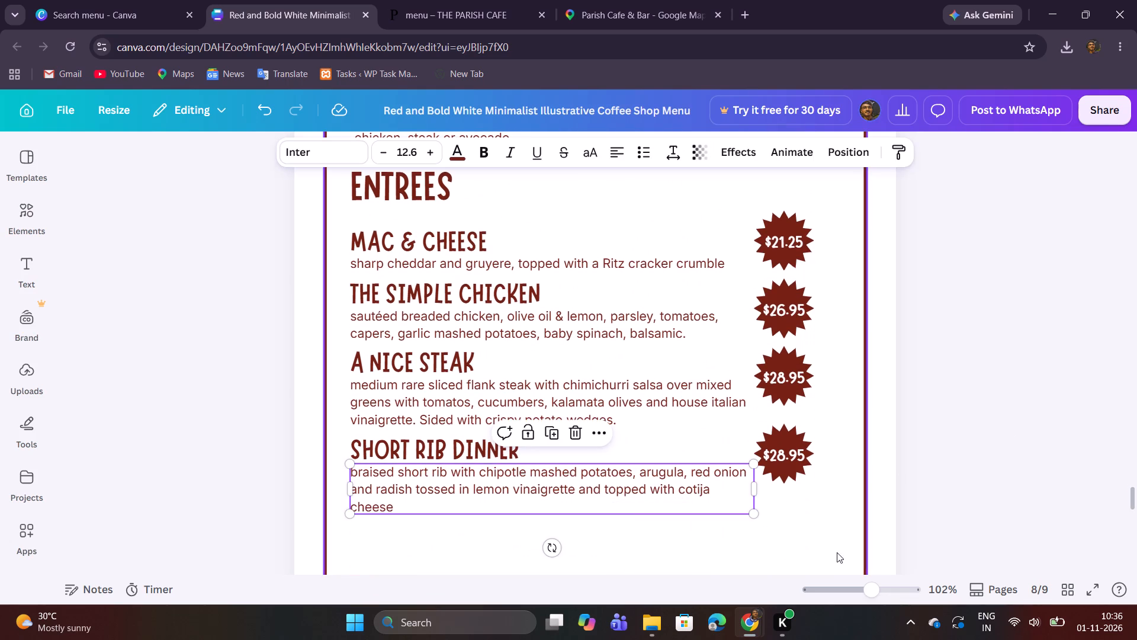
pyautogui.click(833, 550)
pyautogui.moveTo(815, 532); pyautogui.dragTo(464, 198)
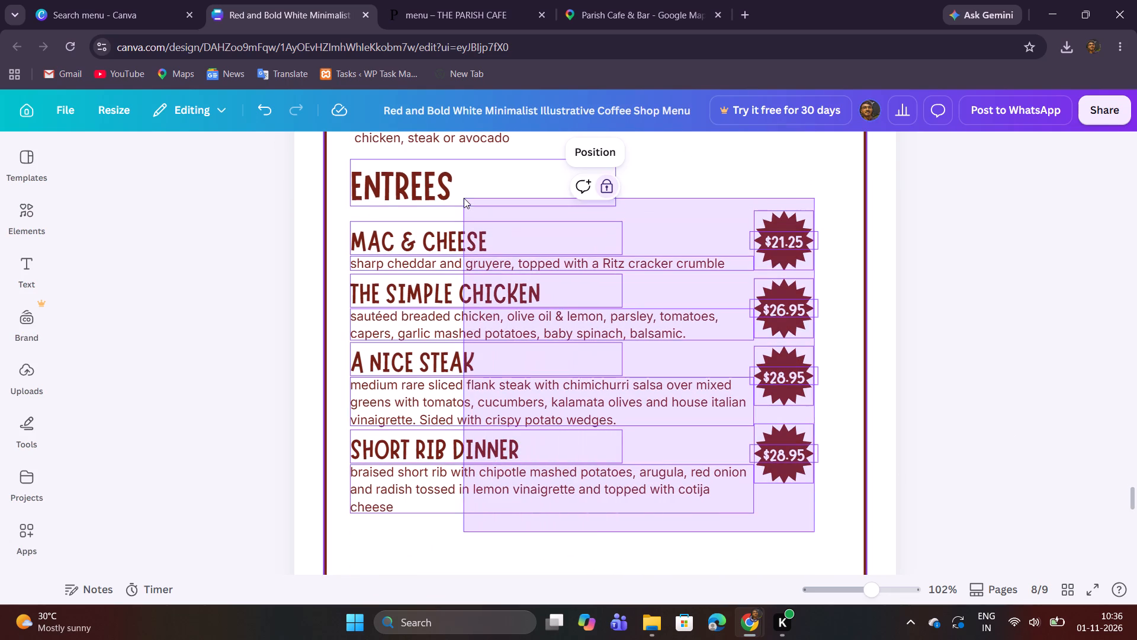
pyautogui.moveTo(464, 198); pyautogui.dragTo(460, 198)
pyautogui.scroll(1, 746, 366)
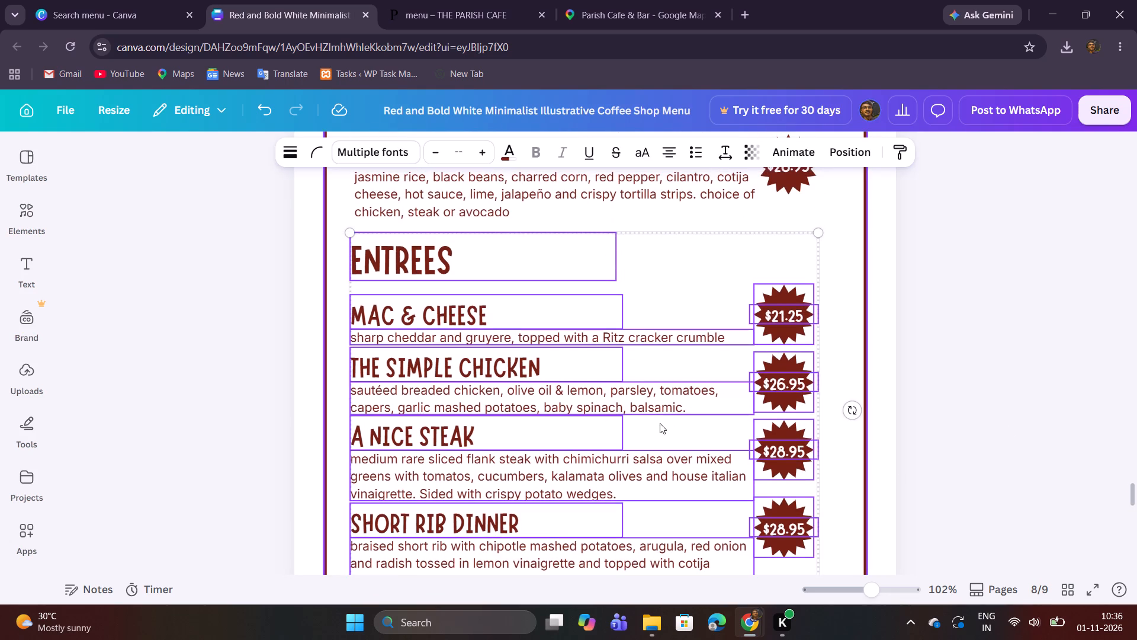
pyautogui.moveTo(653, 425); pyautogui.dragTo(659, 426)
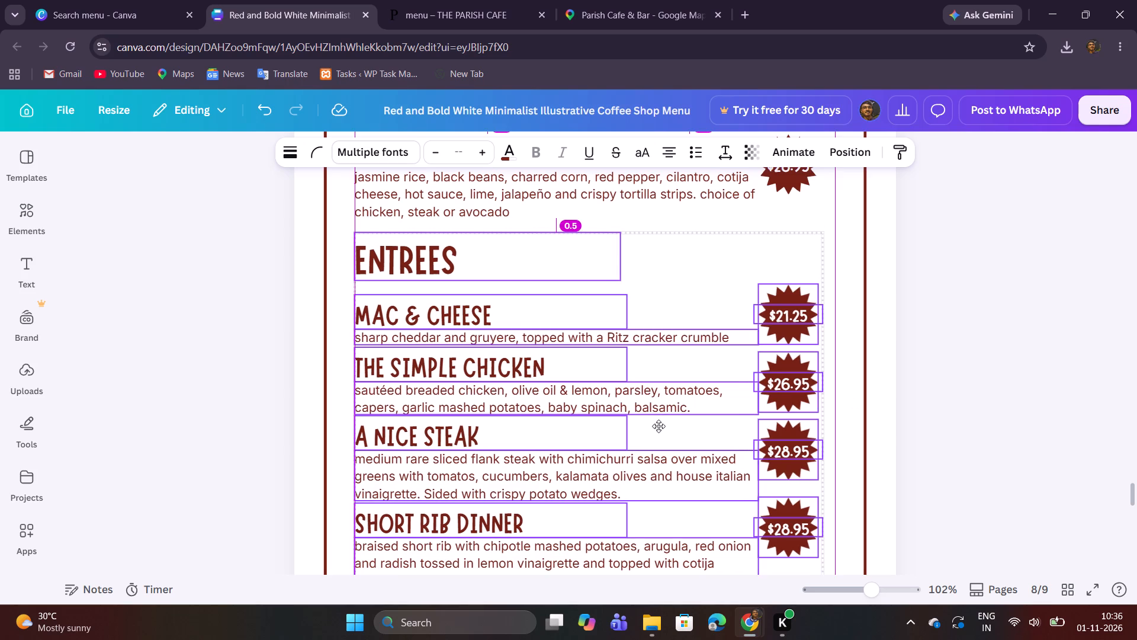
pyautogui.moveTo(659, 426); pyautogui.dragTo(658, 422)
pyautogui.click(1059, 396)
# Replace the second ENTREES heading on the duplicated page with KIDS MENU from the website, without a trailing blank line.
pyautogui.scroll(1, 1059, 396)
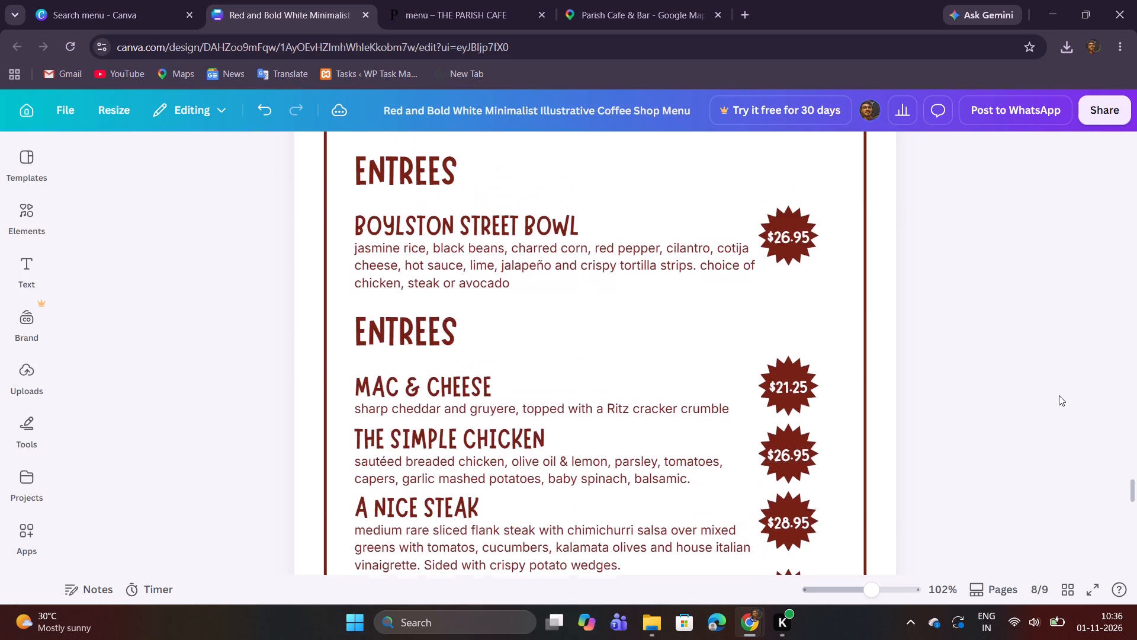
pyautogui.scroll(1, 1059, 395)
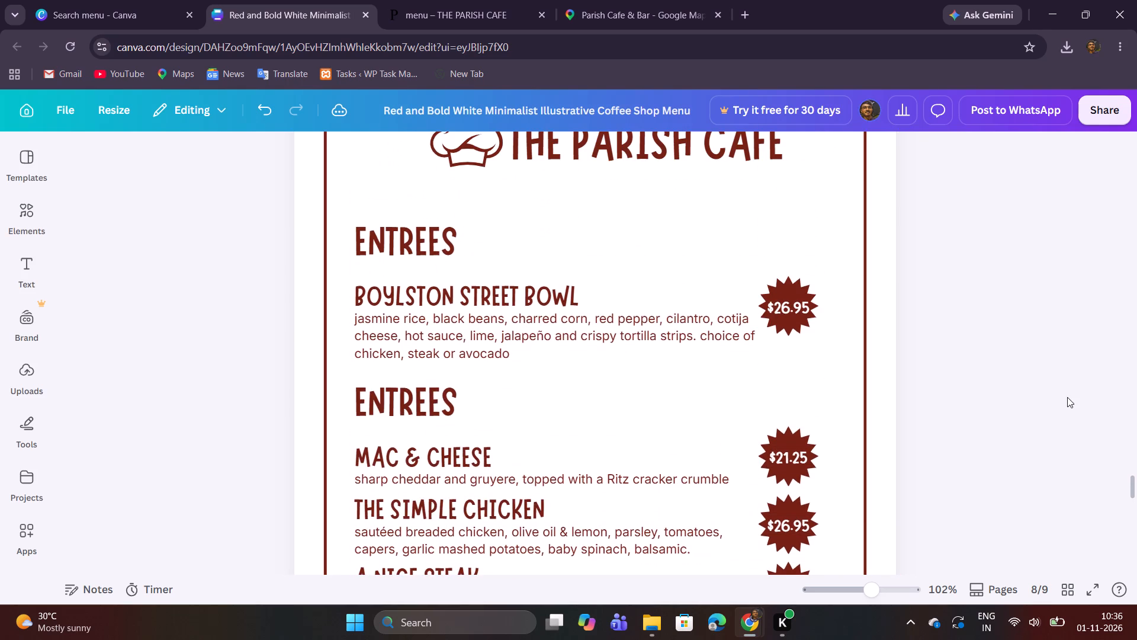
pyautogui.click(411, 3)
pyautogui.scroll(-1, 547, 221)
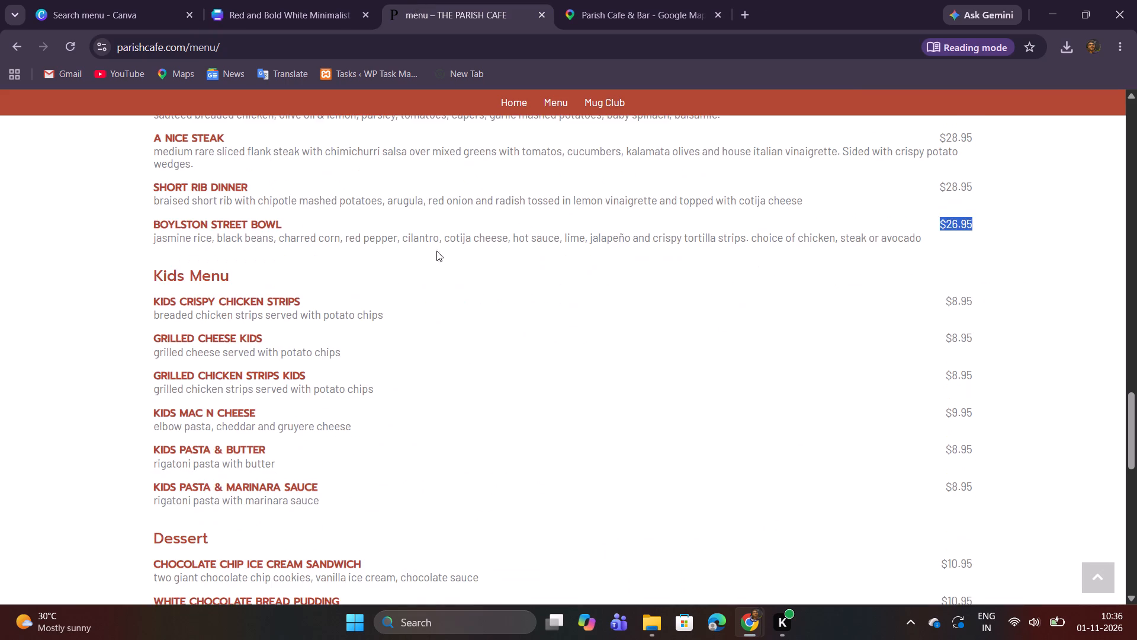
pyautogui.scroll(-1, 416, 257)
pyautogui.moveTo(152, 199); pyautogui.dragTo(226, 199)
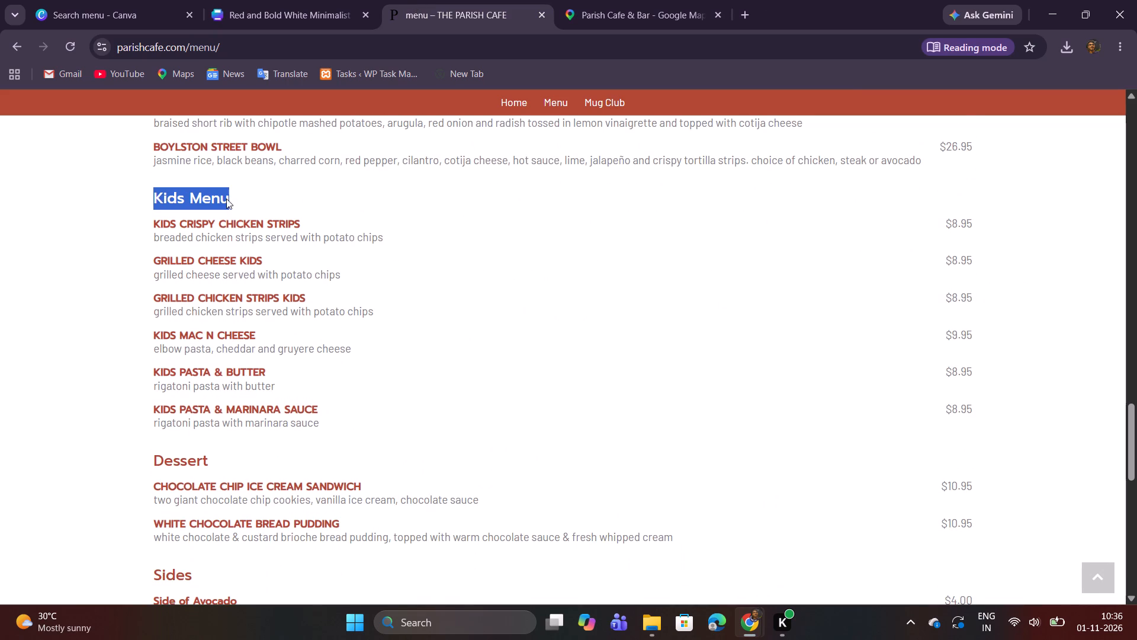
pyautogui.moveTo(226, 199); pyautogui.dragTo(240, 200)
pyautogui.rightClick(215, 200)
pyautogui.click(256, 221)
pyautogui.click(256, 5)
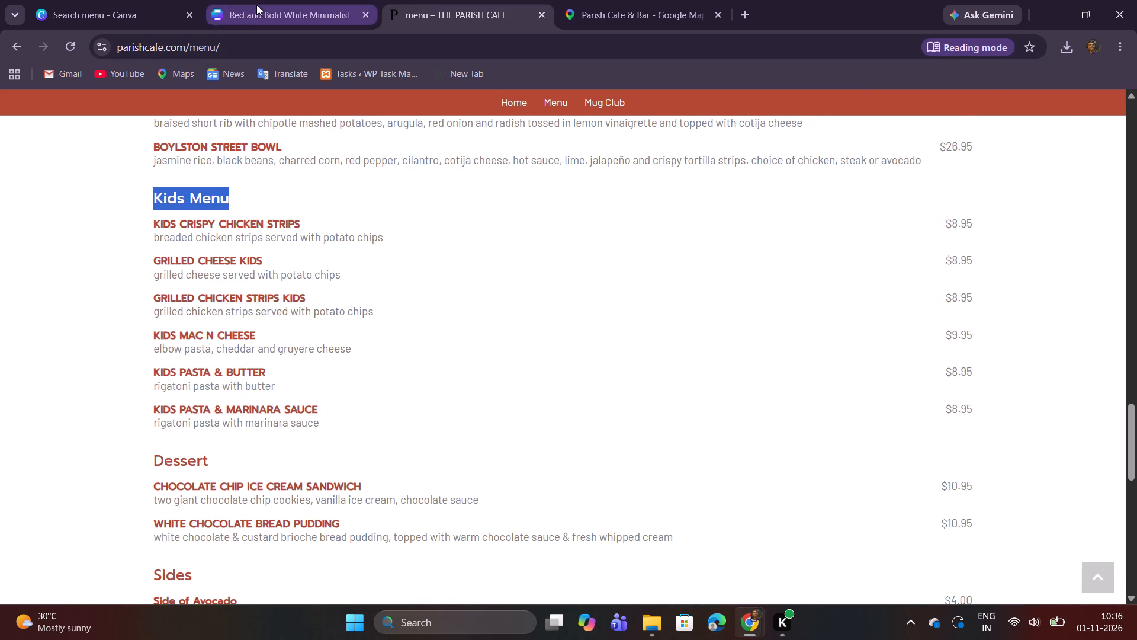
pyautogui.doubleClick(422, 408)
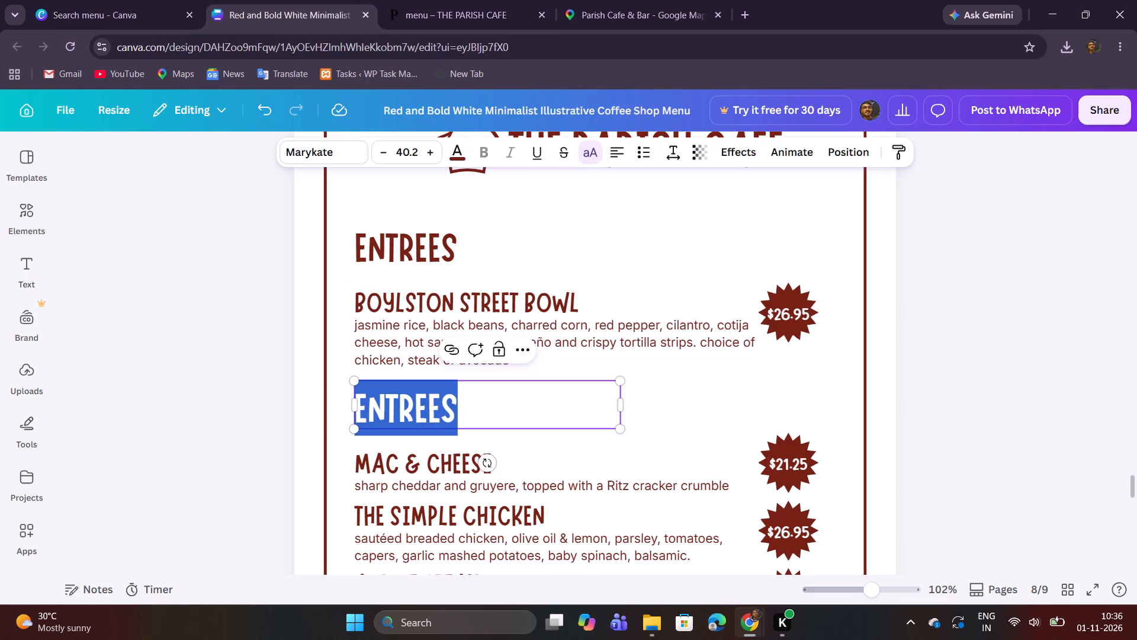
pyautogui.hotkey('ctrl', 'v')
pyautogui.press('BackSpace')
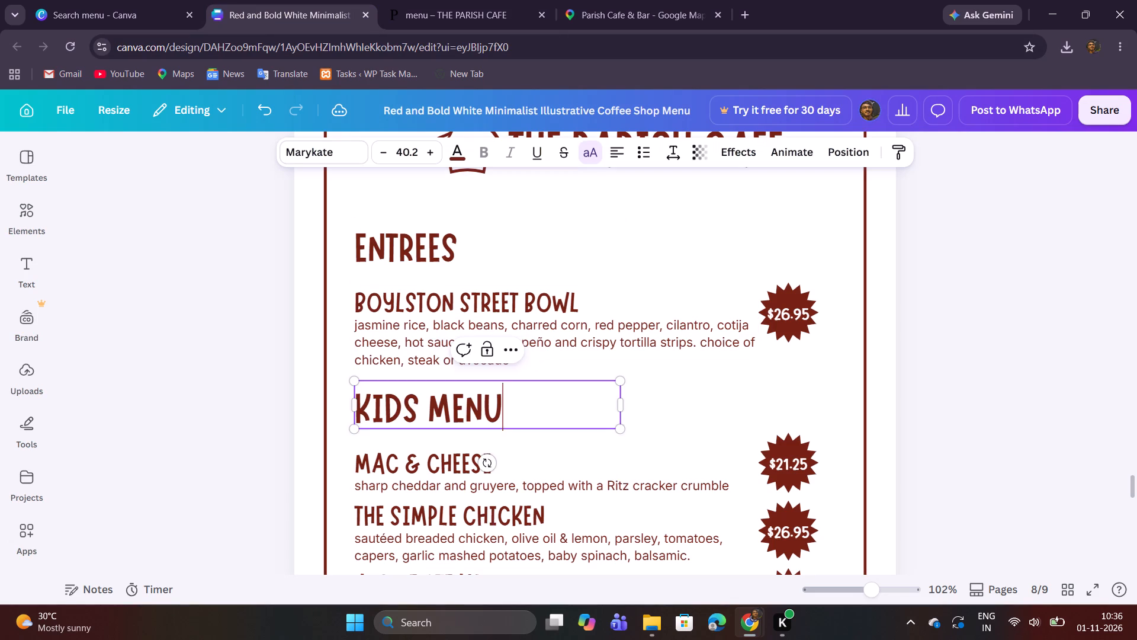
pyautogui.click(966, 350)
# Replace the Mac & Cheese title with KIDS CRISPY CHICKEN STRIPS from the website, widening its text box to one line without a trailing blank line.
pyautogui.scroll(-1, 965, 348)
pyautogui.click(423, 0)
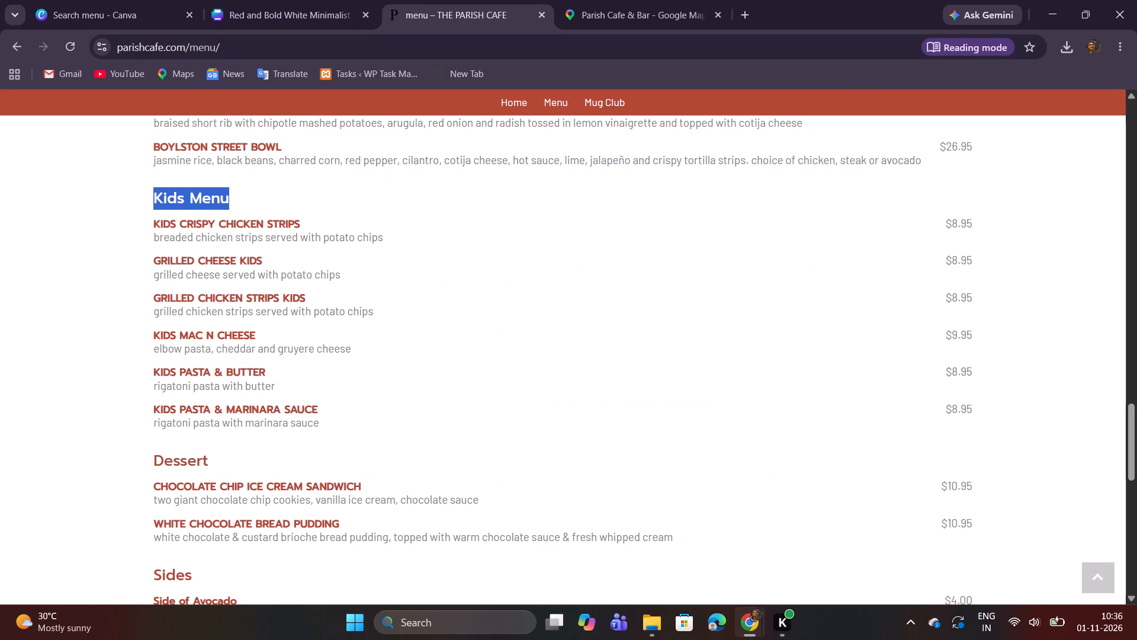
pyautogui.moveTo(155, 223); pyautogui.dragTo(309, 220)
pyautogui.rightClick(300, 219)
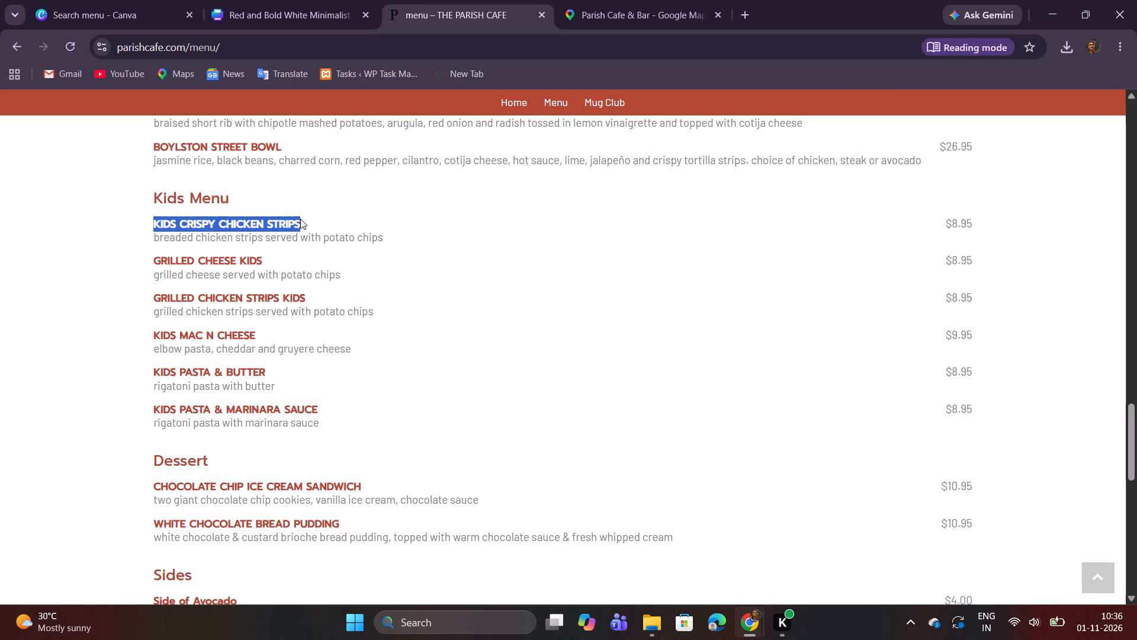
pyautogui.click(352, 241)
pyautogui.click(296, 33)
pyautogui.click(296, 23)
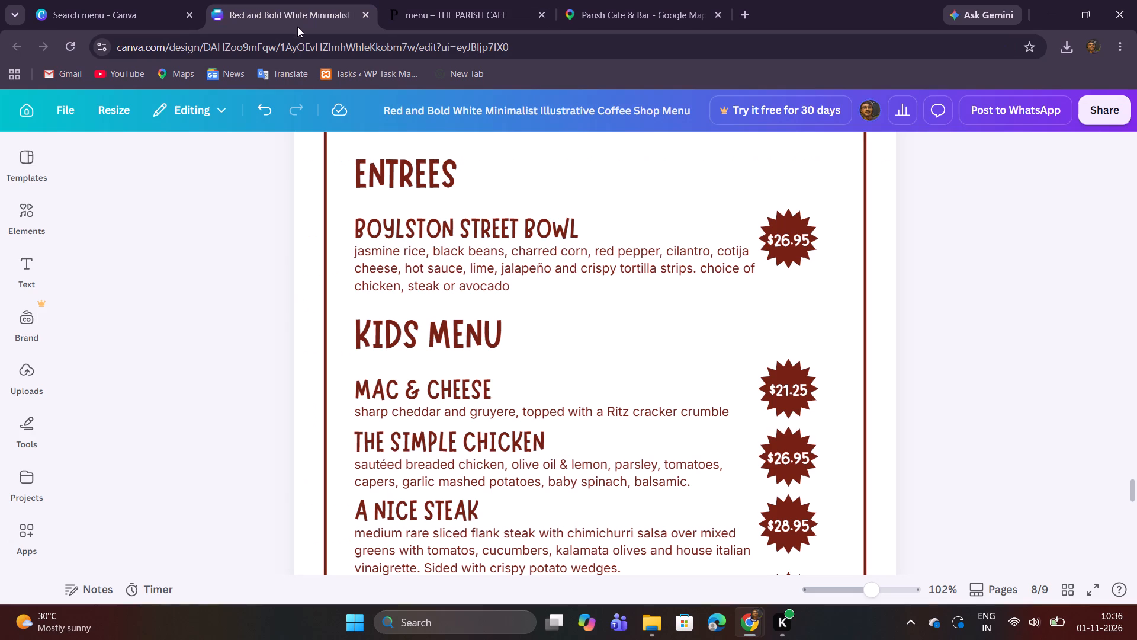
pyautogui.doubleClick(439, 389)
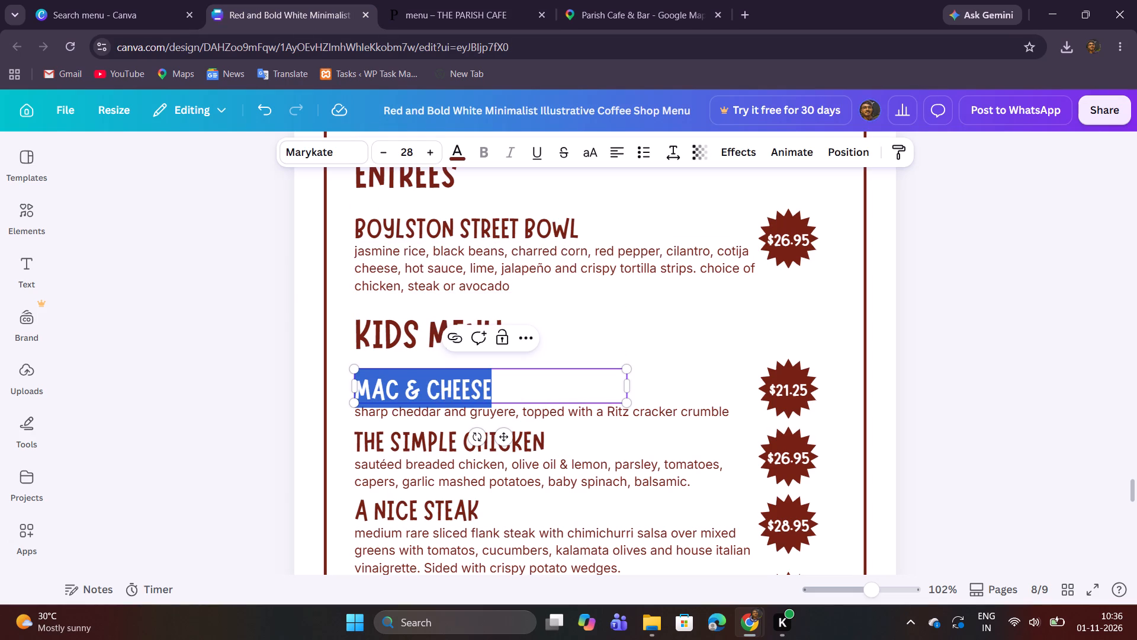
pyautogui.hotkey('ctrl', 'v')
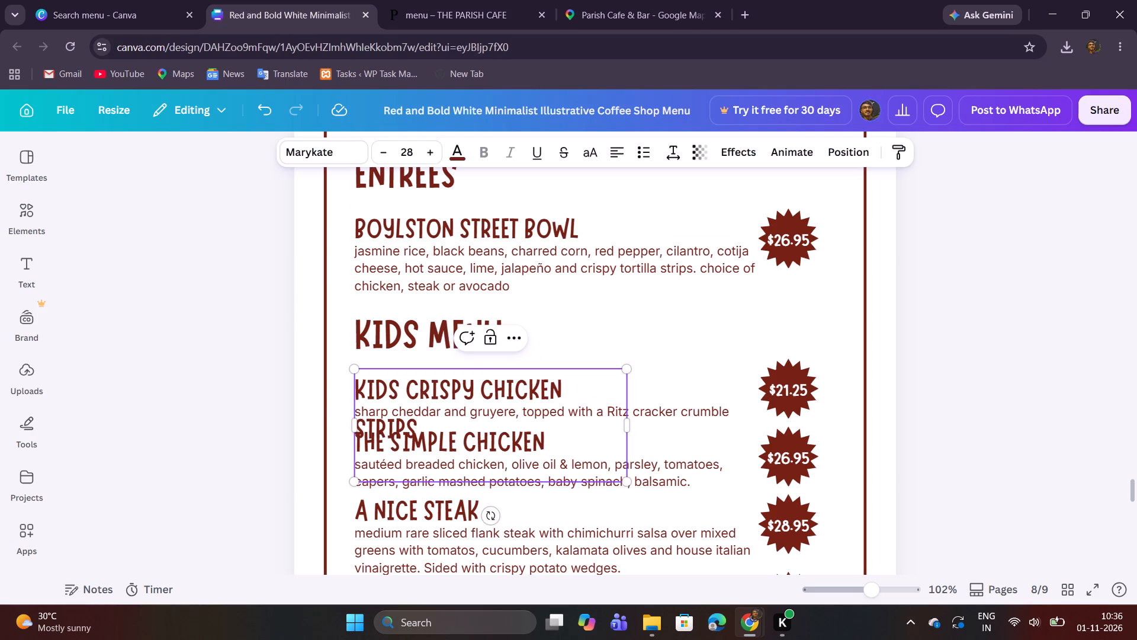
pyautogui.moveTo(631, 427); pyautogui.dragTo(650, 428)
pyautogui.click(576, 428)
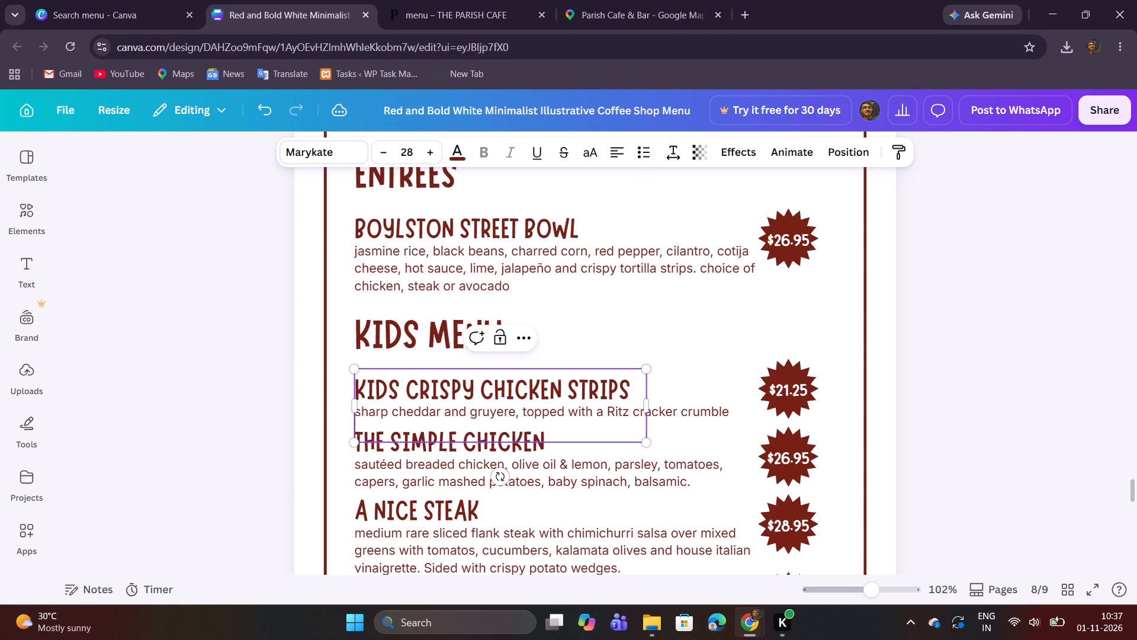
pyautogui.press('BackSpace')
pyautogui.click(1026, 216)
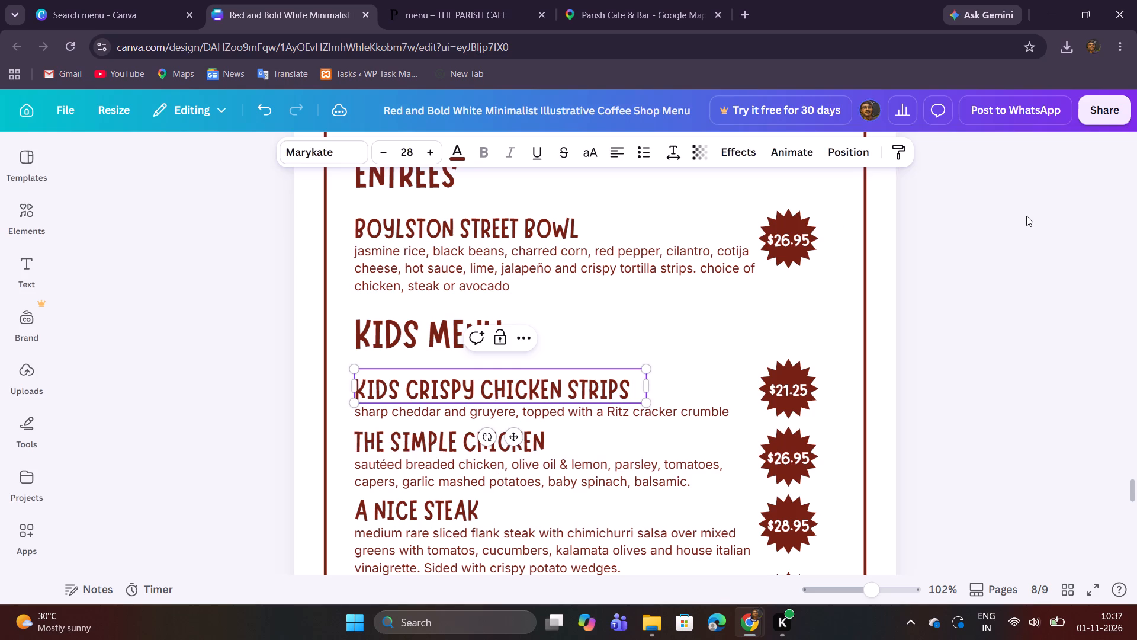
# Replace the description under Kids Crispy Chicken Strips with "breaded chicken strips served with potato chips" from the website.
pyautogui.scroll(-1, 979, 199)
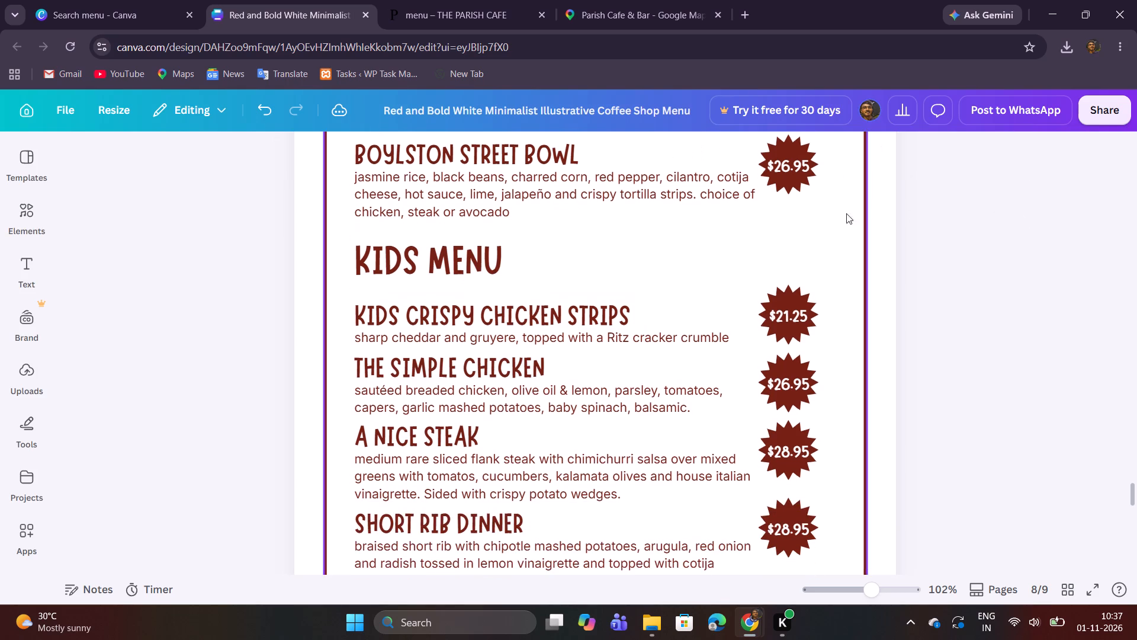
pyautogui.click(415, 2)
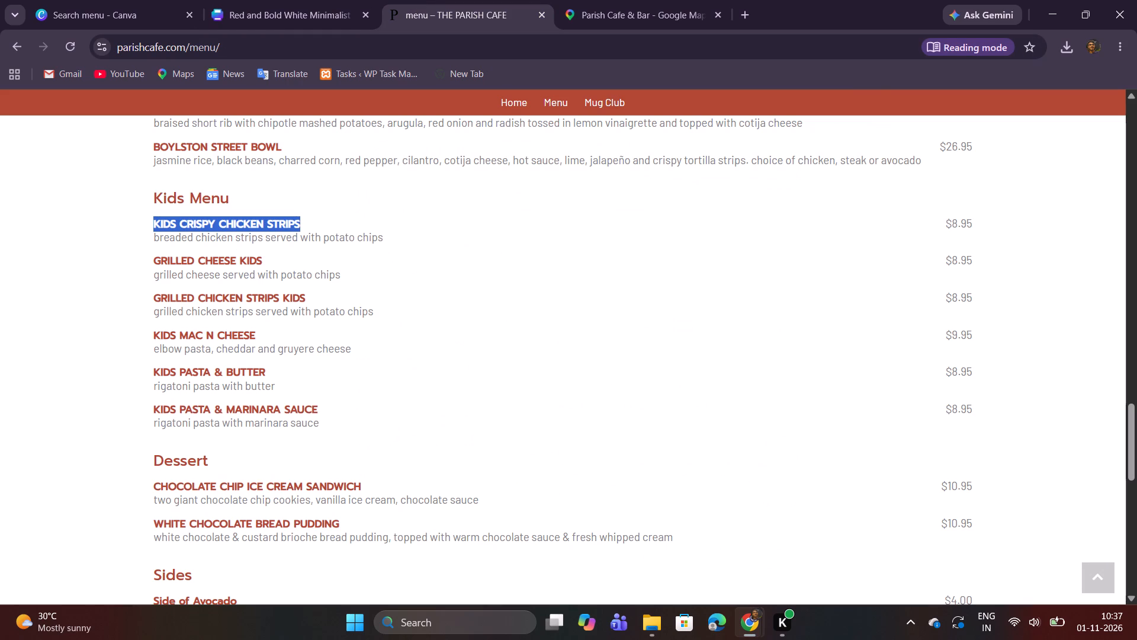
pyautogui.moveTo(150, 236); pyautogui.dragTo(402, 238)
pyautogui.rightClick(364, 236)
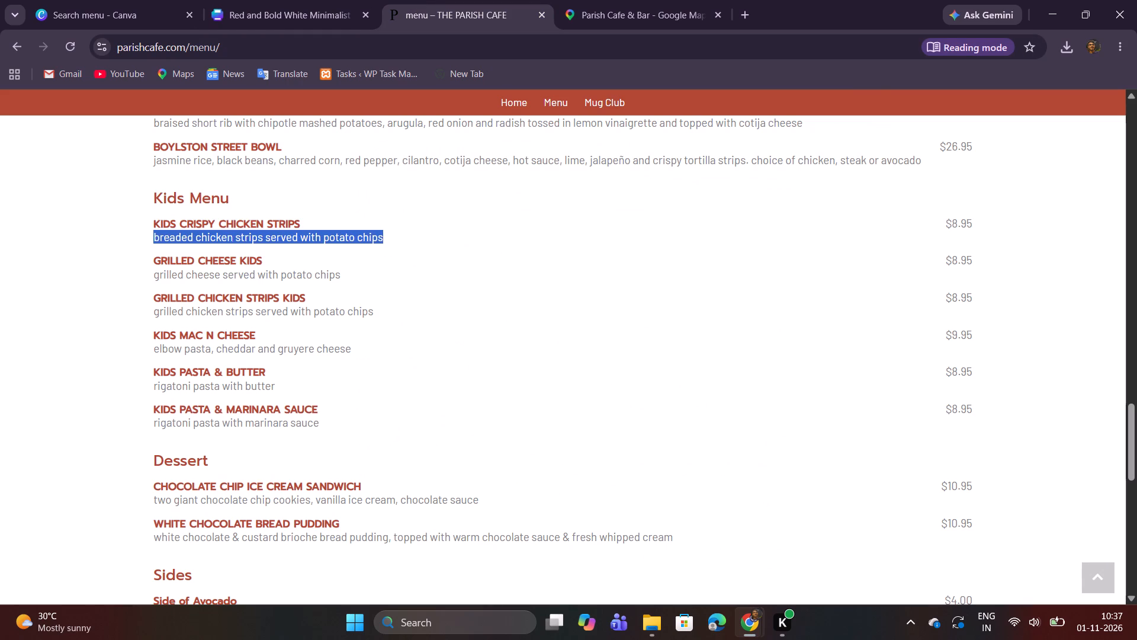
pyautogui.click(419, 261)
pyautogui.click(288, 0)
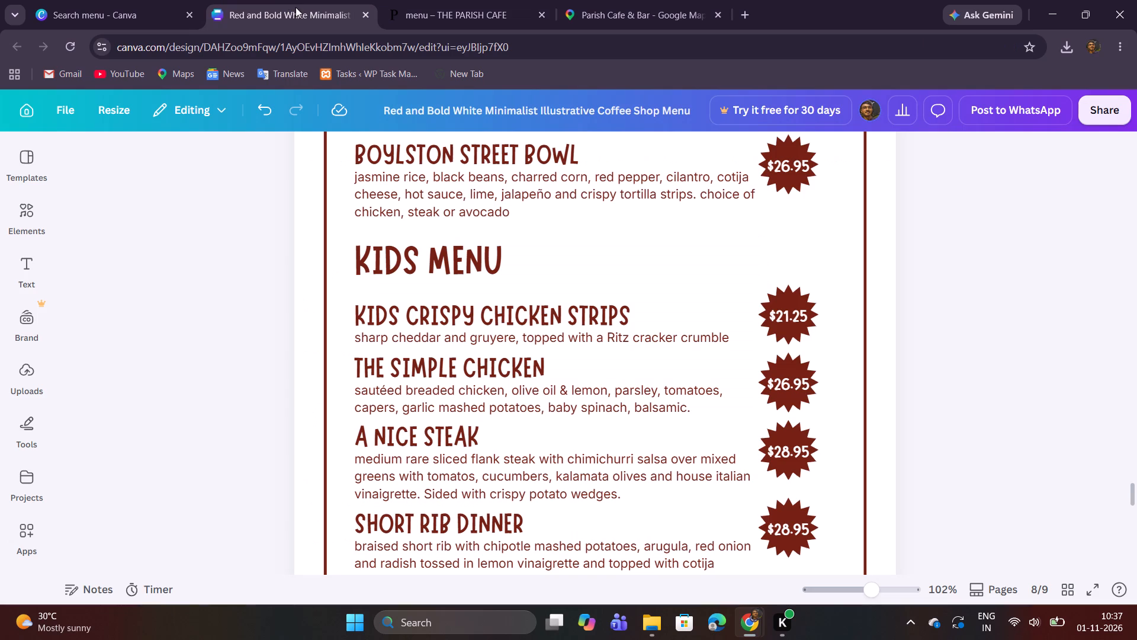
pyautogui.doubleClick(635, 334)
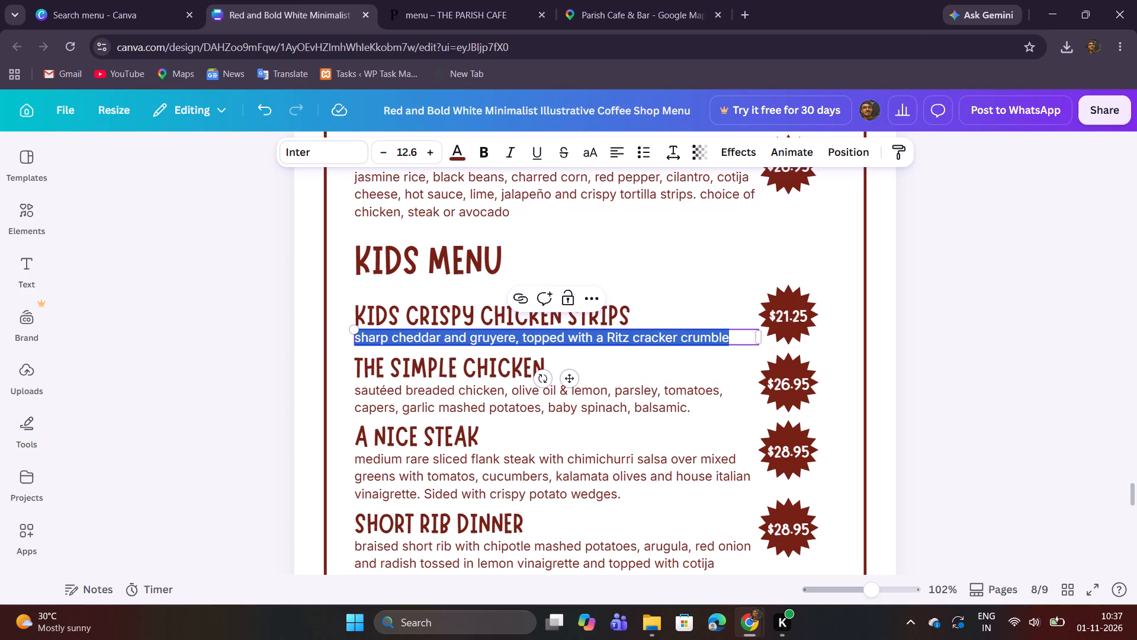
pyautogui.hotkey('ctrl', 'v')
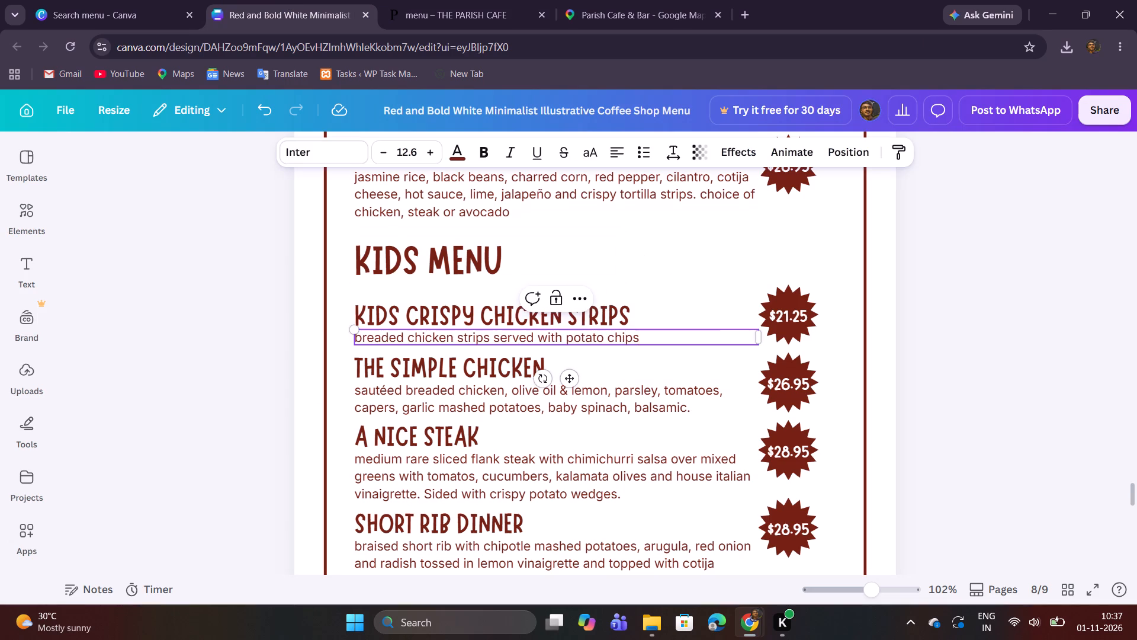
pyautogui.click(958, 295)
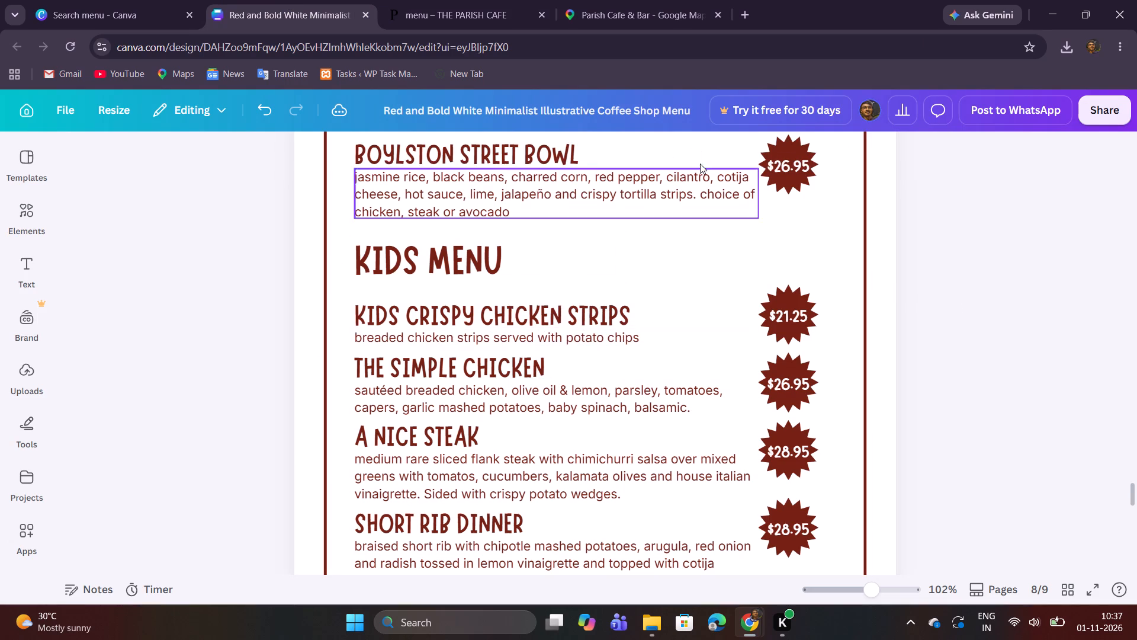
# Set the Kids Crispy Chicken Strips price to $8.95, copied from the website.
pyautogui.click(468, 0)
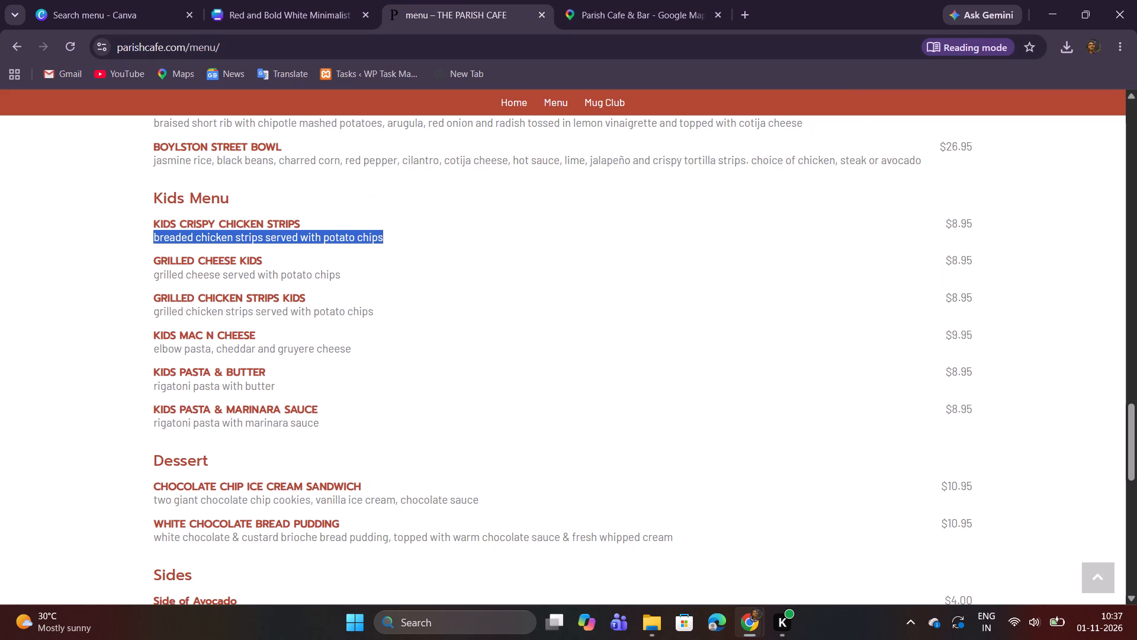
pyautogui.moveTo(944, 223); pyautogui.dragTo(971, 223)
pyautogui.rightClick(960, 223)
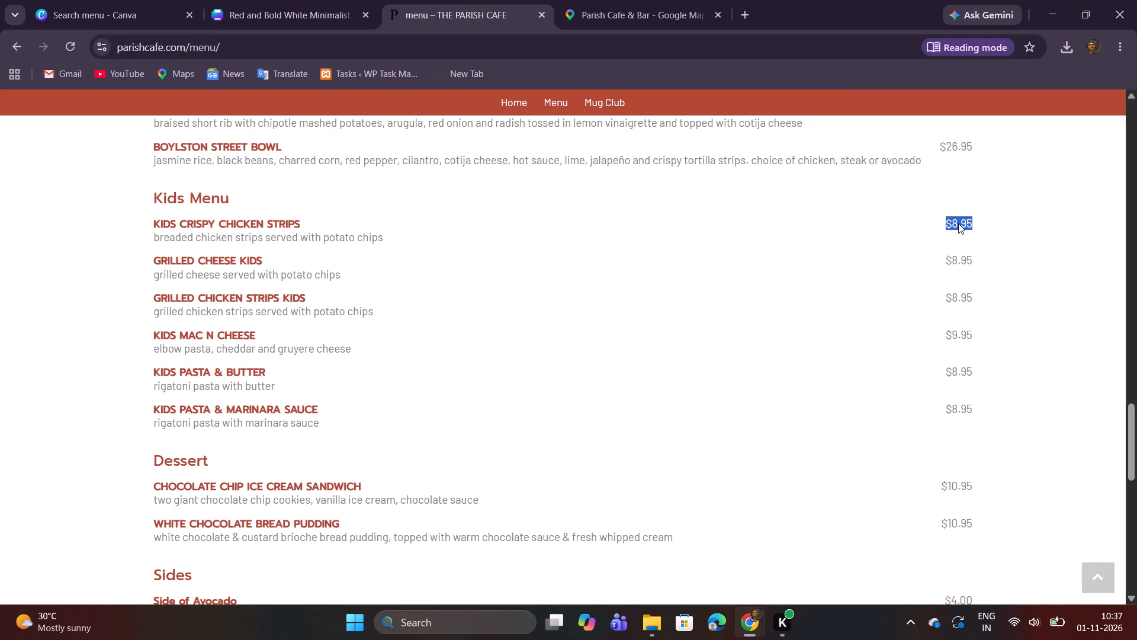
pyautogui.click(836, 240)
pyautogui.click(313, 0)
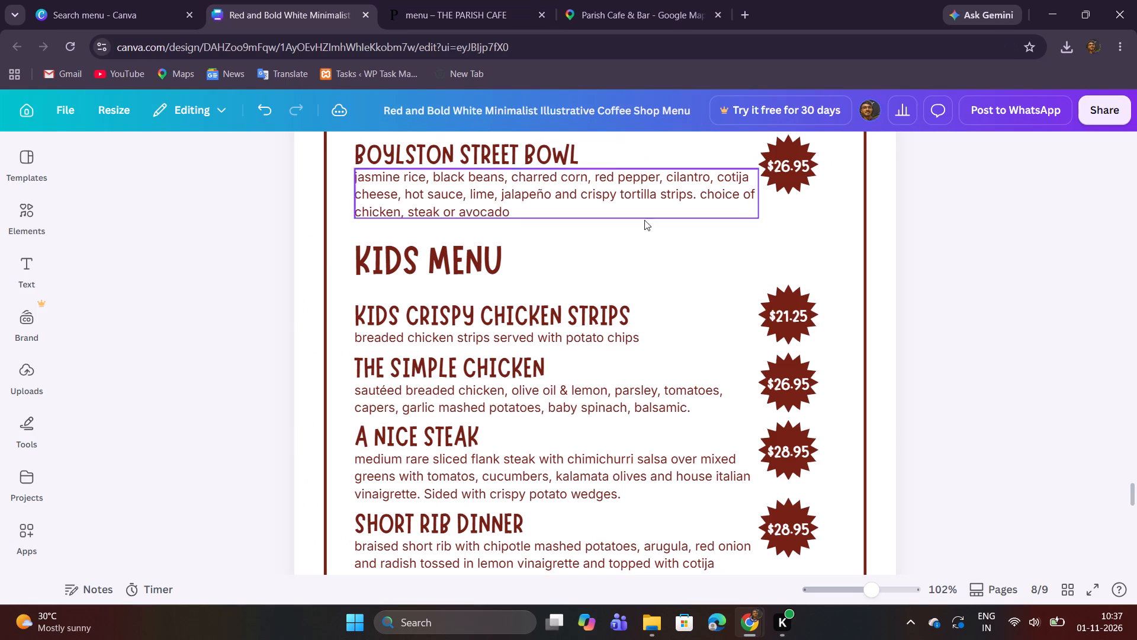
pyautogui.doubleClick(799, 315)
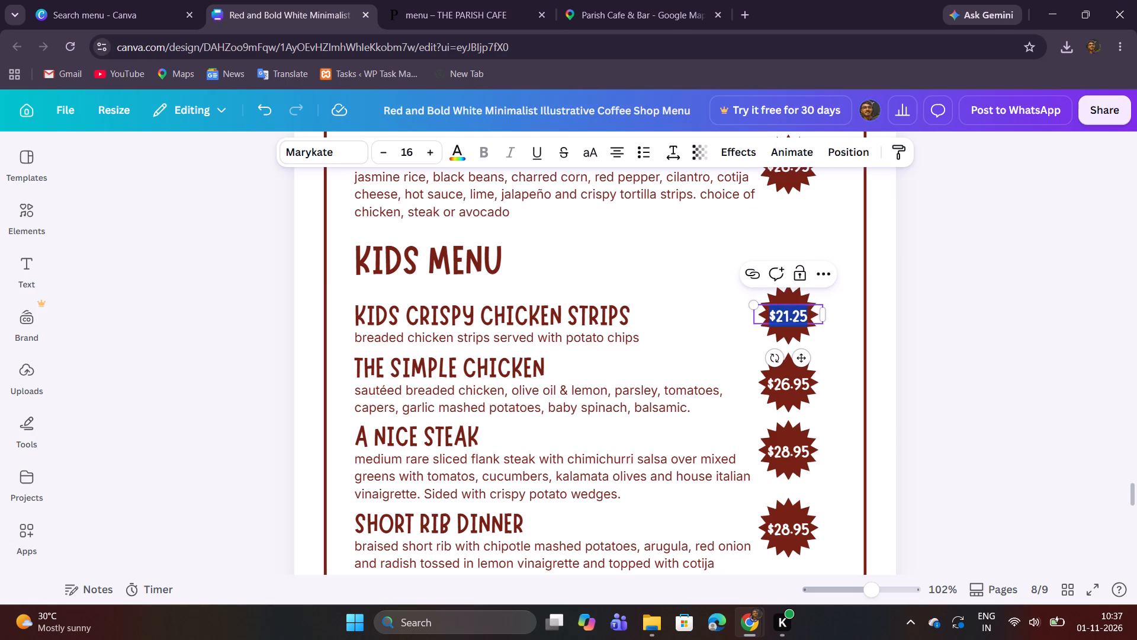
pyautogui.hotkey('ctrl', 'v')
pyautogui.click(1006, 284)
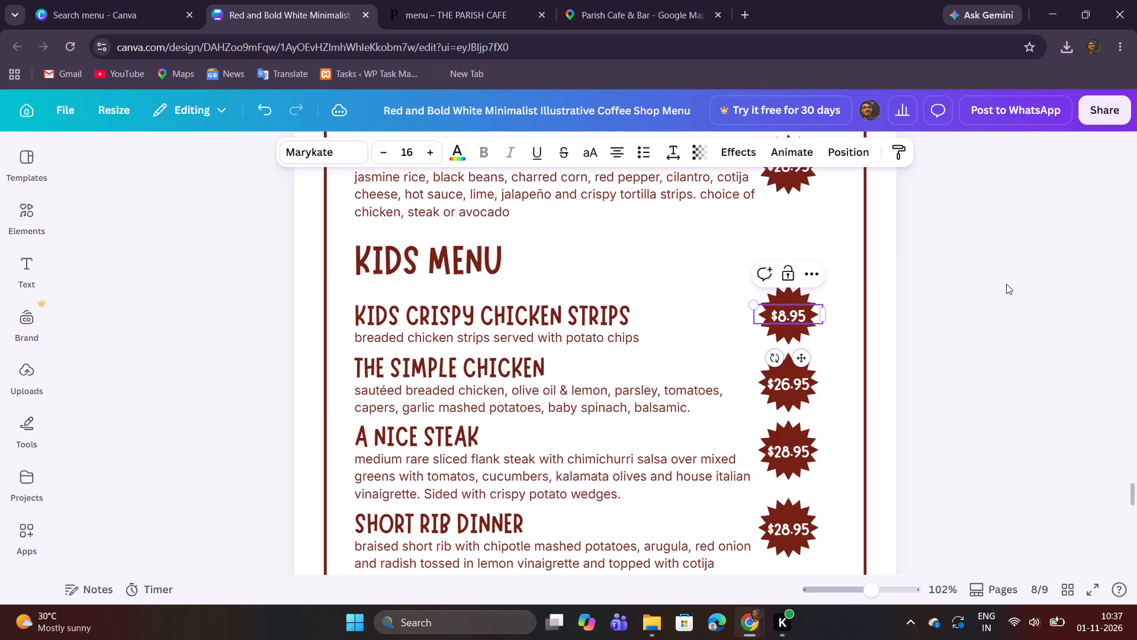
# Replace The Simple Chicken title with GRILLED CHEESE KIDS from the website, without a trailing blank line.
pyautogui.click(438, 0)
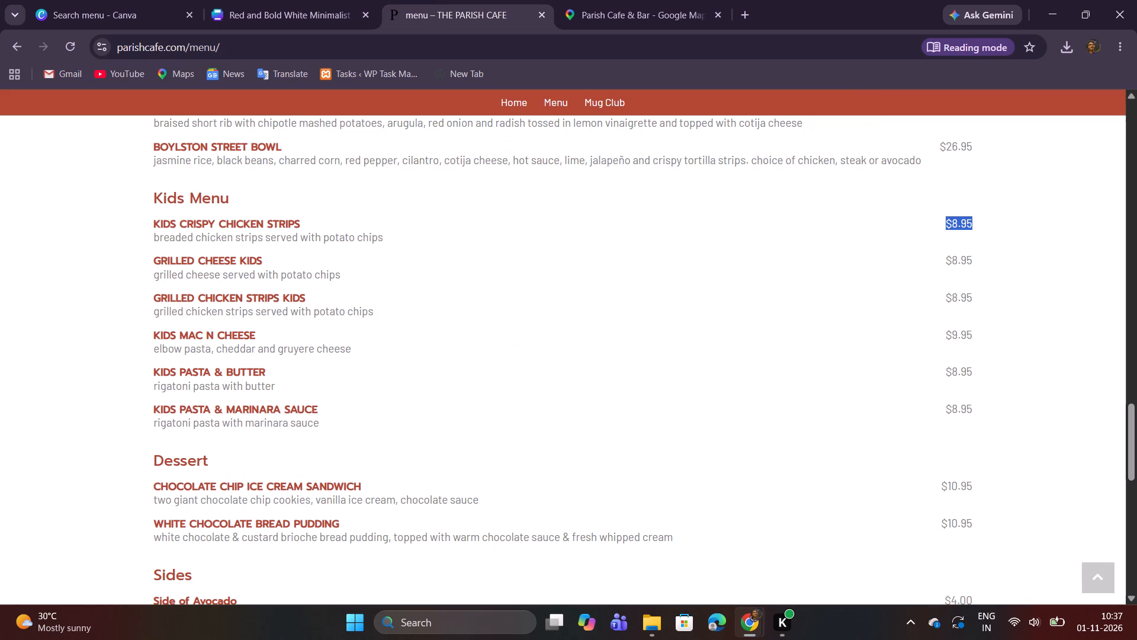
pyautogui.moveTo(153, 260); pyautogui.dragTo(265, 262)
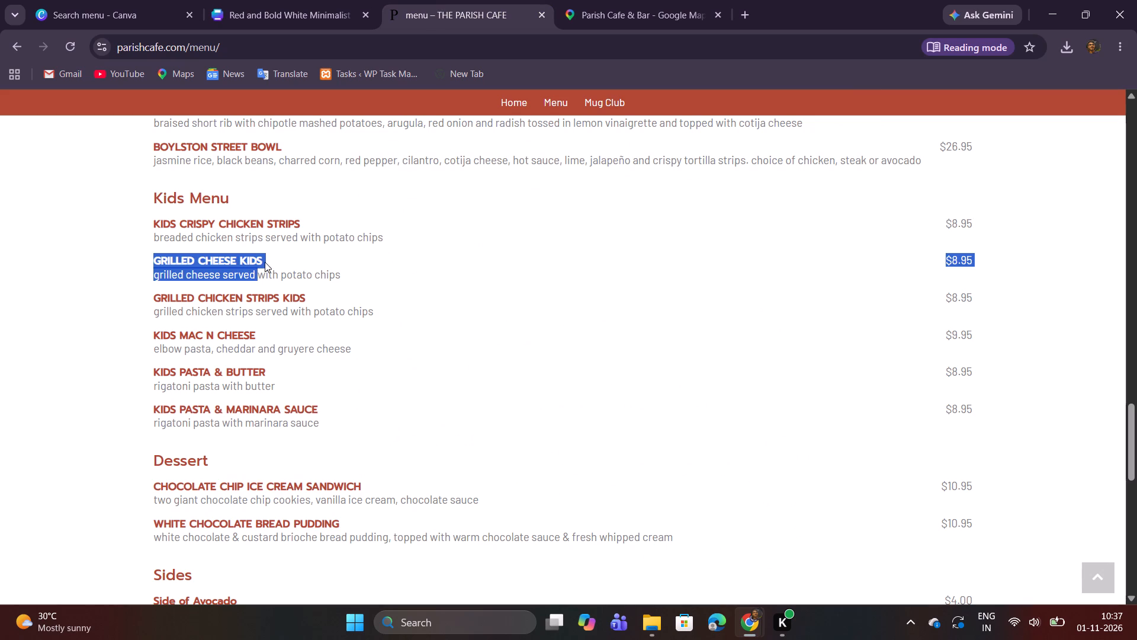
pyautogui.rightClick(259, 260)
pyautogui.click(307, 279)
pyautogui.click(281, 0)
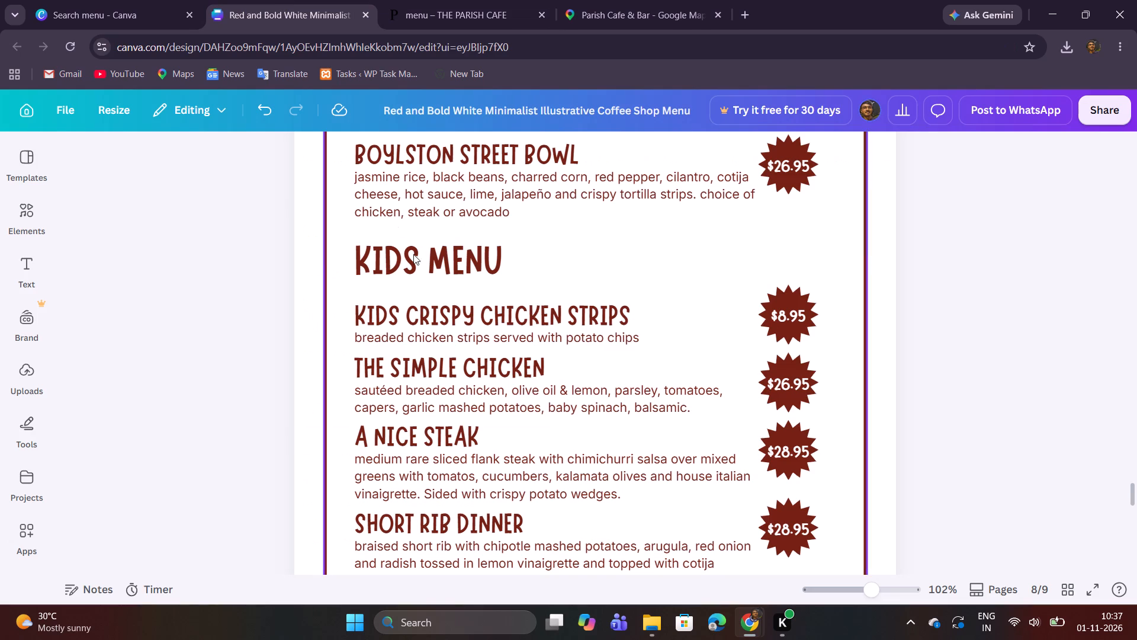
pyautogui.doubleClick(444, 362)
pyautogui.hotkey('ctrl', 'v')
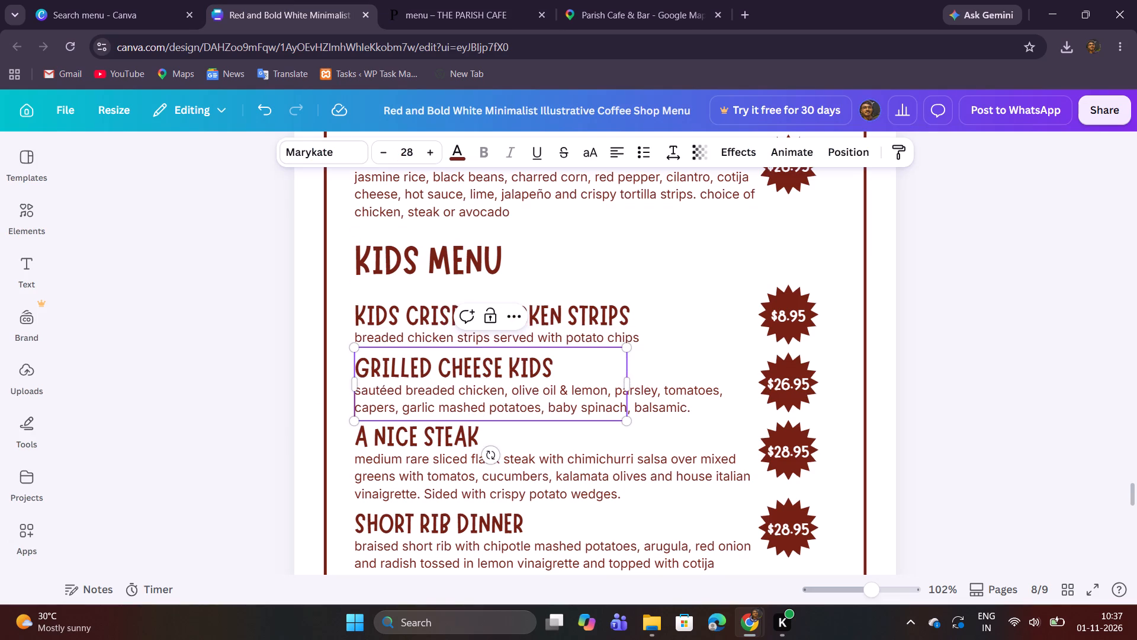
pyautogui.press('BackSpace')
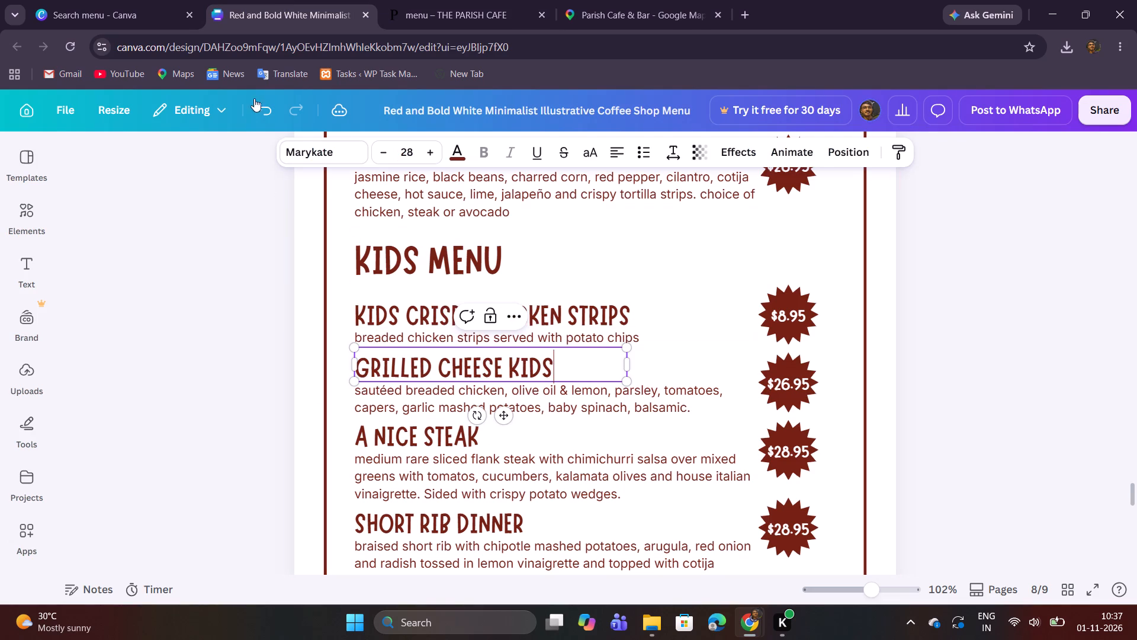
# Replace the description under Grilled Cheese Kids with "grilled cheese served with potato chips" from the website.
pyautogui.click(442, 5)
pyautogui.moveTo(153, 280); pyautogui.dragTo(345, 278)
pyautogui.rightClick(335, 276)
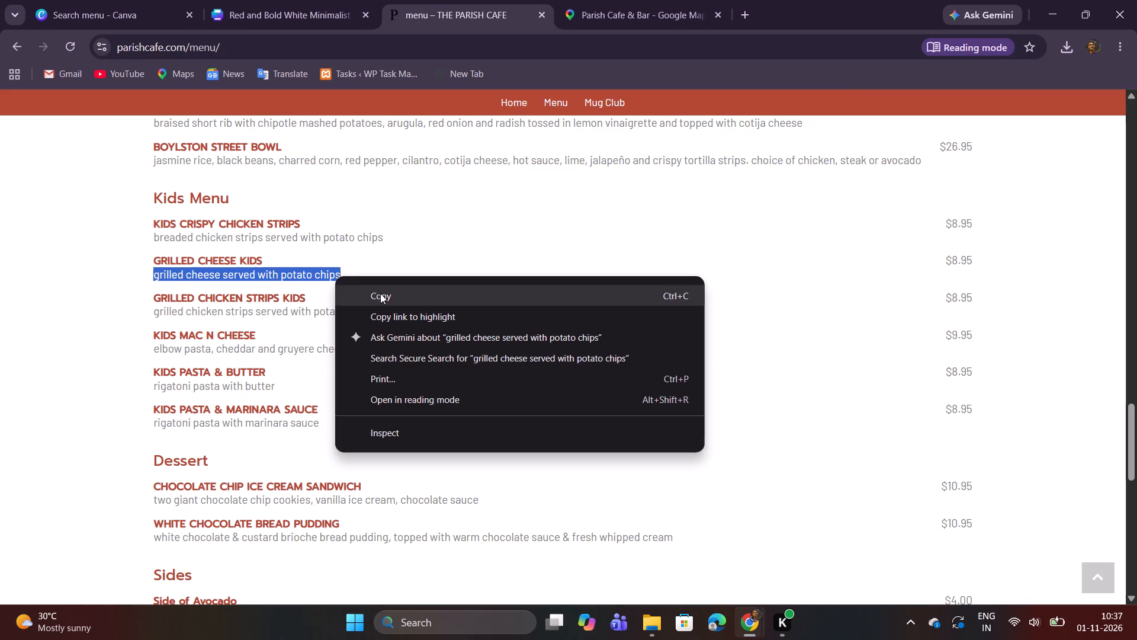
pyautogui.click(391, 296)
pyautogui.click(300, 0)
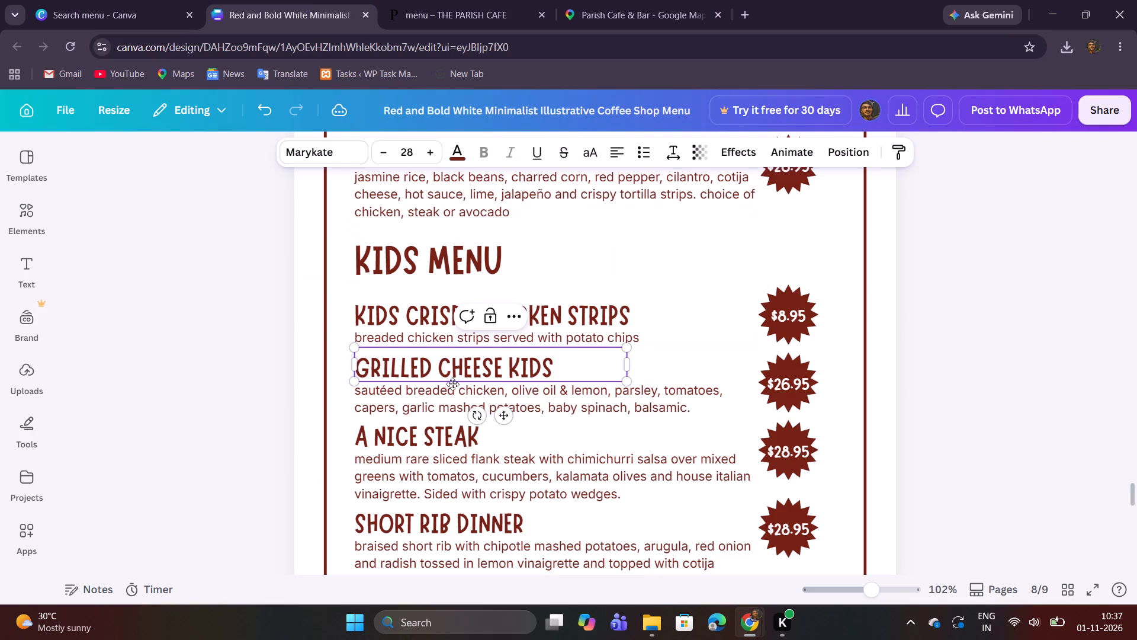
pyautogui.doubleClick(451, 392)
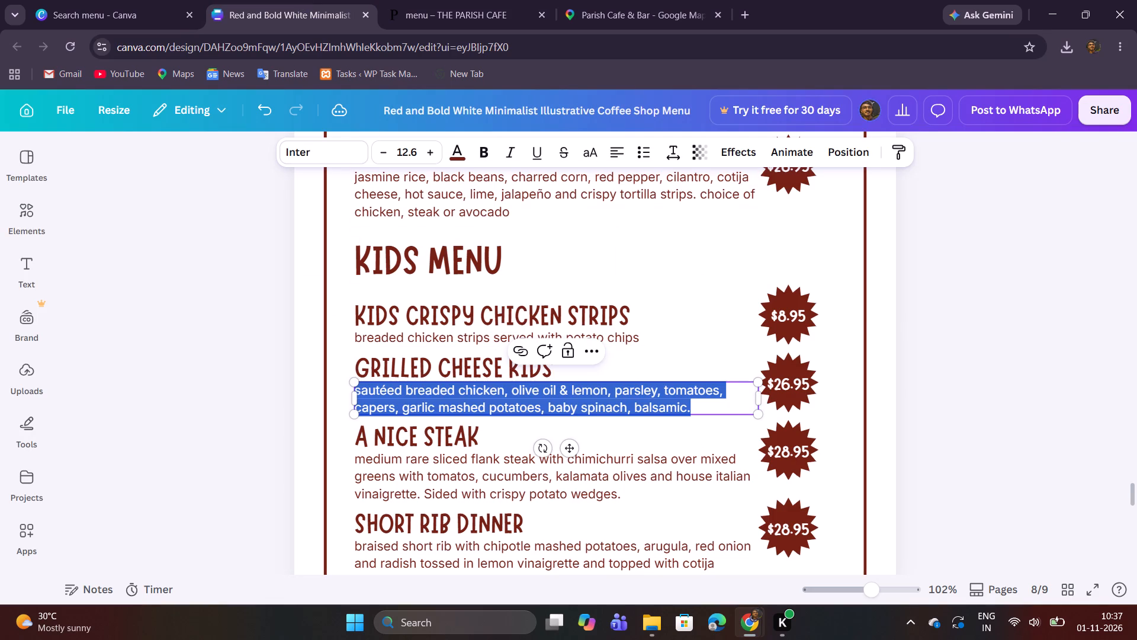
pyautogui.hotkey('ctrl', 'v')
pyautogui.click(959, 331)
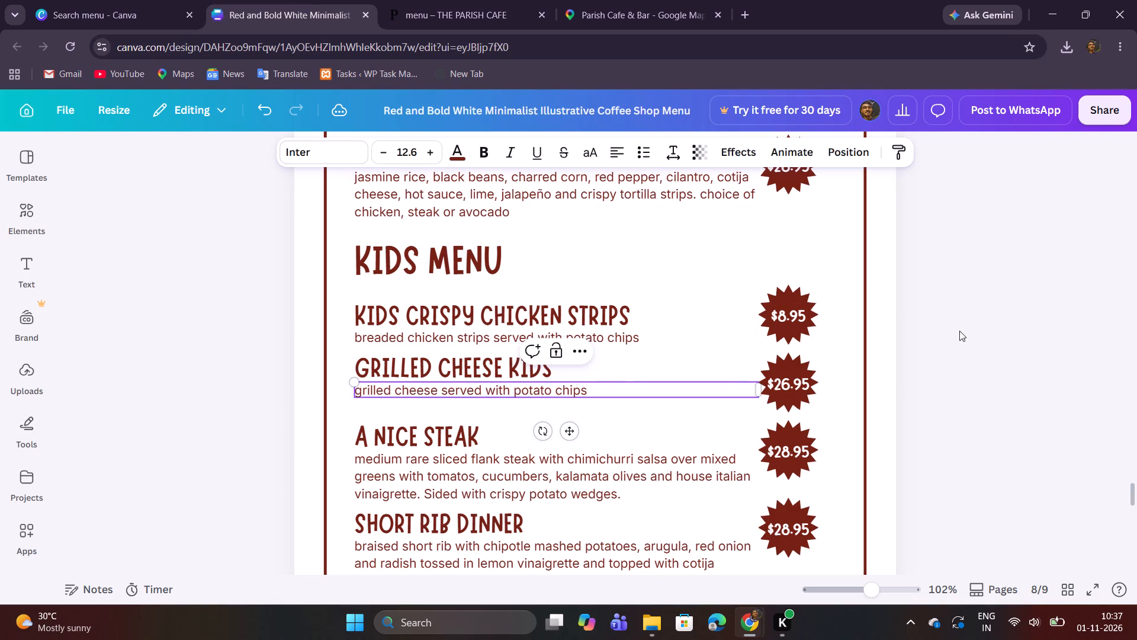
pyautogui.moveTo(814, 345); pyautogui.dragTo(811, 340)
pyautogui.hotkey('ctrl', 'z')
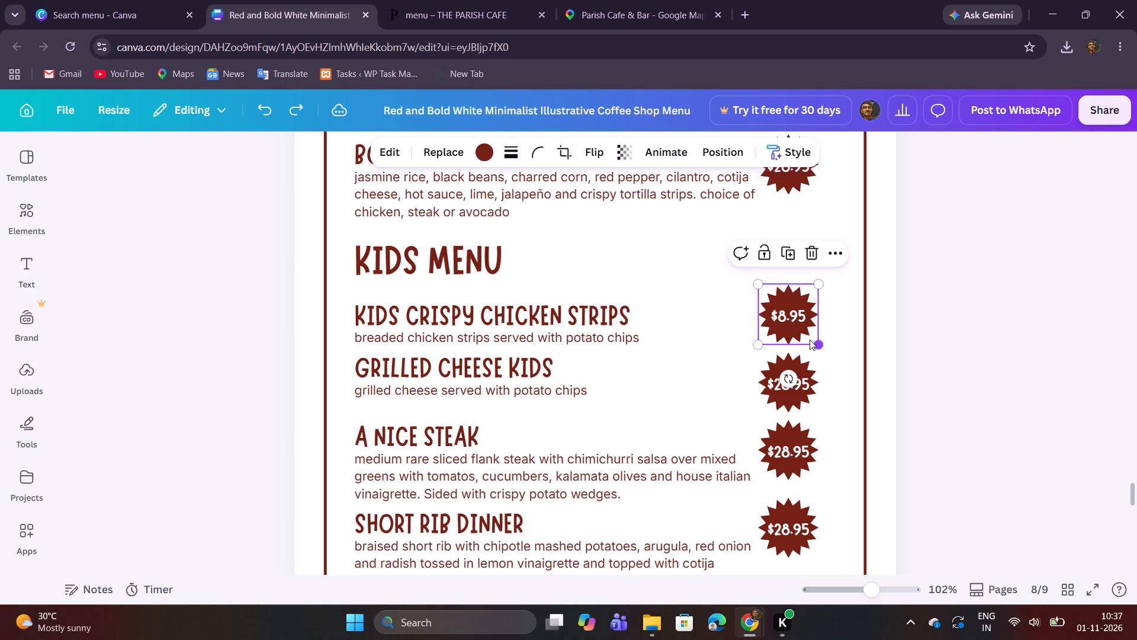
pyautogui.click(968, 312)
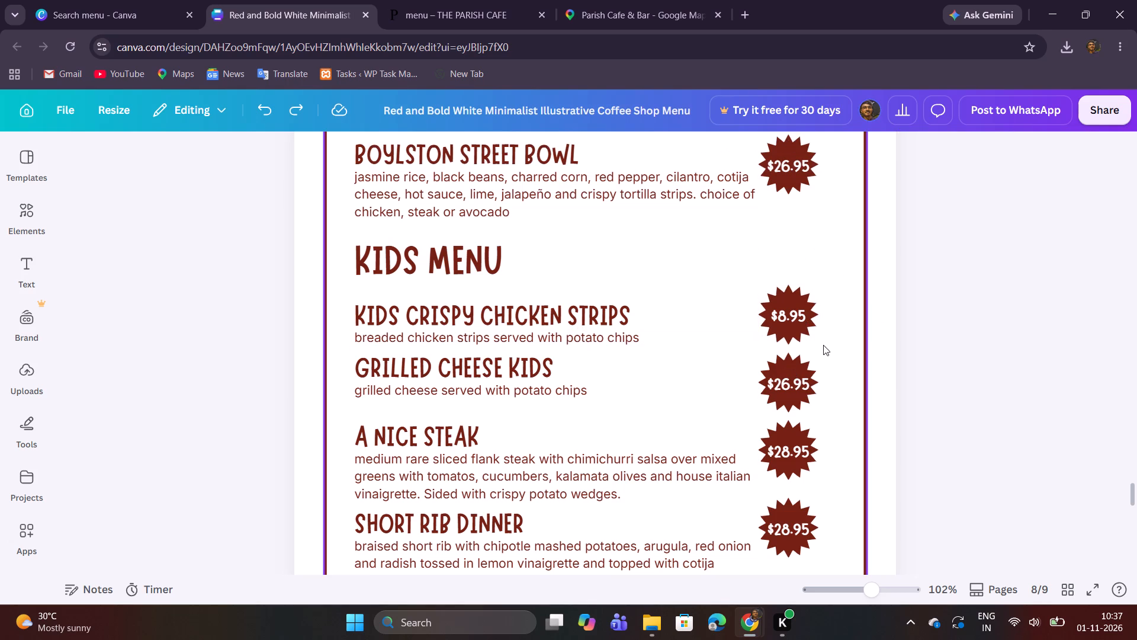
# Move the Kids Crispy Chicken Strips starburst and its price together slightly up, keeping them in the badge column.
pyautogui.moveTo(839, 338); pyautogui.dragTo(791, 315)
pyautogui.moveTo(783, 318); pyautogui.dragTo(783, 312)
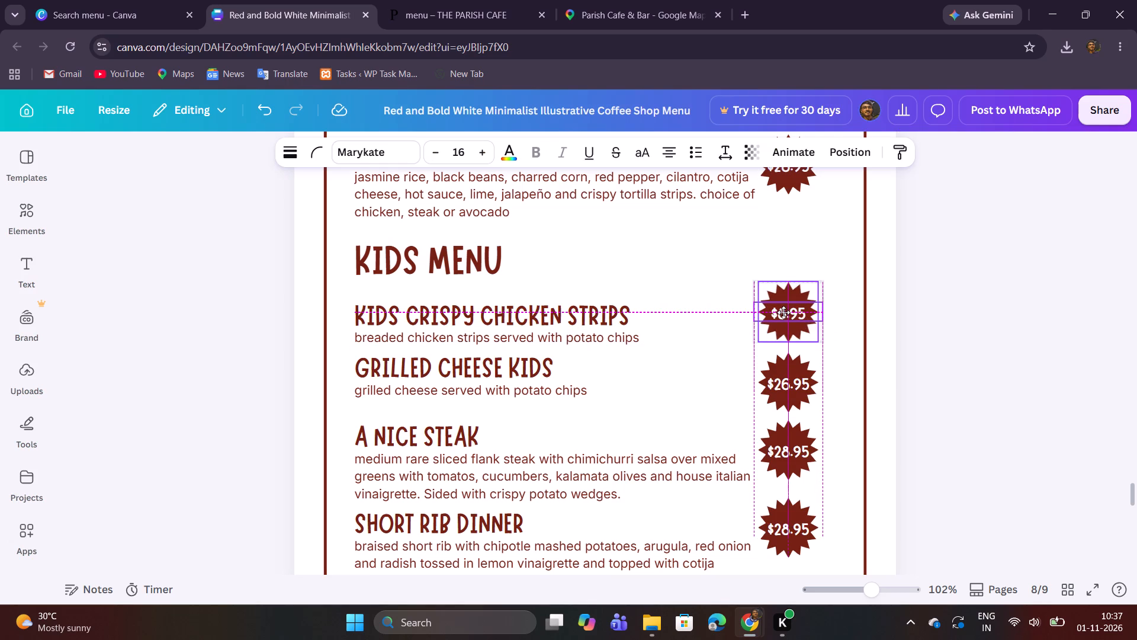
pyautogui.moveTo(783, 312); pyautogui.dragTo(783, 311)
pyautogui.click(988, 336)
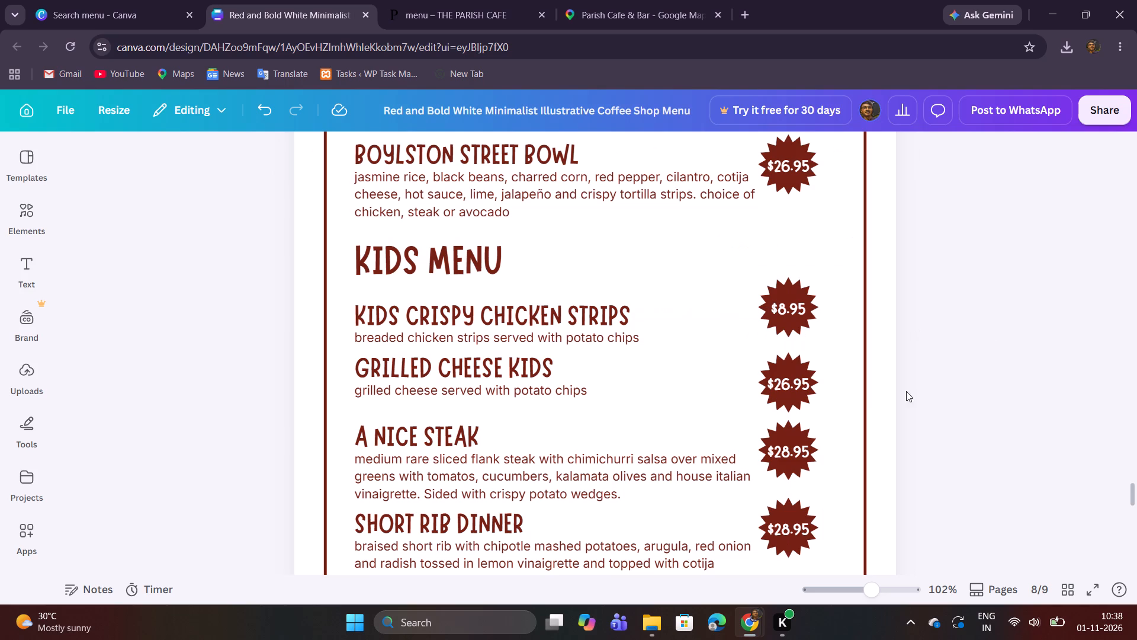
# Move the Grilled Cheese Kids starburst and its price together slightly up, keeping them in line with the badge above.
pyautogui.moveTo(840, 404); pyautogui.dragTo(799, 388)
pyautogui.moveTo(797, 383); pyautogui.dragTo(797, 377)
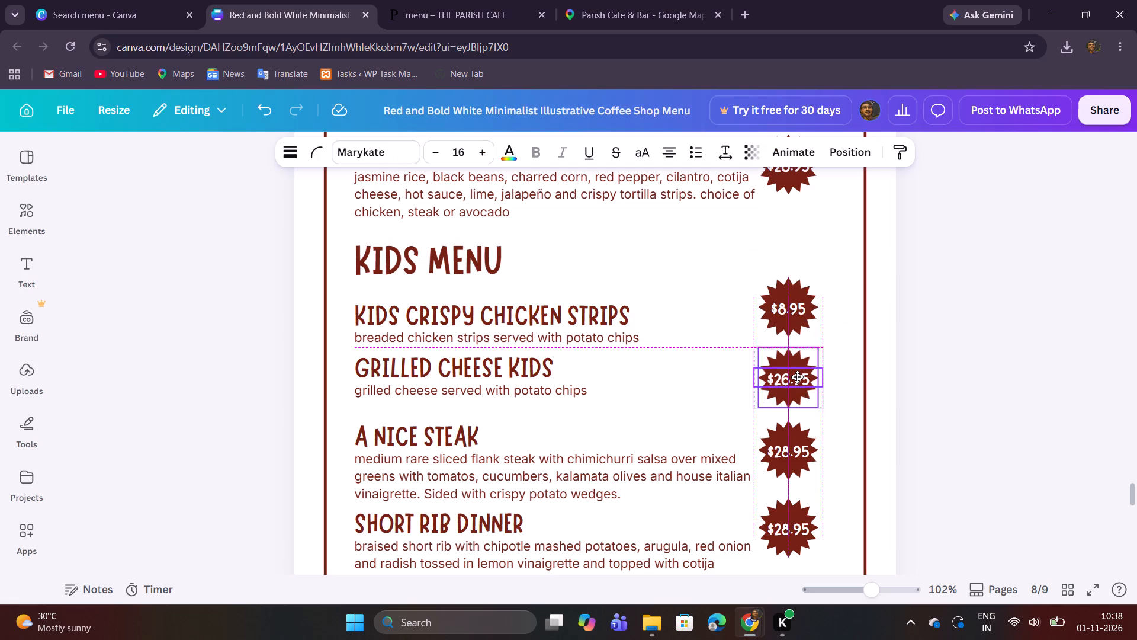
pyautogui.moveTo(797, 377); pyautogui.dragTo(798, 374)
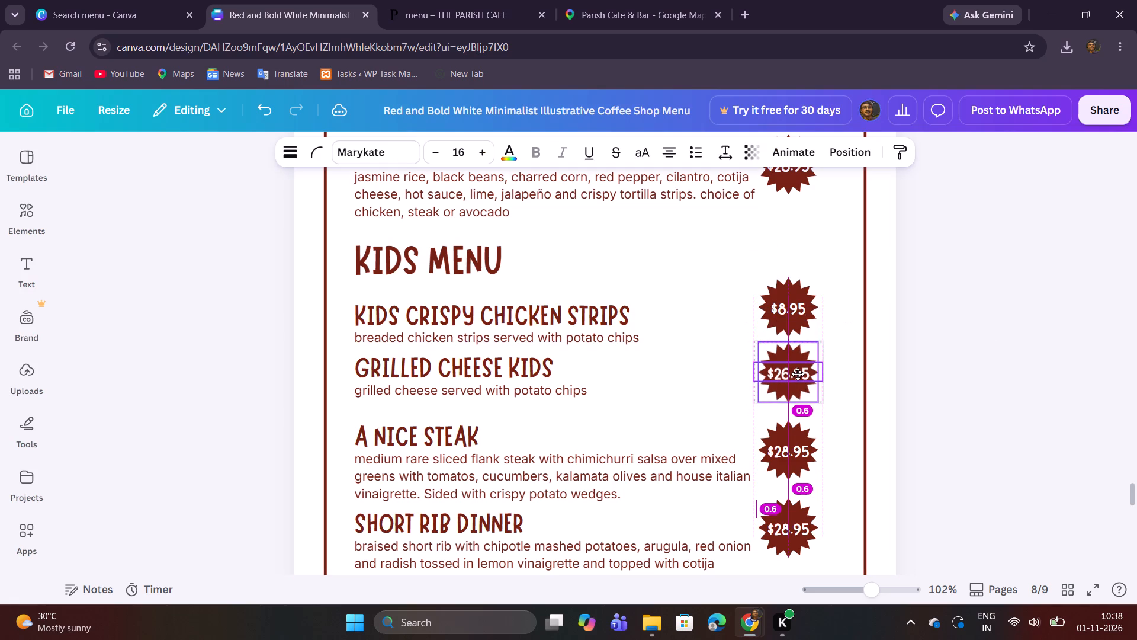
pyautogui.moveTo(798, 374); pyautogui.dragTo(798, 372)
pyautogui.click(1025, 374)
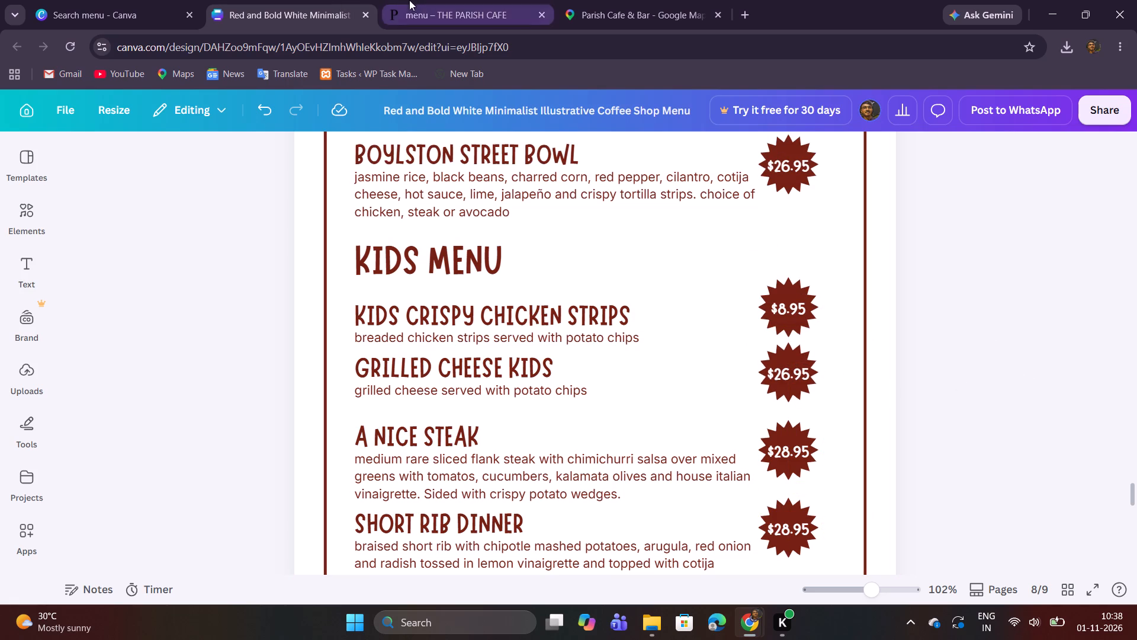
# Set the Grilled Cheese Kids price to $8.95 by copying the price from the Kids Crispy Chicken Strips badge.
pyautogui.doubleClick(791, 319)
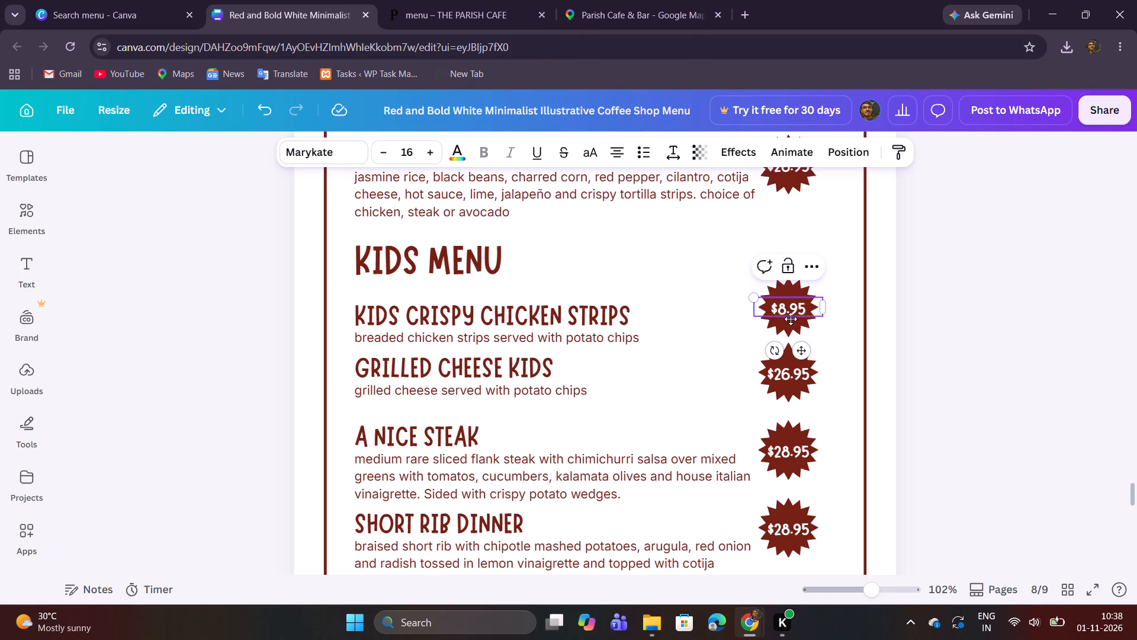
pyautogui.hotkey('ctrl', 'a')
pyautogui.hotkey('ctrl', 'c')
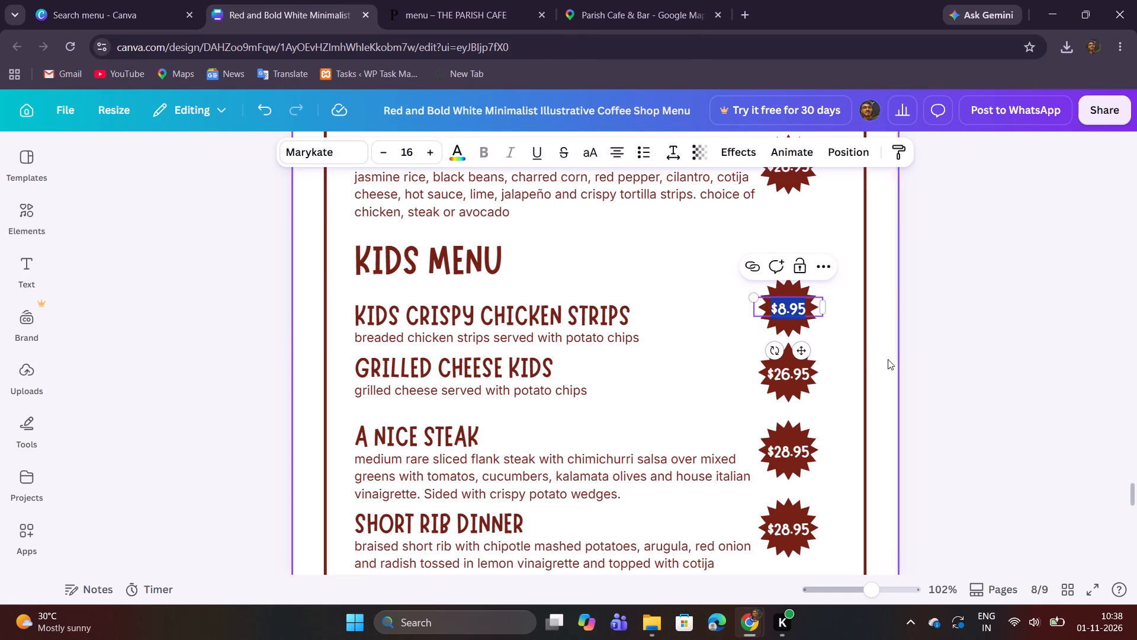
pyautogui.click(960, 357)
pyautogui.doubleClick(784, 377)
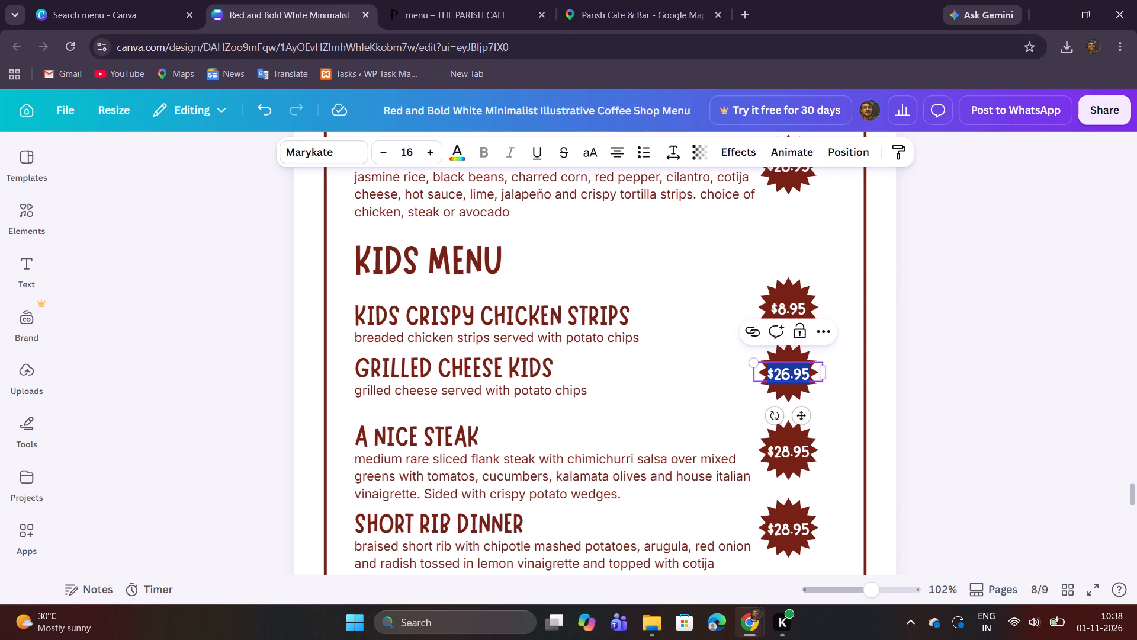
pyautogui.hotkey('ctrl', 'v')
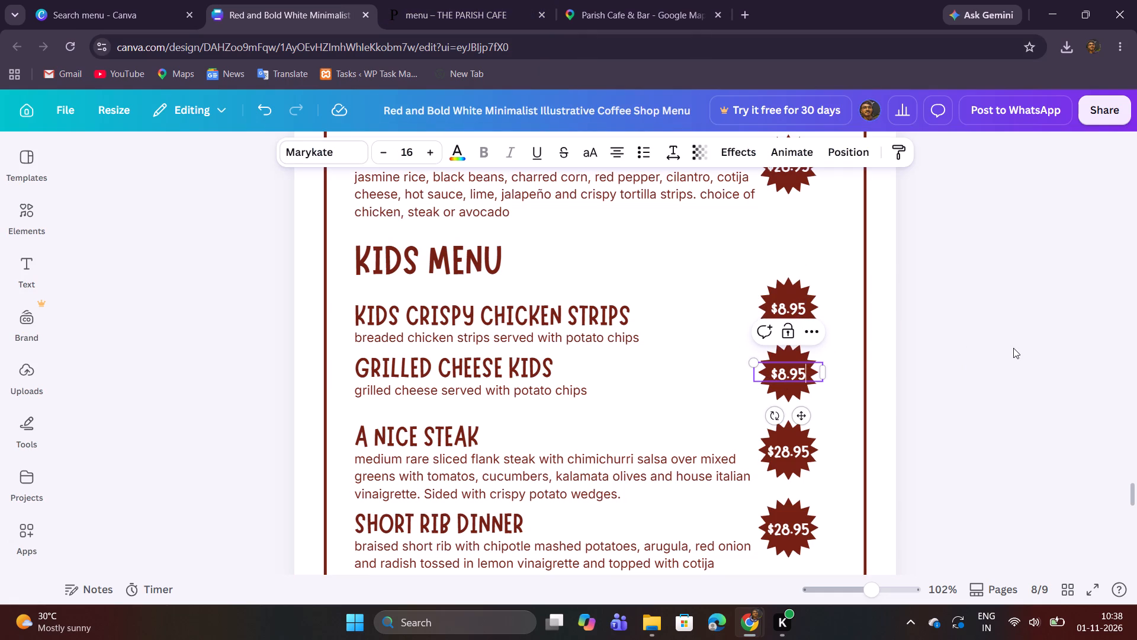
pyautogui.click(1016, 347)
# Replace the A Nice Steak title with GRILLED CHICKEN STRIPS KIDS from the website, on a single line without a trailing blank line.
pyautogui.scroll(-1, 994, 340)
pyautogui.click(442, 0)
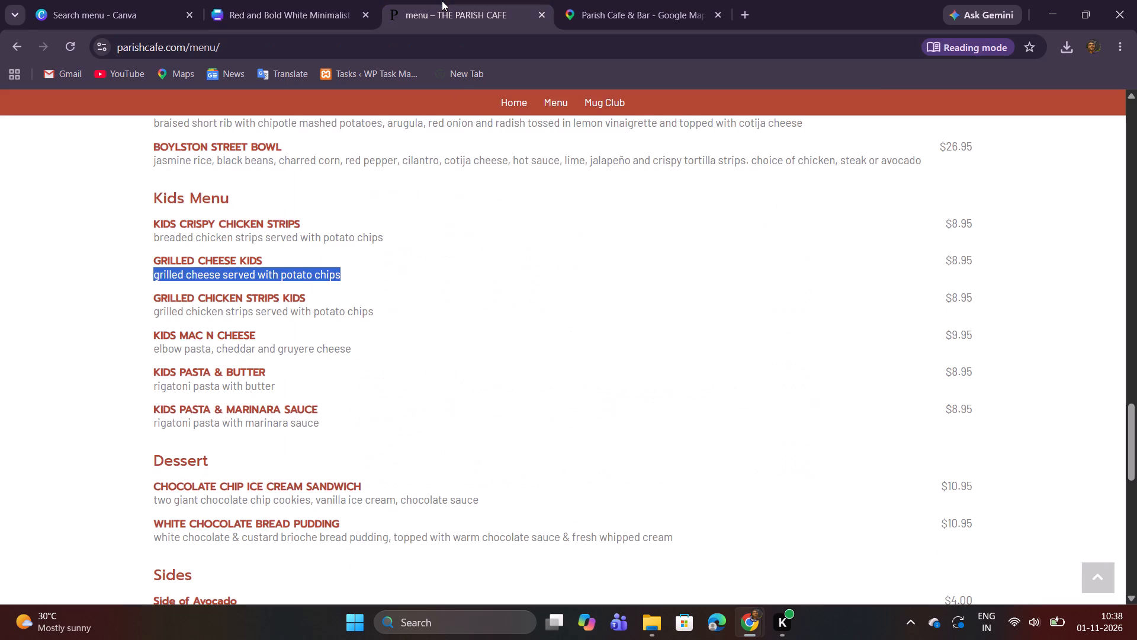
pyautogui.moveTo(156, 298); pyautogui.dragTo(252, 300)
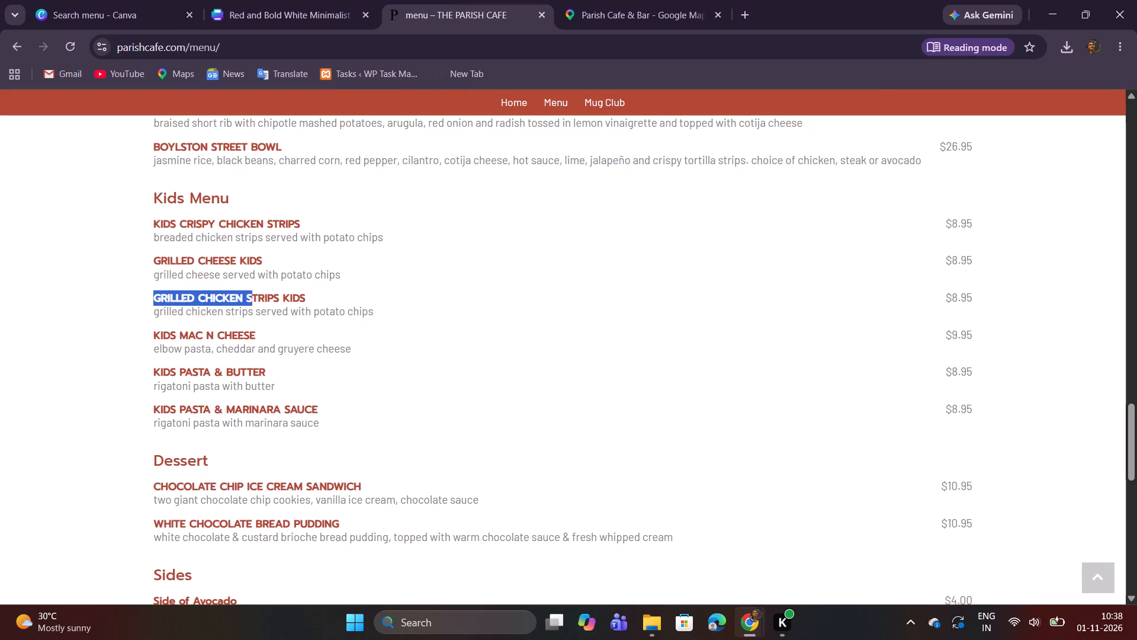
pyautogui.moveTo(252, 300); pyautogui.dragTo(320, 301)
pyautogui.rightClick(296, 296)
pyautogui.click(349, 318)
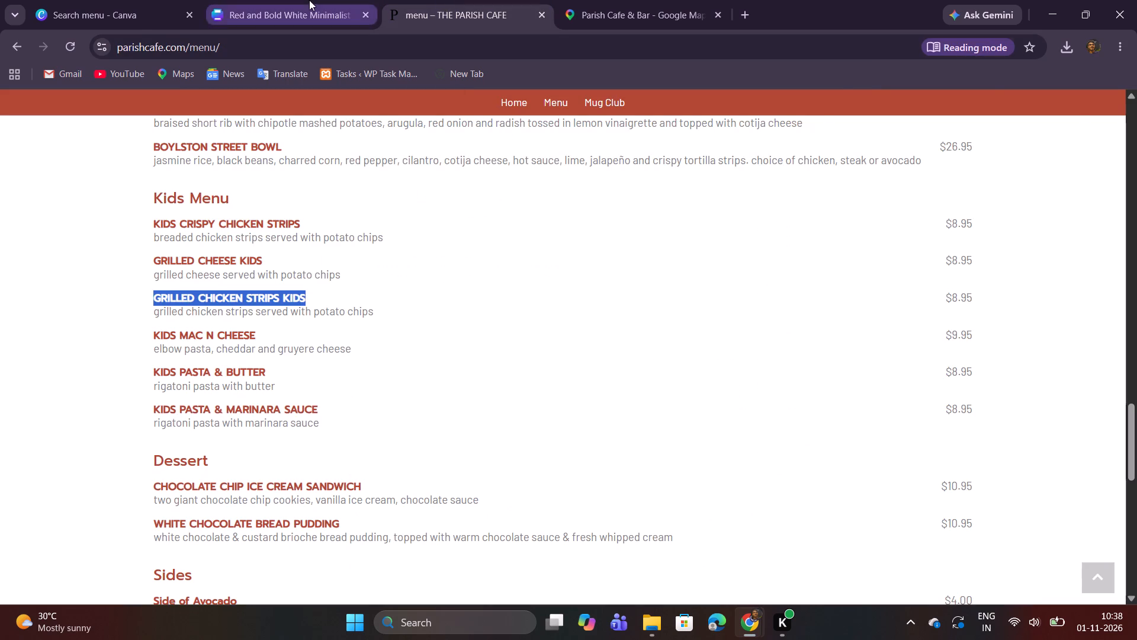
pyautogui.click(309, 0)
pyautogui.doubleClick(438, 368)
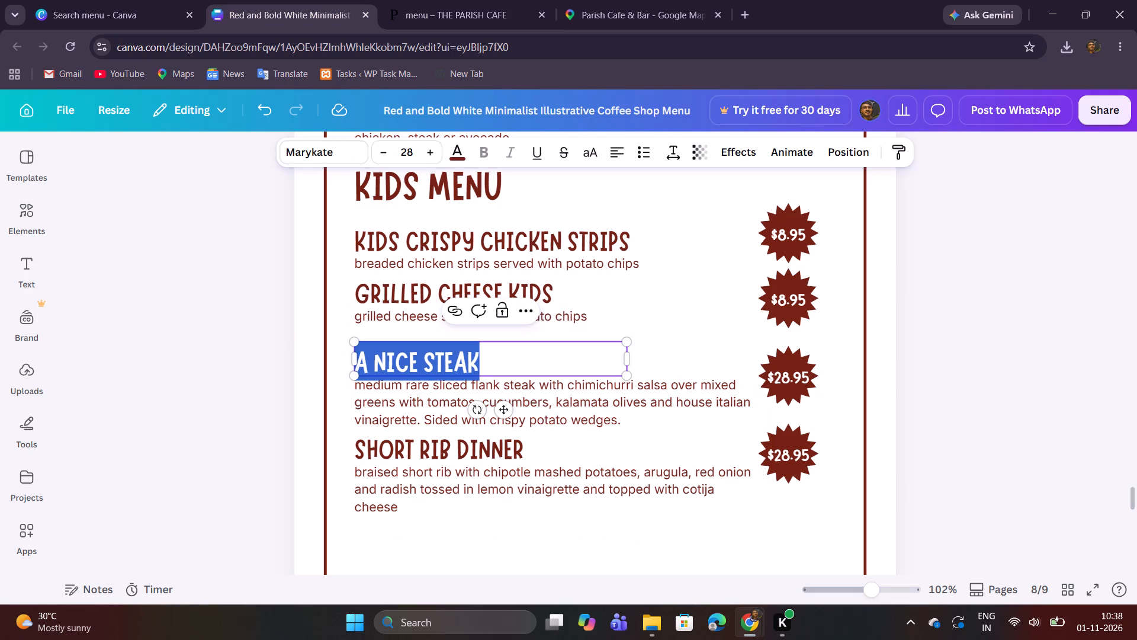
pyautogui.hotkey('ctrl', 'v')
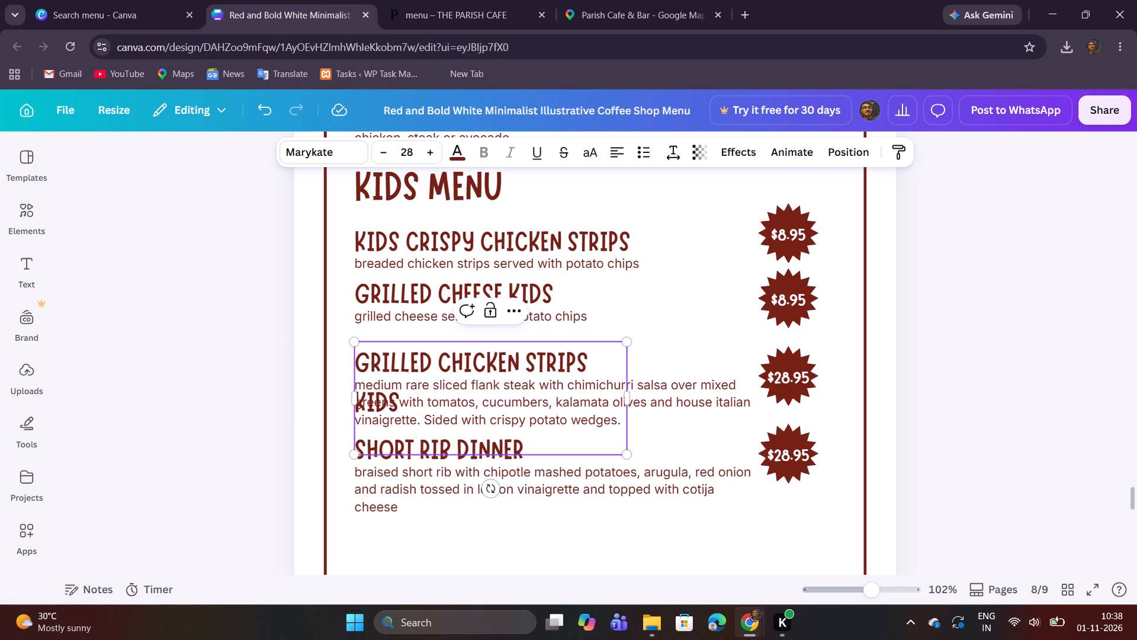
pyautogui.moveTo(628, 396); pyautogui.dragTo(645, 396)
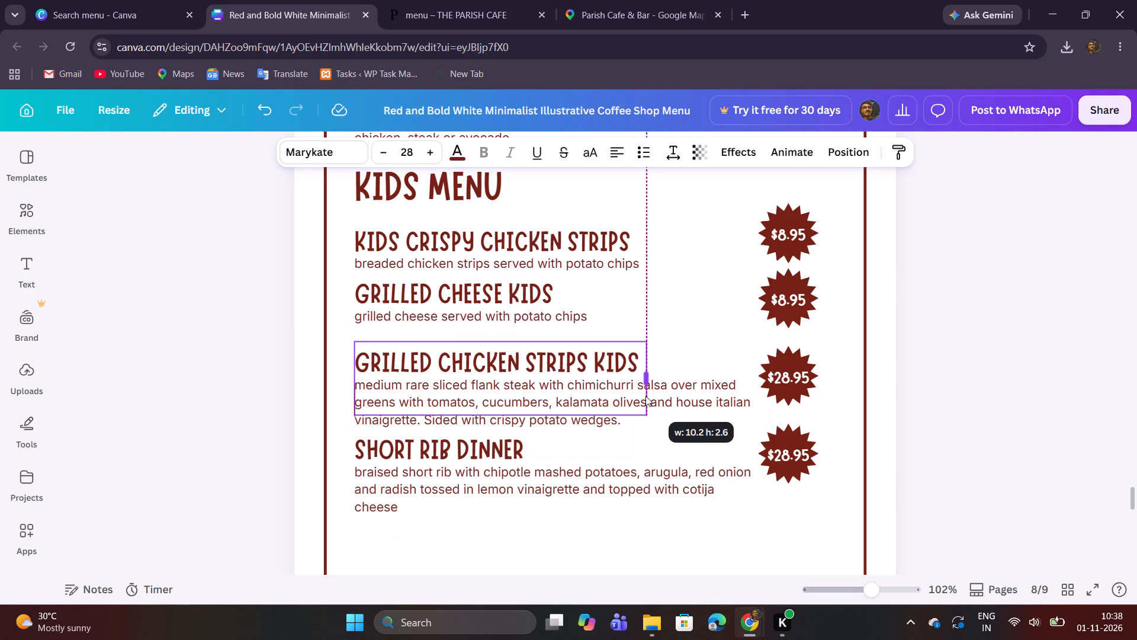
pyautogui.moveTo(645, 396); pyautogui.dragTo(645, 396)
pyautogui.click(612, 398)
pyautogui.press('BackSpace')
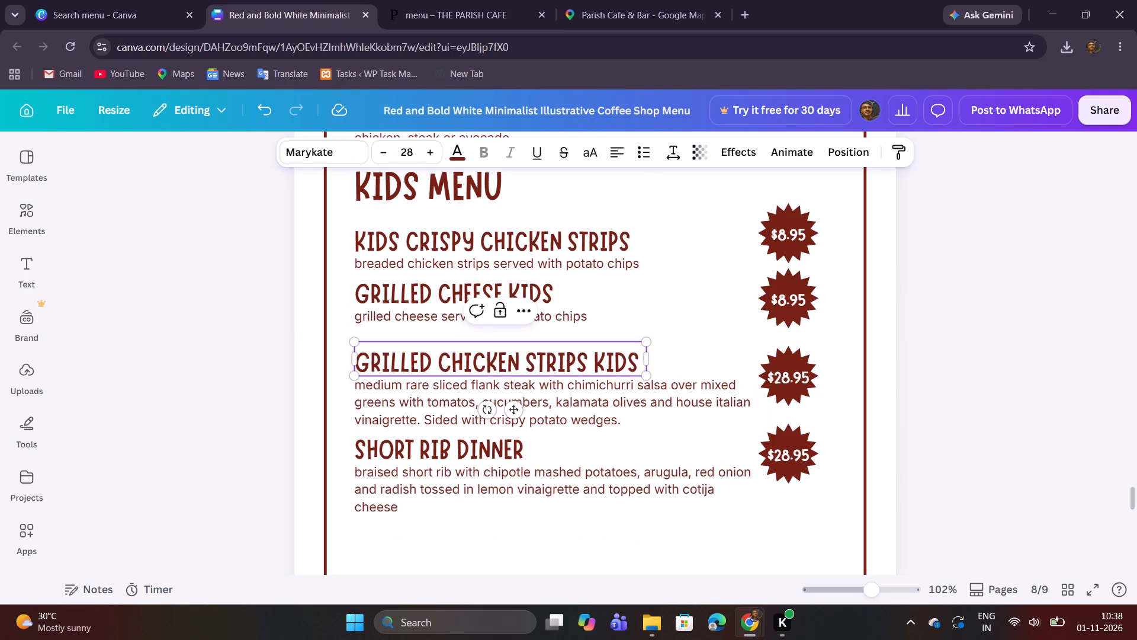
pyautogui.click(1117, 350)
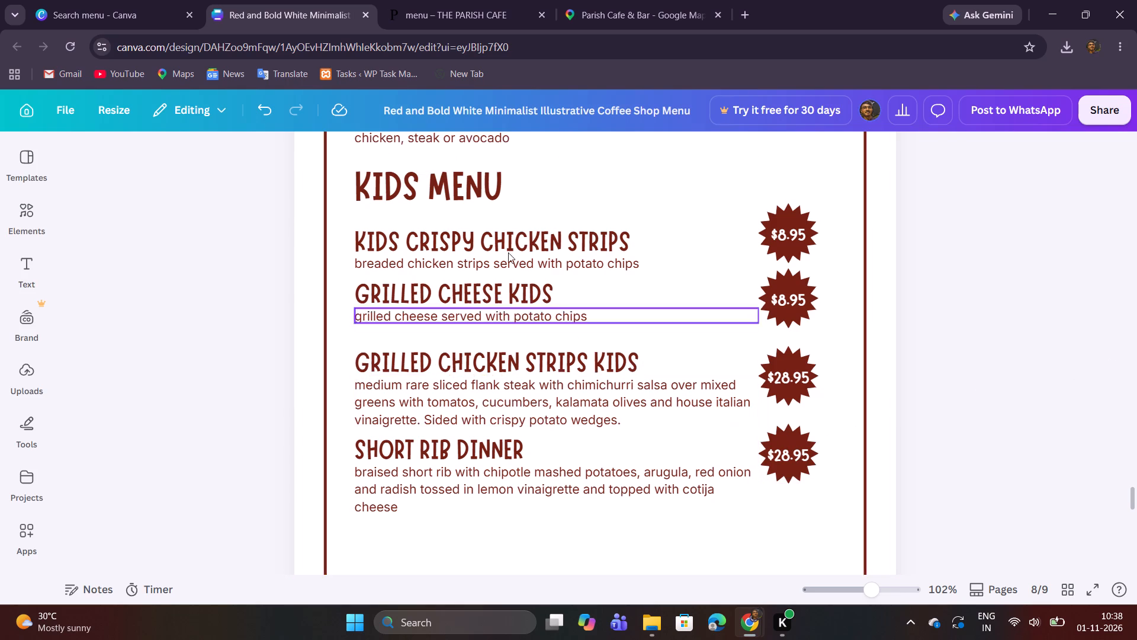
# Replace the description under Grilled Chicken Strips Kids with "grilled chicken strips served with potato chips" from the website.
pyautogui.click(431, 0)
pyautogui.moveTo(156, 309); pyautogui.dragTo(377, 312)
pyautogui.rightClick(367, 311)
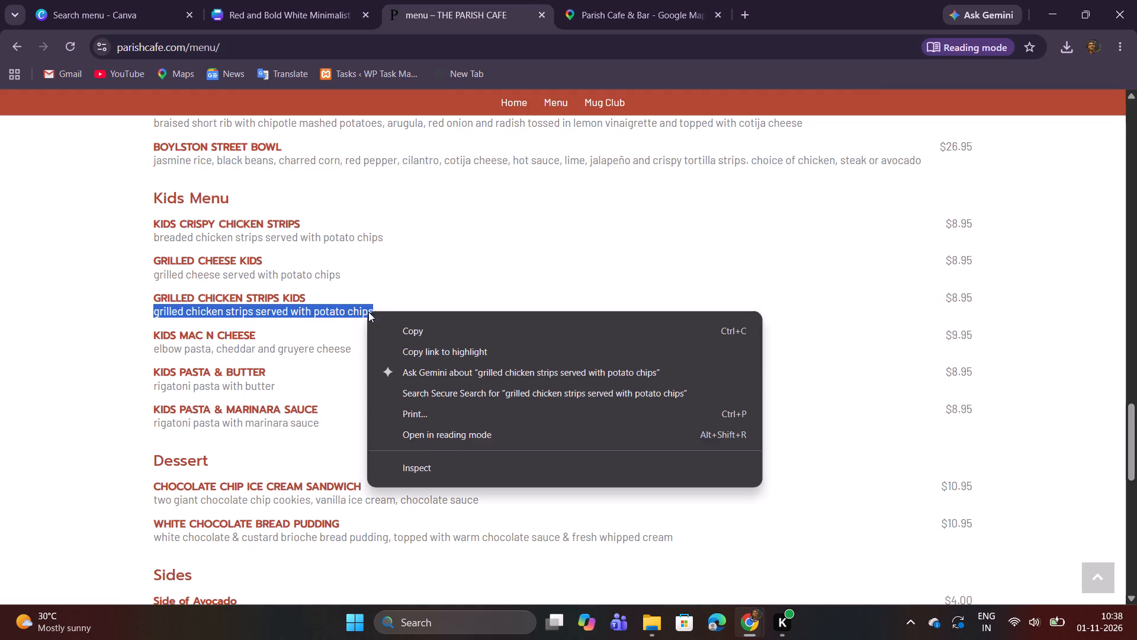
pyautogui.click(412, 330)
pyautogui.click(290, 0)
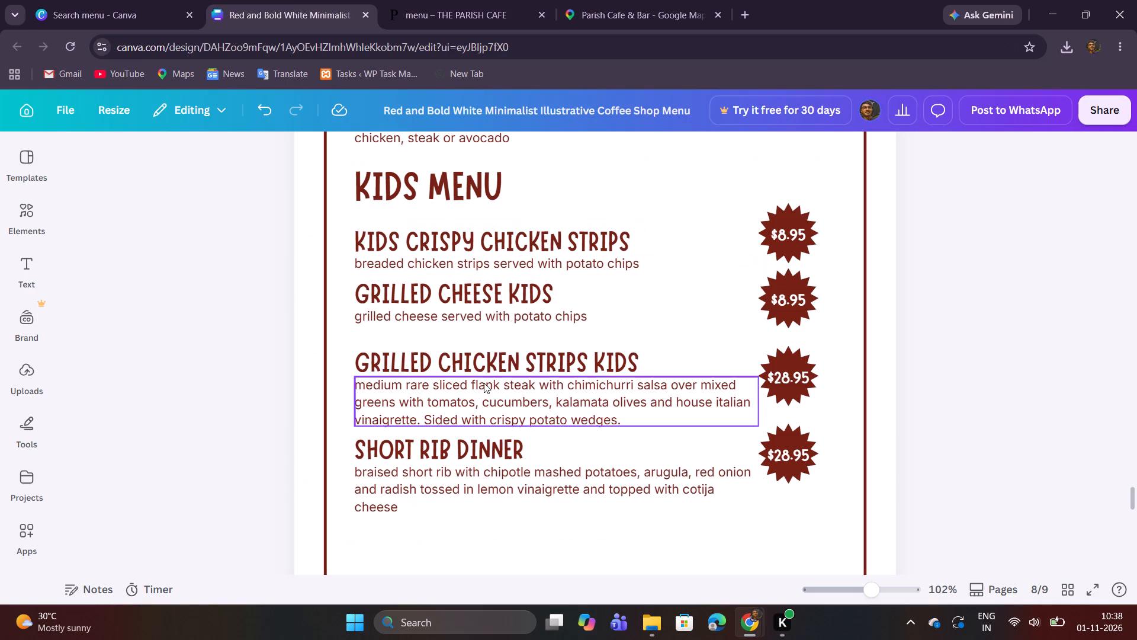
pyautogui.doubleClick(484, 384)
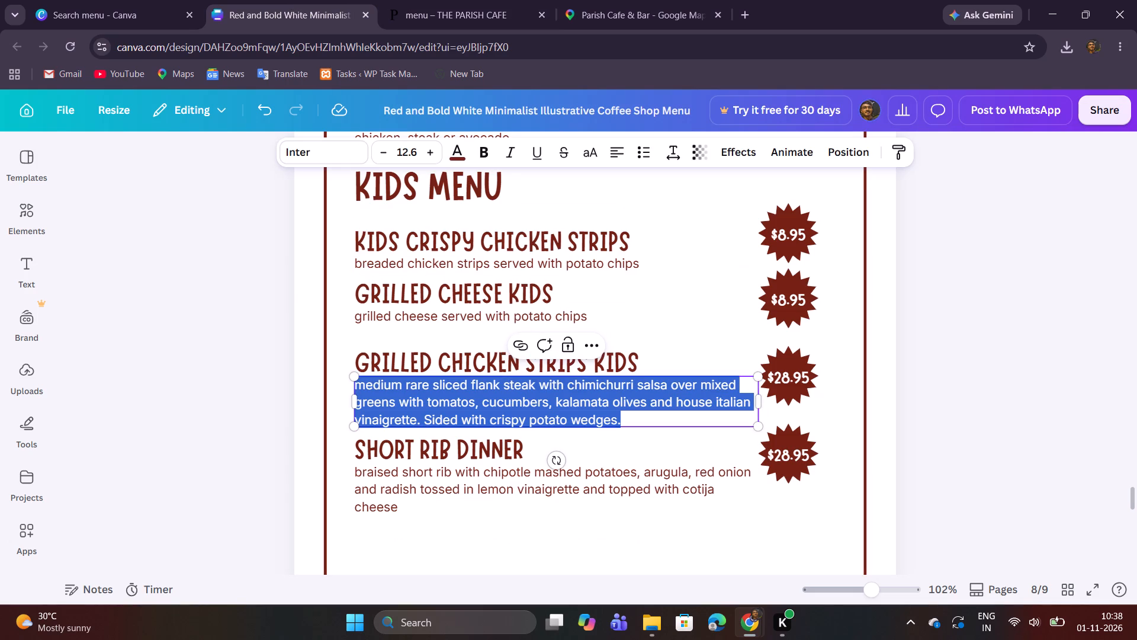
pyautogui.hotkey('ctrl', 'v')
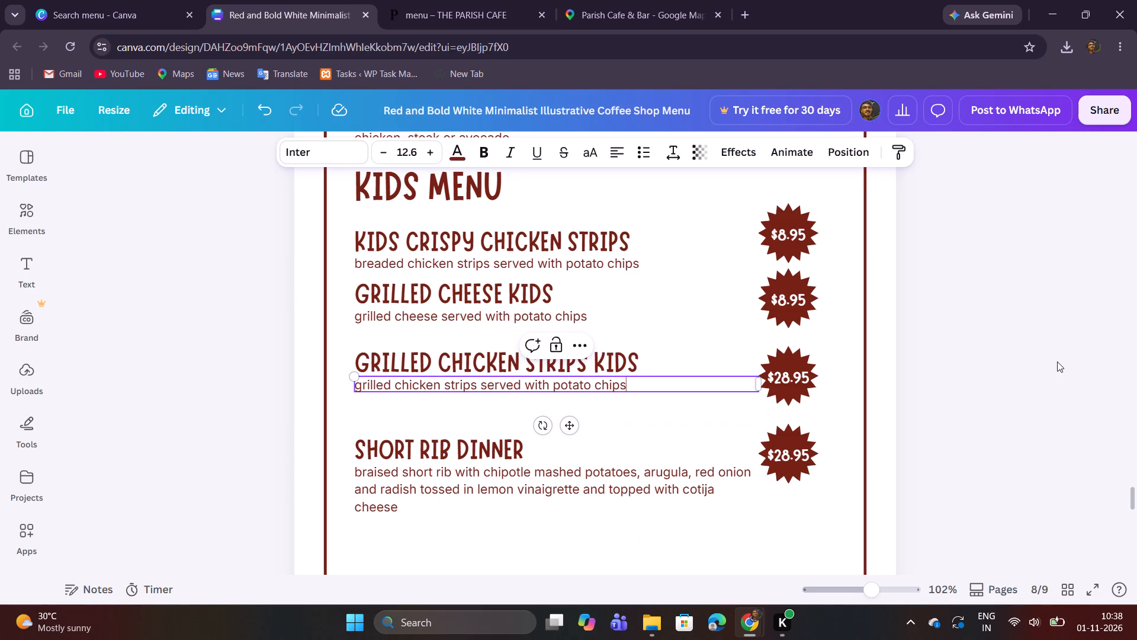
pyautogui.click(1059, 361)
# Move the Grilled Chicken Strips Kids title and description together up, closer to the Grilled Cheese Kids item.
pyautogui.moveTo(598, 415); pyautogui.dragTo(582, 365)
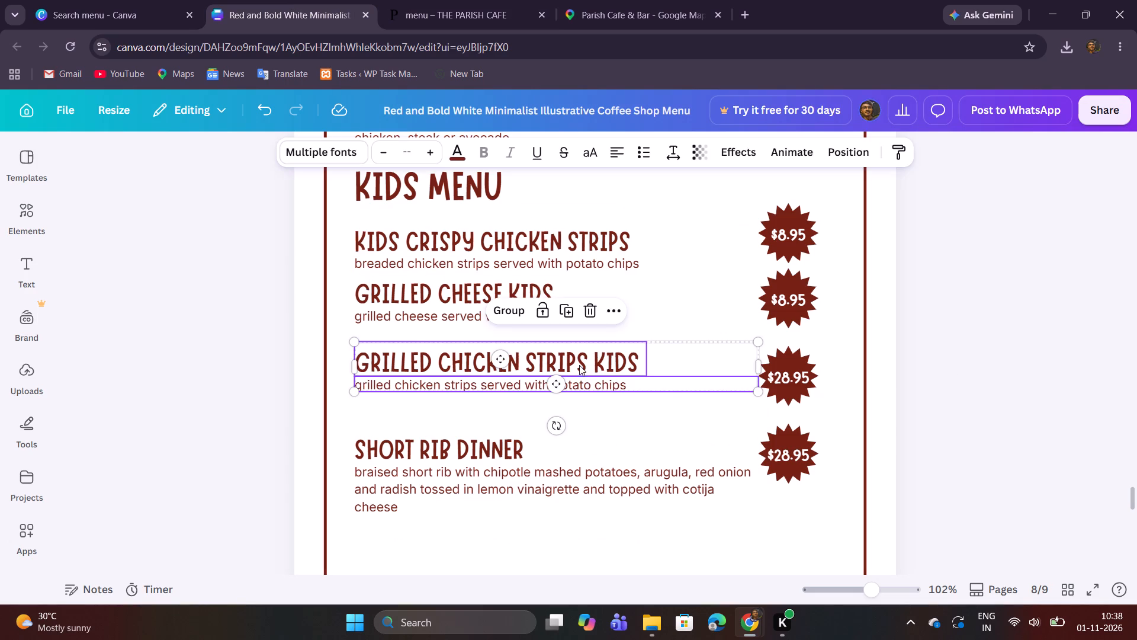
pyautogui.moveTo(573, 374); pyautogui.dragTo(573, 364)
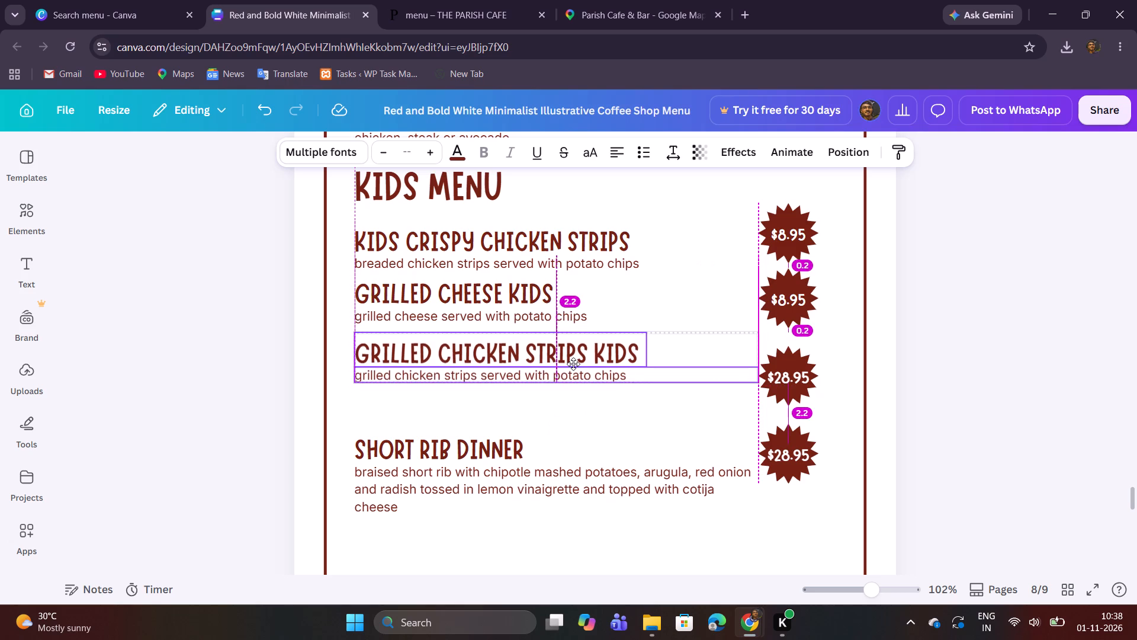
pyautogui.moveTo(573, 364); pyautogui.dragTo(574, 359)
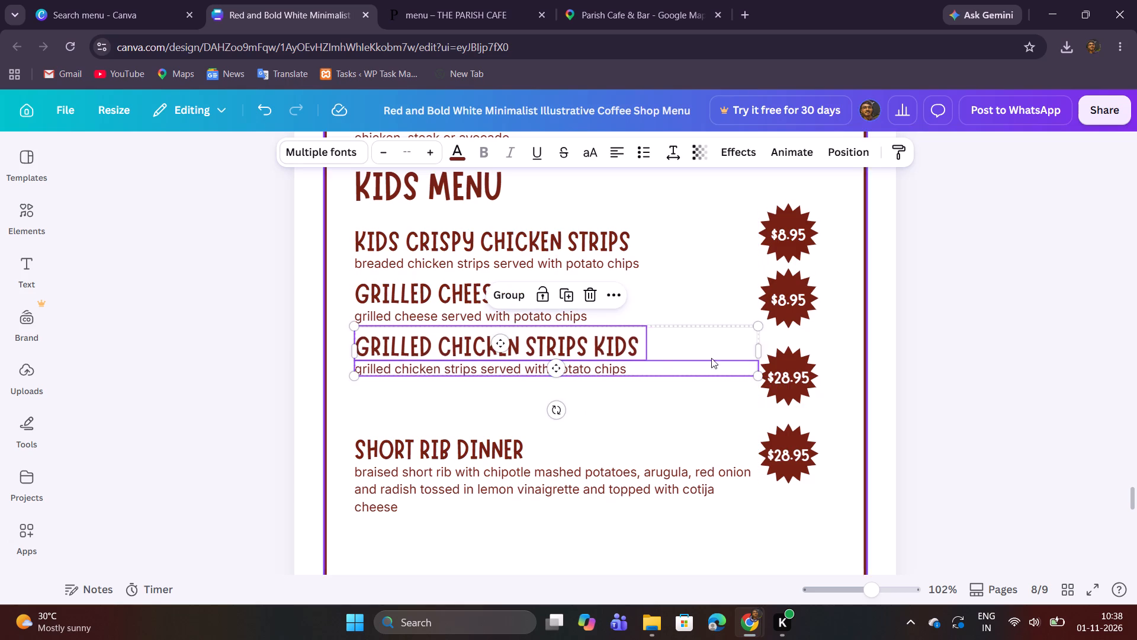
pyautogui.click(963, 352)
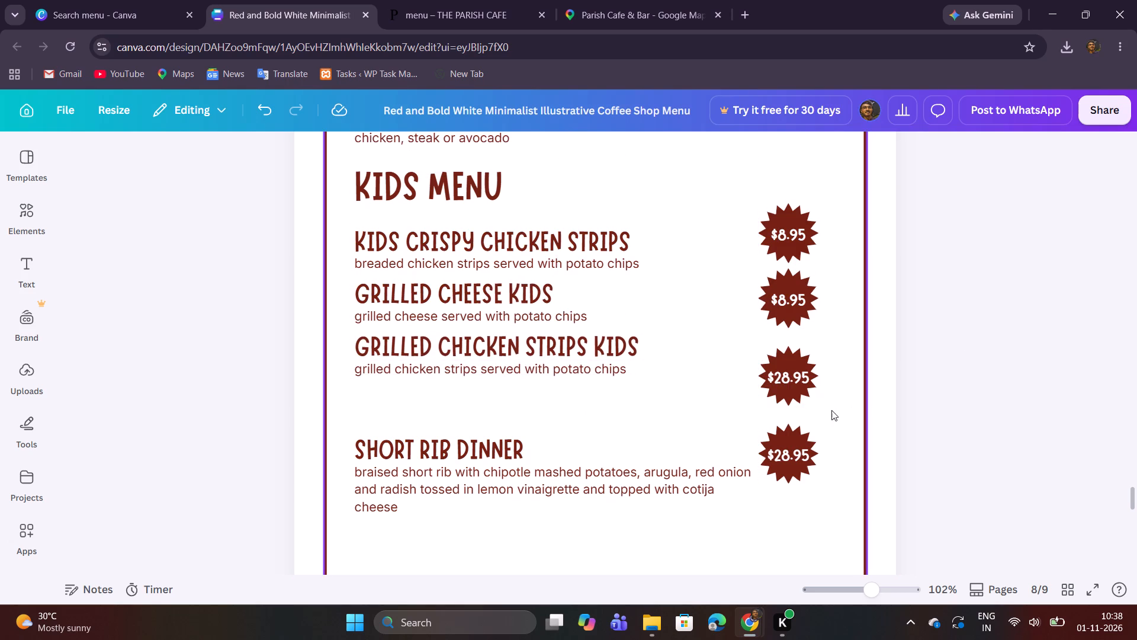
# Move the Kids Crispy Chicken Strips and Grilled Cheese Kids starbursts slightly up, each together with its price, within the badge column.
pyautogui.moveTo(823, 258); pyautogui.dragTo(789, 236)
pyautogui.moveTo(787, 236); pyautogui.dragTo(786, 233)
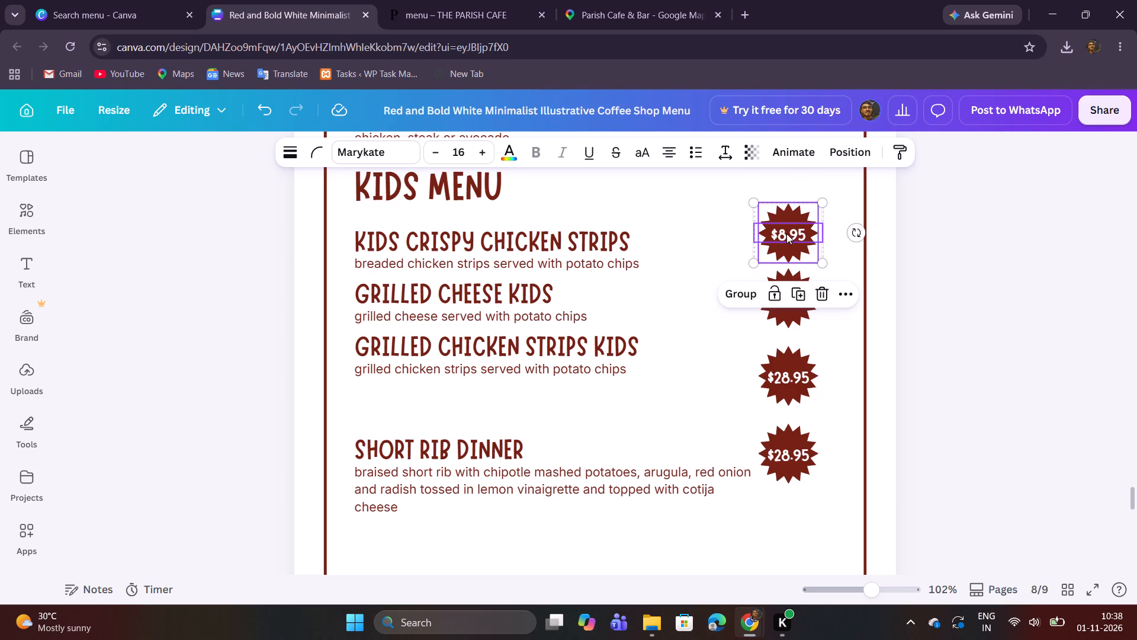
pyautogui.moveTo(786, 233); pyautogui.dragTo(786, 231)
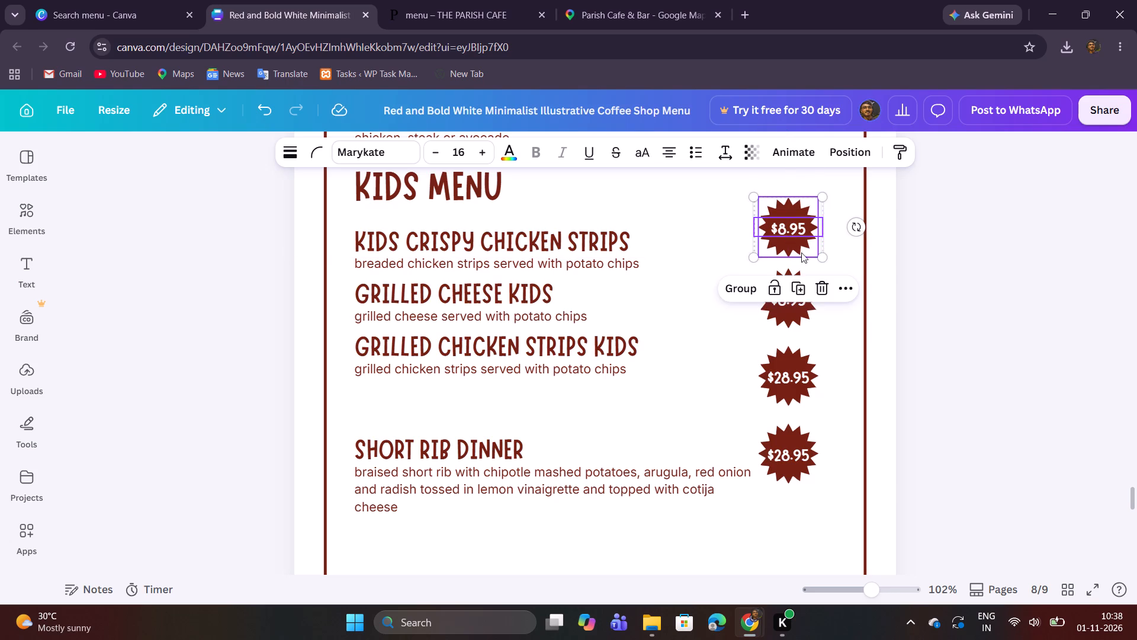
pyautogui.click(1039, 326)
pyautogui.moveTo(840, 326); pyautogui.dragTo(794, 305)
pyautogui.click(792, 304)
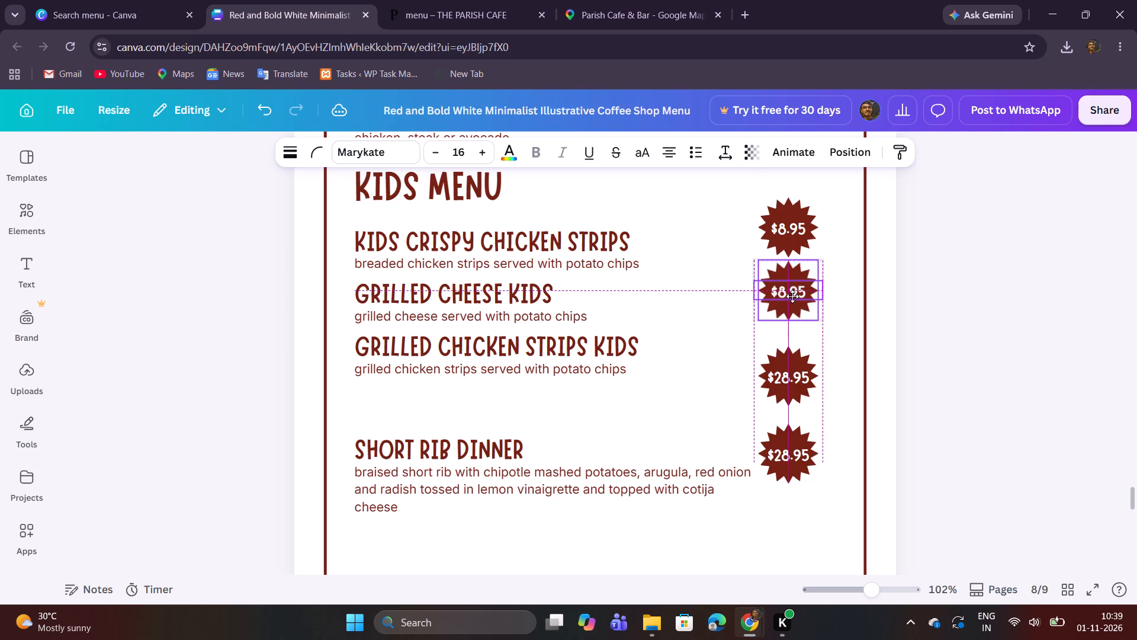
pyautogui.click(968, 317)
# Move the Grilled Chicken Strips Kids starburst and its price together up beside their item, in line with the badges above.
pyautogui.moveTo(830, 404); pyautogui.dragTo(793, 376)
pyautogui.moveTo(792, 374); pyautogui.dragTo(792, 367)
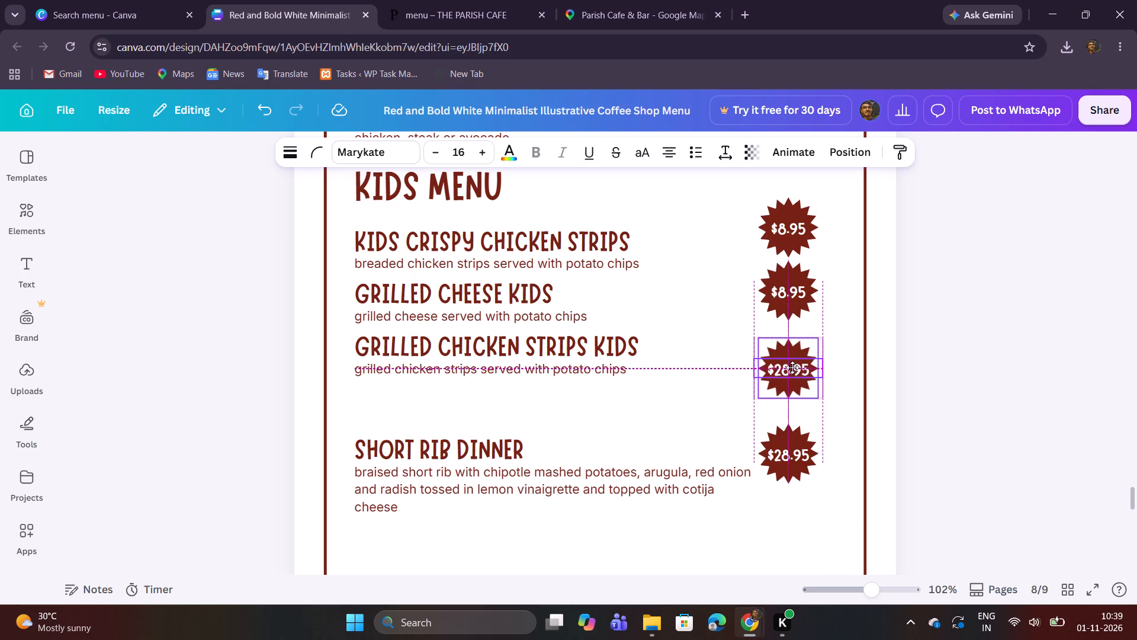
pyautogui.moveTo(792, 367); pyautogui.dragTo(791, 356)
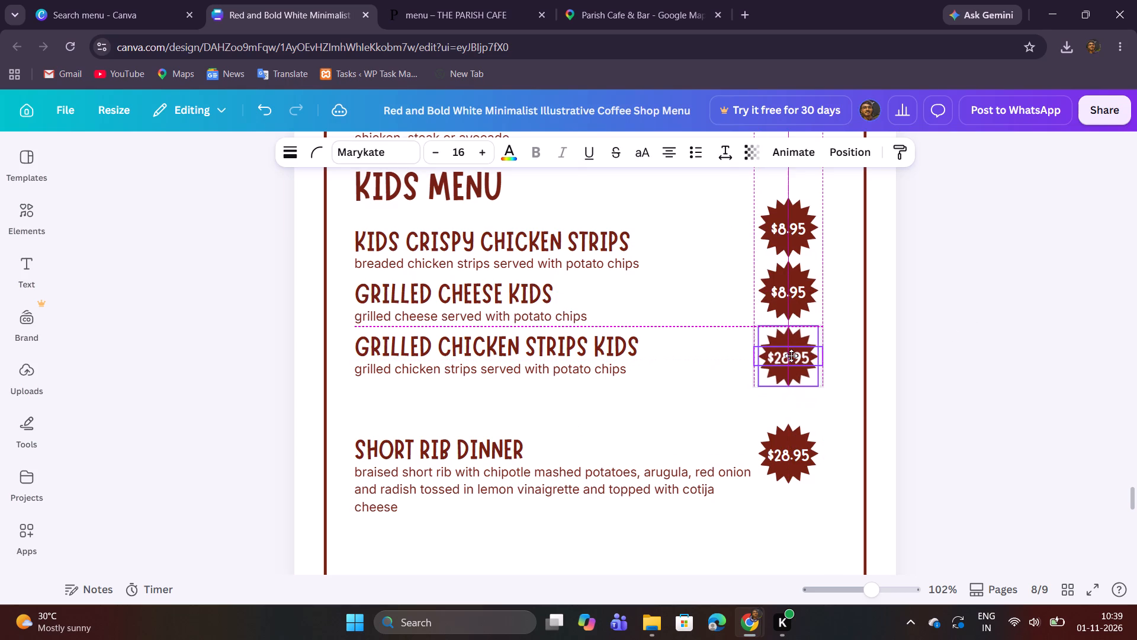
pyautogui.moveTo(791, 356); pyautogui.dragTo(791, 351)
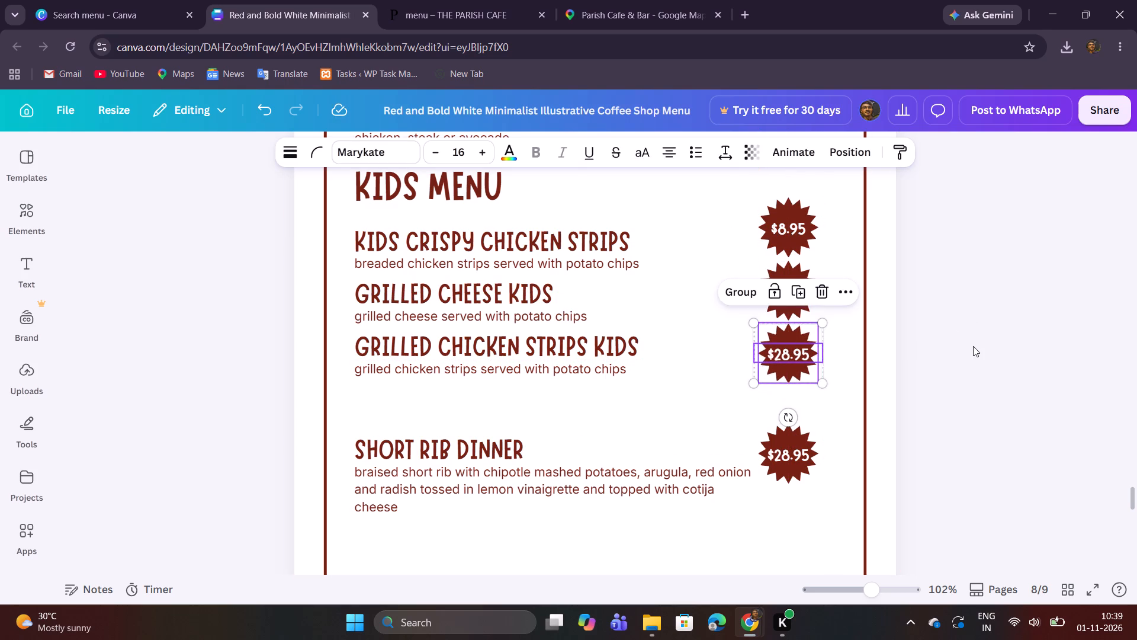
pyautogui.click(973, 346)
# Replace the Grilled Chicken Strips Kids price with $8.95 from the website.
pyautogui.click(500, 0)
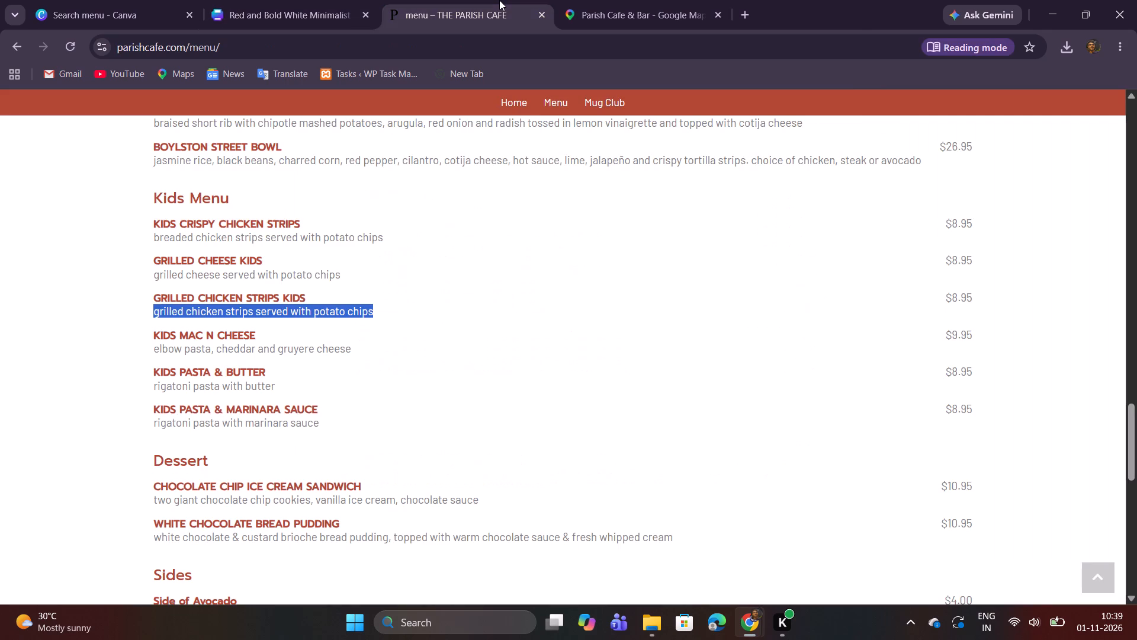
pyautogui.moveTo(942, 298); pyautogui.dragTo(956, 299)
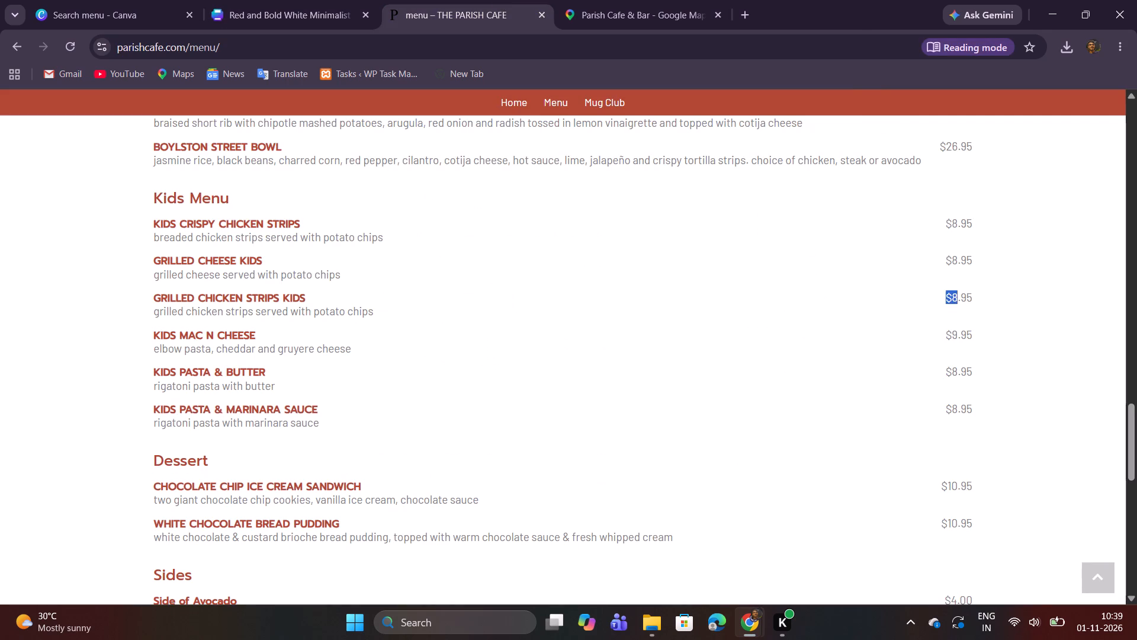
pyautogui.moveTo(956, 299); pyautogui.dragTo(972, 302)
pyautogui.rightClick(968, 299)
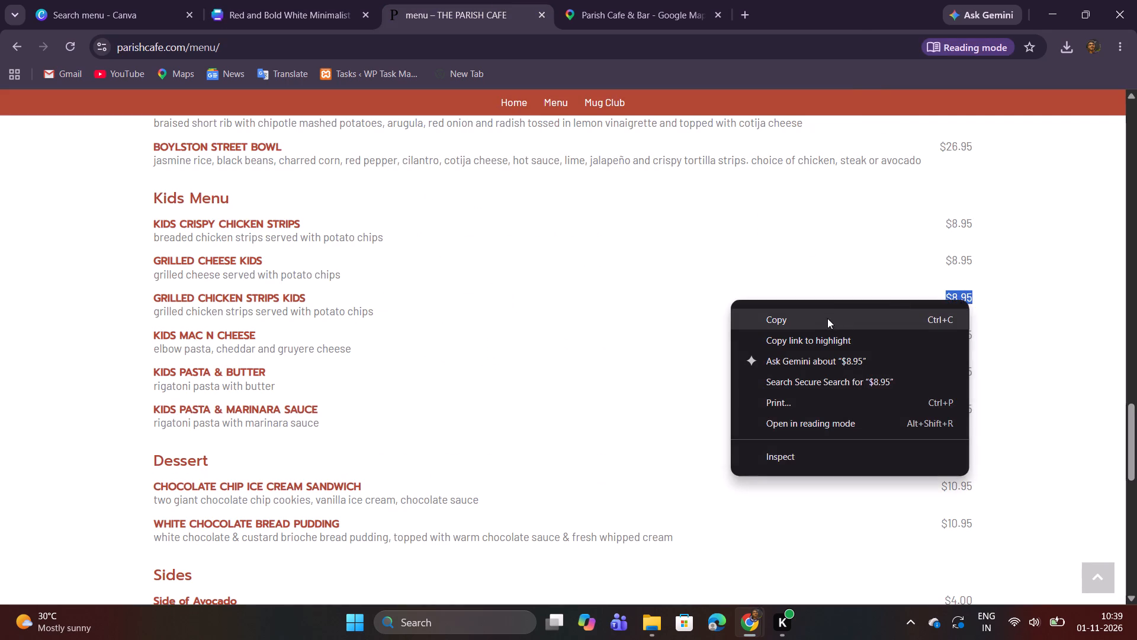
pyautogui.click(827, 318)
pyautogui.click(310, 0)
pyautogui.doubleClick(789, 352)
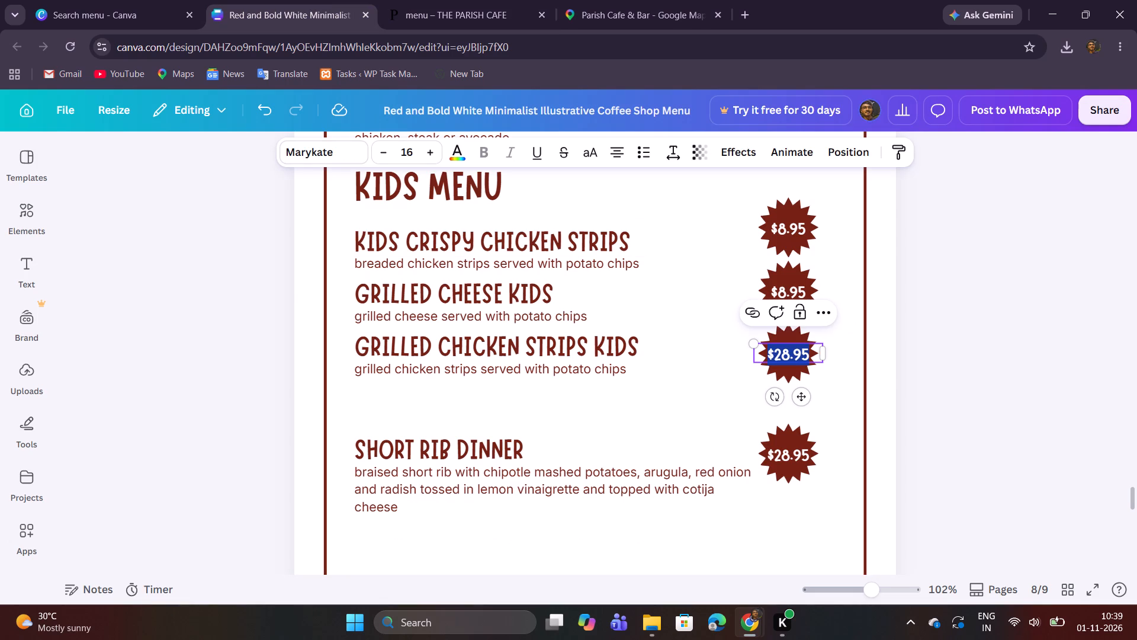
pyautogui.hotkey('ctrl', 'v')
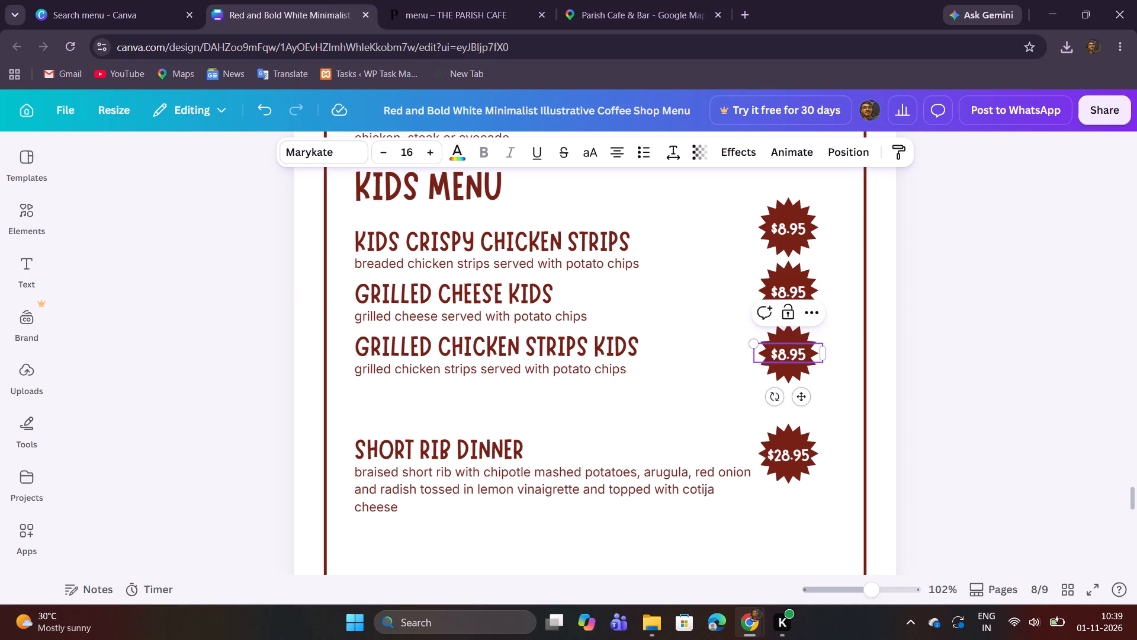
pyautogui.click(1083, 335)
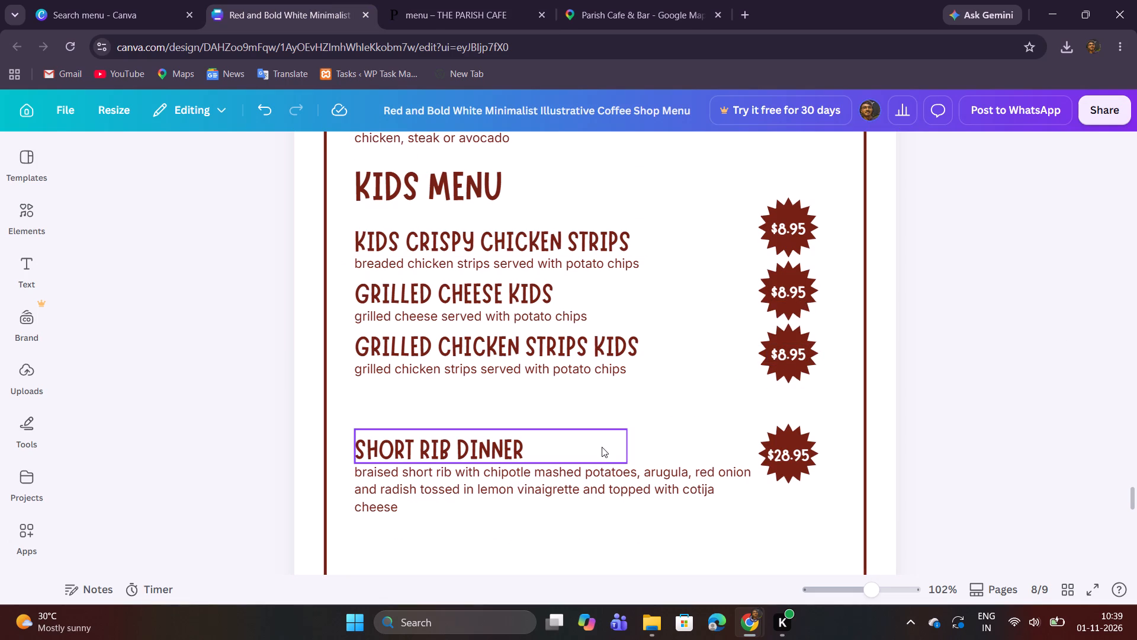
# Copy the Kids Mac N Cheese title from the Parish Cafe website menu and return to the Canva design.
pyautogui.click(484, 0)
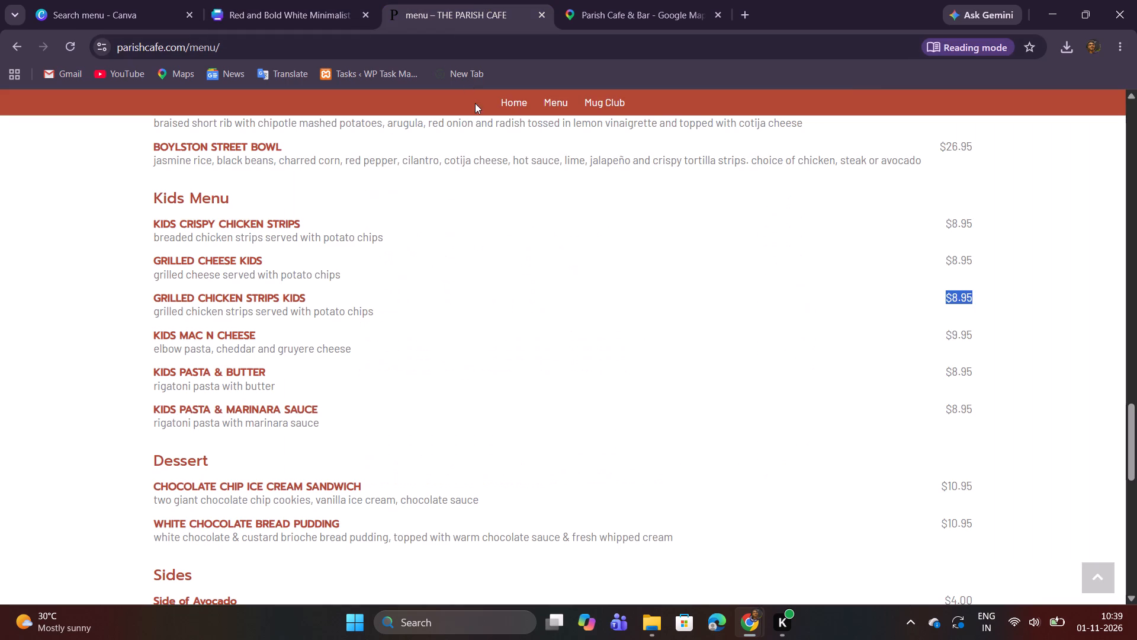
pyautogui.moveTo(154, 333); pyautogui.dragTo(230, 340)
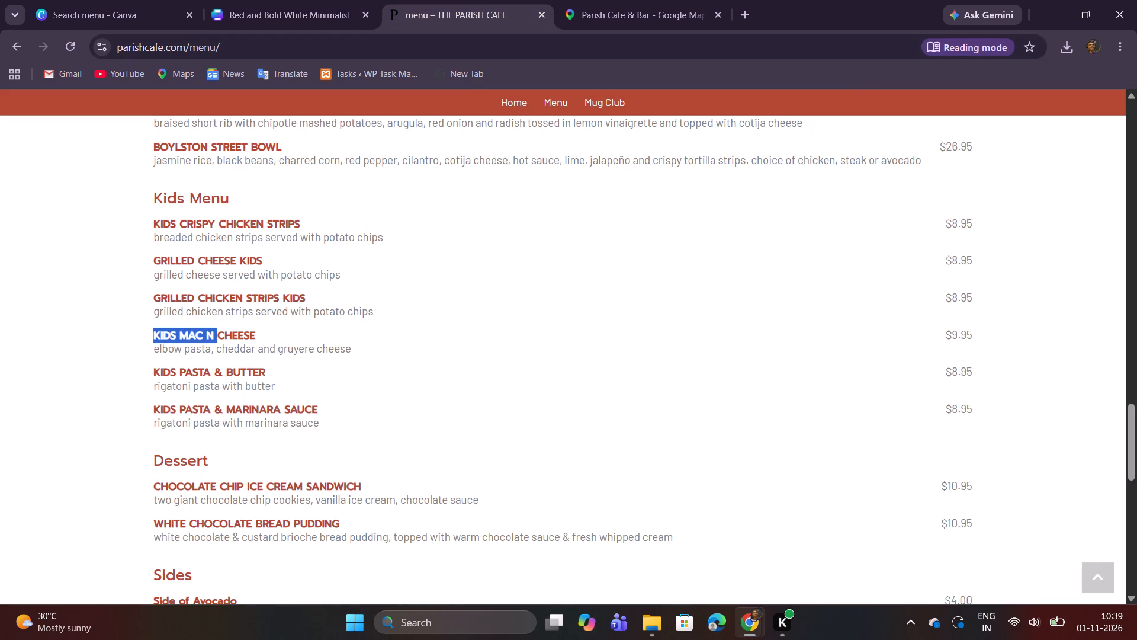
pyautogui.moveTo(230, 340); pyautogui.dragTo(255, 339)
pyautogui.rightClick(249, 334)
pyautogui.click(298, 356)
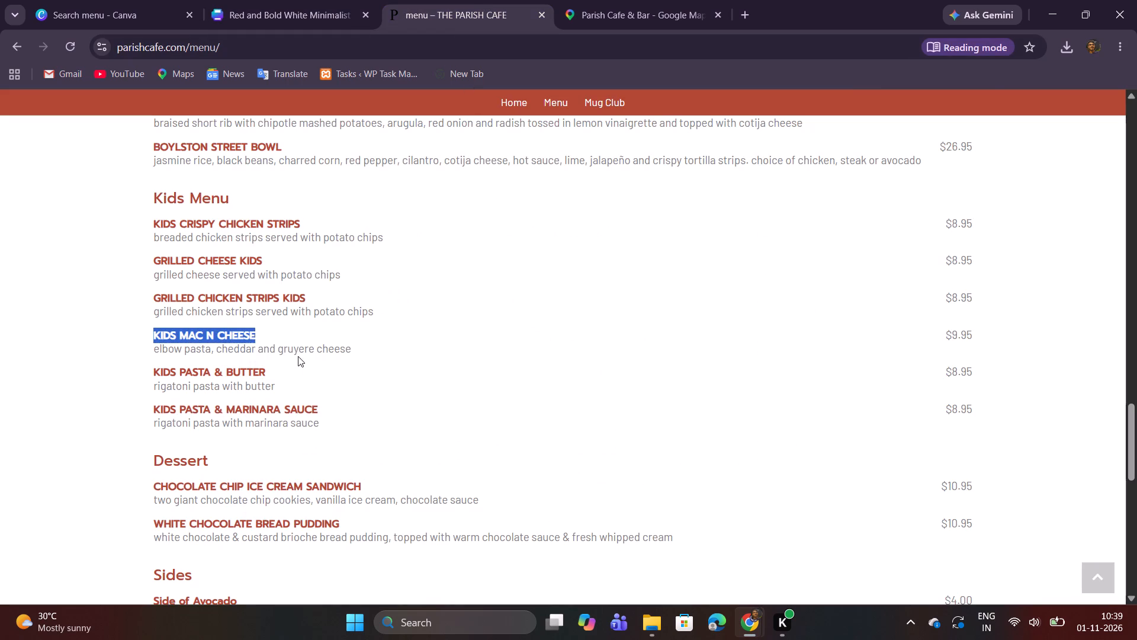
pyautogui.click(277, 0)
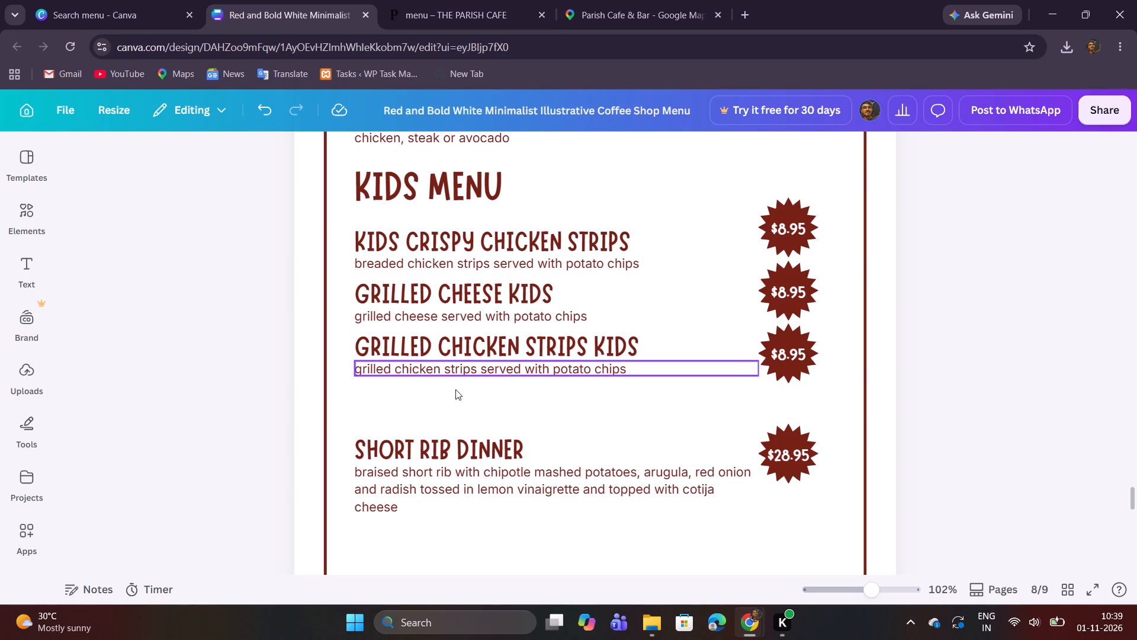
# Move the Short Rib Dinner title and description together up, directly below the Grilled Chicken Strips Kids item.
pyautogui.moveTo(485, 524); pyautogui.dragTo(488, 455)
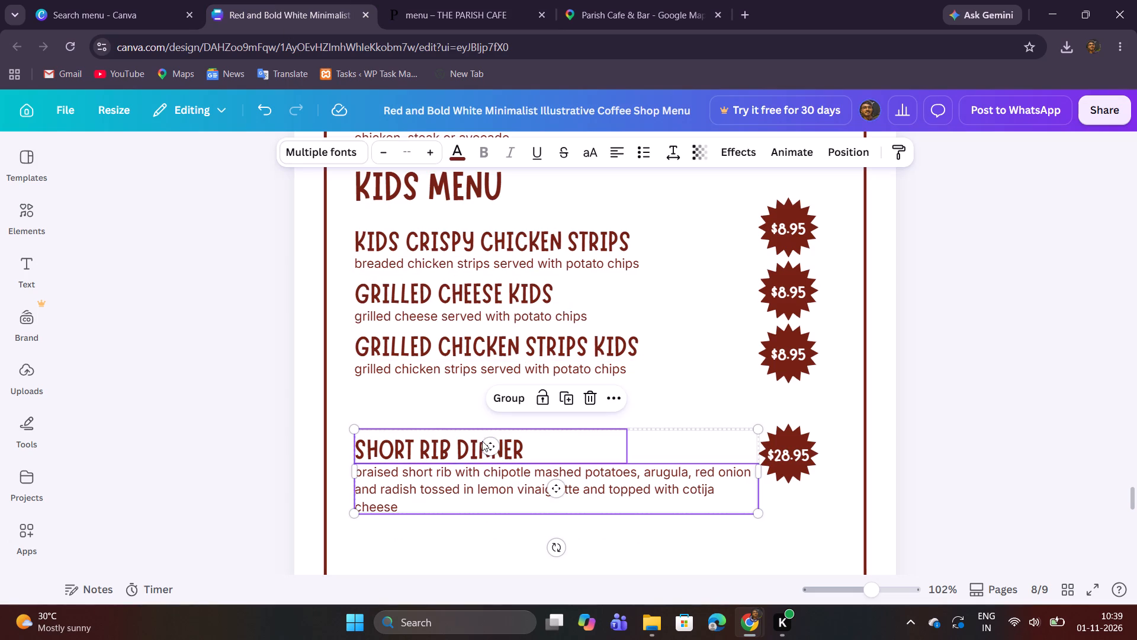
pyautogui.moveTo(511, 491); pyautogui.dragTo(513, 472)
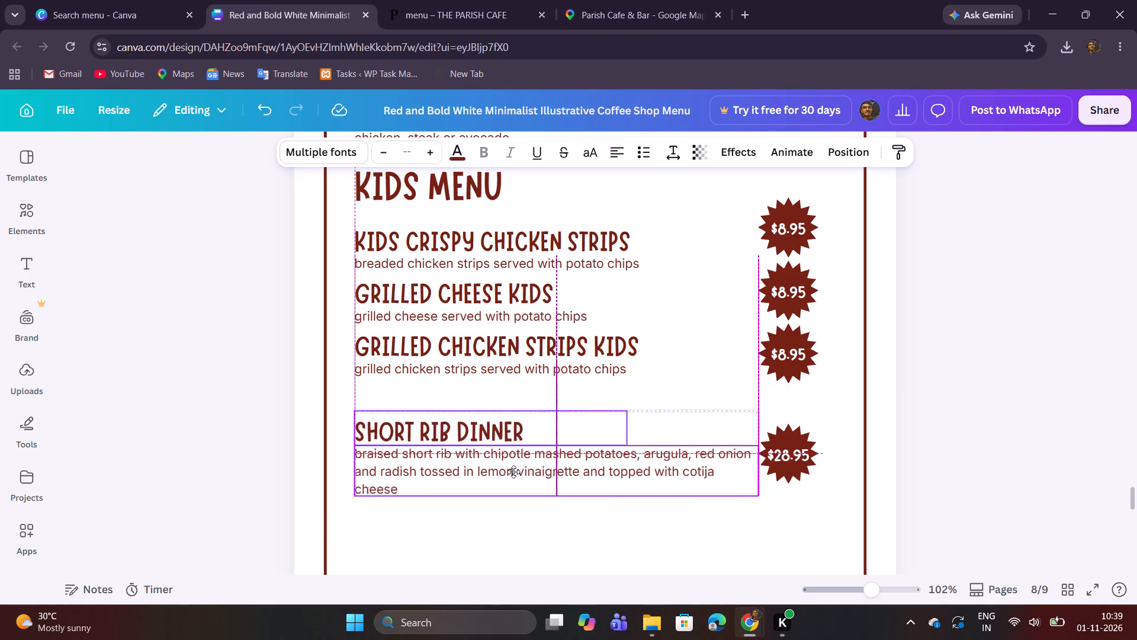
pyautogui.moveTo(513, 472); pyautogui.dragTo(512, 447)
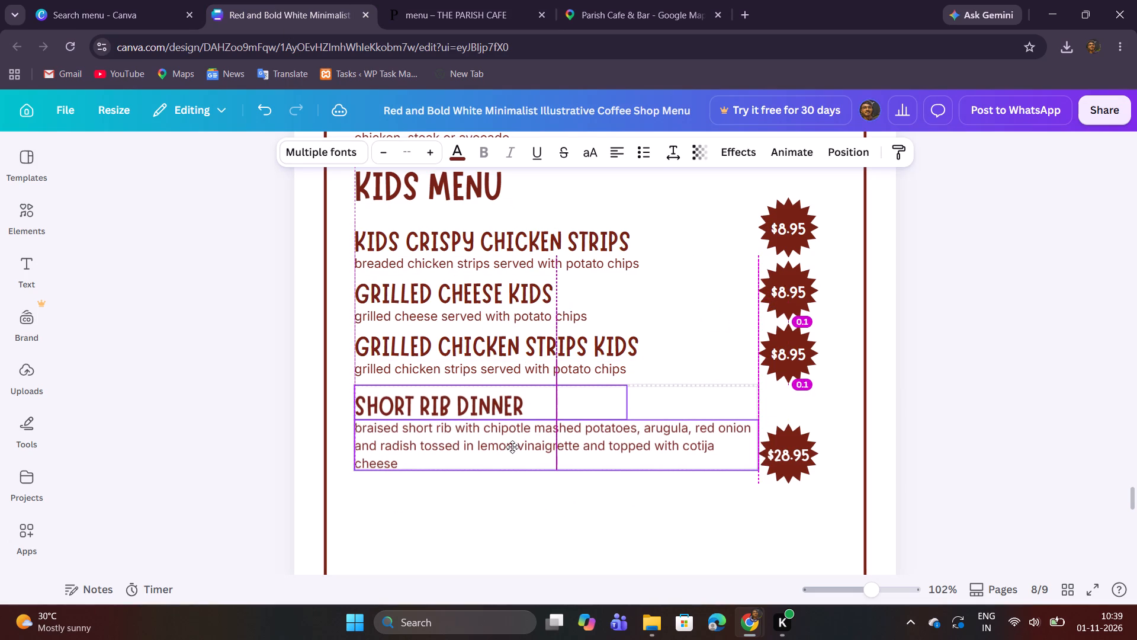
pyautogui.moveTo(512, 447); pyautogui.dragTo(512, 443)
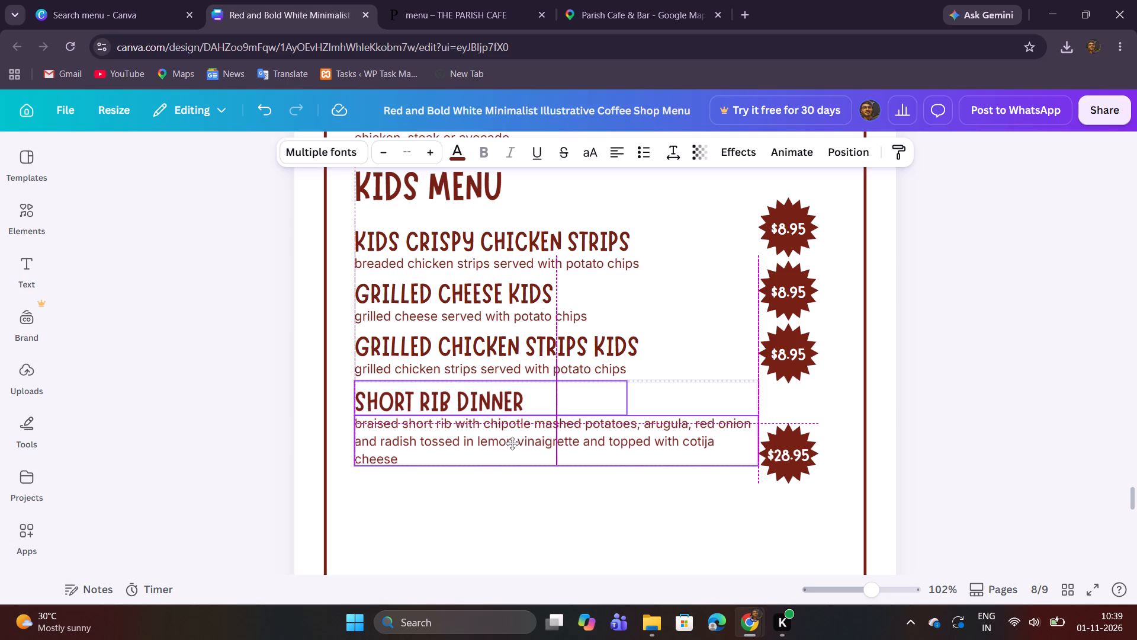
pyautogui.moveTo(512, 443); pyautogui.dragTo(512, 441)
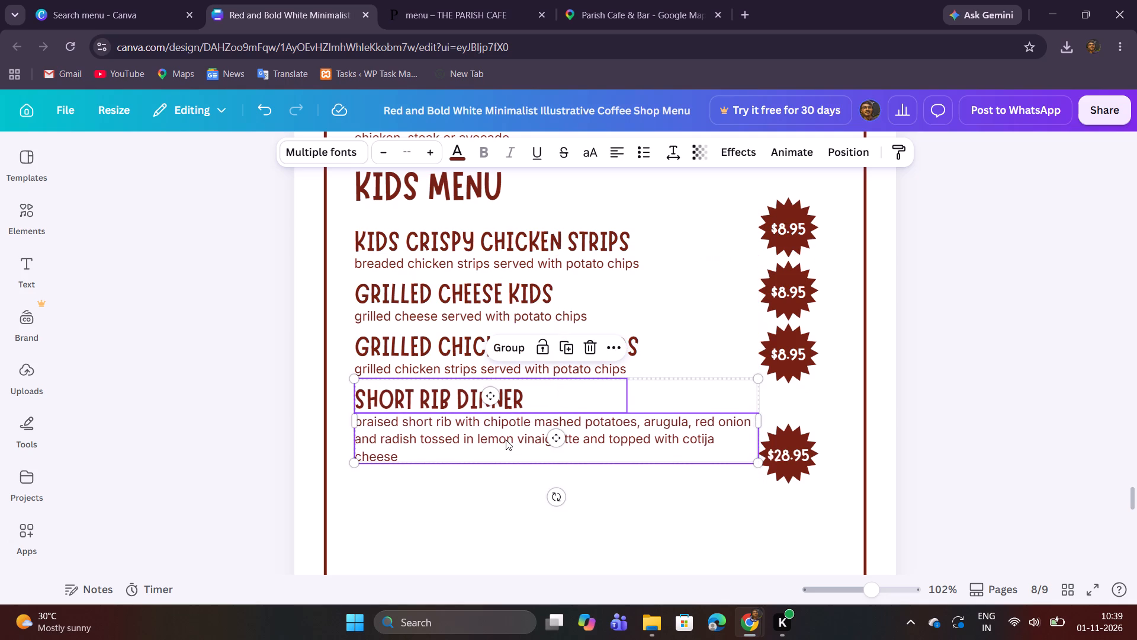
# Replace the Short Rib Dinner title with the copied text "Kids Mac N Cheese".
pyautogui.doubleClick(453, 390)
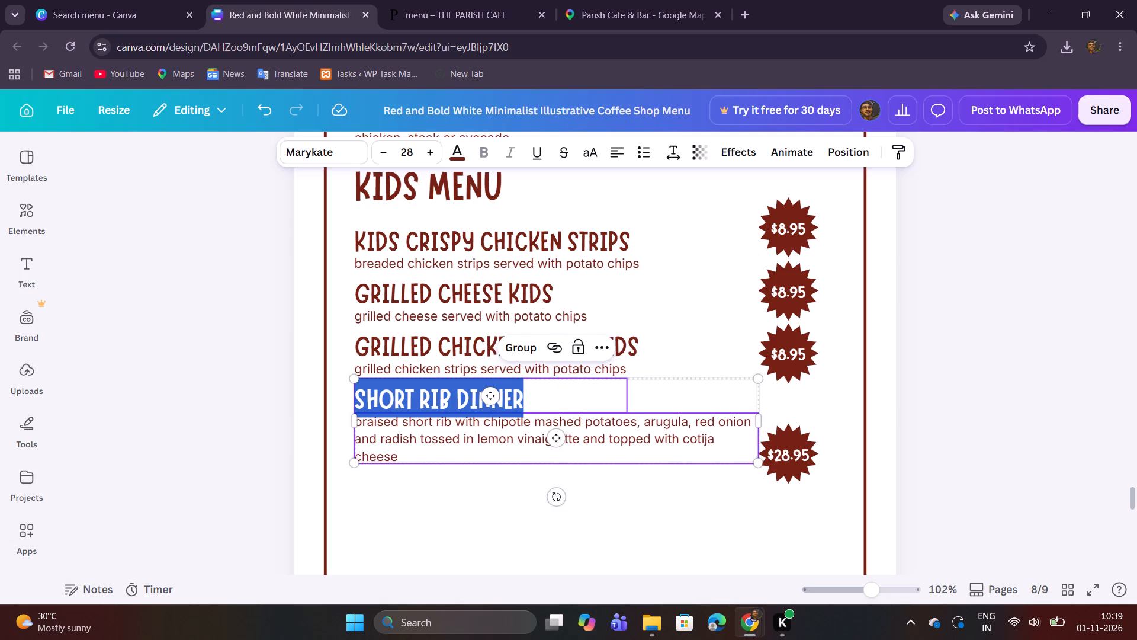
pyautogui.hotkey('ctrl', 'v')
pyautogui.press('BackSpace')
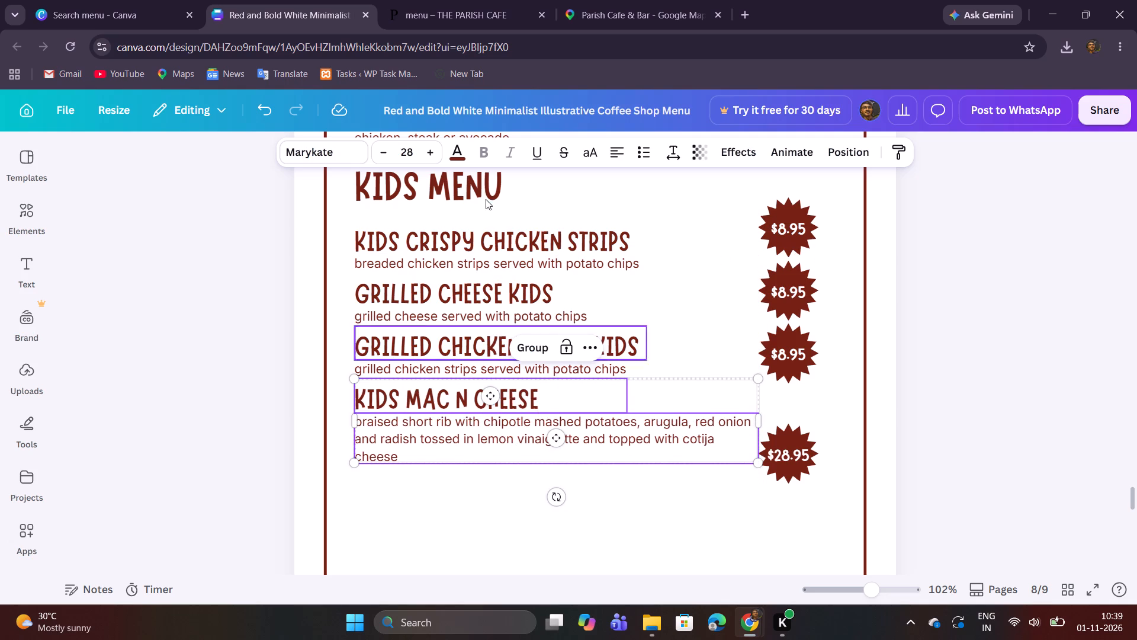
pyautogui.click(465, 491)
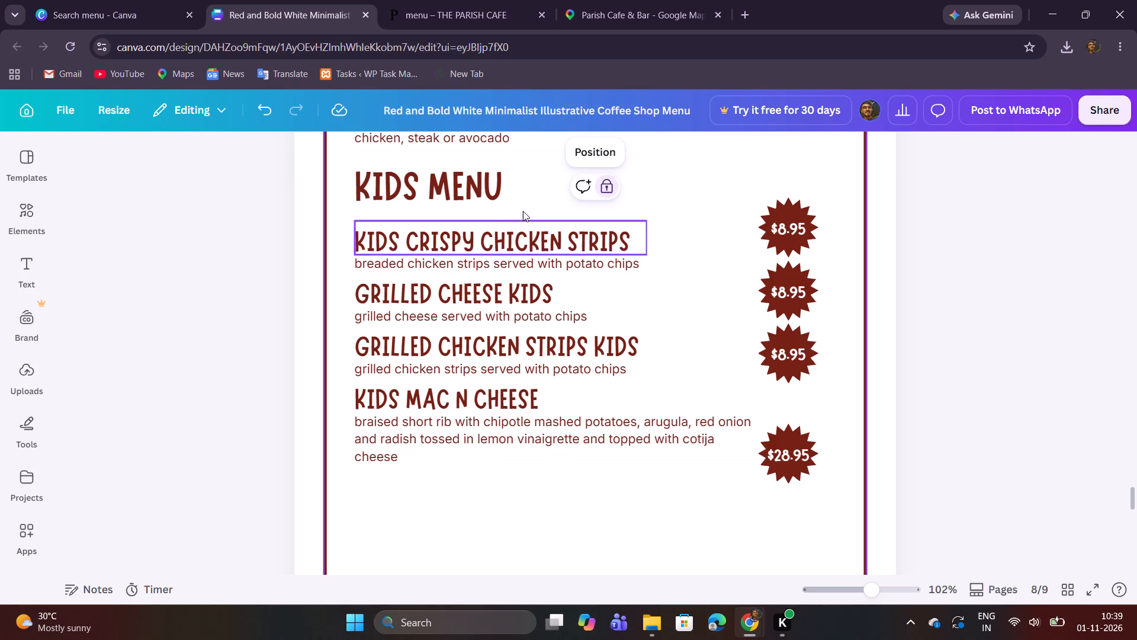
# Replace the description under Kids Mac N Cheese with the website text "elbow pasta, cheddar and gruyere cheese".
pyautogui.click(460, 21)
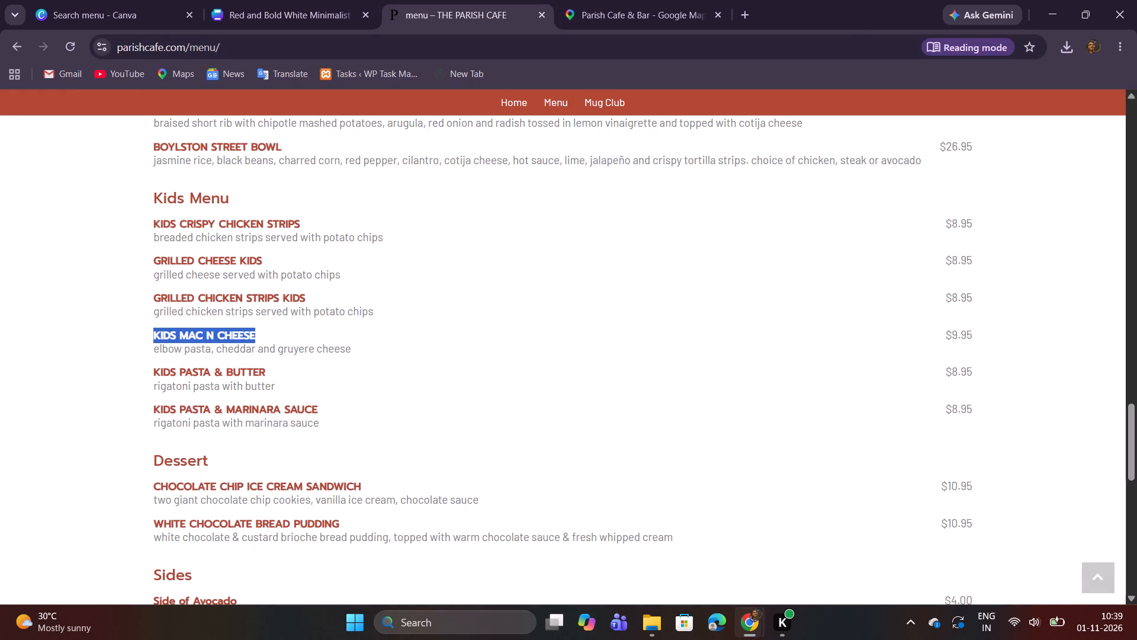
pyautogui.moveTo(152, 349); pyautogui.dragTo(356, 346)
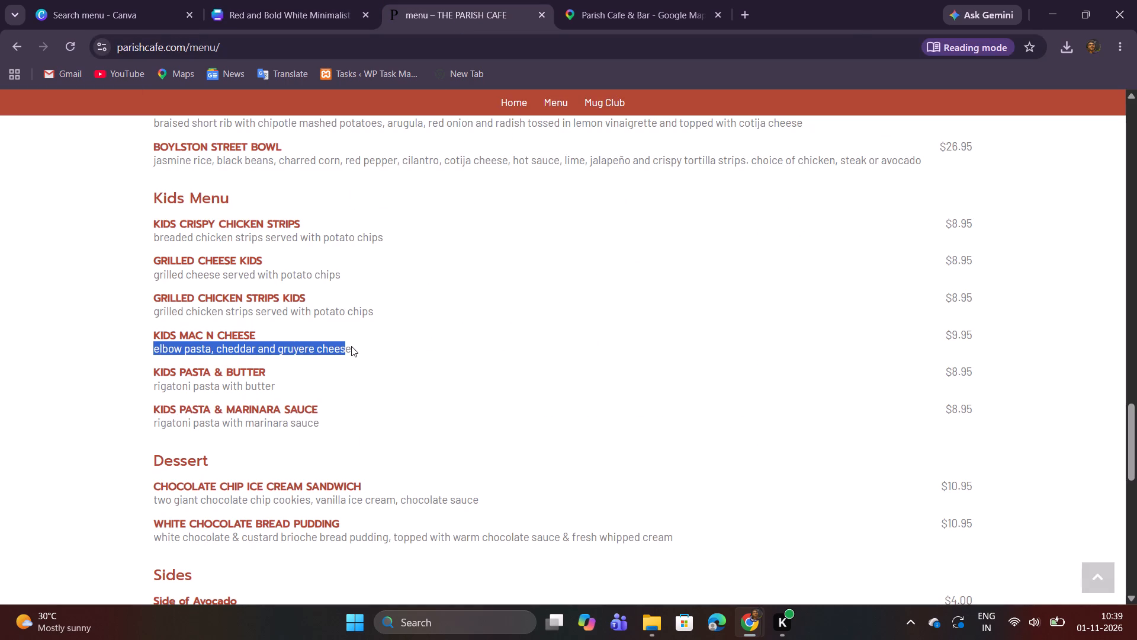
pyautogui.rightClick(342, 347)
pyautogui.click(413, 363)
pyautogui.click(272, 0)
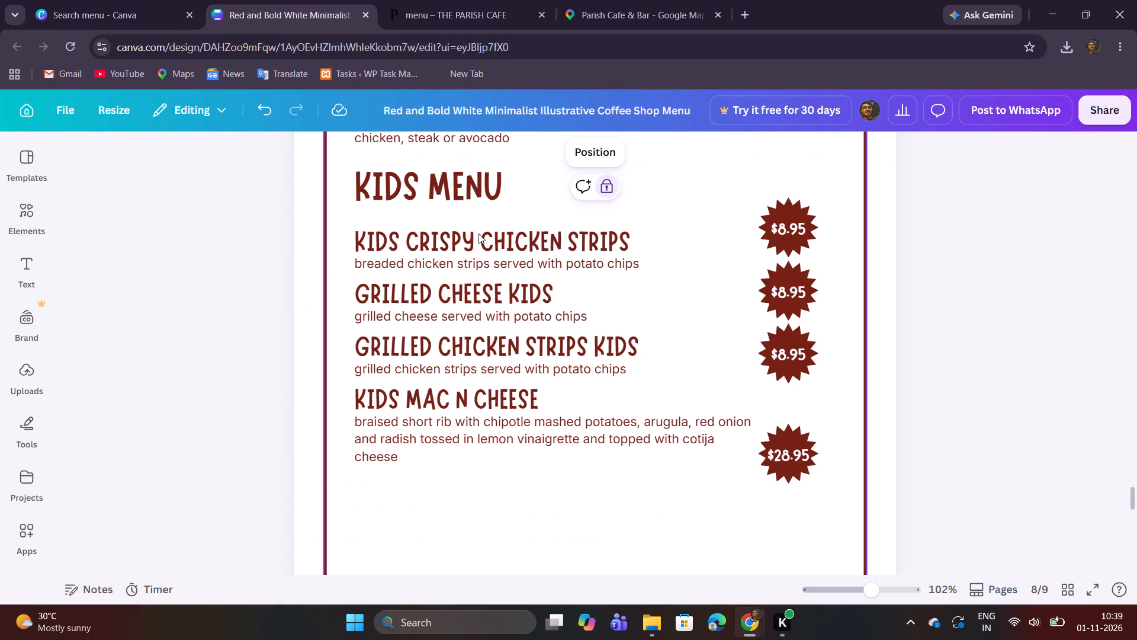
pyautogui.doubleClick(492, 418)
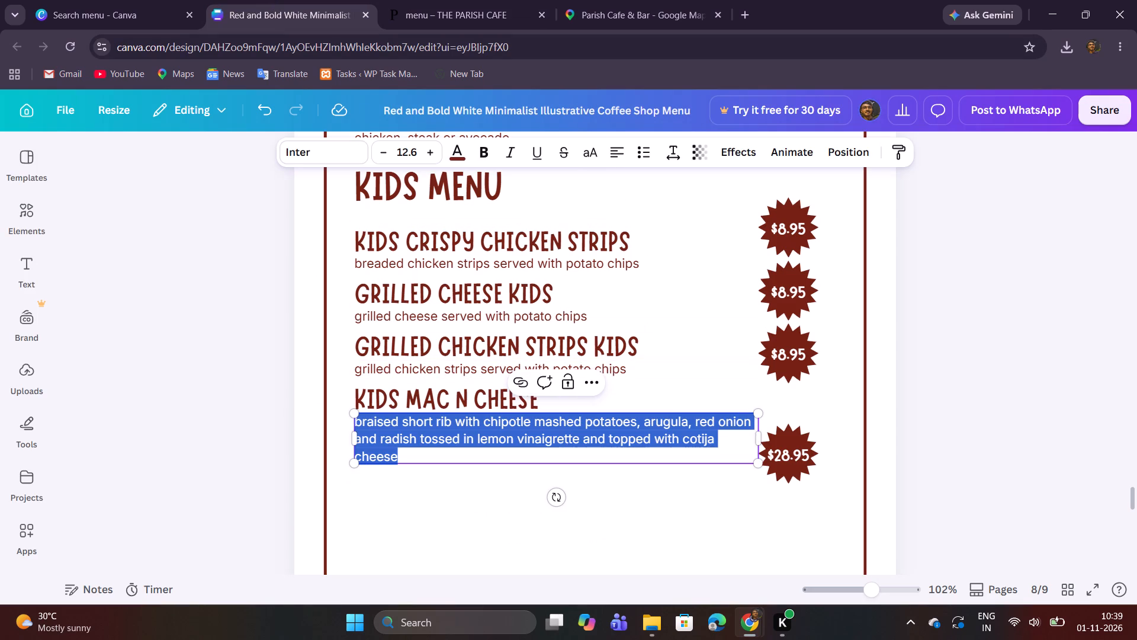
pyautogui.hotkey('ctrl', 'v')
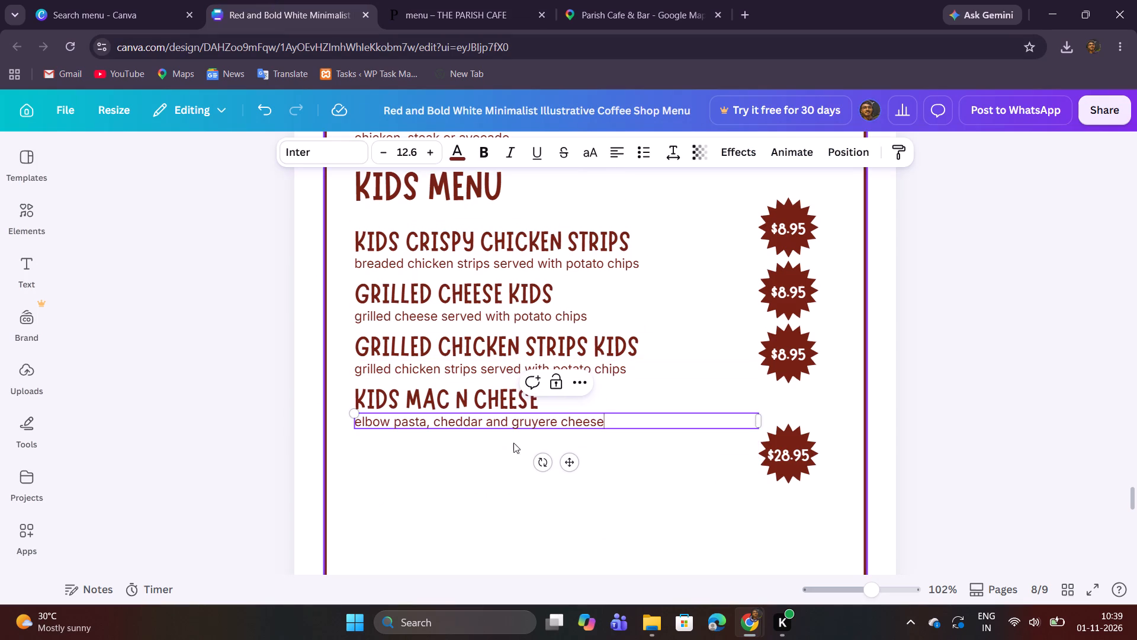
pyautogui.click(598, 506)
# Move the $28.95 starburst and its price together up beside Kids Mac N Cheese, in line with the badges above.
pyautogui.moveTo(810, 505); pyautogui.dragTo(791, 452)
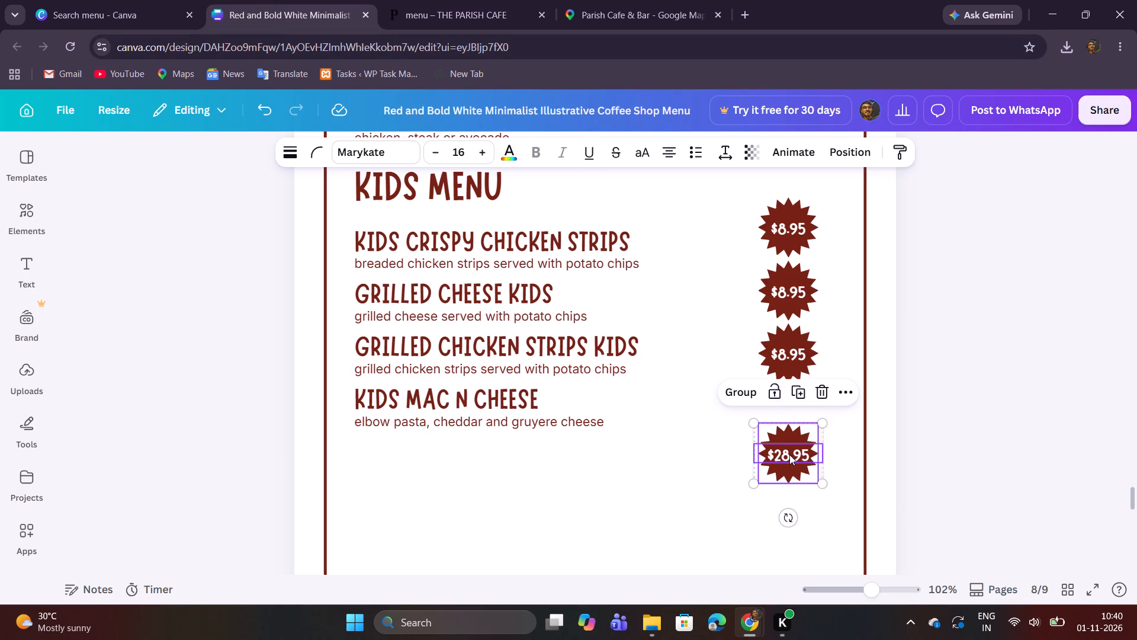
pyautogui.moveTo(789, 456); pyautogui.dragTo(789, 425)
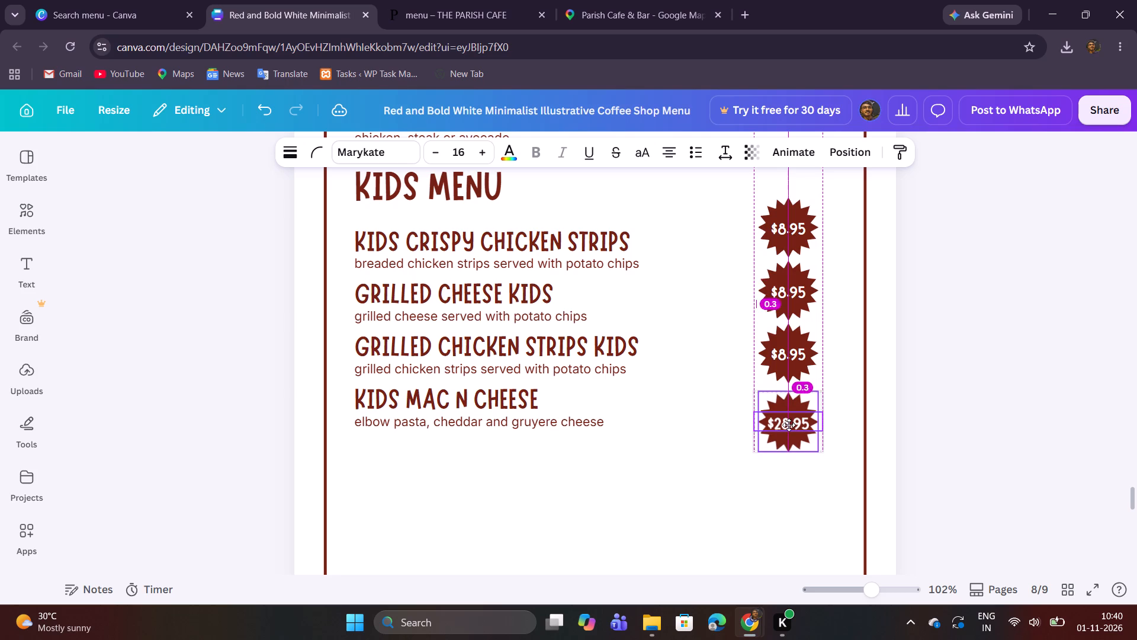
pyautogui.moveTo(789, 425); pyautogui.dragTo(789, 415)
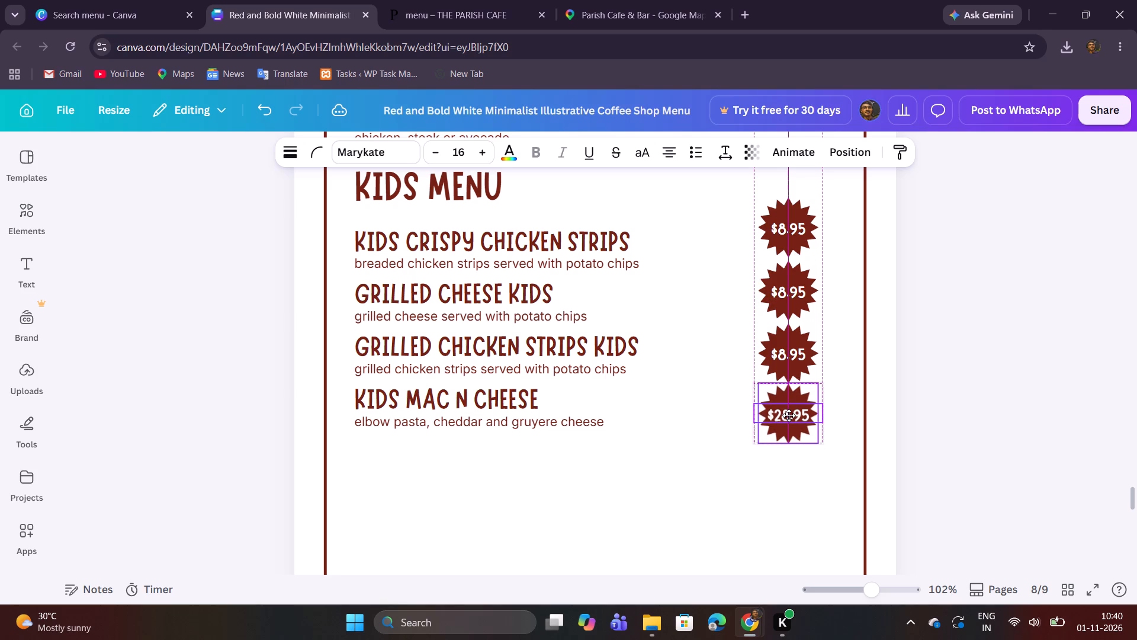
pyautogui.moveTo(789, 415); pyautogui.dragTo(789, 414)
pyautogui.click(993, 409)
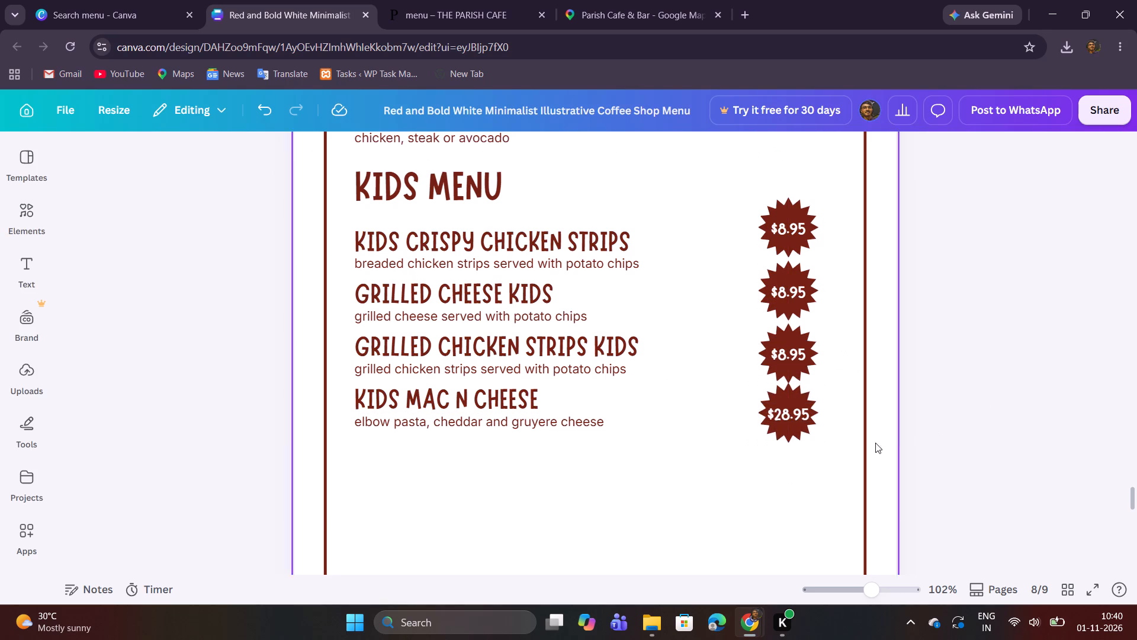
# Move all four Kids Menu starbursts and their prices together slightly up.
pyautogui.moveTo(817, 453); pyautogui.dragTo(783, 230)
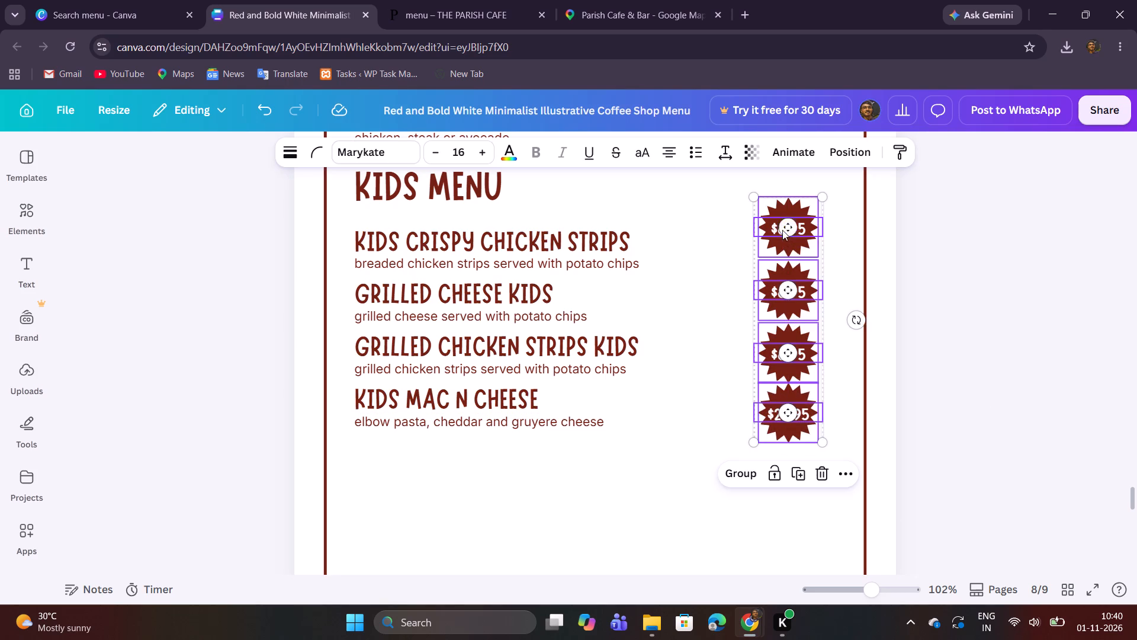
pyautogui.click(802, 313)
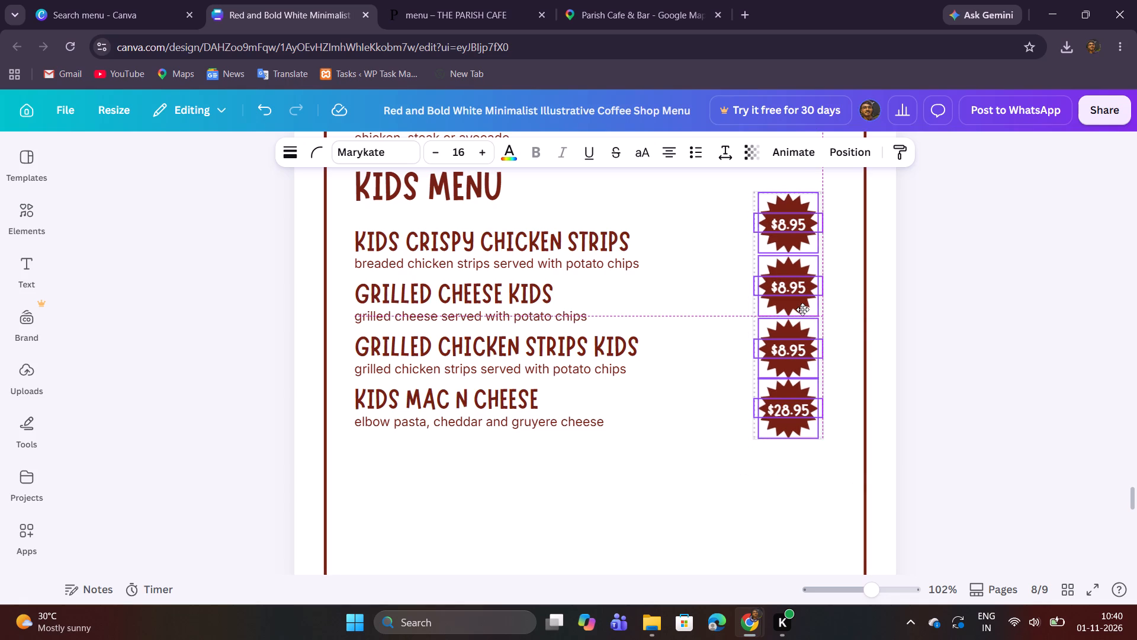
pyautogui.click(932, 315)
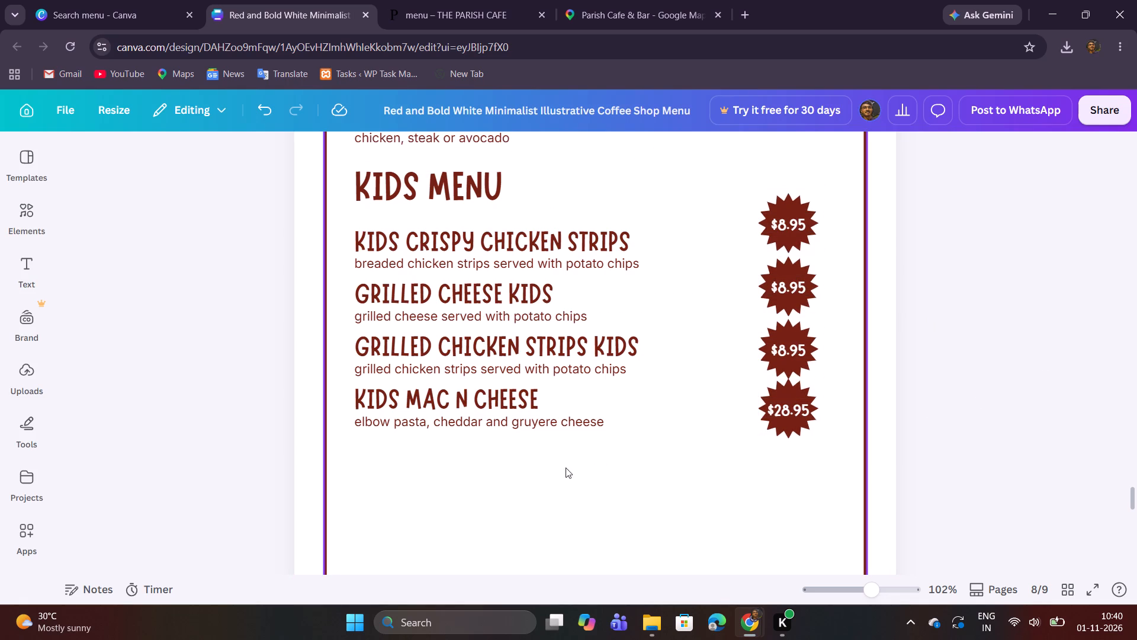
# Duplicate the Kids Mac N Cheese title and description and place the copy directly below with matching spacing.
pyautogui.moveTo(462, 465); pyautogui.dragTo(466, 404)
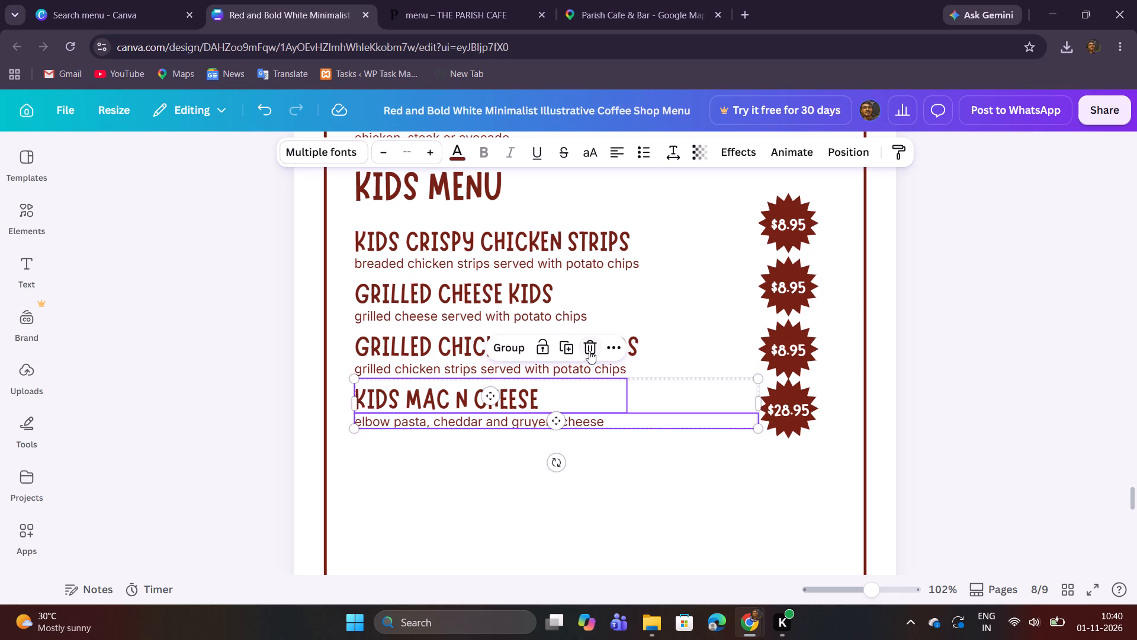
pyautogui.click(570, 348)
pyautogui.moveTo(554, 410); pyautogui.dragTo(542, 441)
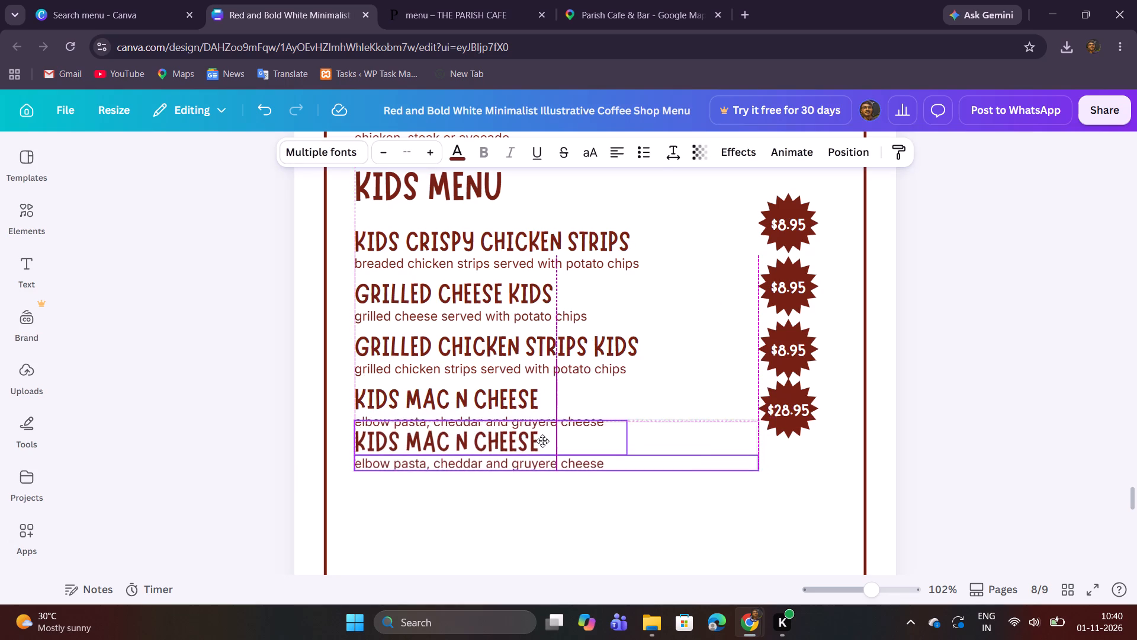
pyautogui.moveTo(542, 441); pyautogui.dragTo(542, 451)
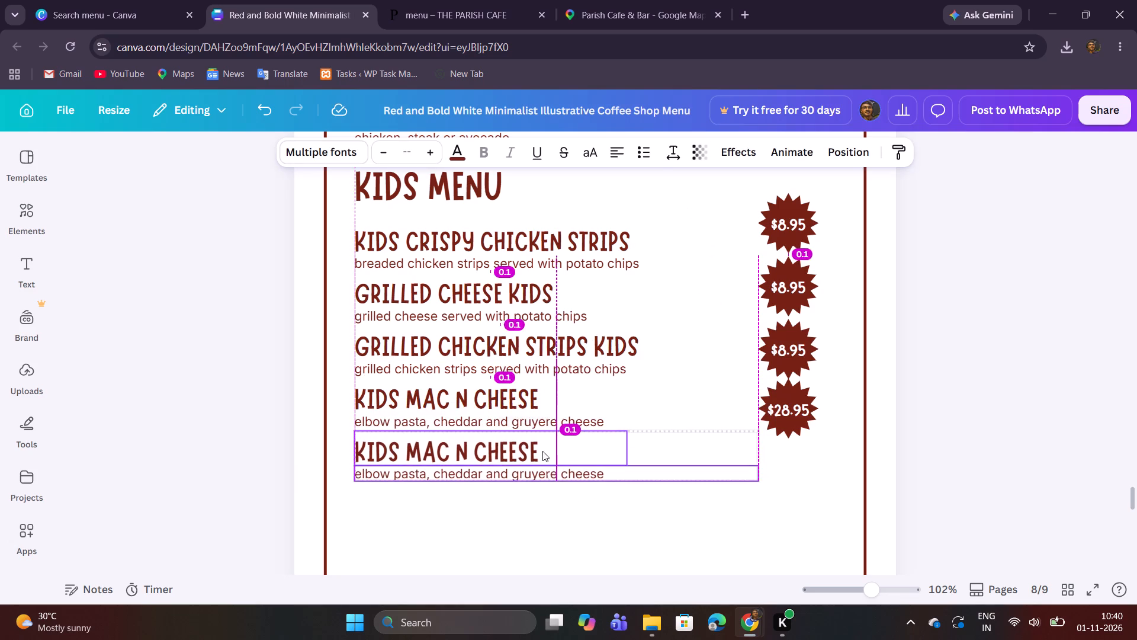
pyautogui.click(934, 417)
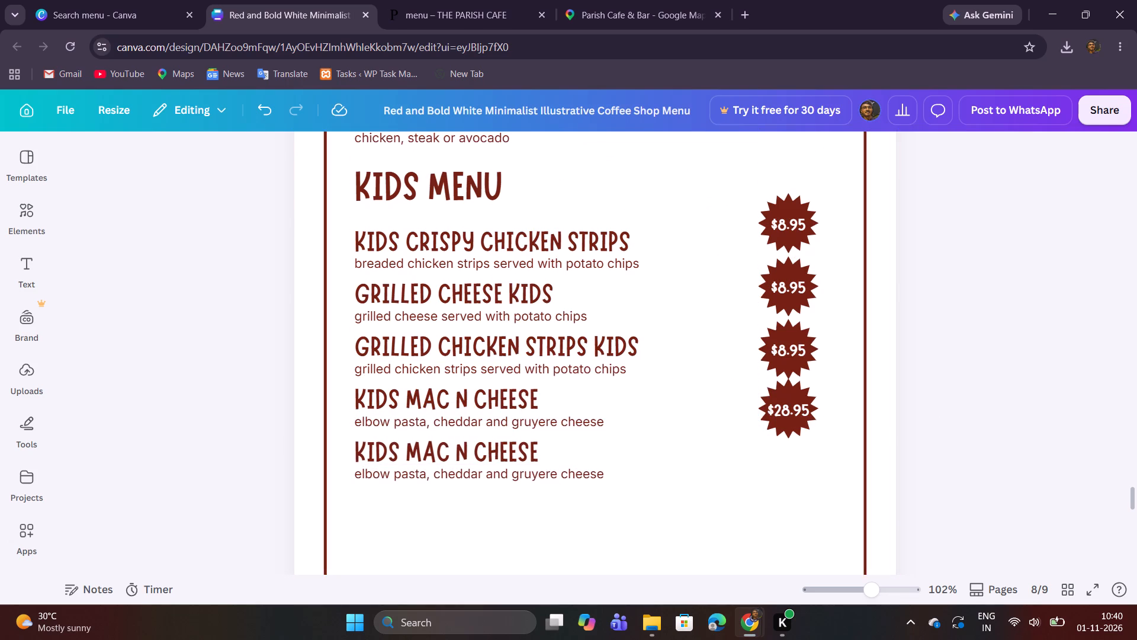
# Replace the duplicated item's title with "Kids Pasta & Butter" from the website.
pyautogui.click(455, 0)
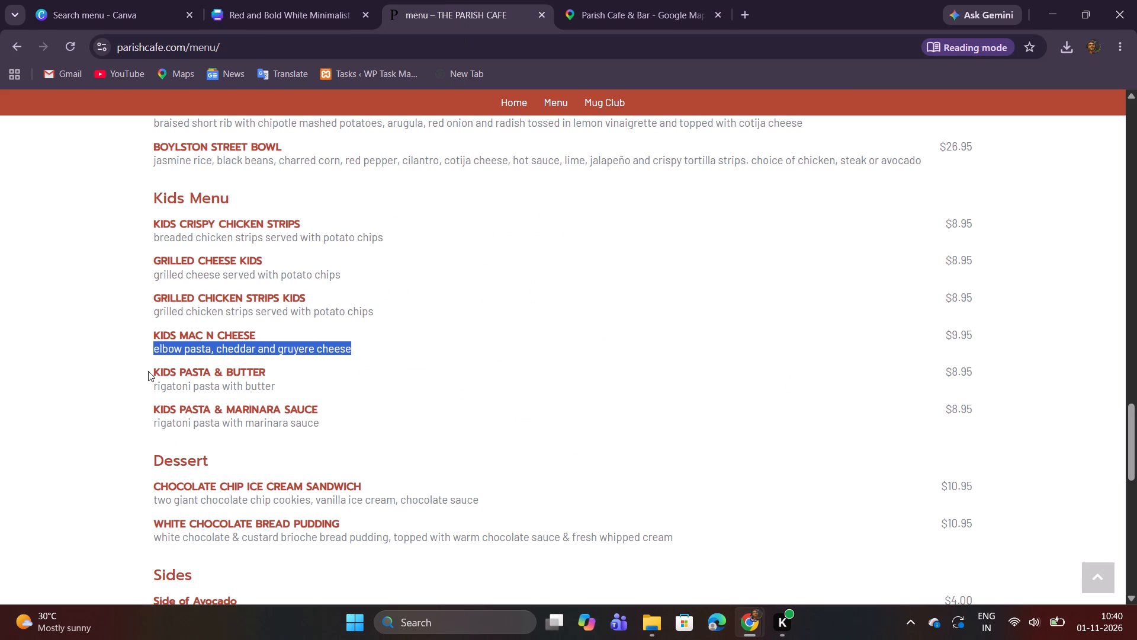
pyautogui.moveTo(148, 371); pyautogui.dragTo(265, 376)
pyautogui.rightClick(261, 374)
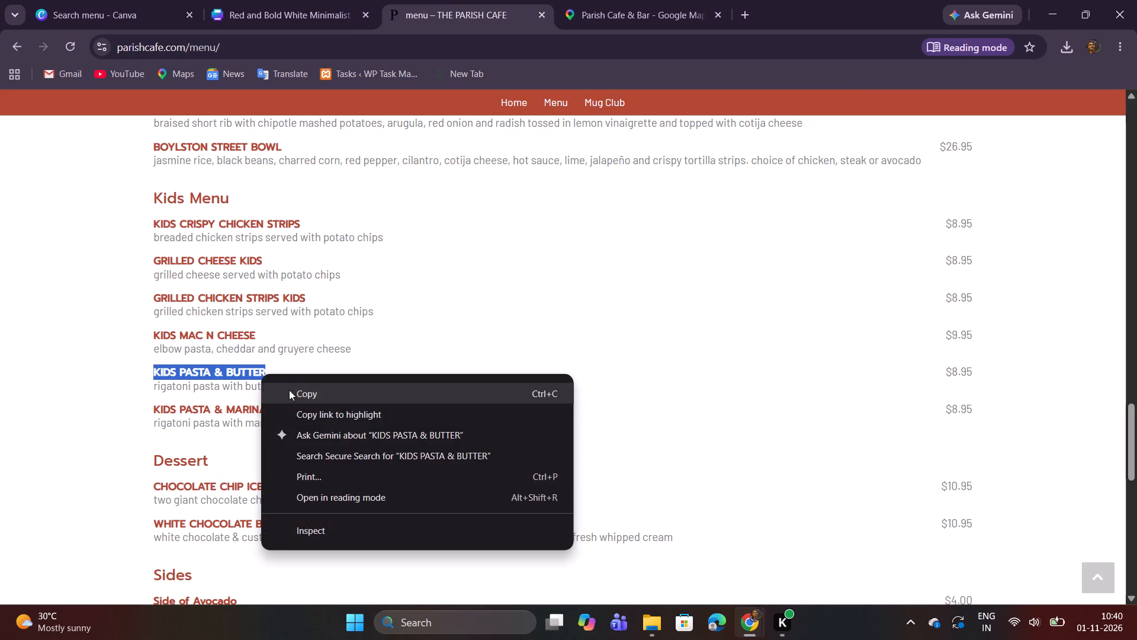
pyautogui.click(320, 396)
pyautogui.click(277, 2)
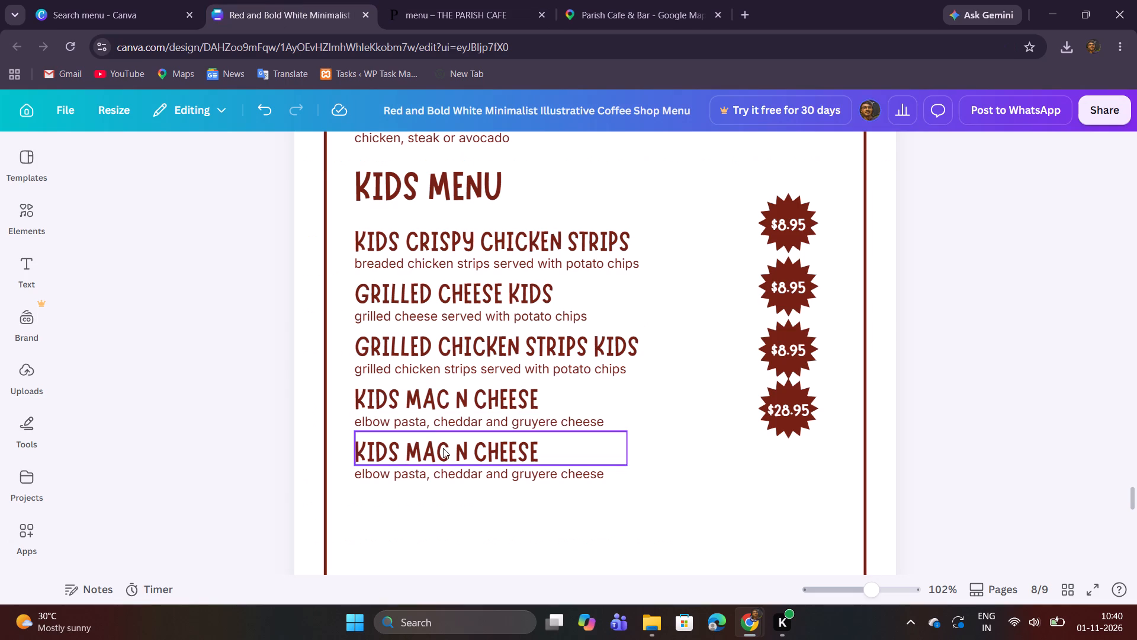
pyautogui.doubleClick(442, 448)
pyautogui.hotkey('ctrl', 'v')
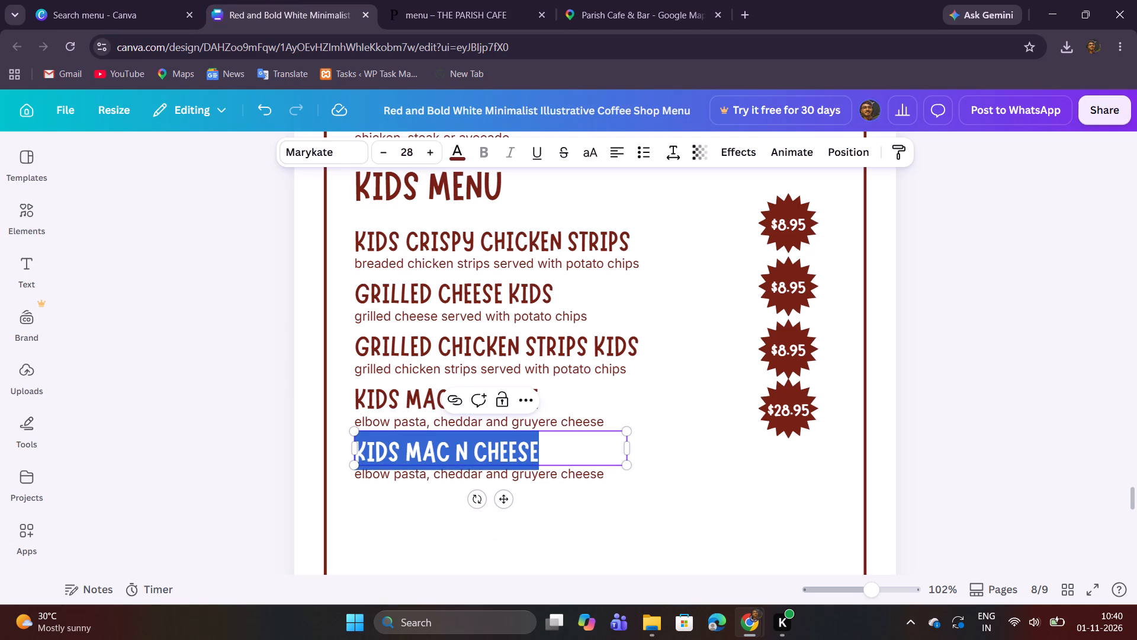
pyautogui.press('BackSpace')
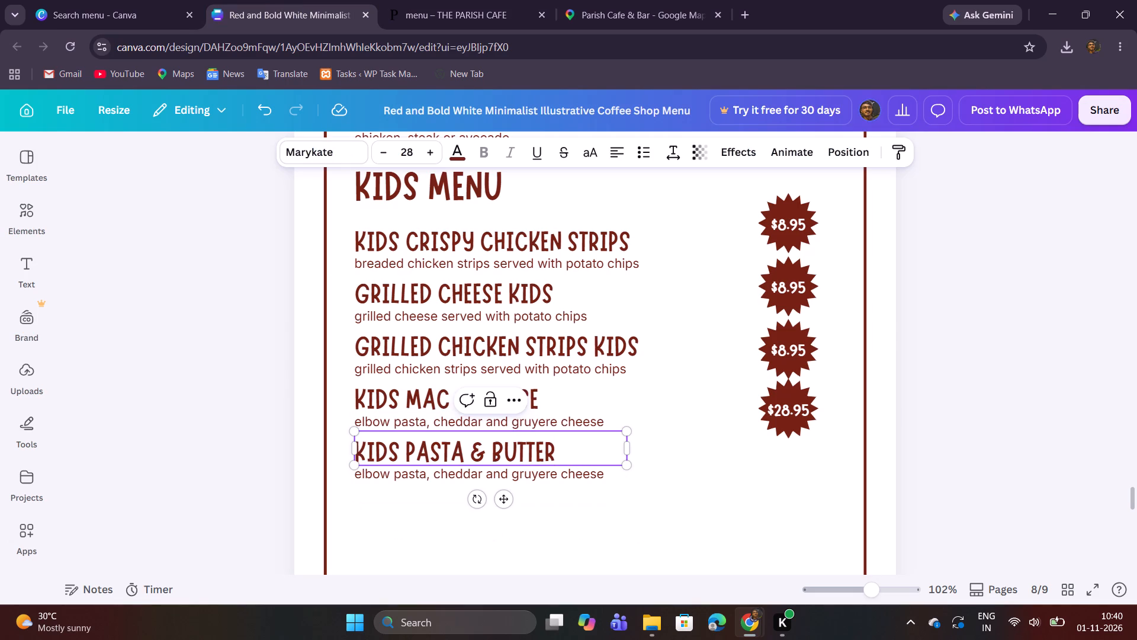
pyautogui.click(1090, 399)
# Replace the description under Kids Pasta & Butter with "rigatoni pasta with butter" from the website.
pyautogui.scroll(-2, 1082, 391)
pyautogui.scroll(2, 1064, 402)
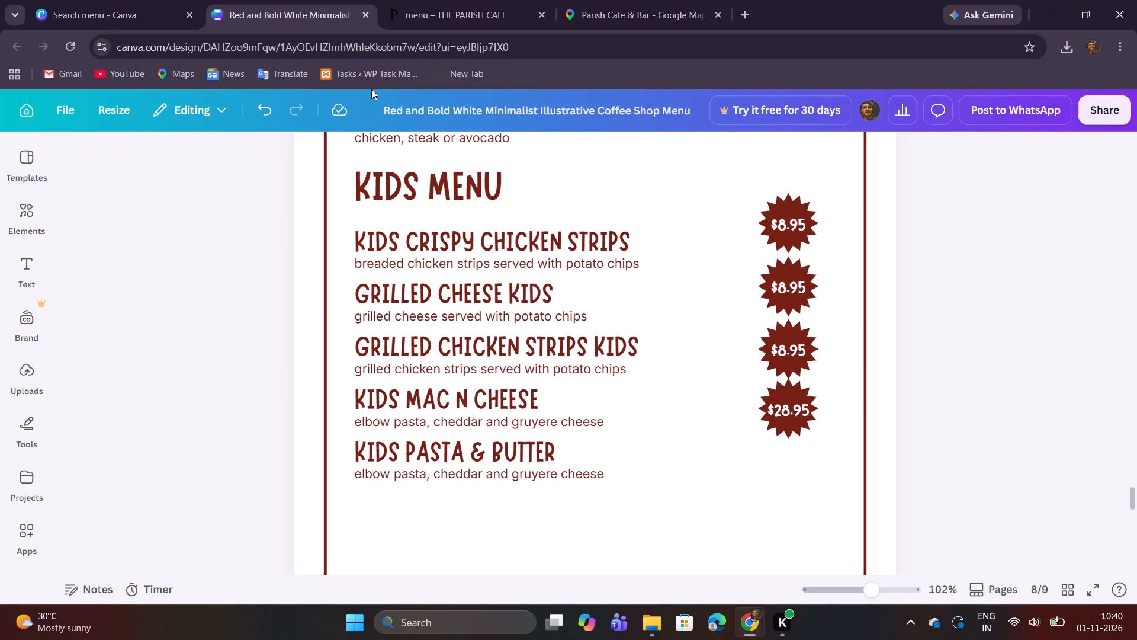
pyautogui.click(428, 12)
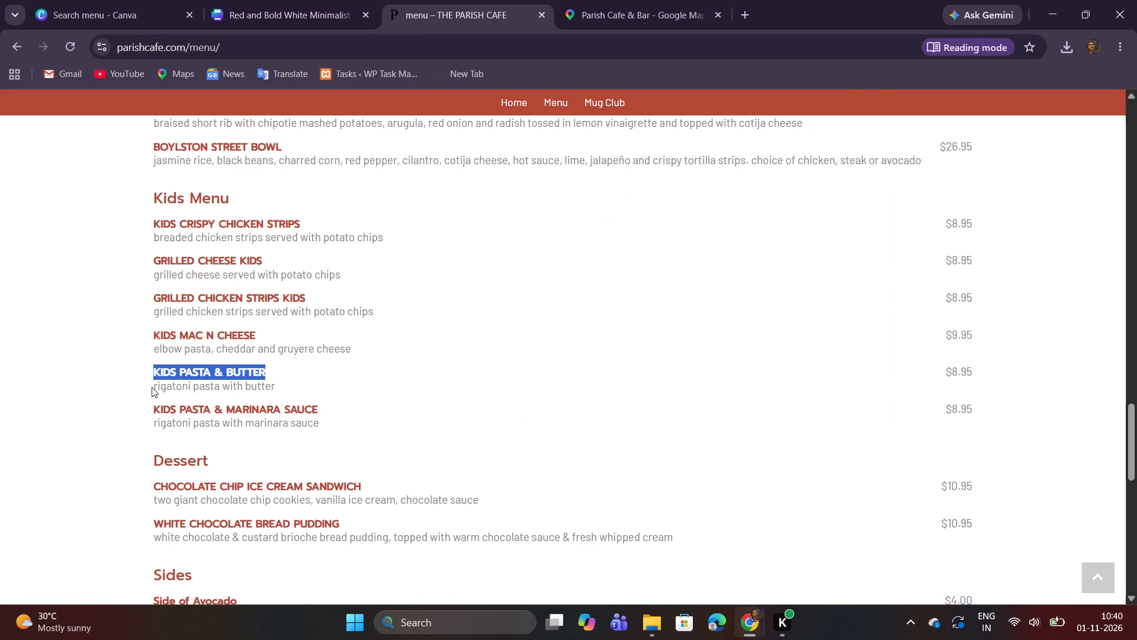
pyautogui.moveTo(152, 386); pyautogui.dragTo(284, 388)
pyautogui.rightClick(272, 386)
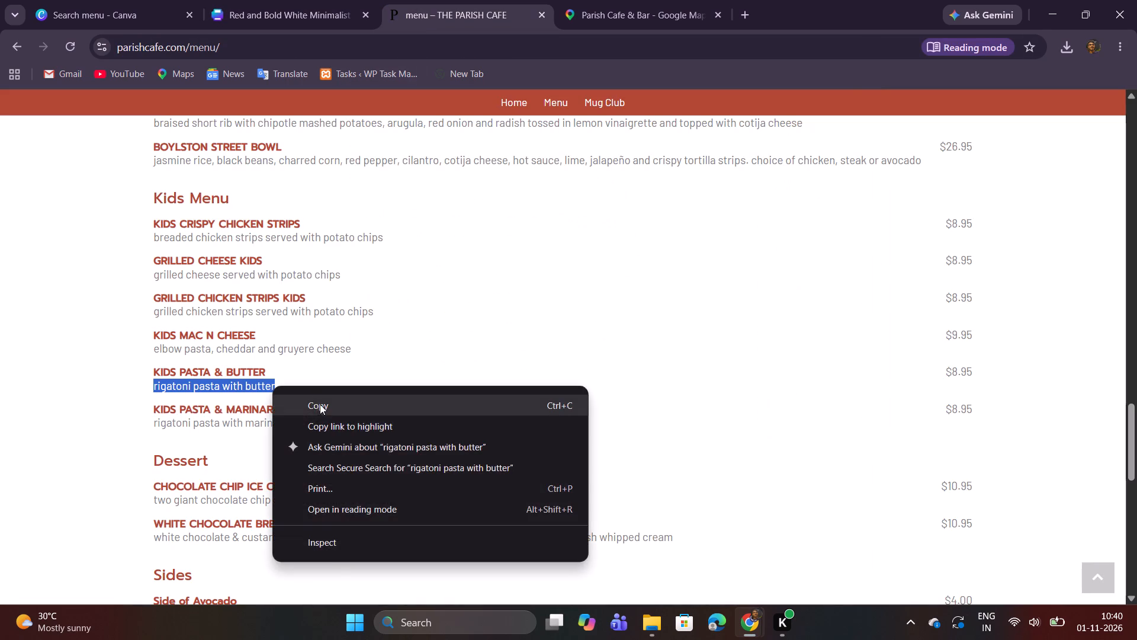
pyautogui.click(320, 405)
pyautogui.click(288, 0)
pyautogui.doubleClick(445, 478)
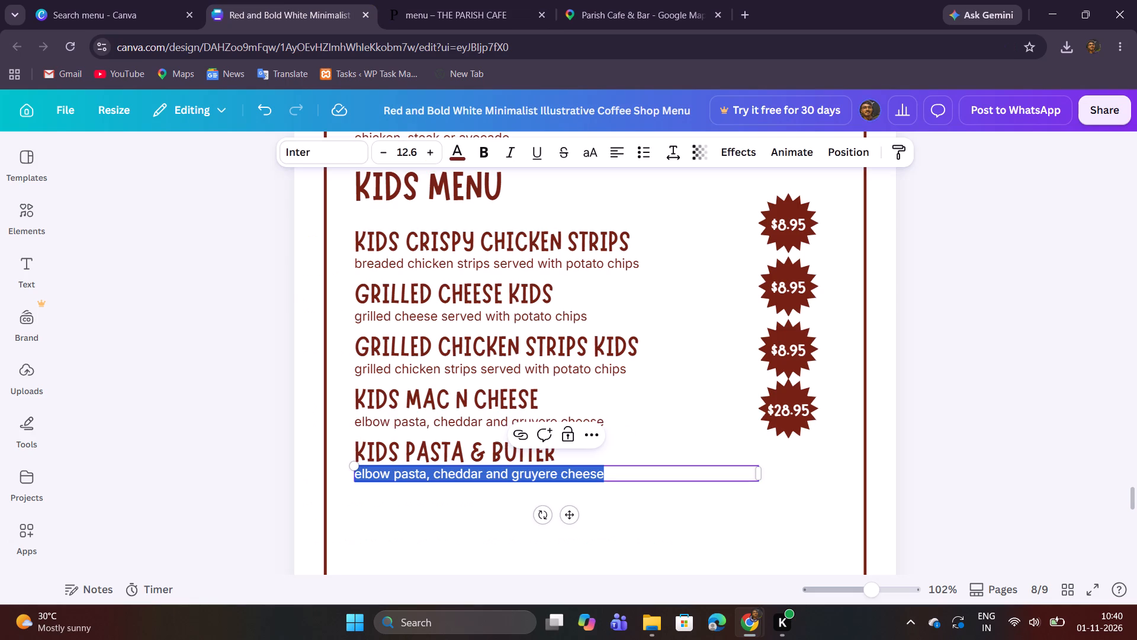
pyautogui.hotkey('ctrl', 'v')
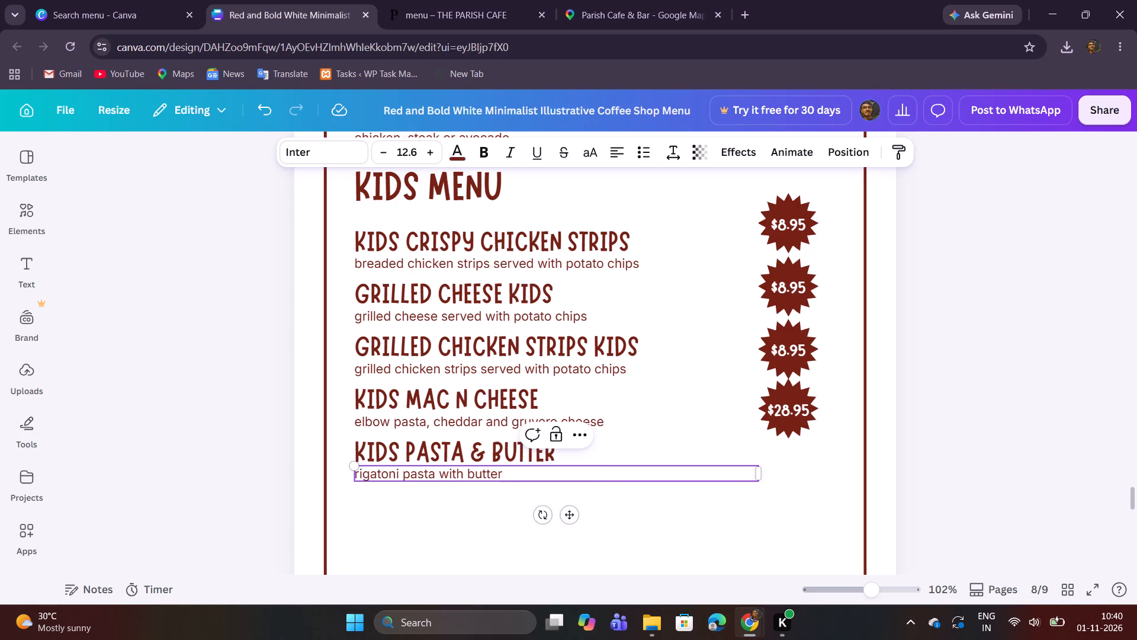
pyautogui.click(958, 411)
# Duplicate the Kids Mac N Cheese starburst with its price and place the copy directly below, beside Kids Pasta & Butter.
pyautogui.moveTo(821, 447); pyautogui.dragTo(775, 417)
pyautogui.click(797, 347)
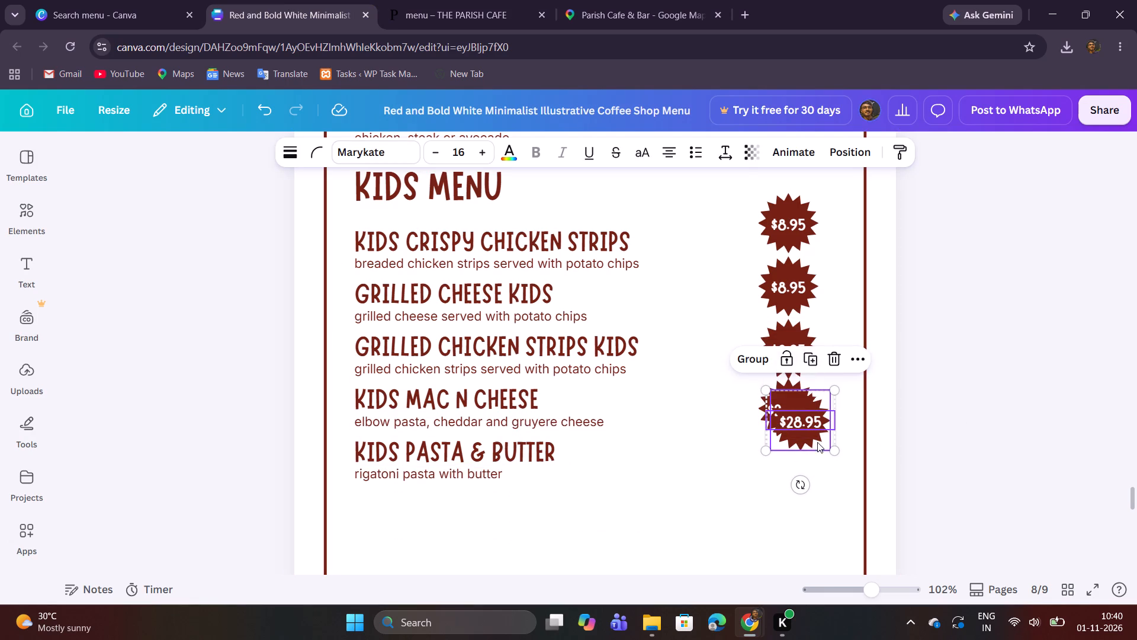
pyautogui.click(817, 442)
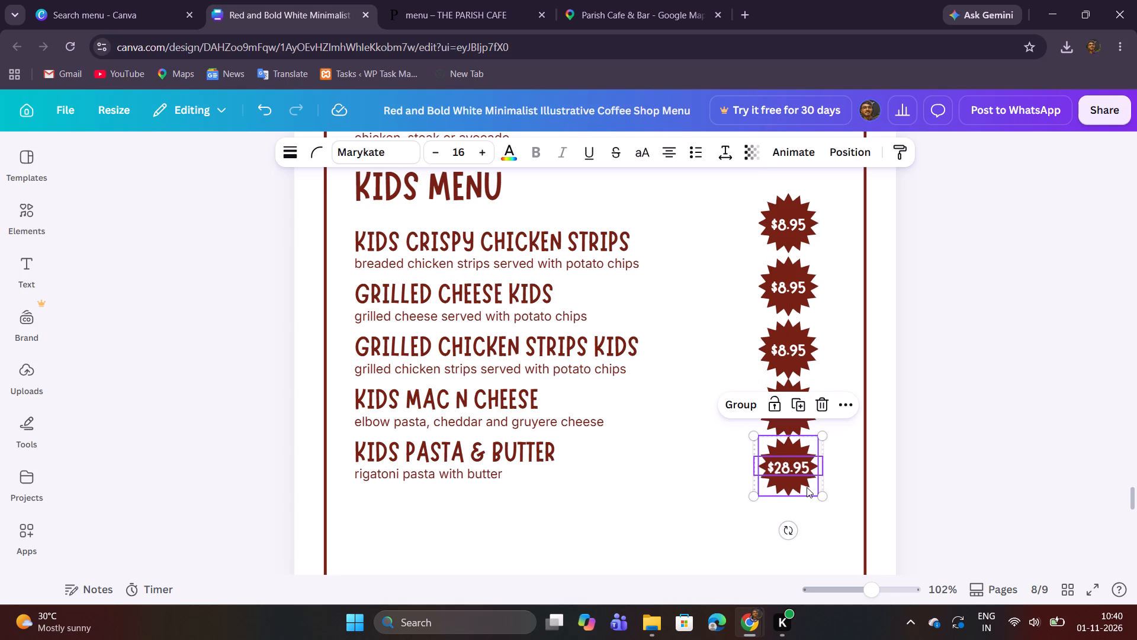
pyautogui.click(926, 450)
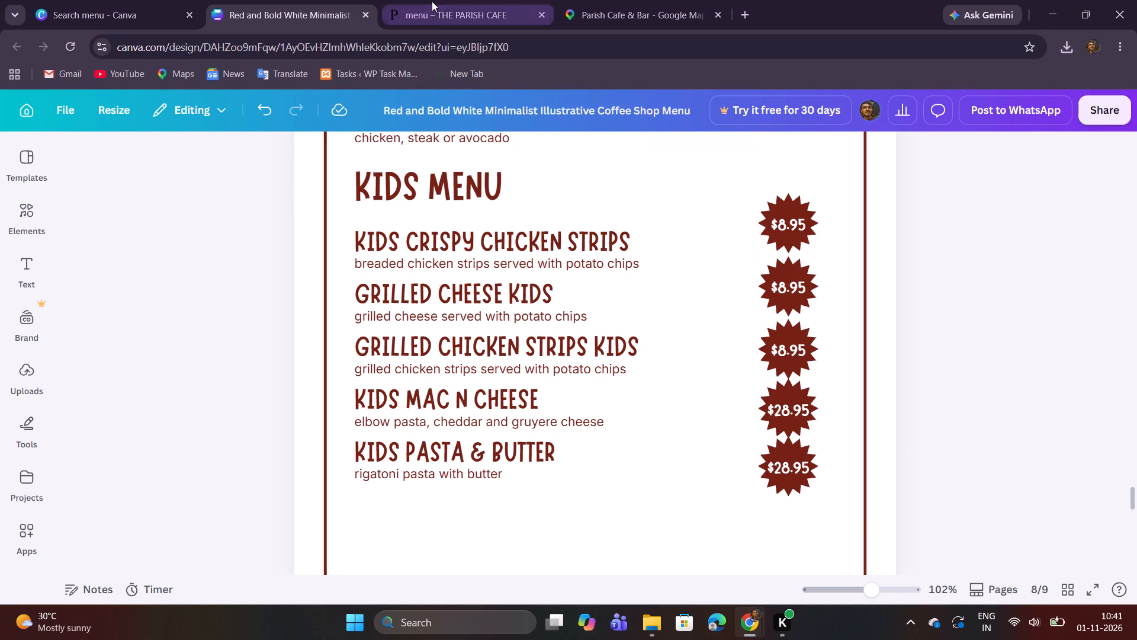
# Replace the price in the Kids Mac N Cheese starburst with $9.95 from the website.
pyautogui.click(432, 0)
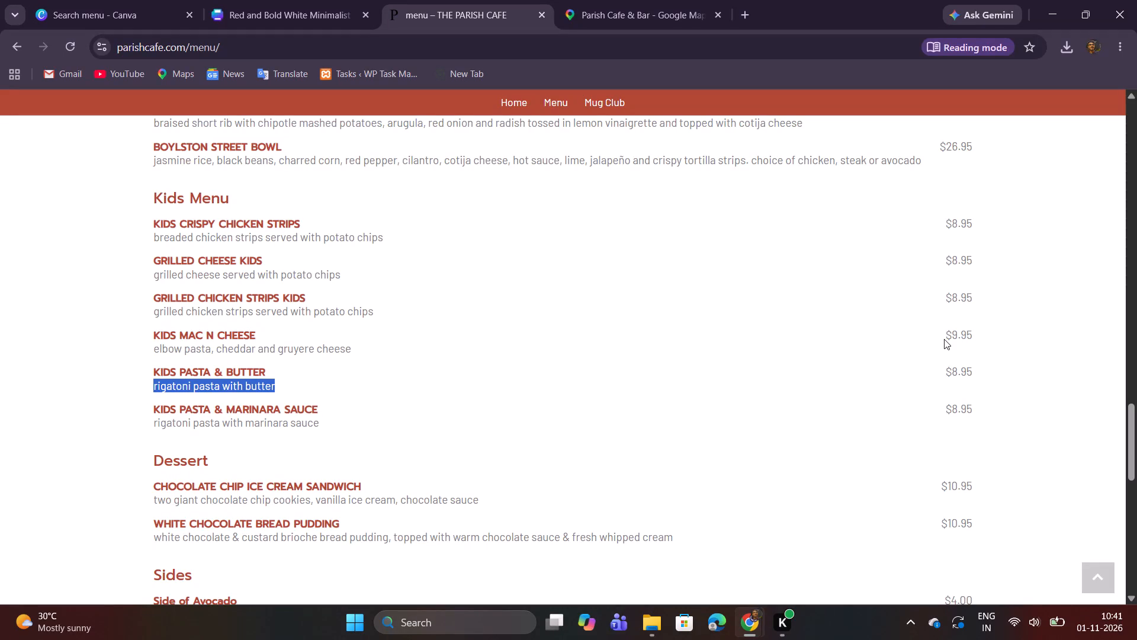
pyautogui.moveTo(944, 337); pyautogui.dragTo(979, 337)
pyautogui.rightClick(969, 337)
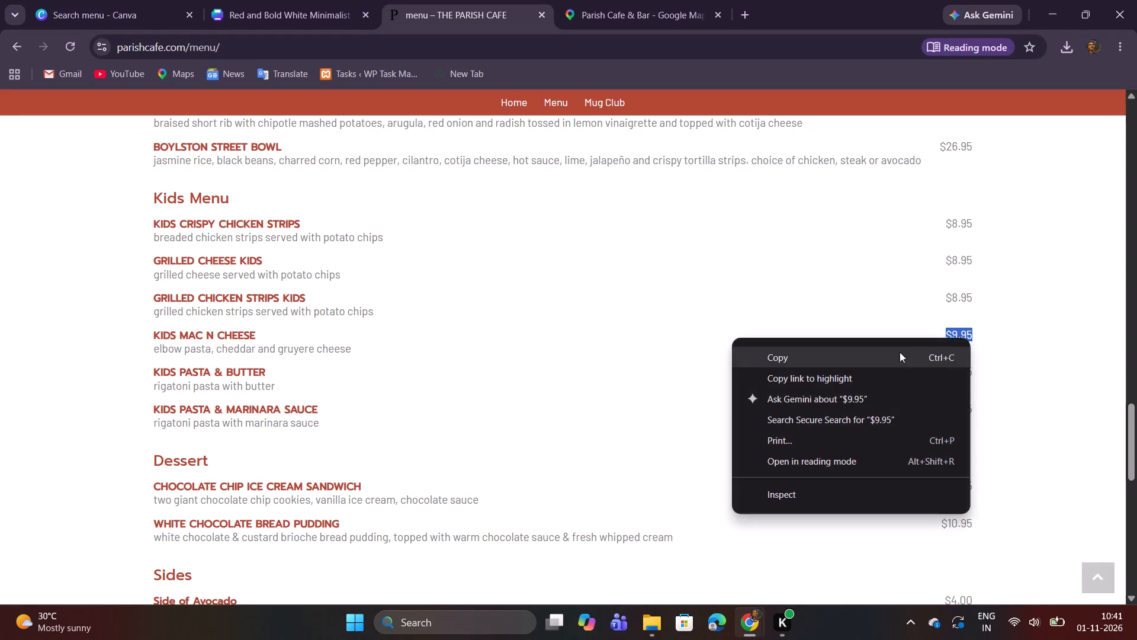
pyautogui.click(843, 356)
pyautogui.click(324, 6)
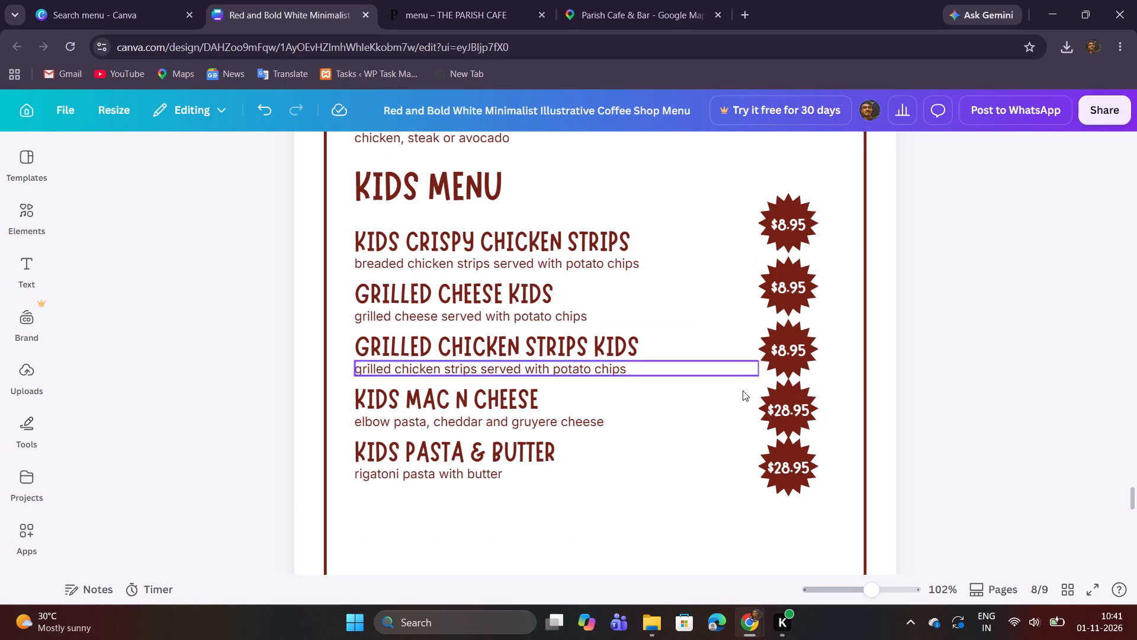
pyautogui.doubleClick(792, 414)
pyautogui.hotkey('ctrl', 'v')
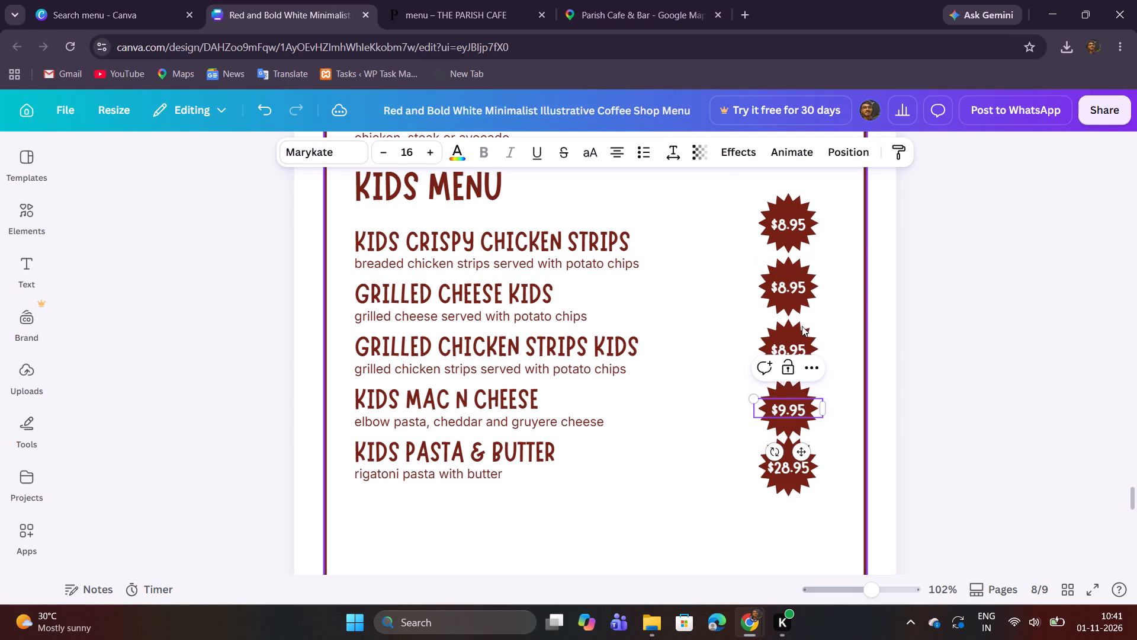
# Replace the price in the Kids Pasta & Butter starburst with $8.95 from the website.
pyautogui.click(391, 3)
pyautogui.moveTo(946, 372); pyautogui.dragTo(963, 372)
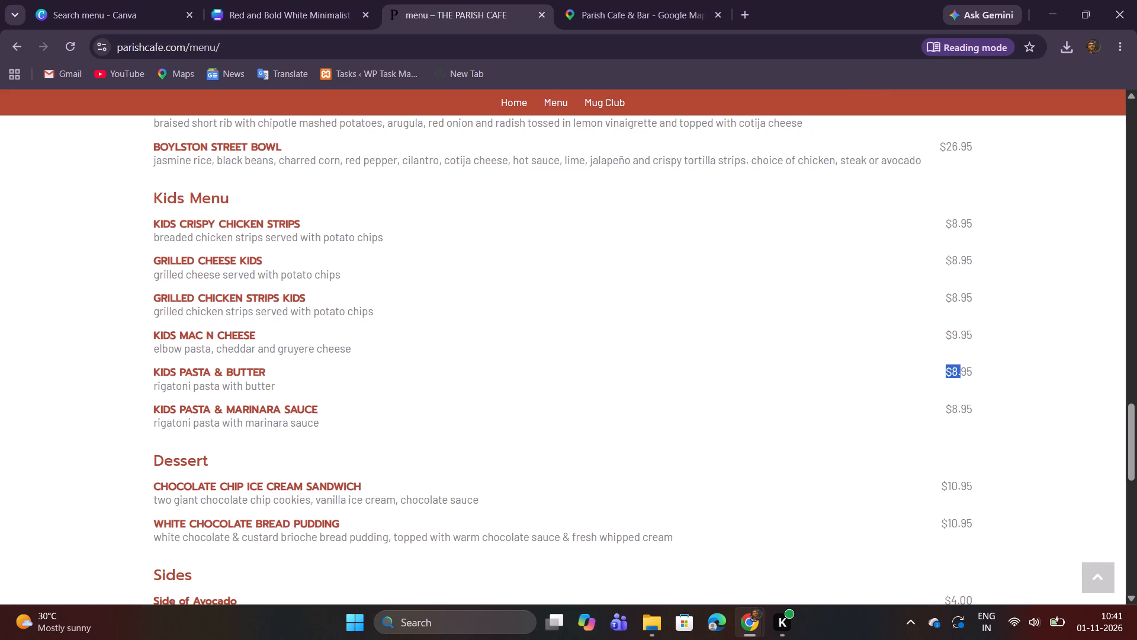
# Replace the price in the Kids Pasta & Butter starburst with $8.95 from the website.
pyautogui.moveTo(963, 372); pyautogui.dragTo(978, 372)
pyautogui.rightClick(965, 372)
pyautogui.click(867, 389)
pyautogui.click(315, 0)
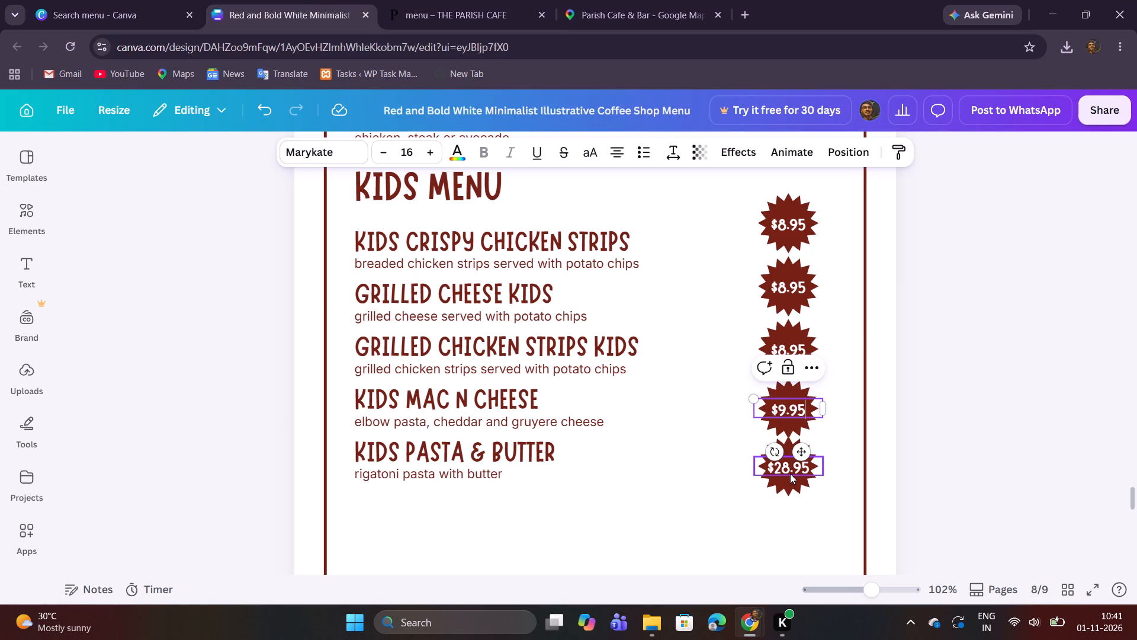
pyautogui.doubleClick(789, 472)
pyautogui.hotkey('ctrl', 'v')
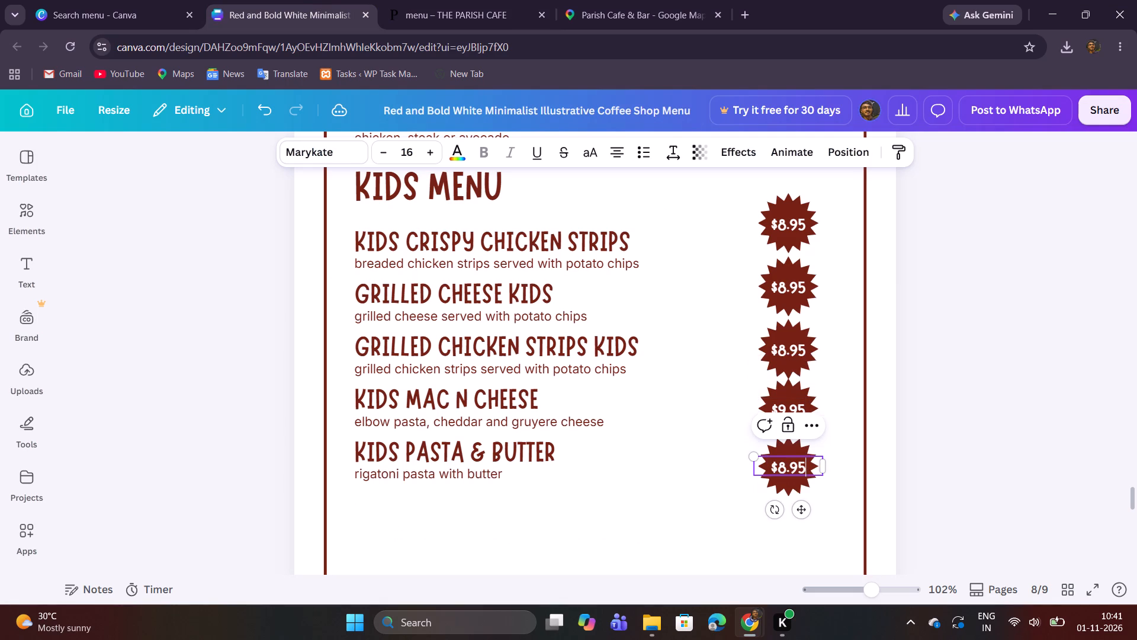
pyautogui.click(992, 427)
# Duplicate the Kids Pasta & Butter name and description and place the copy directly below, aligned with the items above.
pyautogui.scroll(-1, 988, 425)
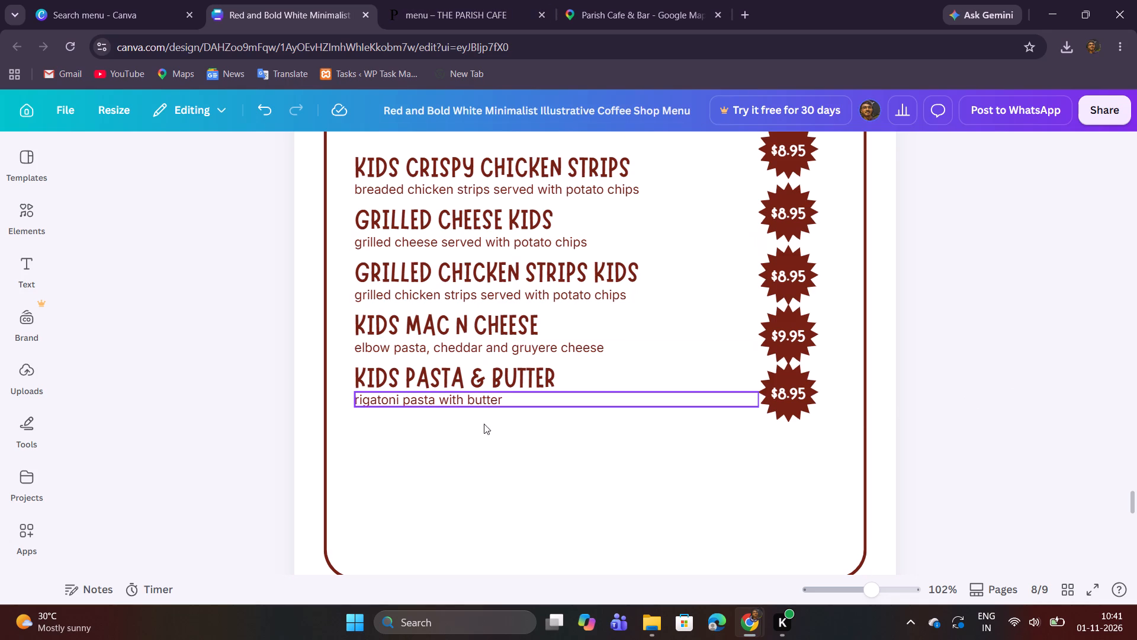
pyautogui.moveTo(484, 424); pyautogui.dragTo(484, 380)
pyautogui.click(568, 330)
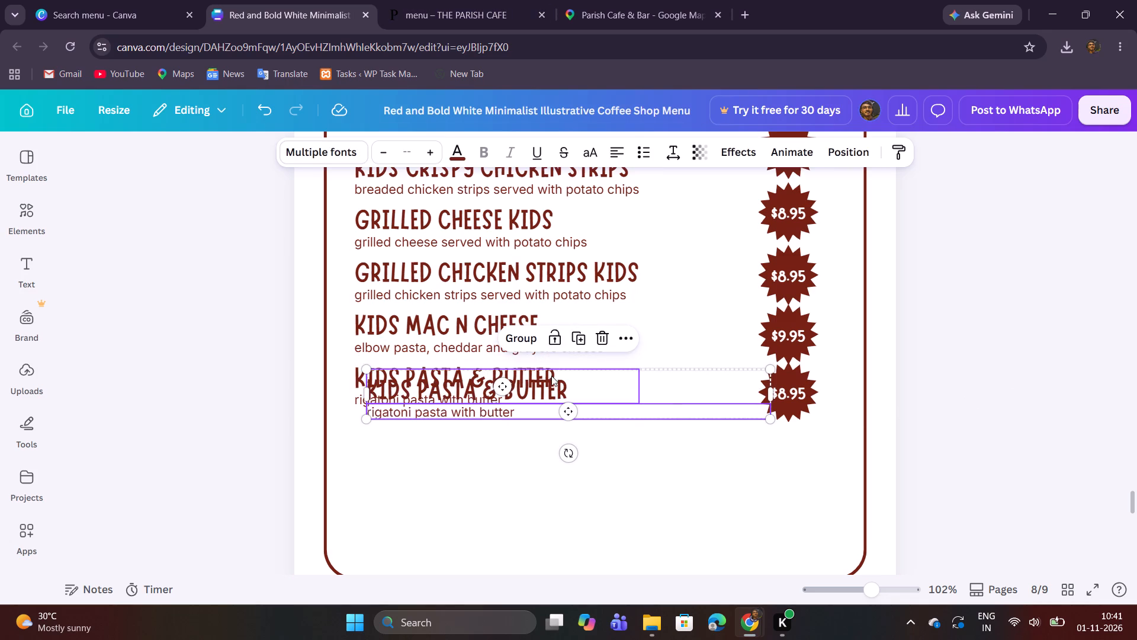
pyautogui.moveTo(576, 384); pyautogui.dragTo(563, 424)
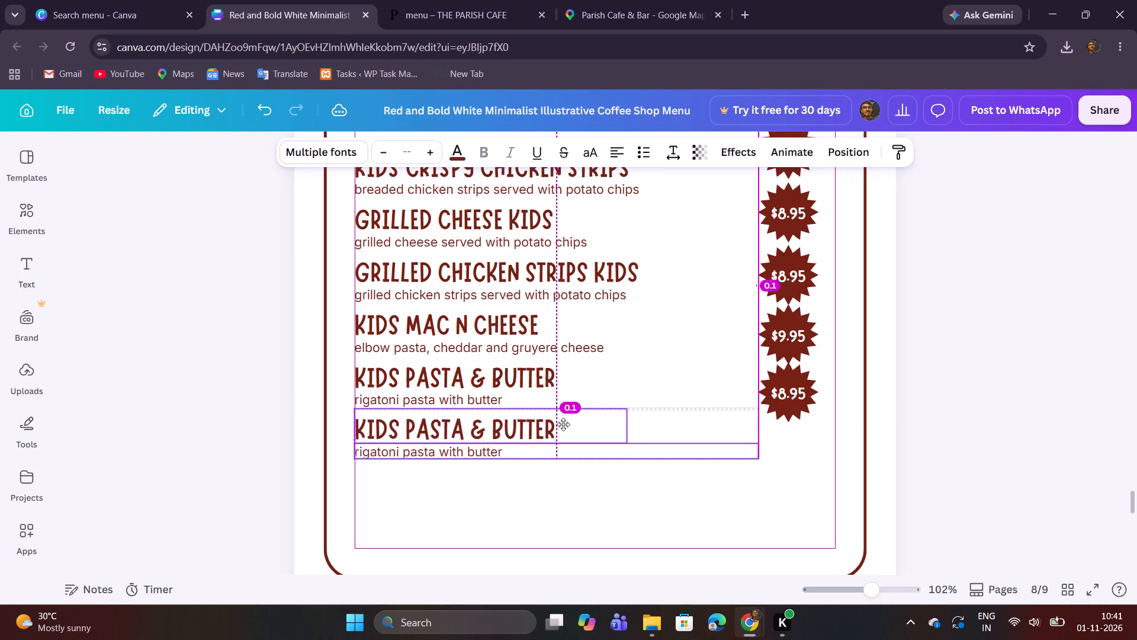
pyautogui.moveTo(563, 424); pyautogui.dragTo(563, 426)
pyautogui.click(1049, 427)
# Duplicate the Kids Pasta & Butter starburst with its price and place the copy directly below, beside the duplicated item.
pyautogui.moveTo(830, 434); pyautogui.dragTo(779, 405)
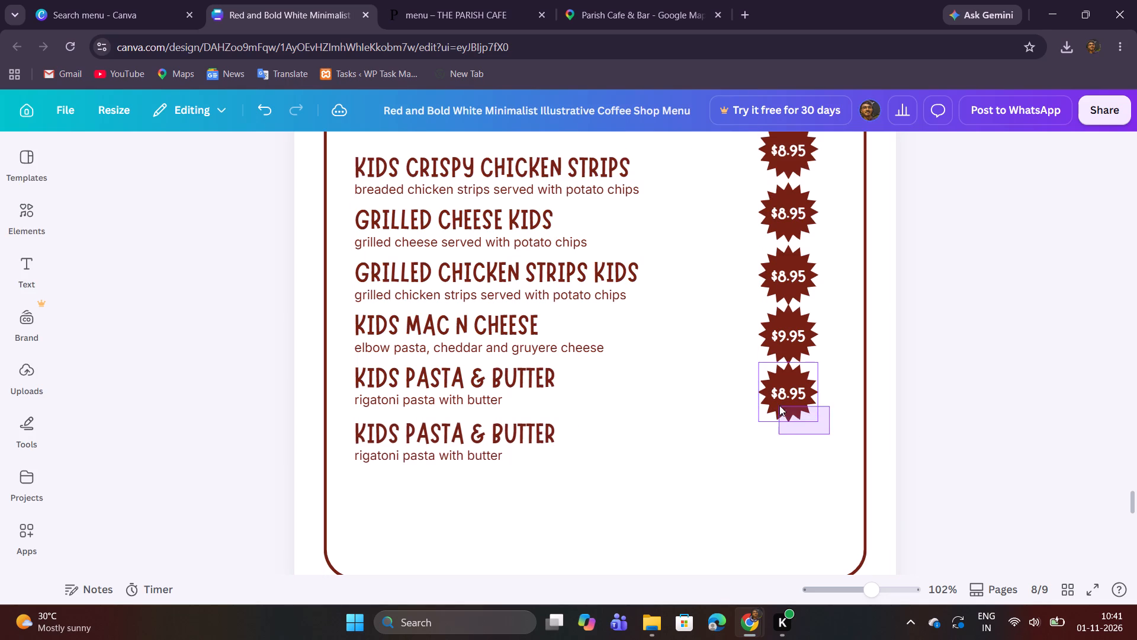
pyautogui.moveTo(779, 405); pyautogui.dragTo(776, 399)
pyautogui.click(798, 332)
pyautogui.moveTo(791, 399); pyautogui.dragTo(783, 412)
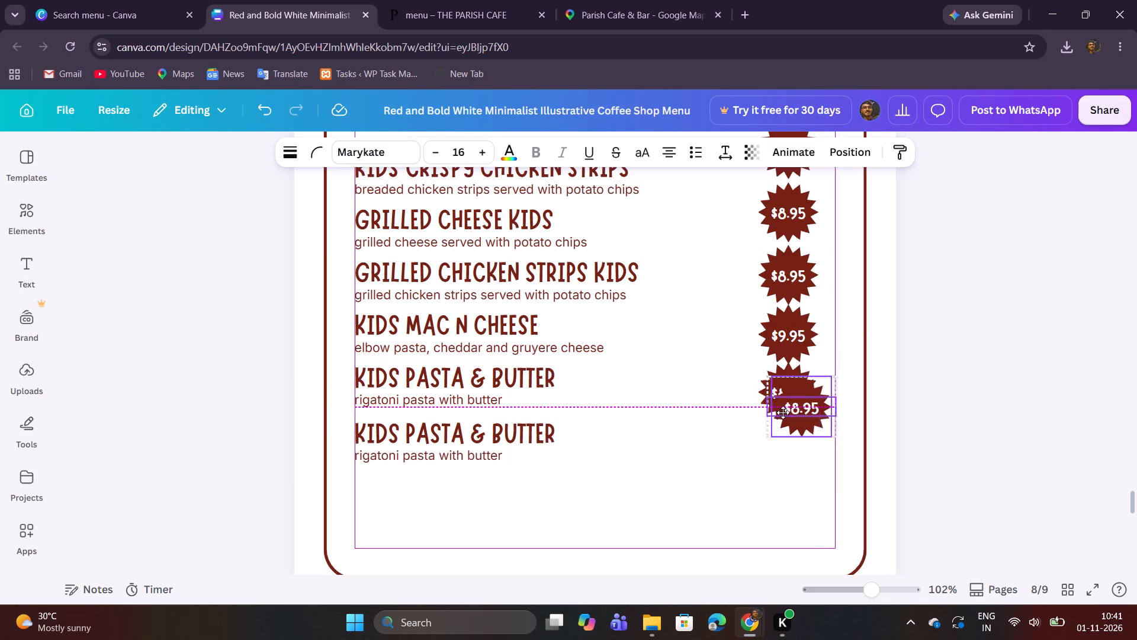
pyautogui.moveTo(783, 412); pyautogui.dragTo(779, 444)
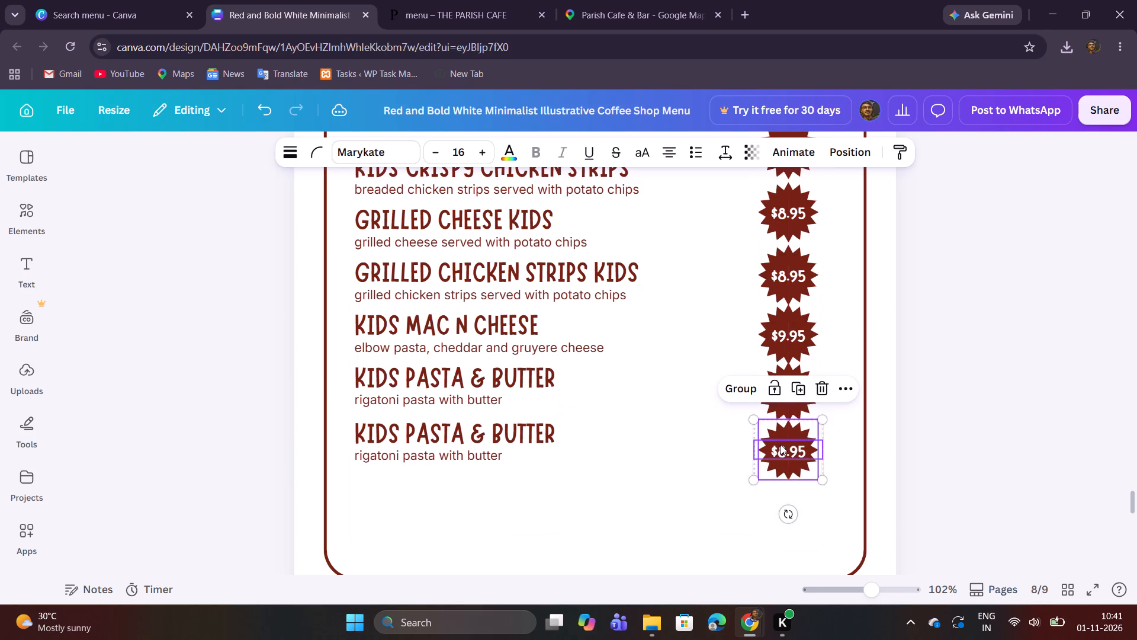
pyautogui.click(1048, 409)
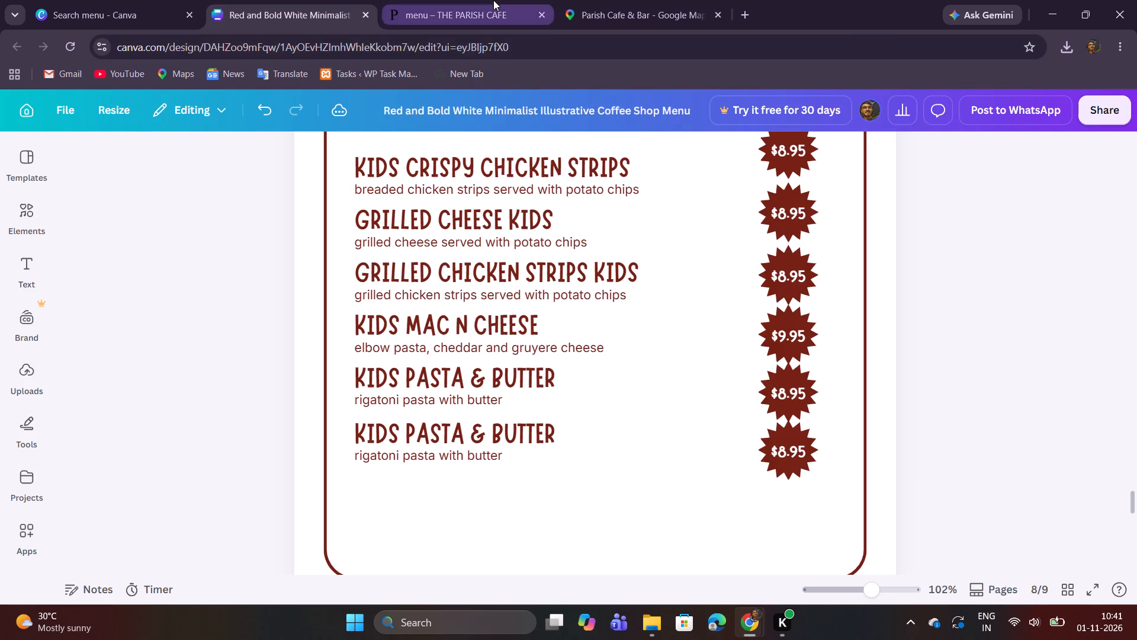
# Replace the duplicated item's name with "Kids Pasta & Marinara Sauce" from the website, widening its text box to fit one line without a trailing blank line.
pyautogui.click(493, 0)
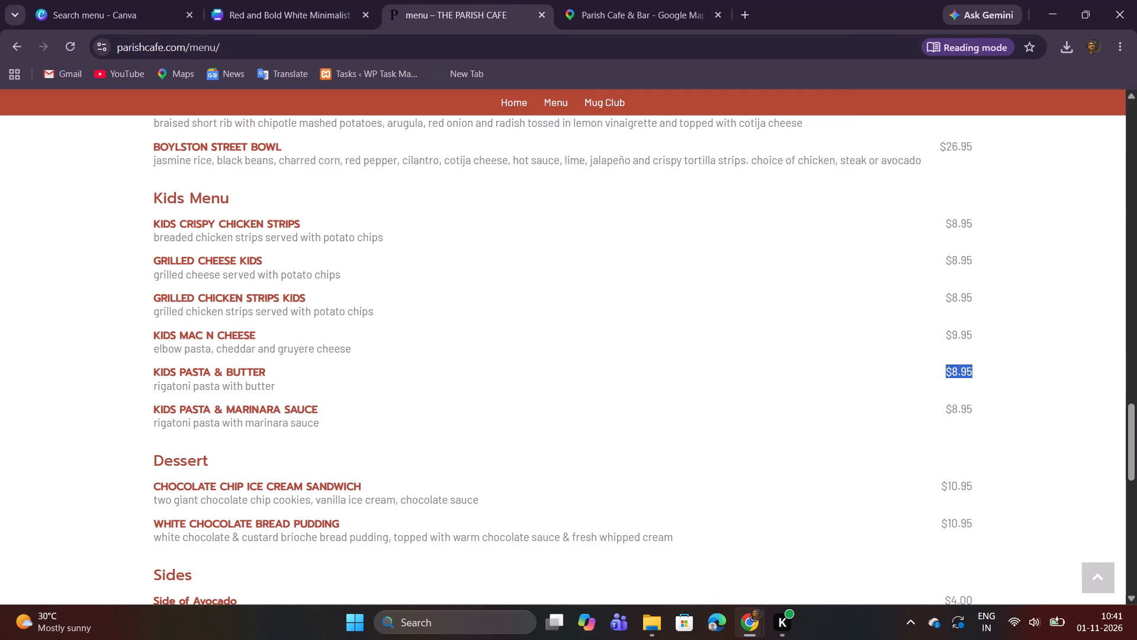
pyautogui.moveTo(152, 409); pyautogui.dragTo(326, 404)
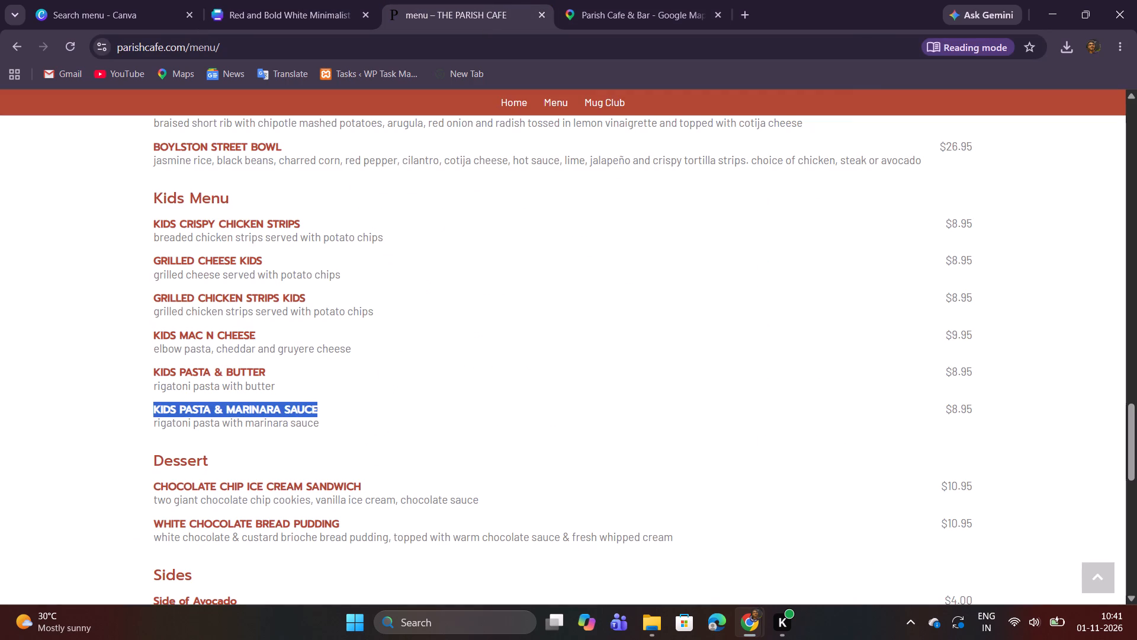
pyautogui.rightClick(315, 407)
pyautogui.click(378, 428)
pyautogui.click(306, 0)
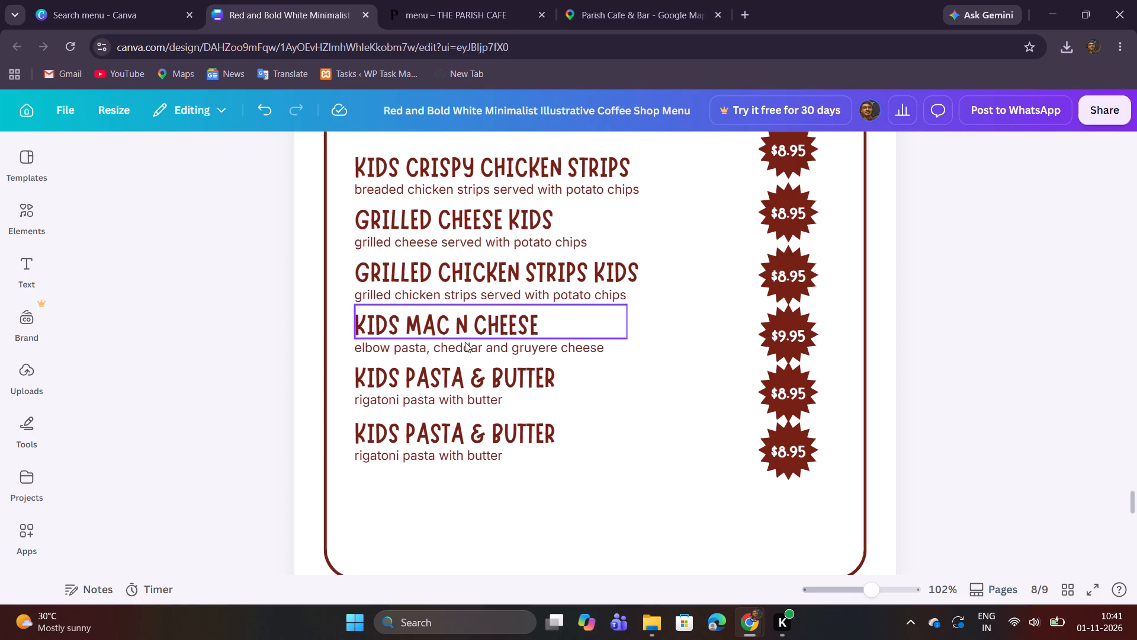
pyautogui.doubleClick(477, 421)
pyautogui.hotkey('ctrl', 'v')
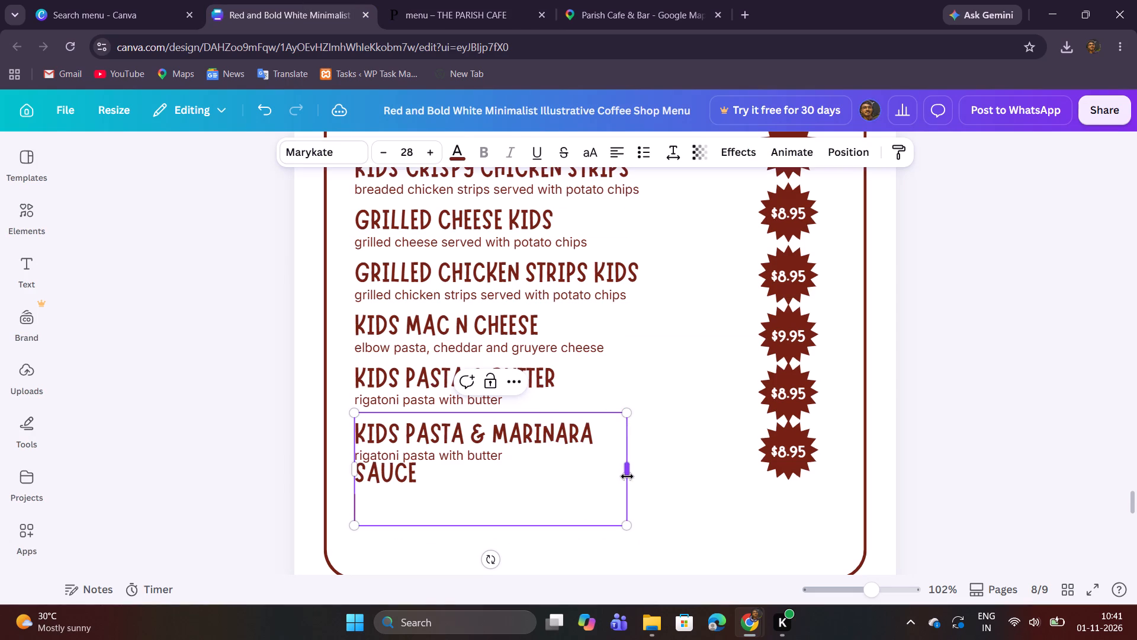
pyautogui.moveTo(628, 476); pyautogui.dragTo(666, 477)
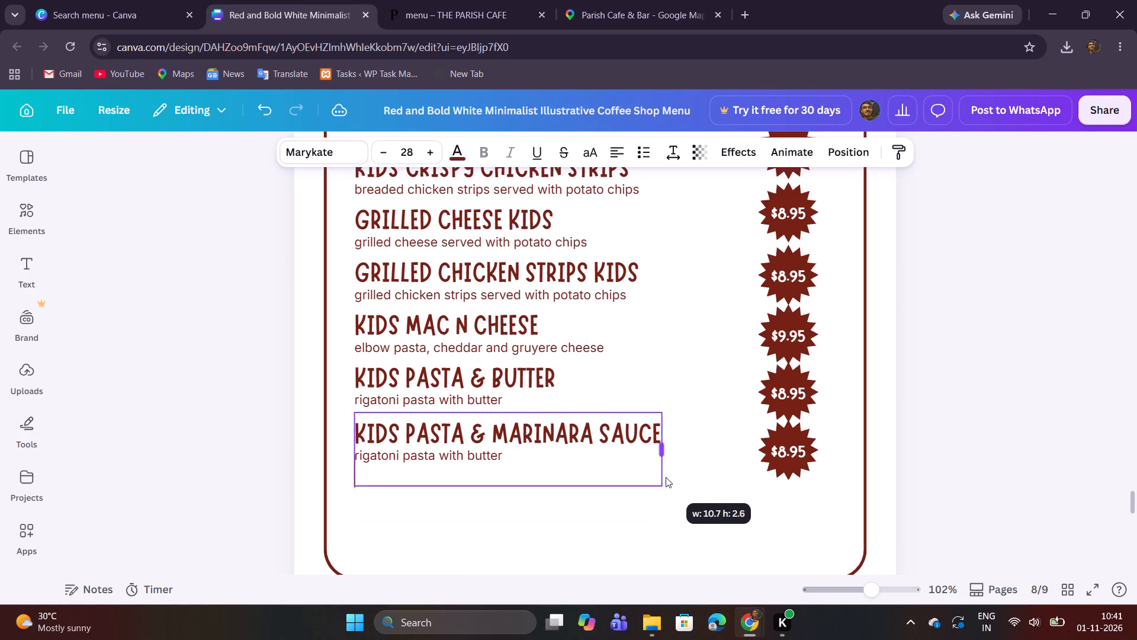
pyautogui.moveTo(666, 477); pyautogui.dragTo(664, 477)
pyautogui.click(618, 471)
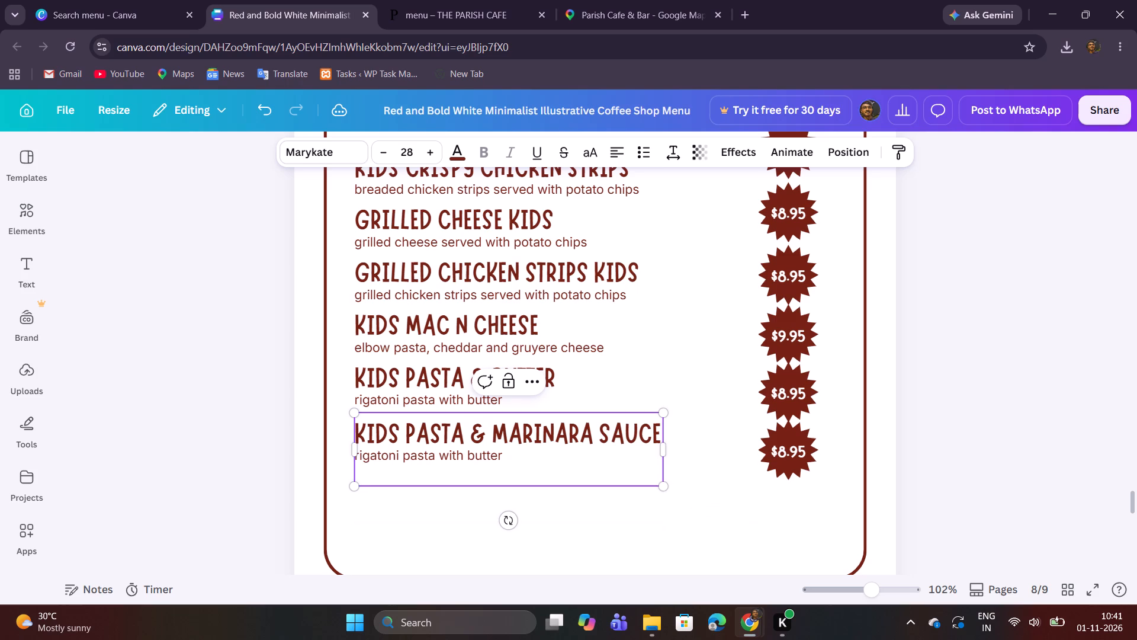
pyautogui.press('BackSpace')
# Replace the description under Kids Pasta & Marinara Sauce with "rigatoni pasta with marinara sauce" from the website.
pyautogui.click(454, 0)
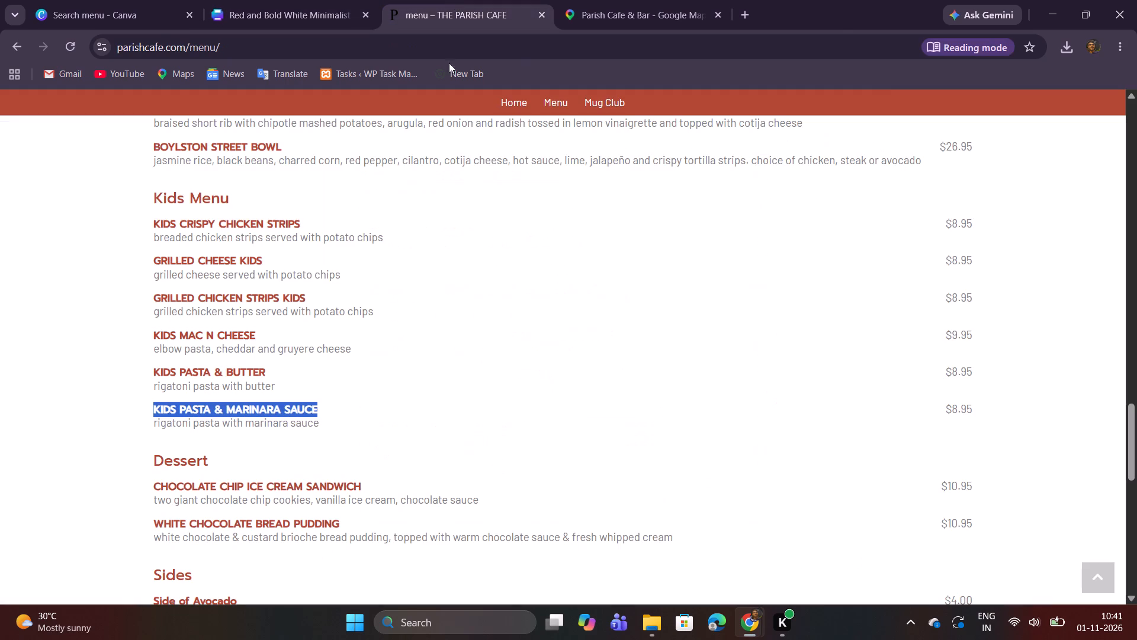
pyautogui.moveTo(150, 423); pyautogui.dragTo(314, 430)
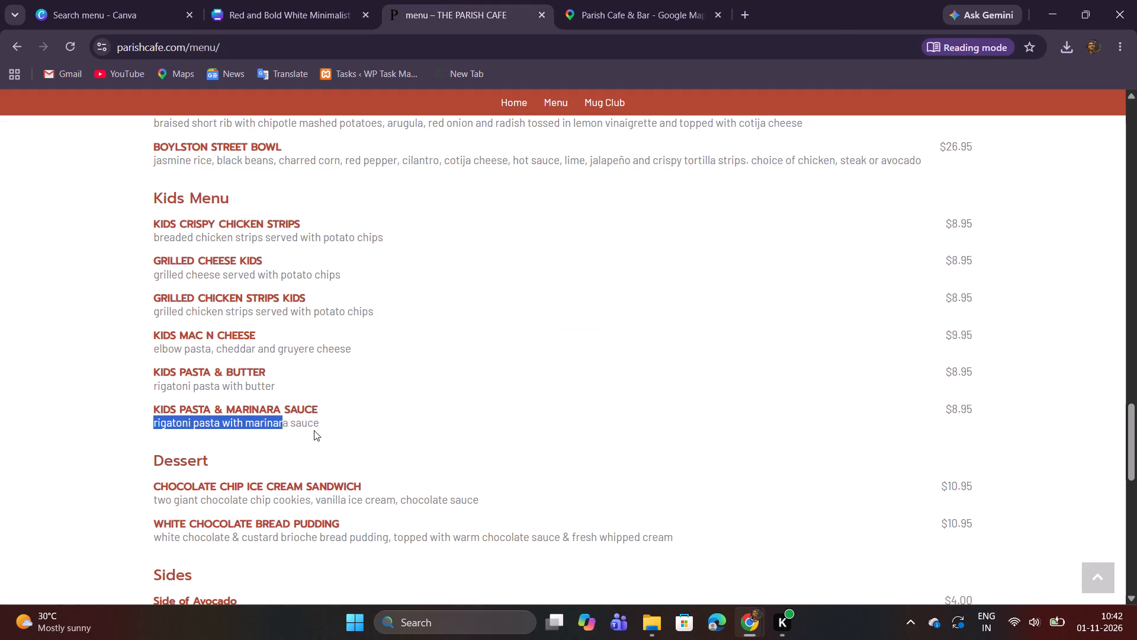
pyautogui.moveTo(314, 430); pyautogui.dragTo(323, 422)
pyautogui.rightClick(311, 421)
pyautogui.click(365, 446)
pyautogui.click(296, 0)
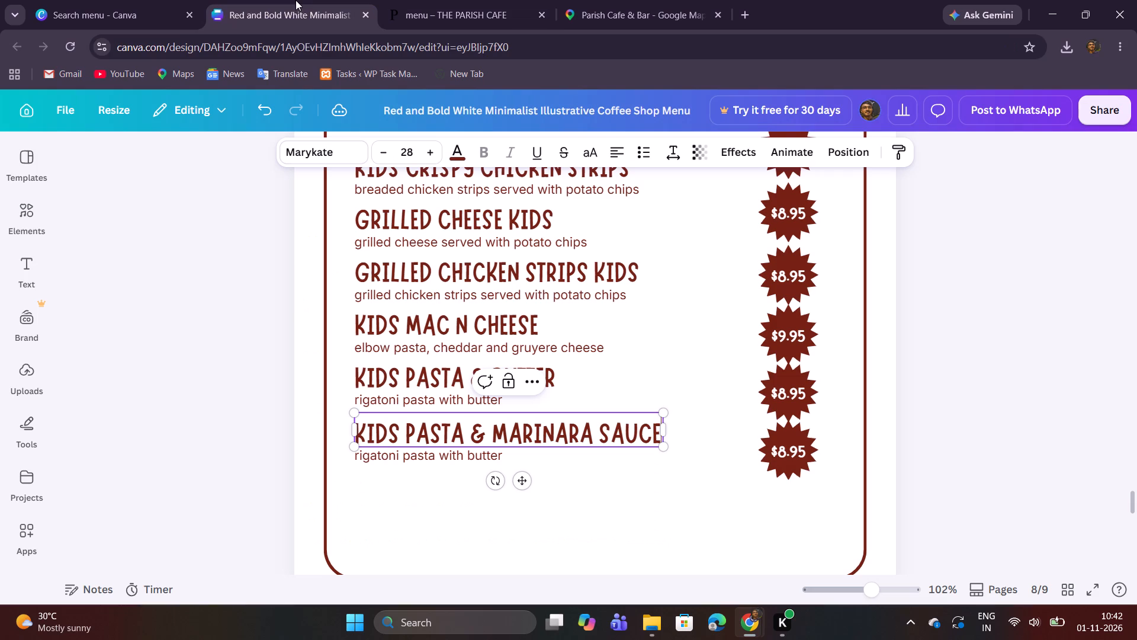
pyautogui.doubleClick(394, 459)
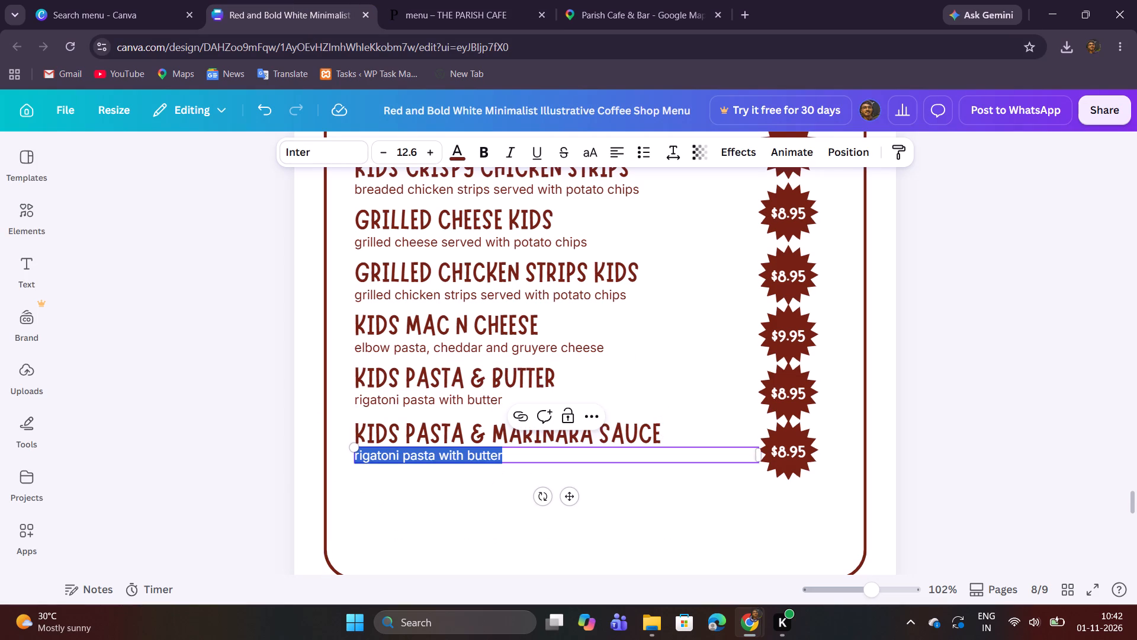
pyautogui.hotkey('ctrl', 'v')
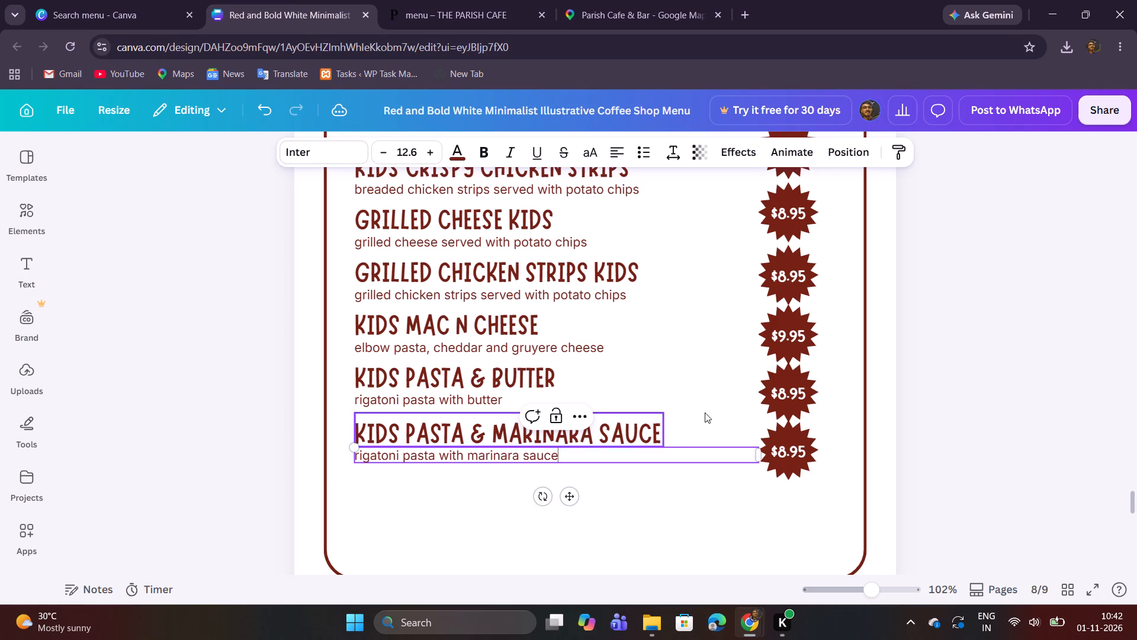
pyautogui.click(916, 328)
# Move all six Kids Menu items with their descriptions and price starbursts slightly down the page, keeping their left alignment.
pyautogui.scroll(2, 919, 326)
pyautogui.scroll(-2, 930, 311)
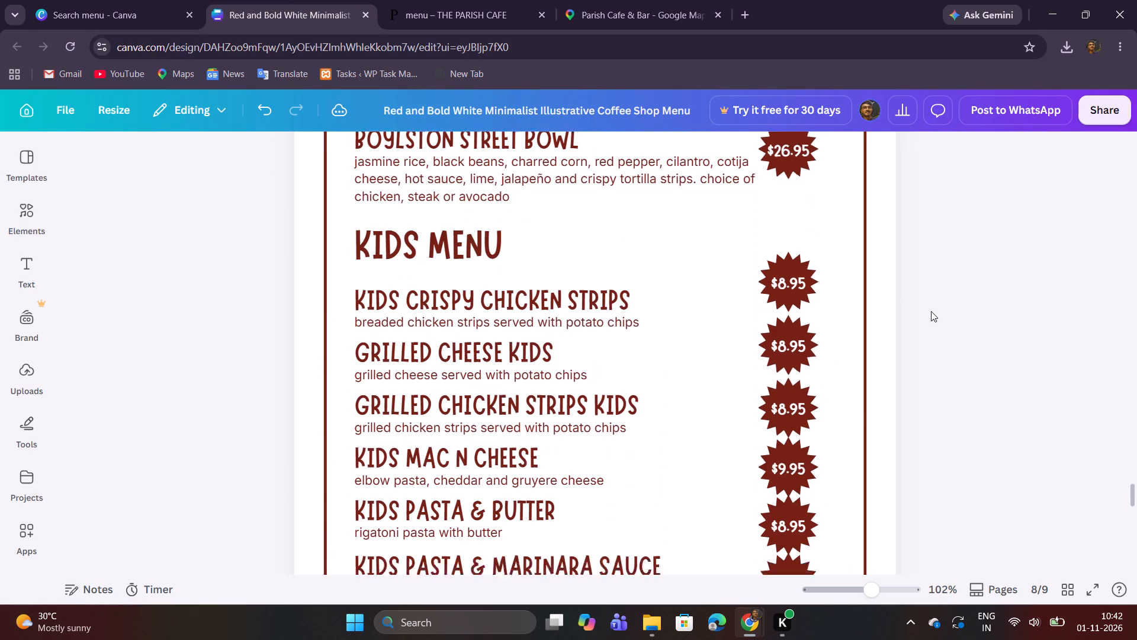
pyautogui.scroll(2, 934, 309)
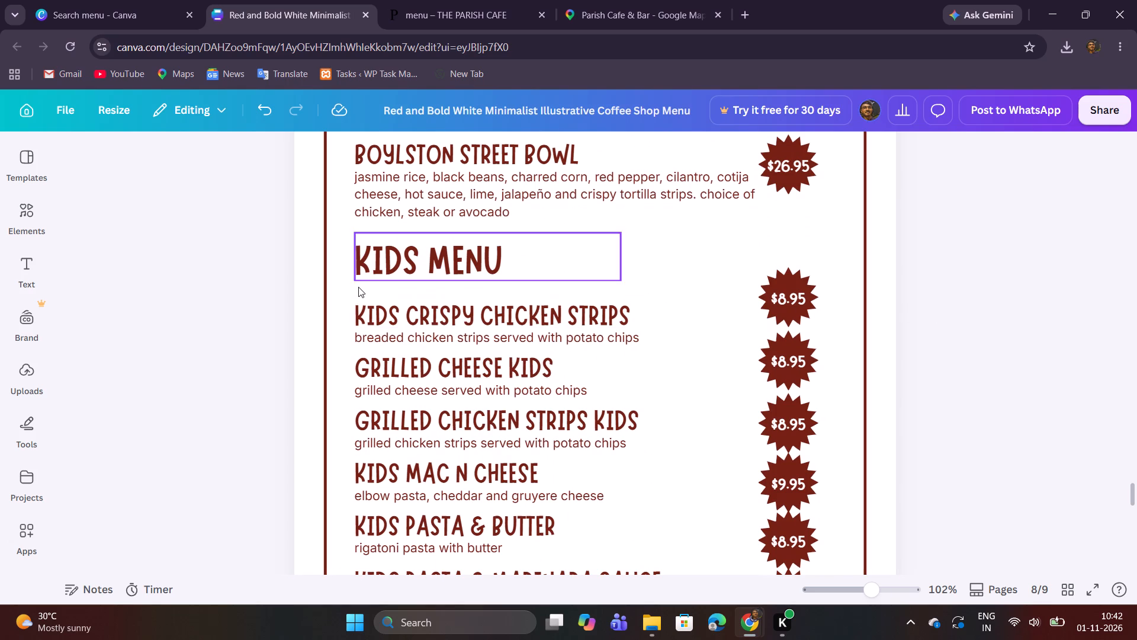
pyautogui.moveTo(352, 292); pyautogui.dragTo(801, 309)
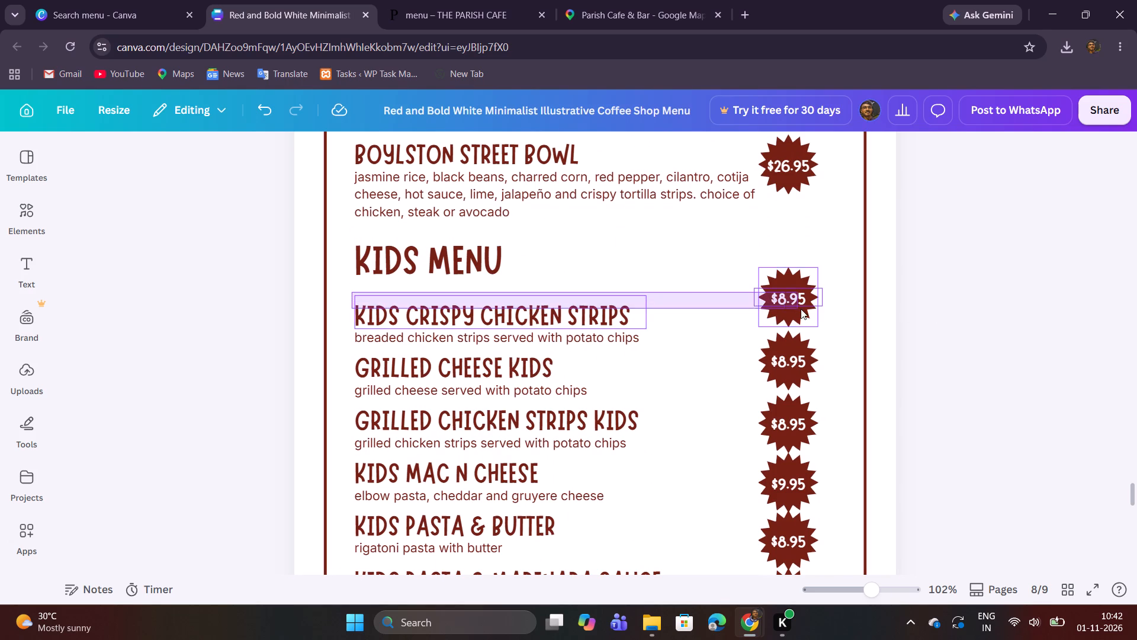
pyautogui.moveTo(801, 309); pyautogui.dragTo(790, 399)
pyautogui.scroll(-2, 789, 385)
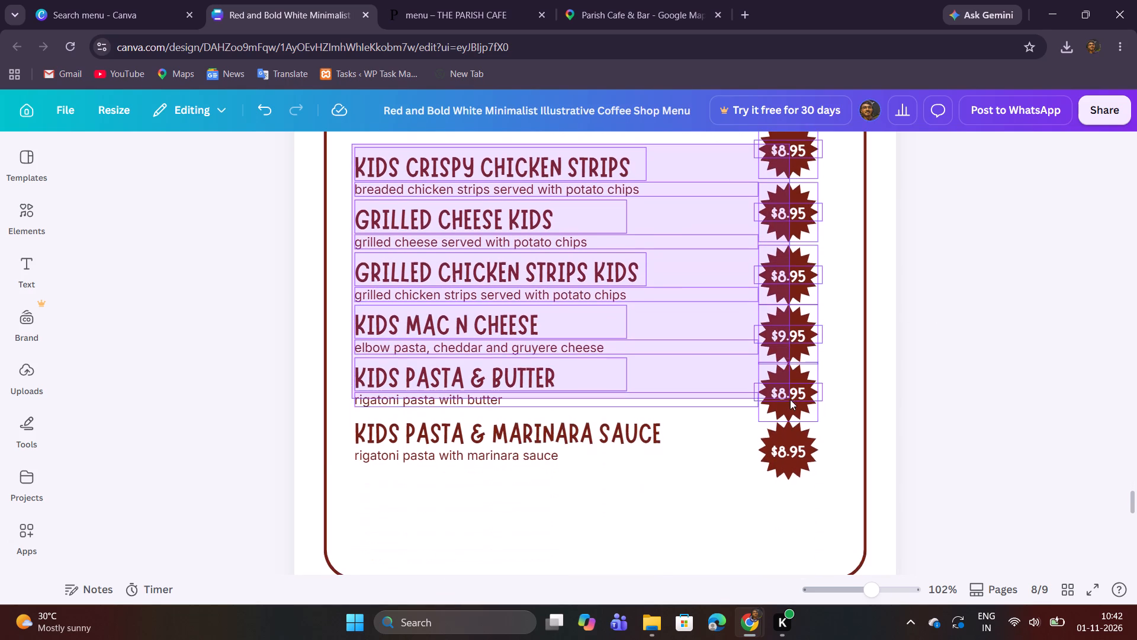
pyautogui.moveTo(790, 399); pyautogui.dragTo(831, 462)
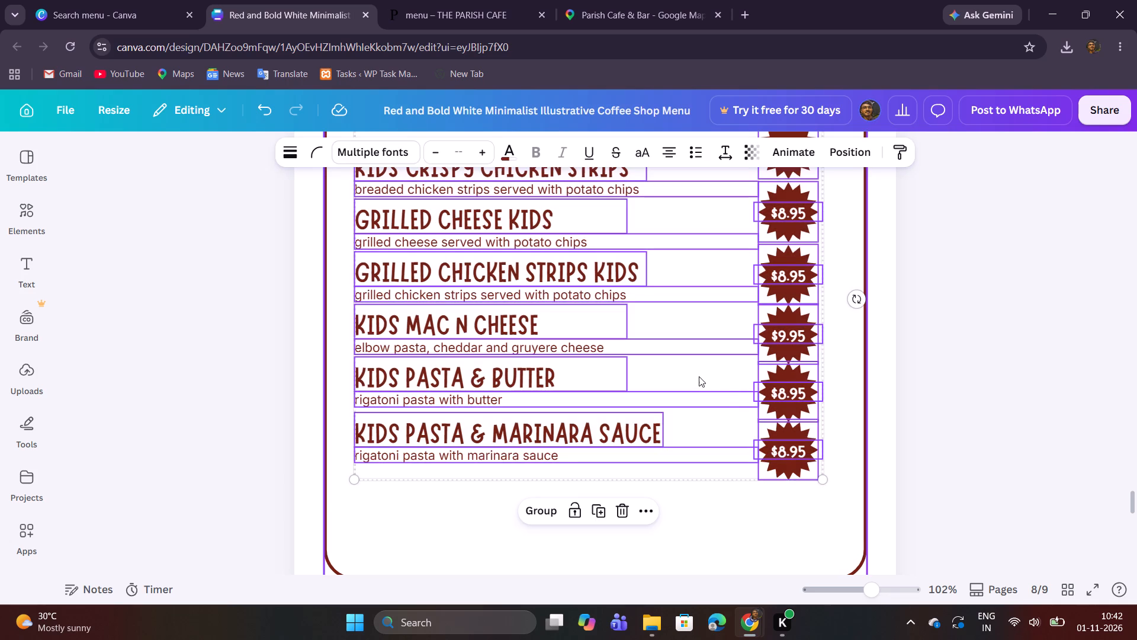
pyautogui.click(860, 591)
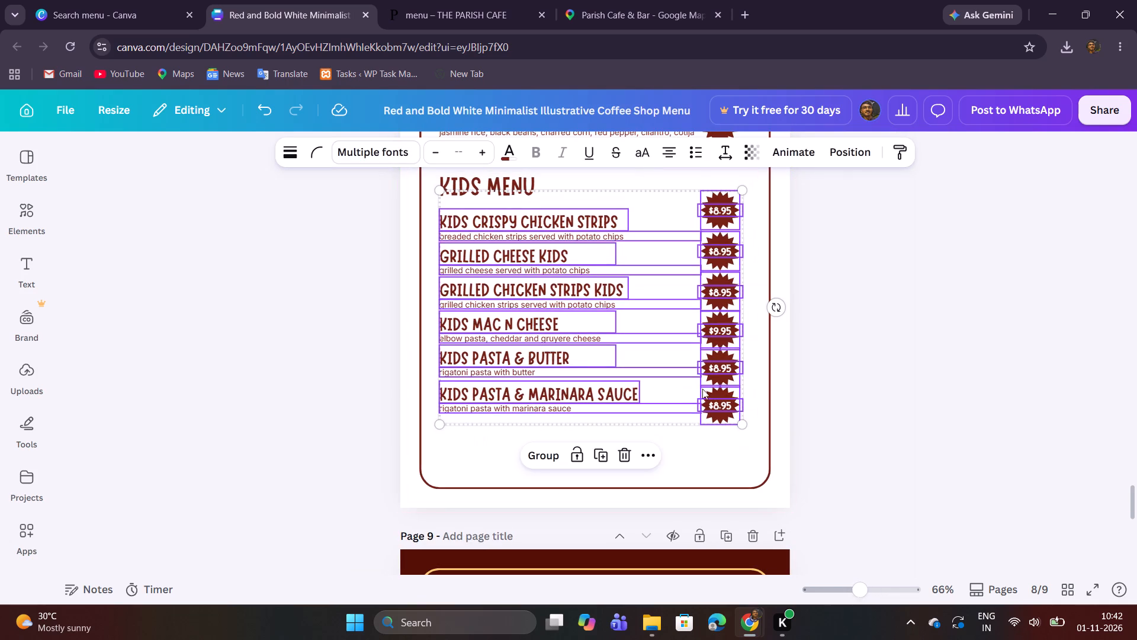
pyautogui.moveTo(678, 353); pyautogui.dragTo(678, 359)
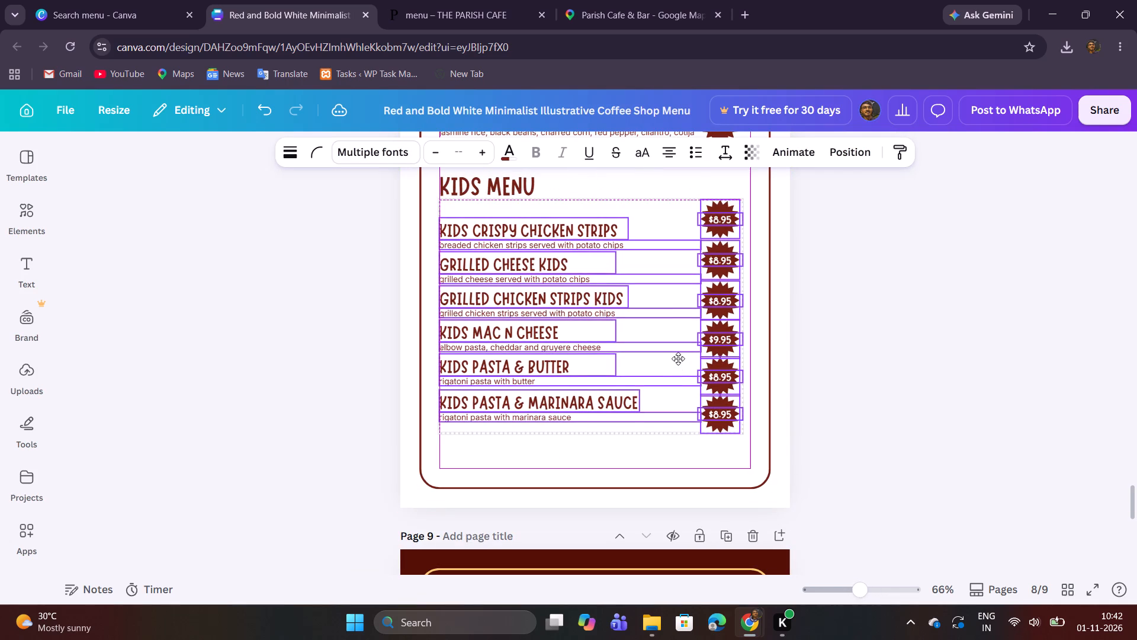
pyautogui.moveTo(678, 359); pyautogui.dragTo(679, 367)
pyautogui.click(854, 342)
# Move the Kids Menu heading slightly down, between the Boylston Street Bowl description and Kids Crispy Chicken Strips.
pyautogui.scroll(1, 855, 341)
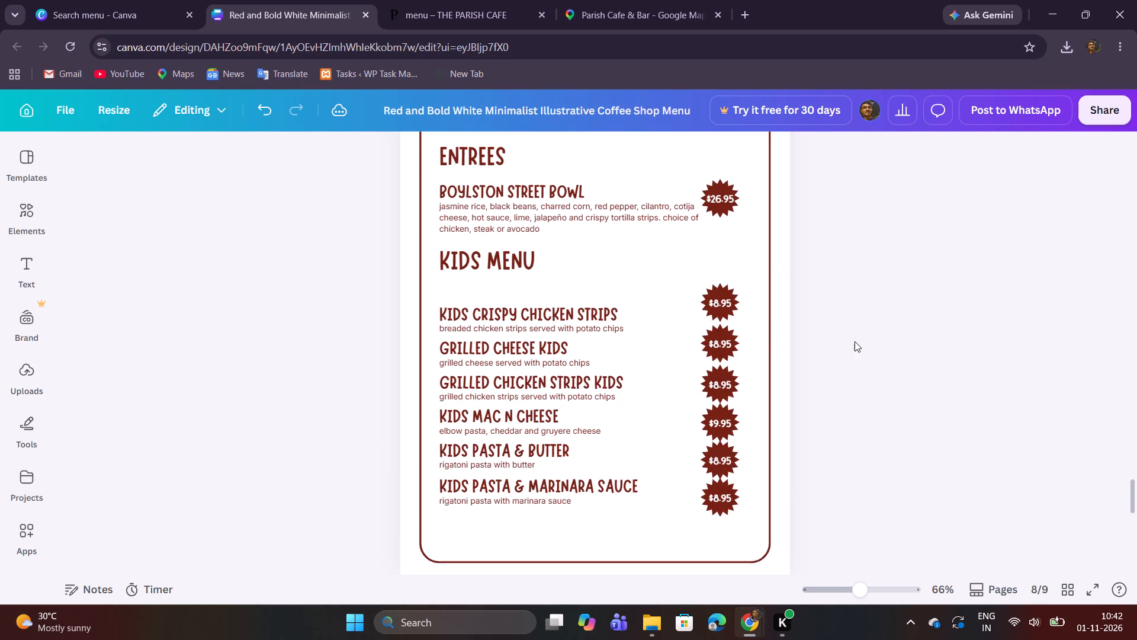
pyautogui.click(564, 270)
pyautogui.click(560, 267)
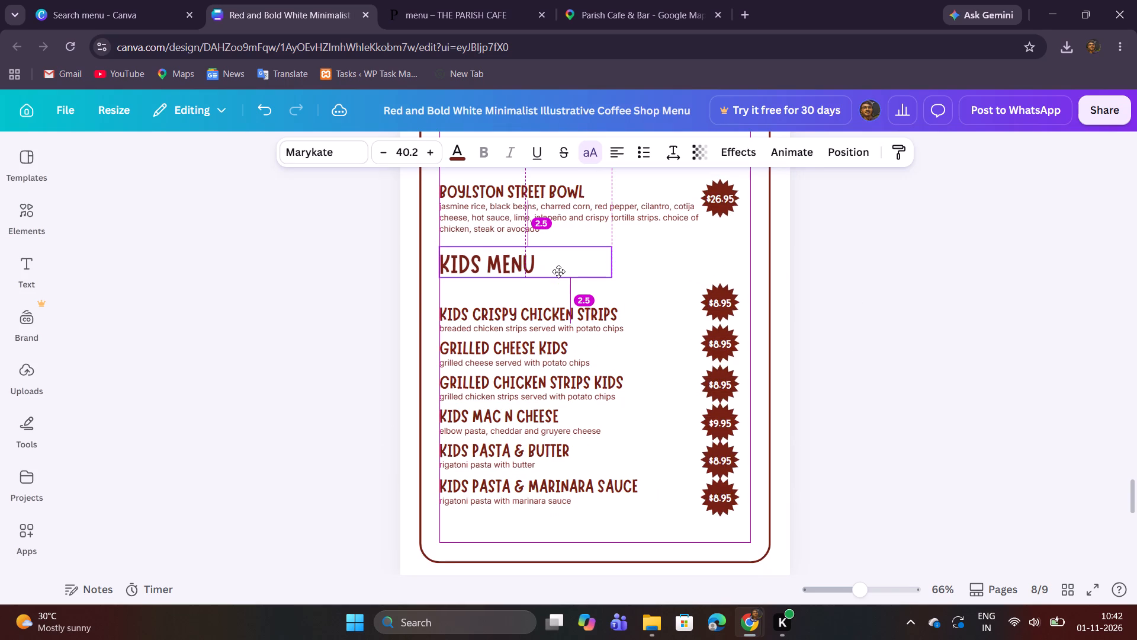
pyautogui.click(889, 260)
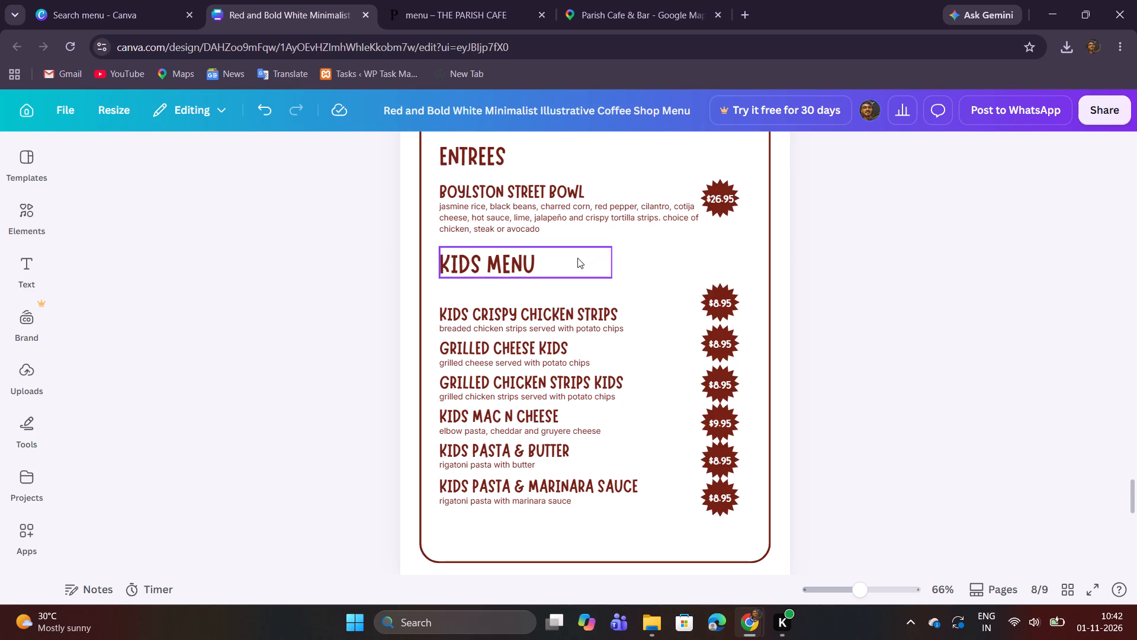
pyautogui.click(570, 264)
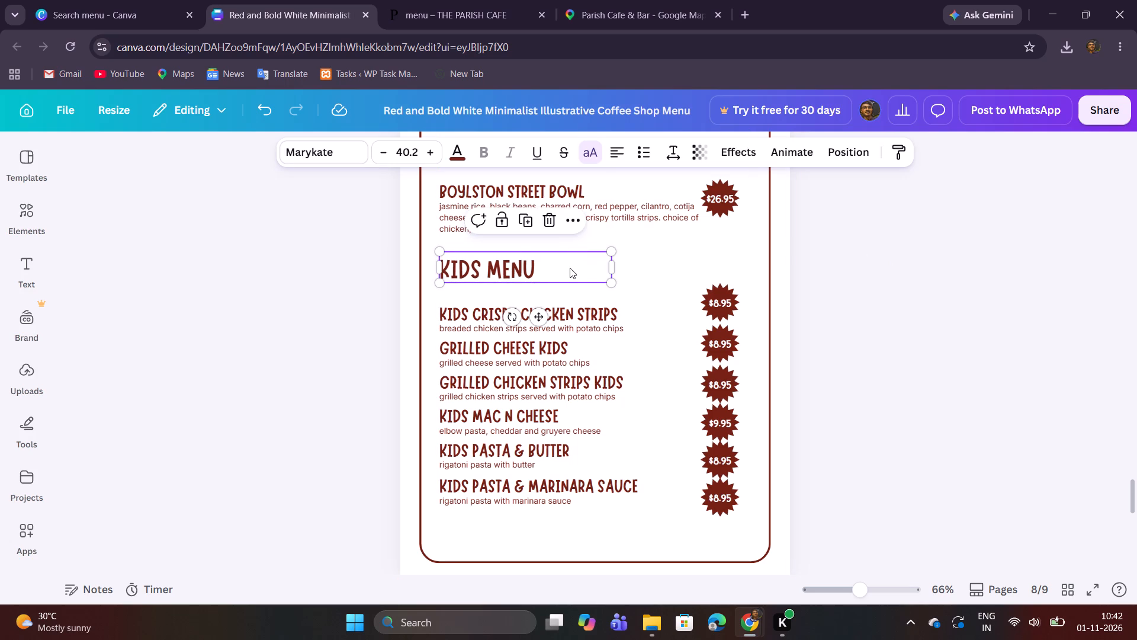
pyautogui.click(820, 261)
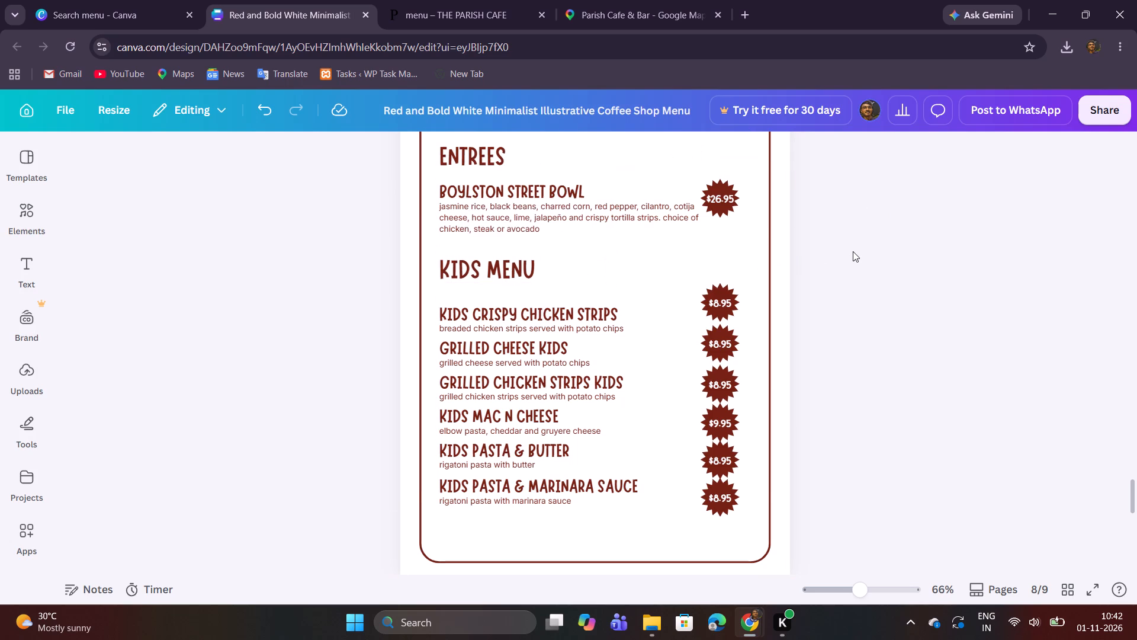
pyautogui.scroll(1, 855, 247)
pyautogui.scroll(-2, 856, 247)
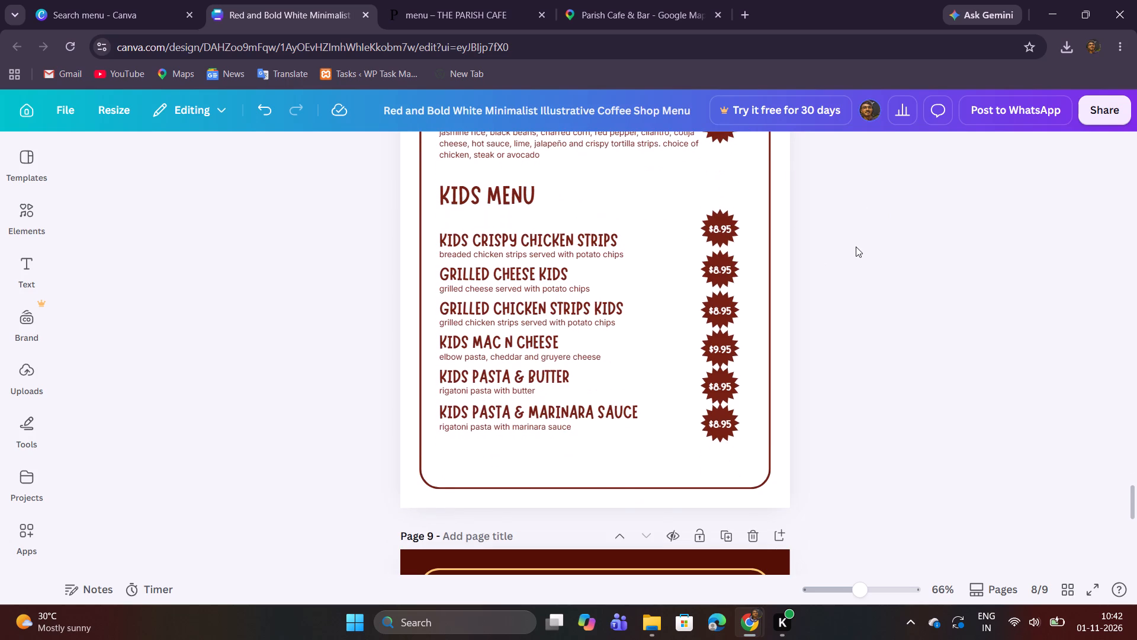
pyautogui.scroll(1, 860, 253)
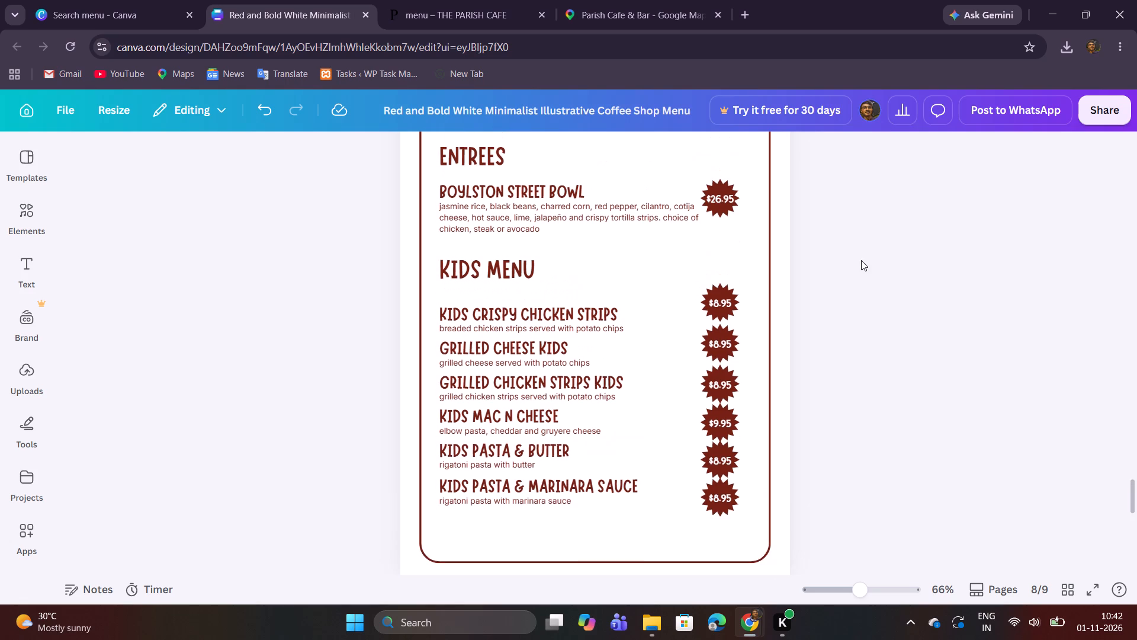
# Search the graphics library for "kids" in place of the coffee cup search.
pyautogui.scroll(1, 827, 274)
pyautogui.click(17, 216)
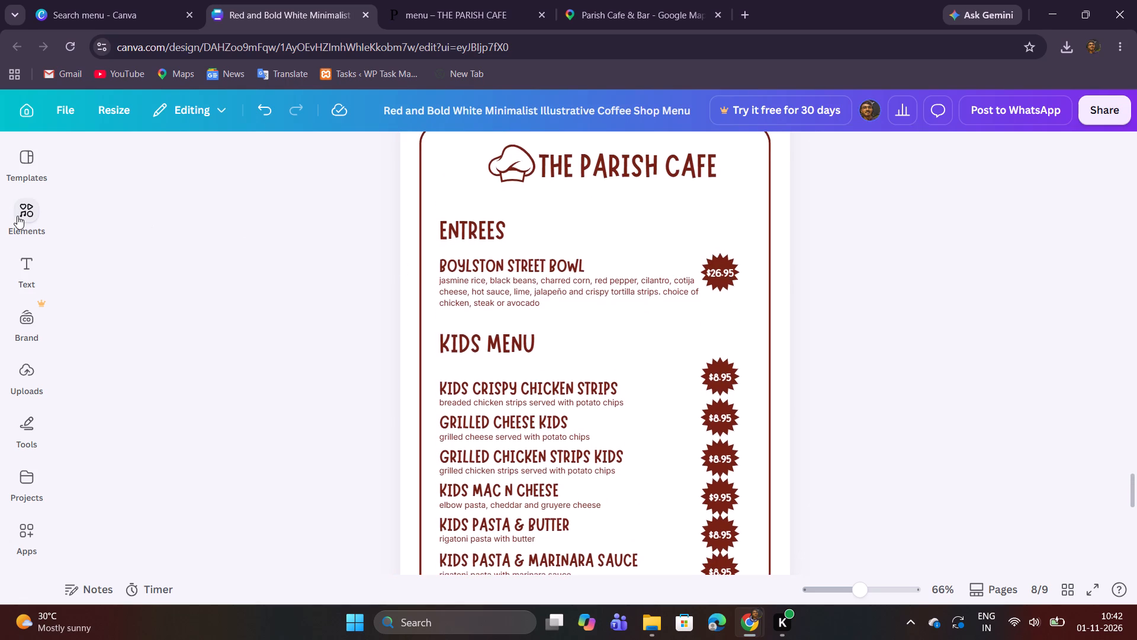
pyautogui.click(281, 193)
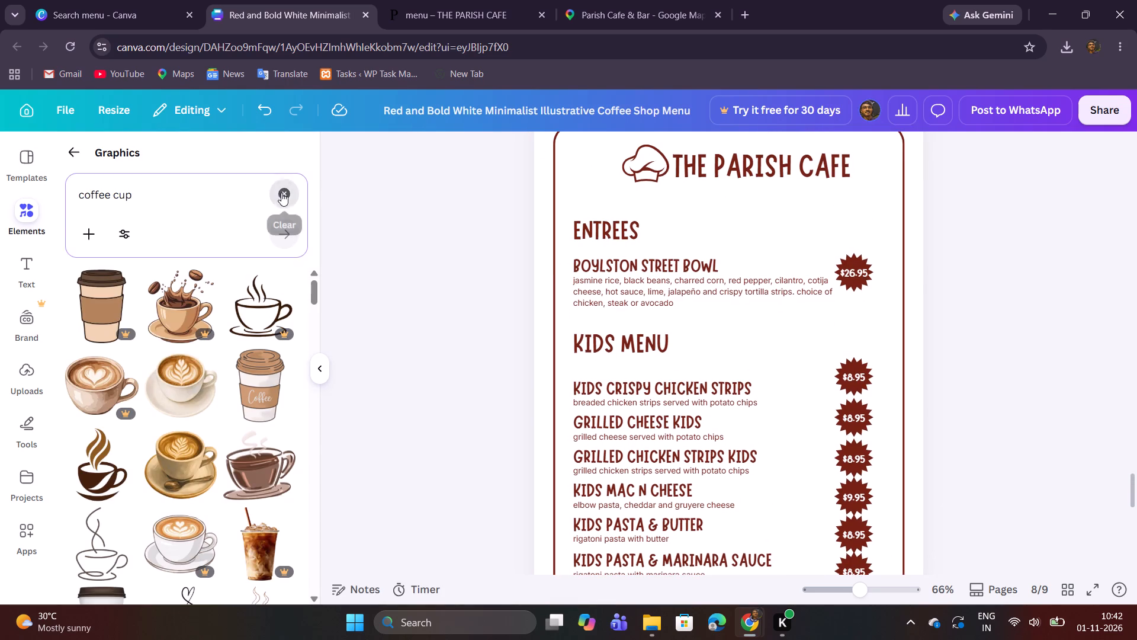
pyautogui.click(241, 199)
pyautogui.write('kids')
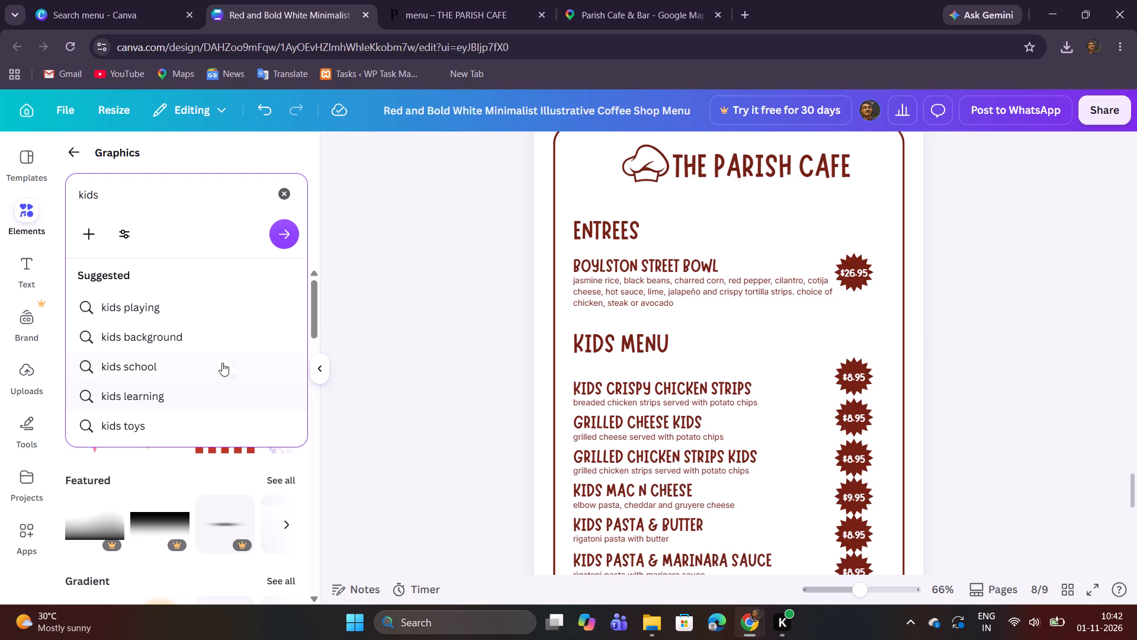
pyautogui.press('space')
pyautogui.write('food')
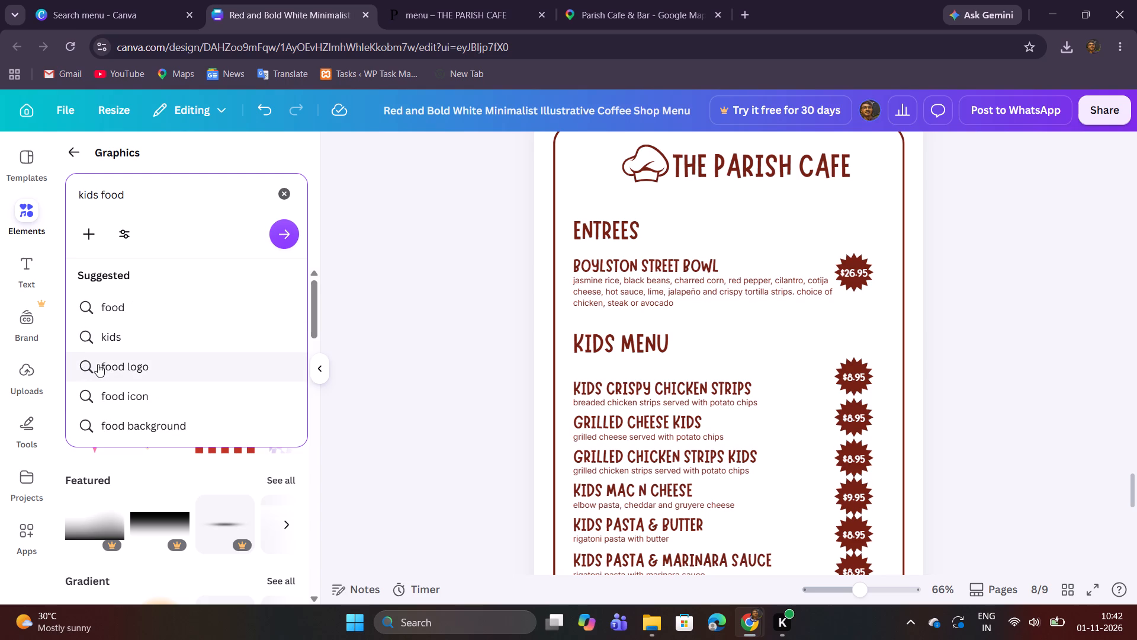
pyautogui.press('BackSpace')
pyautogui.press('BackSpace')
pyautogui.press('BackSpace')
pyautogui.press('BackSpace')
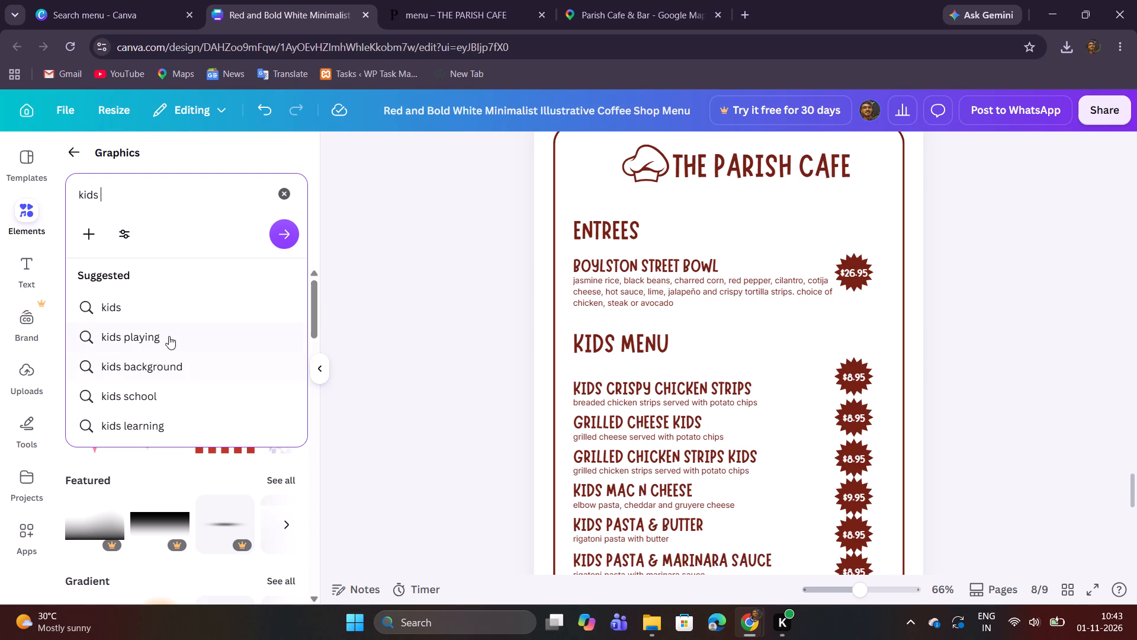
pyautogui.click(130, 313)
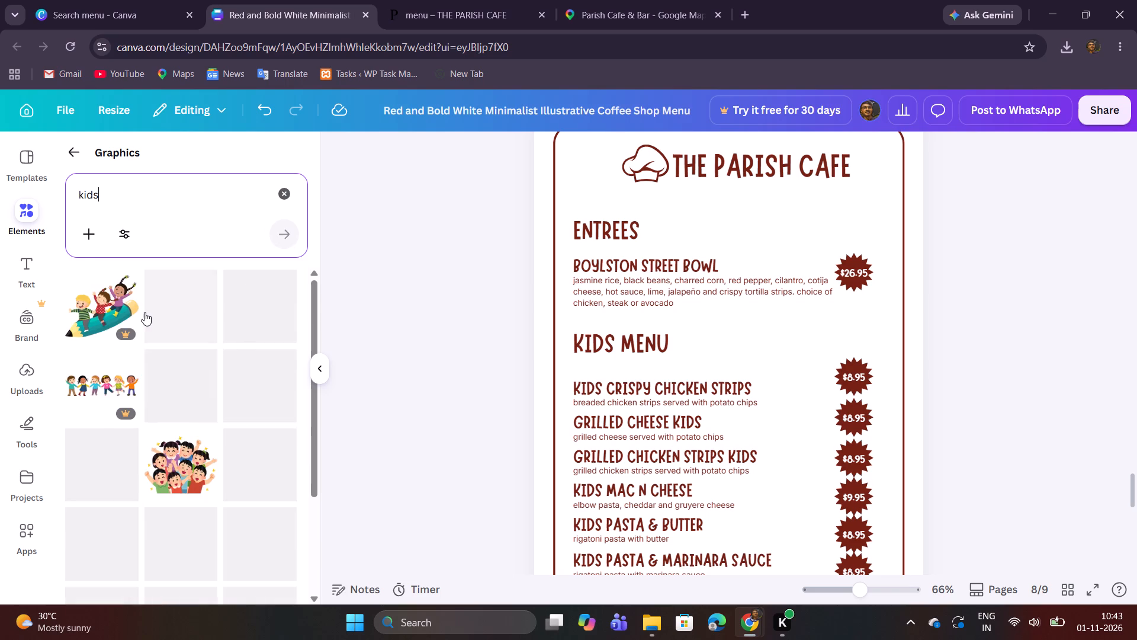
# Find the free hand-drawn boy and girl graphic in blue clothes among the results and add it to page 8.
pyautogui.scroll(-1, 146, 362)
pyautogui.scroll(2, 146, 362)
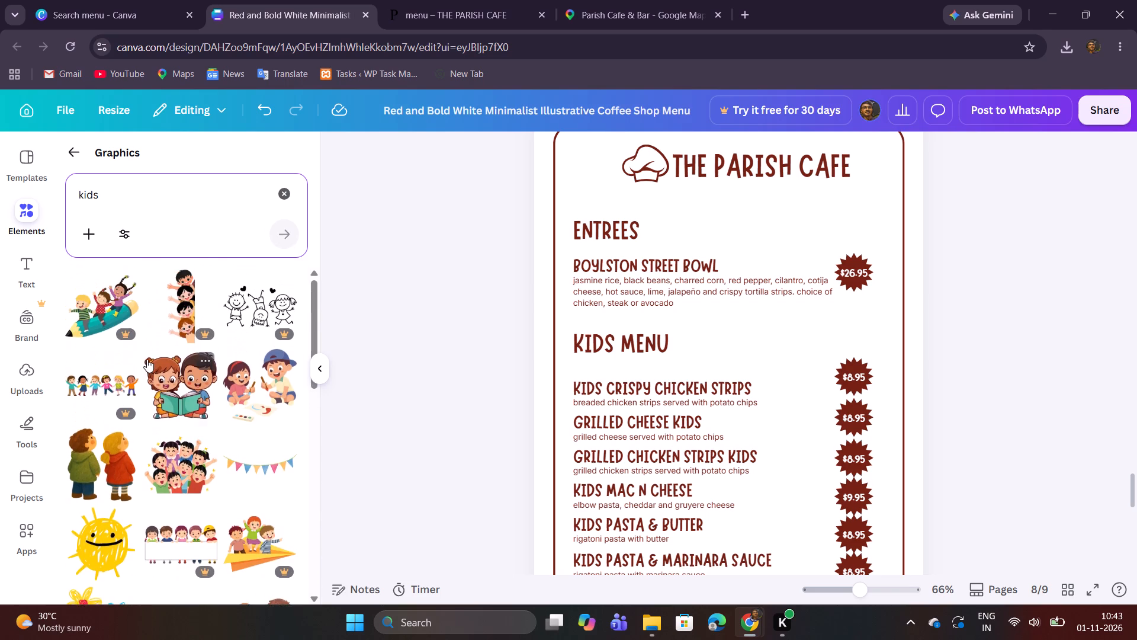
pyautogui.scroll(-6, 147, 359)
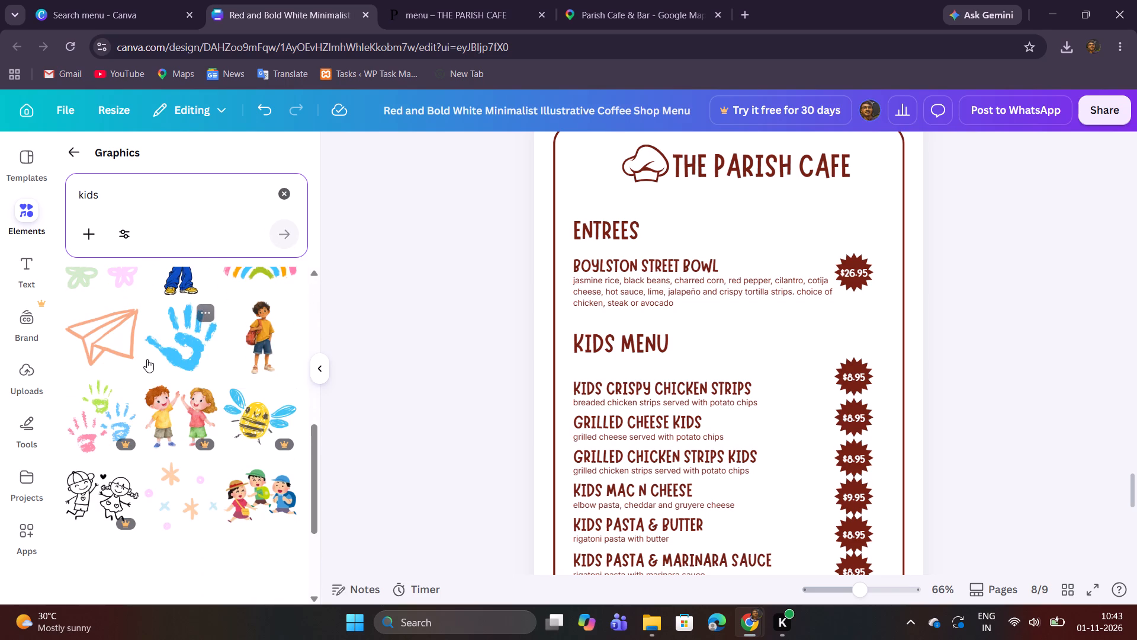
pyautogui.scroll(-4, 147, 359)
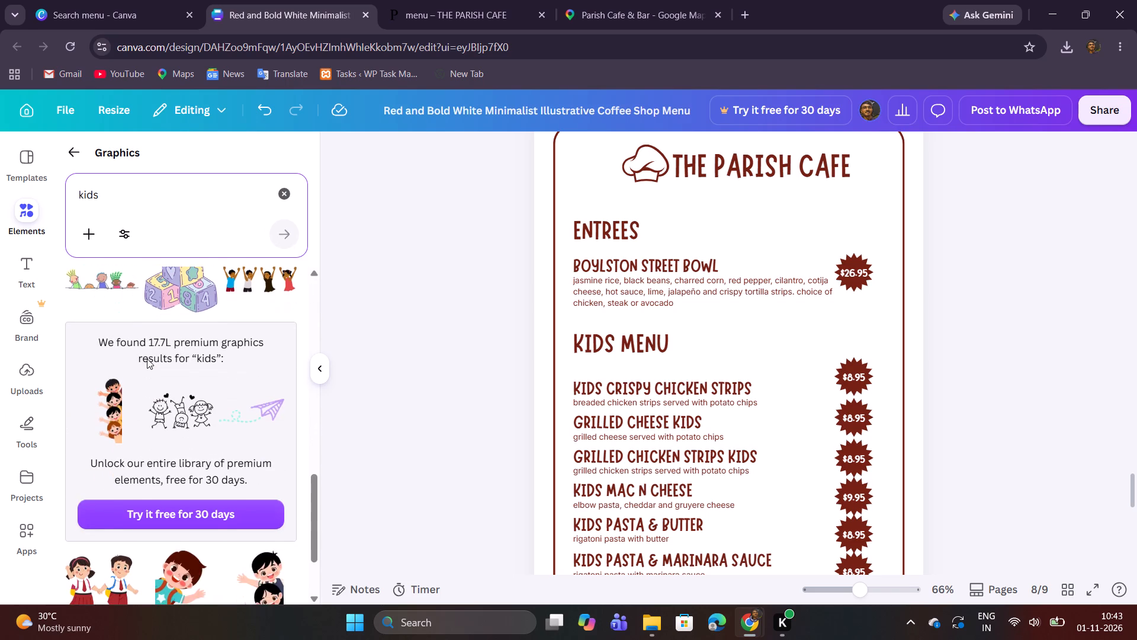
pyautogui.scroll(-6, 147, 357)
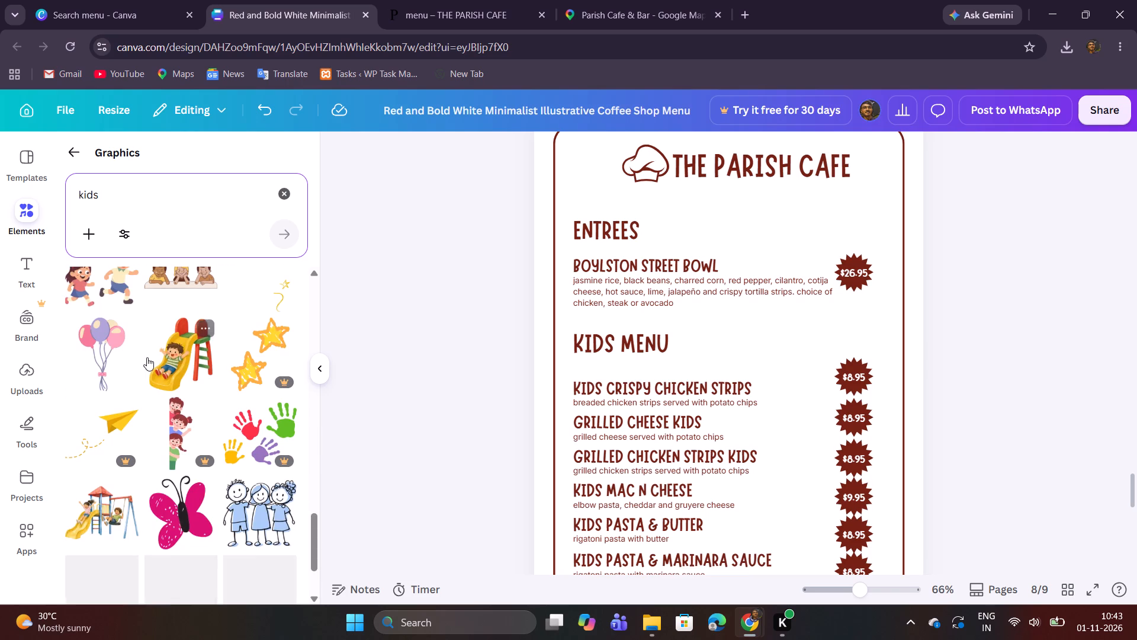
pyautogui.scroll(1, 147, 357)
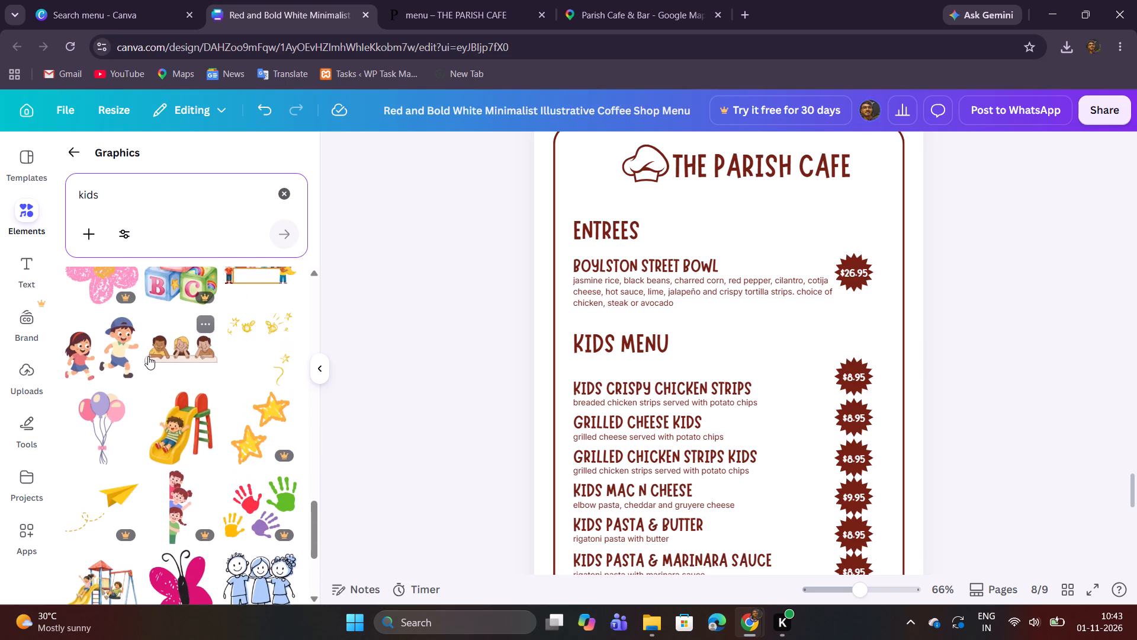
pyautogui.scroll(-5, 148, 356)
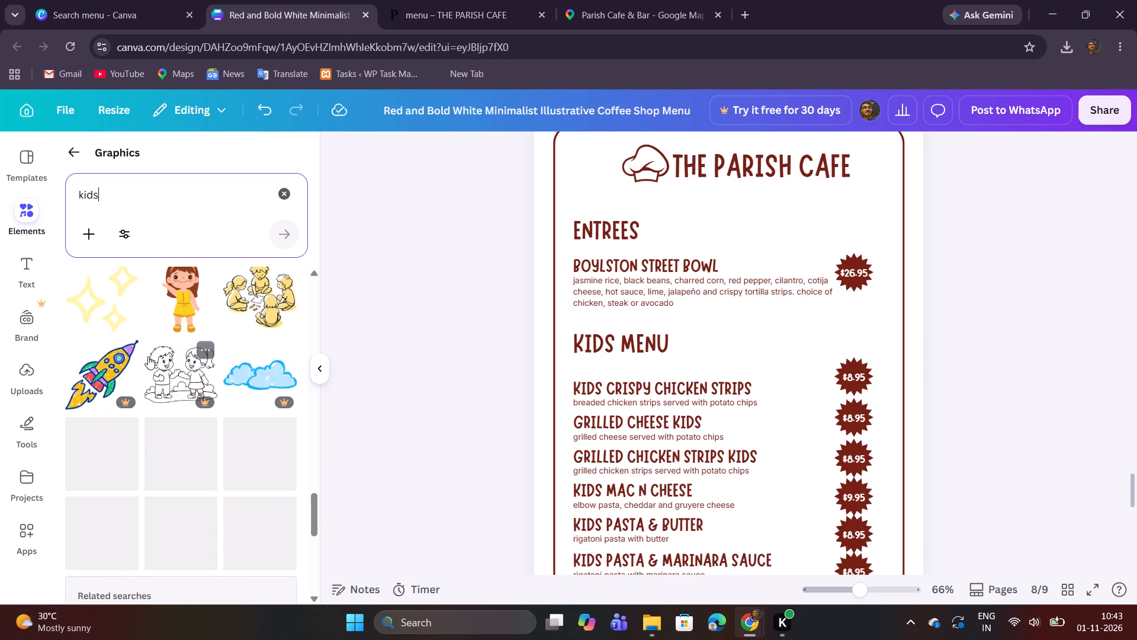
pyautogui.scroll(2, 148, 356)
pyautogui.scroll(-4, 148, 356)
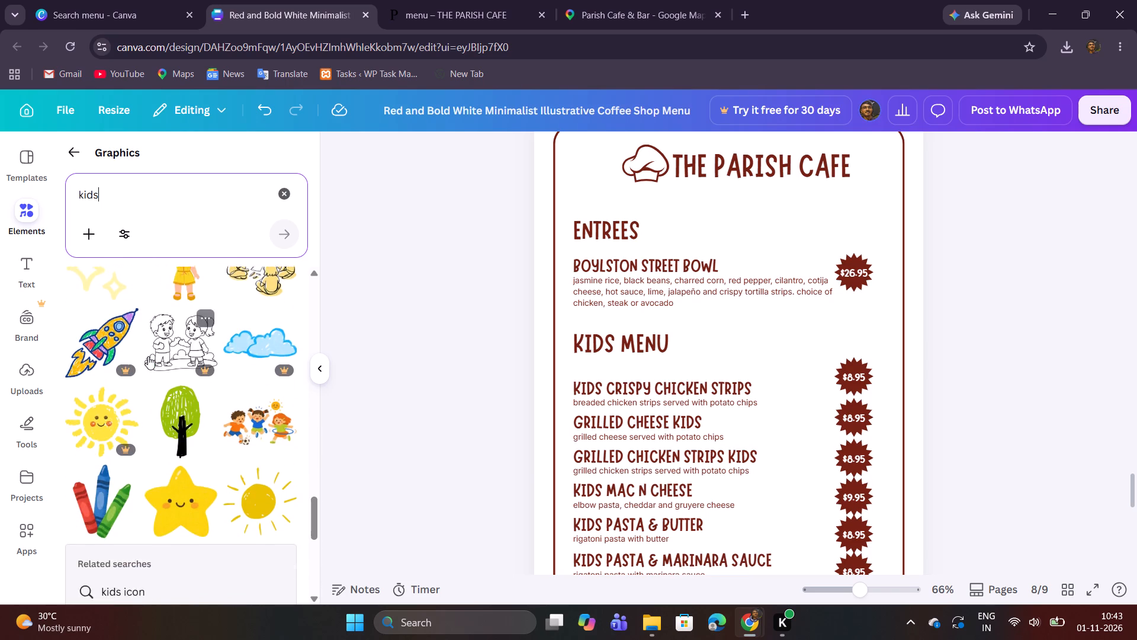
pyautogui.scroll(-4, 148, 356)
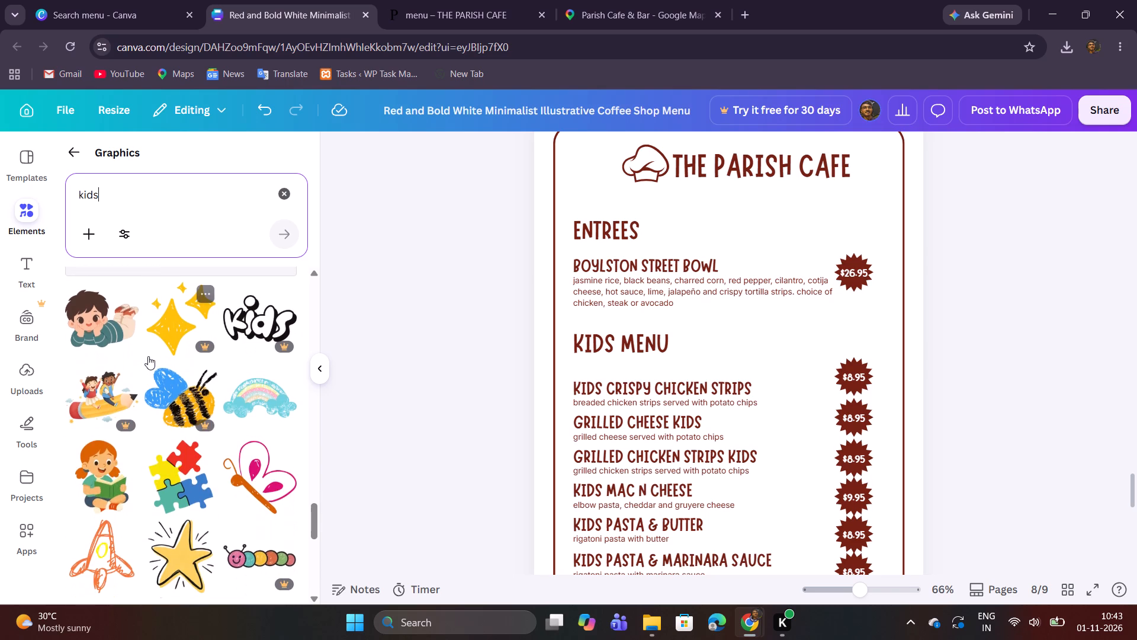
pyautogui.scroll(-4, 148, 356)
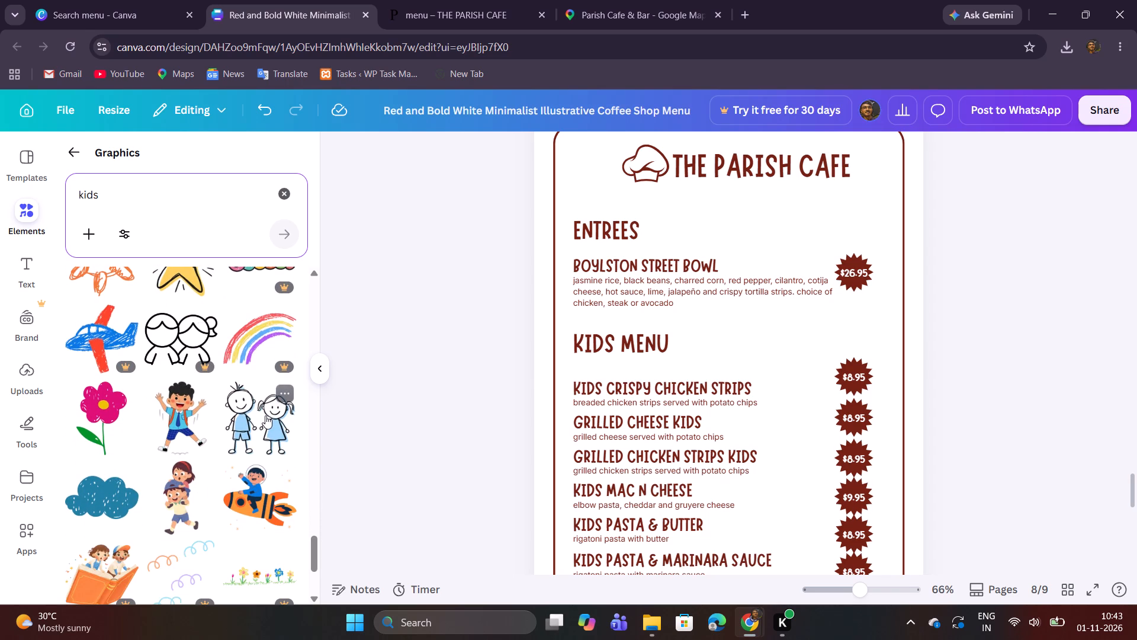
pyautogui.click(265, 415)
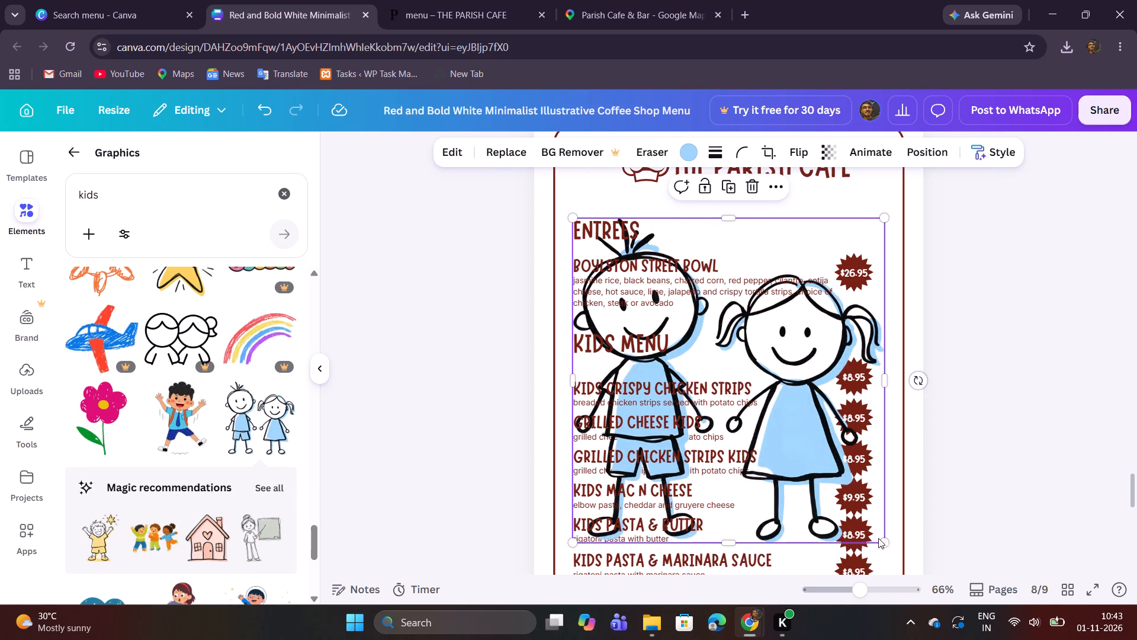
# Shrink the boy and girl graphic and place it in the empty space to the right of the Kids Menu heading.
pyautogui.moveTo(884, 540); pyautogui.dragTo(692, 351)
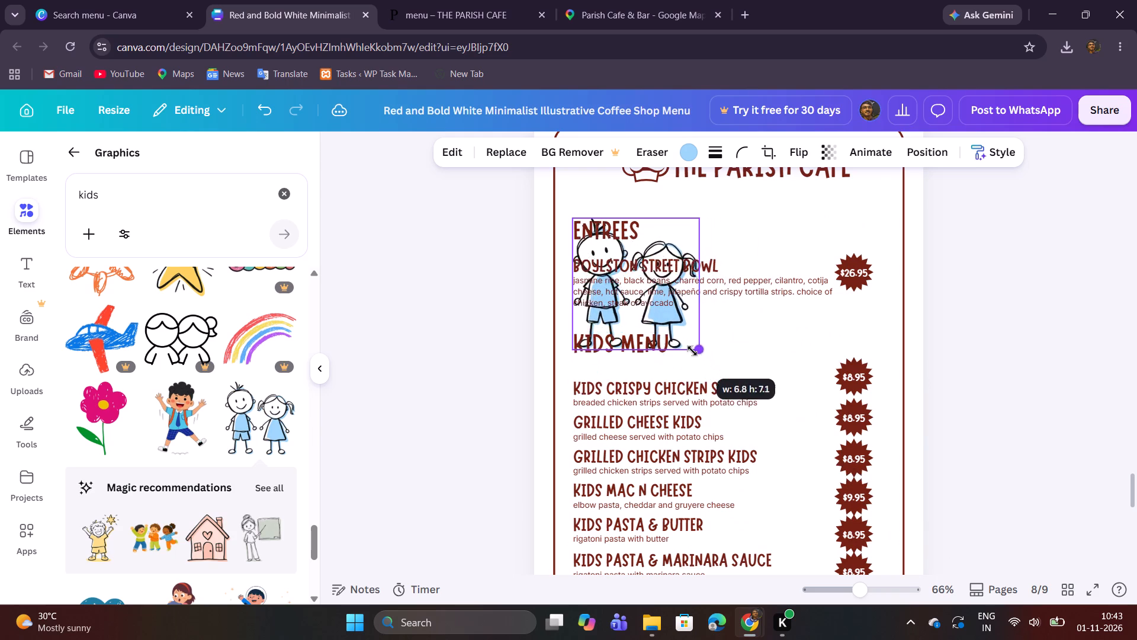
pyautogui.moveTo(692, 351); pyautogui.dragTo(660, 307)
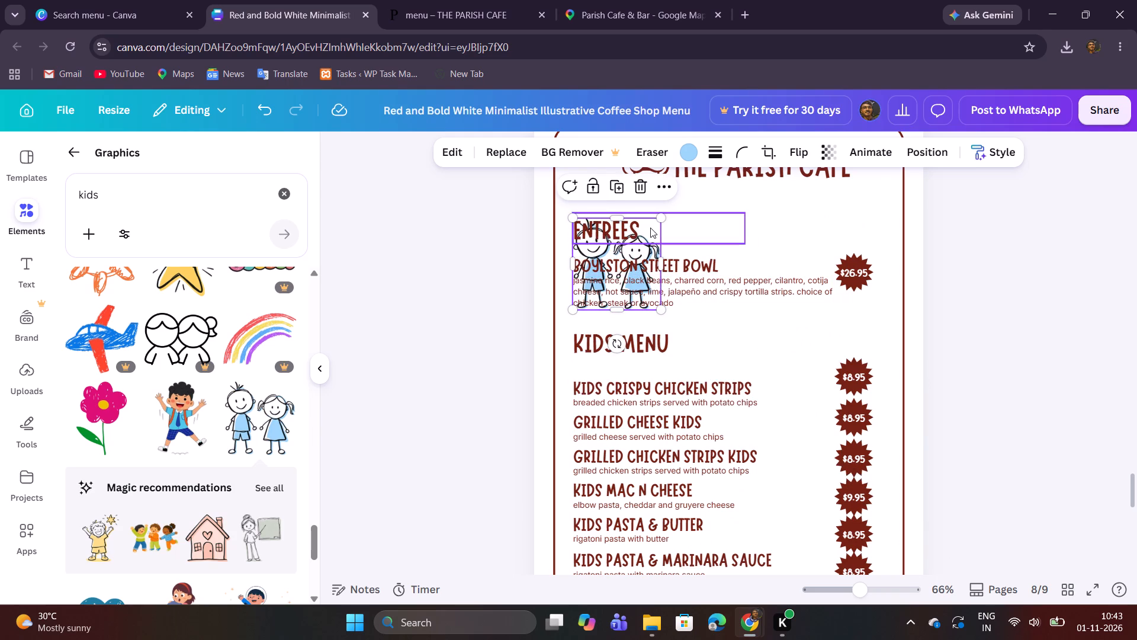
pyautogui.moveTo(650, 228); pyautogui.dragTo(823, 313)
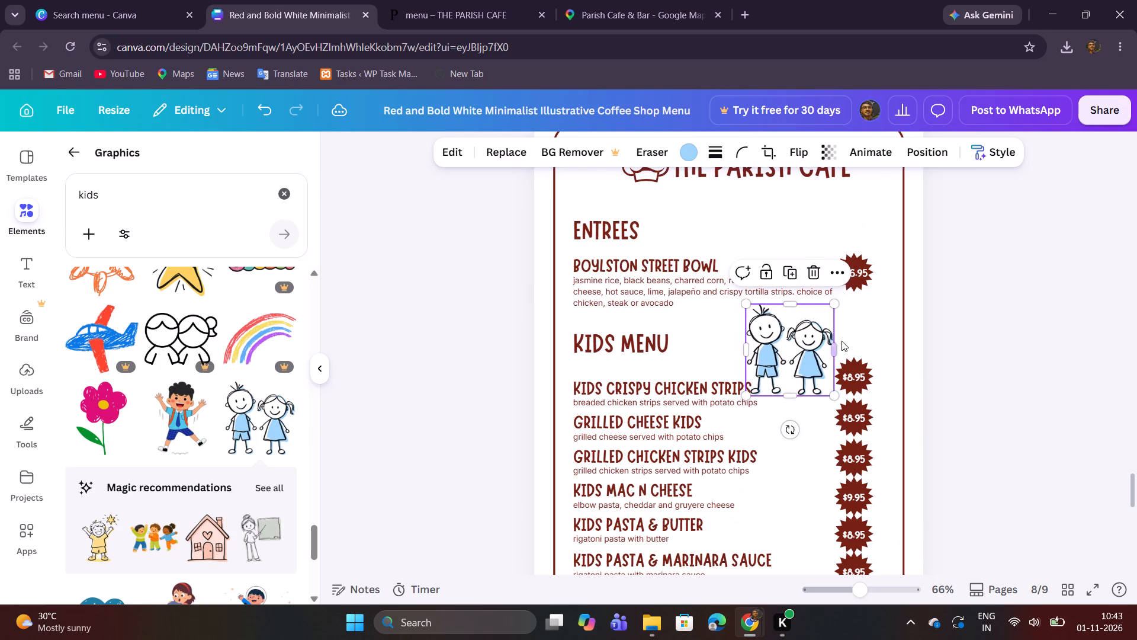
pyautogui.moveTo(832, 393); pyautogui.dragTo(803, 370)
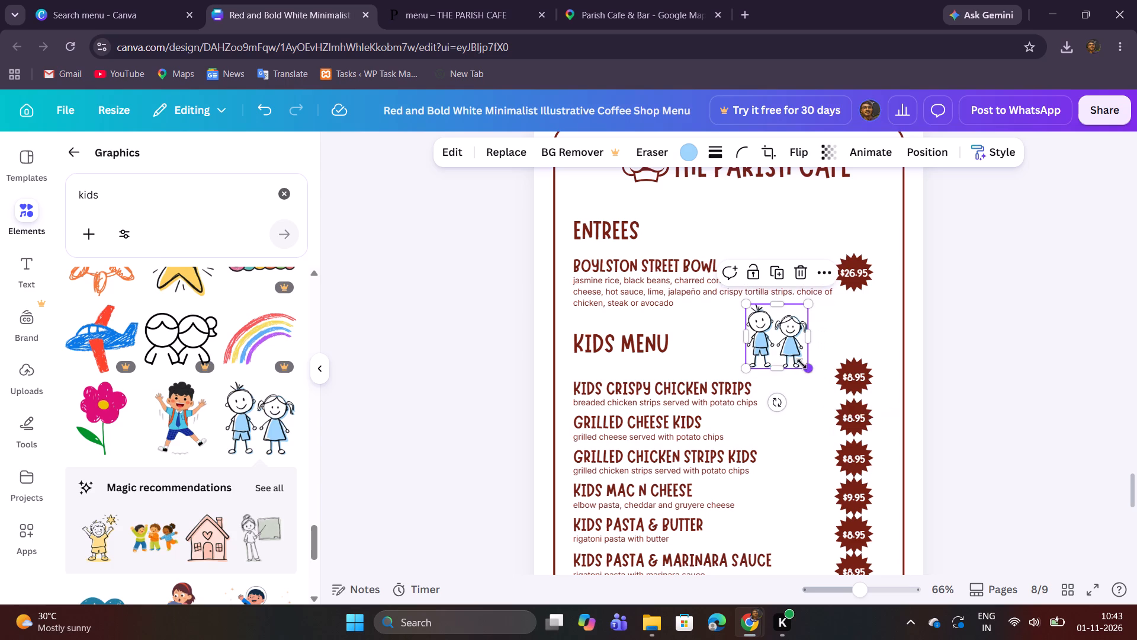
pyautogui.moveTo(801, 357); pyautogui.dragTo(816, 364)
pyautogui.click(1136, 321)
pyautogui.click(1059, 332)
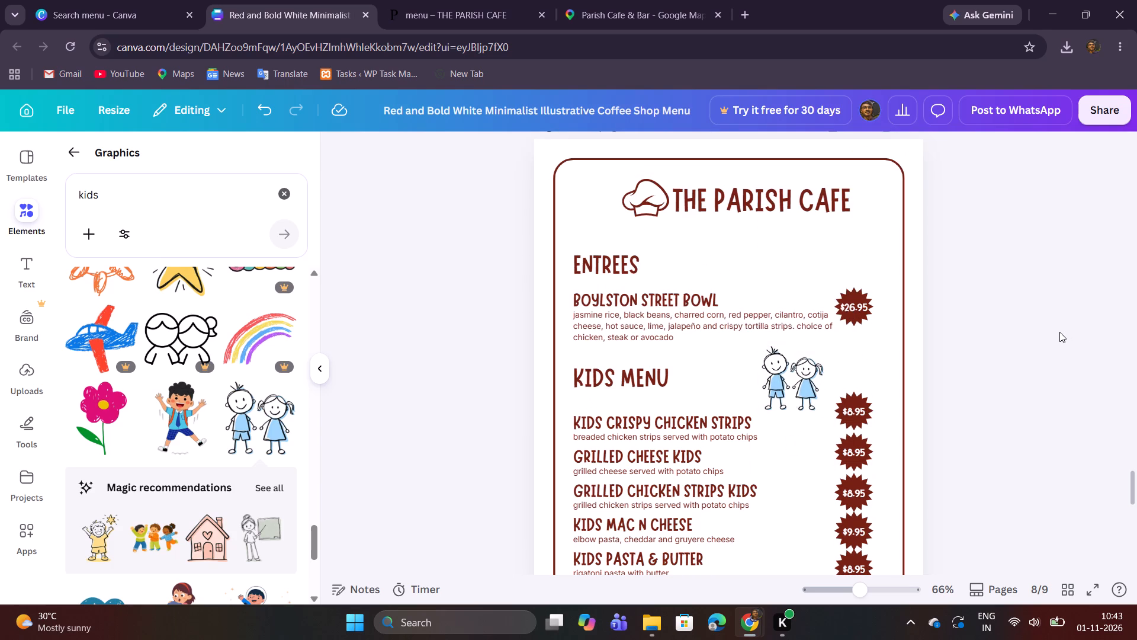
# Recolour the blue fill of the boy and girl graphic with the design's light orange.
pyautogui.scroll(-2, 1056, 329)
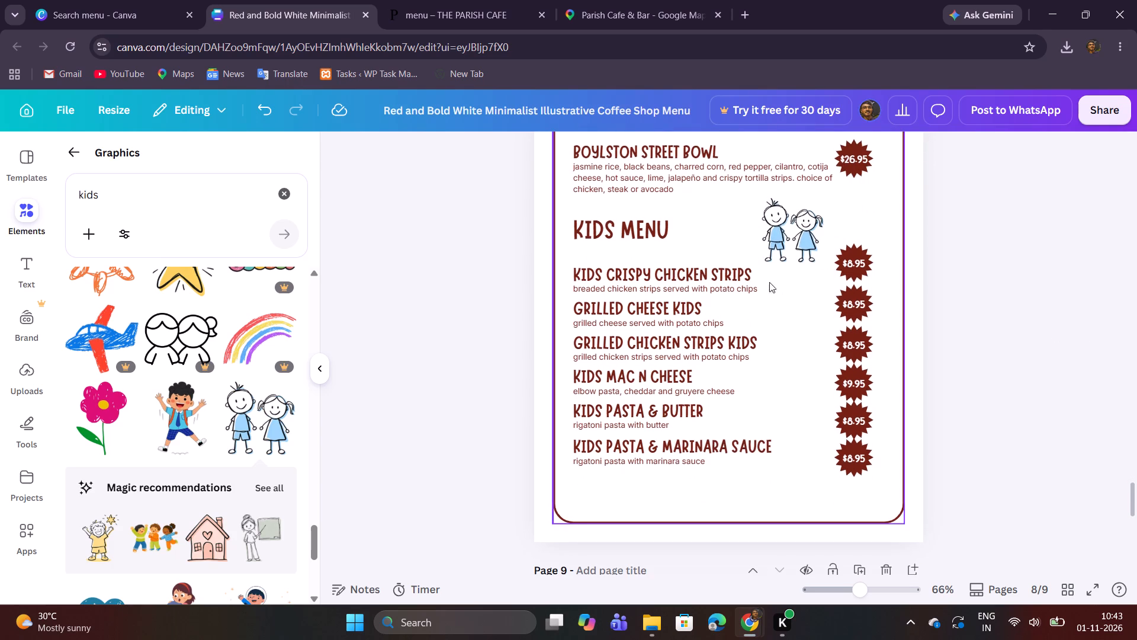
pyautogui.click(792, 245)
pyautogui.click(690, 149)
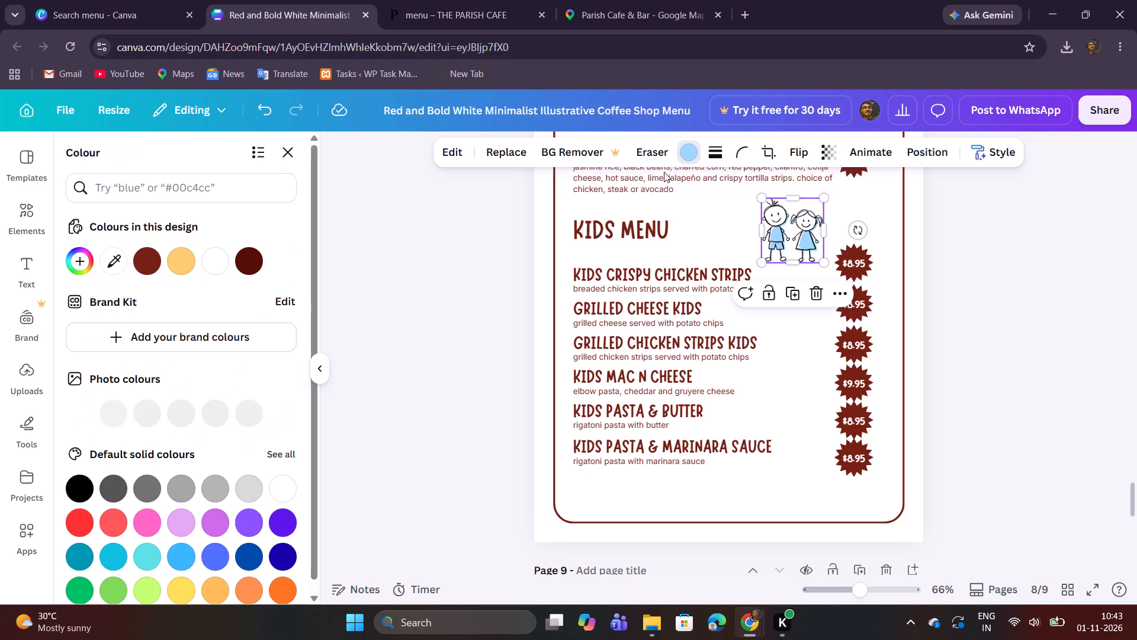
pyautogui.click(178, 260)
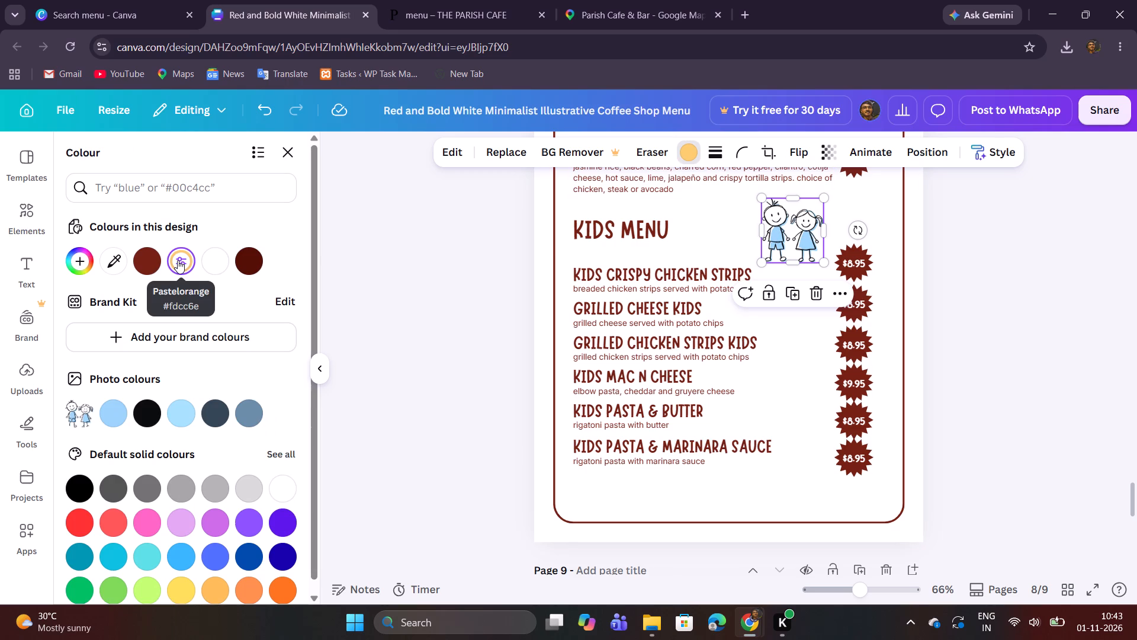
pyautogui.click(1011, 216)
# Make the boy and girl graphic slightly smaller and move it directly beside the Kids Menu heading.
pyautogui.scroll(2, 1013, 223)
pyautogui.click(884, 589)
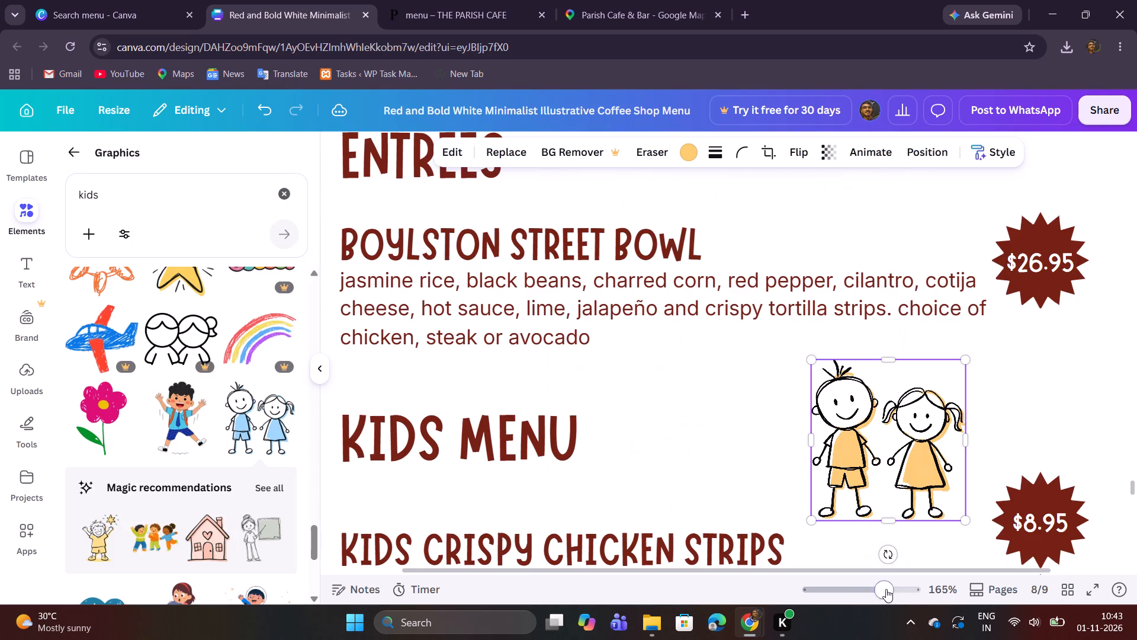
pyautogui.scroll(-2, 999, 423)
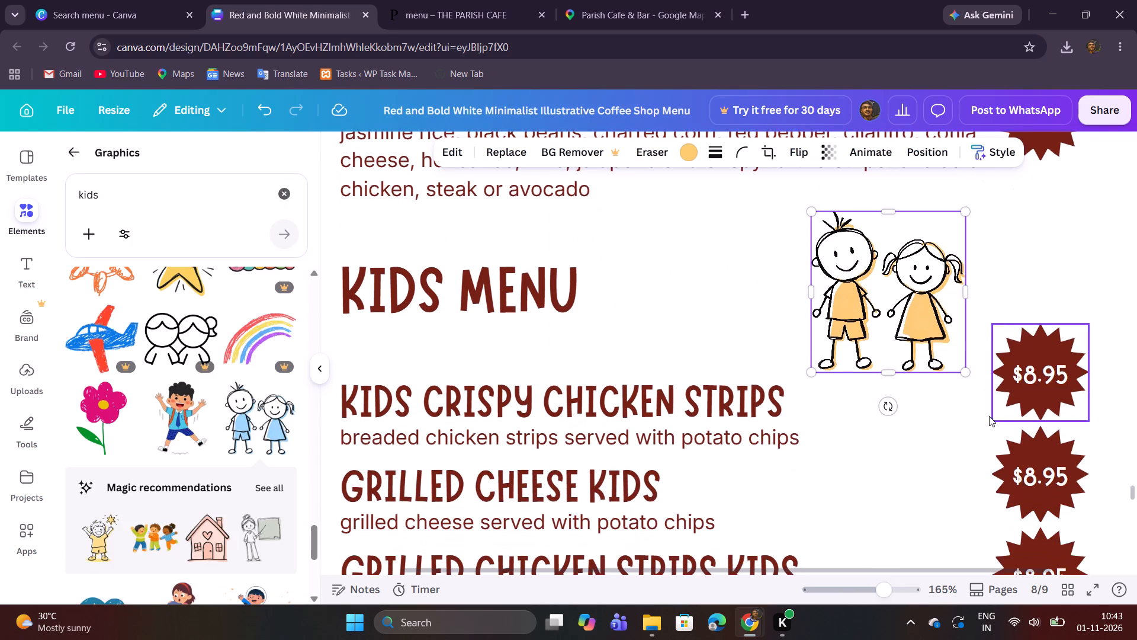
pyautogui.moveTo(968, 377); pyautogui.dragTo(923, 361)
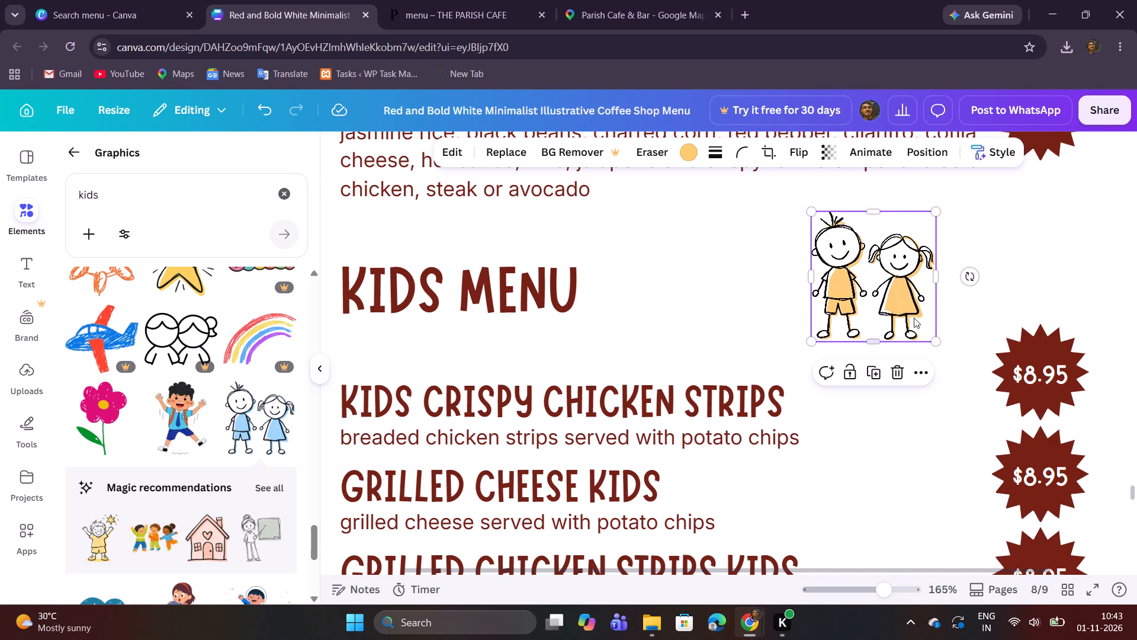
pyautogui.moveTo(911, 305); pyautogui.dragTo(711, 315)
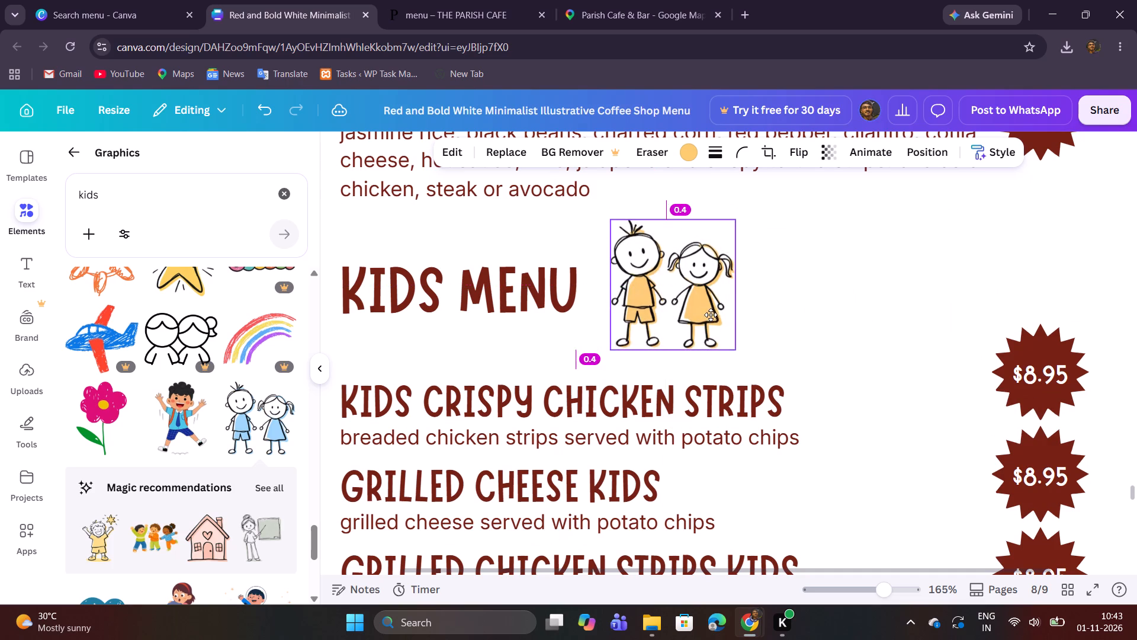
pyautogui.moveTo(711, 315); pyautogui.dragTo(713, 312)
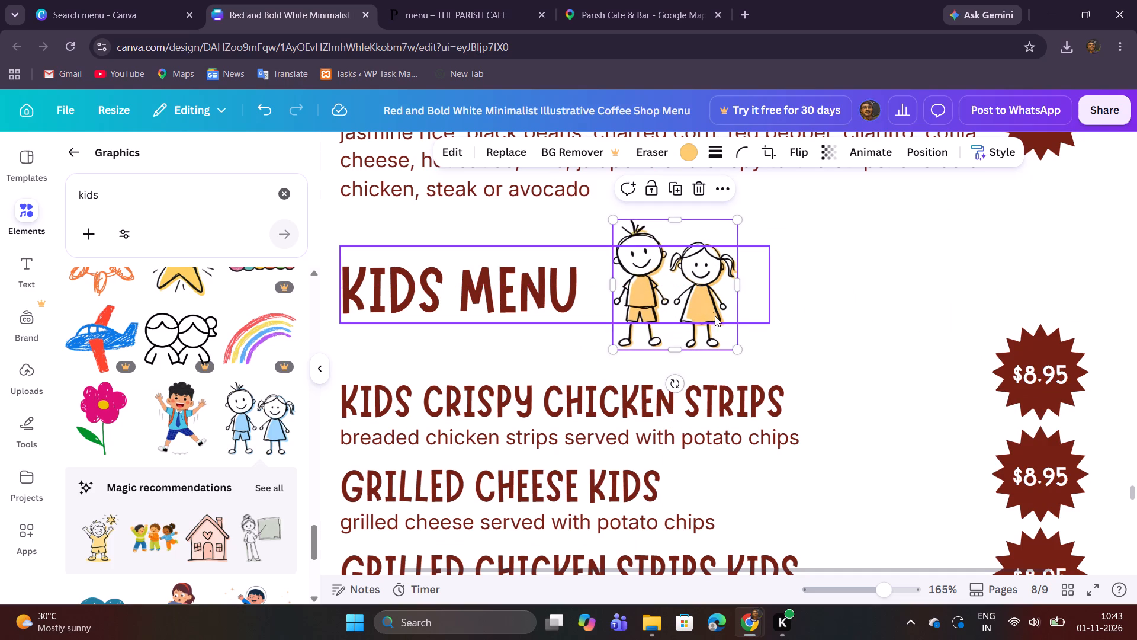
pyautogui.click(857, 588)
pyautogui.click(983, 452)
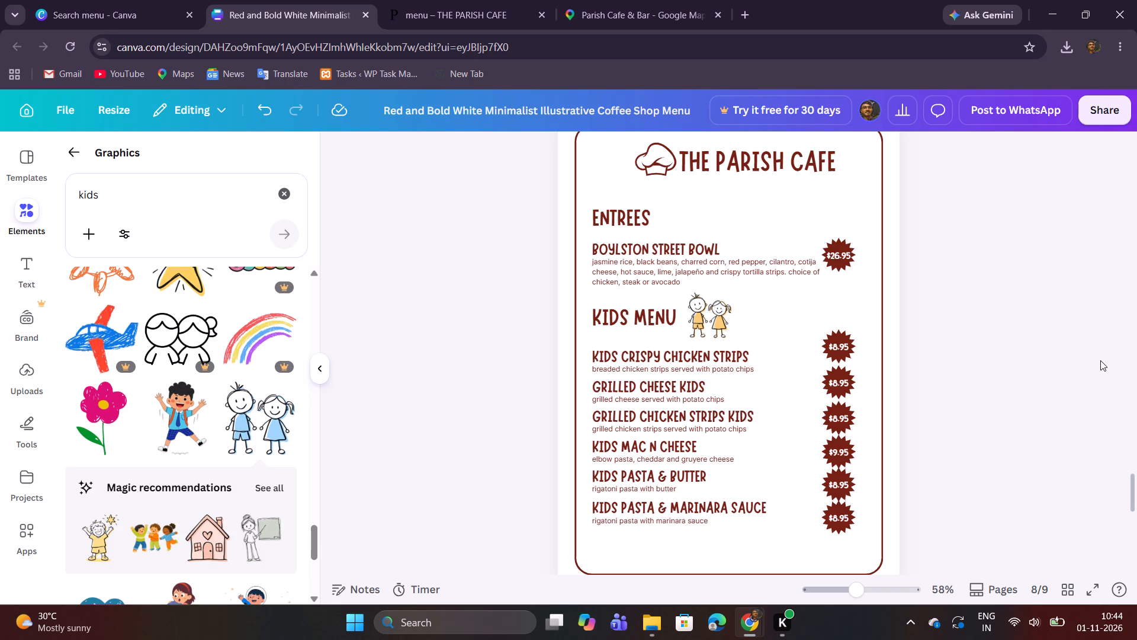
# Review page 8 and its neighbouring pages, and check the website menu for the sections still missing from the design.
pyautogui.scroll(-3, 1100, 360)
pyautogui.scroll(1, 1100, 360)
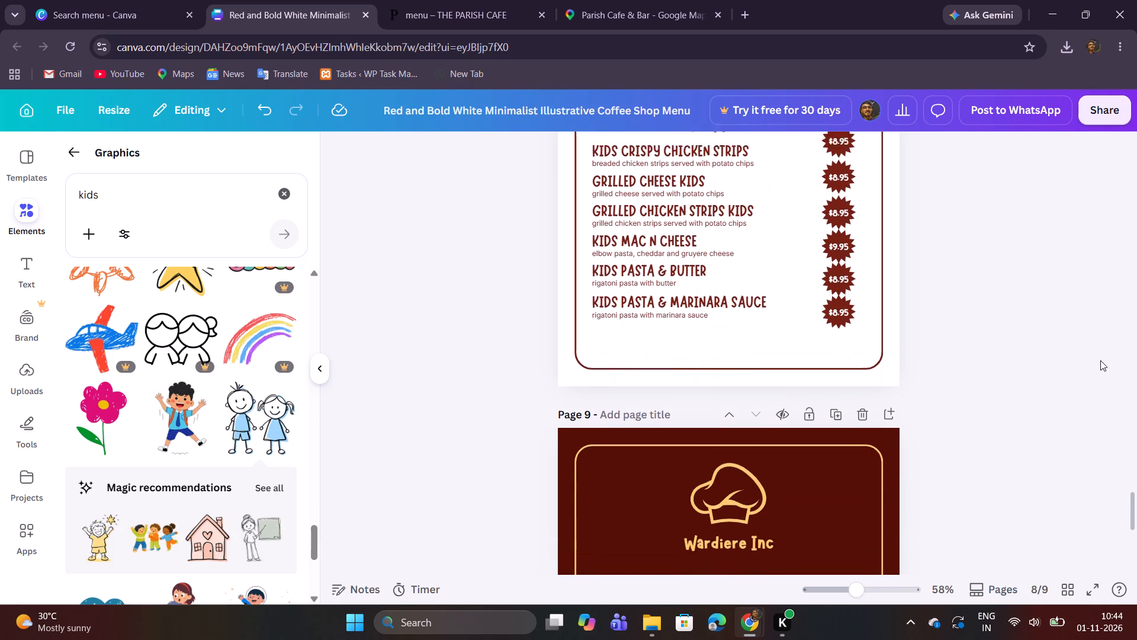
pyautogui.scroll(2, 1100, 360)
pyautogui.scroll(2, 1056, 337)
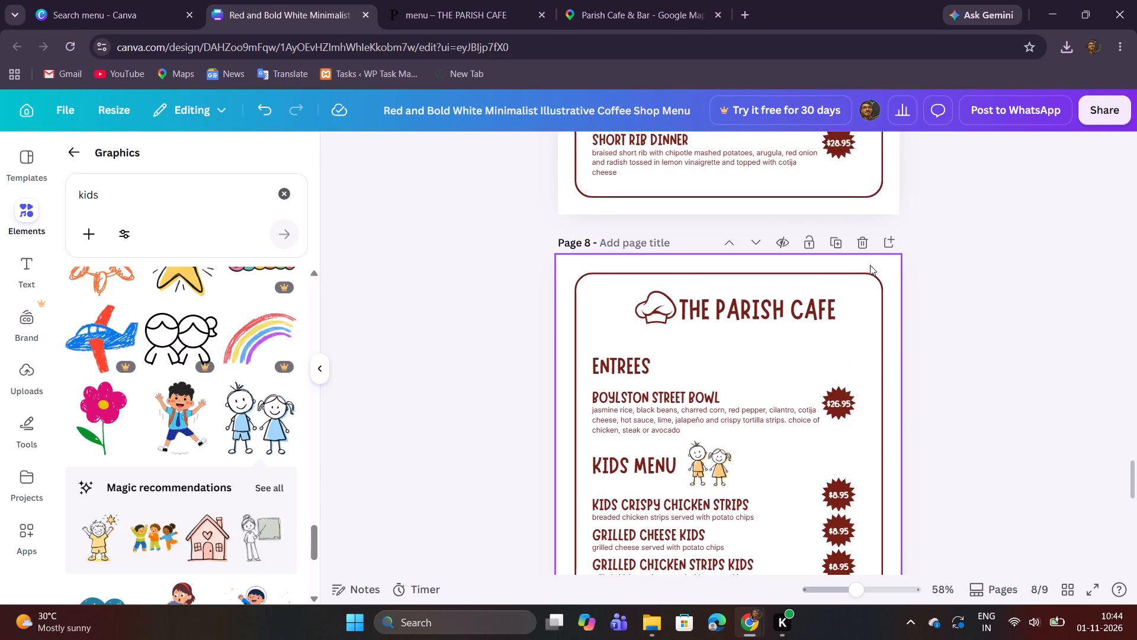
pyautogui.scroll(2, 963, 300)
pyautogui.scroll(-2, 963, 297)
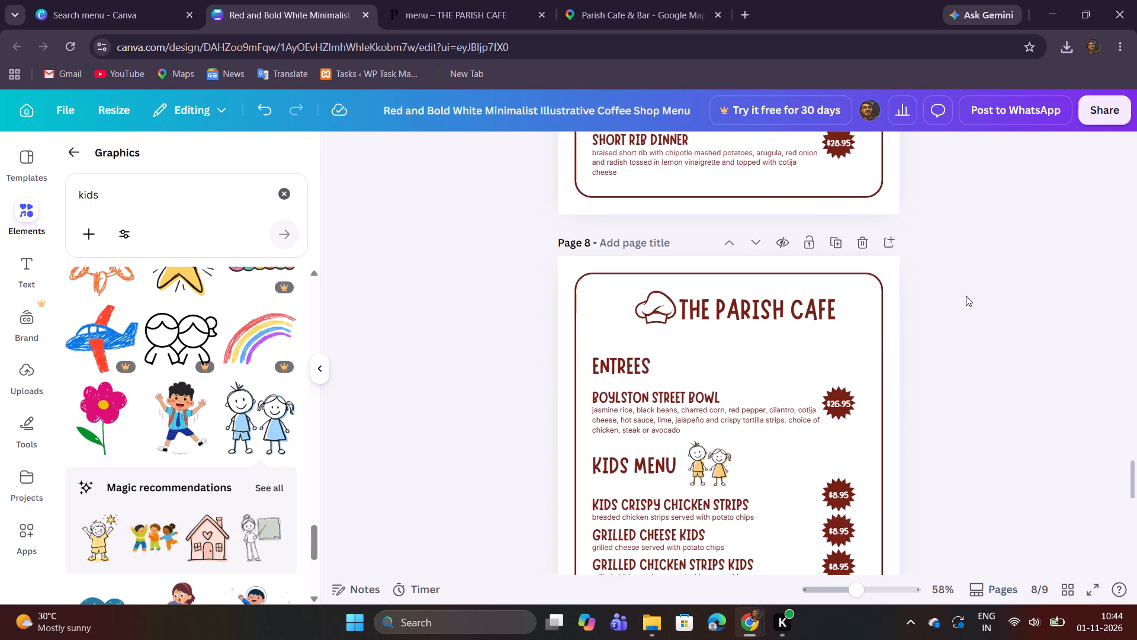
pyautogui.click(484, 18)
pyautogui.scroll(-5, 461, 210)
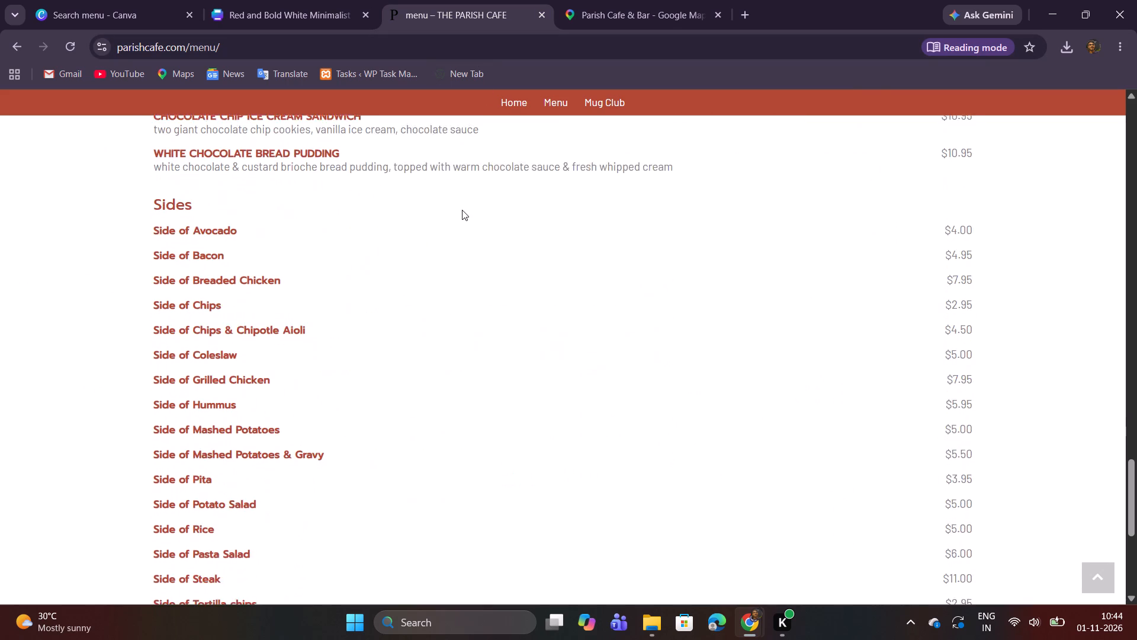
pyautogui.scroll(2, 462, 210)
pyautogui.click(298, 0)
pyautogui.scroll(-3, 629, 211)
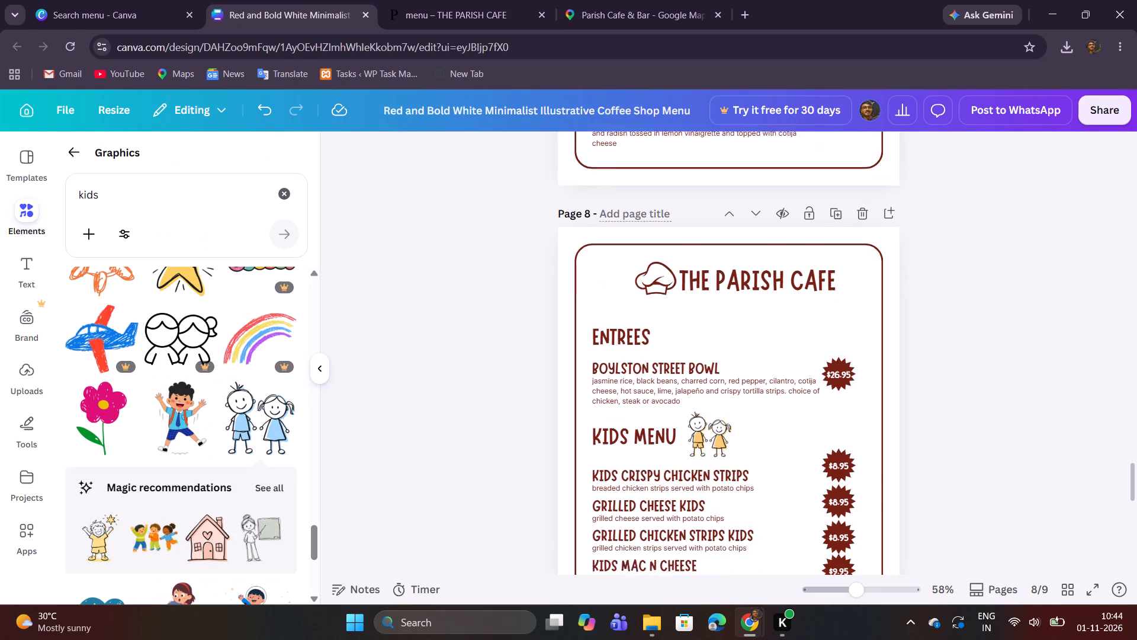
# Duplicate page 8, the Entrees and Kids Menu page.
pyautogui.scroll(1, 632, 210)
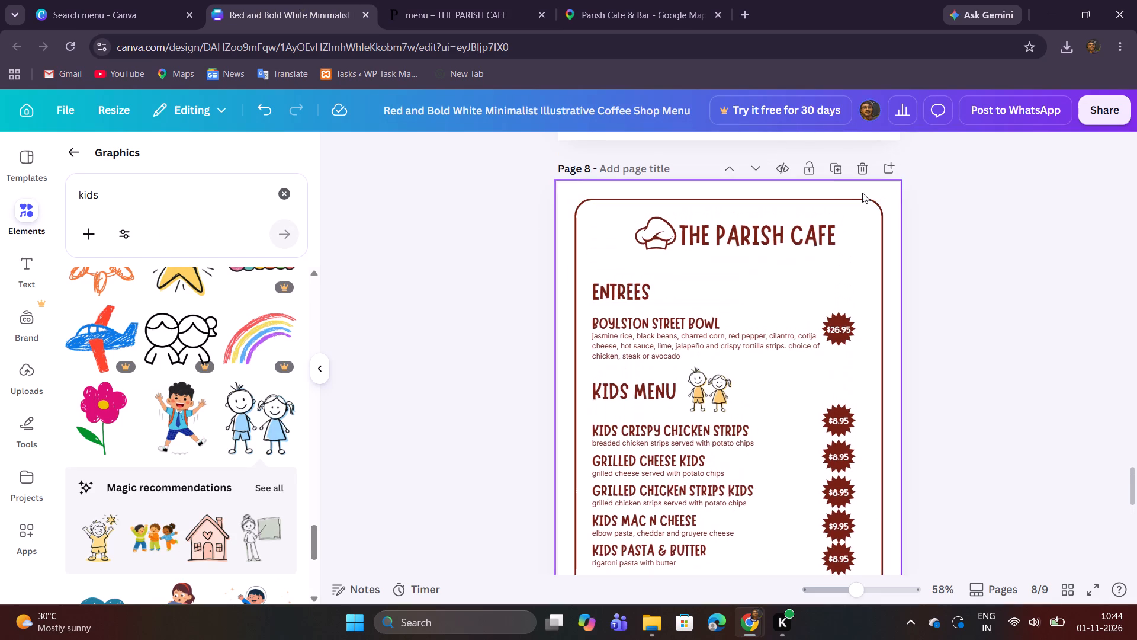
pyautogui.click(836, 172)
# Replace the Entrees heading on the duplicated page 9 with Dessert, copied from the website menu.
pyautogui.click(448, 0)
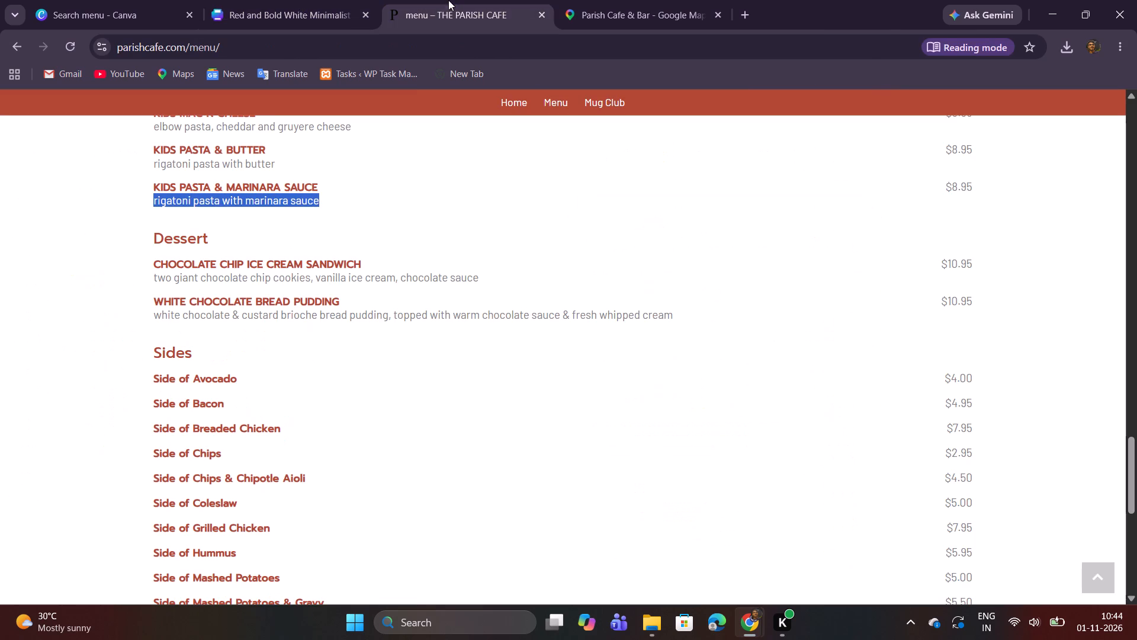
pyautogui.moveTo(153, 240); pyautogui.dragTo(211, 237)
pyautogui.hotkey('ctrl', 'c')
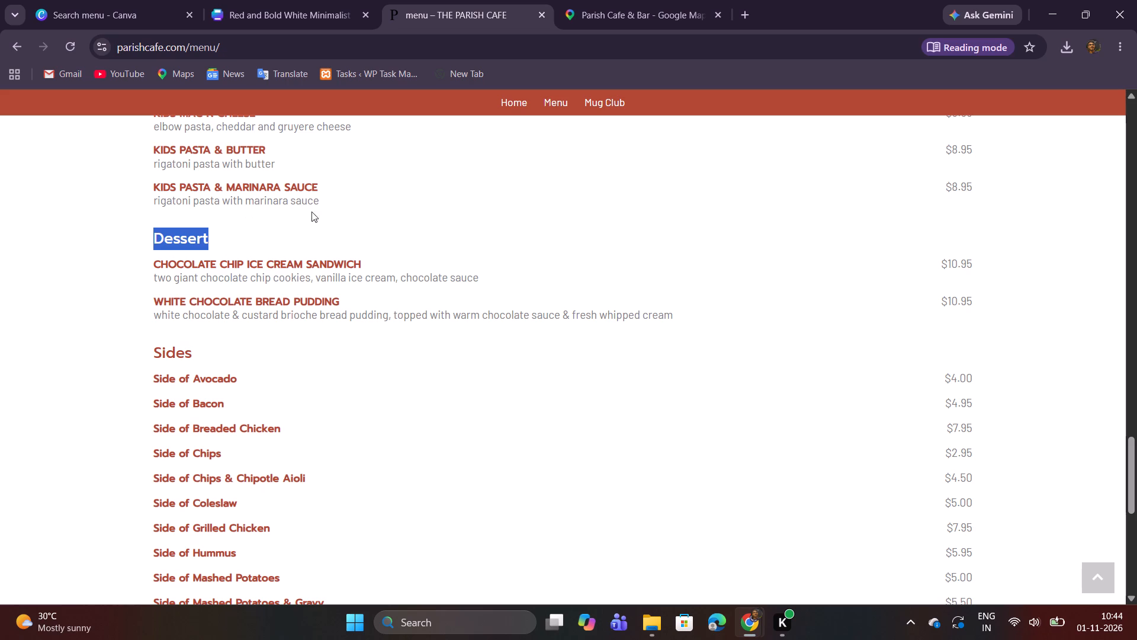
pyautogui.scroll(-5, 425, 244)
pyautogui.scroll(5, 431, 247)
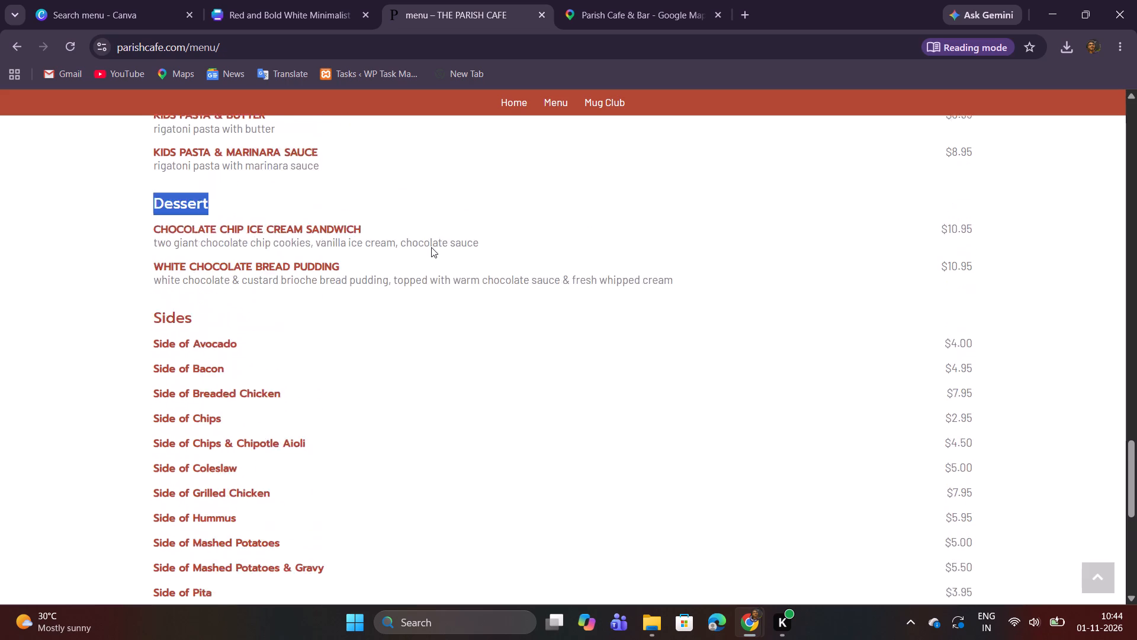
pyautogui.click(292, 0)
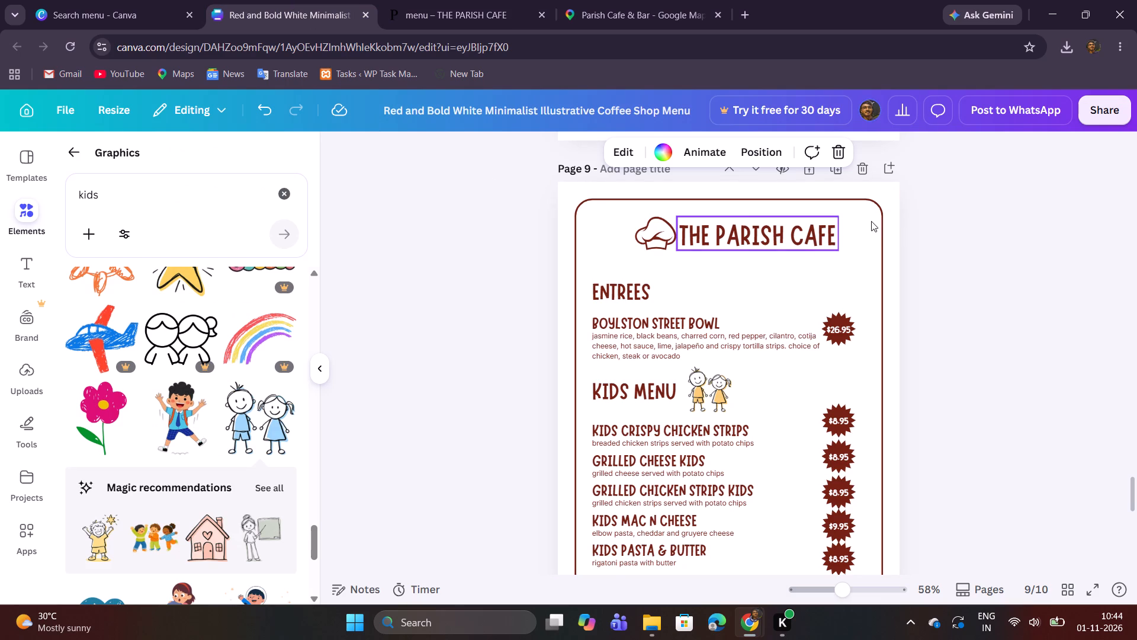
pyautogui.doubleClick(625, 290)
pyautogui.hotkey('ctrl', 'v')
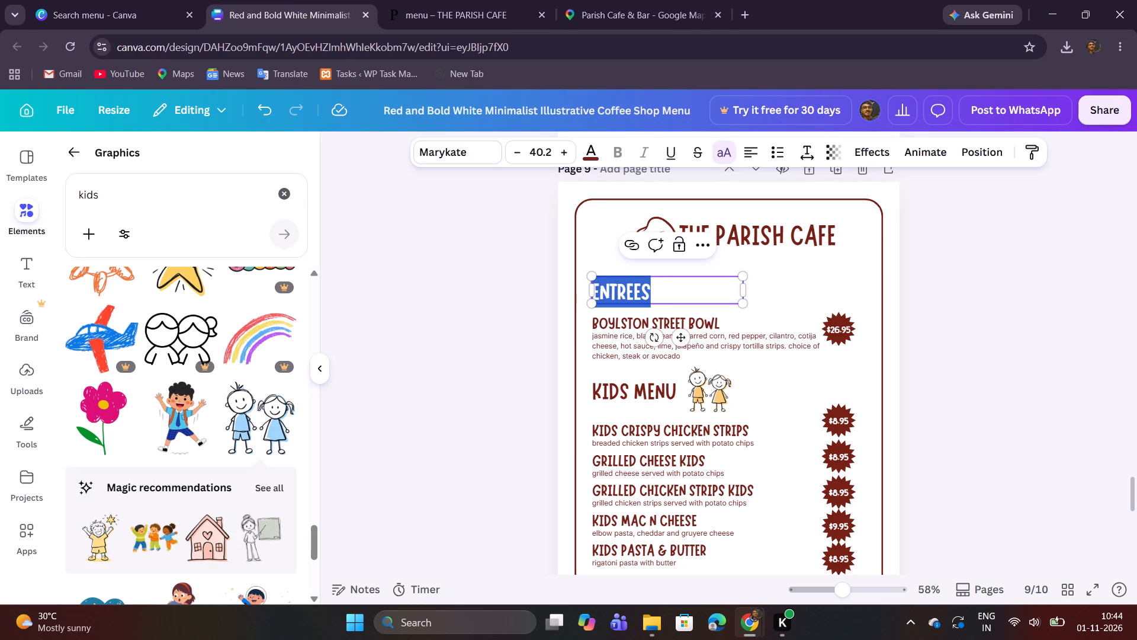
pyautogui.press('BackSpace')
pyautogui.click(947, 273)
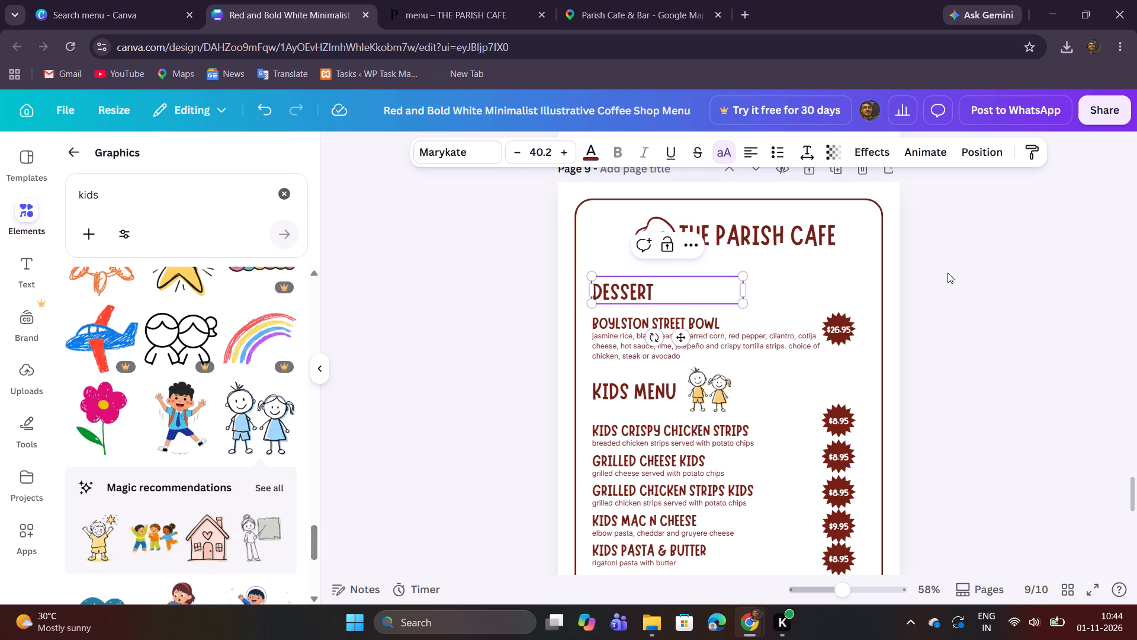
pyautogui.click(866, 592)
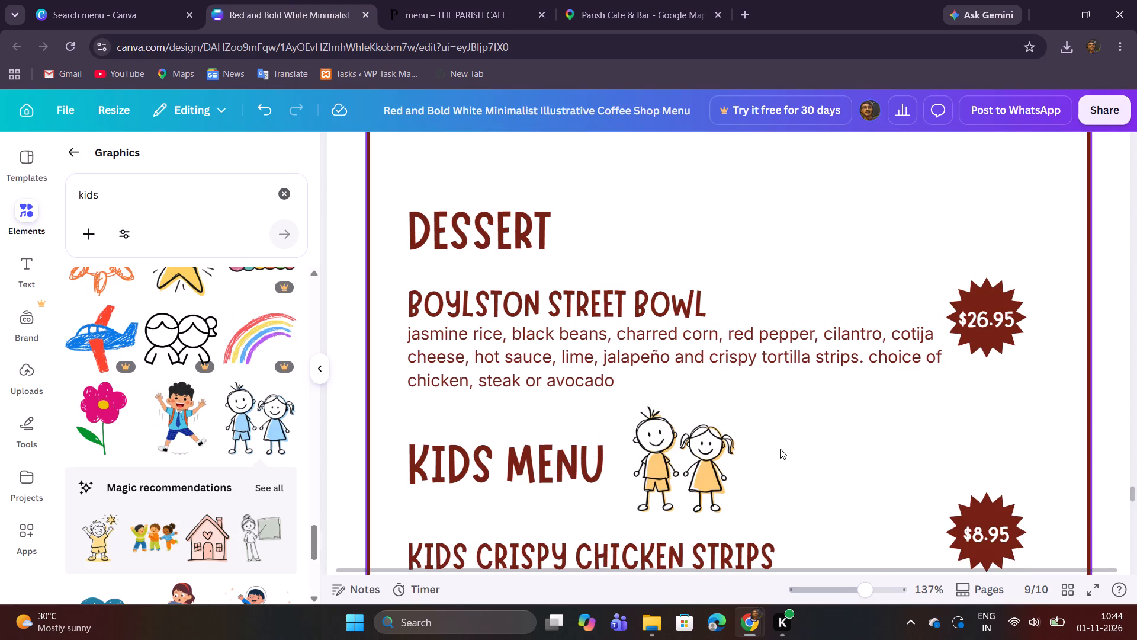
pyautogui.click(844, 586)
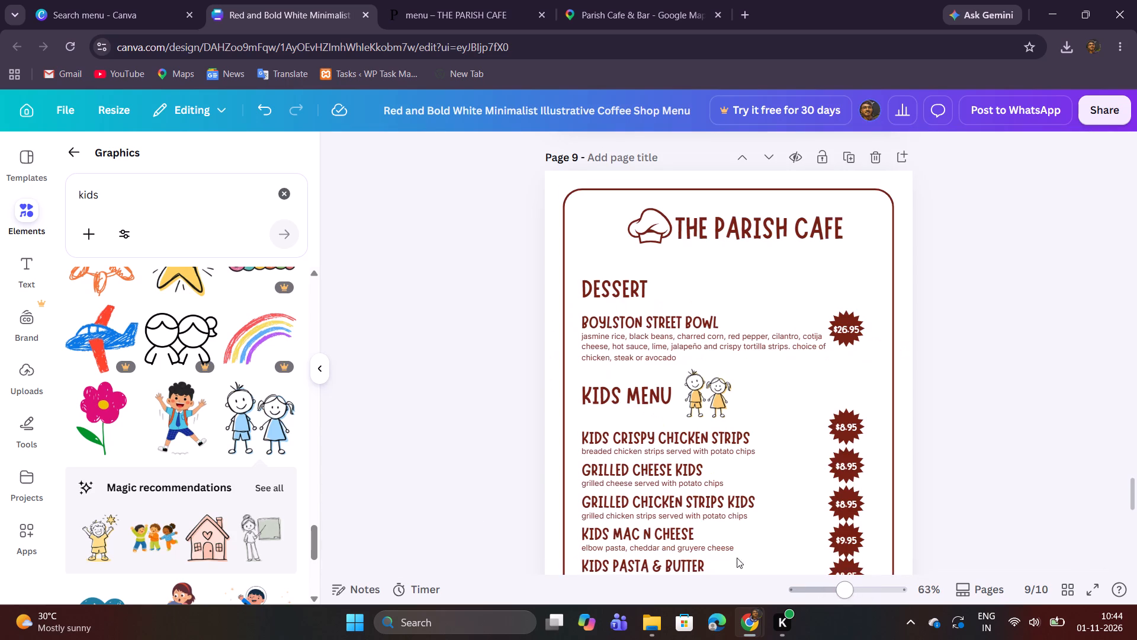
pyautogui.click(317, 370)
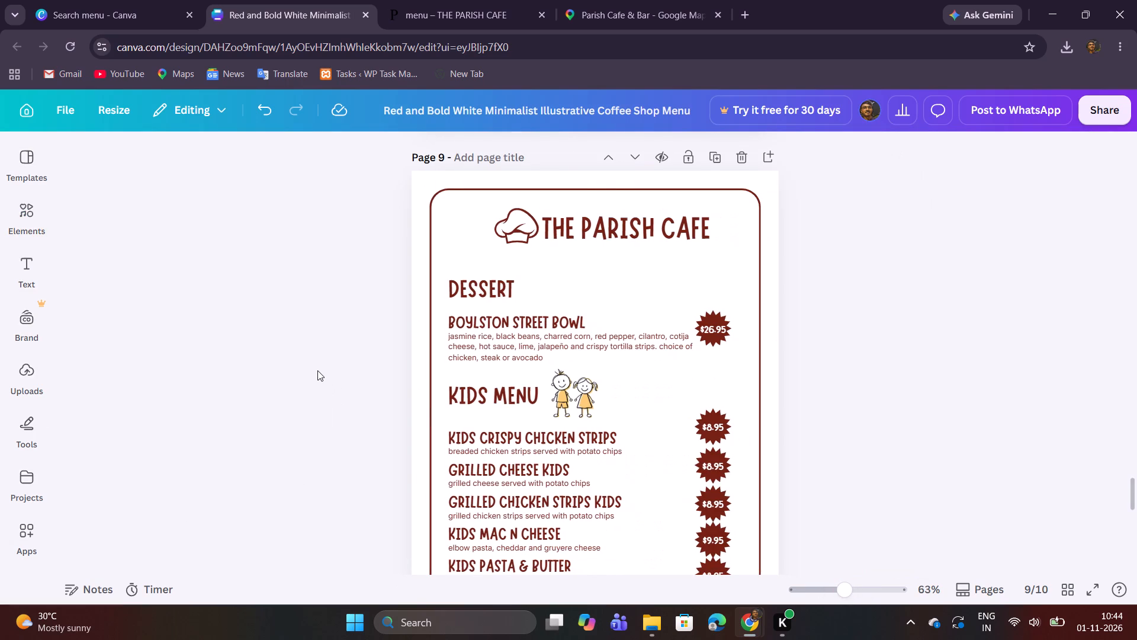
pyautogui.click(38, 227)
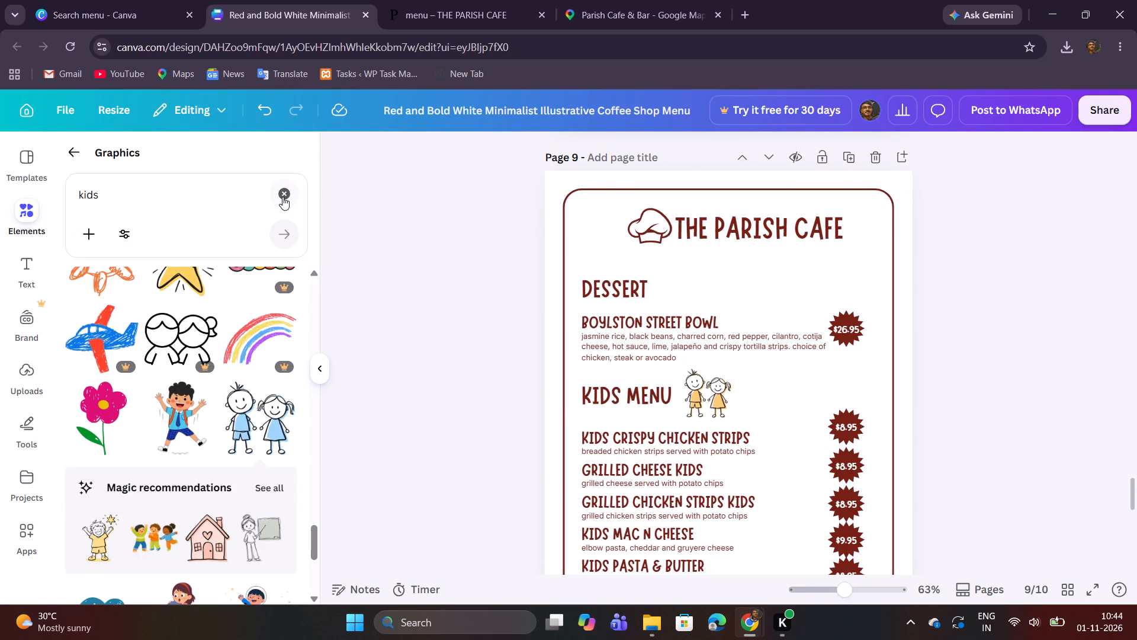
# Search the graphics for dessert and add the line drawing of a hand with a spoon over a cake slice beside page 9's Dessert heading.
pyautogui.click(283, 196)
pyautogui.write('dess')
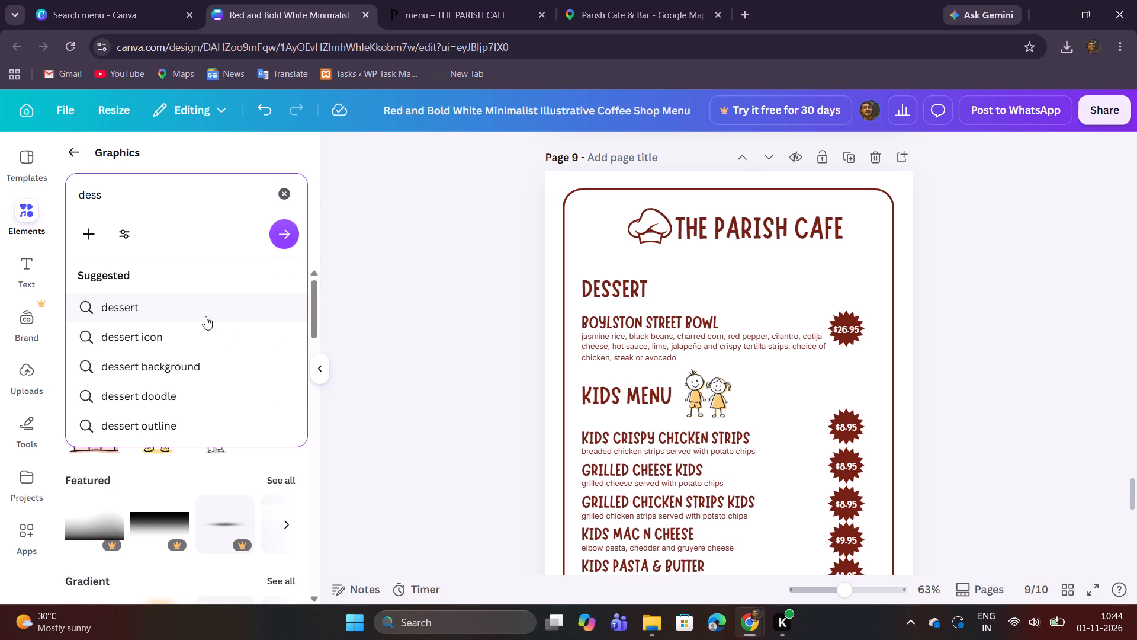
pyautogui.click(205, 316)
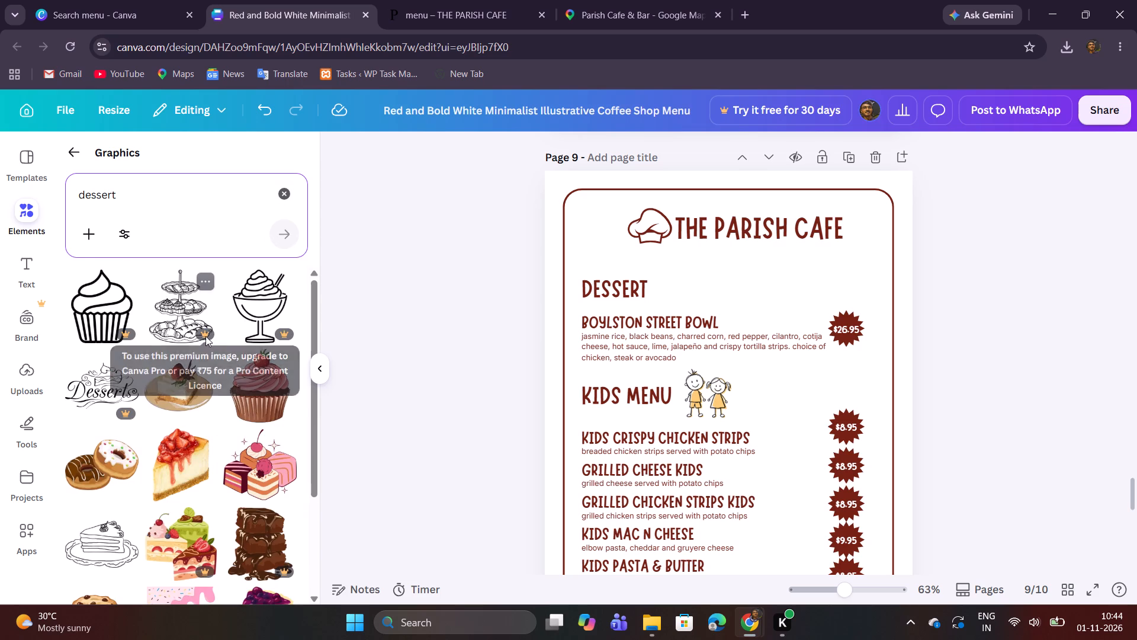
pyautogui.scroll(-2, 189, 401)
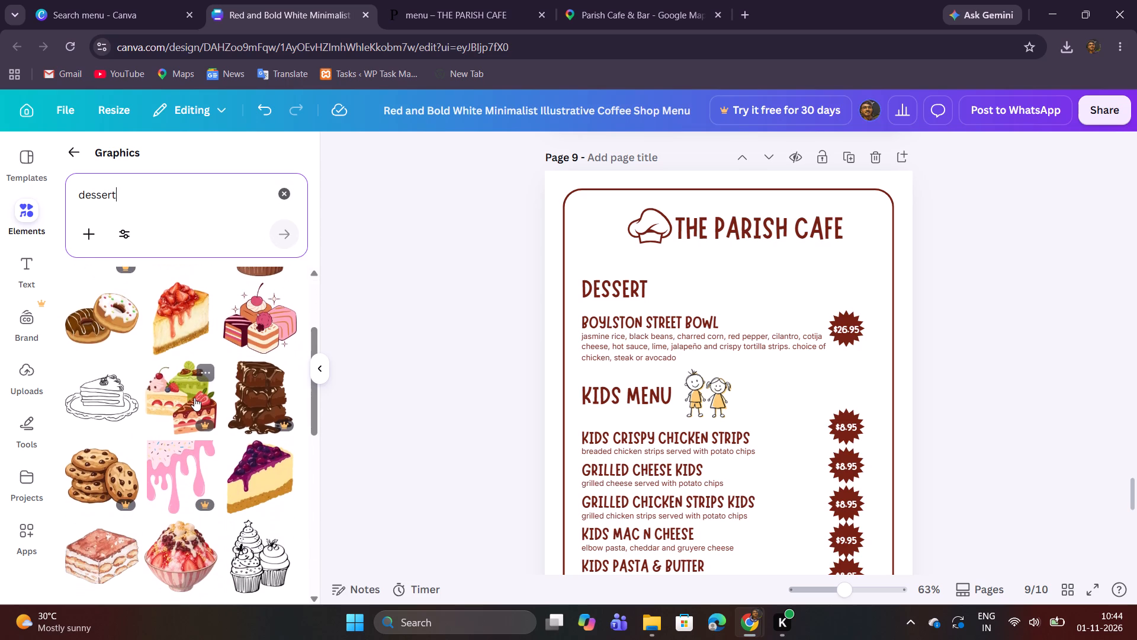
pyautogui.scroll(-2, 194, 398)
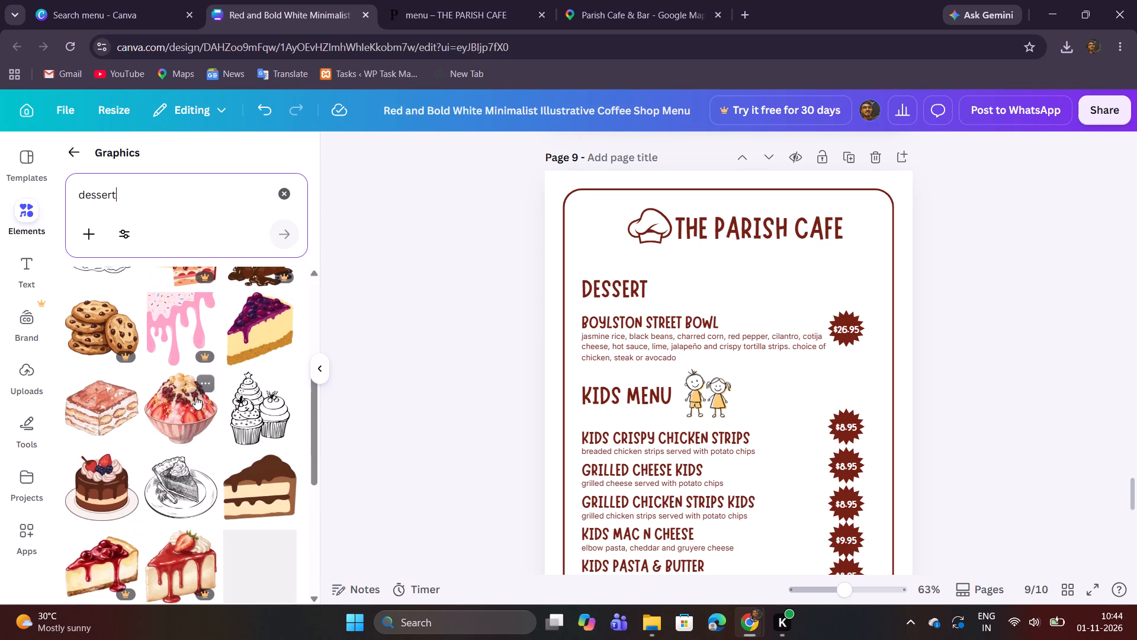
pyautogui.scroll(-2, 233, 448)
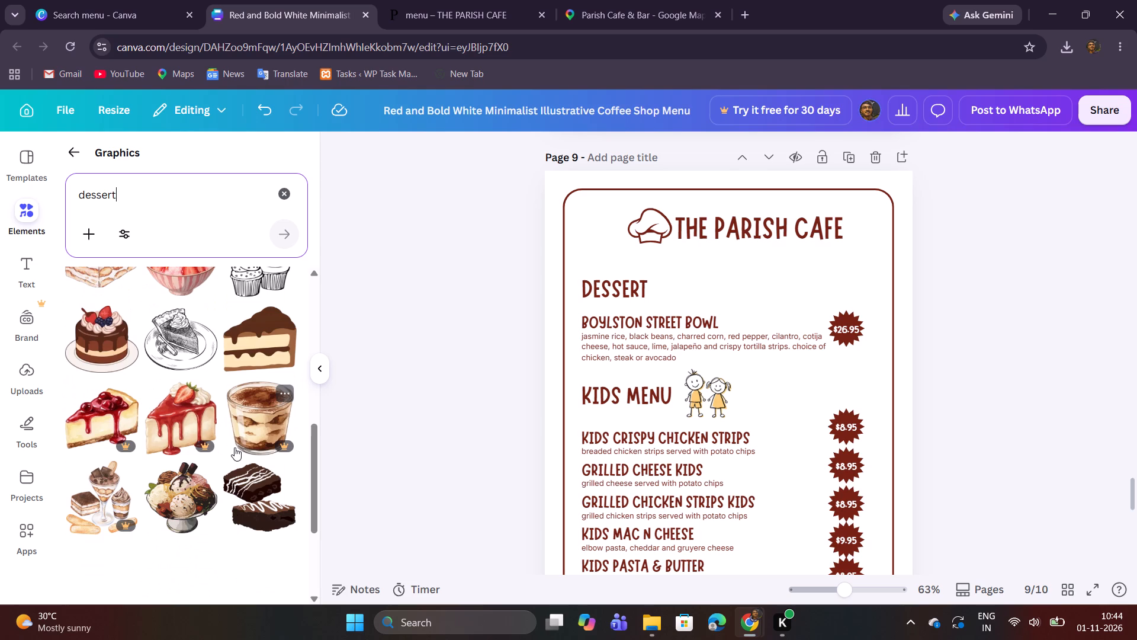
pyautogui.scroll(-7, 235, 447)
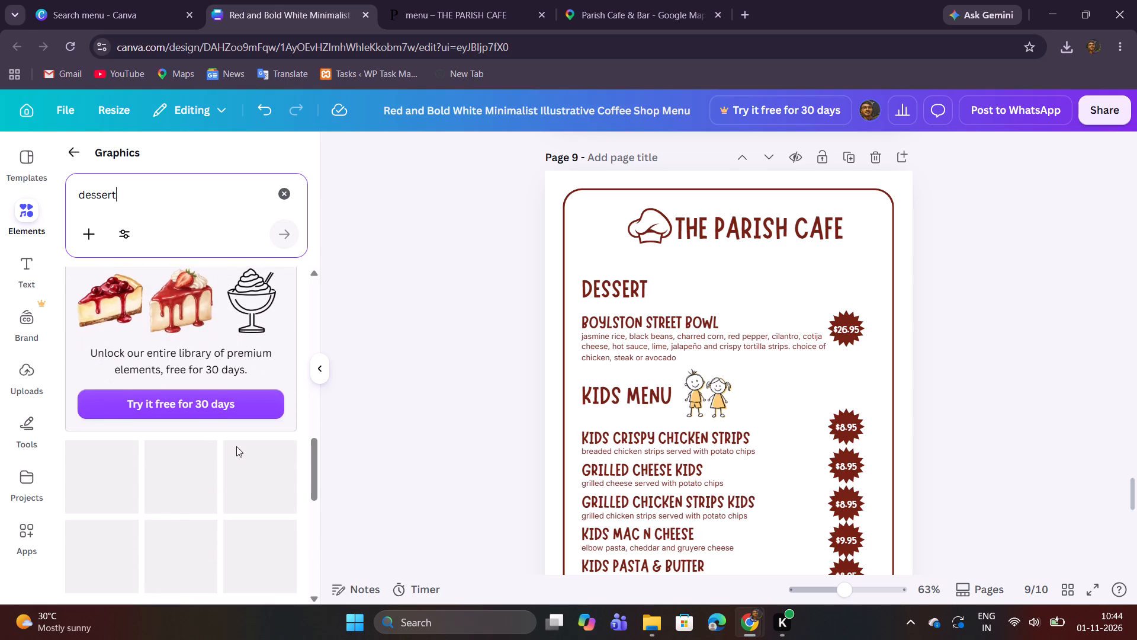
pyautogui.scroll(-2, 236, 446)
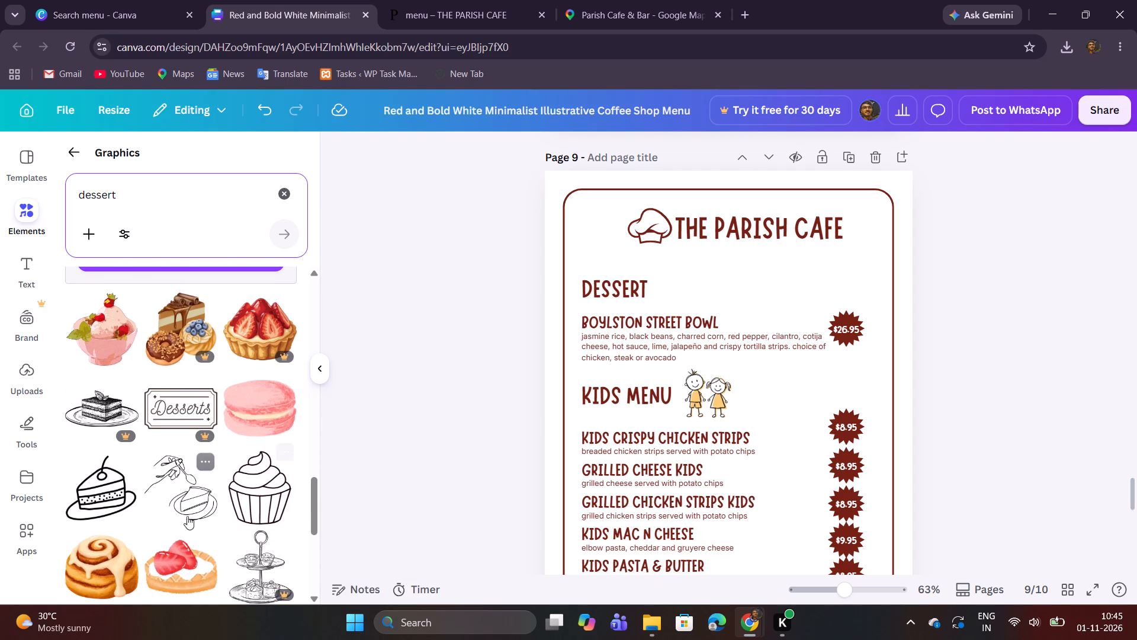
pyautogui.moveTo(187, 505); pyautogui.dragTo(721, 287)
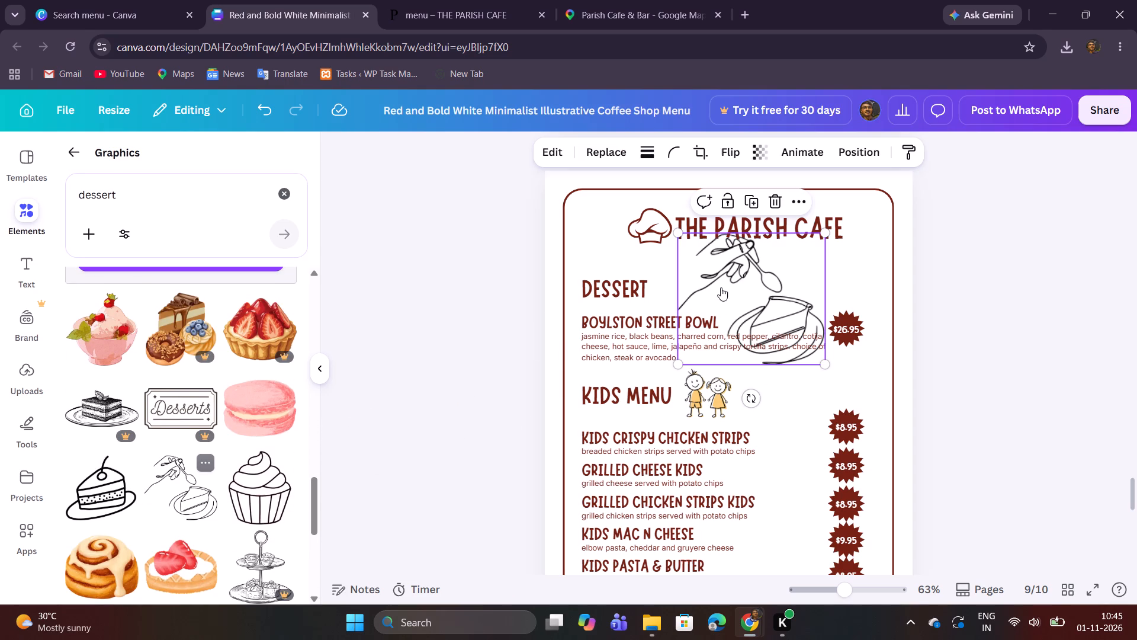
# Shrink the hand-and-cake drawing to fit the space between the café title and the first dish name.
pyautogui.moveTo(824, 369); pyautogui.dragTo(774, 341)
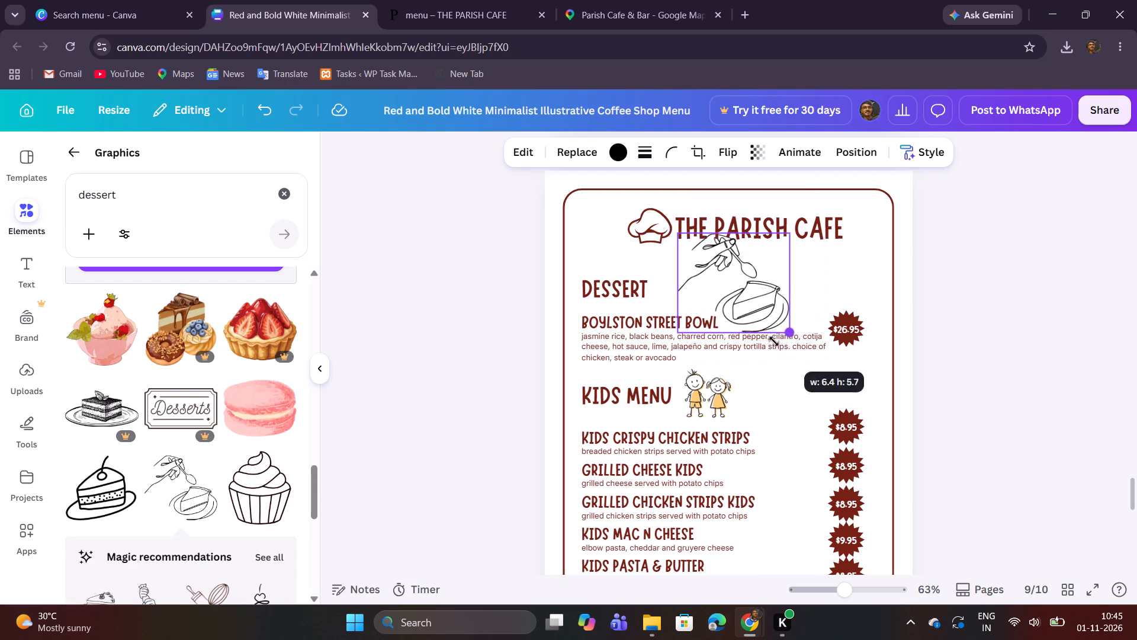
pyautogui.moveTo(774, 341); pyautogui.dragTo(743, 322)
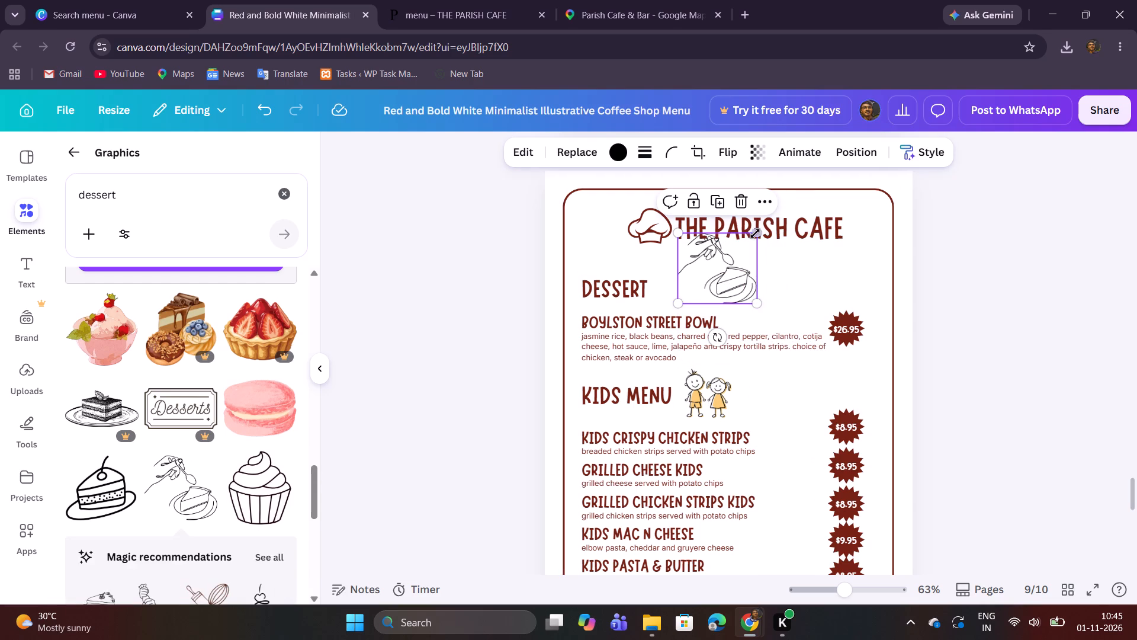
pyautogui.moveTo(758, 233); pyautogui.dragTo(746, 251)
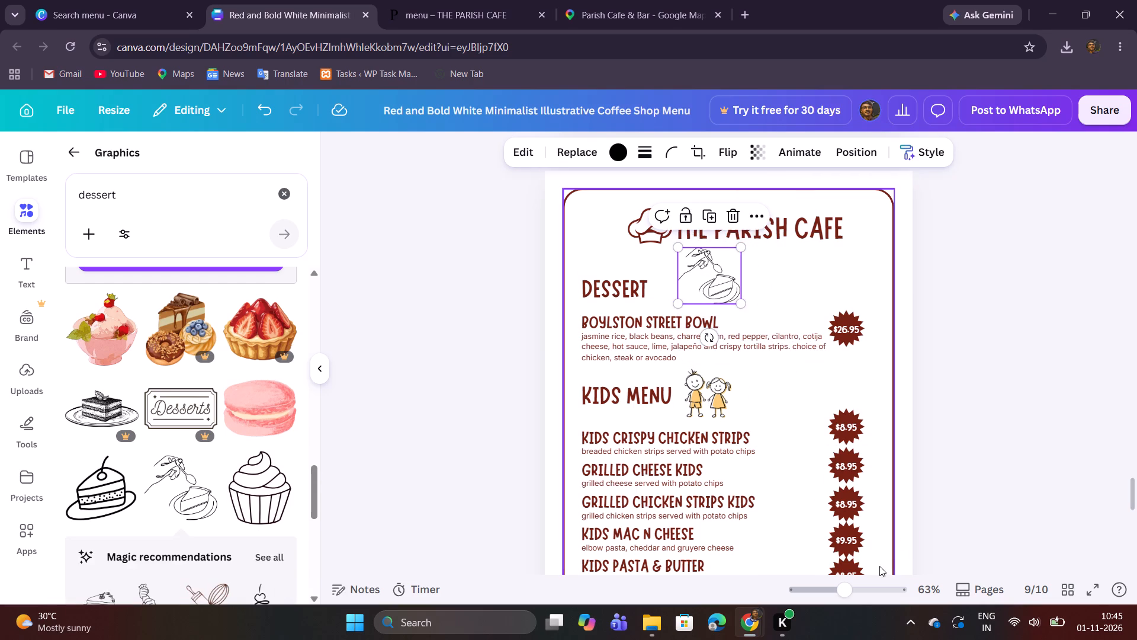
# Lock the Dessert heading in place so the overlapping drawing can be moved independently.
pyautogui.click(862, 590)
pyautogui.moveTo(796, 404); pyautogui.dragTo(805, 450)
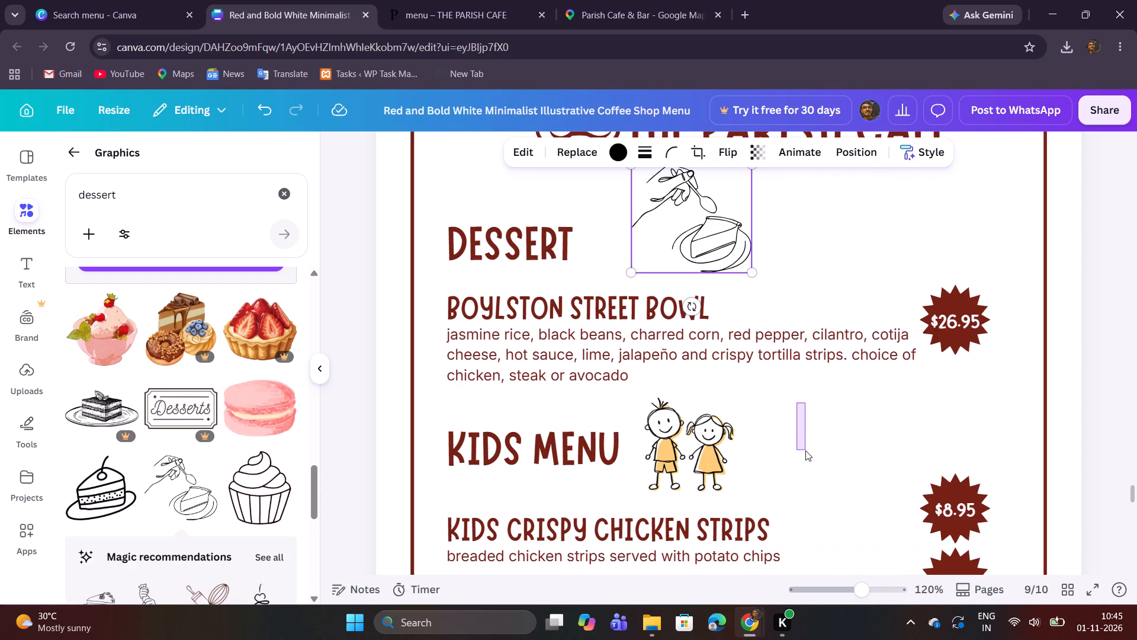
pyautogui.moveTo(805, 450); pyautogui.dragTo(806, 450)
pyautogui.scroll(1, 795, 417)
pyautogui.moveTo(704, 318); pyautogui.dragTo(705, 327)
pyautogui.hotkey('ctrl', 'z')
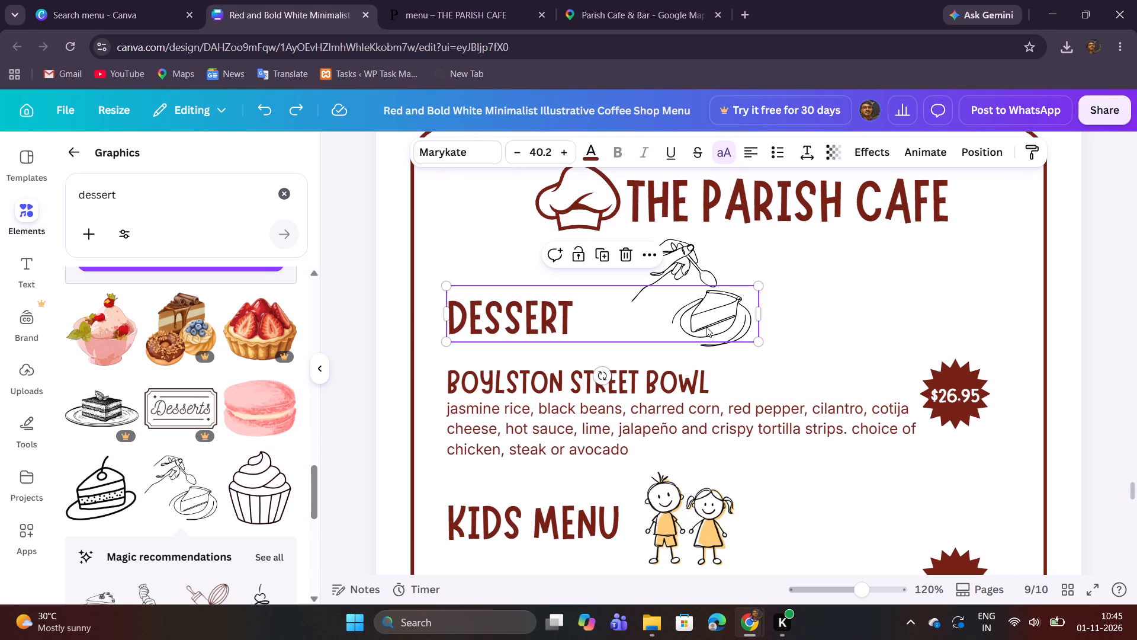
pyautogui.click(778, 300)
pyautogui.click(632, 299)
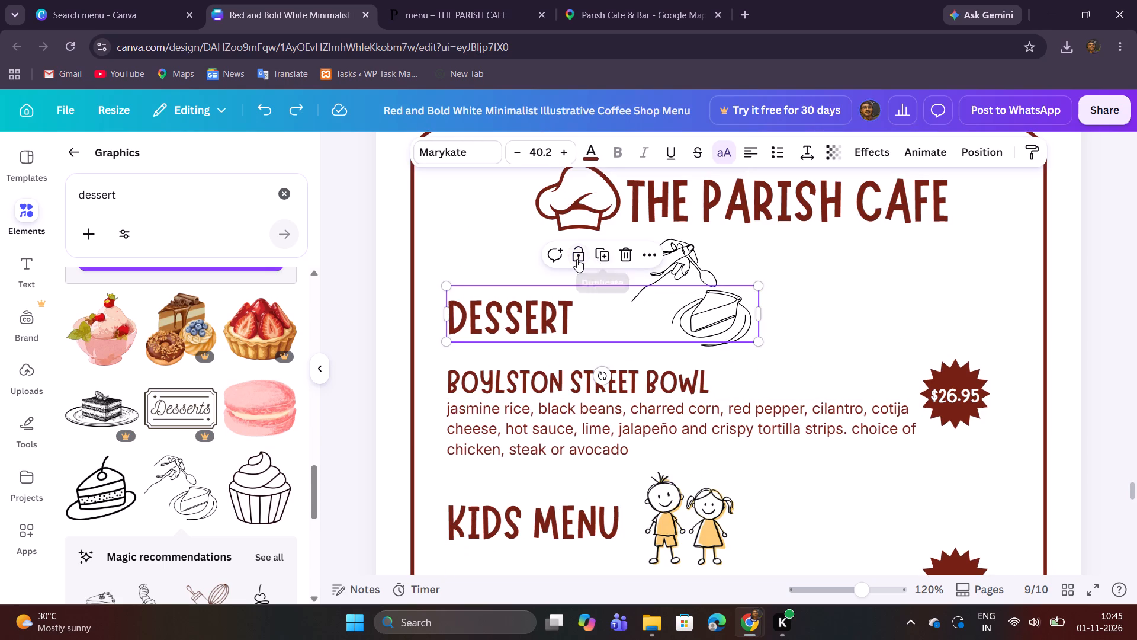
pyautogui.click(577, 259)
# Make the hand-and-cake drawing slightly smaller and place it just beside the Dessert heading, above the first dish name.
pyautogui.moveTo(682, 263); pyautogui.dragTo(672, 278)
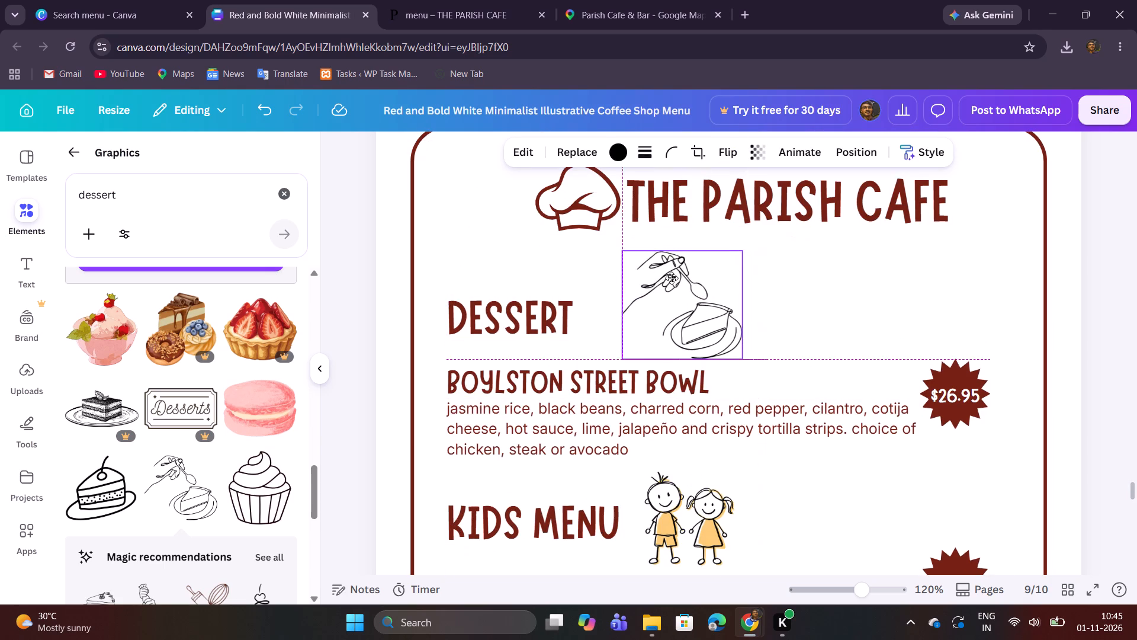
pyautogui.moveTo(672, 278); pyautogui.dragTo(676, 277)
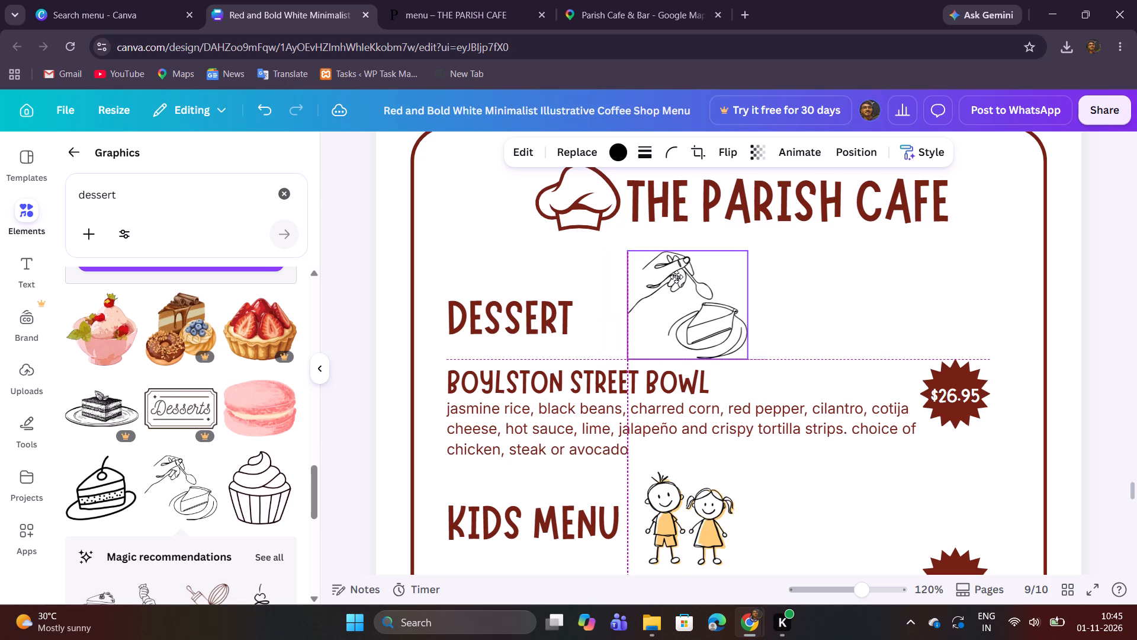
pyautogui.moveTo(676, 277); pyautogui.dragTo(676, 277)
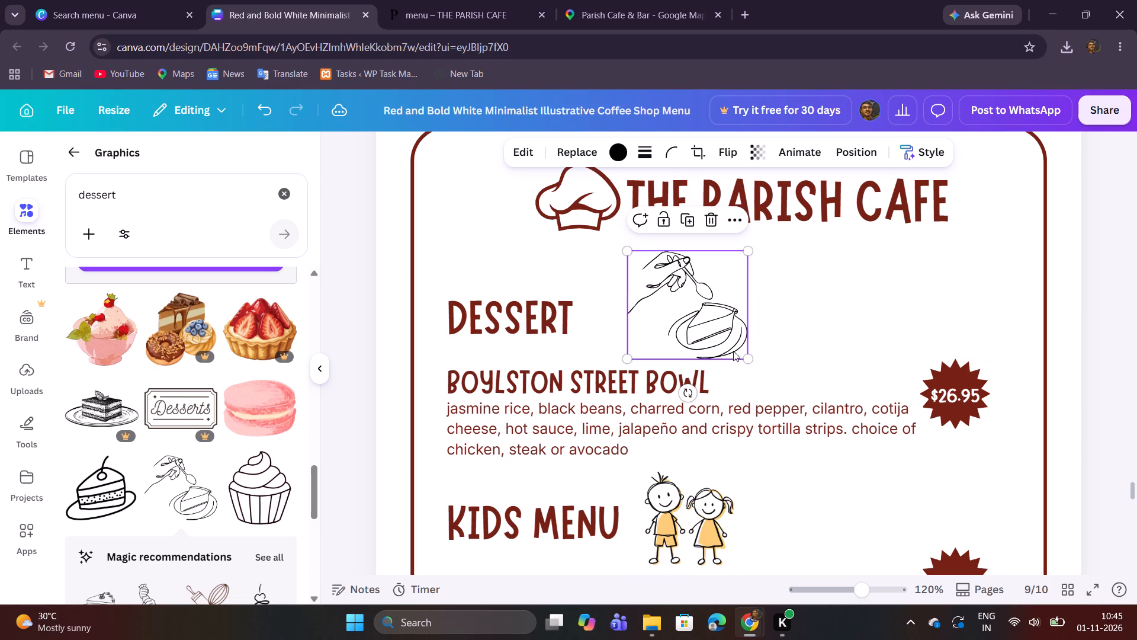
pyautogui.click(750, 356)
pyautogui.moveTo(712, 267); pyautogui.dragTo(712, 274)
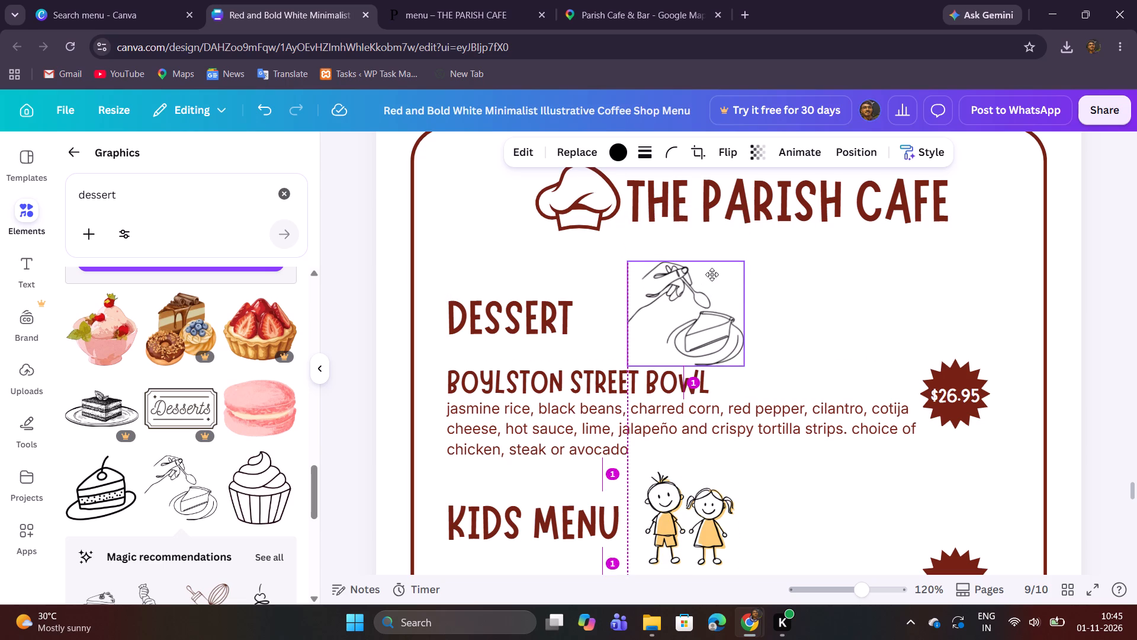
pyautogui.moveTo(712, 274); pyautogui.dragTo(834, 274)
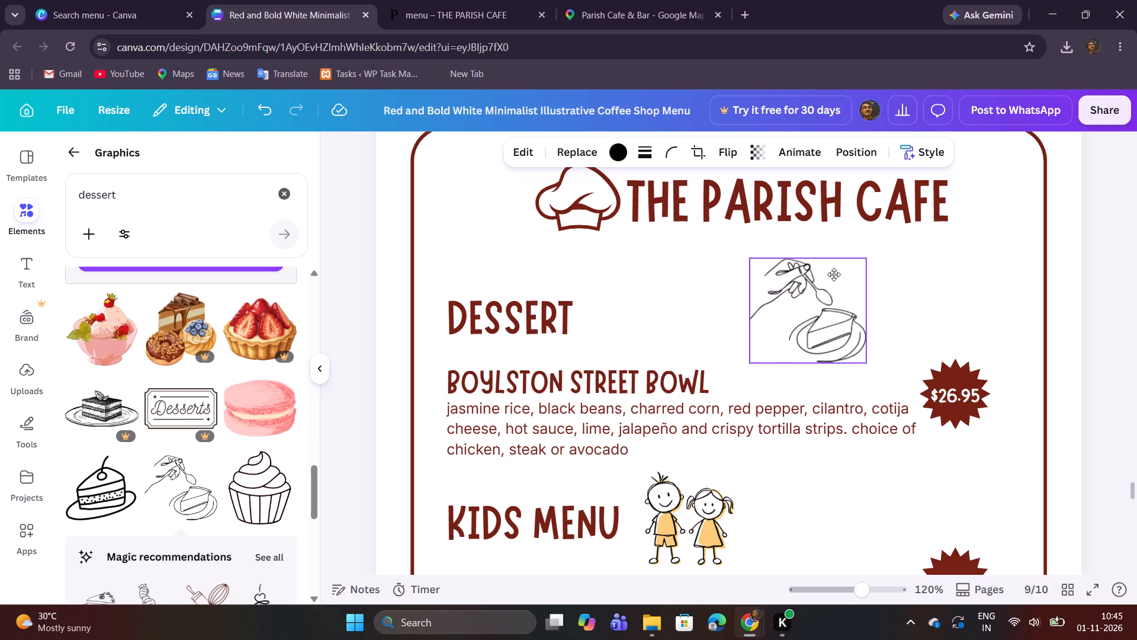
pyautogui.moveTo(834, 274); pyautogui.dragTo(725, 267)
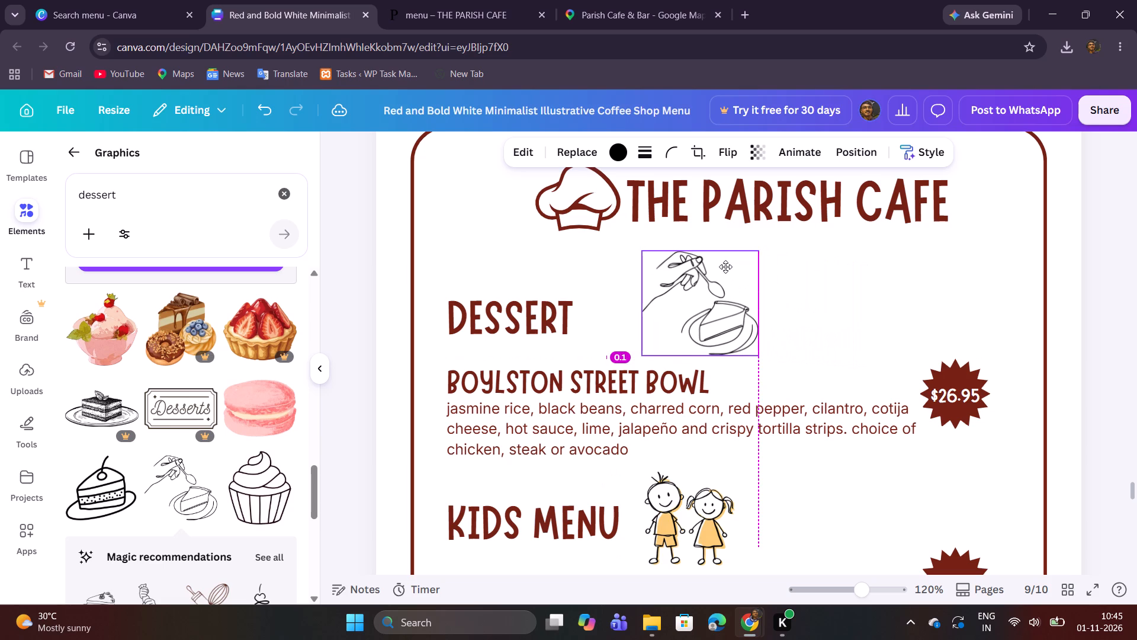
pyautogui.moveTo(725, 267); pyautogui.dragTo(720, 270)
pyautogui.click(824, 273)
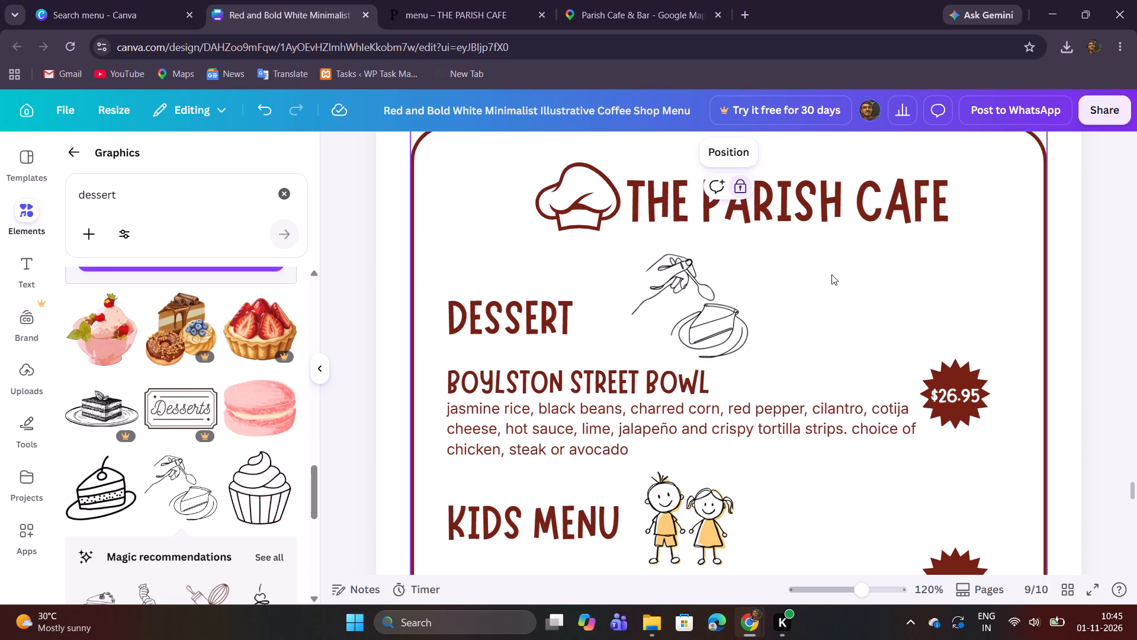
# Recolour the black lines of the hand-and-cake drawing with the design's light orange.
pyautogui.click(635, 319)
pyautogui.click(690, 312)
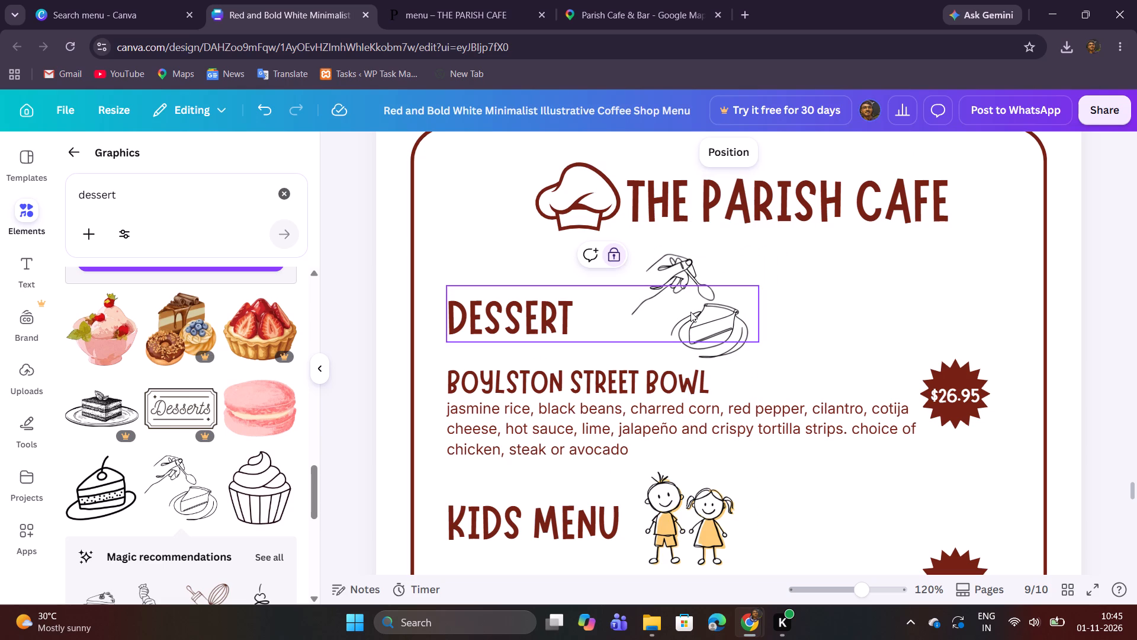
pyautogui.click(676, 262)
pyautogui.click(614, 155)
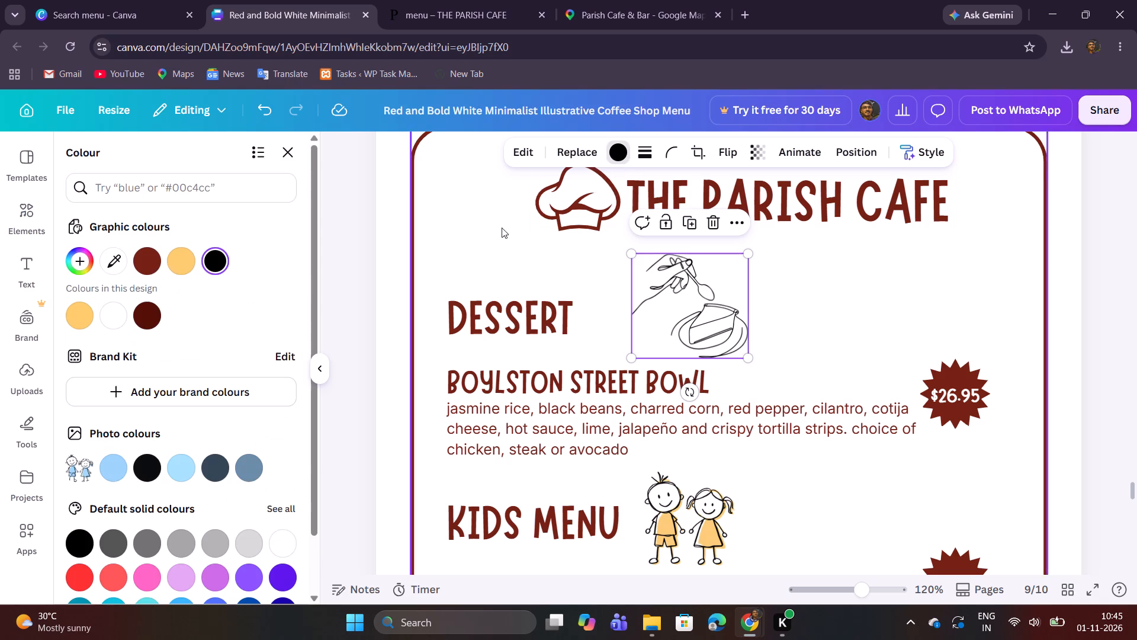
pyautogui.click(178, 266)
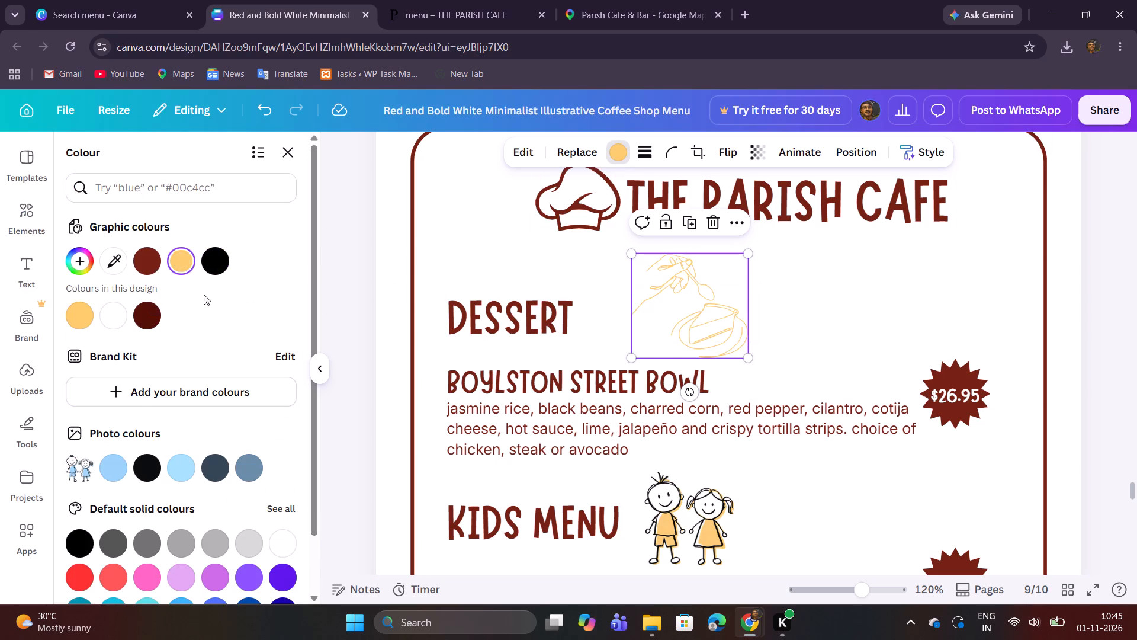
# Recolour the lines of the hand-and-cake drawing with the dark red used by the menu text.
pyautogui.click(149, 264)
pyautogui.click(851, 305)
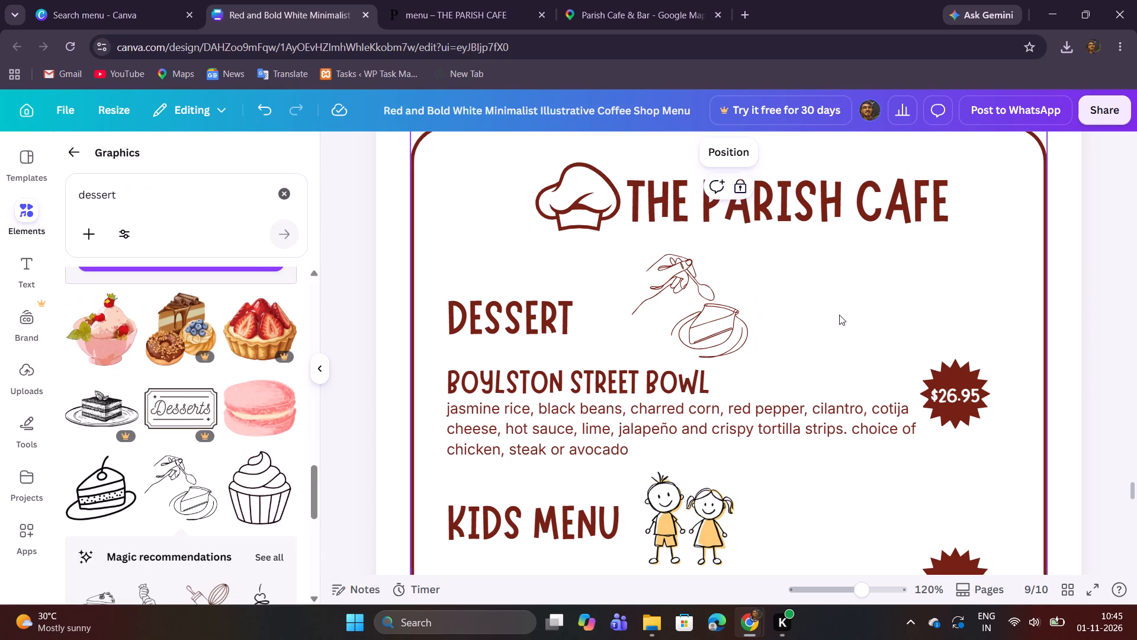
# Move the hand-and-cake drawing closer to the Dessert heading, keeping it at the same height.
pyautogui.click(753, 345)
pyautogui.click(756, 354)
pyautogui.click(747, 358)
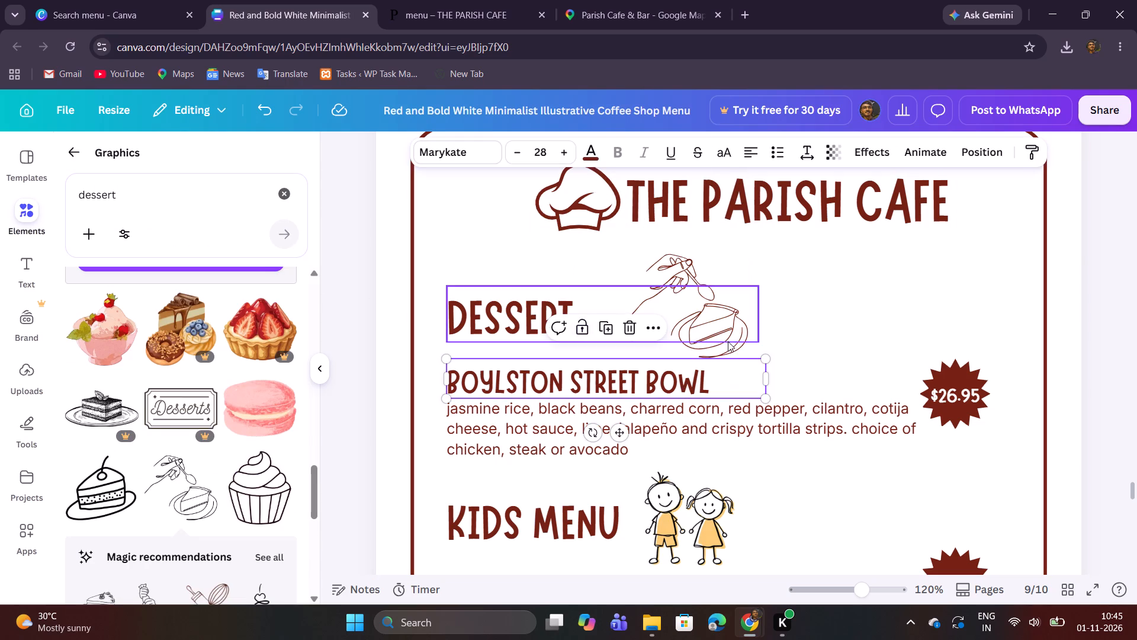
pyautogui.click(712, 273)
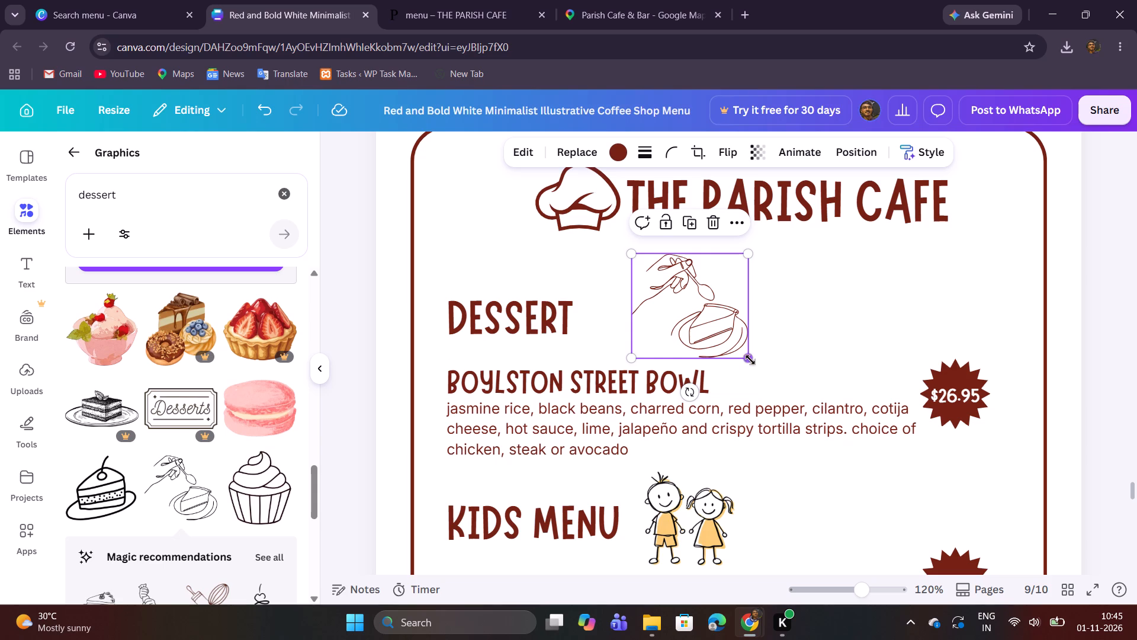
pyautogui.moveTo(707, 280); pyautogui.dragTo(685, 280)
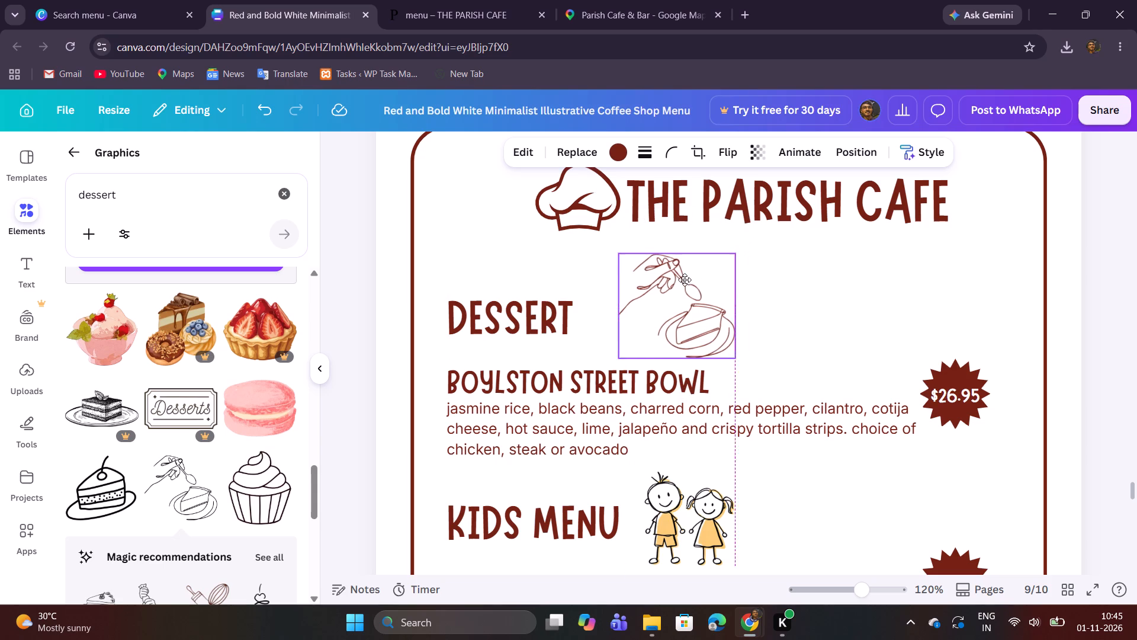
pyautogui.moveTo(685, 280); pyautogui.dragTo(663, 281)
pyautogui.click(841, 283)
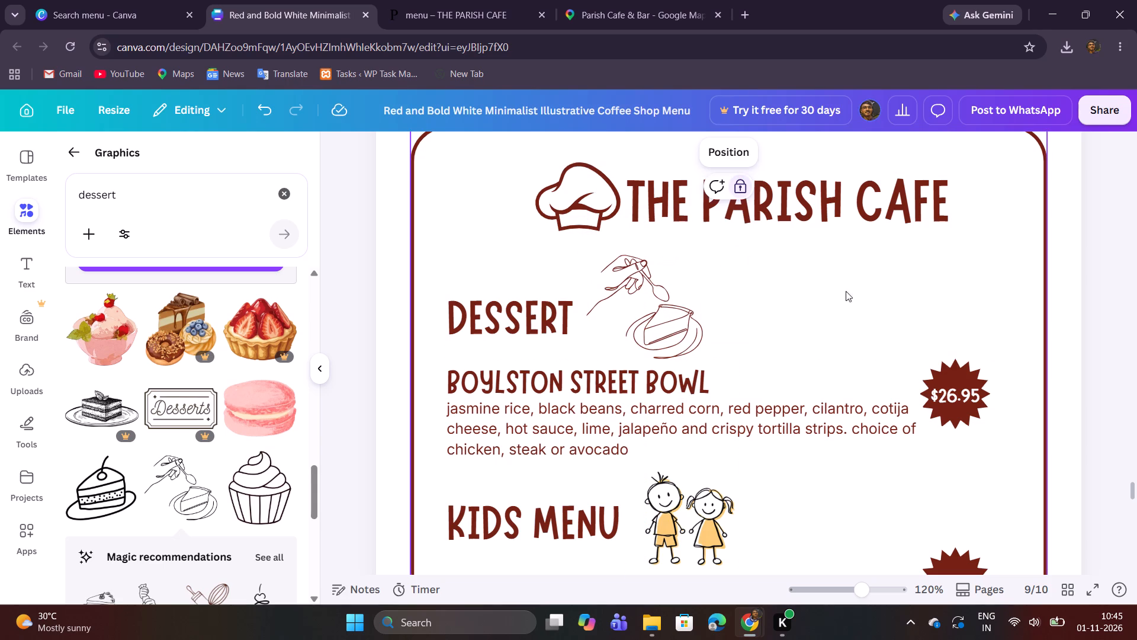
# Replace the first dish name under Dessert with "CHOCOLATE CHIP ICE CREAM SANDWICH" copied from the café's website menu.
pyautogui.click(836, 591)
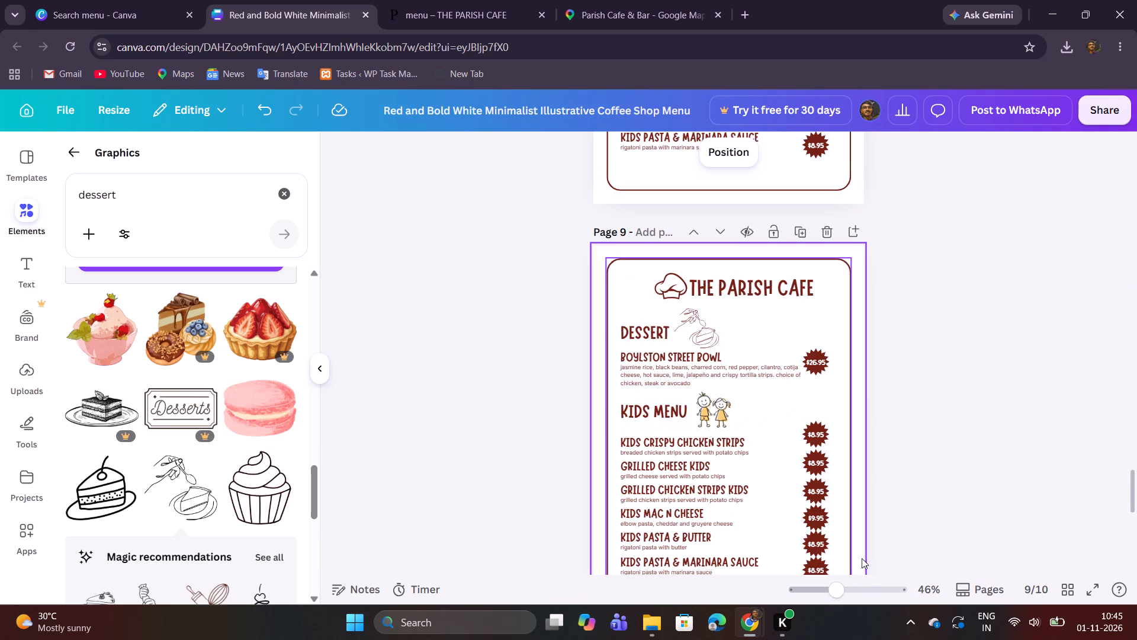
pyautogui.moveTo(836, 594); pyautogui.dragTo(843, 594)
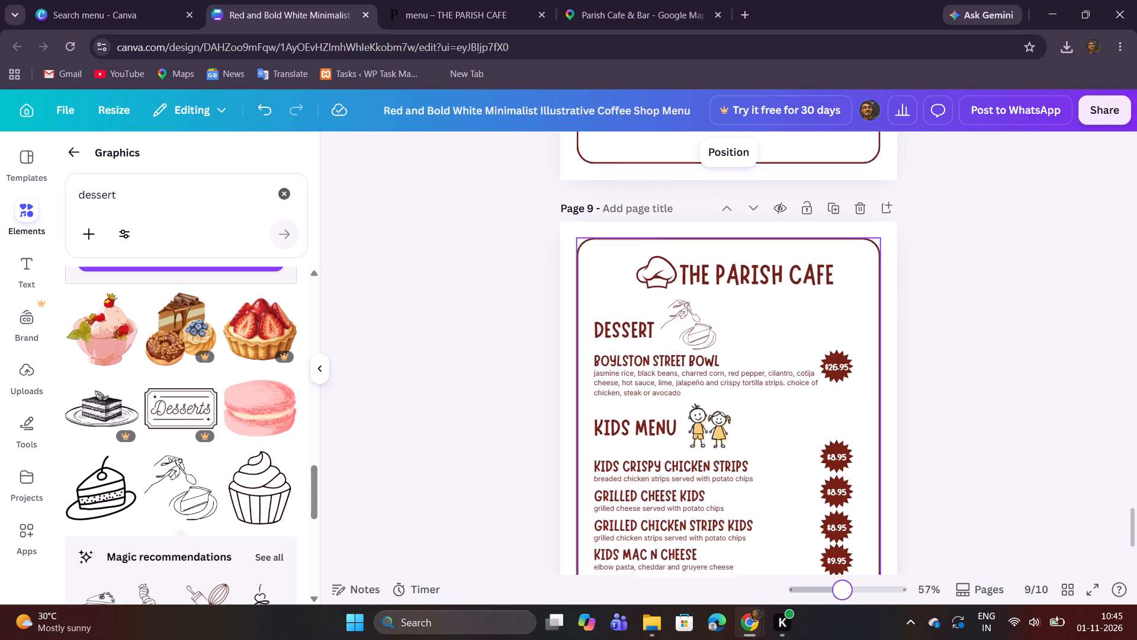
pyautogui.moveTo(843, 594); pyautogui.dragTo(853, 594)
pyautogui.click(398, 0)
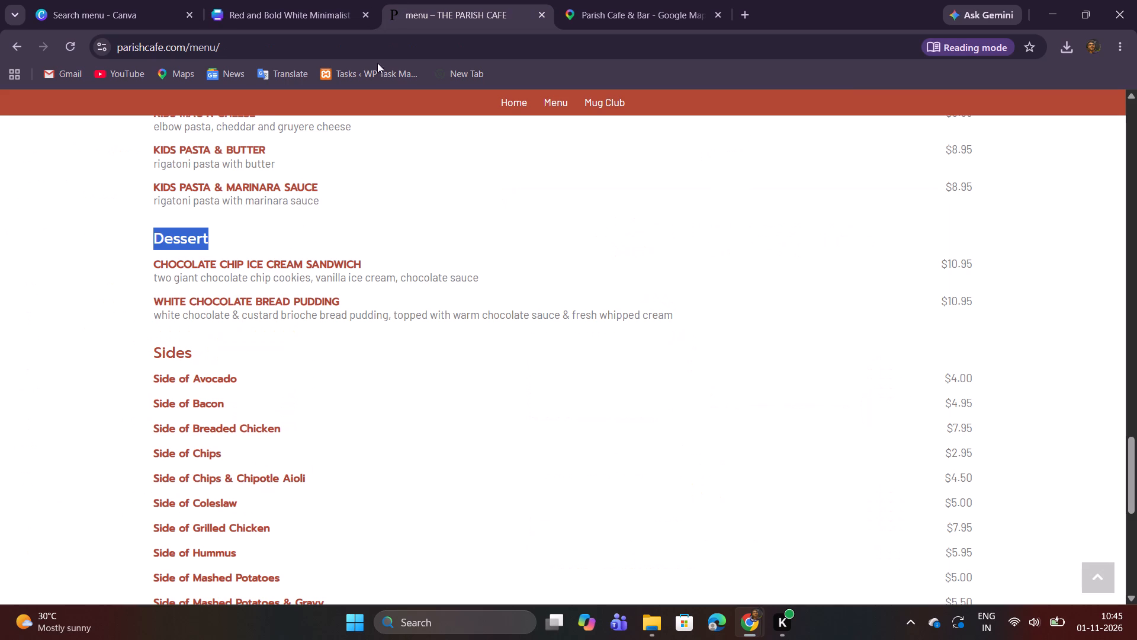
pyautogui.moveTo(156, 264); pyautogui.dragTo(341, 254)
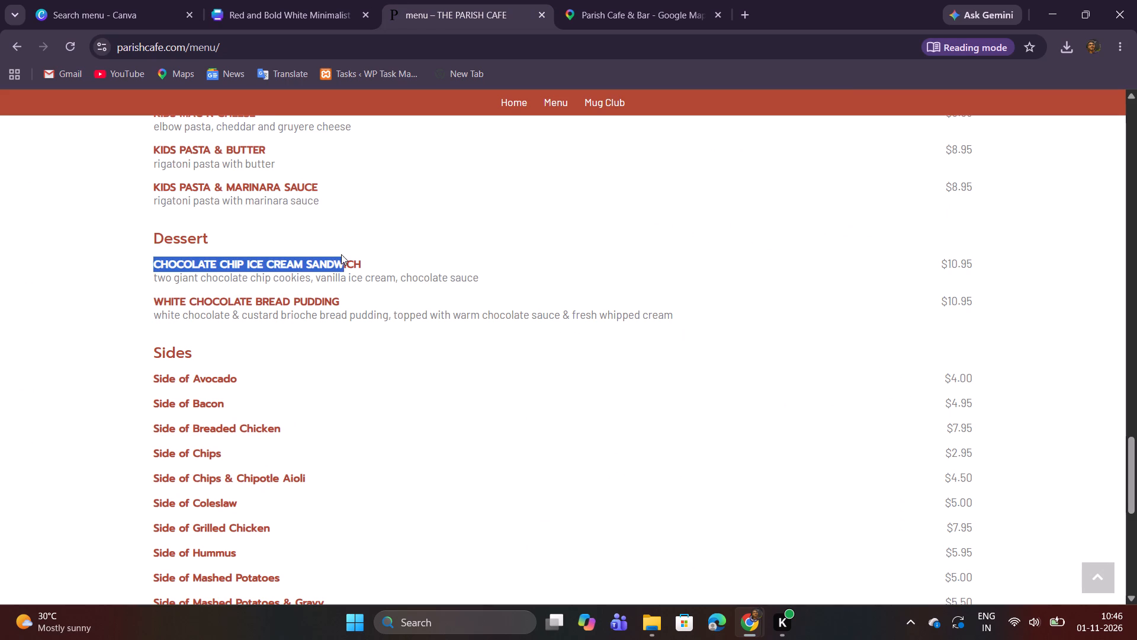
pyautogui.moveTo(341, 254); pyautogui.dragTo(363, 254)
pyautogui.hotkey('ctrl', 'c')
pyautogui.hotkey('ctrl', 'c')
pyautogui.click(286, 0)
pyautogui.doubleClick(584, 372)
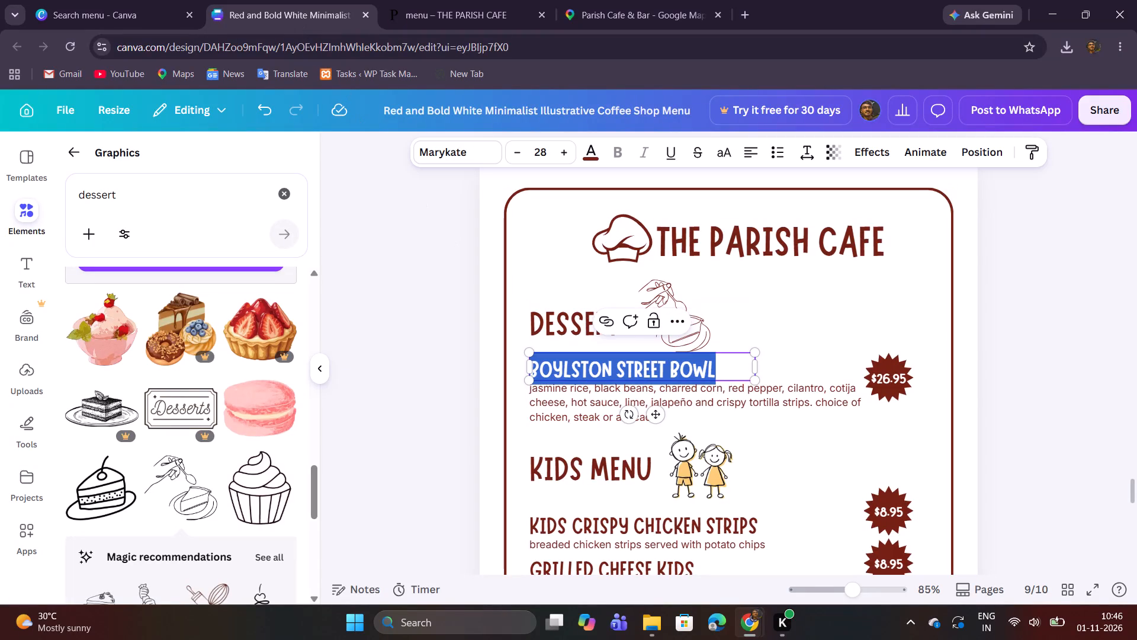
pyautogui.hotkey('ctrl', 'v')
# Widen the new dish name's text box to about 13.4 so it fits on one line, and remove the trailing empty line.
pyautogui.moveTo(760, 396); pyautogui.dragTo(851, 393)
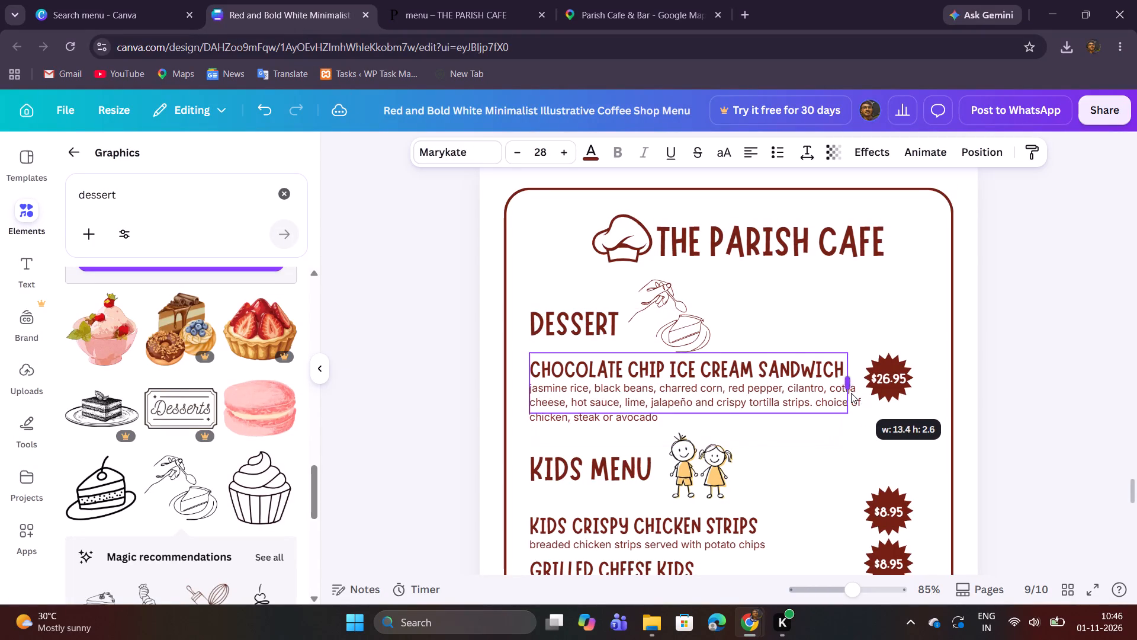
pyautogui.moveTo(851, 393); pyautogui.dragTo(850, 393)
pyautogui.click(799, 392)
pyautogui.press('BackSpace')
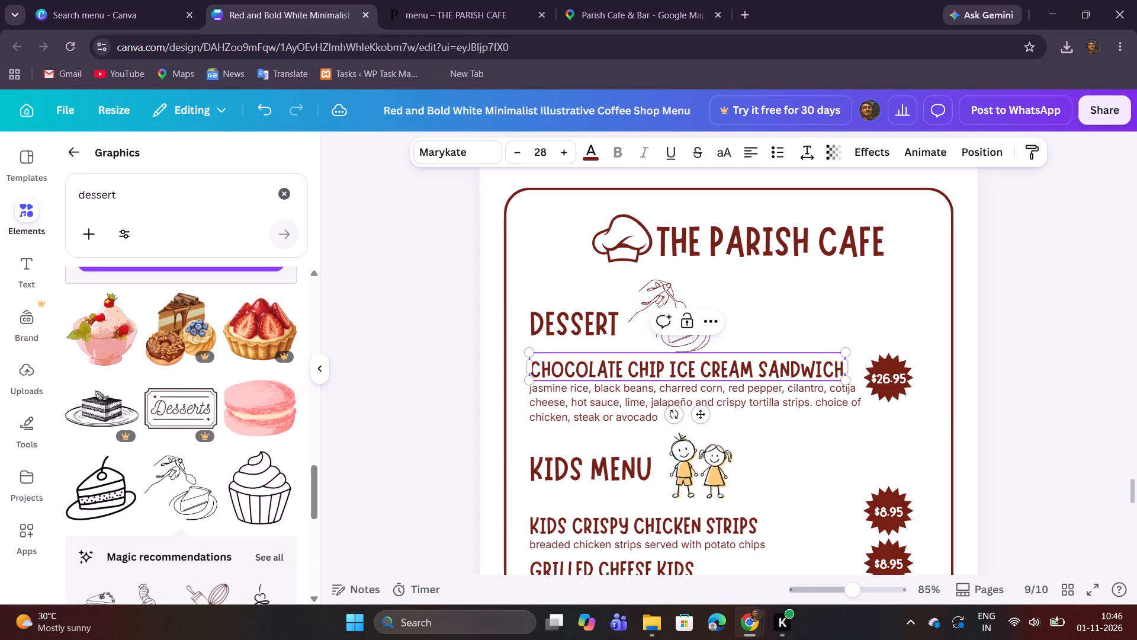
# Replace the first dish's description with the website's "two giant chocolate chip cookies, vanilla ice cream, chocolate sauce".
pyautogui.click(466, 1)
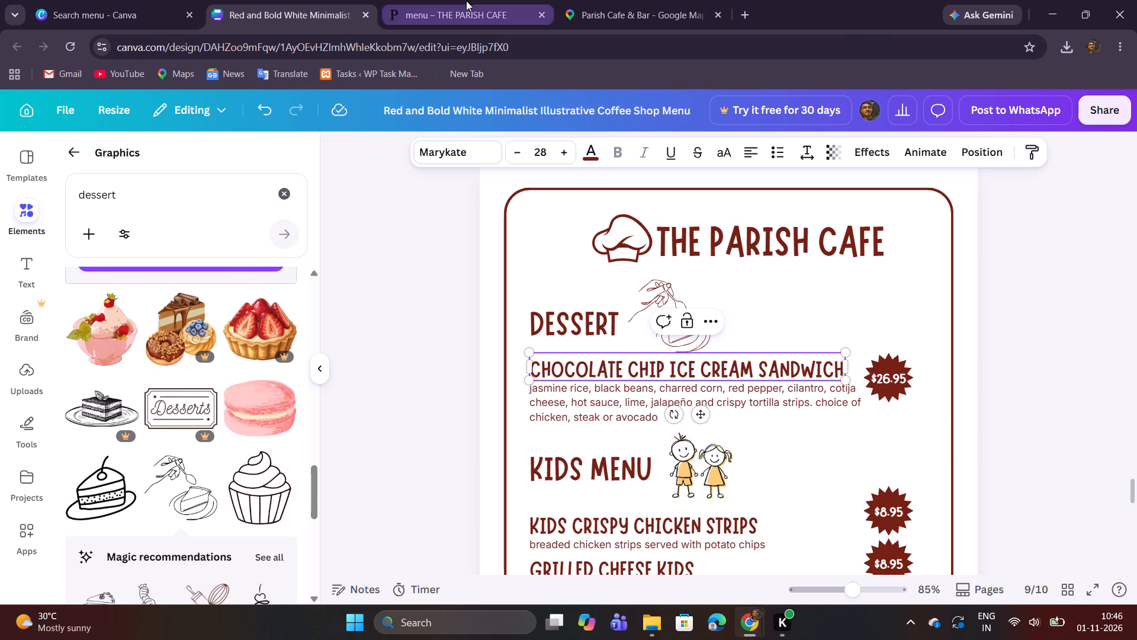
pyautogui.moveTo(153, 277); pyautogui.dragTo(166, 277)
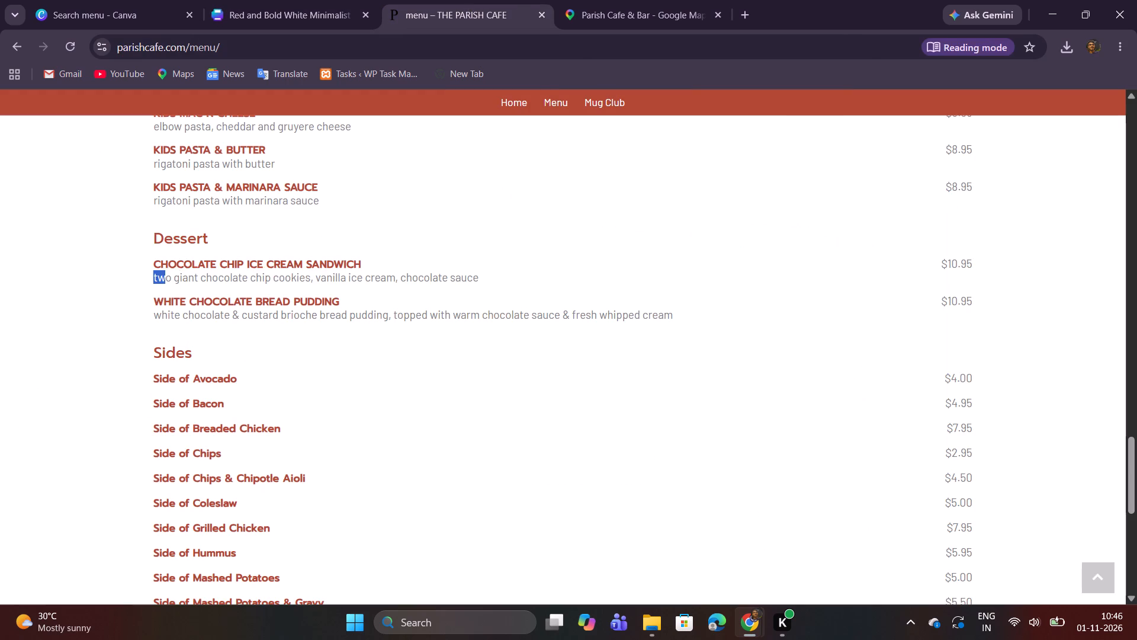
pyautogui.moveTo(166, 277); pyautogui.dragTo(481, 280)
pyautogui.rightClick(470, 281)
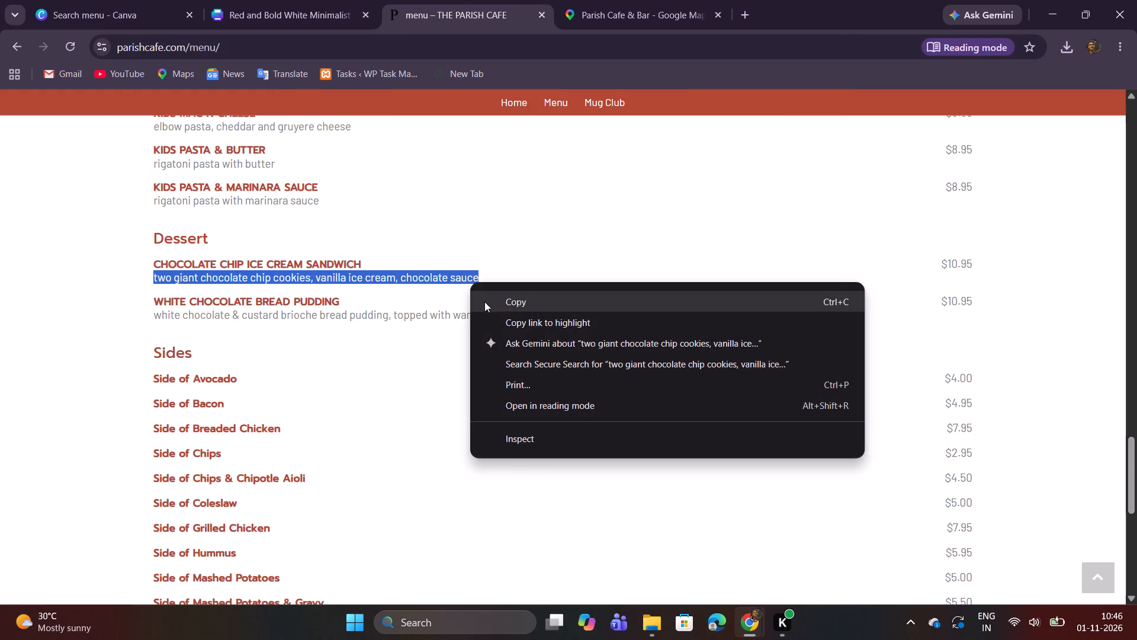
pyautogui.click(523, 304)
pyautogui.click(288, 23)
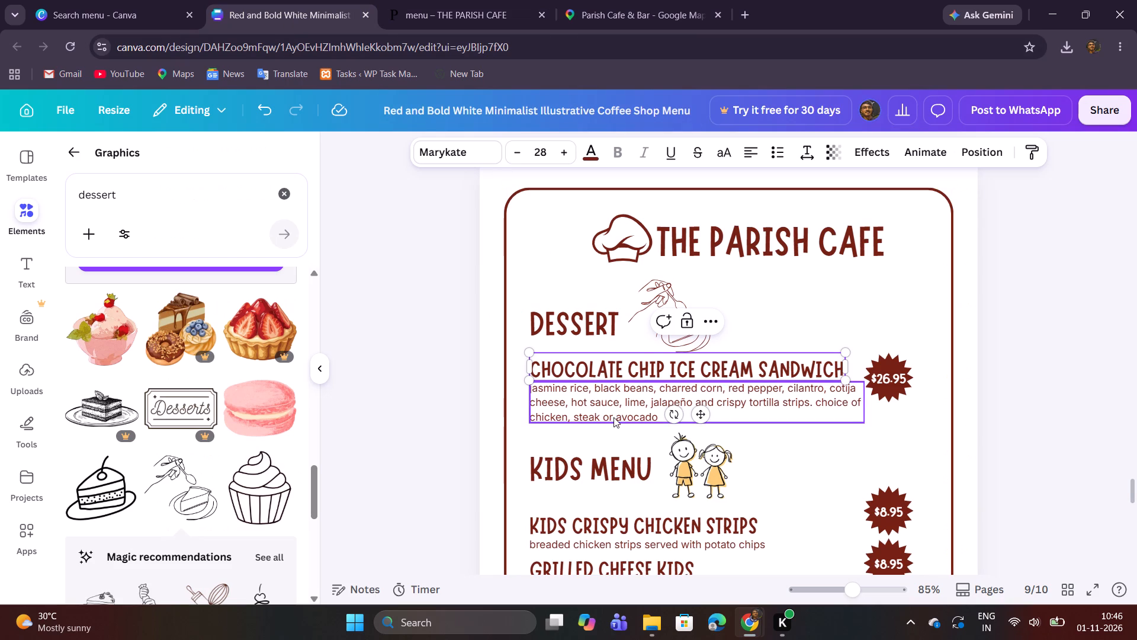
pyautogui.doubleClick(614, 417)
pyautogui.hotkey('ctrl', 'v')
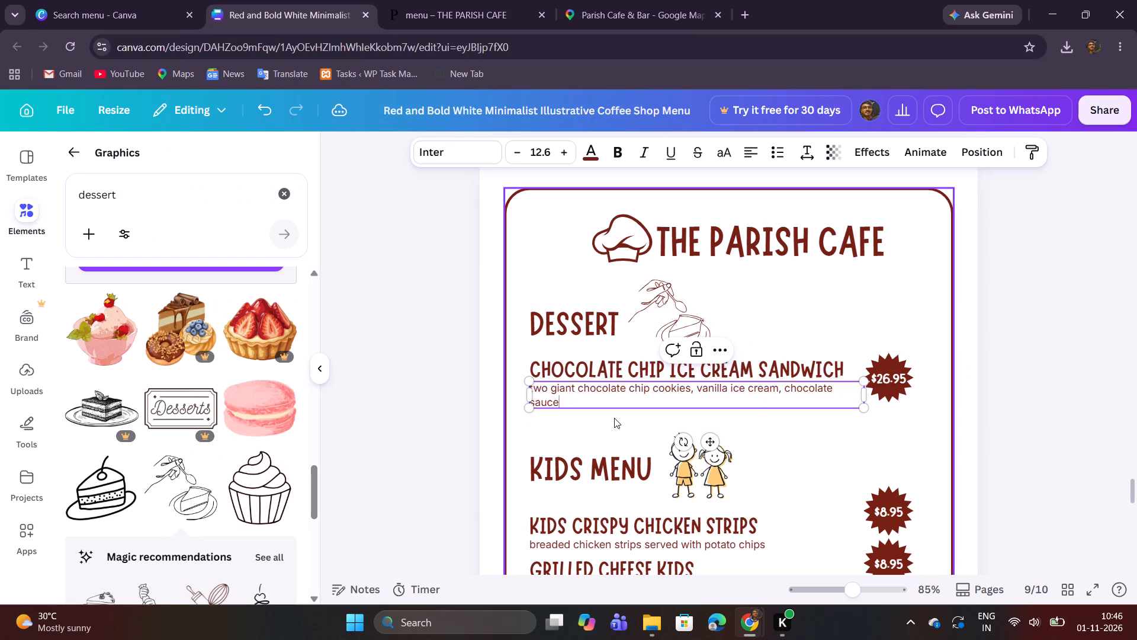
pyautogui.click(1006, 359)
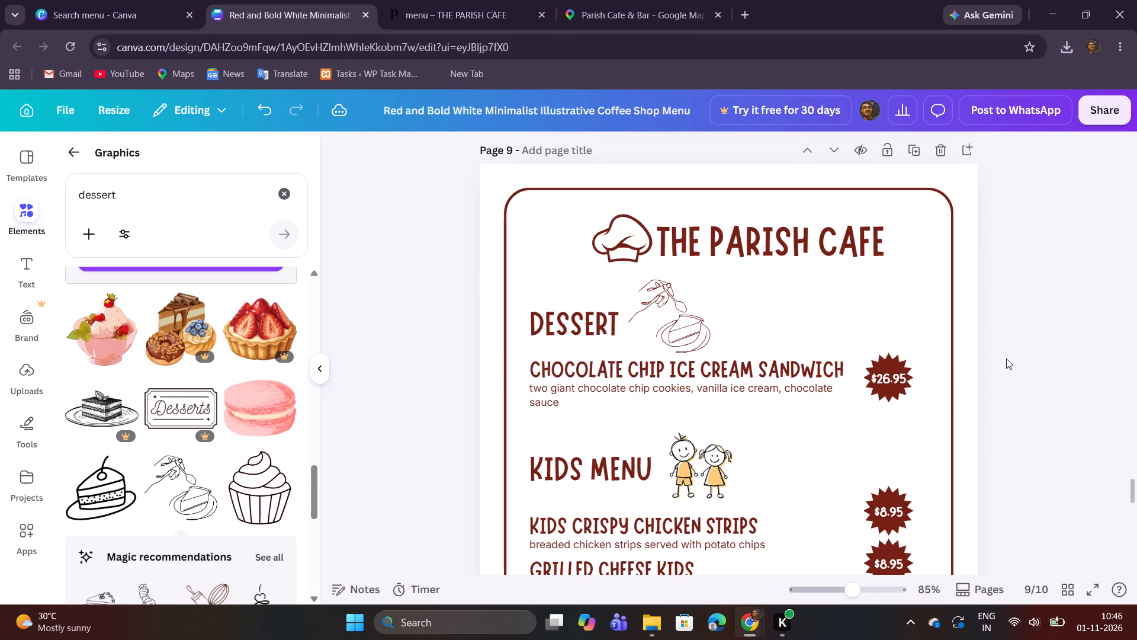
# Move the first dessert's price badge and its text up slightly, level with the dish name and in line with the badges below.
pyautogui.scroll(-3, 1002, 361)
pyautogui.scroll(1, 1001, 364)
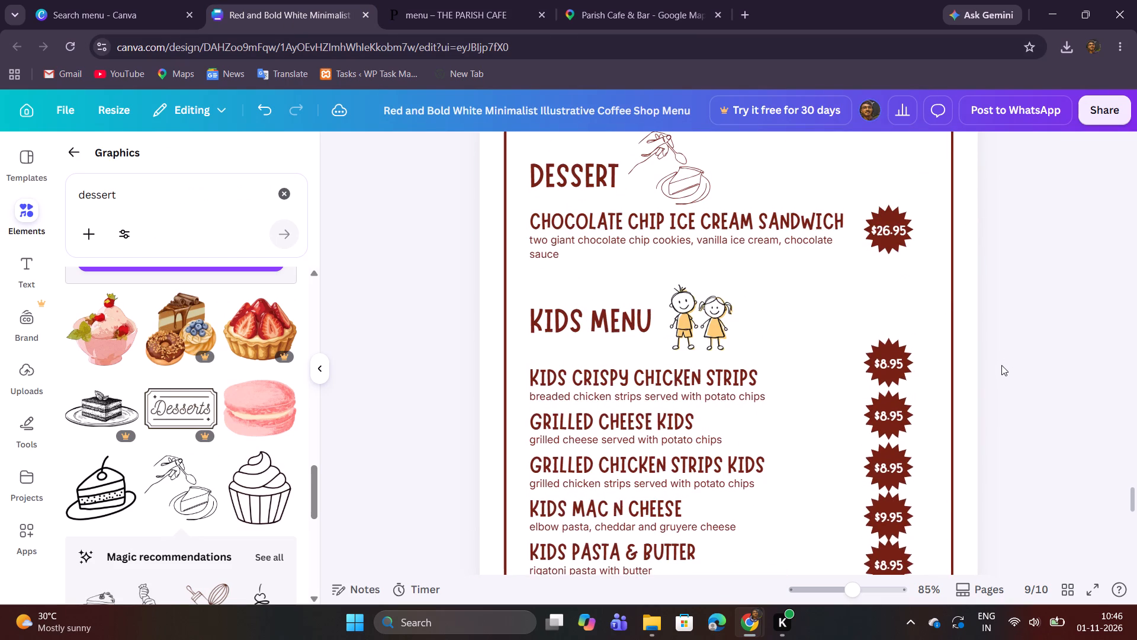
pyautogui.scroll(1, 993, 366)
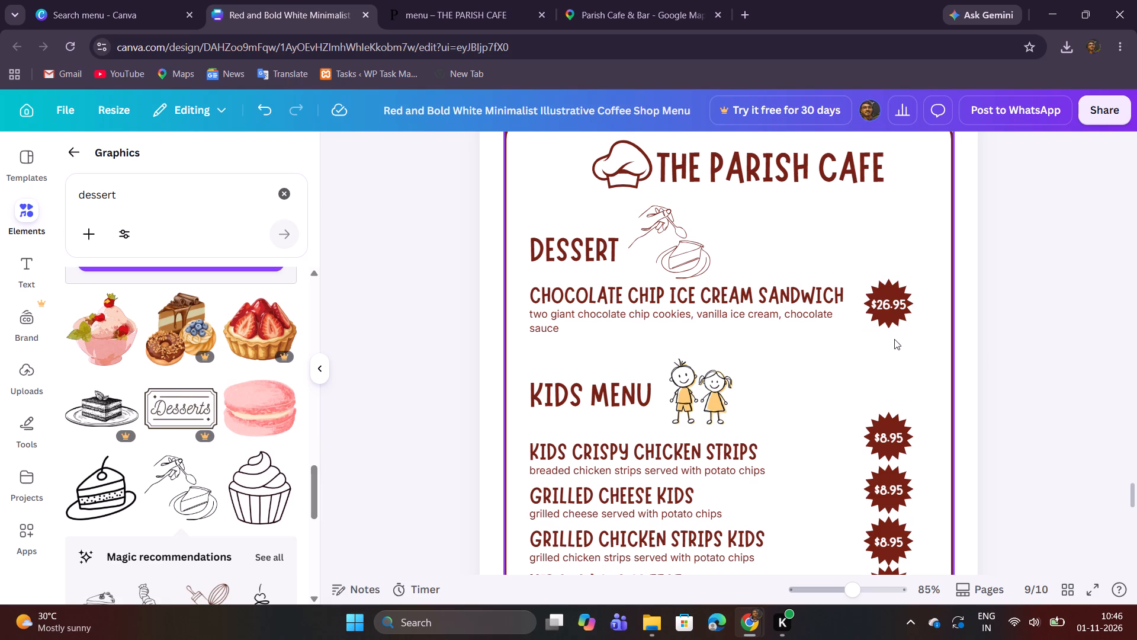
pyautogui.moveTo(901, 344); pyautogui.dragTo(885, 308)
pyautogui.moveTo(884, 306); pyautogui.dragTo(882, 303)
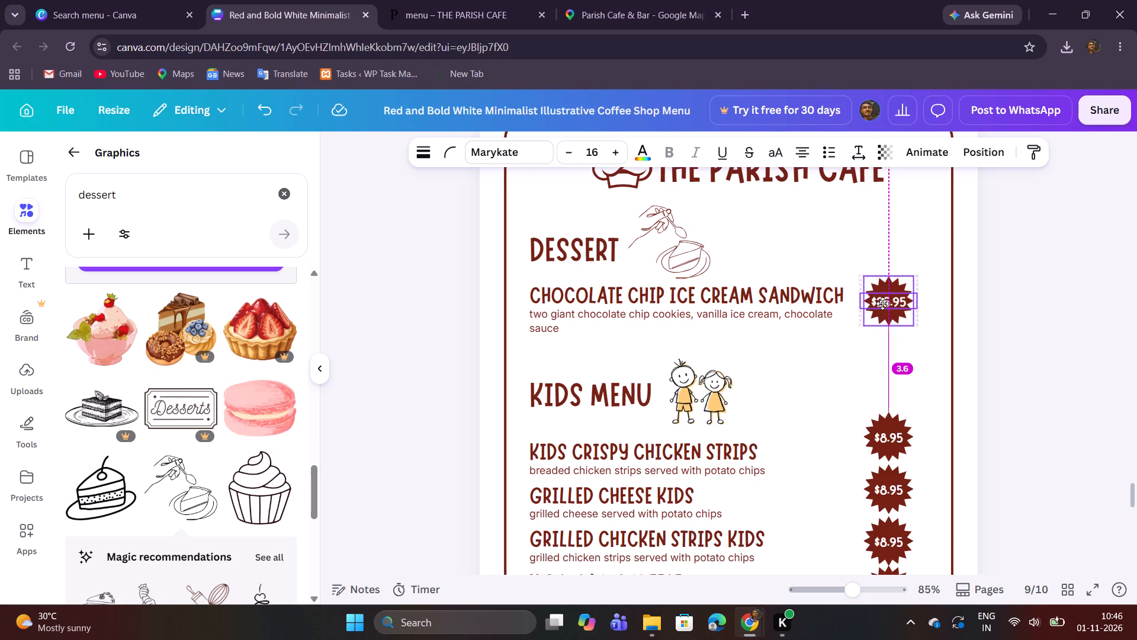
pyautogui.moveTo(882, 303); pyautogui.dragTo(886, 296)
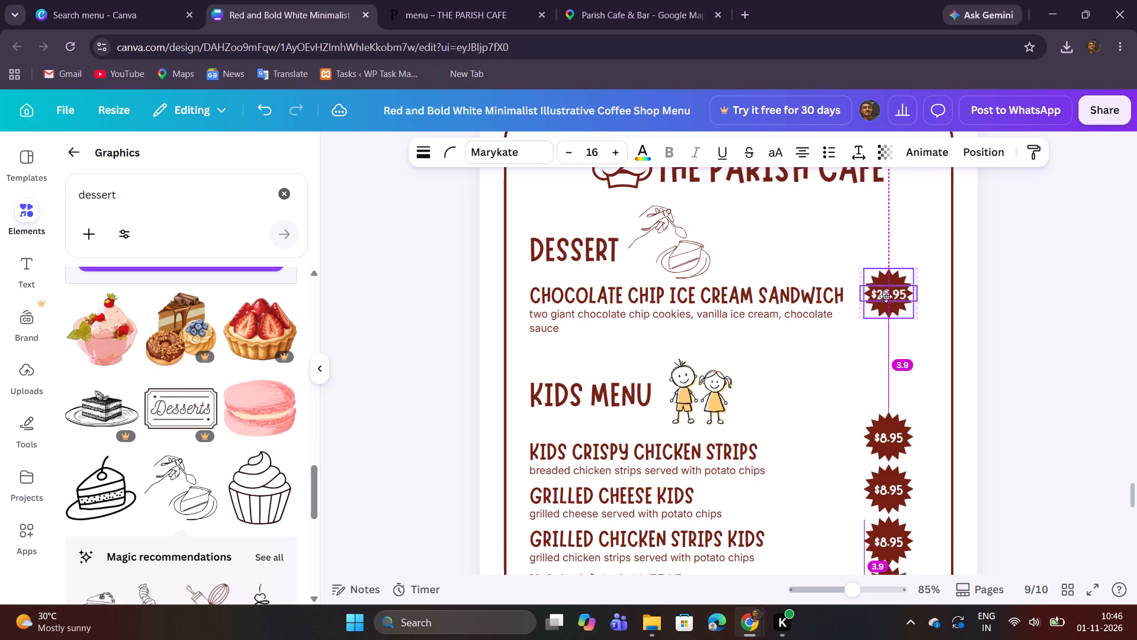
pyautogui.moveTo(886, 296); pyautogui.dragTo(885, 293)
pyautogui.click(1011, 298)
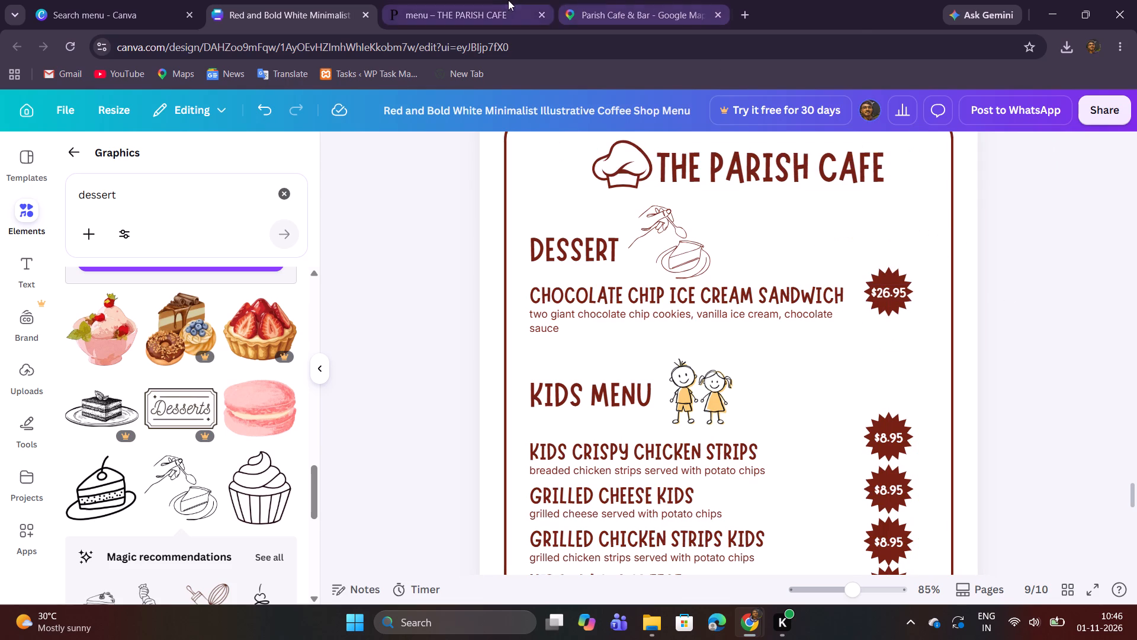
# Set the Chocolate Chip Ice Cream Sandwich price to $10.95, copied from the website menu.
pyautogui.click(501, 0)
pyautogui.moveTo(941, 265); pyautogui.dragTo(974, 264)
pyautogui.rightClick(965, 260)
pyautogui.click(822, 278)
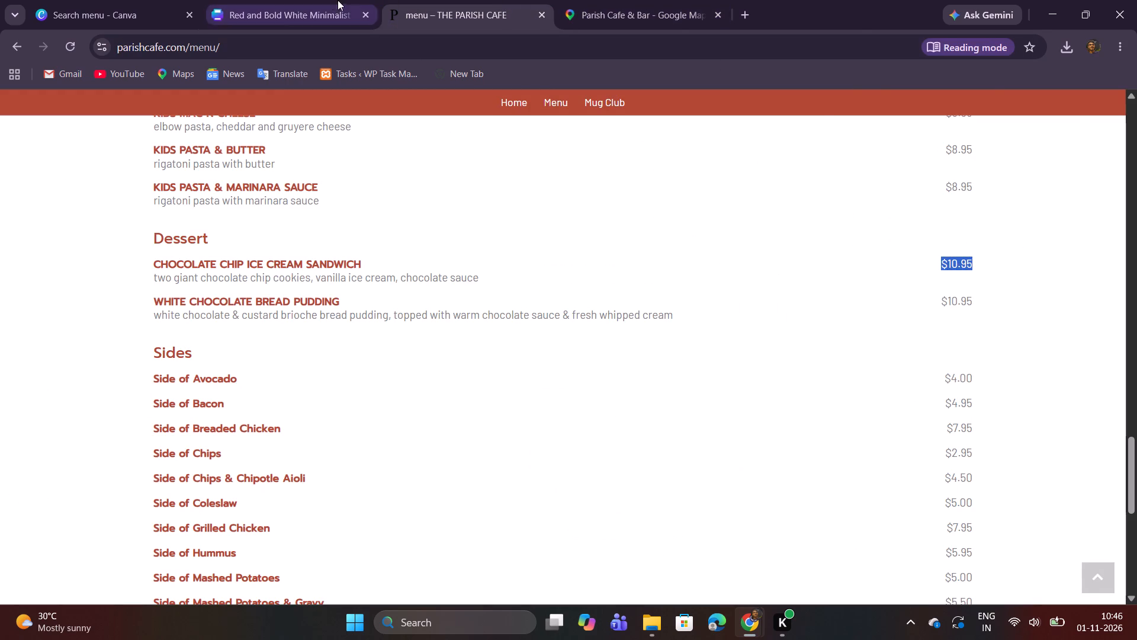
pyautogui.click(332, 0)
pyautogui.doubleClick(881, 284)
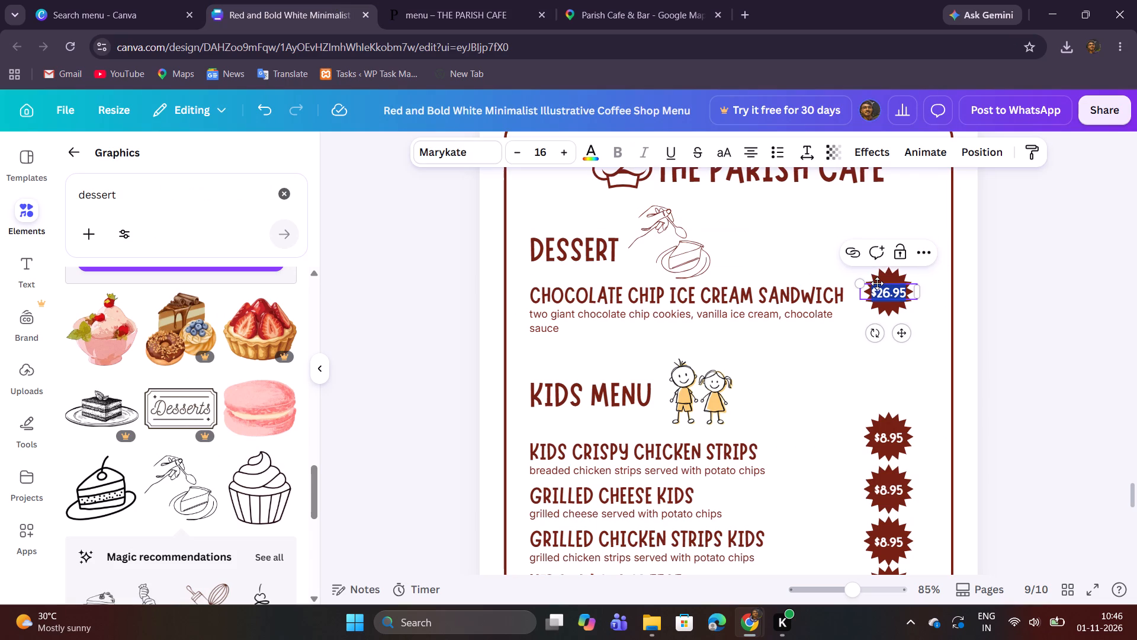
pyautogui.hotkey('ctrl', 'v')
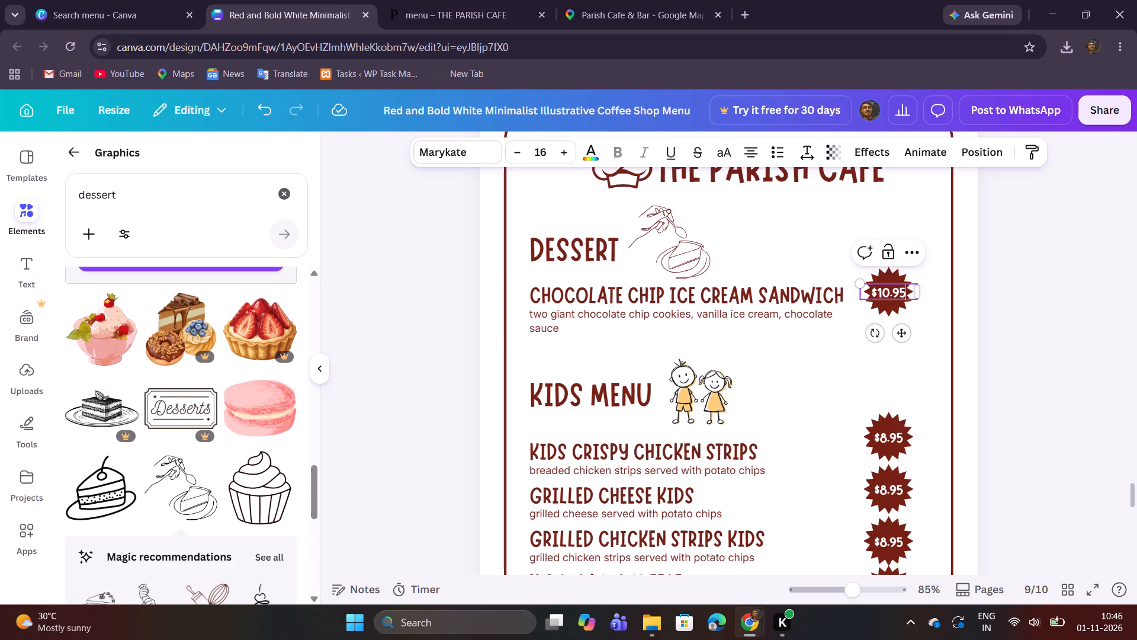
pyautogui.click(1005, 303)
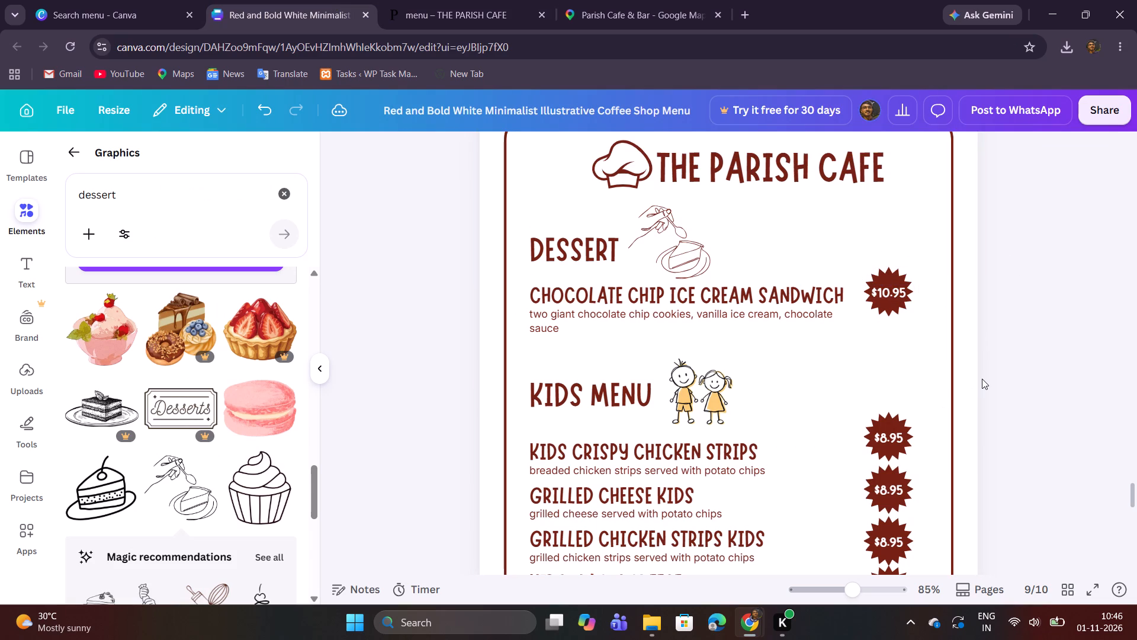
# Delete the Kids Pasta & Butter and Kids Pasta & Marinara Sauce items together with their descriptions and price badges.
pyautogui.scroll(-2, 982, 379)
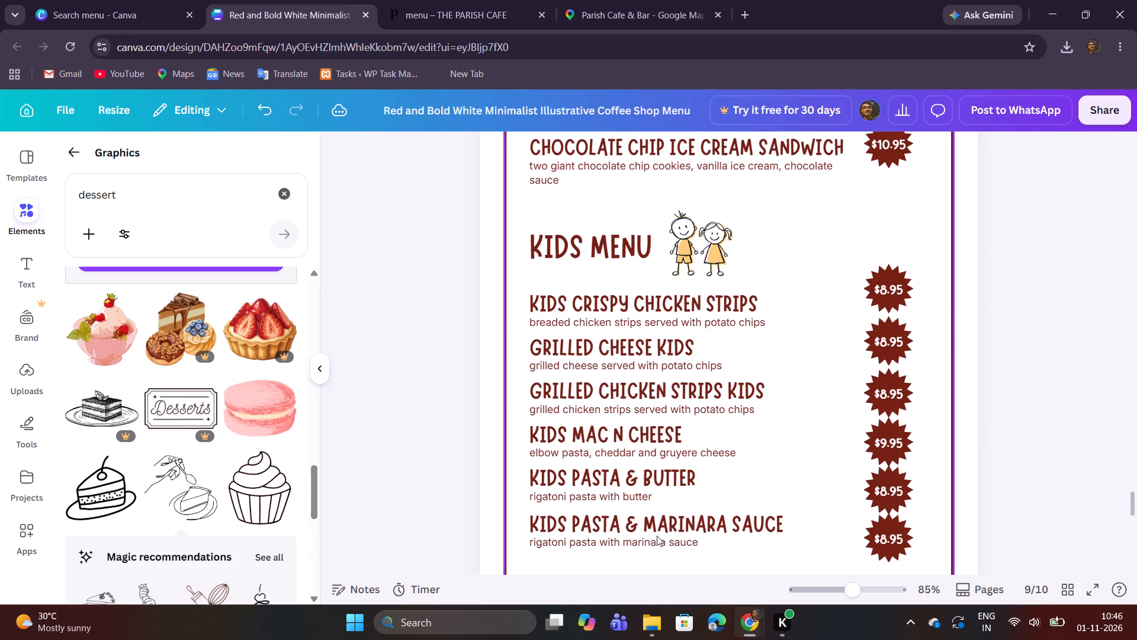
pyautogui.moveTo(560, 567); pyautogui.dragTo(894, 521)
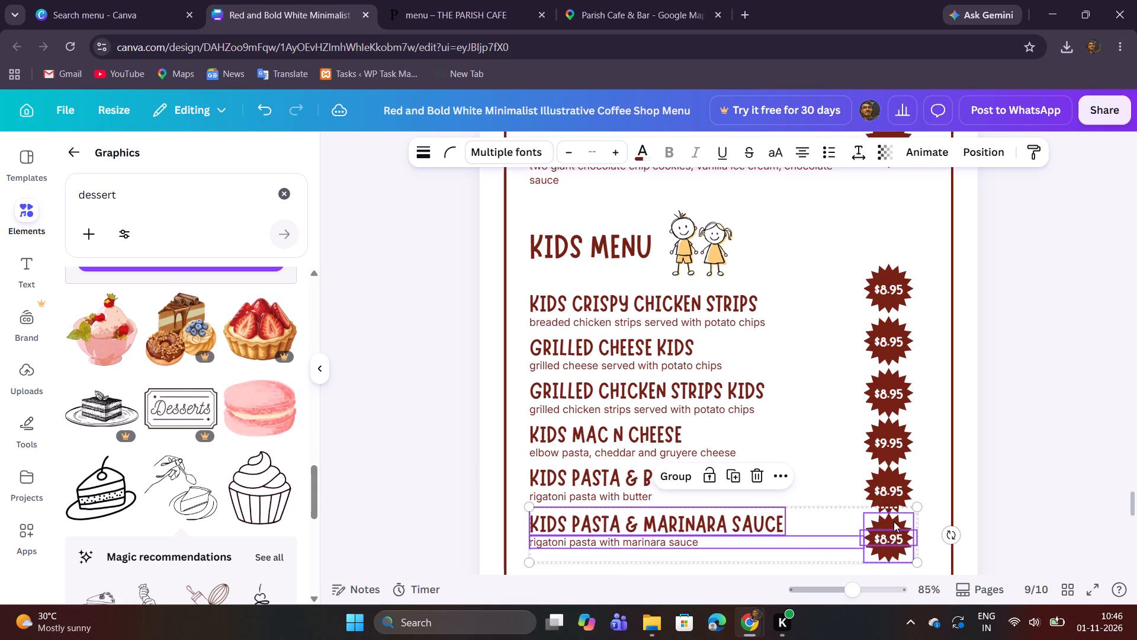
pyautogui.click(509, 469)
pyautogui.moveTo(523, 468); pyautogui.dragTo(903, 547)
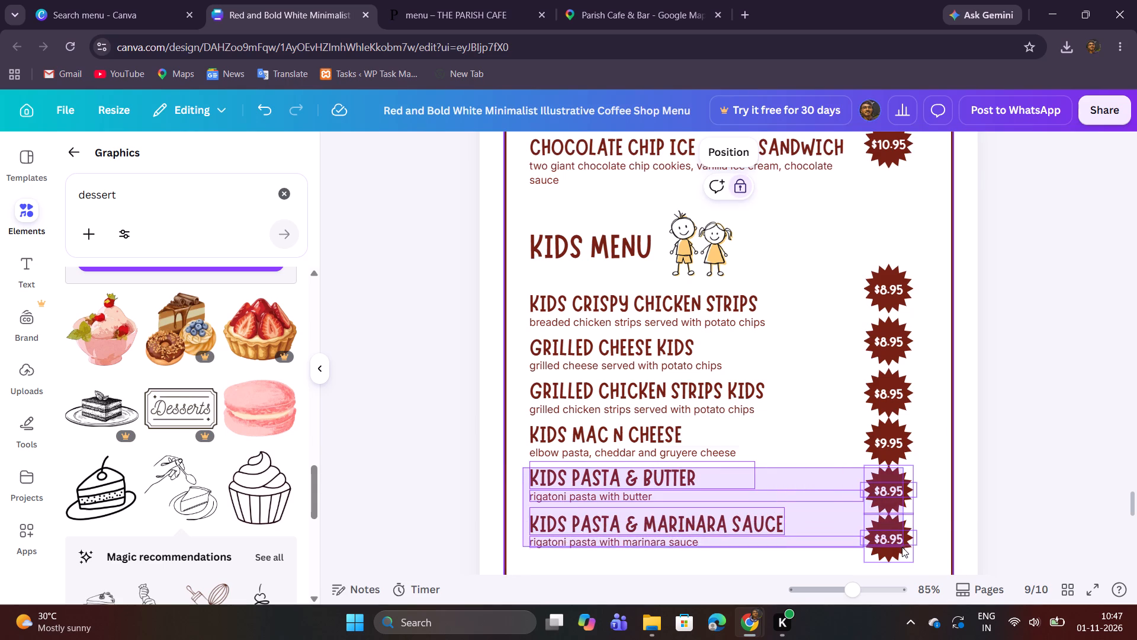
pyautogui.click(753, 434)
# Move the whole Kids Menu block, with its heading, illustration, dishes and price badges, straight down to make room under the first dessert.
pyautogui.moveTo(605, 507); pyautogui.dragTo(612, 447)
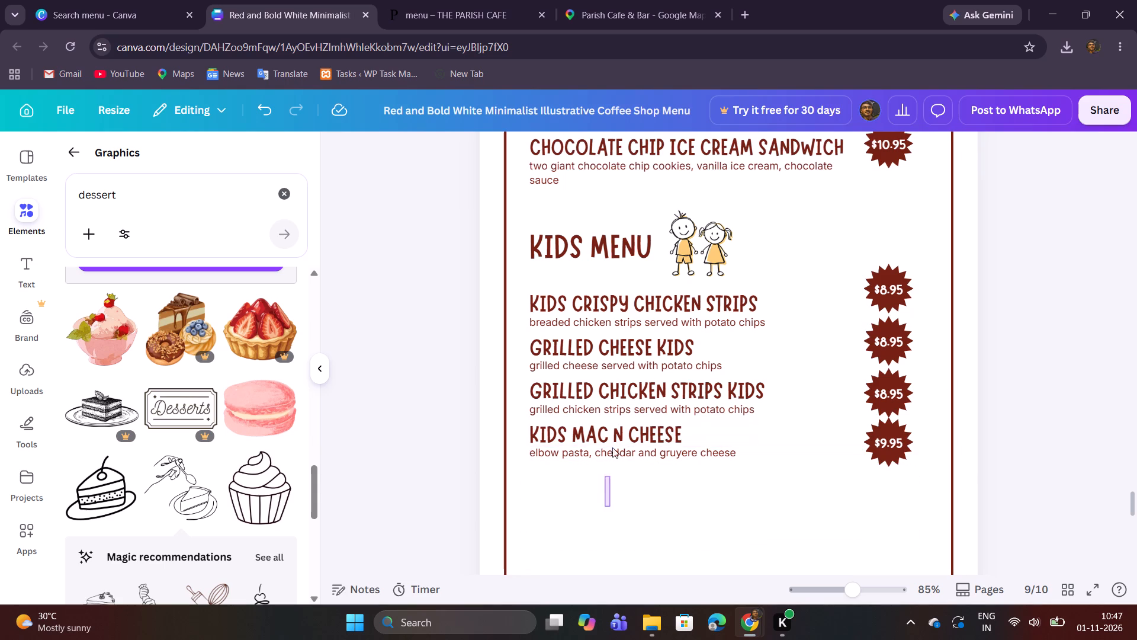
pyautogui.moveTo(612, 447); pyautogui.dragTo(874, 249)
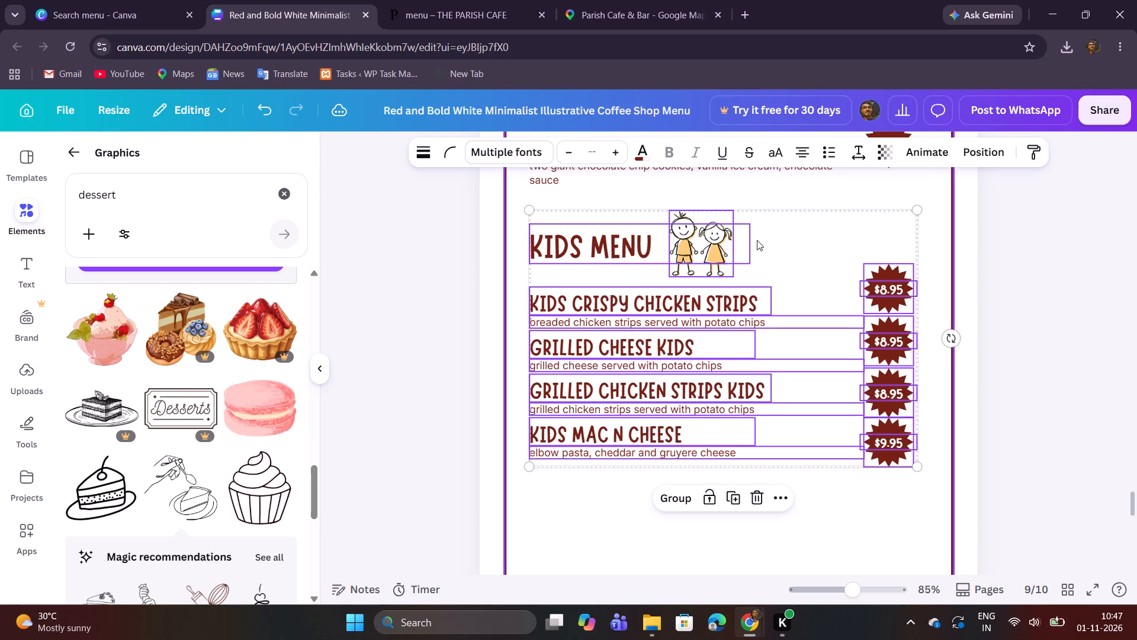
pyautogui.moveTo(757, 240); pyautogui.dragTo(765, 289)
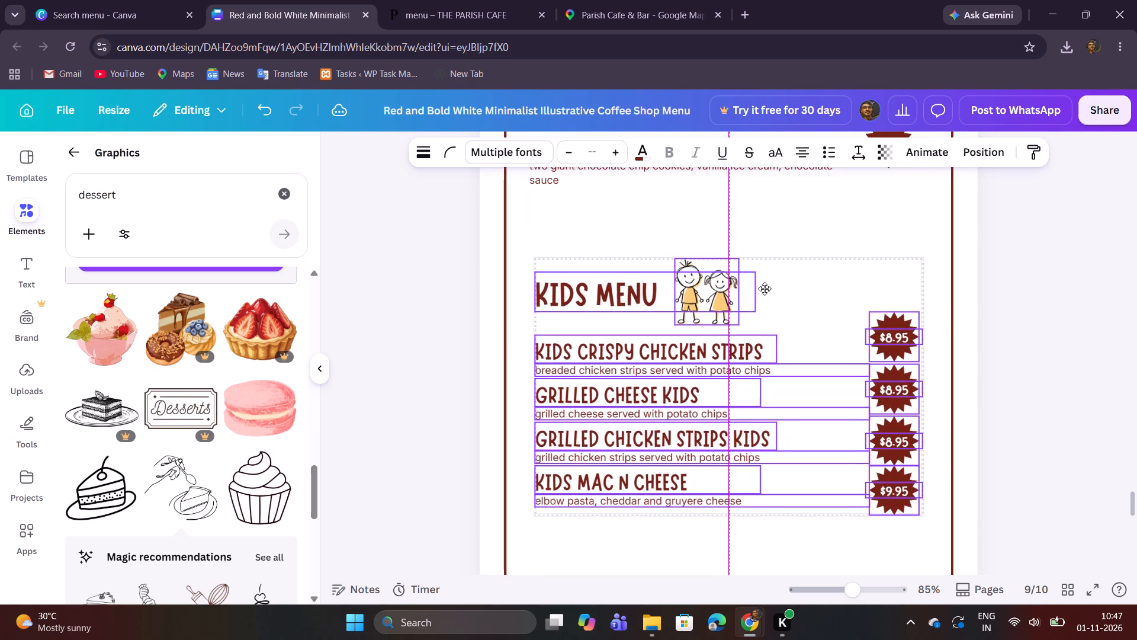
pyautogui.moveTo(765, 289); pyautogui.dragTo(755, 289)
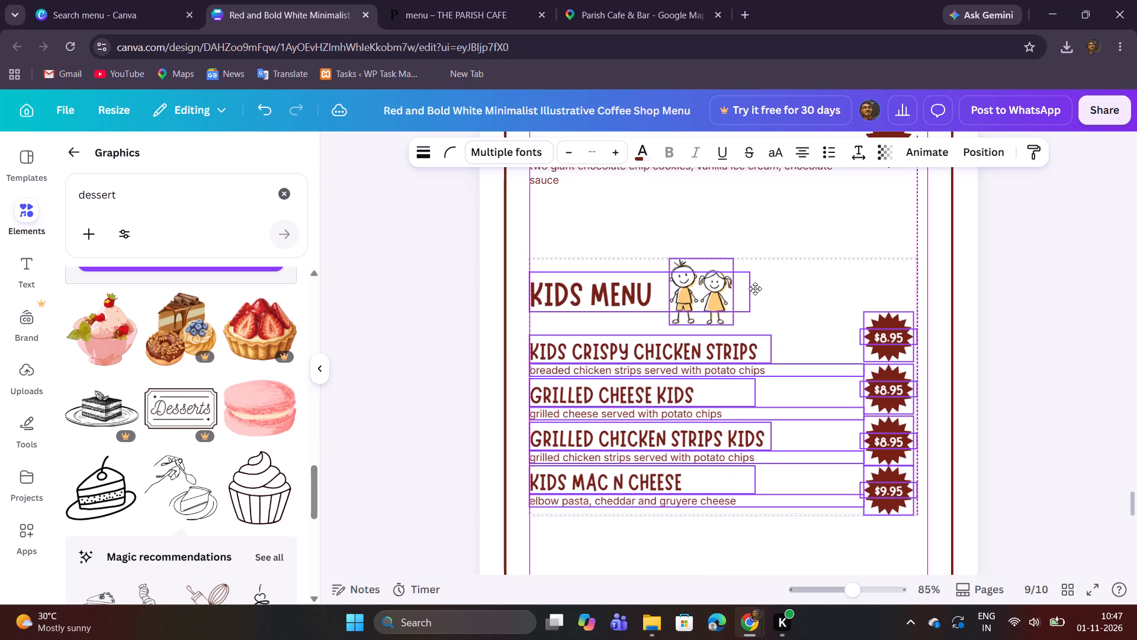
pyautogui.moveTo(755, 289); pyautogui.dragTo(757, 293)
pyautogui.scroll(2, 757, 293)
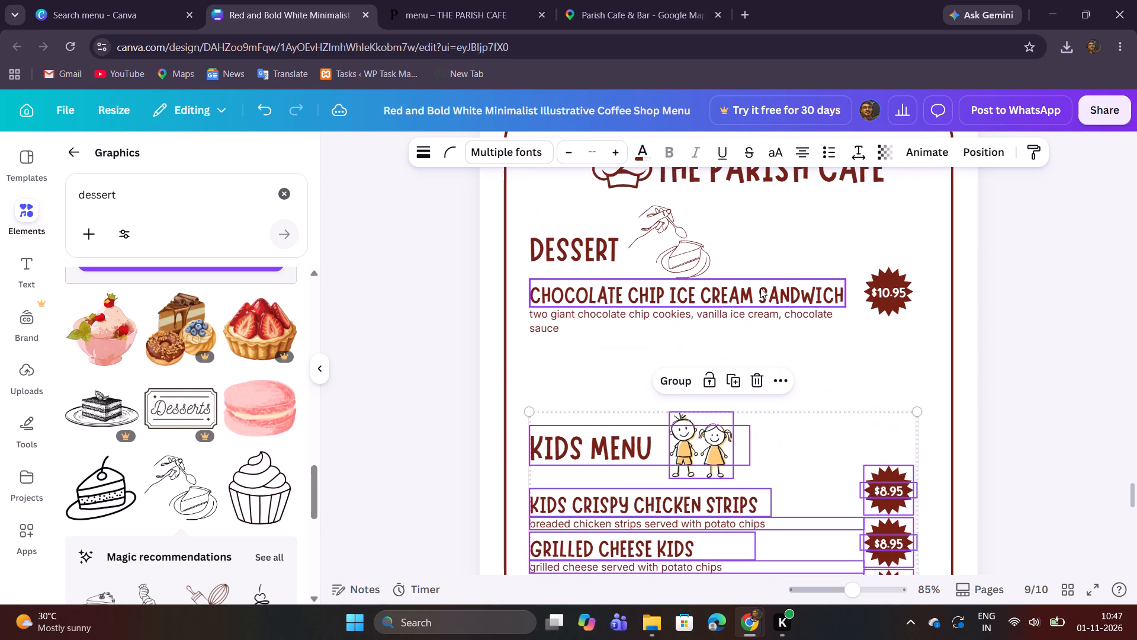
pyautogui.click(613, 352)
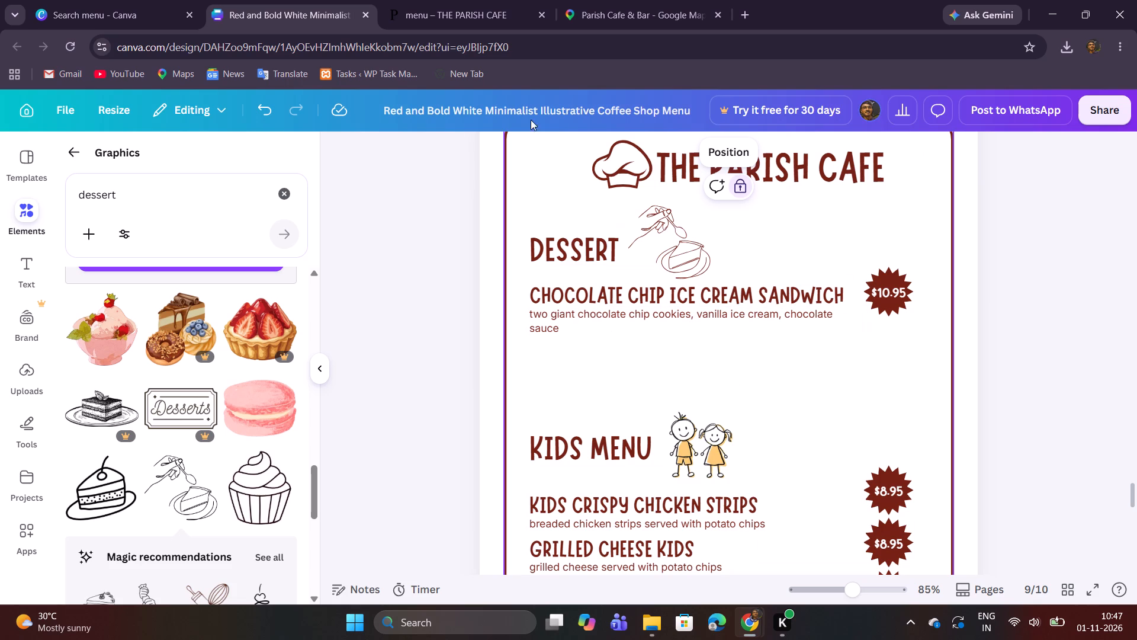
# Copy the dish name "WHITE CHOCOLATE BREAD PUDDING" from the website's Dessert section and return to the menu design.
pyautogui.click(472, 20)
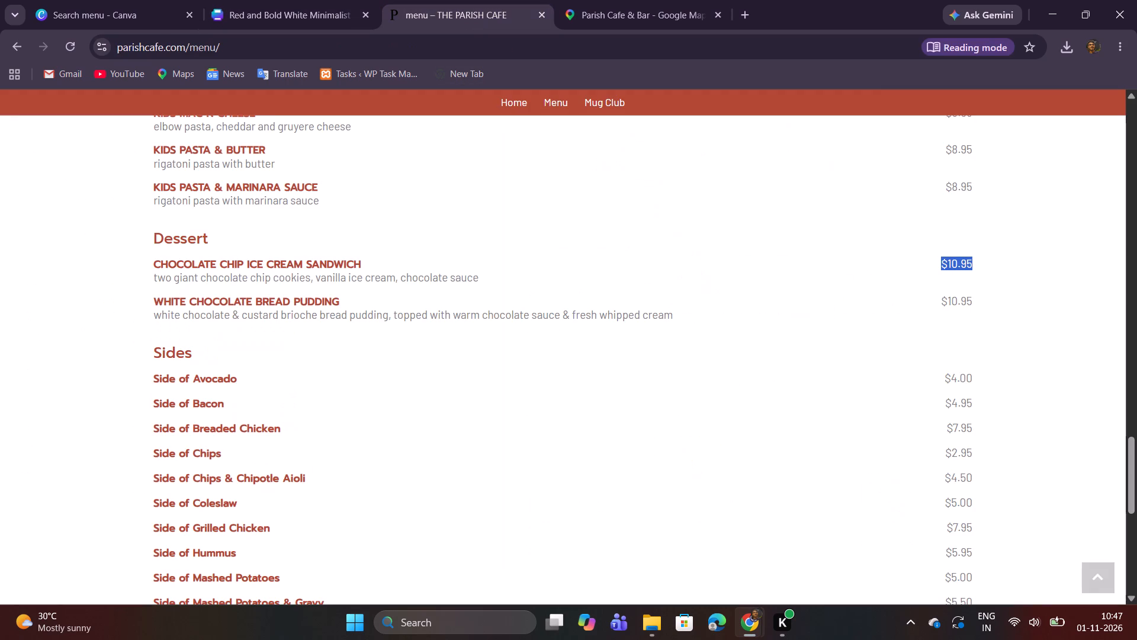
pyautogui.moveTo(157, 300); pyautogui.dragTo(346, 292)
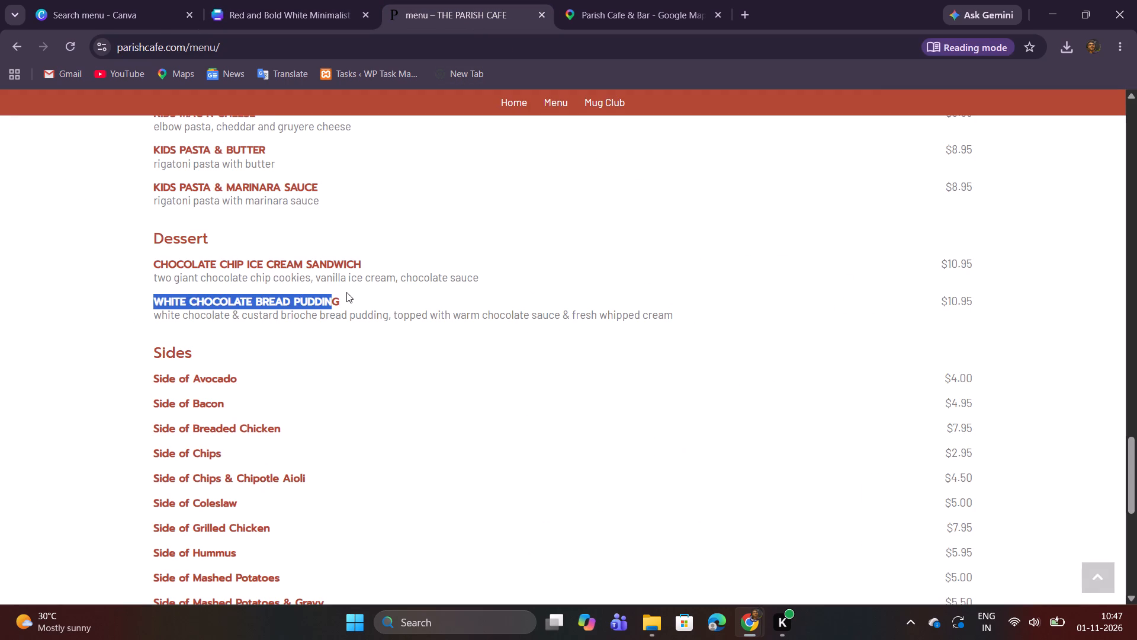
pyautogui.moveTo(346, 292); pyautogui.dragTo(346, 291)
pyautogui.rightClick(328, 298)
pyautogui.click(378, 320)
pyautogui.click(290, 0)
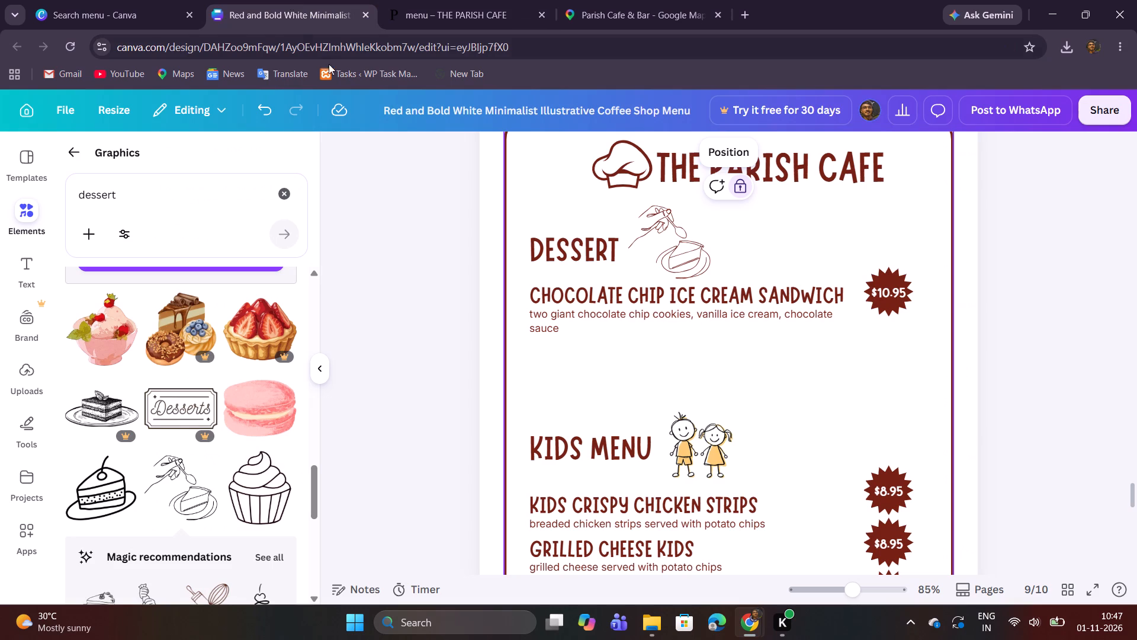
# Duplicate the Chocolate Chip Ice Cream Sandwich name, description and price badge directly below the original, aligned with it.
pyautogui.click(605, 360)
pyautogui.moveTo(610, 356); pyautogui.dragTo(885, 295)
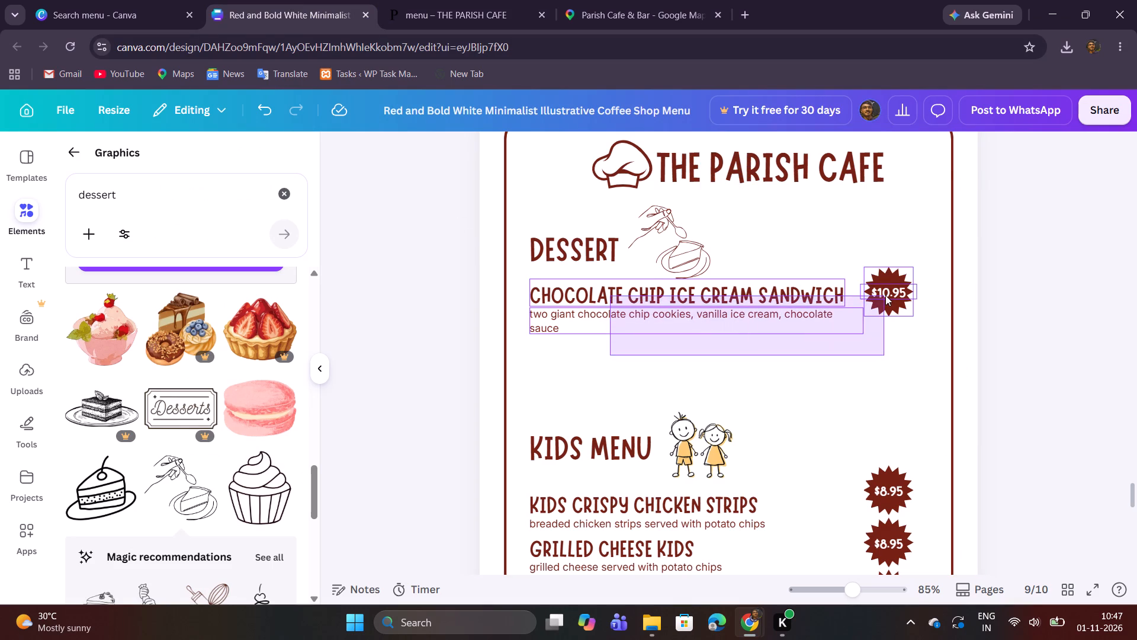
pyautogui.click(733, 237)
pyautogui.moveTo(733, 309); pyautogui.dragTo(724, 328)
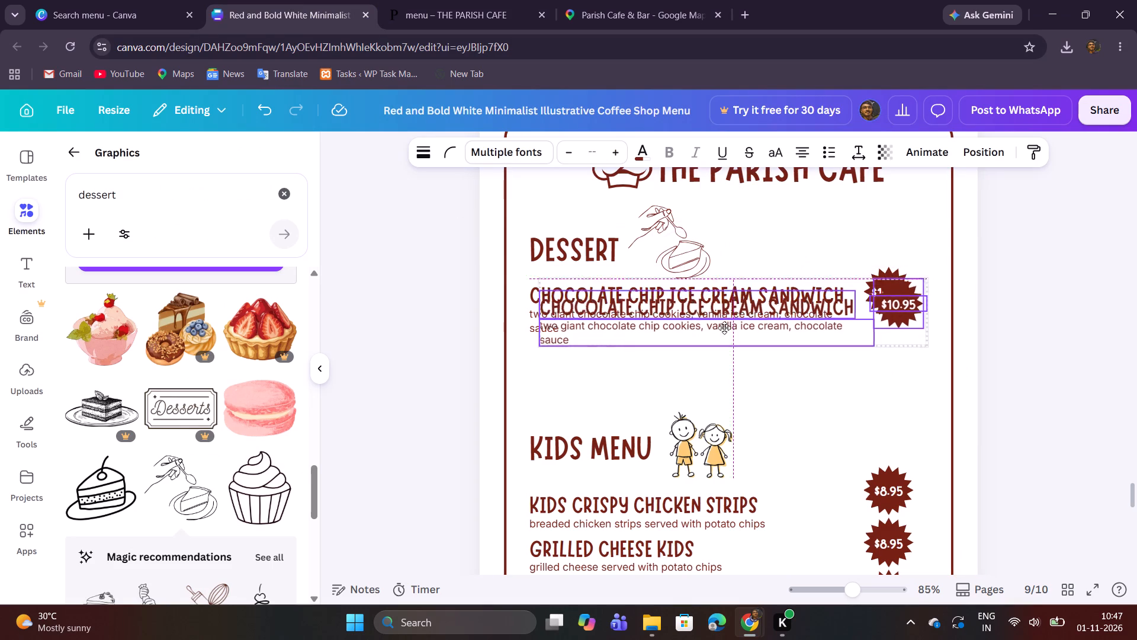
pyautogui.moveTo(724, 328); pyautogui.dragTo(725, 369)
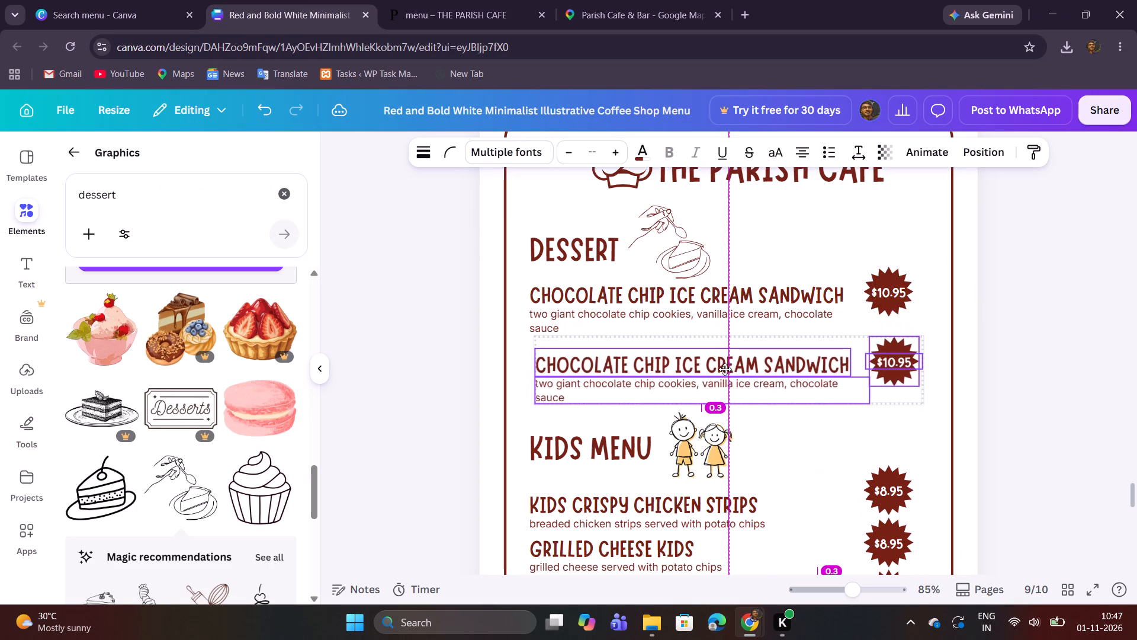
pyautogui.moveTo(725, 369); pyautogui.dragTo(722, 367)
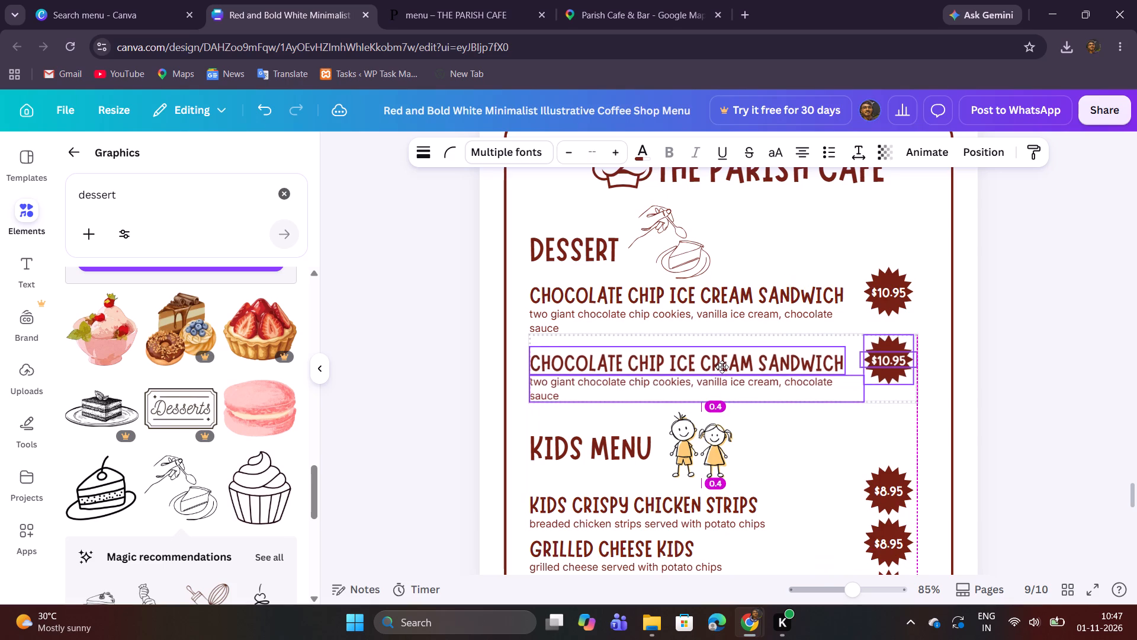
pyautogui.moveTo(722, 367); pyautogui.dragTo(722, 362)
pyautogui.click(796, 425)
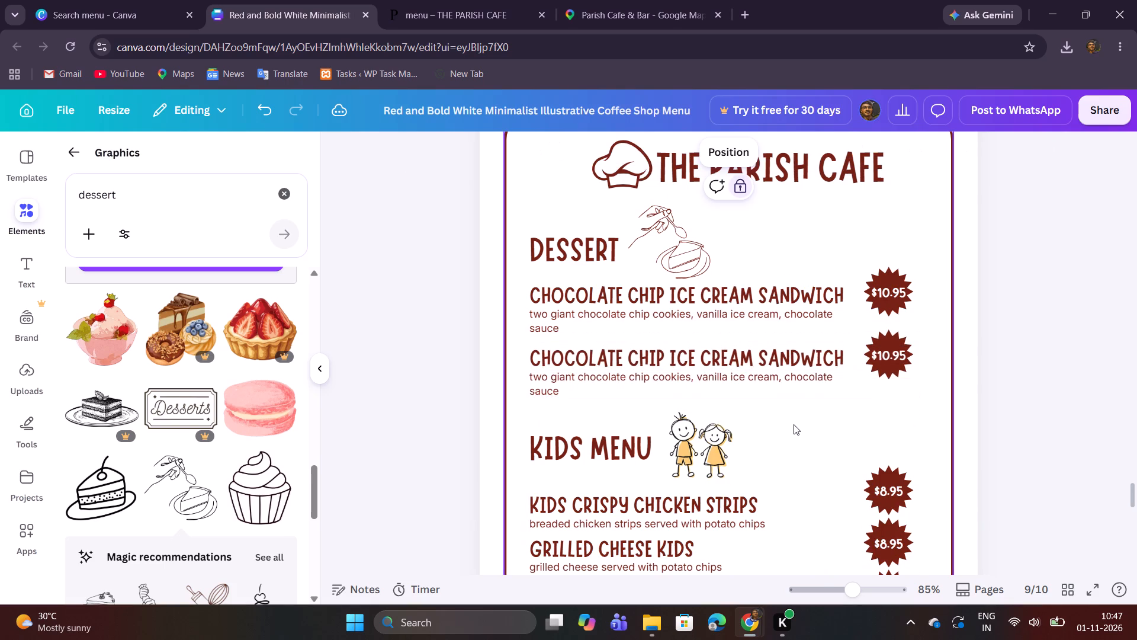
# Move the duplicated dish name and description up slightly, keeping the same left alignment as the first dessert.
pyautogui.moveTo(786, 427); pyautogui.dragTo(753, 360)
pyautogui.moveTo(734, 376); pyautogui.dragTo(734, 373)
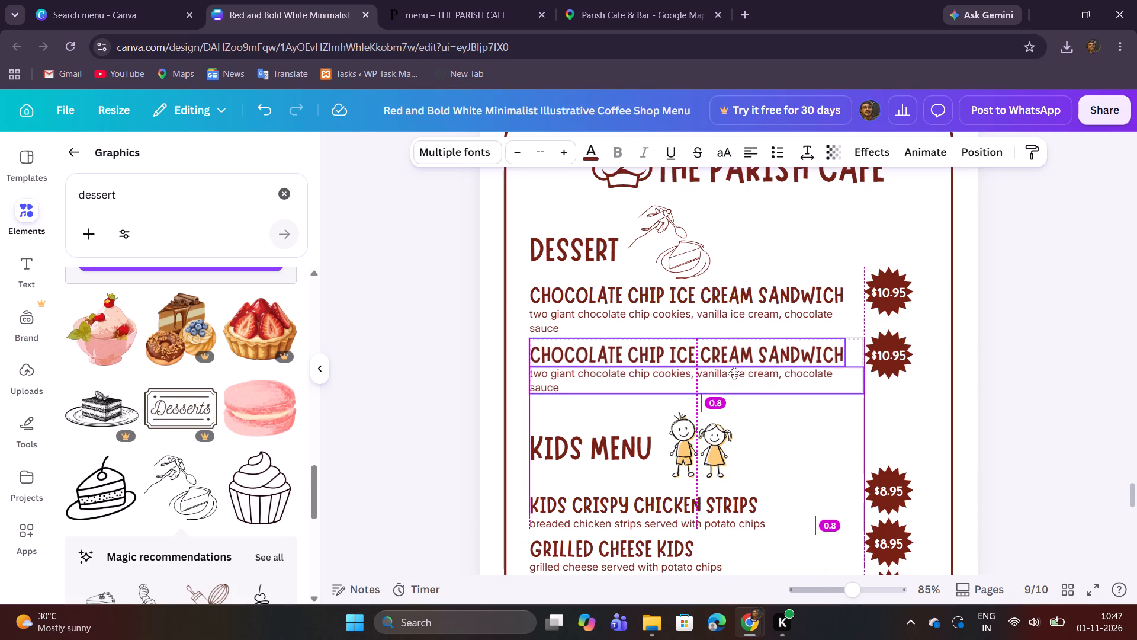
pyautogui.moveTo(734, 373); pyautogui.dragTo(734, 372)
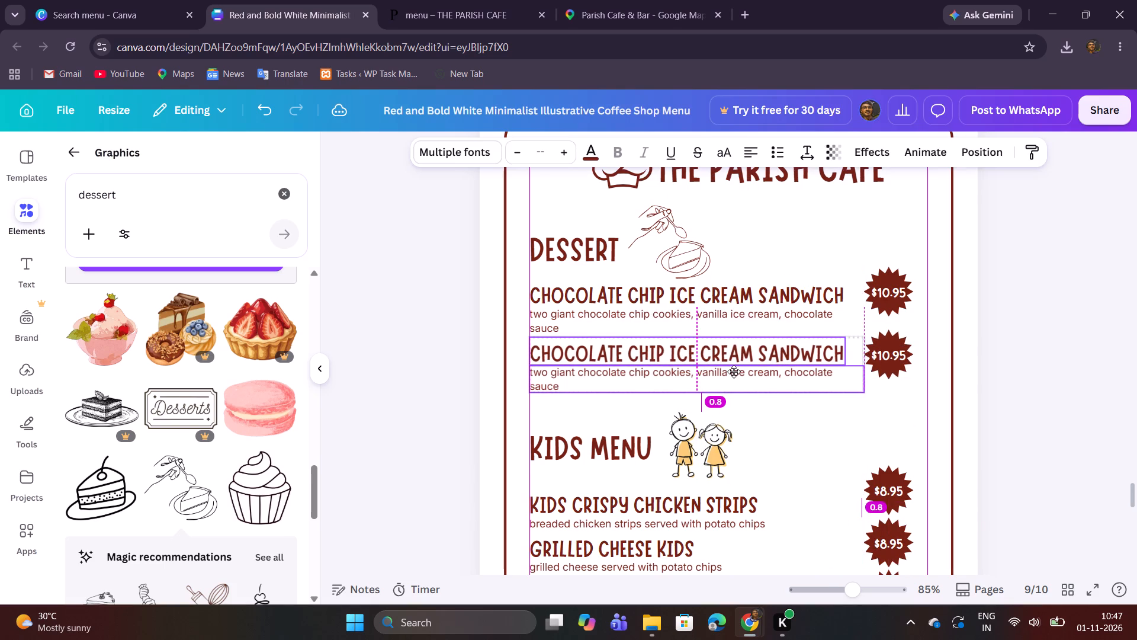
pyautogui.moveTo(734, 372); pyautogui.dragTo(733, 370)
pyautogui.click(691, 333)
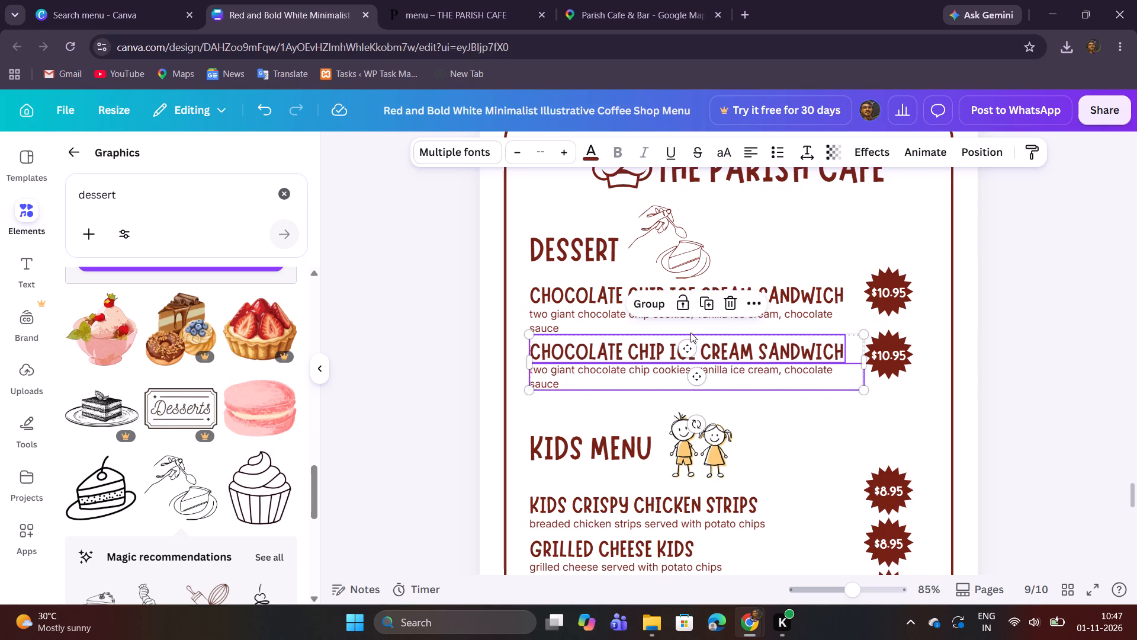
pyautogui.click(645, 325)
pyautogui.click(653, 398)
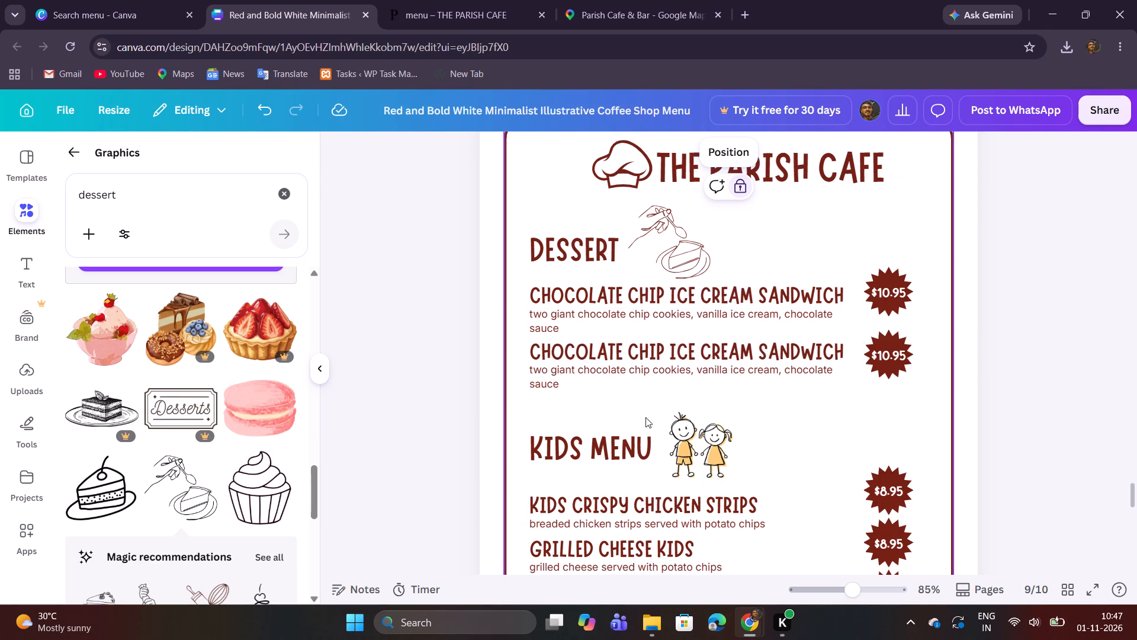
# Replace the duplicated dish's name with "WHITE CHOCOLATE BREAD PUDDING", copied from the website menu, without a trailing blank line.
pyautogui.click(484, 12)
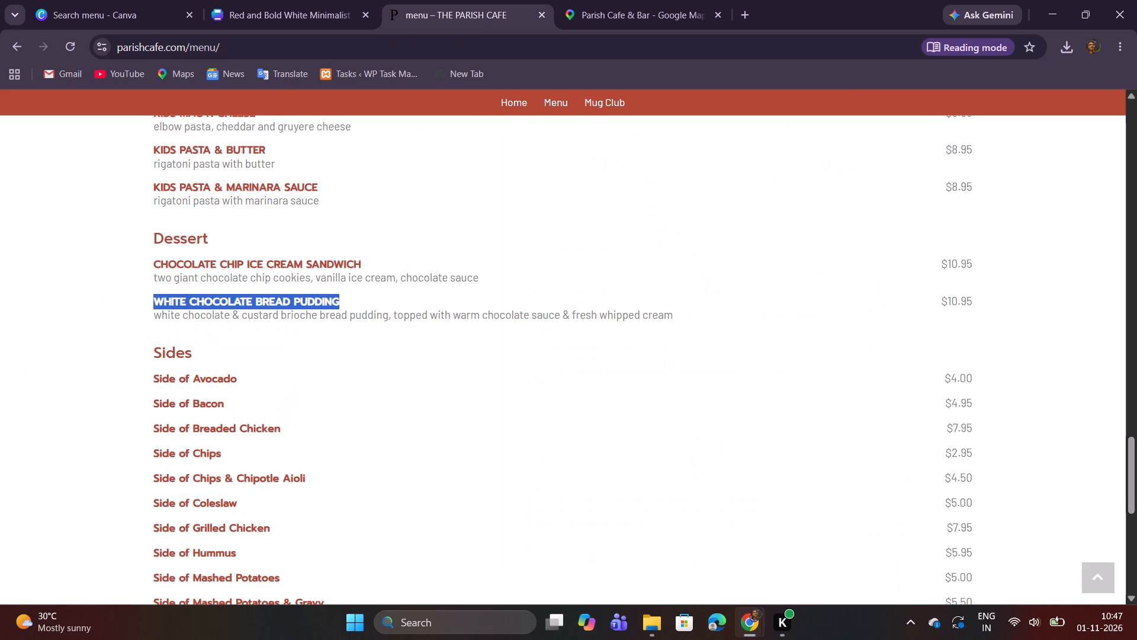
pyautogui.hotkey('ctrl', 'c')
pyautogui.click(242, 8)
pyautogui.doubleClick(654, 354)
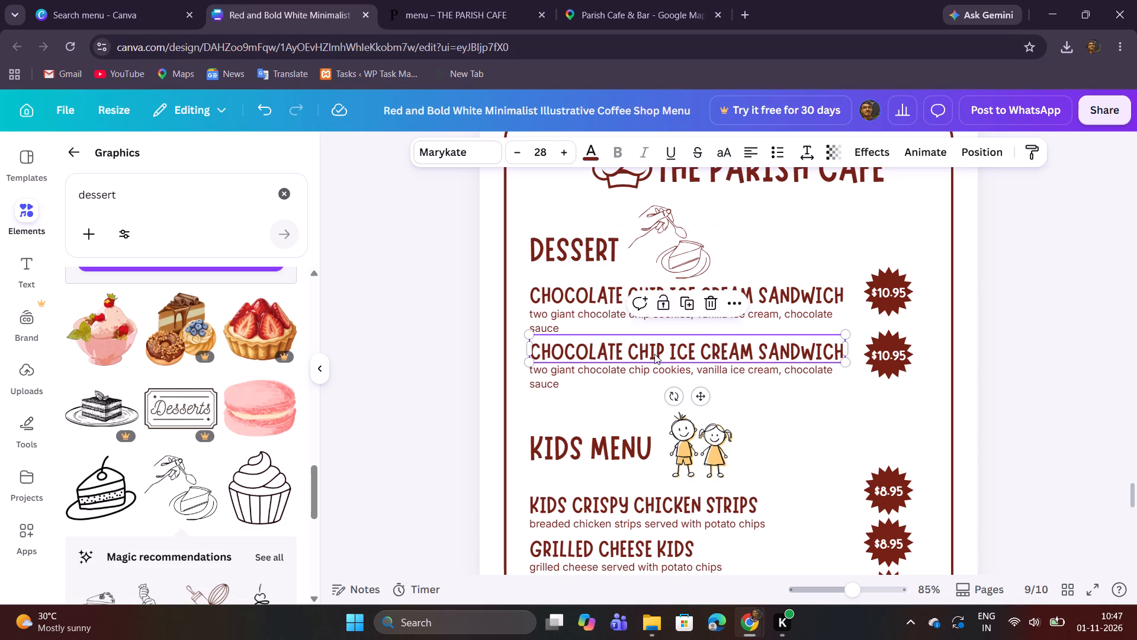
pyautogui.hotkey('ctrl', 'v')
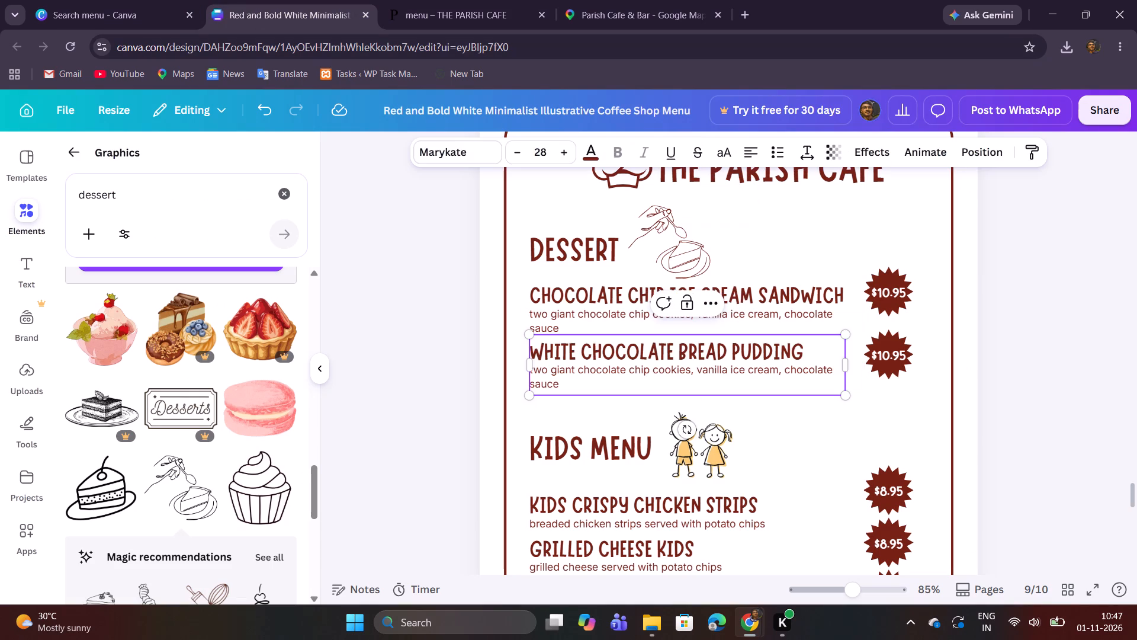
pyautogui.press('BackSpace')
pyautogui.click(808, 448)
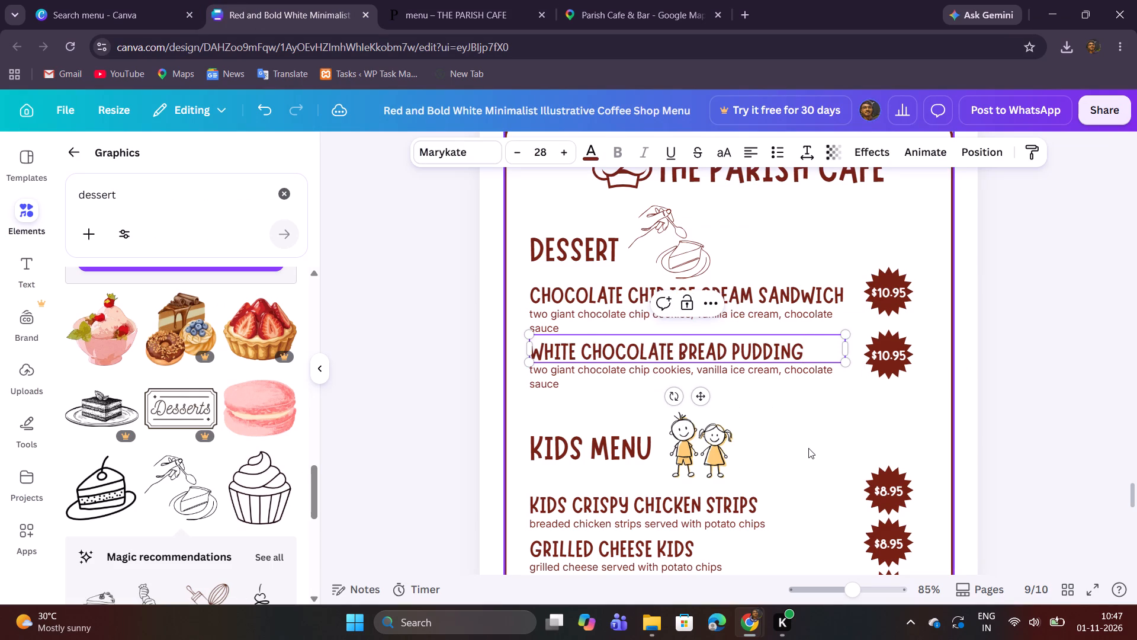
# Replace the second dessert's description with the website's "white chocolate & custard brioche bread pudding, topped with warm chocolate sauce & fresh whipped cream".
pyautogui.click(463, 10)
pyautogui.moveTo(156, 315); pyautogui.dragTo(355, 315)
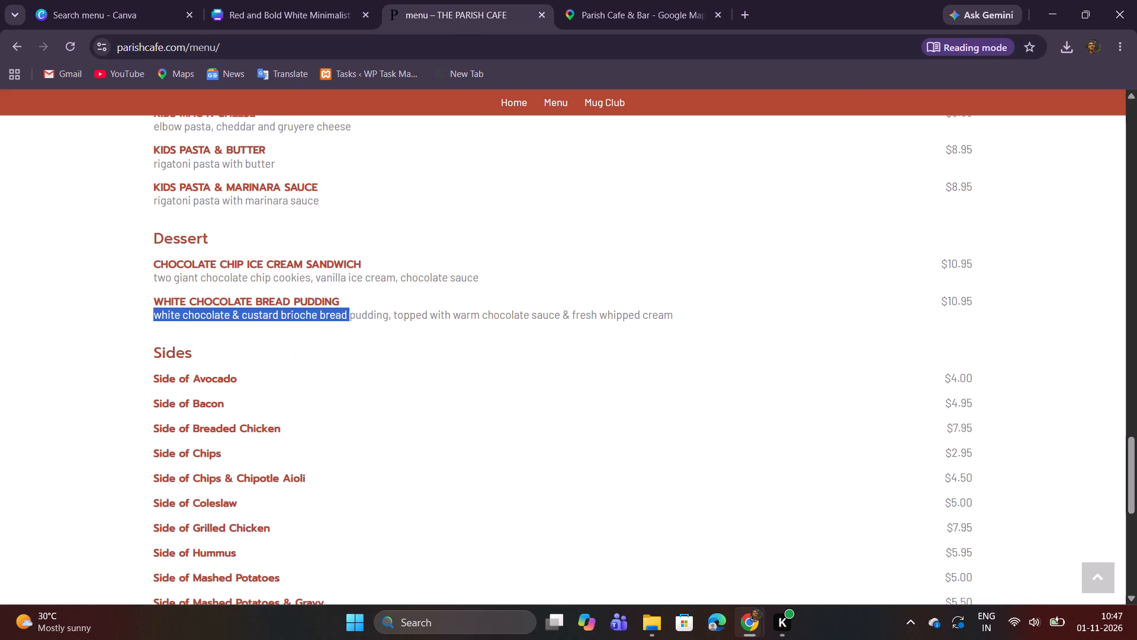
pyautogui.moveTo(355, 315); pyautogui.dragTo(671, 322)
pyautogui.click(636, 321)
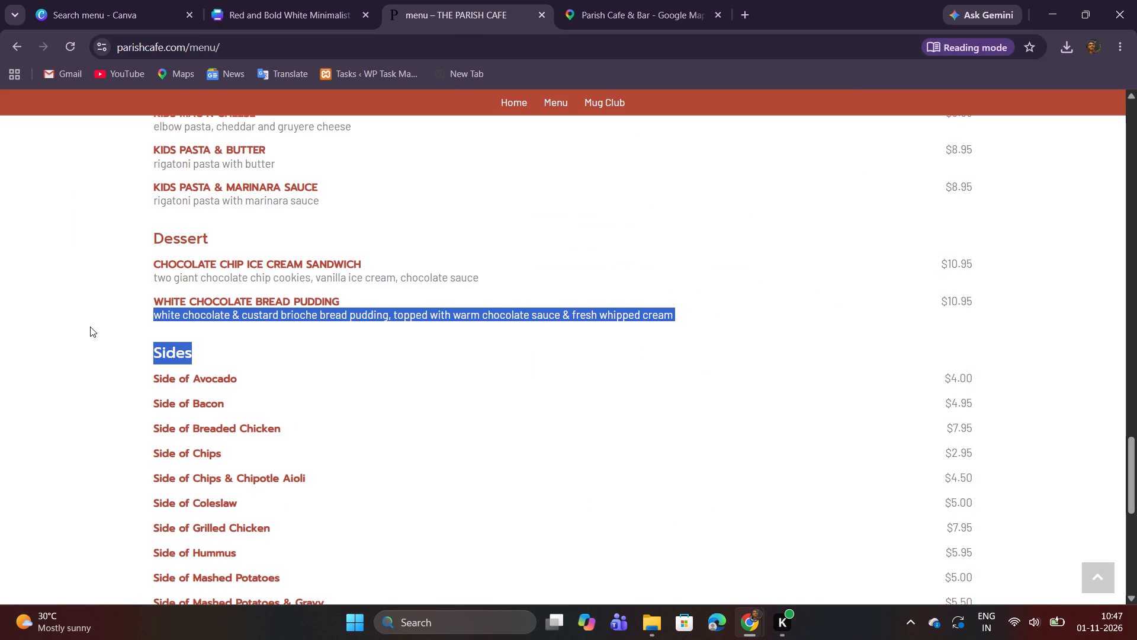
pyautogui.click(101, 327)
pyautogui.moveTo(153, 315); pyautogui.dragTo(651, 308)
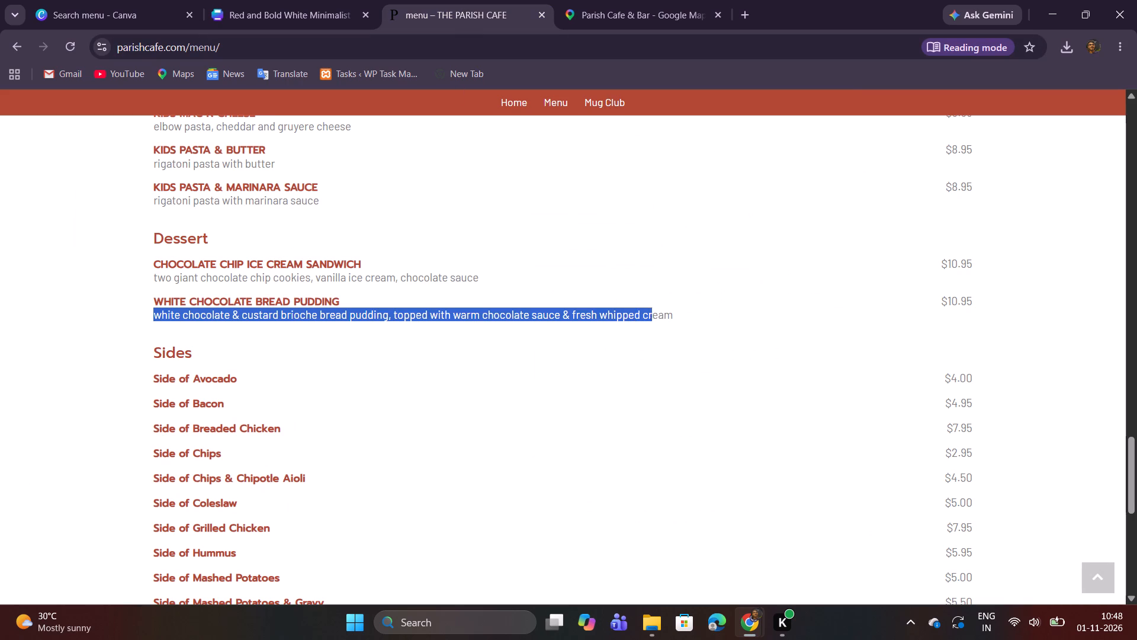
pyautogui.moveTo(651, 308); pyautogui.dragTo(672, 312)
pyautogui.rightClick(659, 316)
pyautogui.click(702, 337)
pyautogui.click(299, 4)
pyautogui.doubleClick(558, 369)
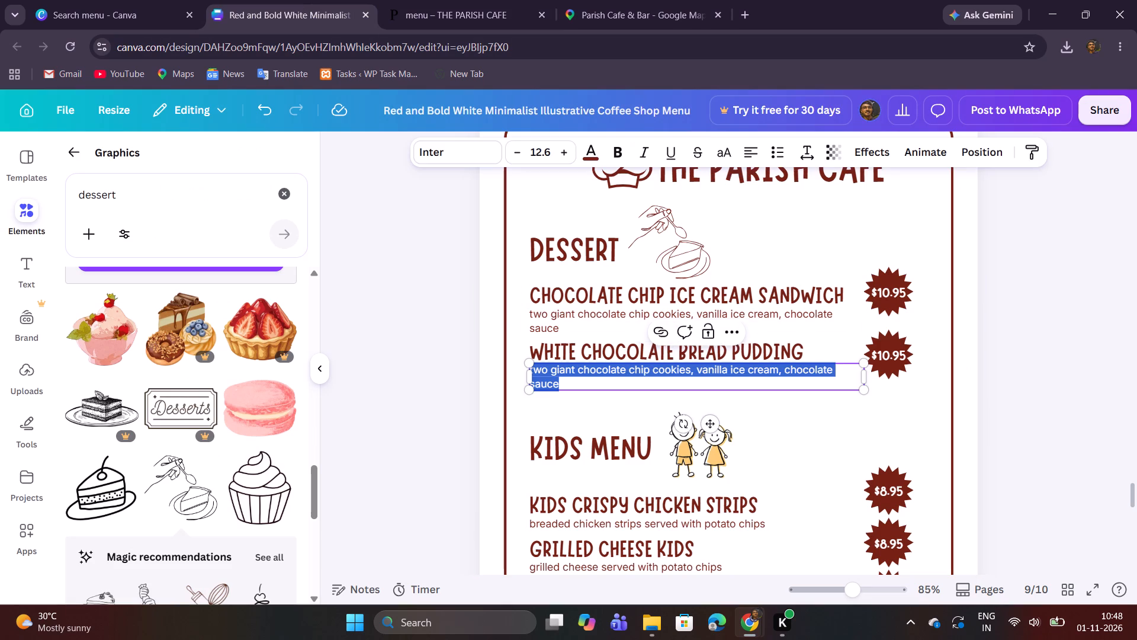
pyautogui.hotkey('ctrl', 'v')
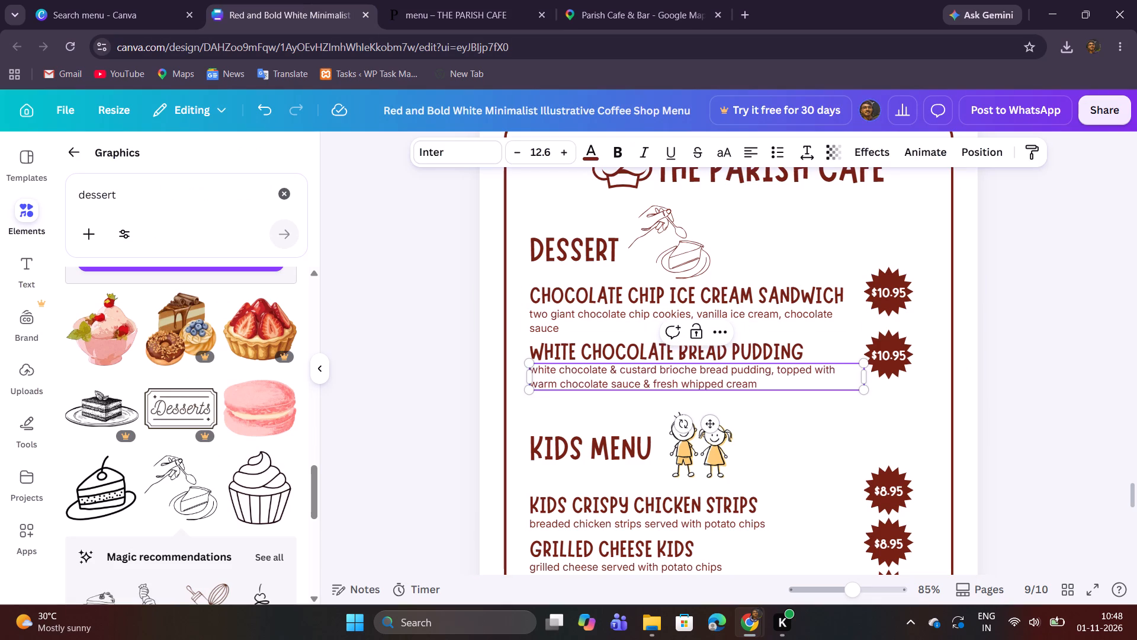
pyautogui.click(437, 0)
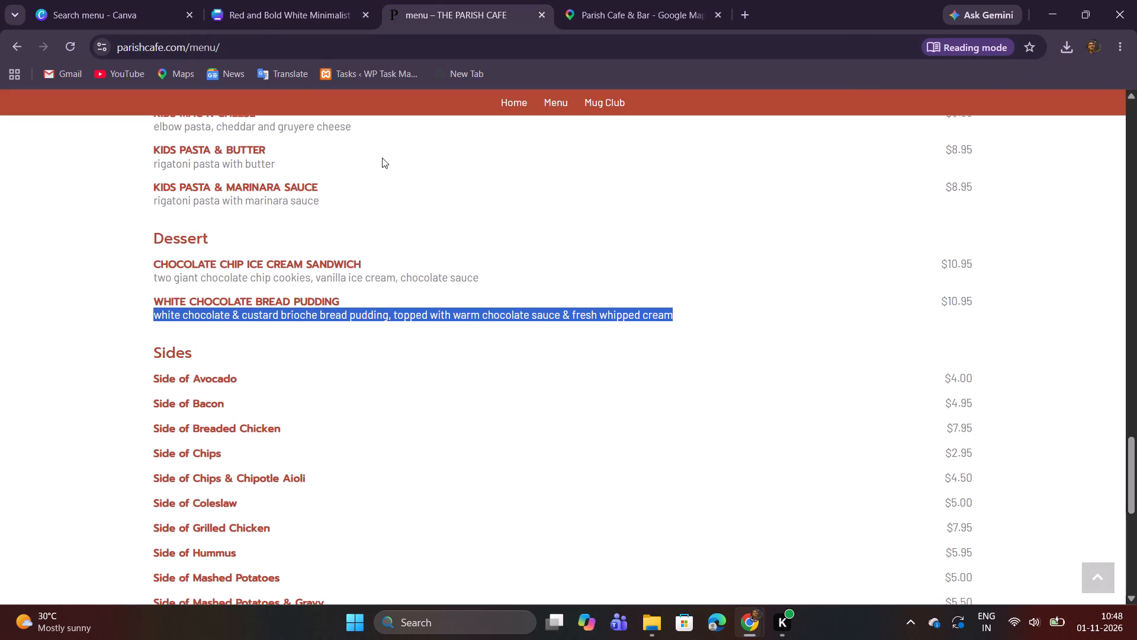
pyautogui.click(269, 9)
pyautogui.click(1019, 230)
# Move page 9's whole Kids Menu block, with its heading, illustration, dishes and price badges, up closer beneath the White Chocolate Bread Pudding item.
pyautogui.scroll(-3, 1020, 220)
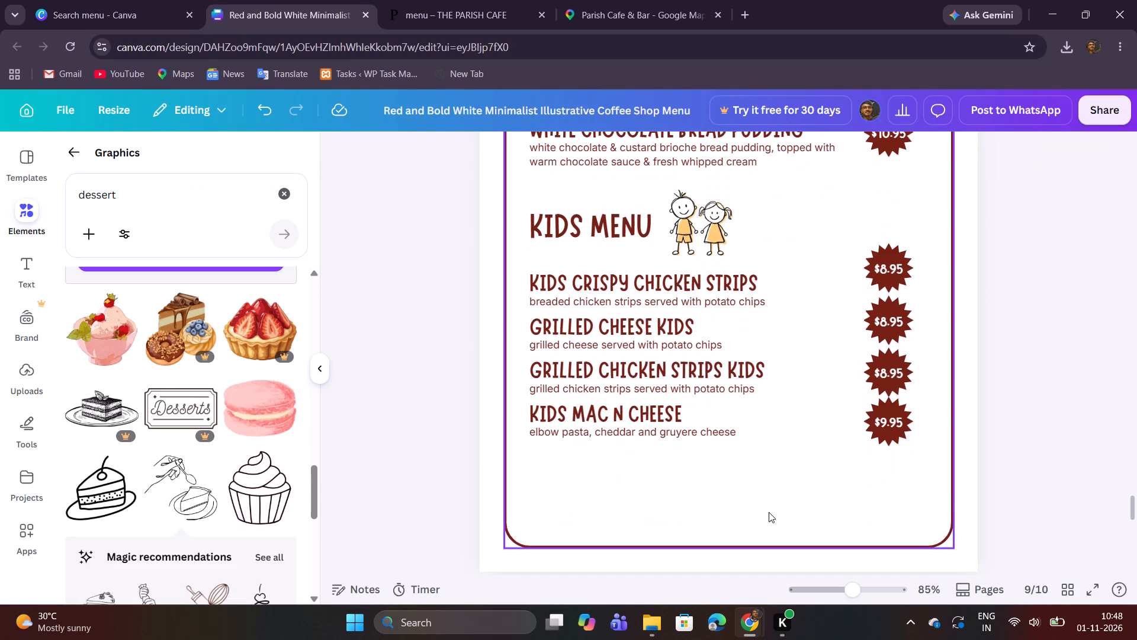
pyautogui.moveTo(760, 500); pyautogui.dragTo(688, 391)
pyautogui.click(798, 487)
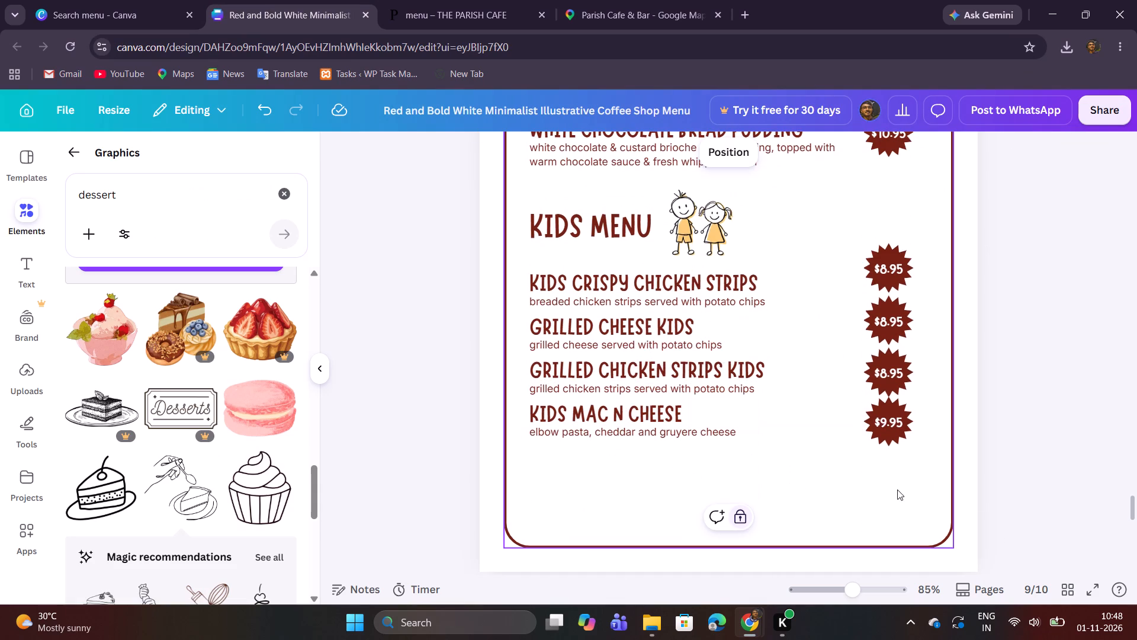
pyautogui.moveTo(897, 489); pyautogui.dragTo(891, 485)
pyautogui.moveTo(931, 469); pyautogui.dragTo(566, 263)
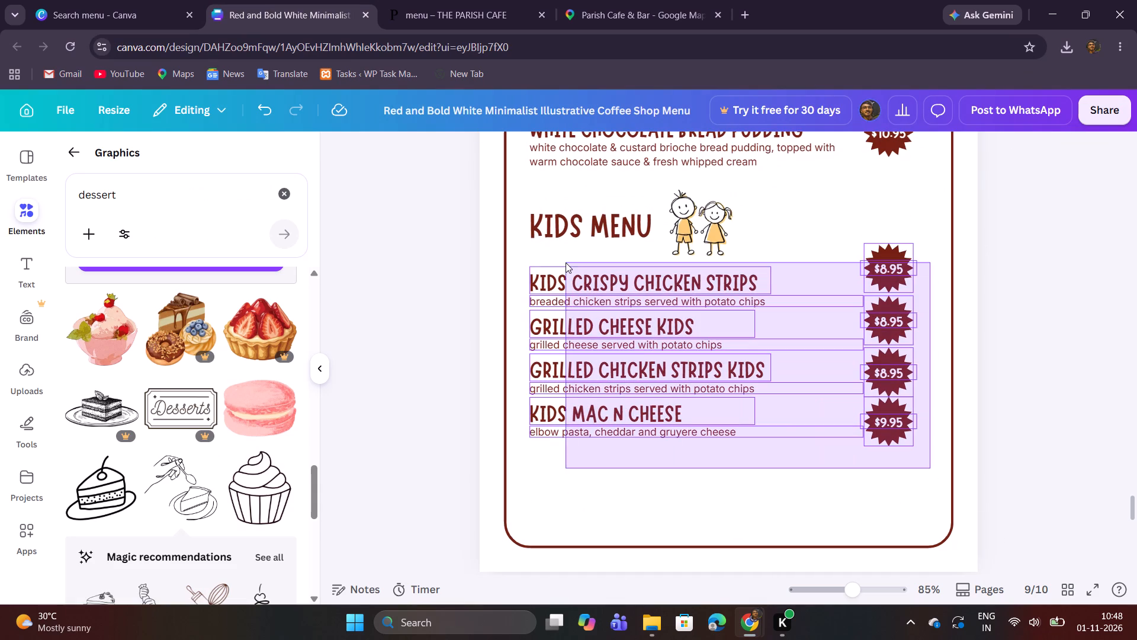
pyautogui.moveTo(566, 263); pyautogui.dragTo(557, 216)
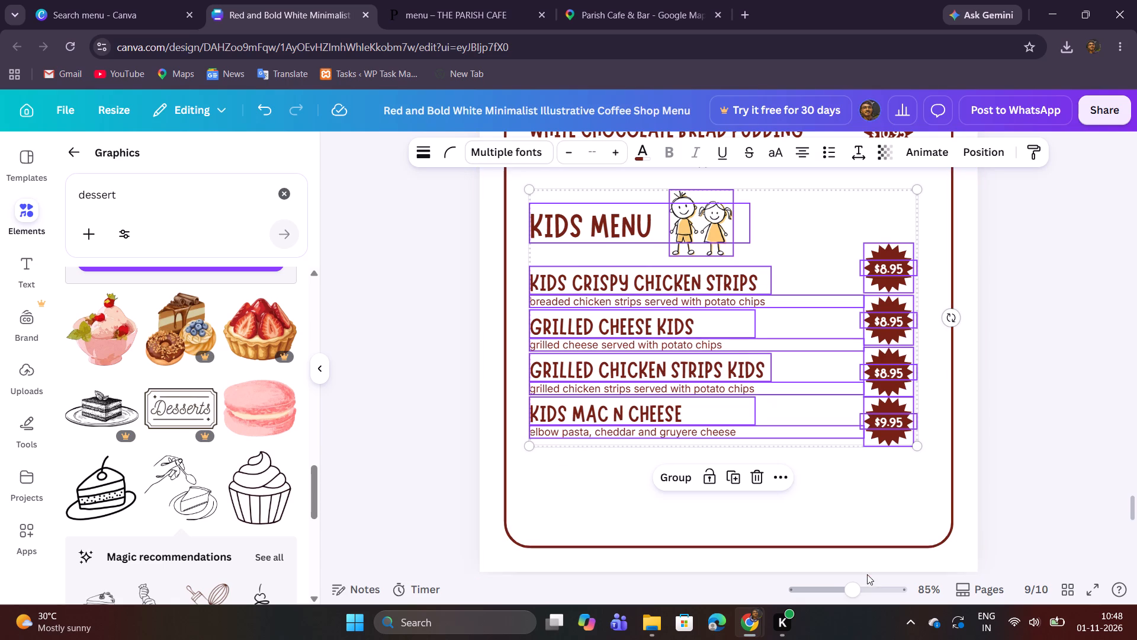
pyautogui.moveTo(852, 592); pyautogui.dragTo(842, 592)
pyautogui.moveTo(754, 382); pyautogui.dragTo(756, 373)
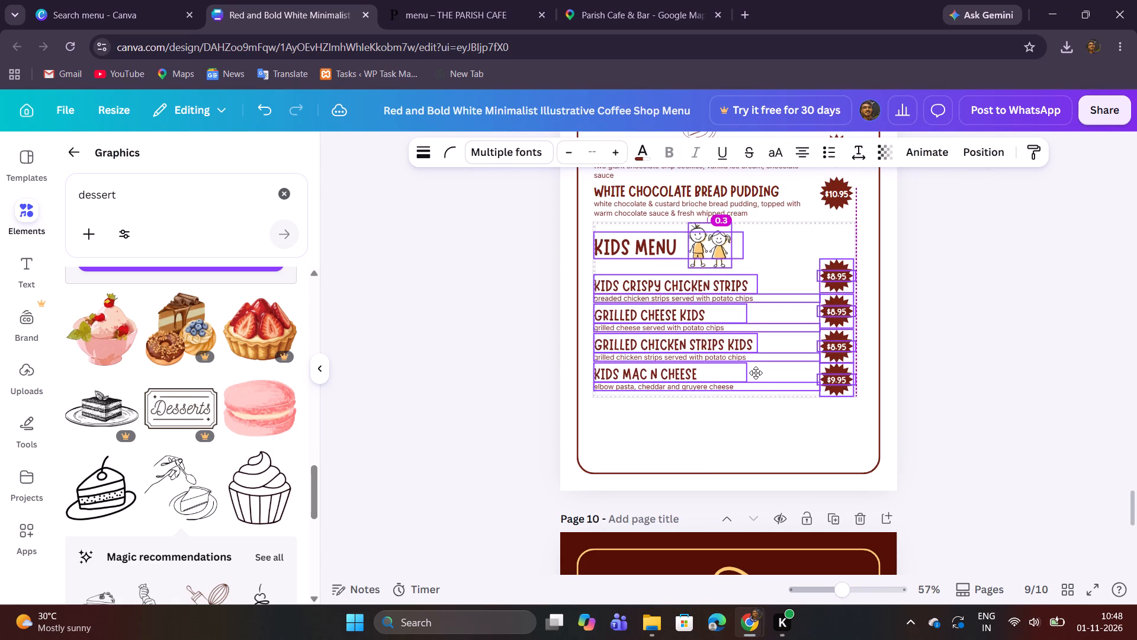
pyautogui.moveTo(756, 373); pyautogui.dragTo(756, 369)
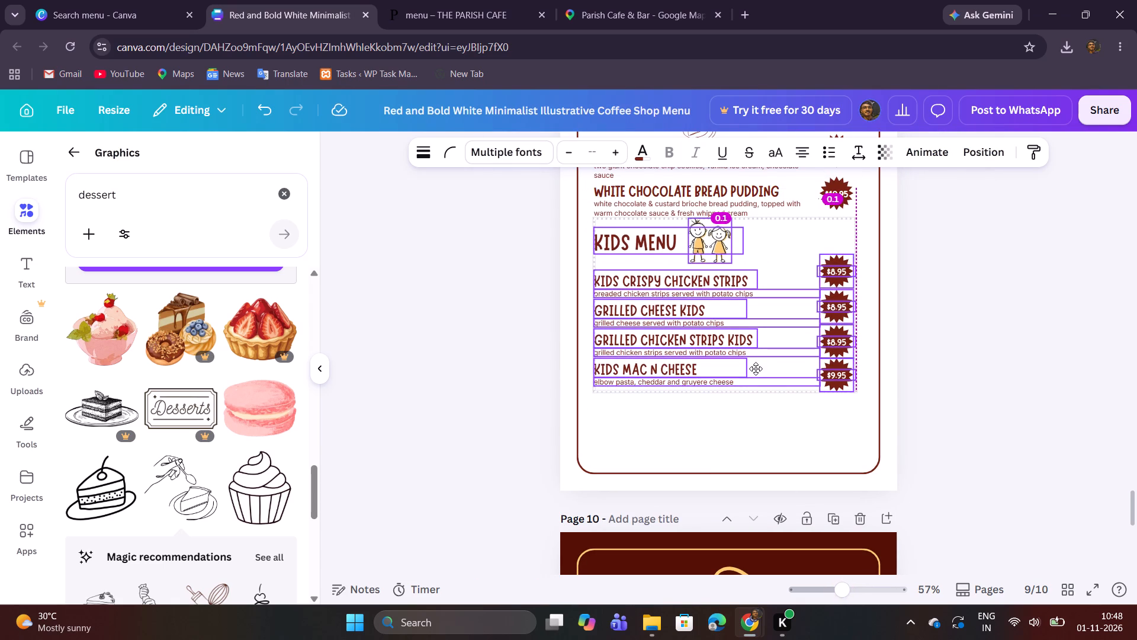
pyautogui.moveTo(756, 369); pyautogui.dragTo(756, 364)
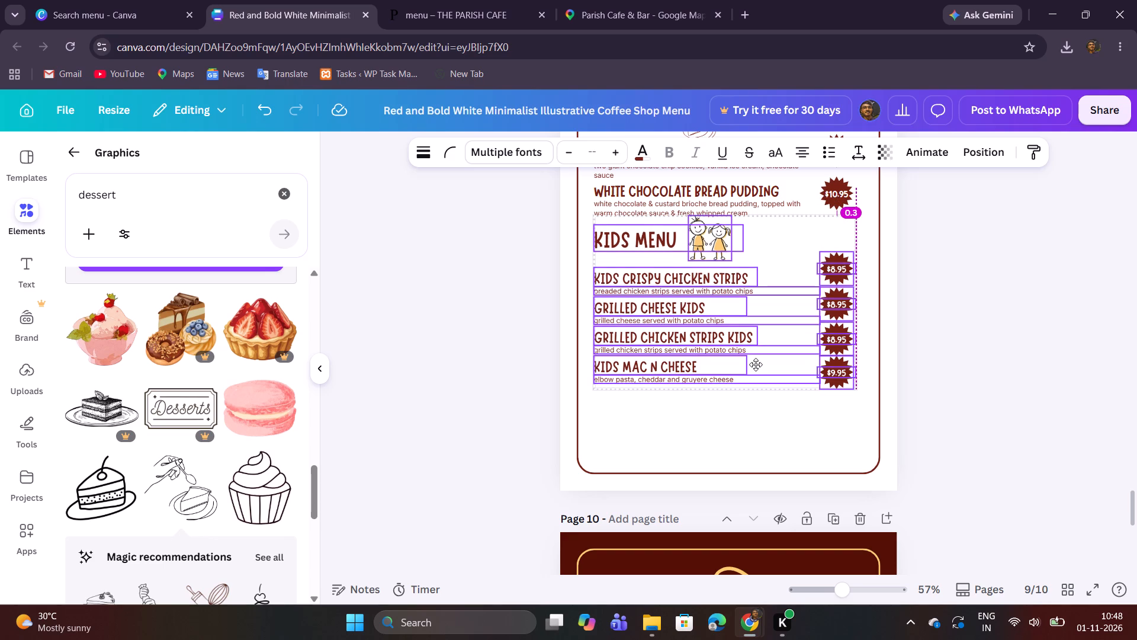
pyautogui.moveTo(756, 364); pyautogui.dragTo(756, 367)
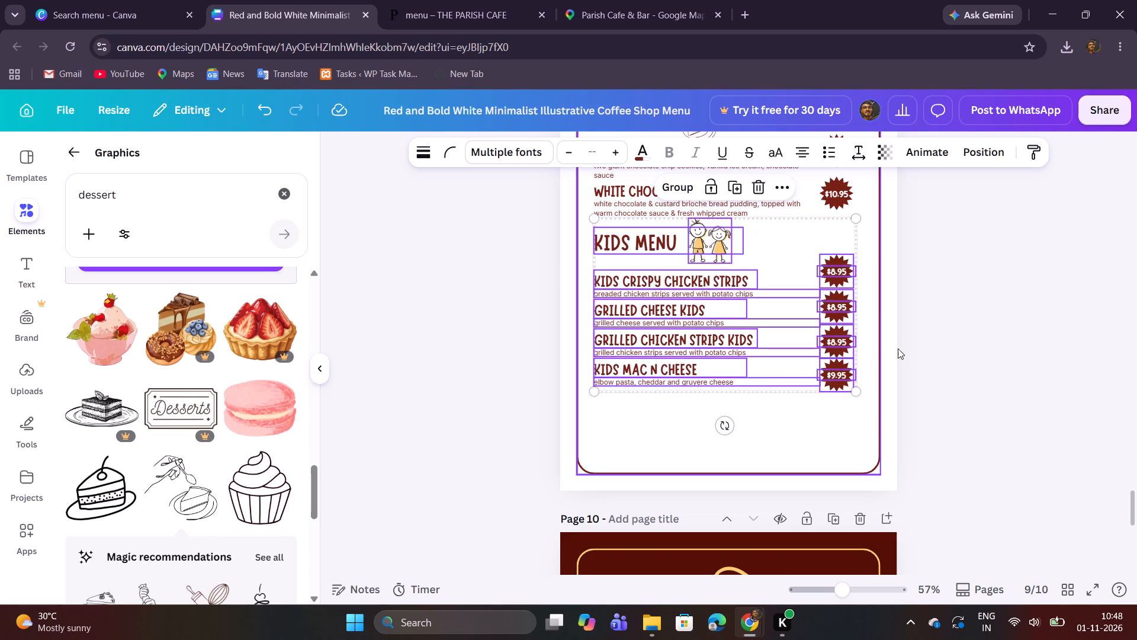
pyautogui.click(951, 343)
# Replace the Kids Menu heading with "Sides", copied from the website menu, without a trailing blank line.
pyautogui.click(863, 579)
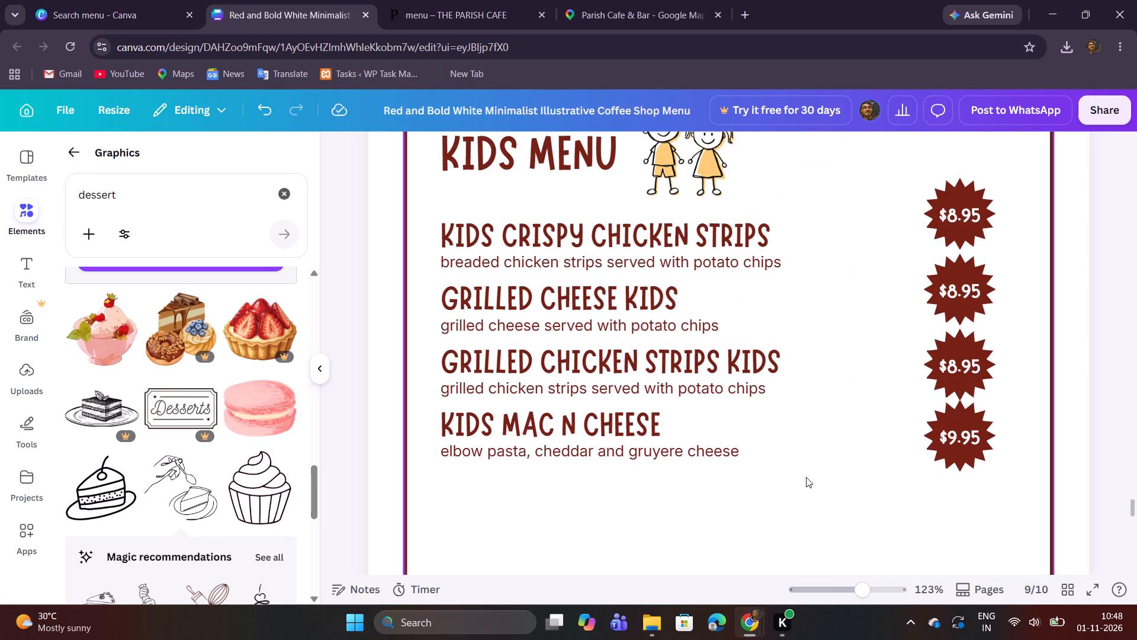
pyautogui.moveTo(868, 592); pyautogui.dragTo(859, 591)
pyautogui.scroll(3, 811, 495)
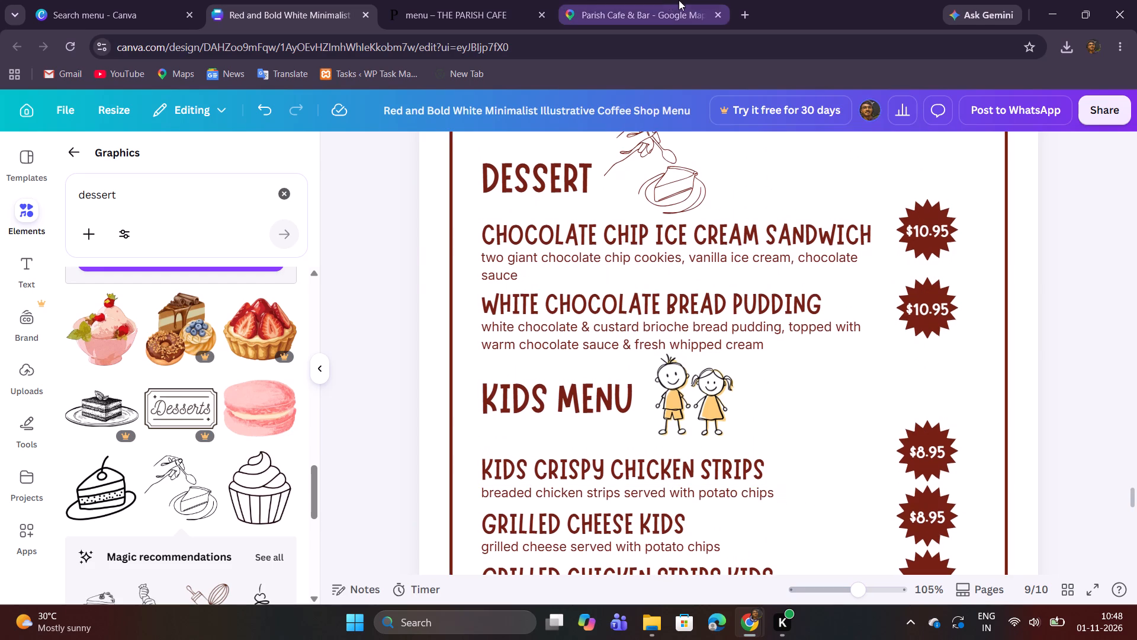
pyautogui.click(482, 0)
pyautogui.moveTo(154, 350); pyautogui.dragTo(164, 354)
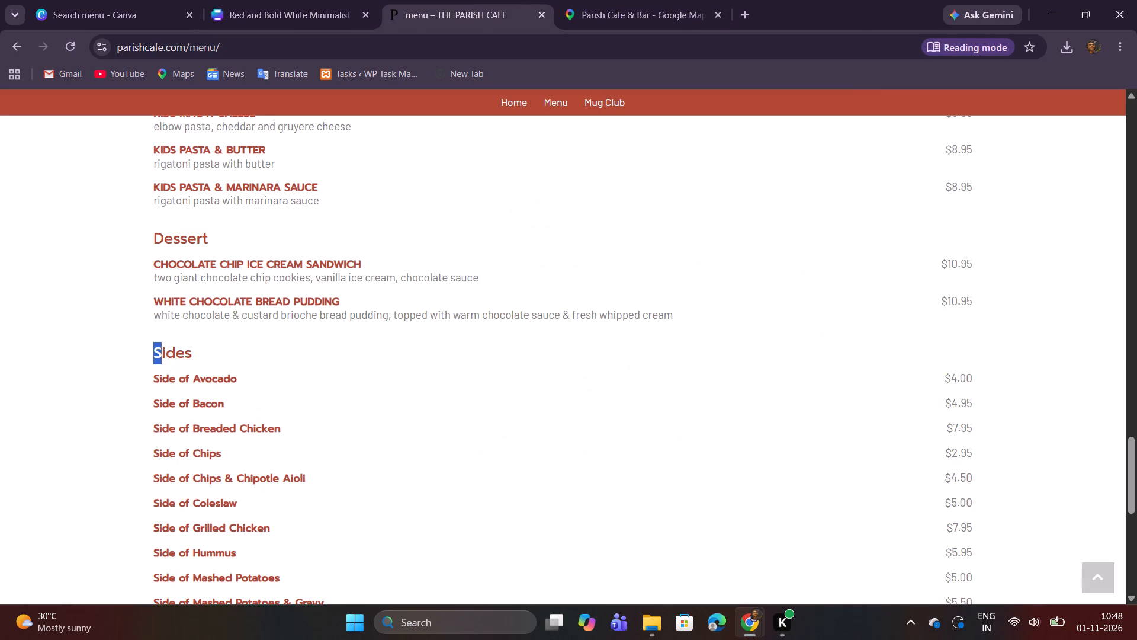
pyautogui.moveTo(164, 354); pyautogui.dragTo(193, 354)
pyautogui.rightClick(186, 353)
pyautogui.click(223, 370)
pyautogui.click(288, 4)
pyautogui.doubleClick(573, 399)
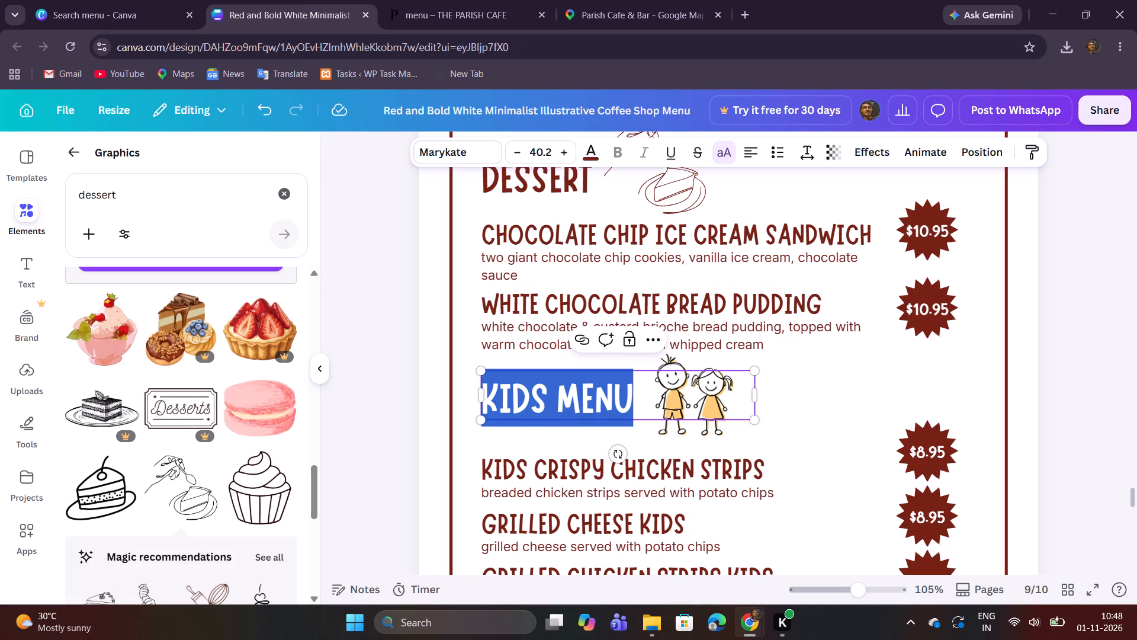
pyautogui.hotkey('ctrl', 'v')
pyautogui.press('BackSpace')
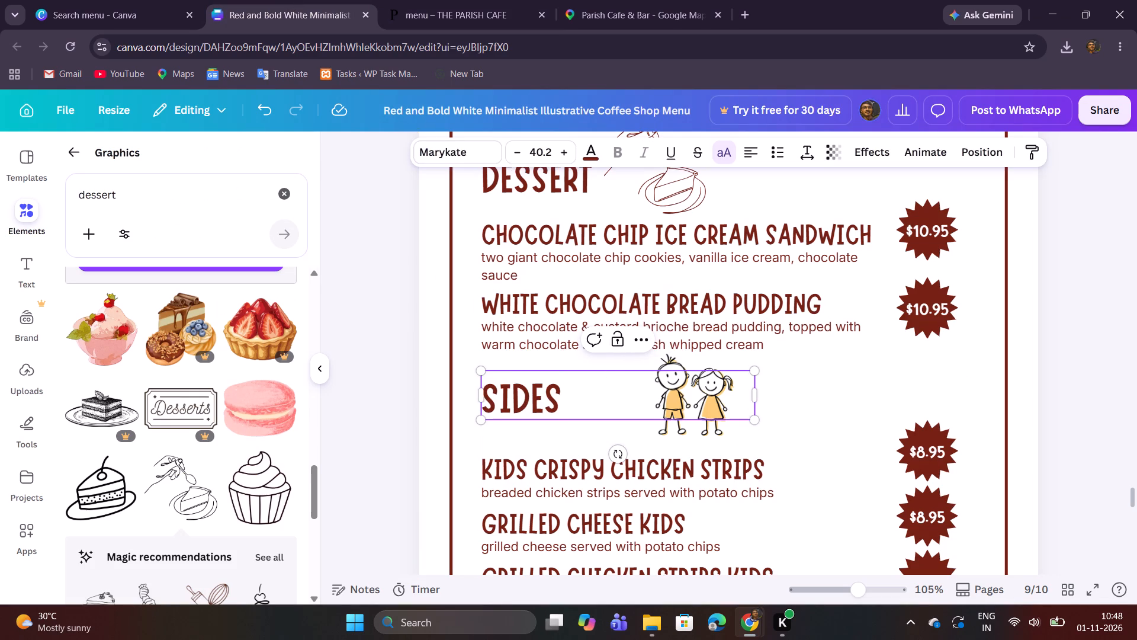
pyautogui.click(839, 379)
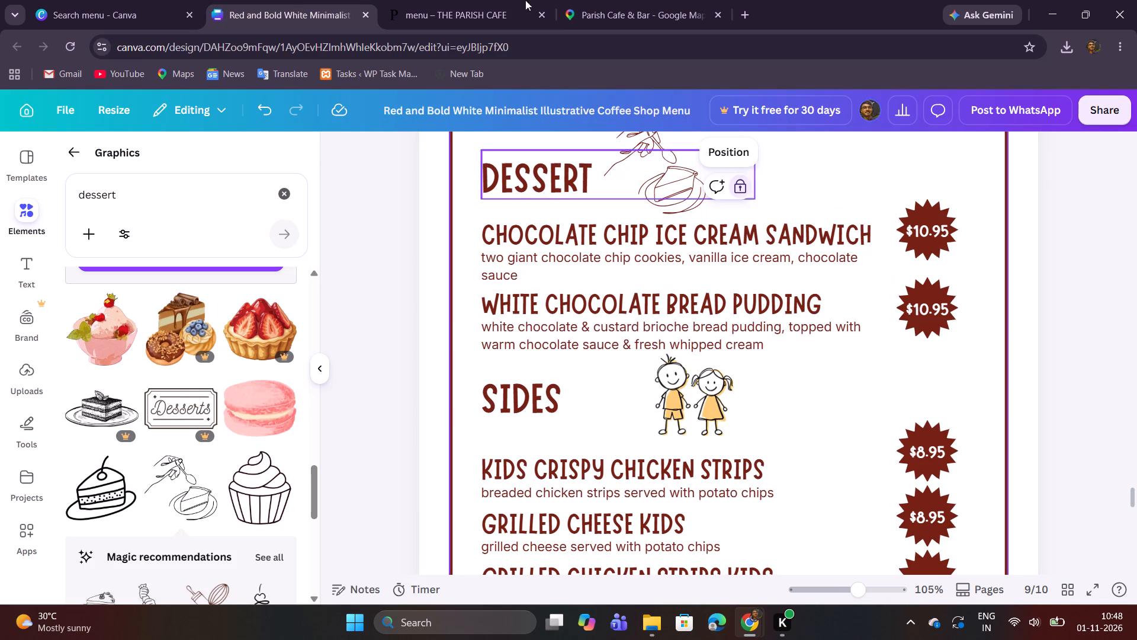
# Delete the boy-and-girl illustration beside the Sides heading.
pyautogui.click(721, 429)
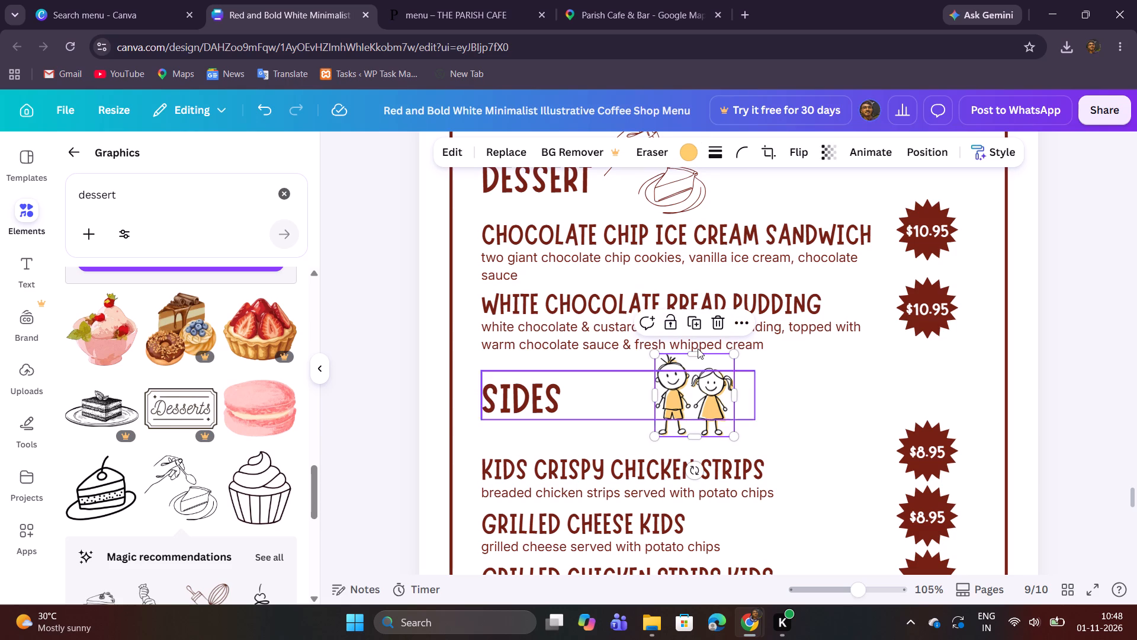
pyautogui.click(722, 325)
# Move the four kids dish names and their descriptions up together, closer beneath the Sides heading, keeping their left alignment.
pyautogui.scroll(1, 804, 364)
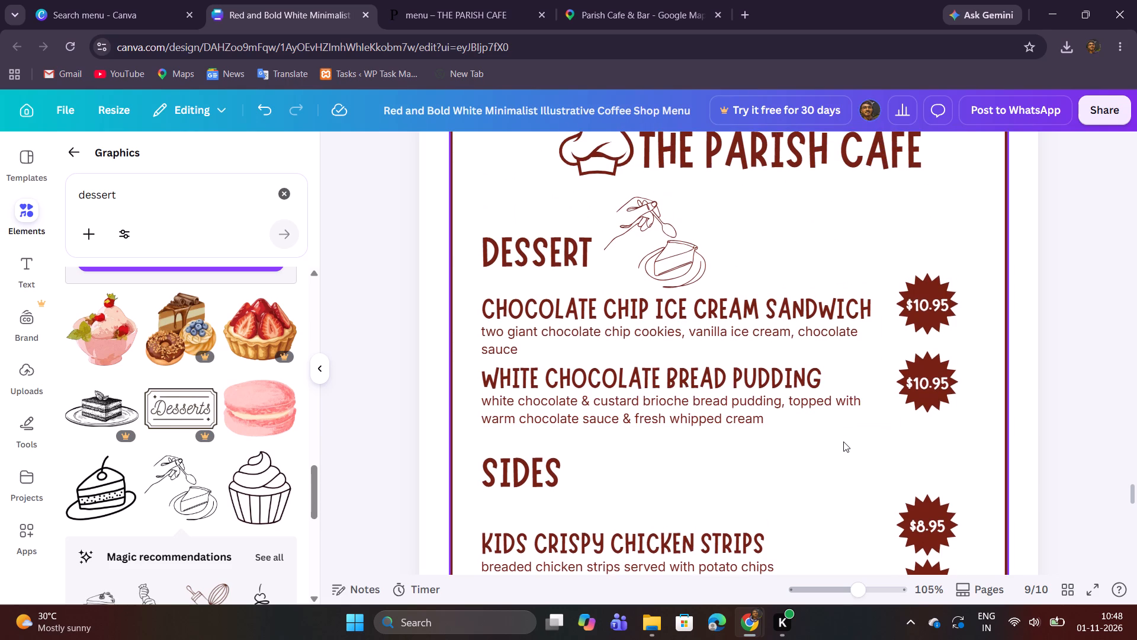
pyautogui.scroll(-2, 840, 437)
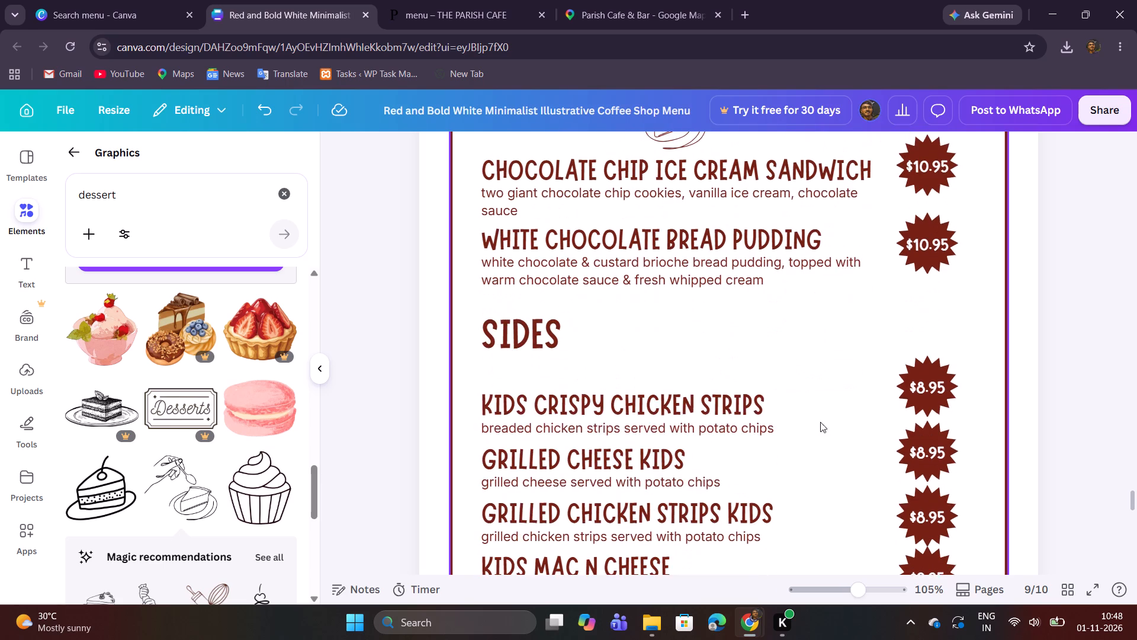
pyautogui.scroll(-2, 771, 407)
pyautogui.scroll(3, 772, 408)
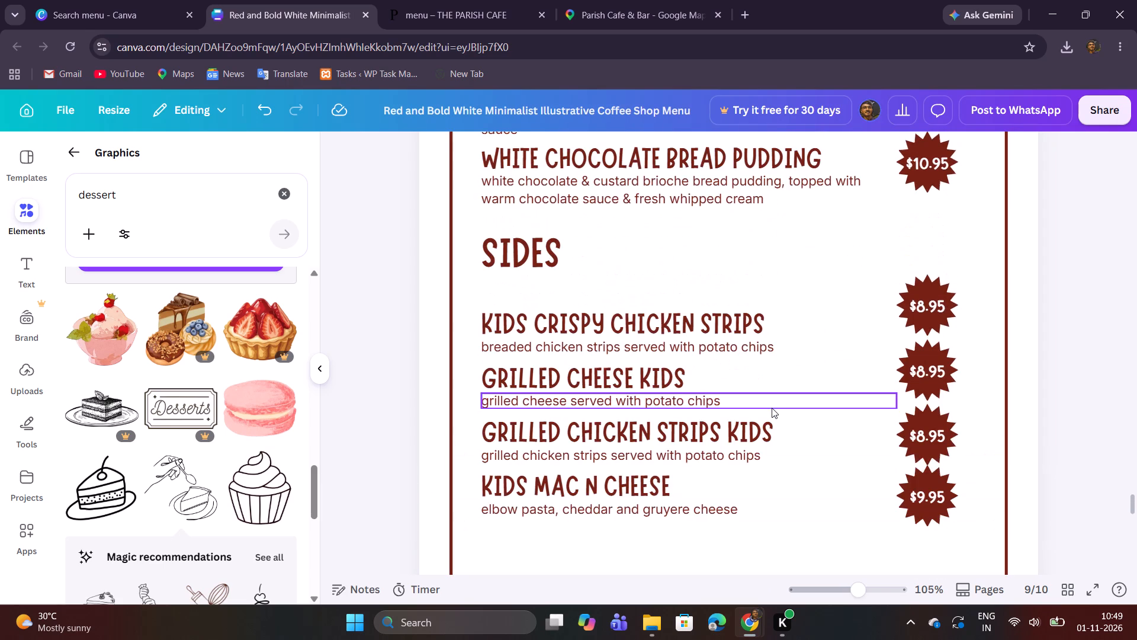
pyautogui.moveTo(721, 553); pyautogui.dragTo(700, 418)
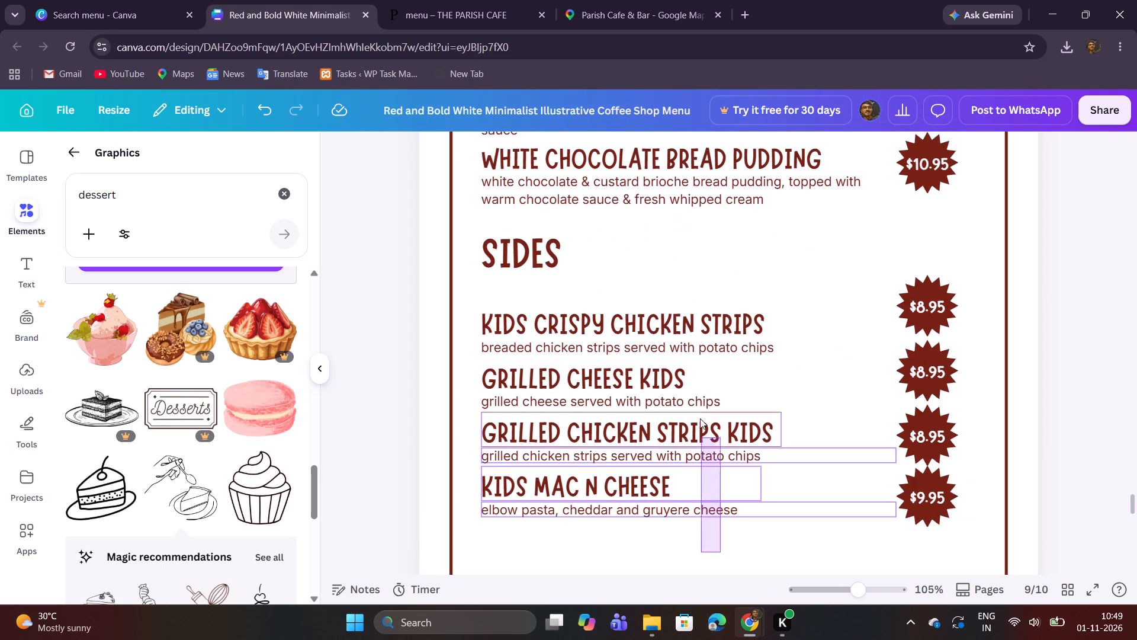
pyautogui.moveTo(700, 418); pyautogui.dragTo(689, 329)
pyautogui.moveTo(699, 385); pyautogui.dragTo(699, 375)
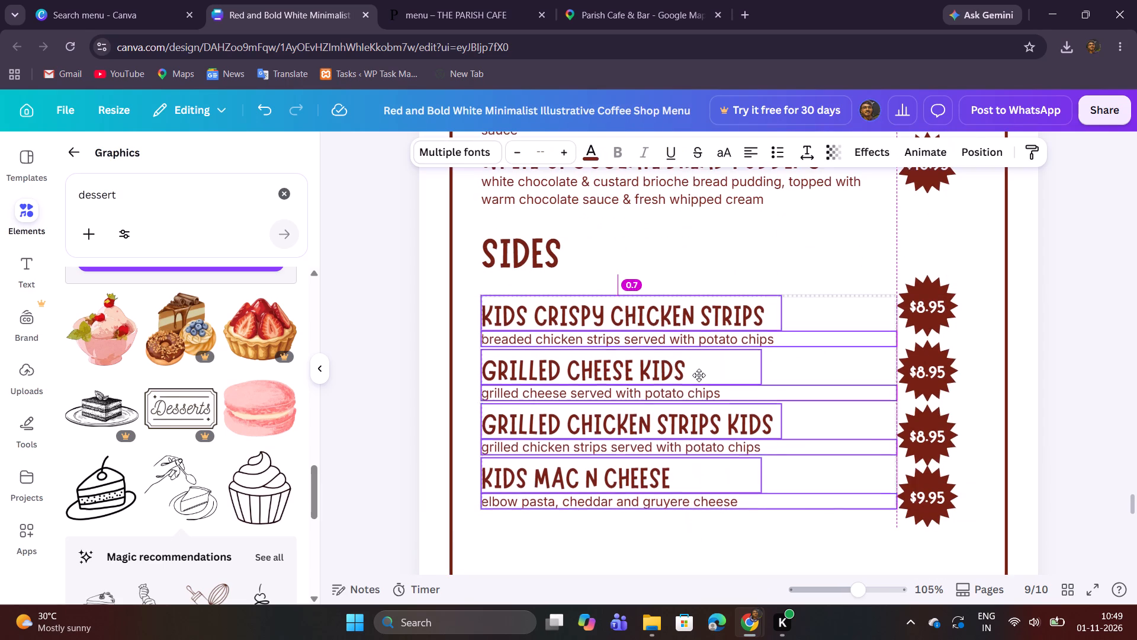
pyautogui.moveTo(699, 375); pyautogui.dragTo(698, 362)
pyautogui.click(715, 535)
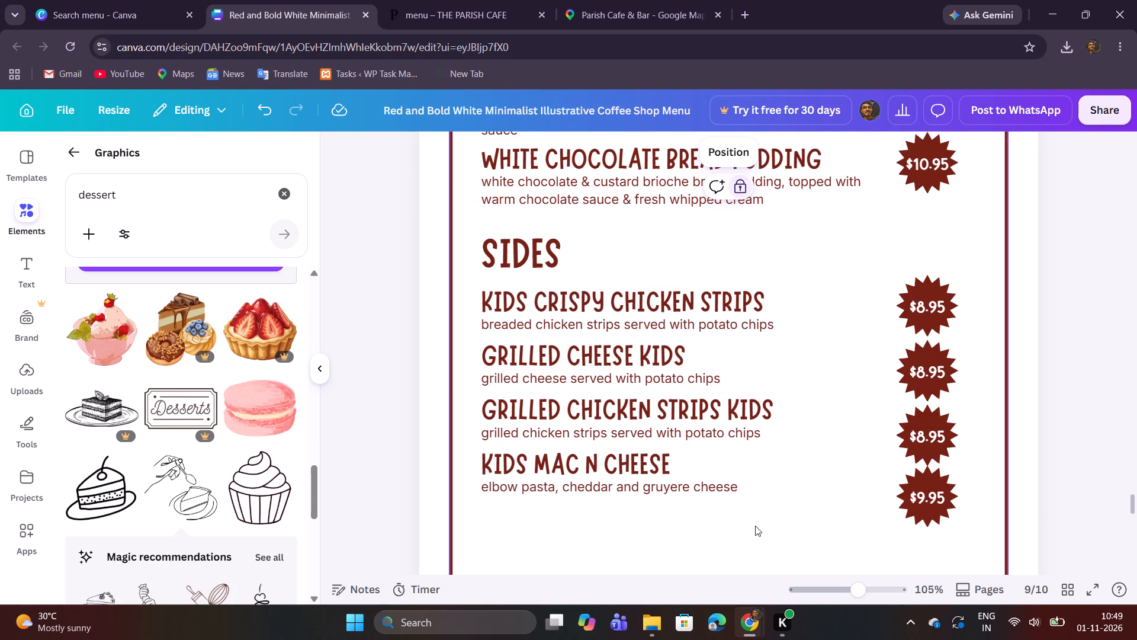
# Delete the lower three price badges in the Sides section, keeping only the topmost $8.95 badge.
pyautogui.moveTo(908, 545); pyautogui.dragTo(913, 460)
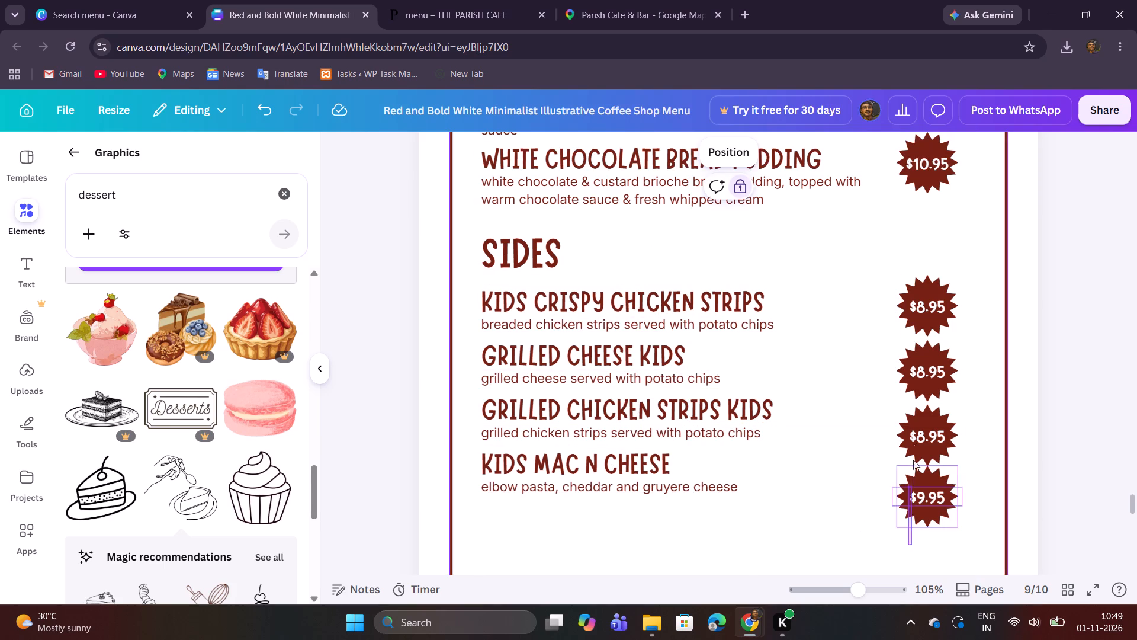
pyautogui.moveTo(913, 460); pyautogui.dragTo(916, 379)
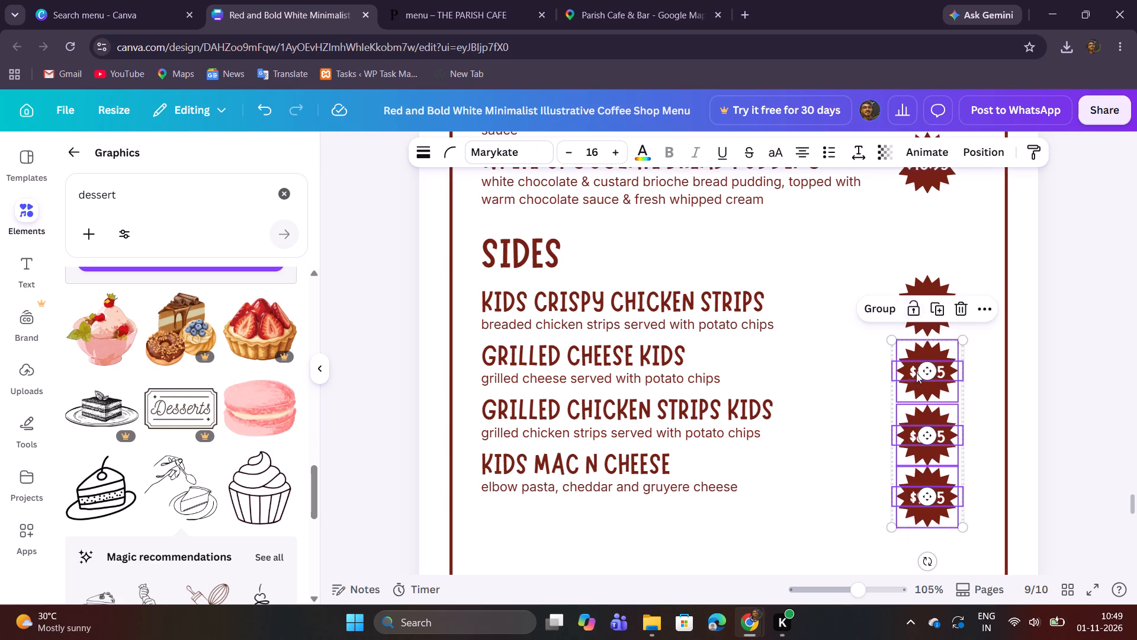
pyautogui.click(953, 312)
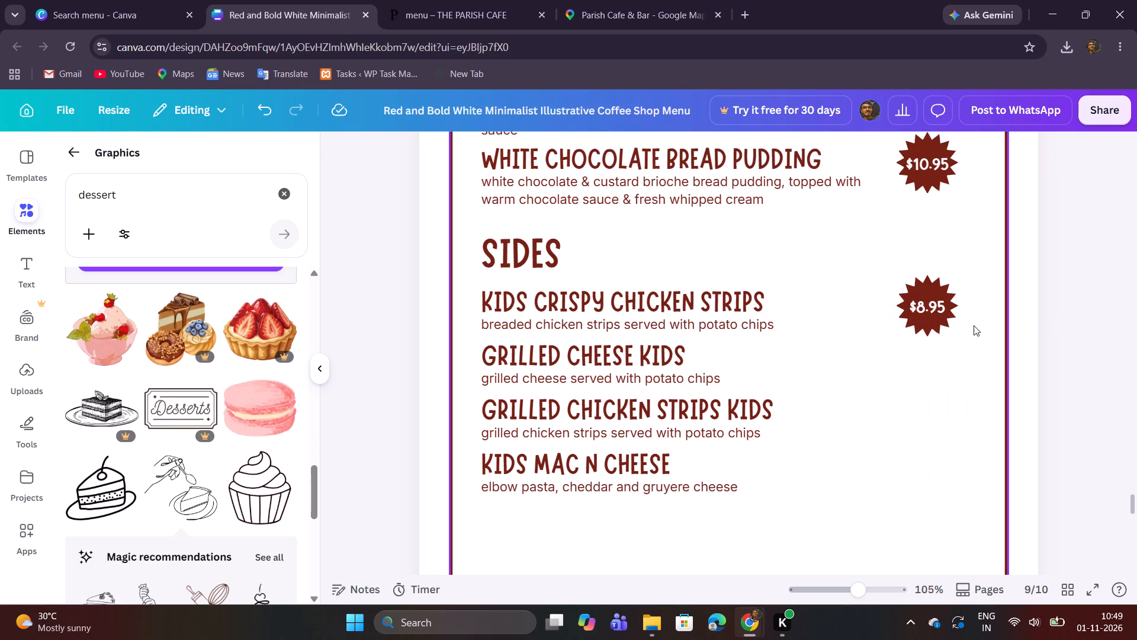
# Move the remaining $8.95 price badge up slightly, keeping it vertically in line with the dessert price badges.
pyautogui.moveTo(959, 343); pyautogui.dragTo(918, 303)
pyautogui.moveTo(918, 302); pyautogui.dragTo(917, 295)
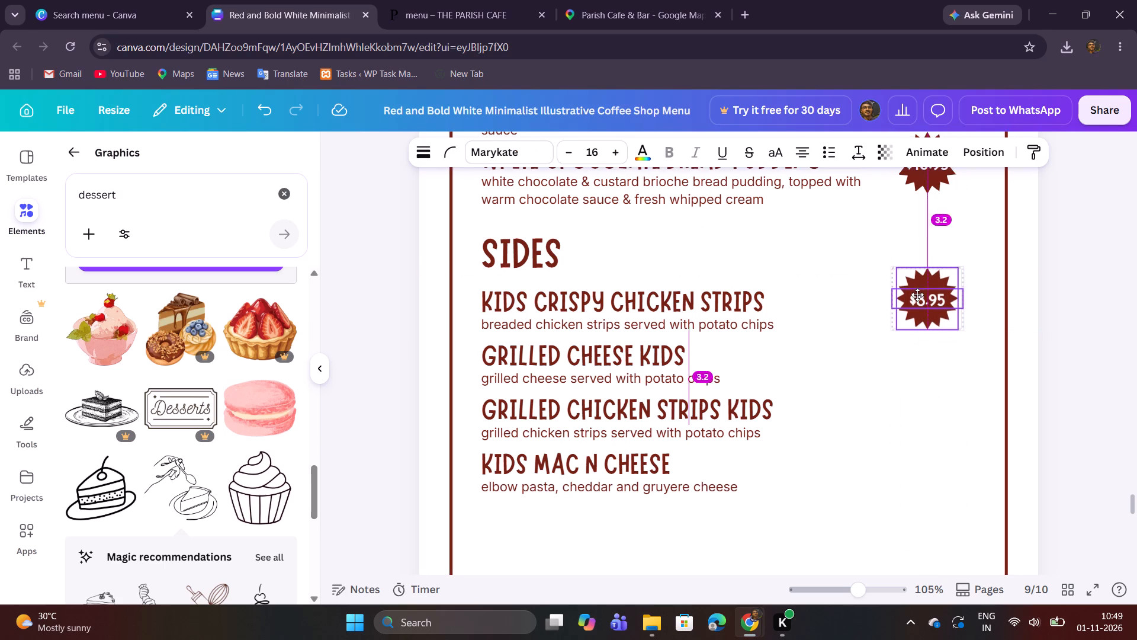
pyautogui.moveTo(917, 295); pyautogui.dragTo(918, 286)
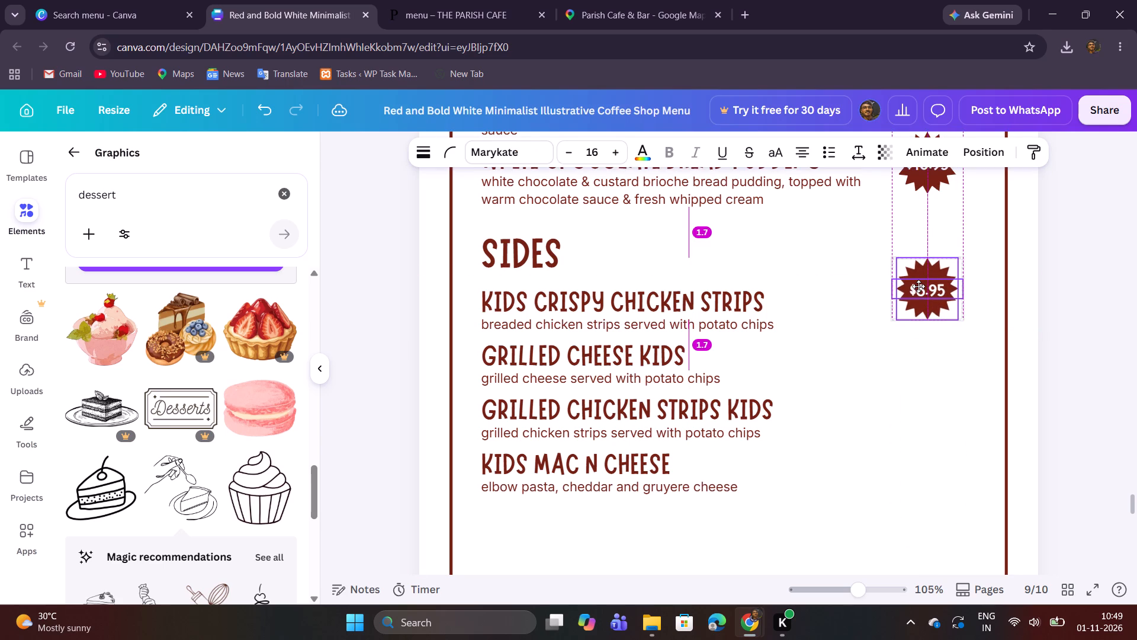
pyautogui.moveTo(918, 286); pyautogui.dragTo(918, 281)
pyautogui.click(1101, 286)
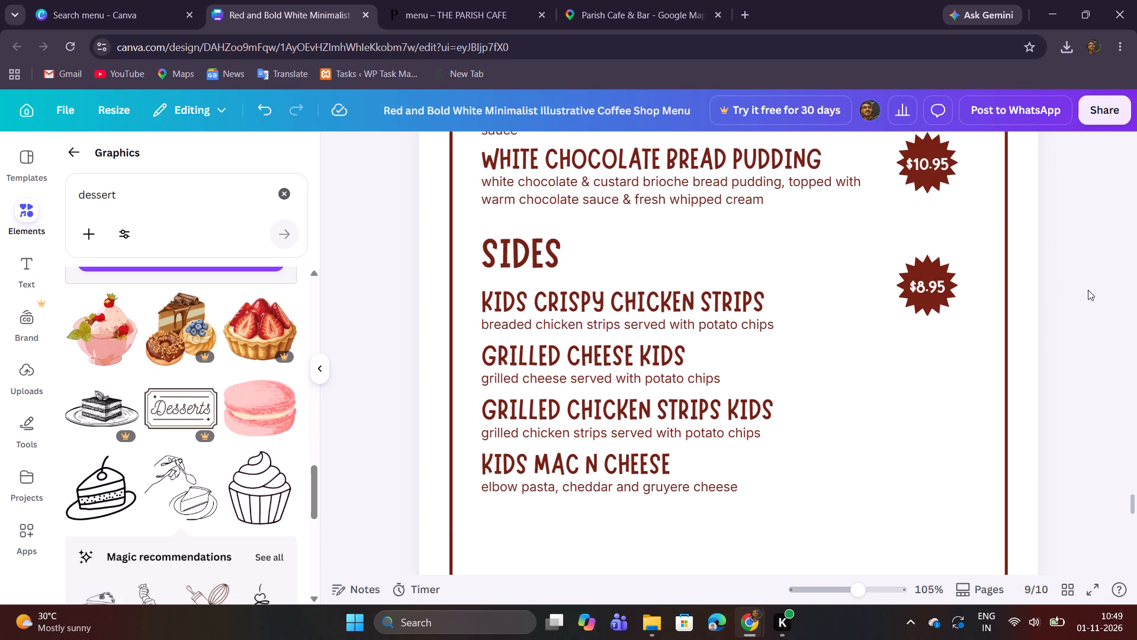
# Copy the item name "Side of Avocado" from the Sides list on the website menu.
pyautogui.click(448, 0)
pyautogui.scroll(-3, 242, 409)
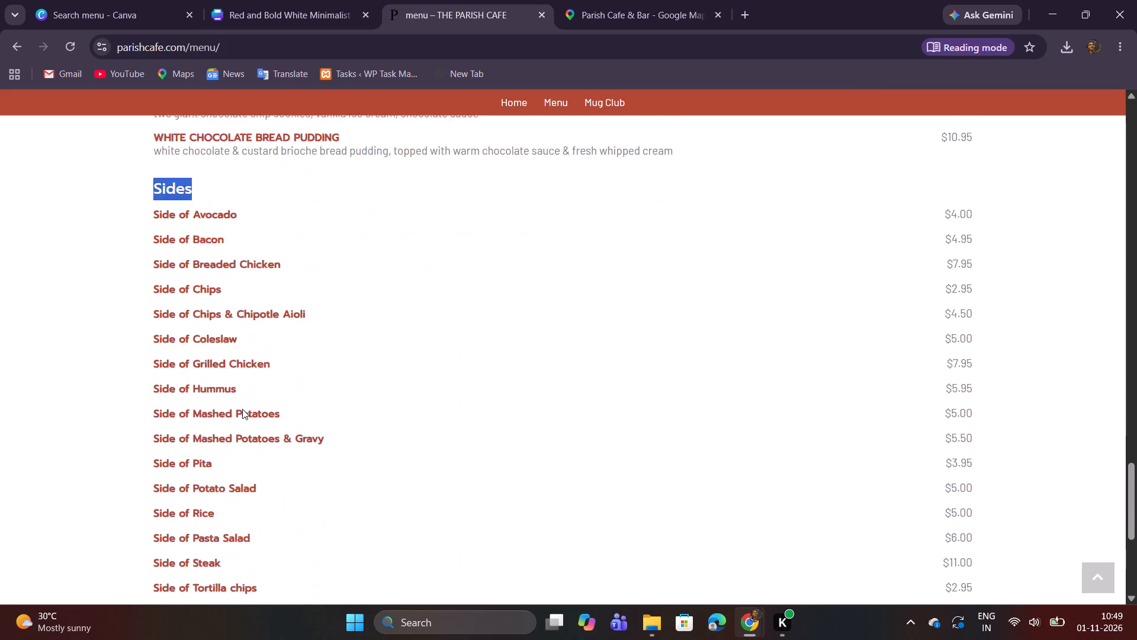
pyautogui.moveTo(153, 158); pyautogui.dragTo(174, 156)
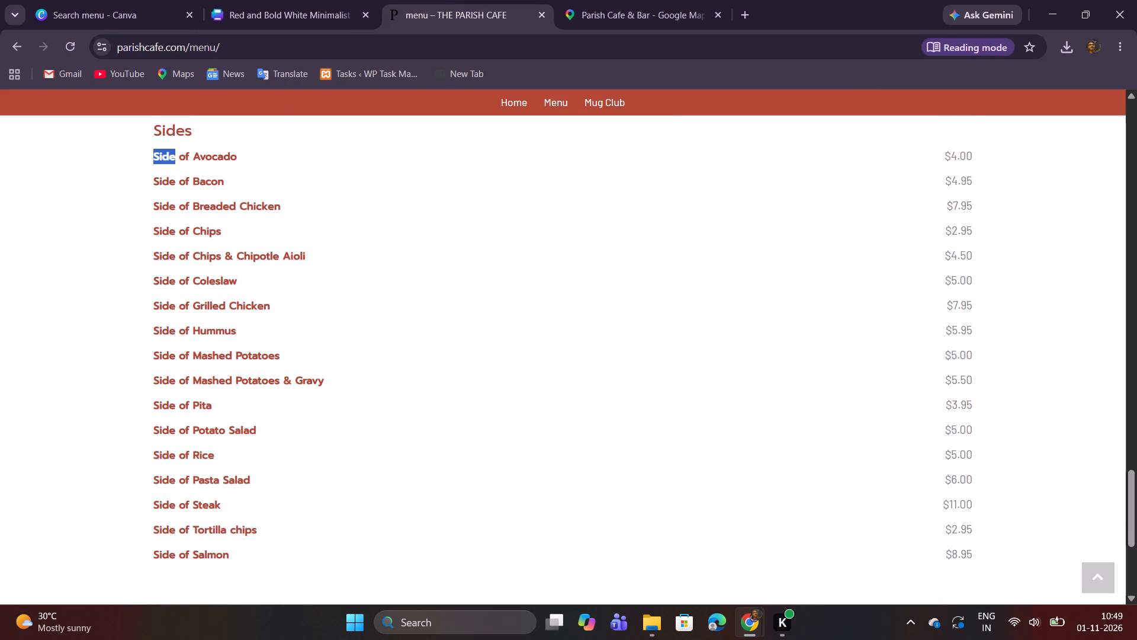
pyautogui.moveTo(174, 156); pyautogui.dragTo(244, 153)
pyautogui.hotkey('ctrl', 'c')
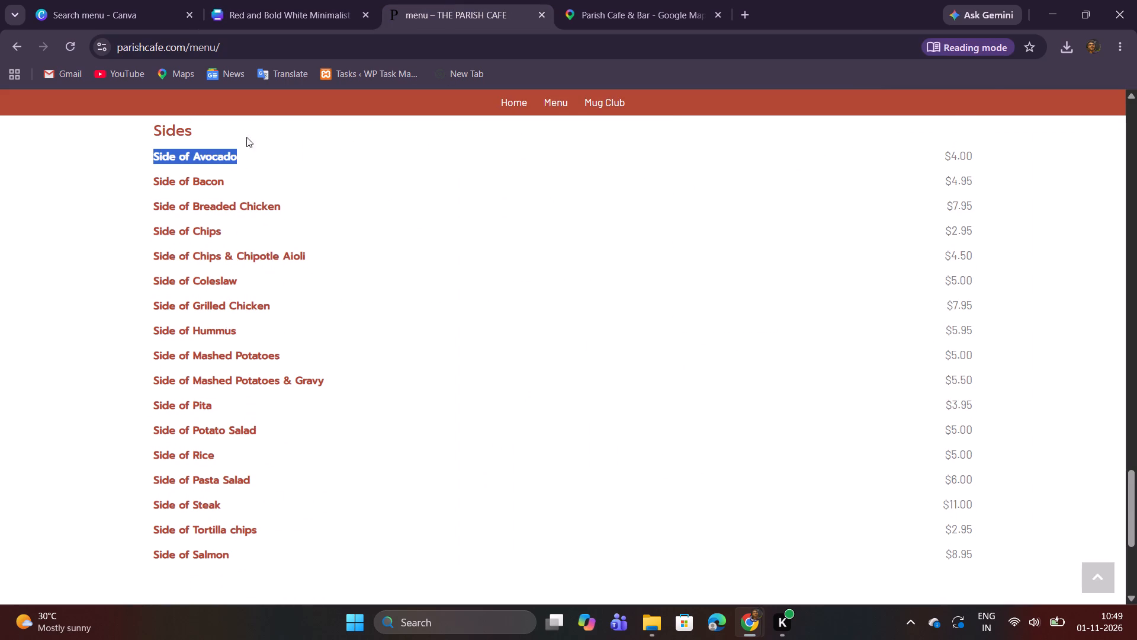
# Back in the Canva design, delete the descriptions under all four kids dish names in the Sides section.
pyautogui.click(265, 15)
pyautogui.scroll(-2, 853, 341)
pyautogui.scroll(1, 853, 341)
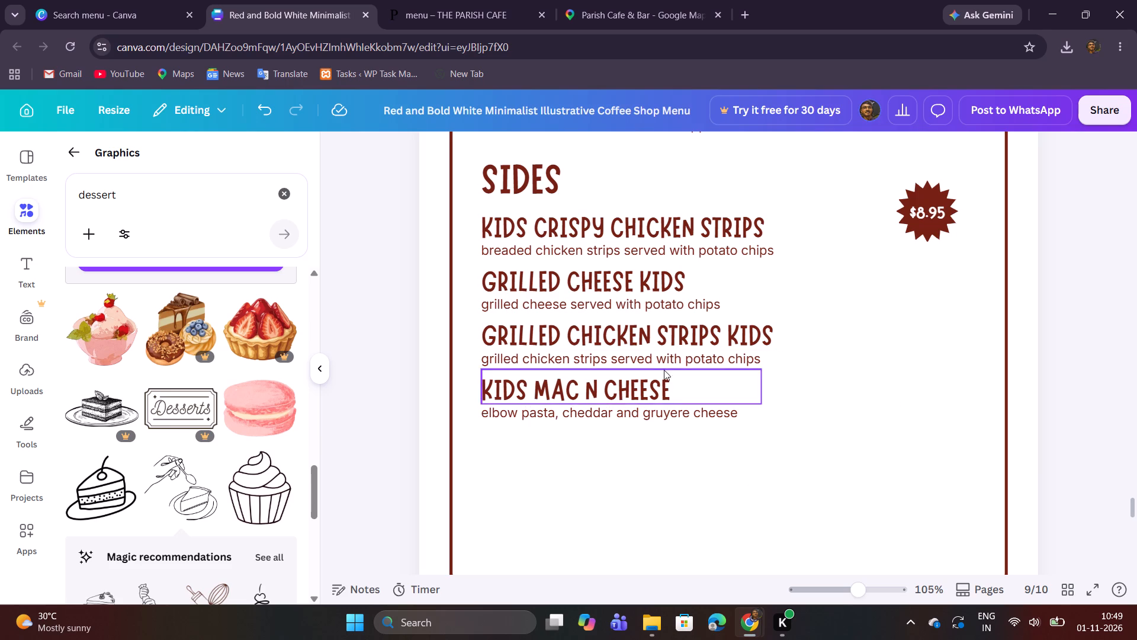
pyautogui.click(676, 412)
pyautogui.click(707, 373)
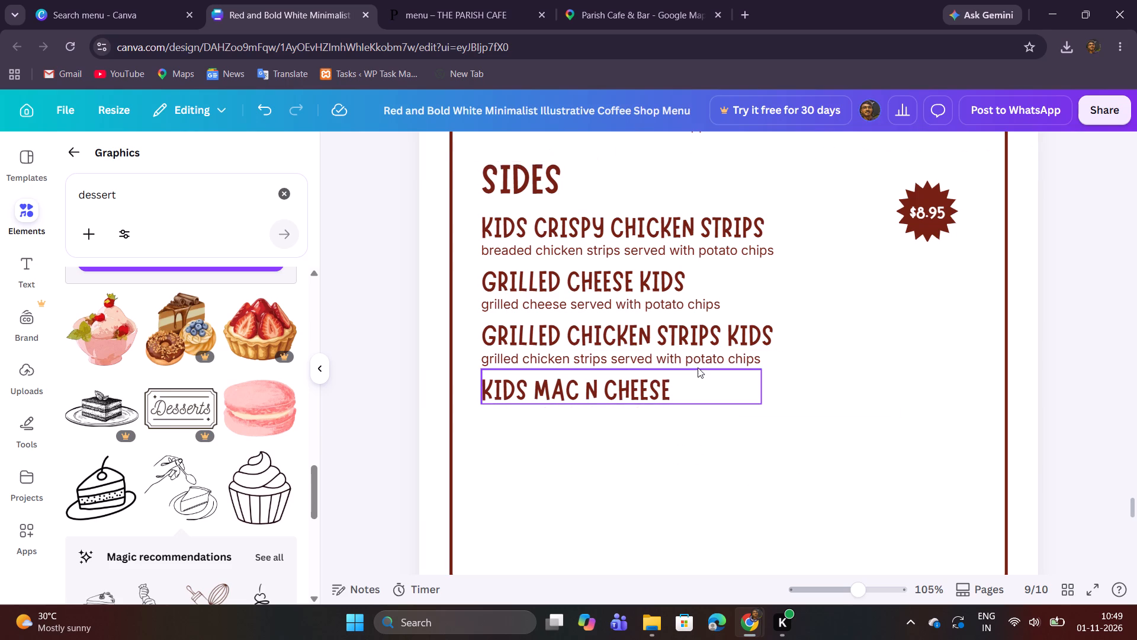
pyautogui.click(698, 364)
pyautogui.click(706, 318)
pyautogui.click(691, 300)
pyautogui.click(704, 263)
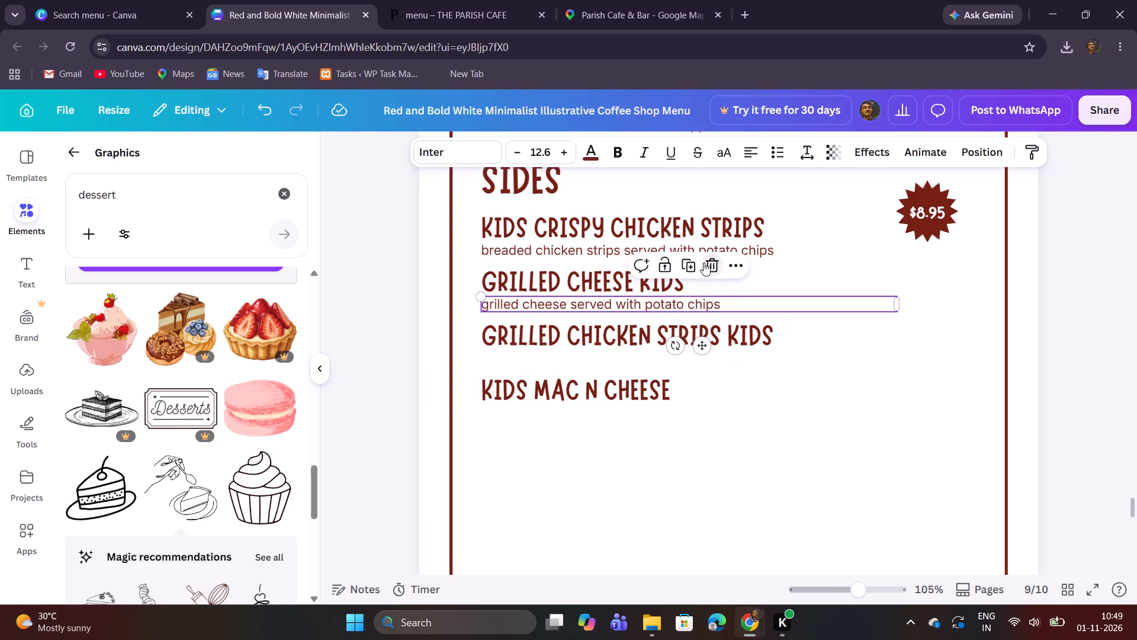
pyautogui.click(701, 255)
pyautogui.click(714, 213)
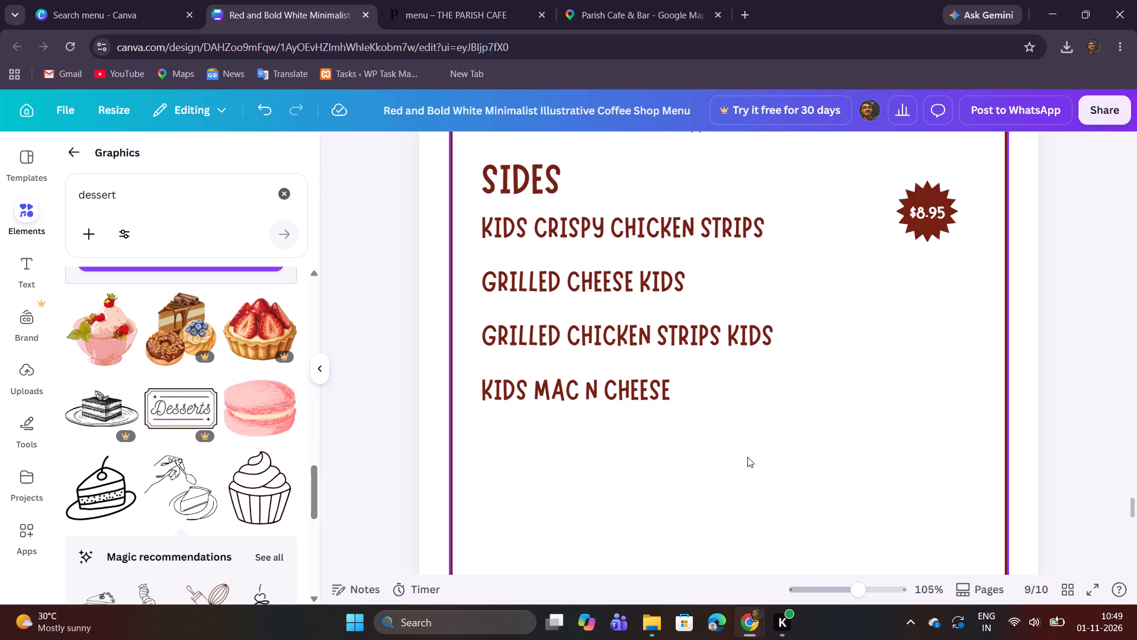
# Scale the four dish names under the SIDES heading down together to font size 18.5.
pyautogui.moveTo(750, 446); pyautogui.dragTo(629, 235)
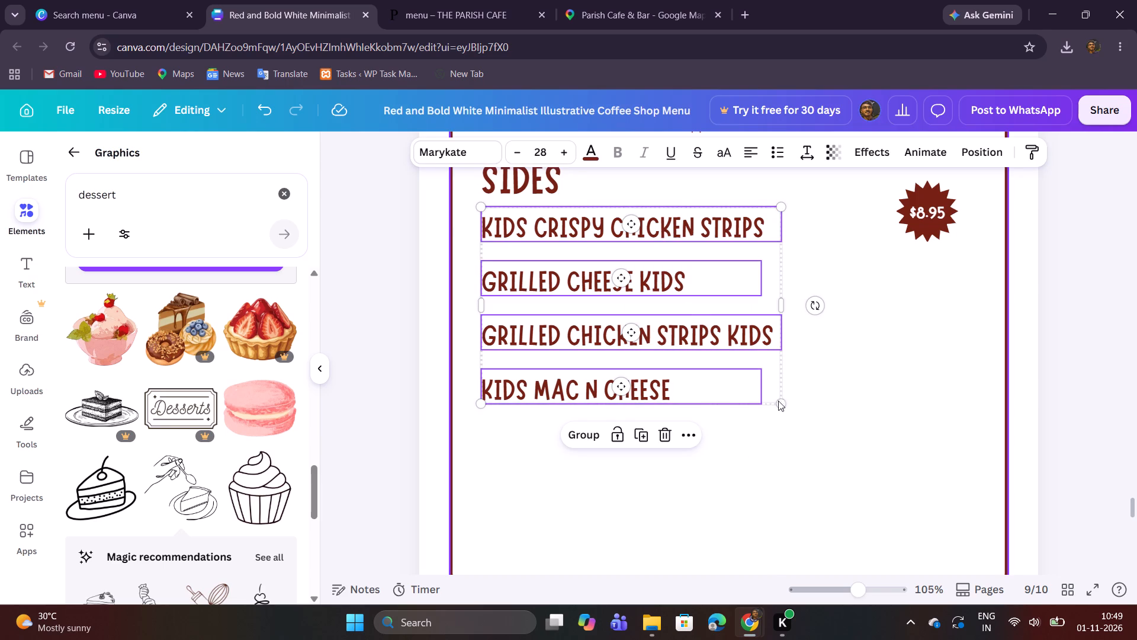
pyautogui.moveTo(780, 404); pyautogui.dragTo(684, 358)
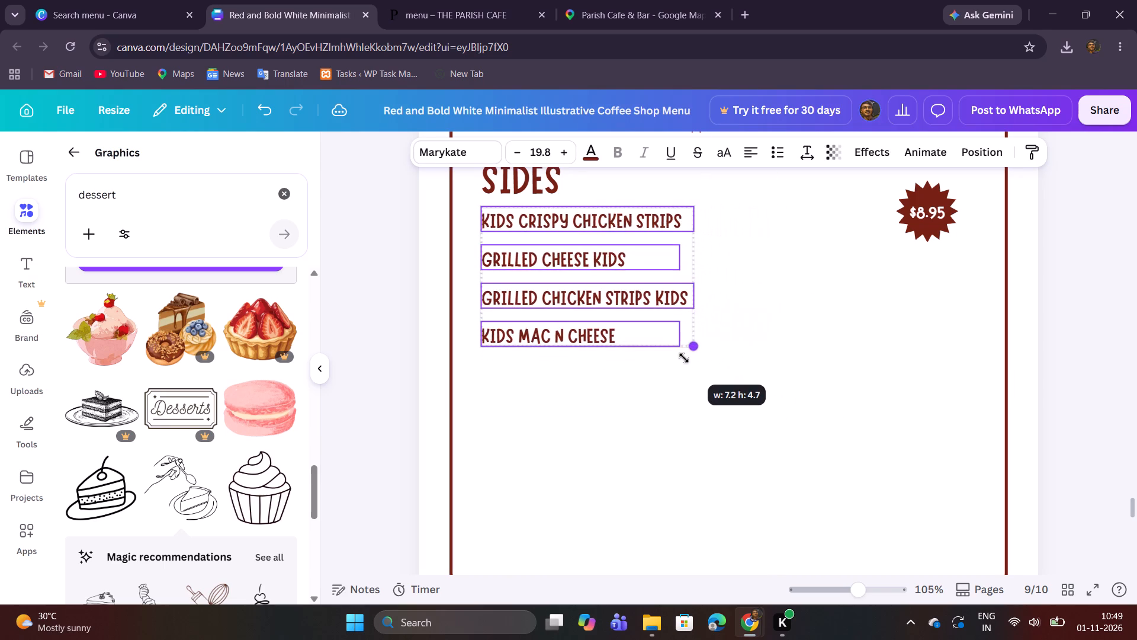
pyautogui.moveTo(684, 358); pyautogui.dragTo(669, 349)
# After checking the website's Sides list, duplicate the four dish names and place the copies directly below, left-aligned and evenly spaced with the originals.
pyautogui.click(435, 0)
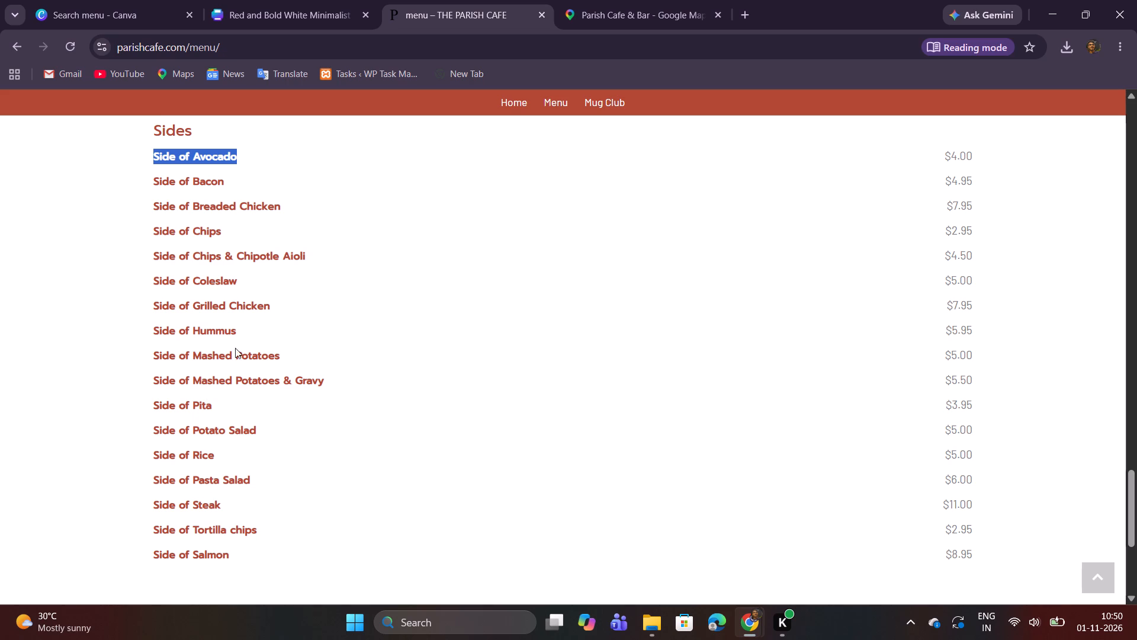
pyautogui.click(295, 0)
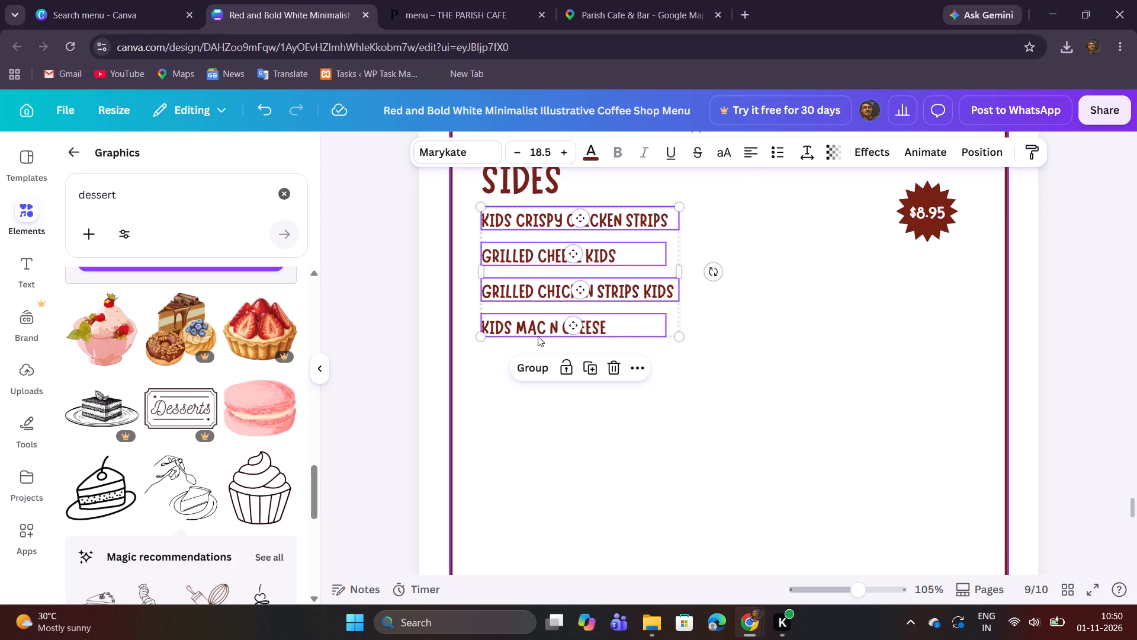
pyautogui.click(507, 404)
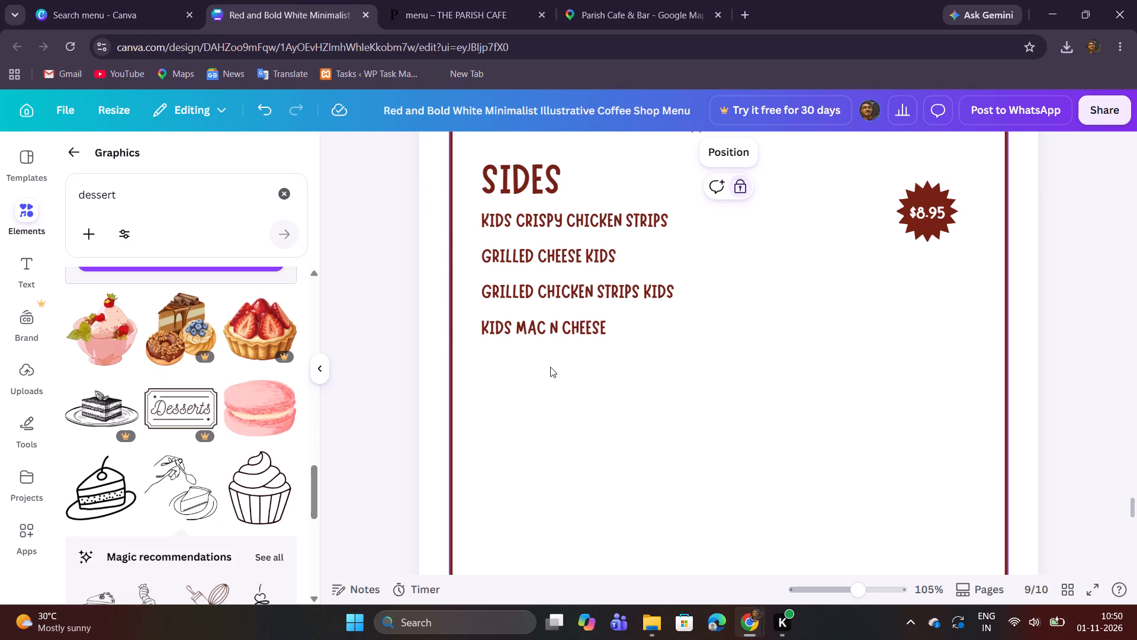
pyautogui.moveTo(550, 367); pyautogui.dragTo(547, 226)
pyautogui.click(595, 364)
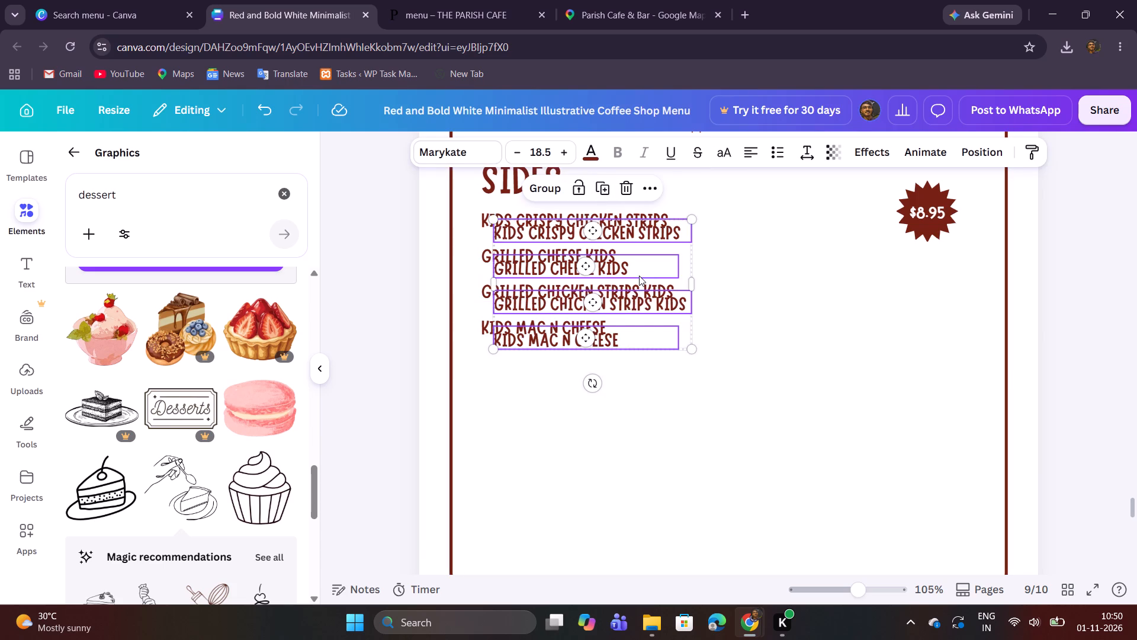
pyautogui.moveTo(639, 275); pyautogui.dragTo(632, 392)
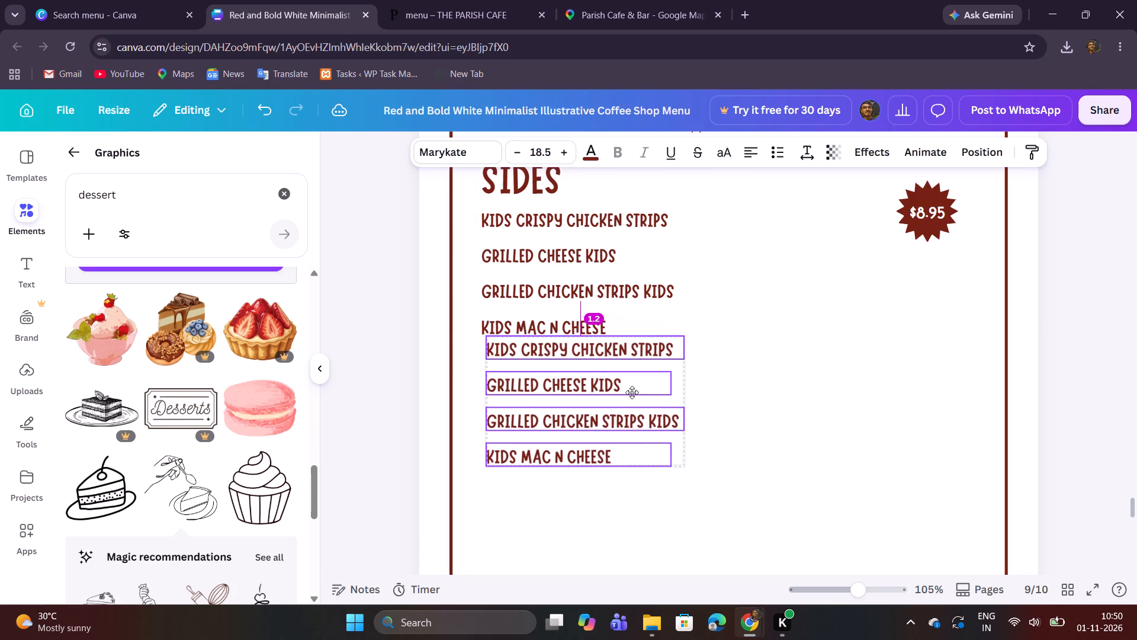
pyautogui.moveTo(632, 392); pyautogui.dragTo(630, 398)
pyautogui.click(723, 401)
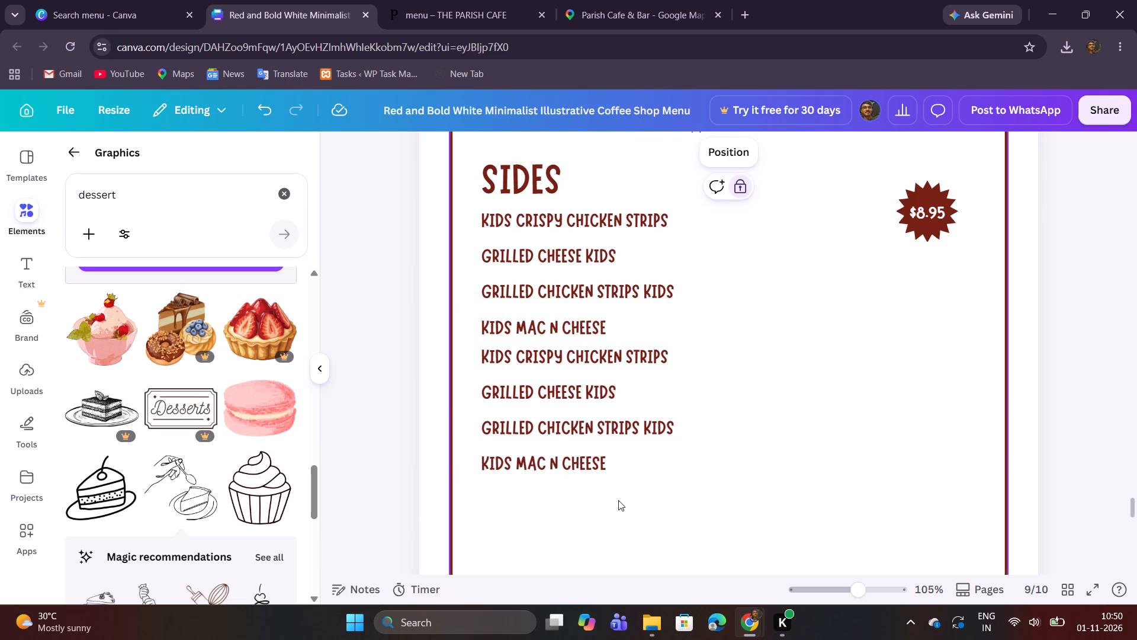
pyautogui.moveTo(618, 501); pyautogui.dragTo(603, 344)
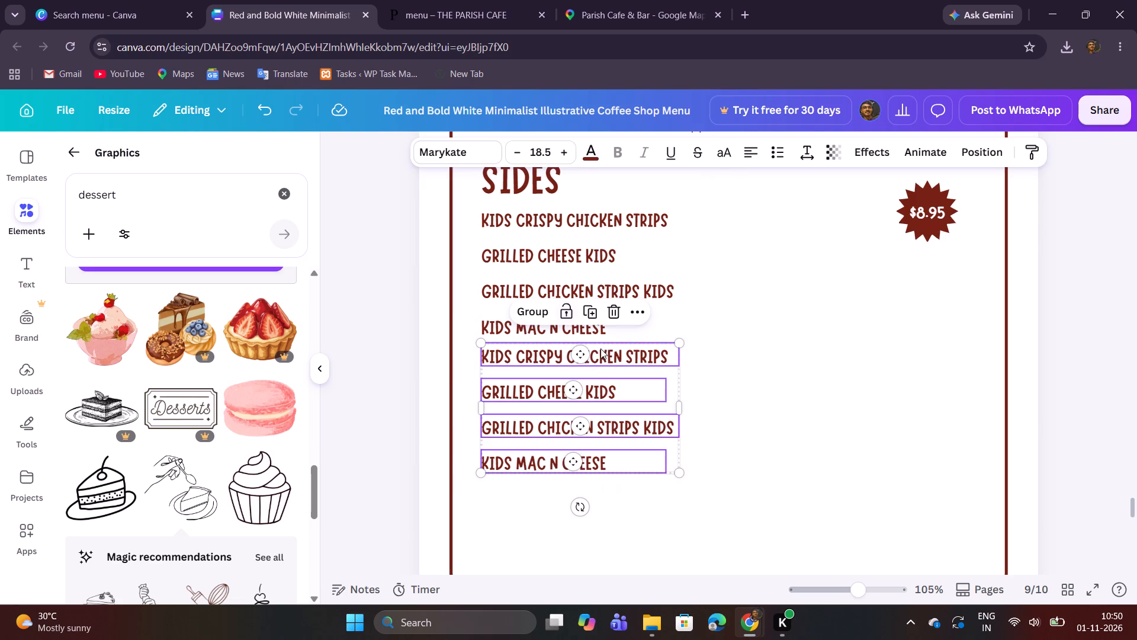
pyautogui.click(594, 377)
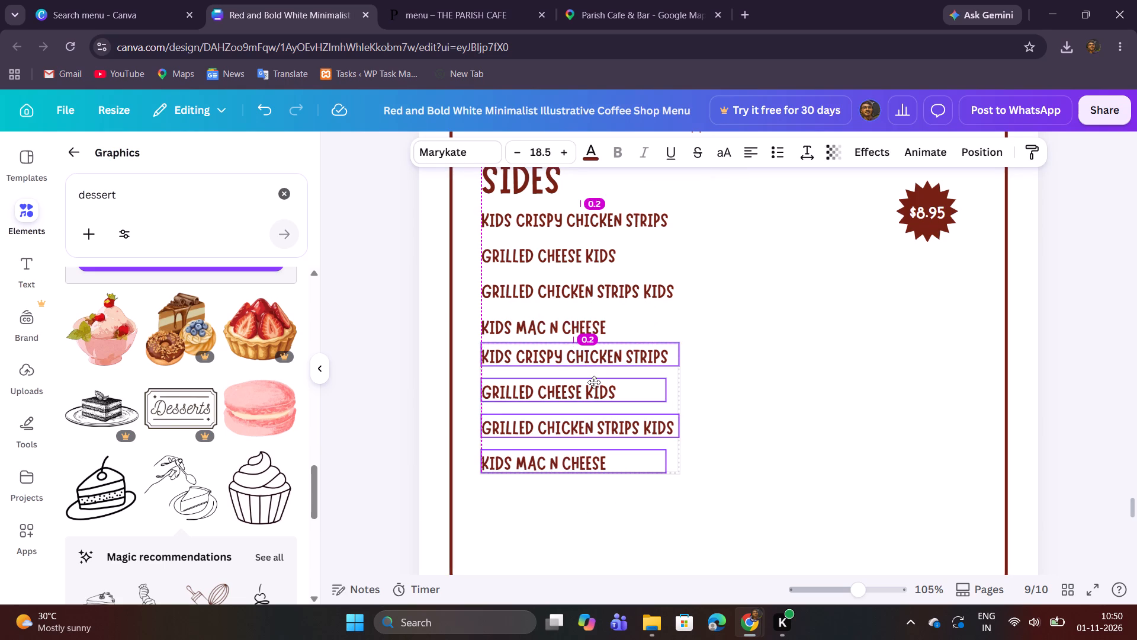
pyautogui.click(741, 392)
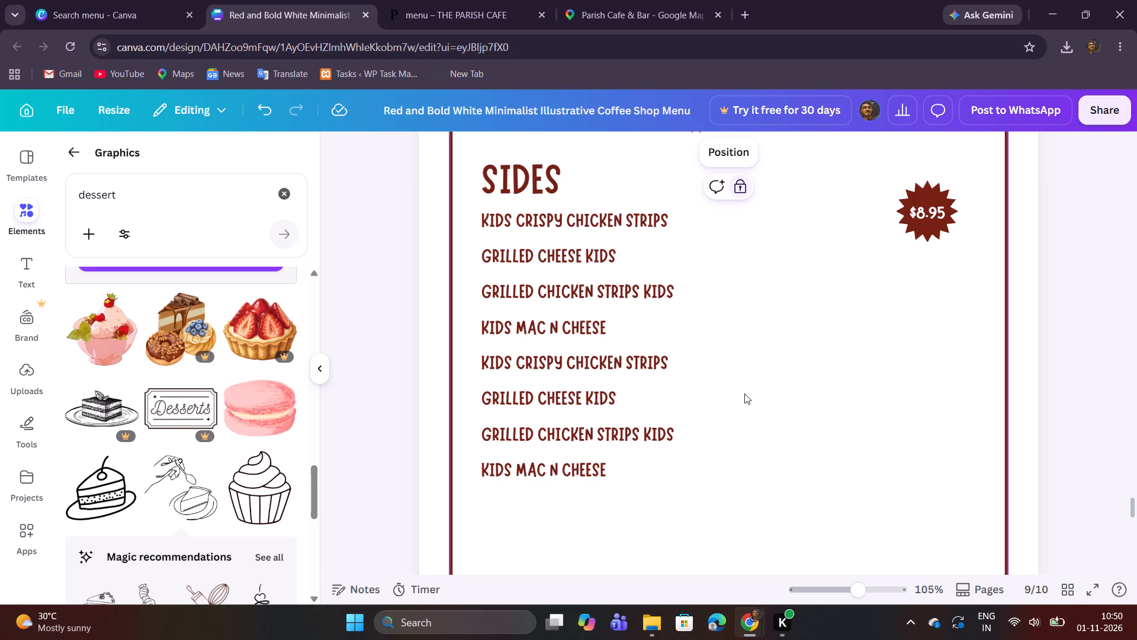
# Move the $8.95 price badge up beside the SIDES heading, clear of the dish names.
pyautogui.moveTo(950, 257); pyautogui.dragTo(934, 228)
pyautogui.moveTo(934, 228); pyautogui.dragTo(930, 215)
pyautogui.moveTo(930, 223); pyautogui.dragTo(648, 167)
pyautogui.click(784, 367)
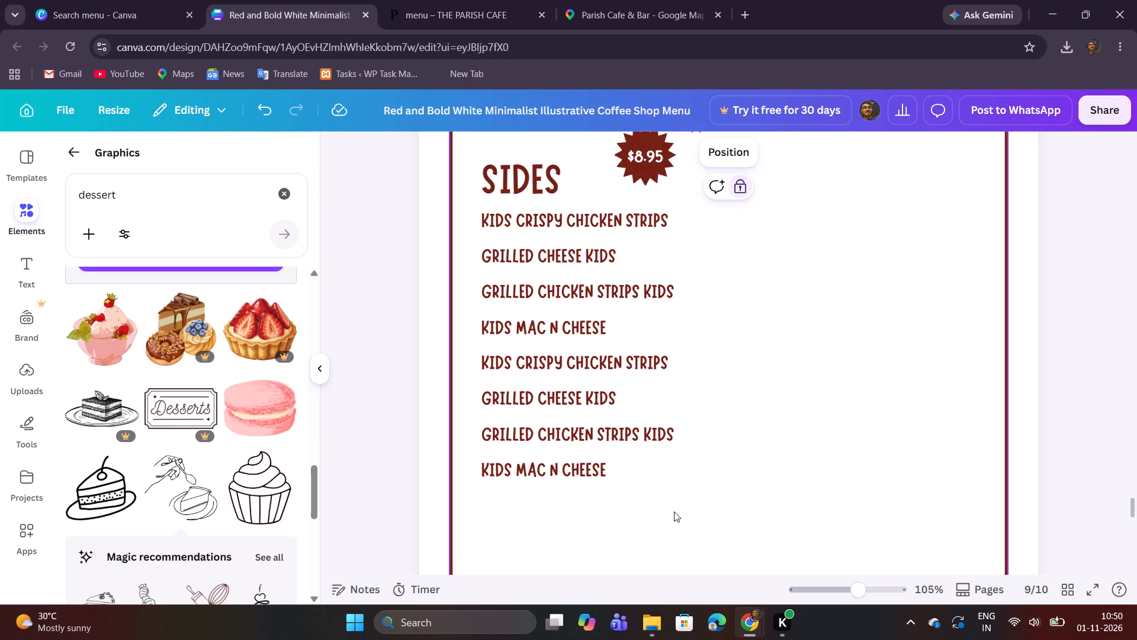
# Shift all eight dish names slightly down from the SIDES heading and scale them together to font size 17.4.
pyautogui.moveTo(666, 511); pyautogui.dragTo(547, 219)
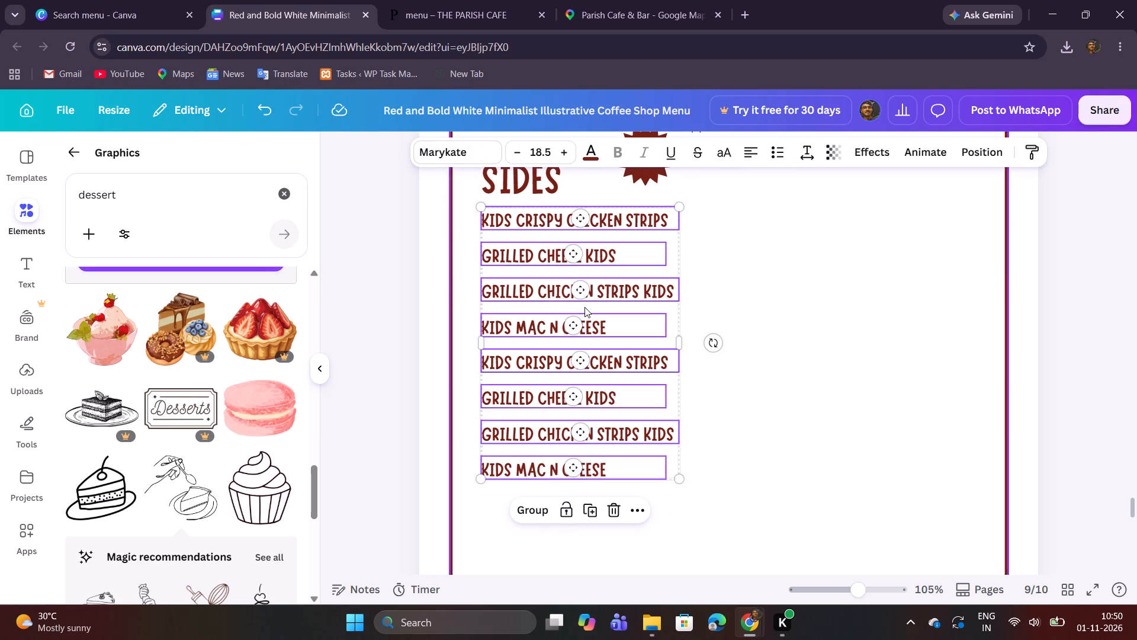
pyautogui.moveTo(588, 310); pyautogui.dragTo(587, 326)
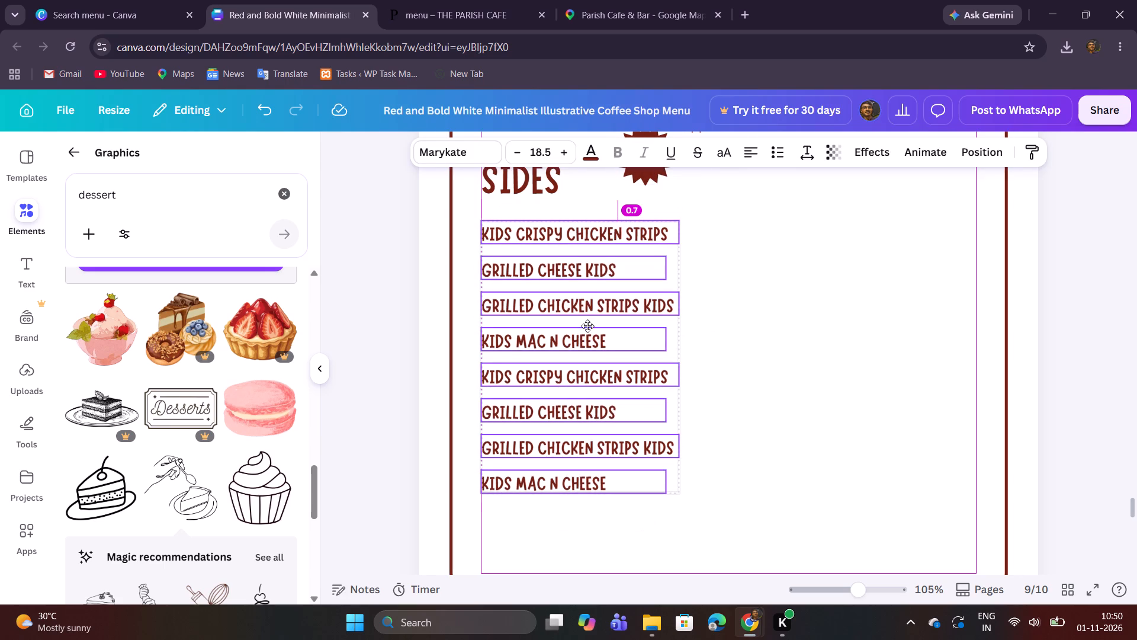
pyautogui.moveTo(587, 326); pyautogui.dragTo(587, 328)
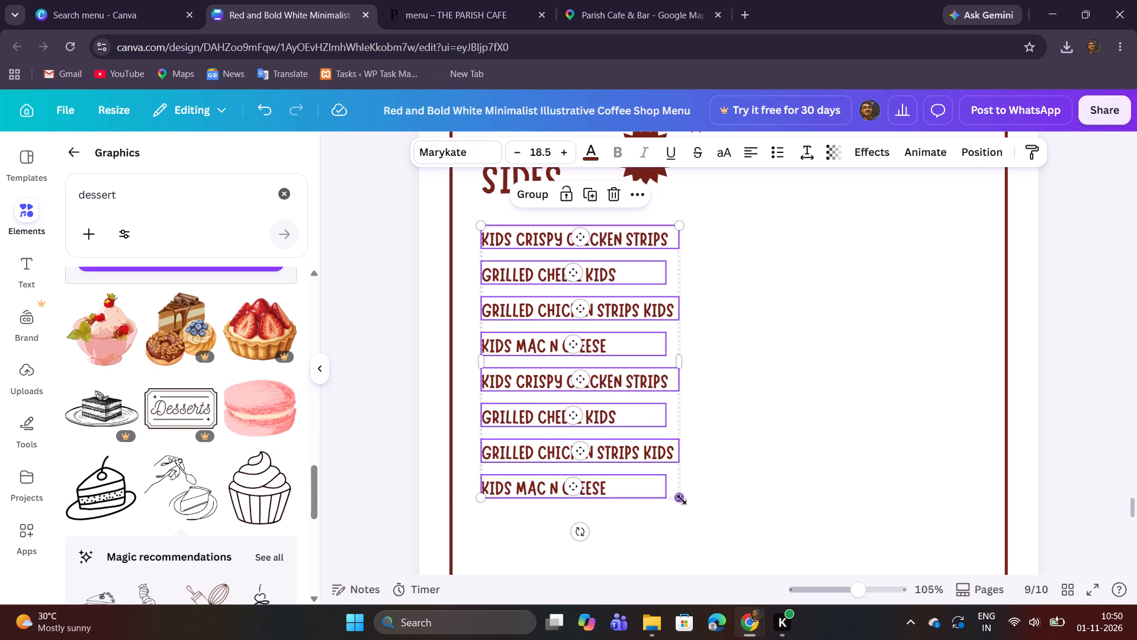
pyautogui.moveTo(681, 500); pyautogui.dragTo(667, 485)
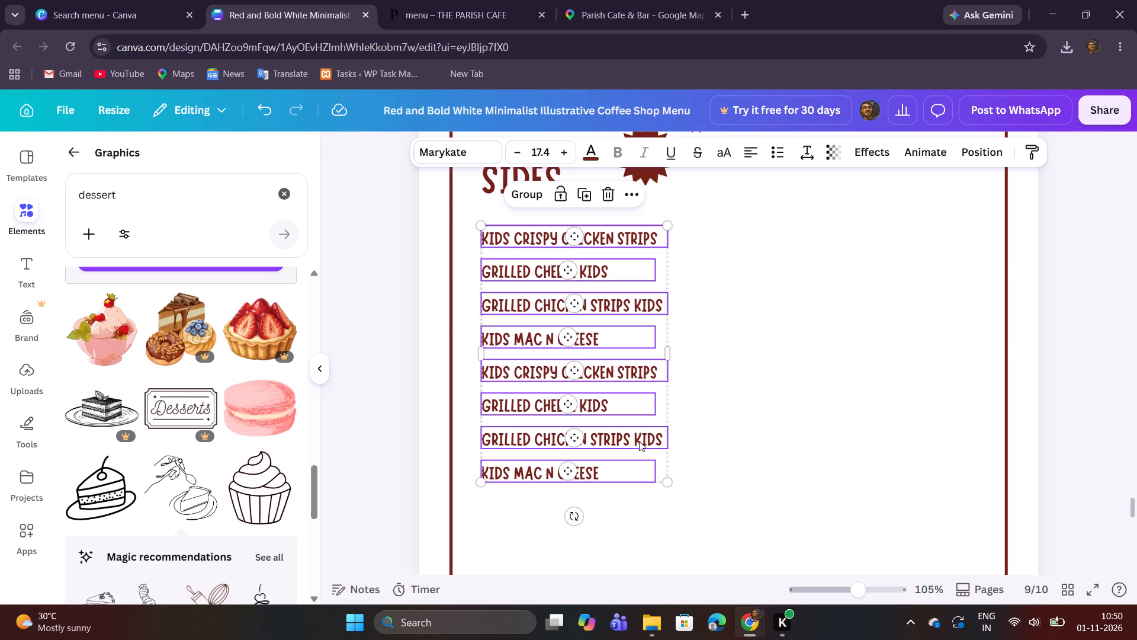
pyautogui.click(638, 456)
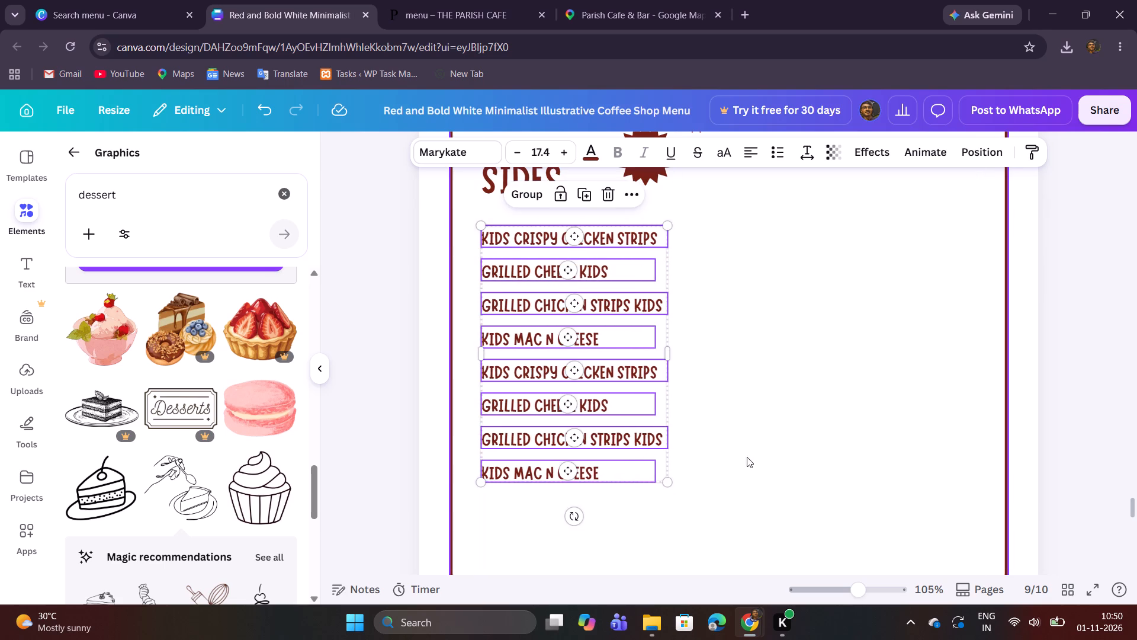
pyautogui.click(747, 457)
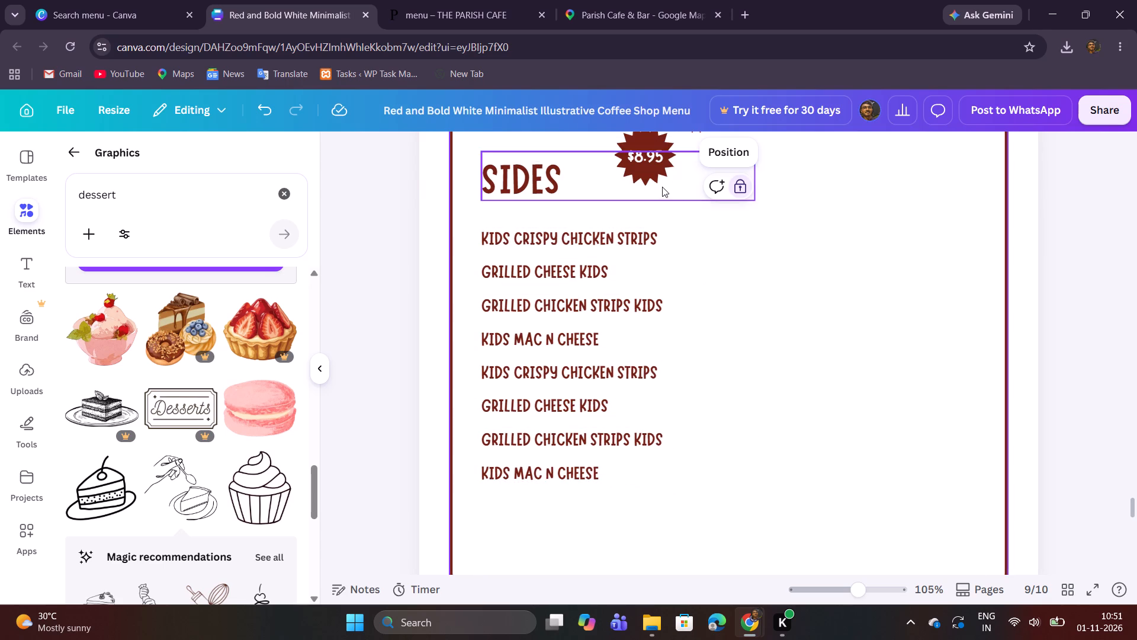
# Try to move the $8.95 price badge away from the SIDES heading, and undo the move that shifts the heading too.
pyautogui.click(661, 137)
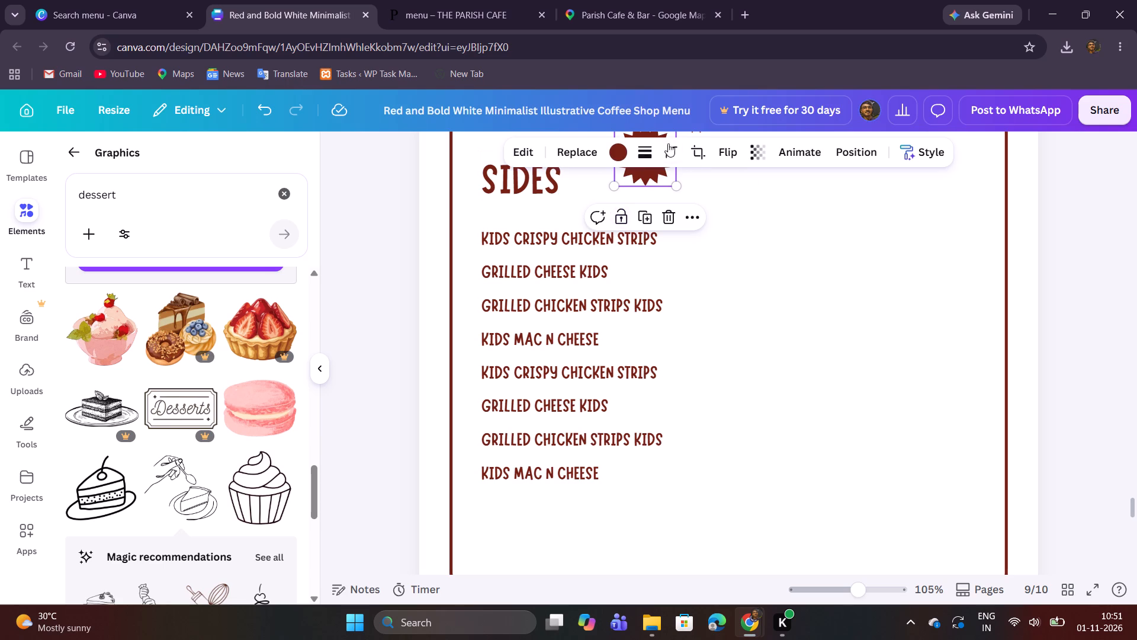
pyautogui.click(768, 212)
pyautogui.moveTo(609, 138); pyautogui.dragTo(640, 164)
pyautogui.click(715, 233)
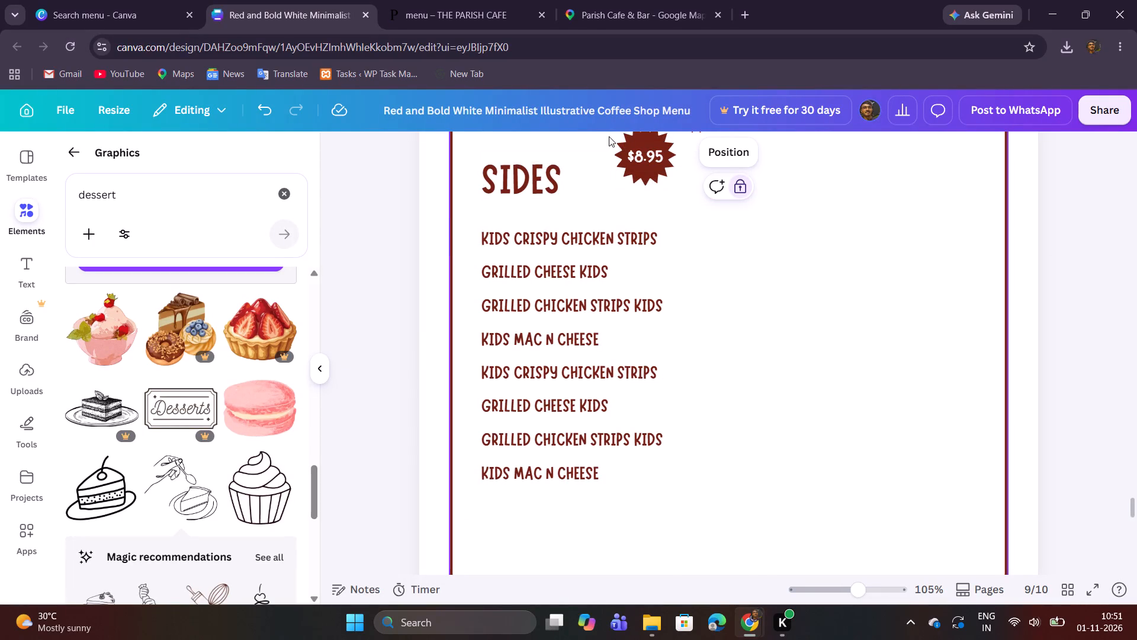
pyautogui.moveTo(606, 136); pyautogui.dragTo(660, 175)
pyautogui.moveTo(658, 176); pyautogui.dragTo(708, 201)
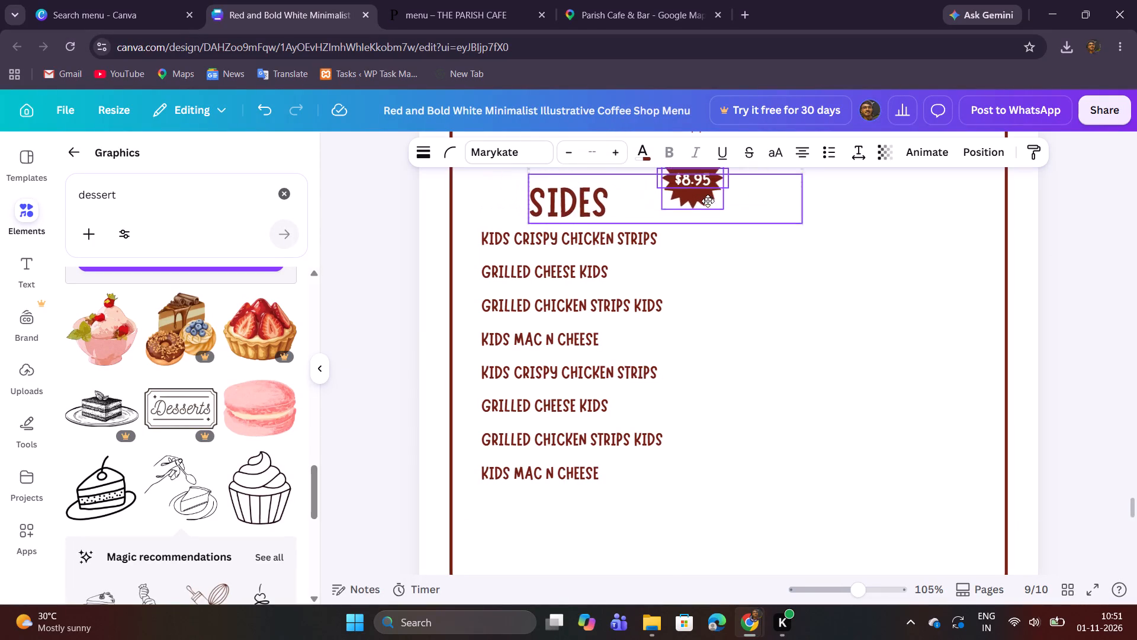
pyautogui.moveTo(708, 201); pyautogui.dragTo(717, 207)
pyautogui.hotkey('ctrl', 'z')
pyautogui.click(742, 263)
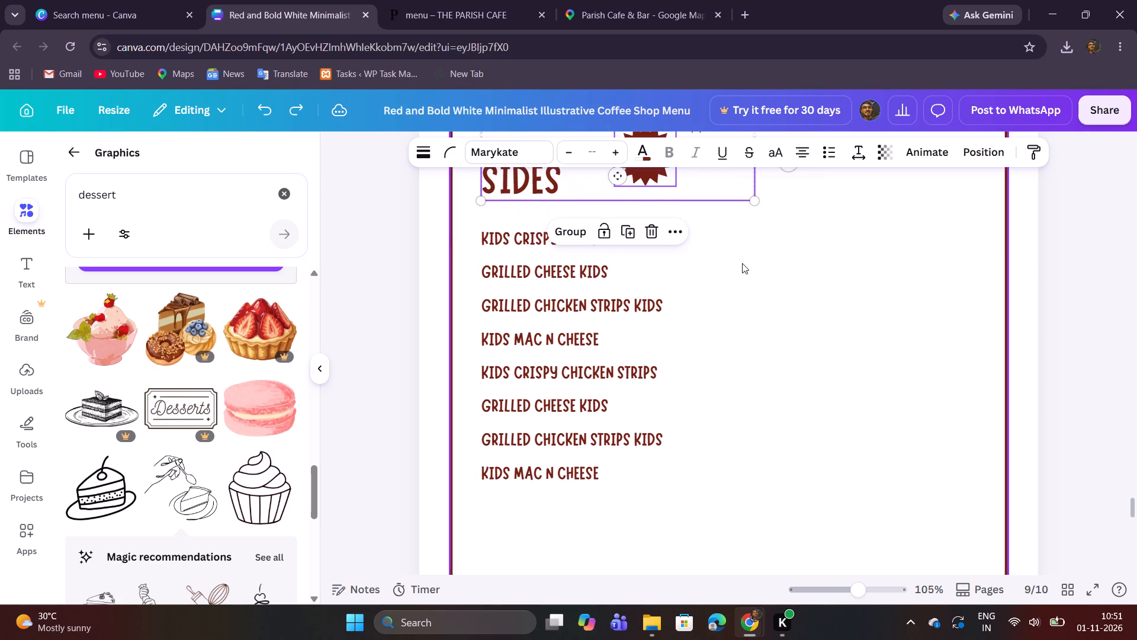
# Lock the SIDES heading text box in place.
pyautogui.click(676, 190)
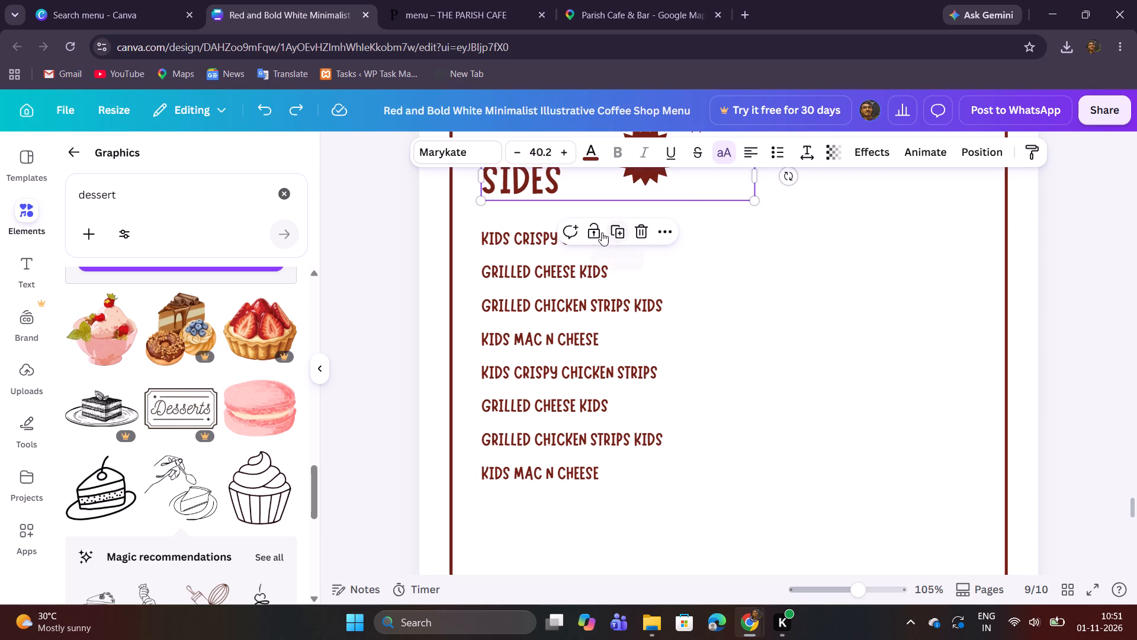
pyautogui.click(593, 230)
pyautogui.click(720, 246)
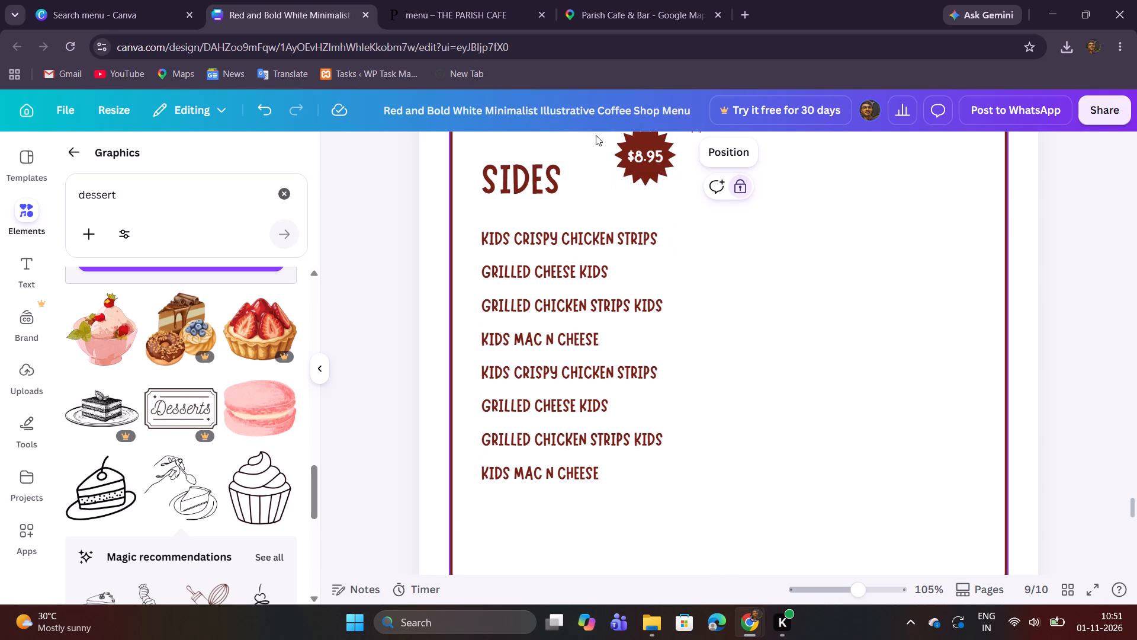
# Shrink the $8.95 price badge to font size 10.5 and place it just after the first dish name in the Sides list.
pyautogui.moveTo(596, 135); pyautogui.dragTo(654, 167)
pyautogui.moveTo(659, 169); pyautogui.dragTo(706, 198)
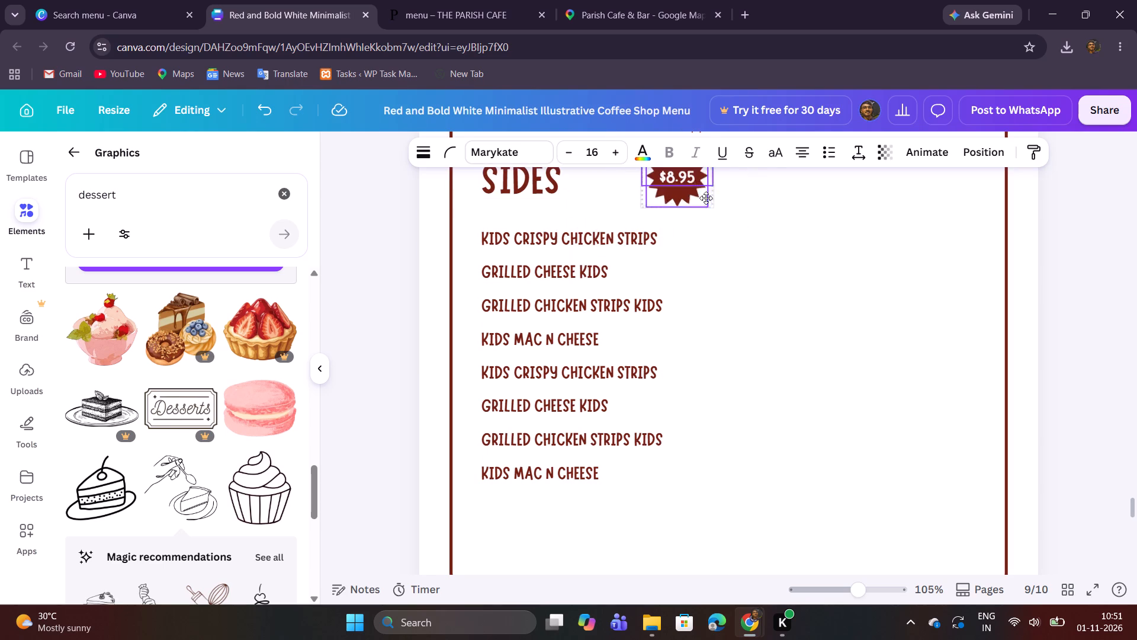
pyautogui.moveTo(706, 198); pyautogui.dragTo(858, 248)
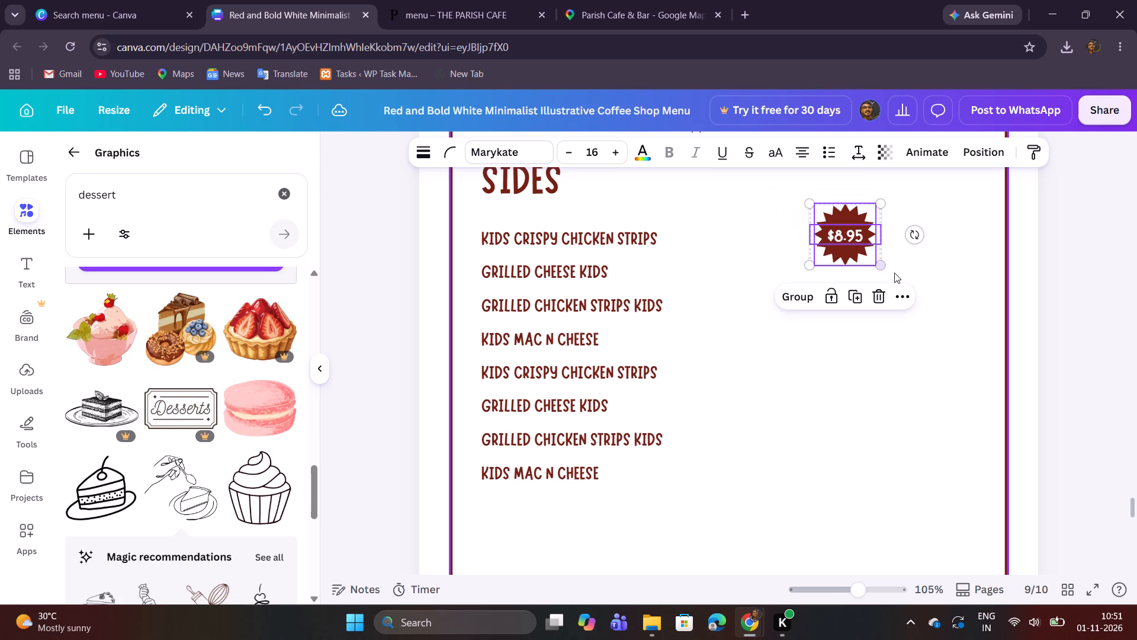
pyautogui.moveTo(884, 264); pyautogui.dragTo(856, 247)
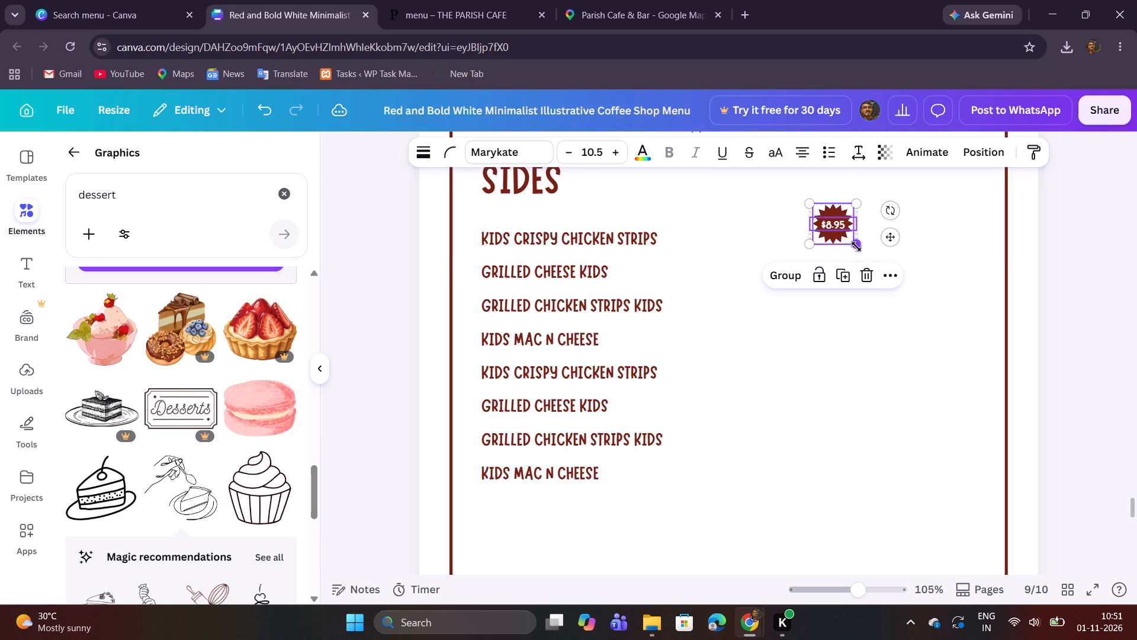
pyautogui.moveTo(891, 236); pyautogui.dragTo(769, 252)
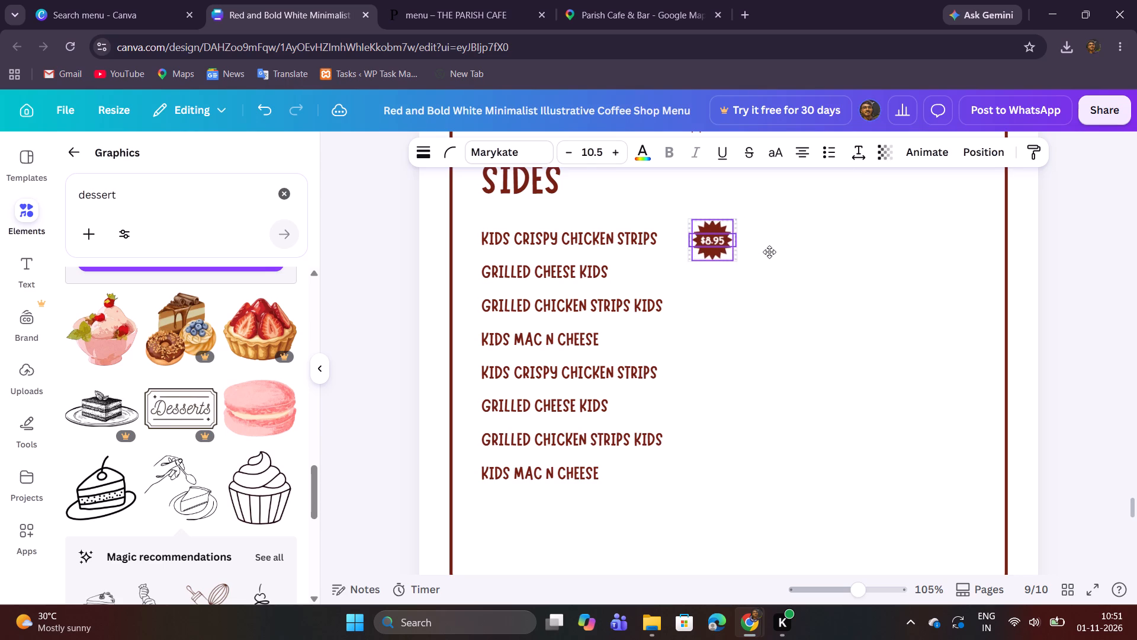
pyautogui.moveTo(769, 252); pyautogui.dragTo(766, 247)
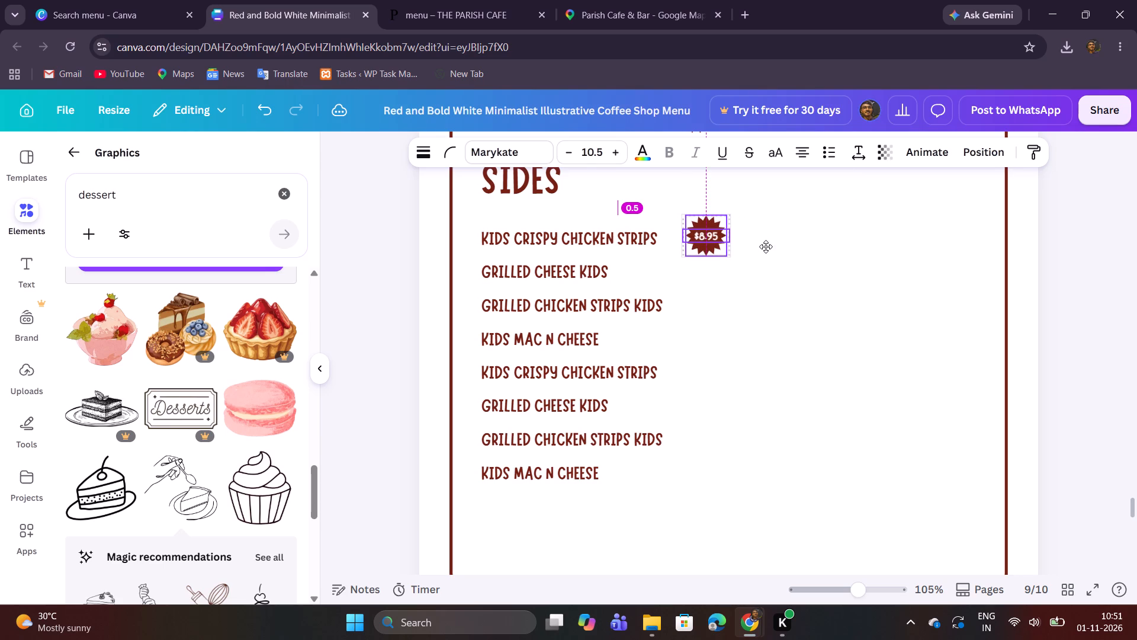
pyautogui.moveTo(766, 247); pyautogui.dragTo(765, 249)
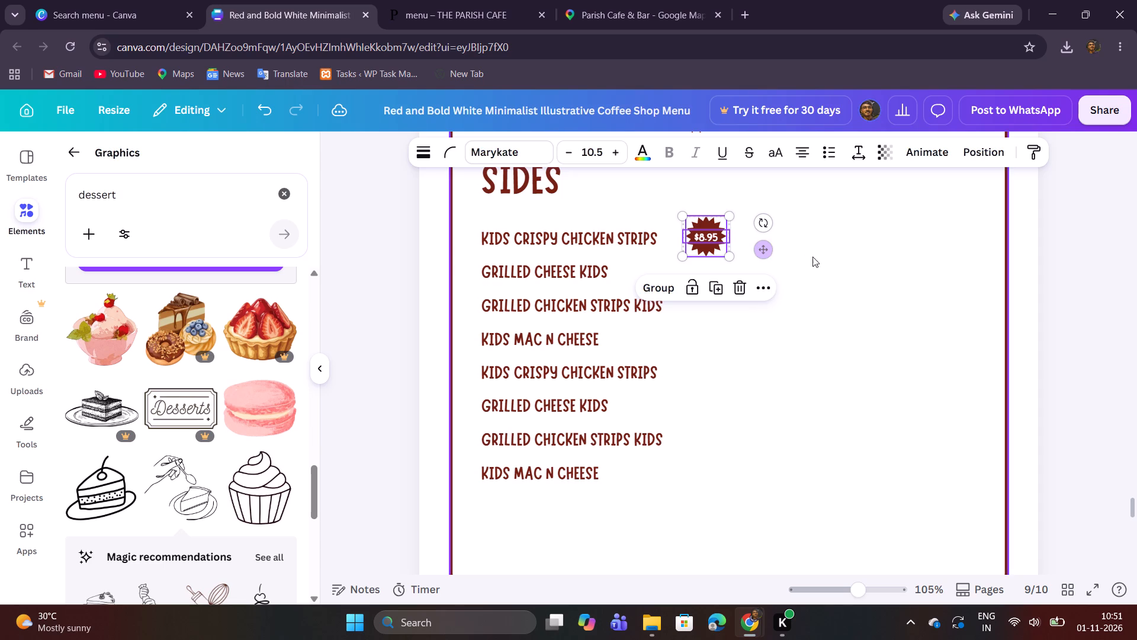
pyautogui.click(827, 259)
# Duplicate the $8.95 price badge and place the copy directly below the first, aligned with it beside Grilled Cheese Kids.
pyautogui.moveTo(731, 273); pyautogui.dragTo(702, 230)
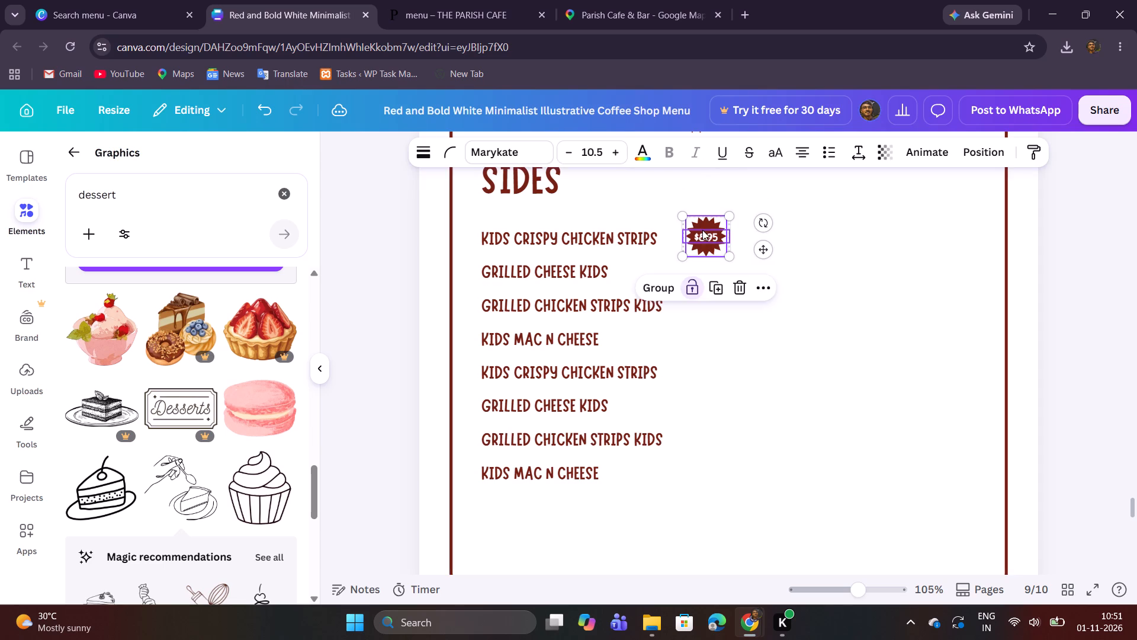
pyautogui.click(720, 283)
pyautogui.moveTo(734, 300); pyautogui.dragTo(734, 300)
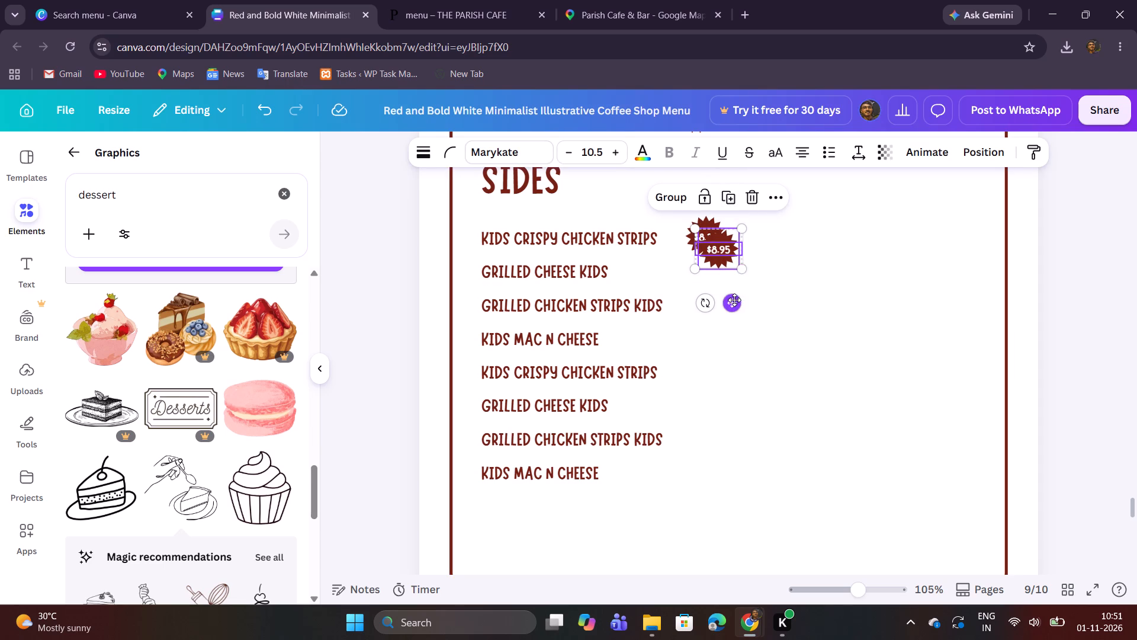
pyautogui.moveTo(734, 300); pyautogui.dragTo(723, 327)
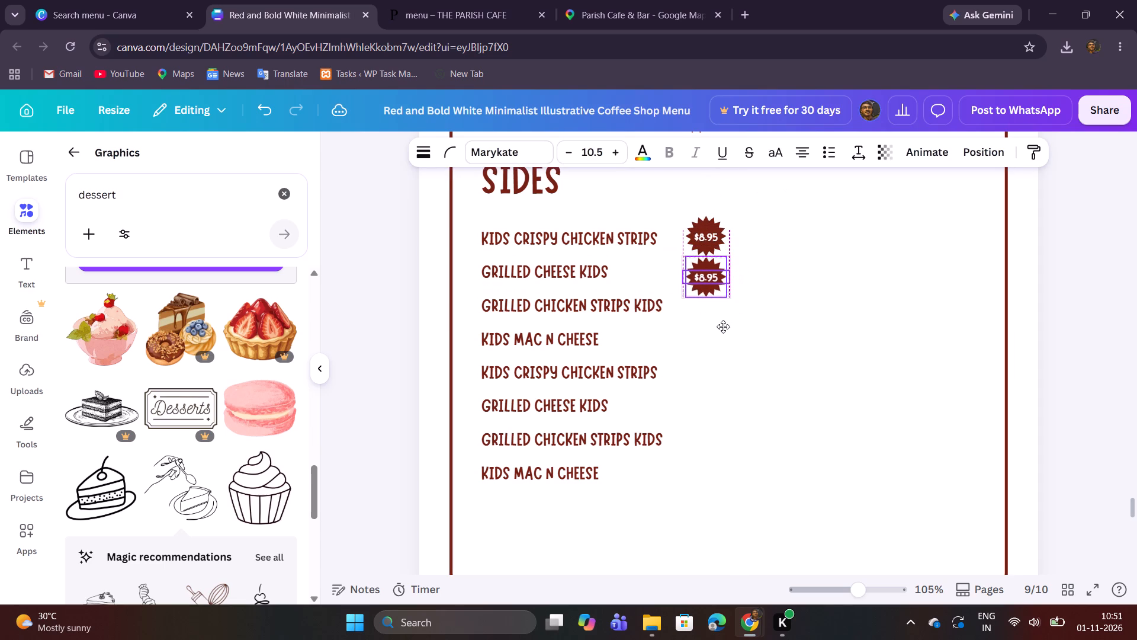
pyautogui.moveTo(723, 327); pyautogui.dragTo(702, 320)
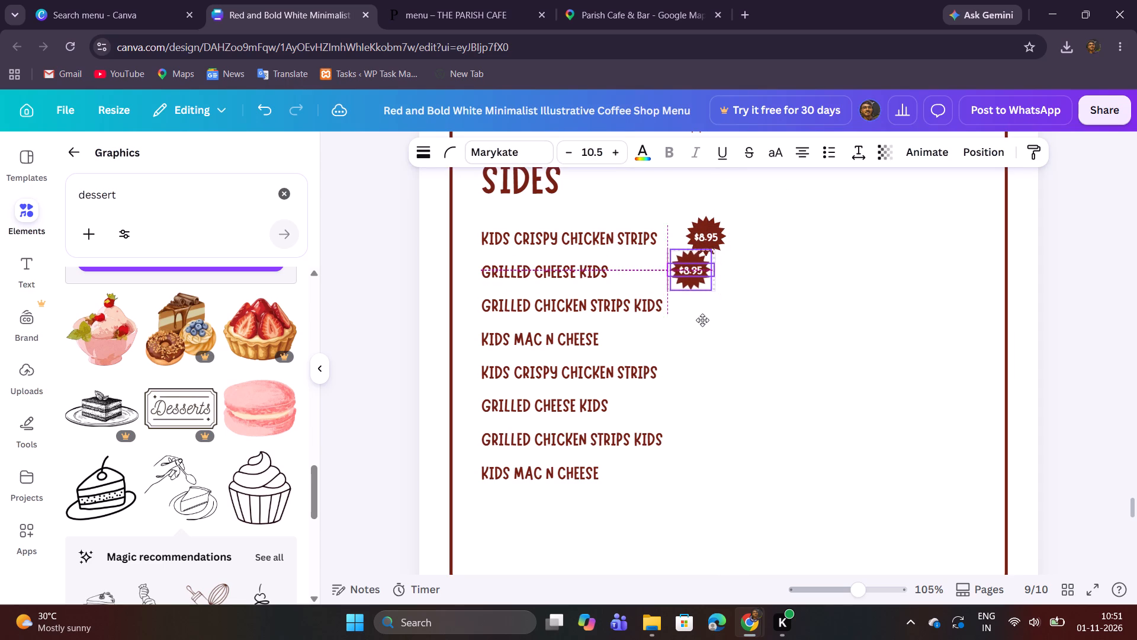
pyautogui.moveTo(702, 320); pyautogui.dragTo(727, 324)
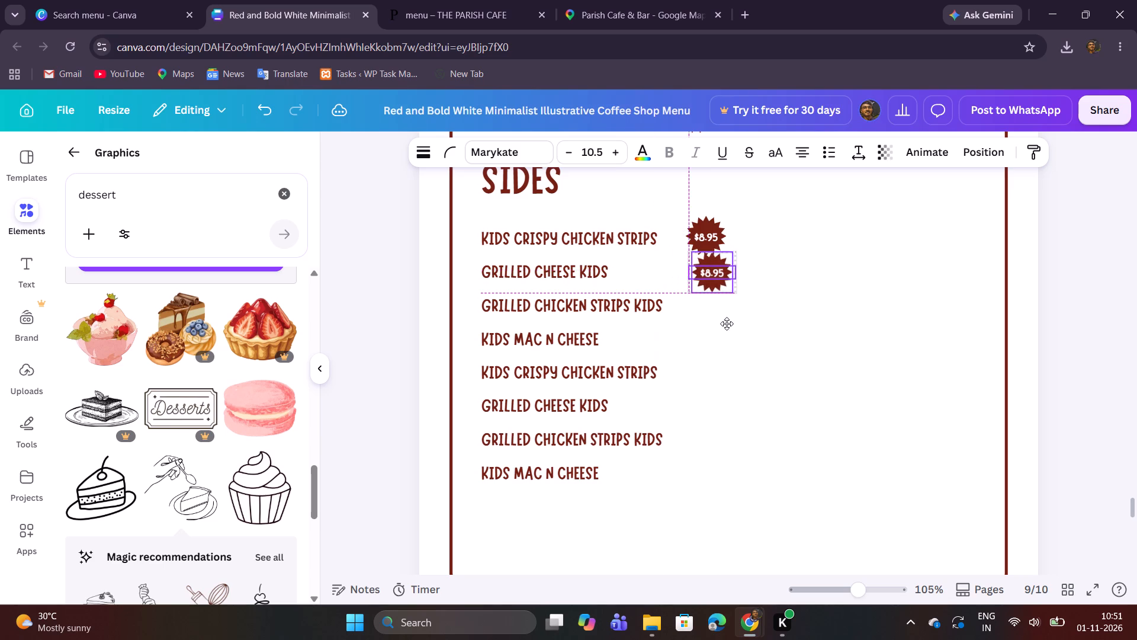
pyautogui.moveTo(727, 324); pyautogui.dragTo(725, 327)
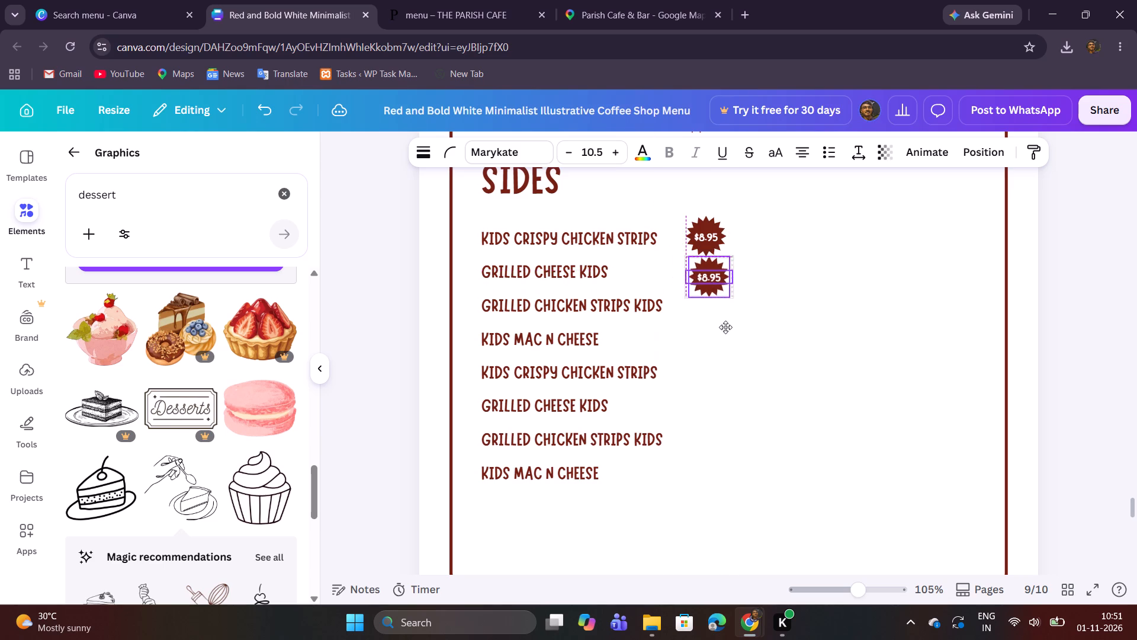
pyautogui.moveTo(725, 327); pyautogui.dragTo(722, 327)
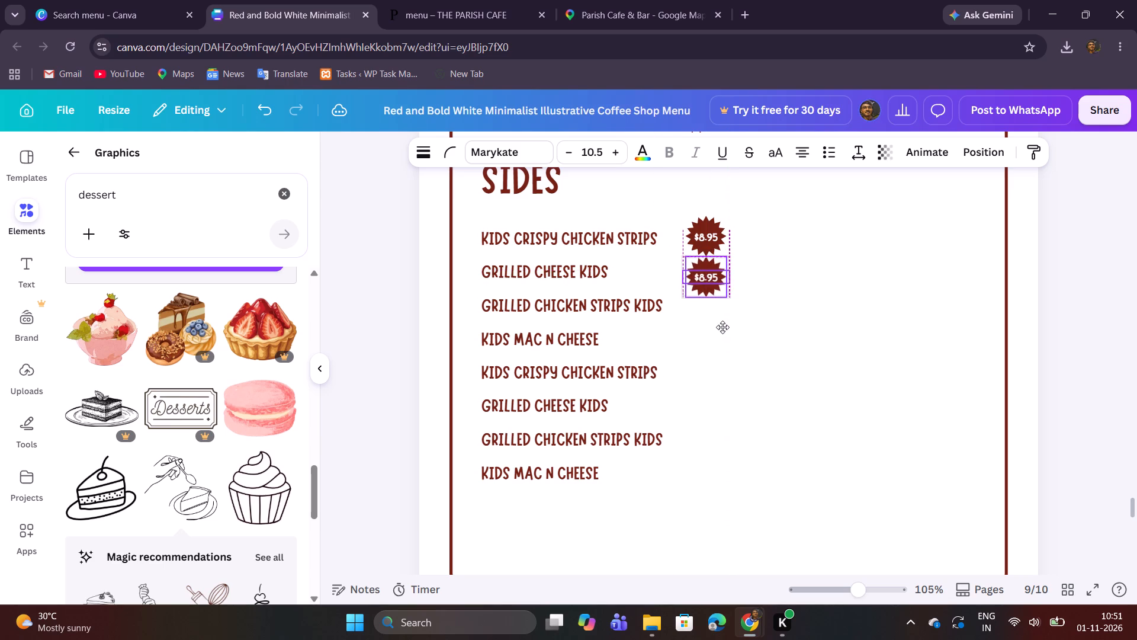
pyautogui.moveTo(722, 327); pyautogui.dragTo(722, 327)
pyautogui.click(759, 314)
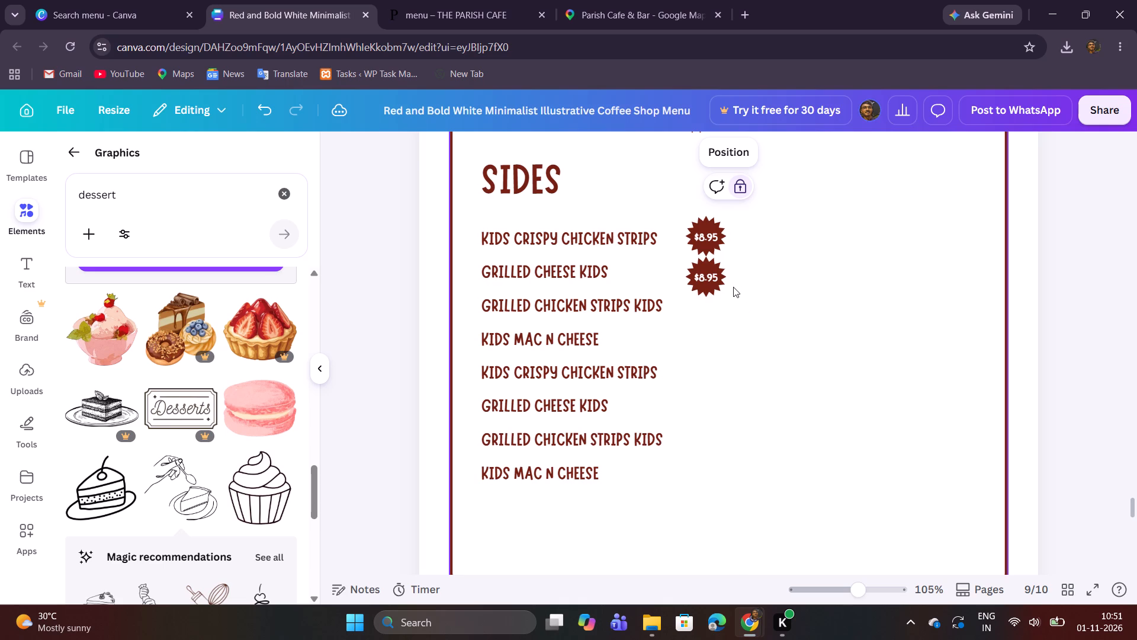
# Duplicate the second $8.95 badge six times down the column so each of the eight Sides dishes has a badge.
pyautogui.moveTo(733, 293); pyautogui.dragTo(705, 281)
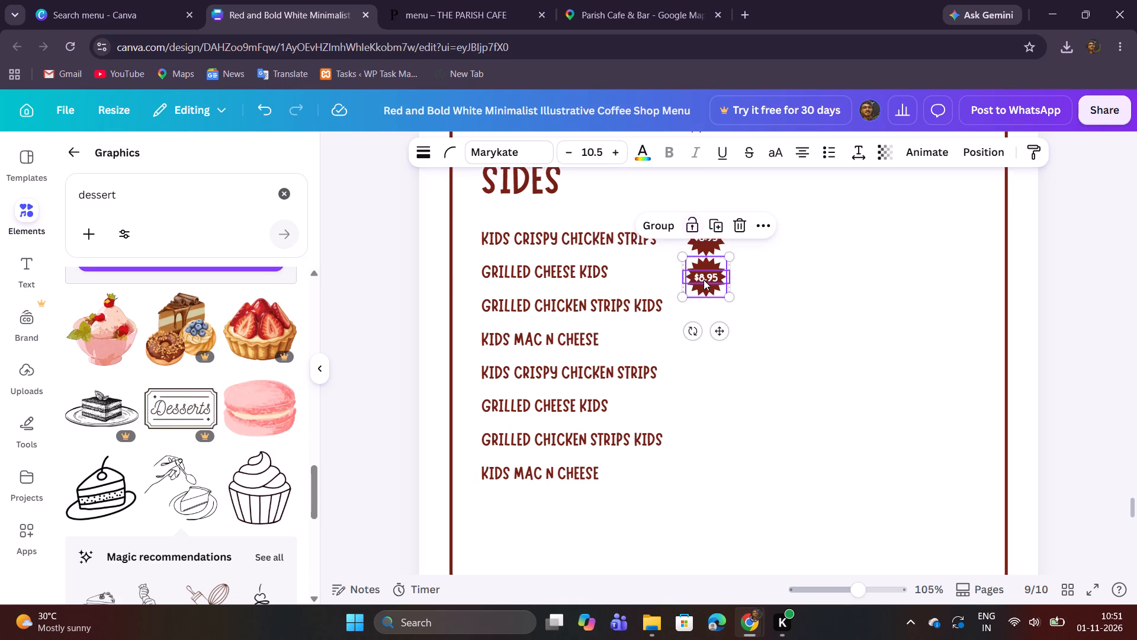
pyautogui.click(717, 231)
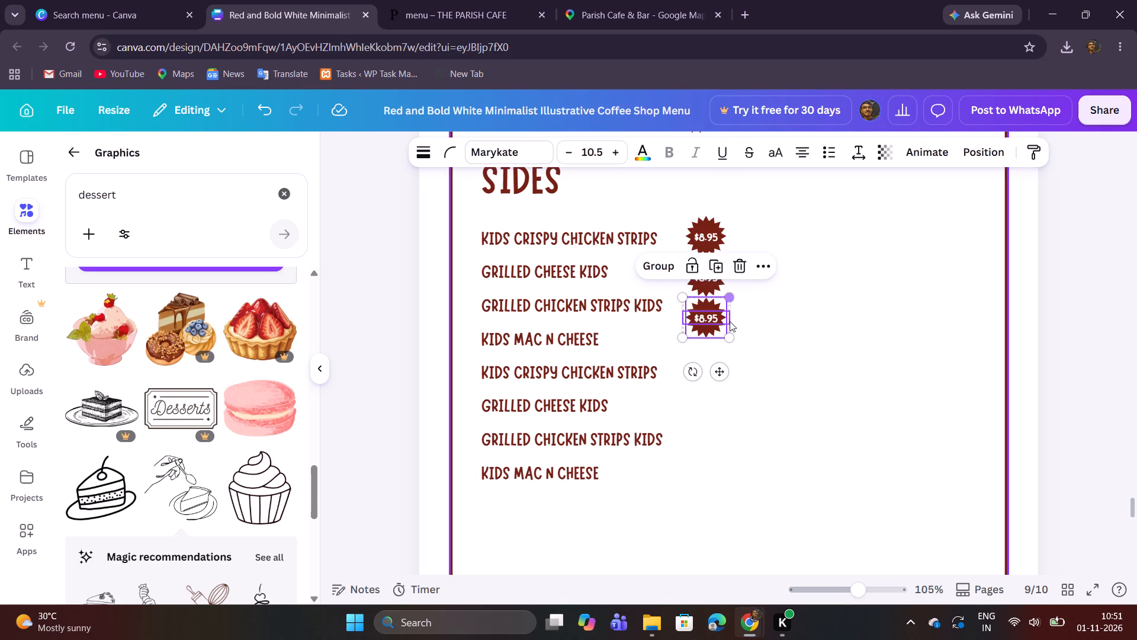
pyautogui.click(713, 268)
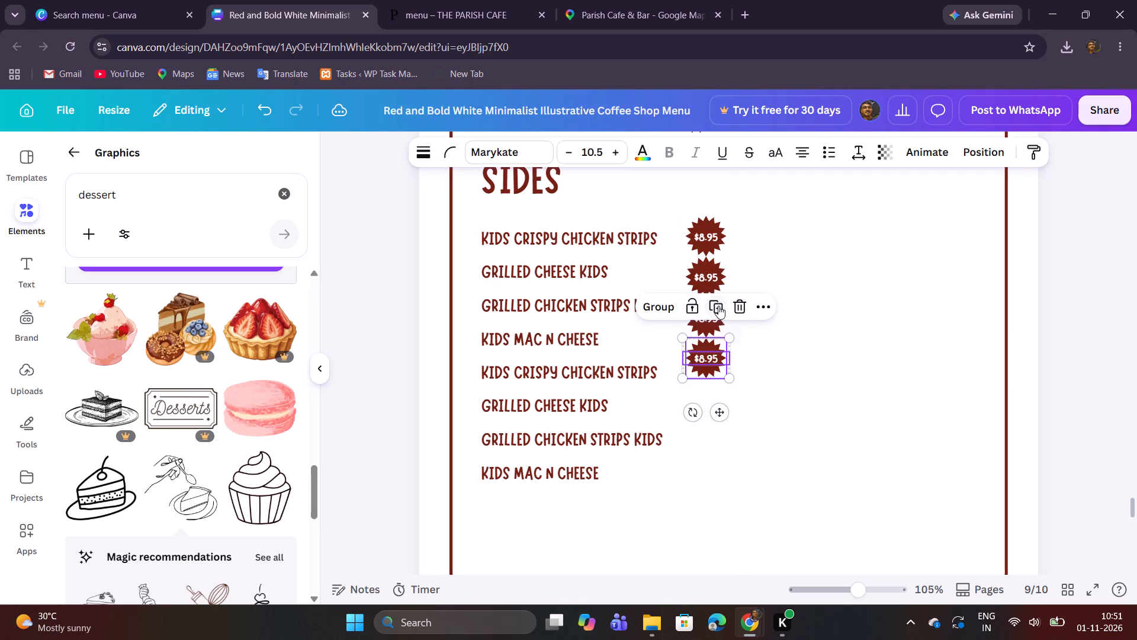
pyautogui.click(718, 306)
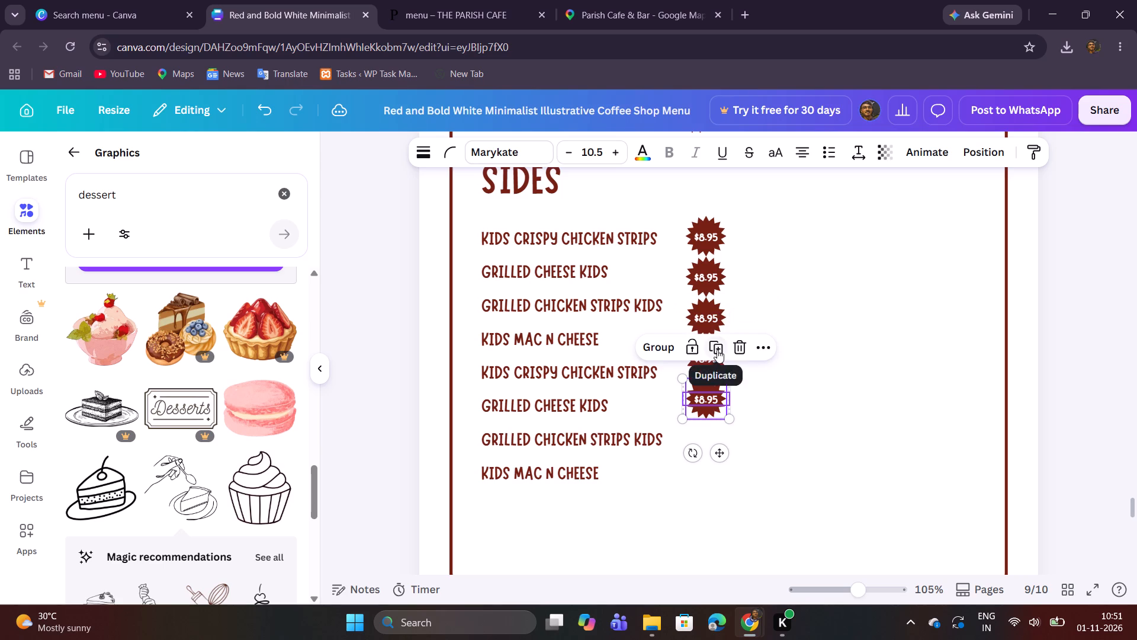
pyautogui.click(717, 350)
pyautogui.click(715, 392)
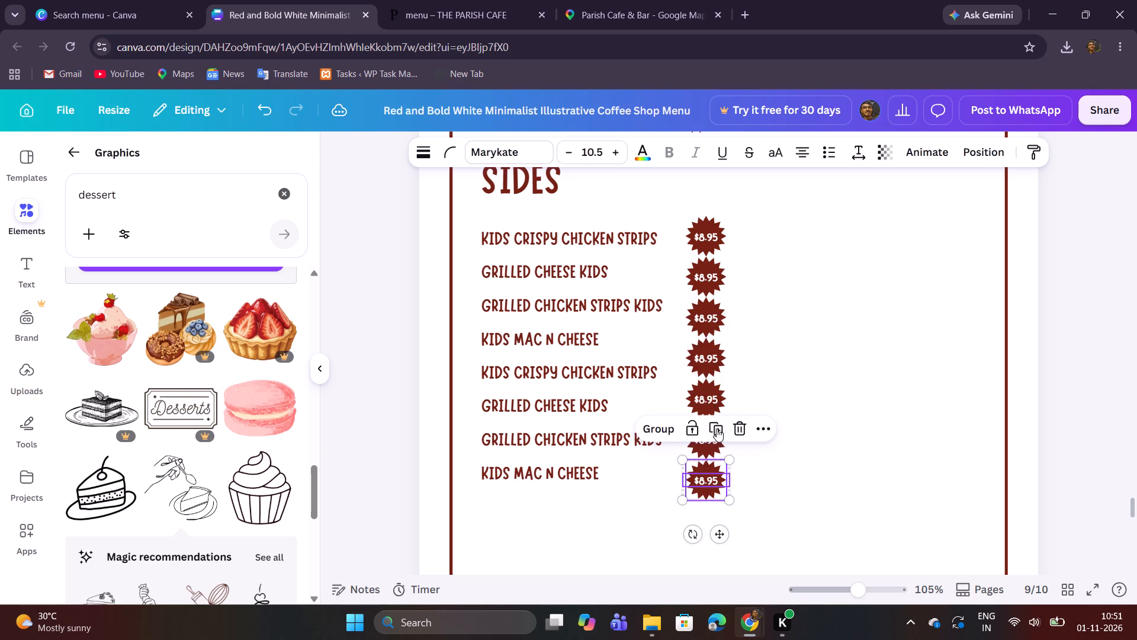
pyautogui.click(717, 432)
pyautogui.click(769, 418)
# Move the last dish name, Kids Mac N Cheese, down beside the bottom $8.95 badge, keeping it aligned with the other names.
pyautogui.scroll(-1, 868, 360)
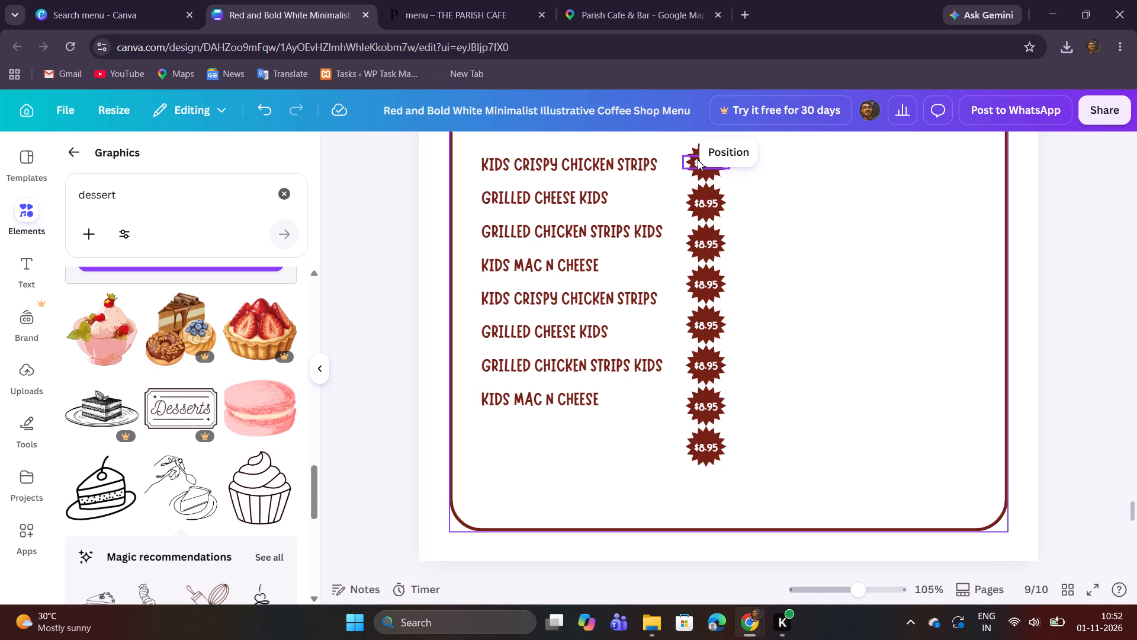
pyautogui.click(532, 404)
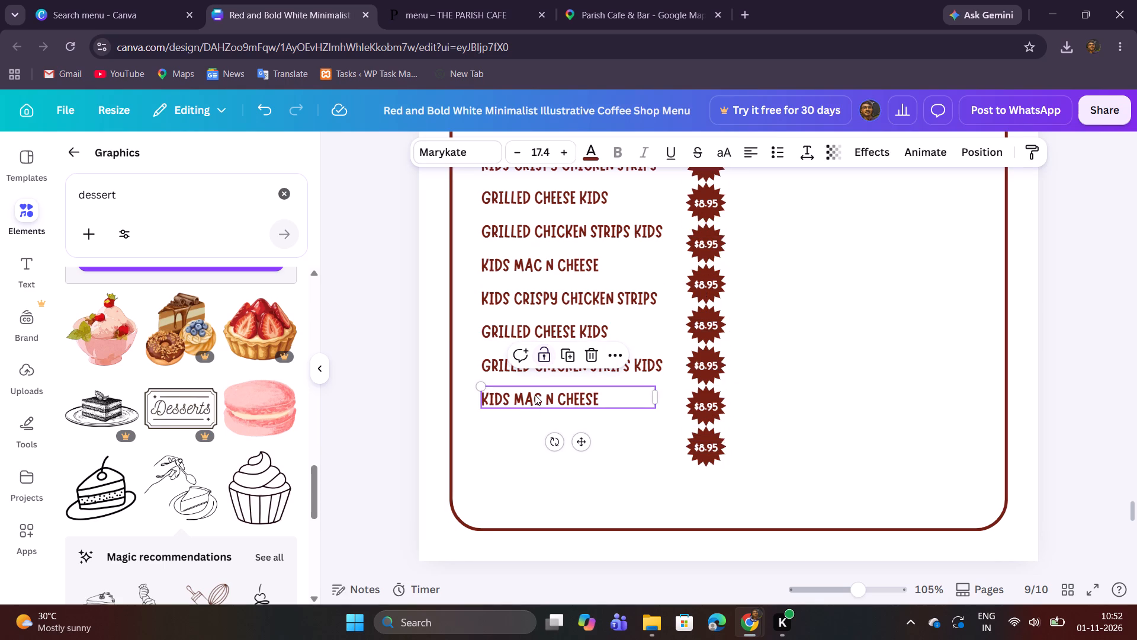
pyautogui.moveTo(582, 440); pyautogui.dragTo(582, 446)
pyautogui.moveTo(582, 446); pyautogui.dragTo(587, 489)
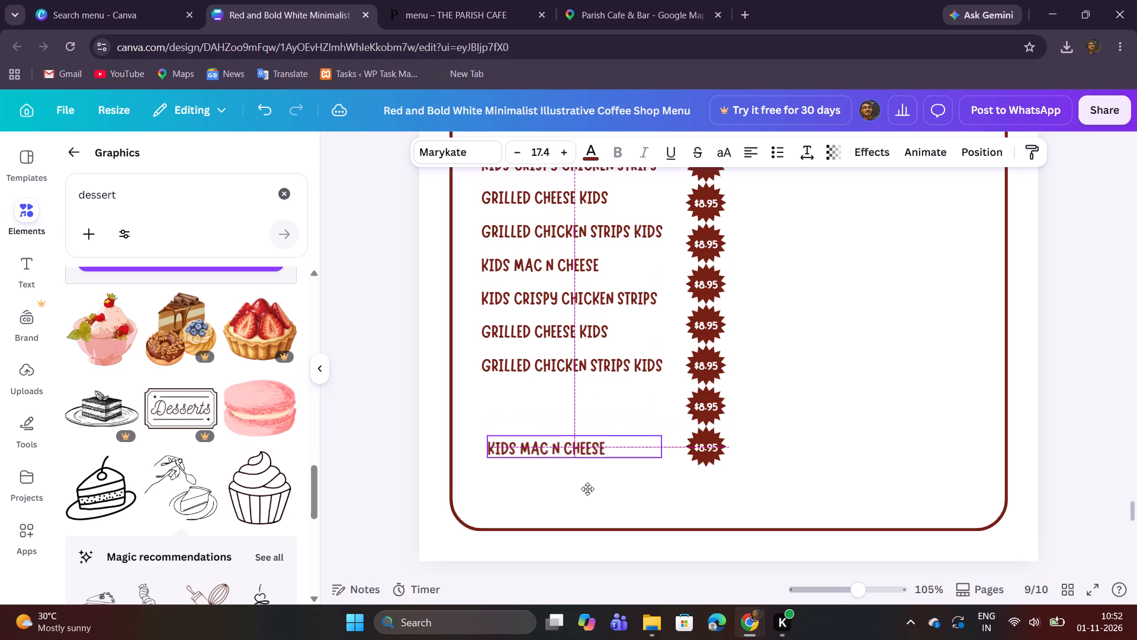
pyautogui.moveTo(587, 489); pyautogui.dragTo(584, 490)
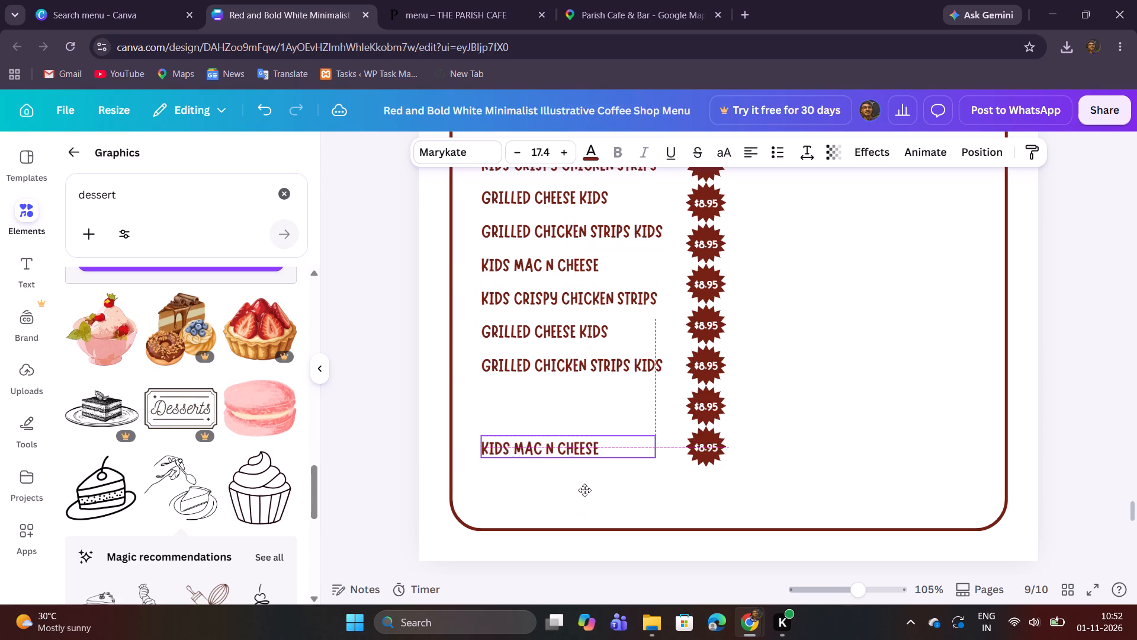
pyautogui.moveTo(584, 490); pyautogui.dragTo(580, 483)
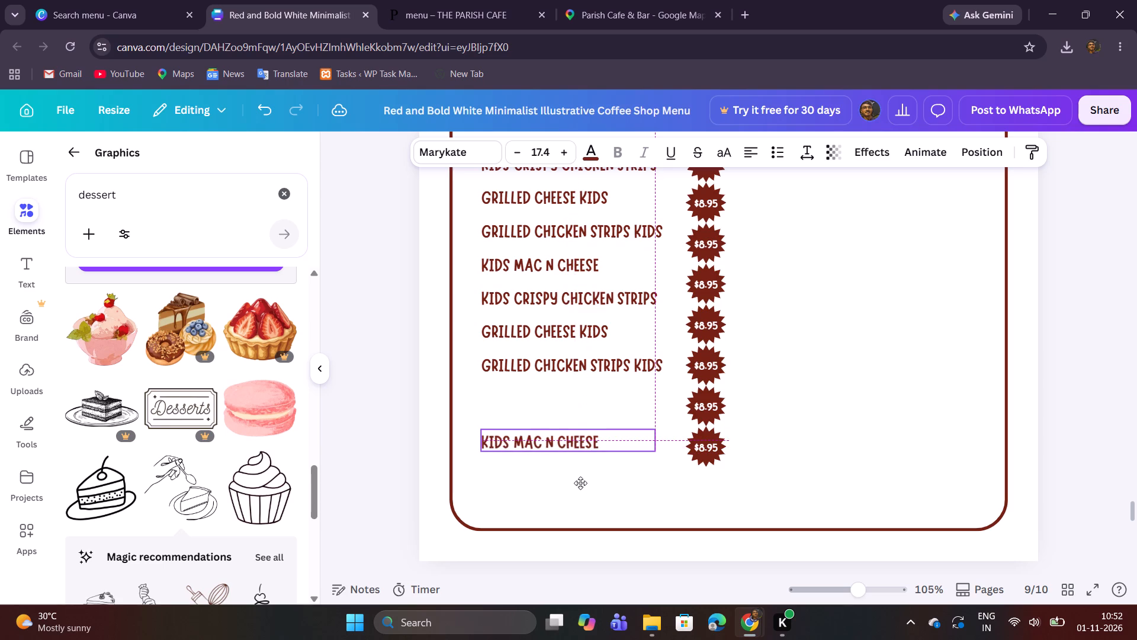
pyautogui.moveTo(580, 483); pyautogui.dragTo(581, 485)
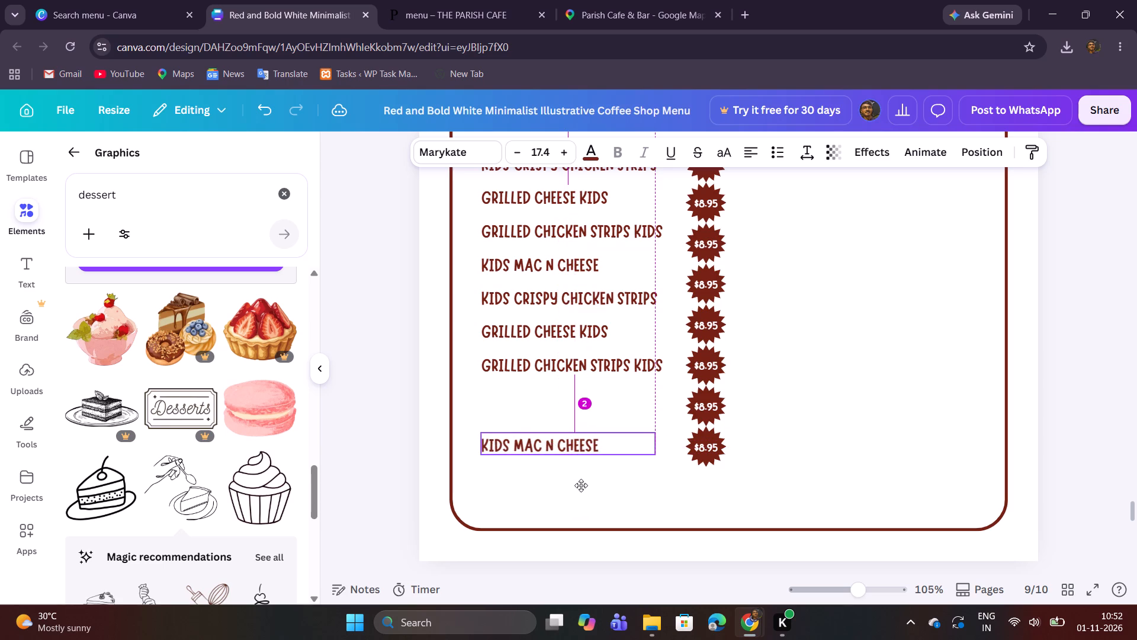
pyautogui.moveTo(581, 485); pyautogui.dragTo(570, 485)
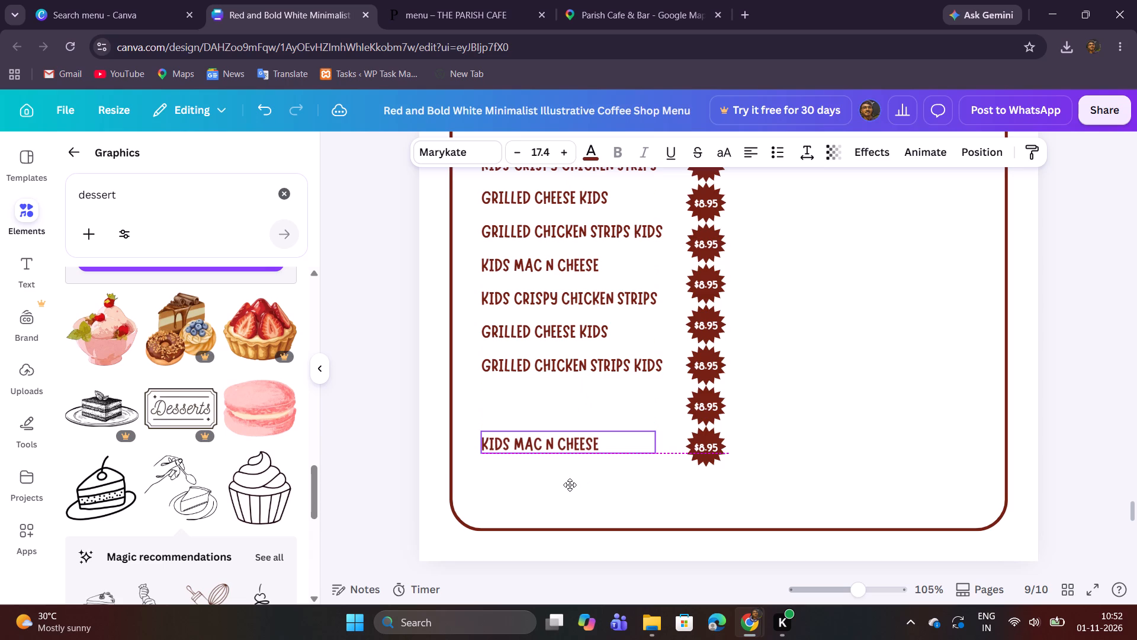
pyautogui.moveTo(570, 485); pyautogui.dragTo(566, 490)
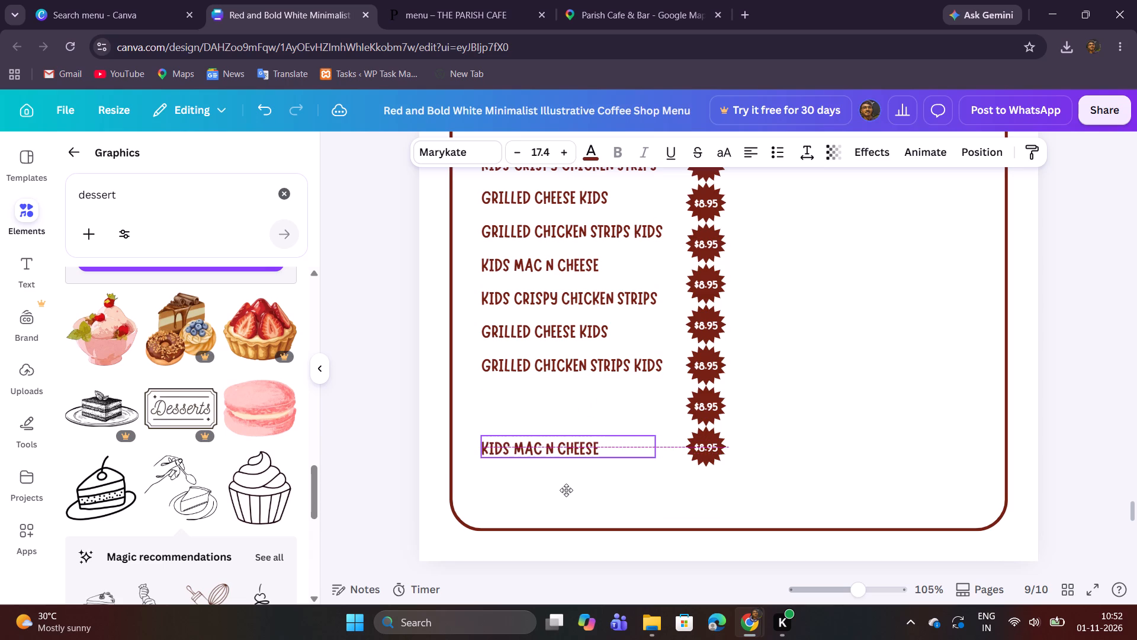
pyautogui.moveTo(566, 490); pyautogui.dragTo(571, 494)
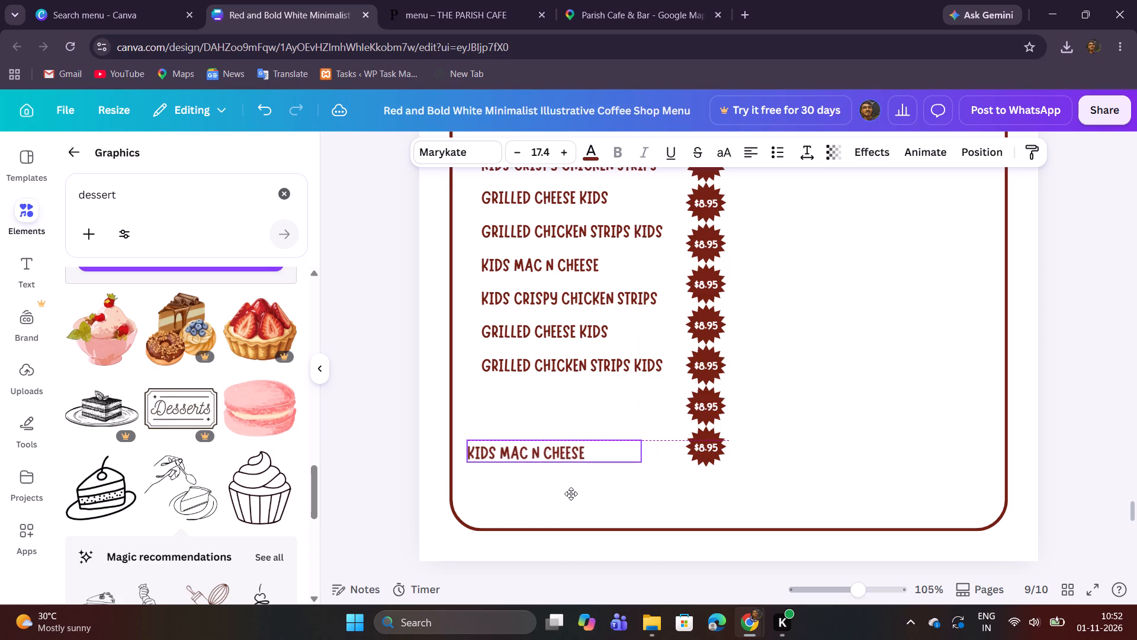
pyautogui.moveTo(571, 494); pyautogui.dragTo(583, 492)
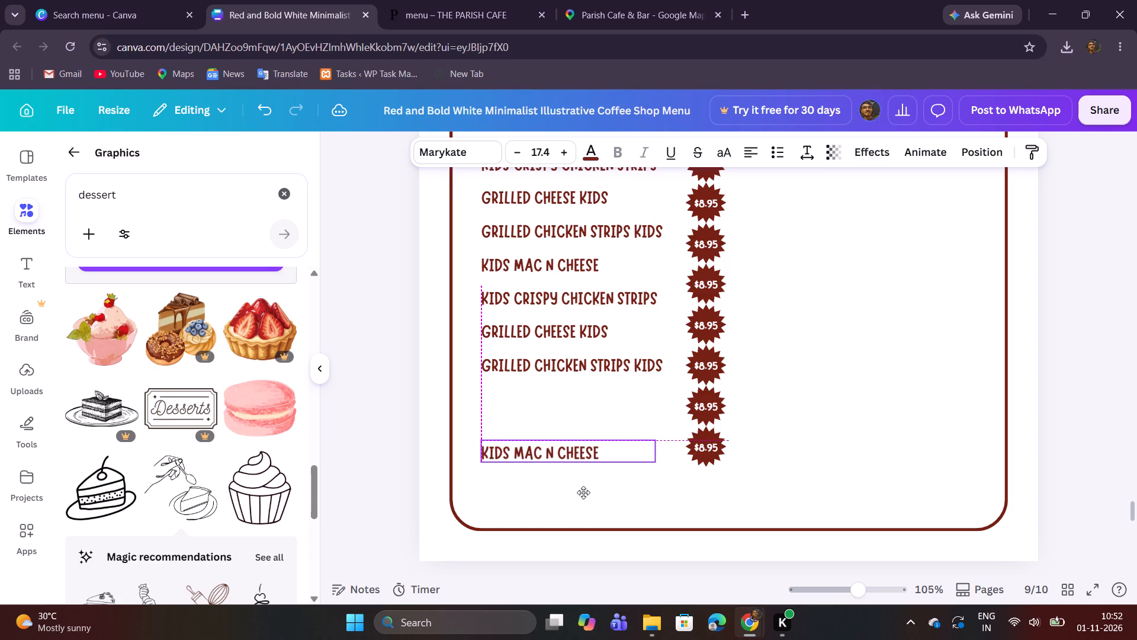
pyautogui.moveTo(583, 492); pyautogui.dragTo(583, 491)
pyautogui.moveTo(583, 491); pyautogui.dragTo(582, 491)
pyautogui.click(637, 497)
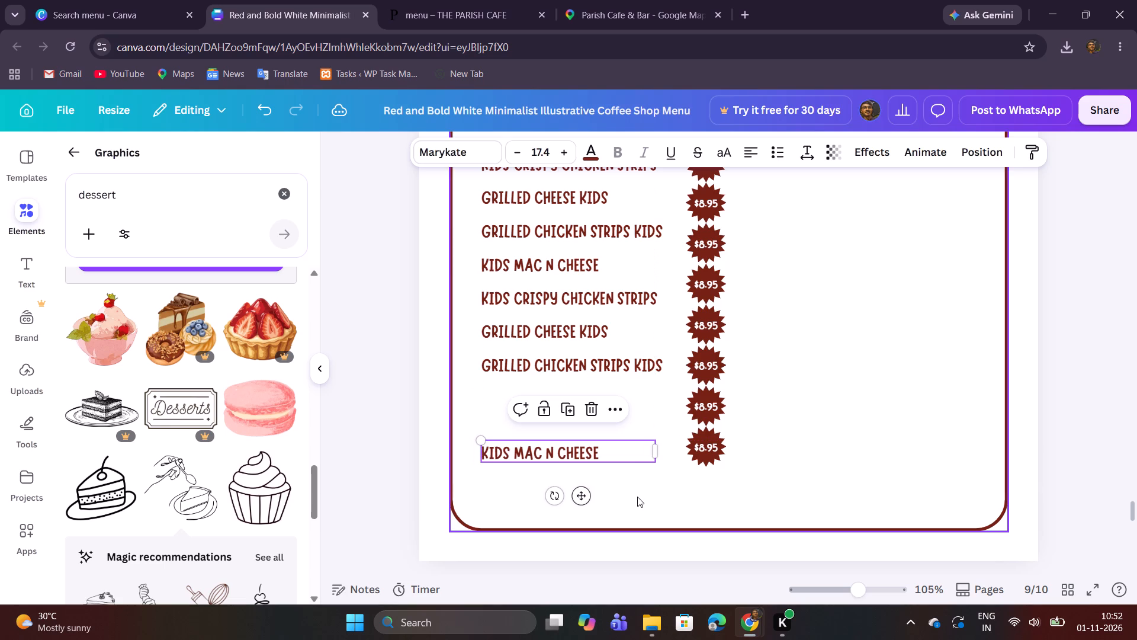
# Move the lower Grilled Chicken Strips Kids down near the seventh $8.95 badge, keeping it aligned with the other dish names.
pyautogui.click(590, 372)
pyautogui.moveTo(590, 404); pyautogui.dragTo(586, 441)
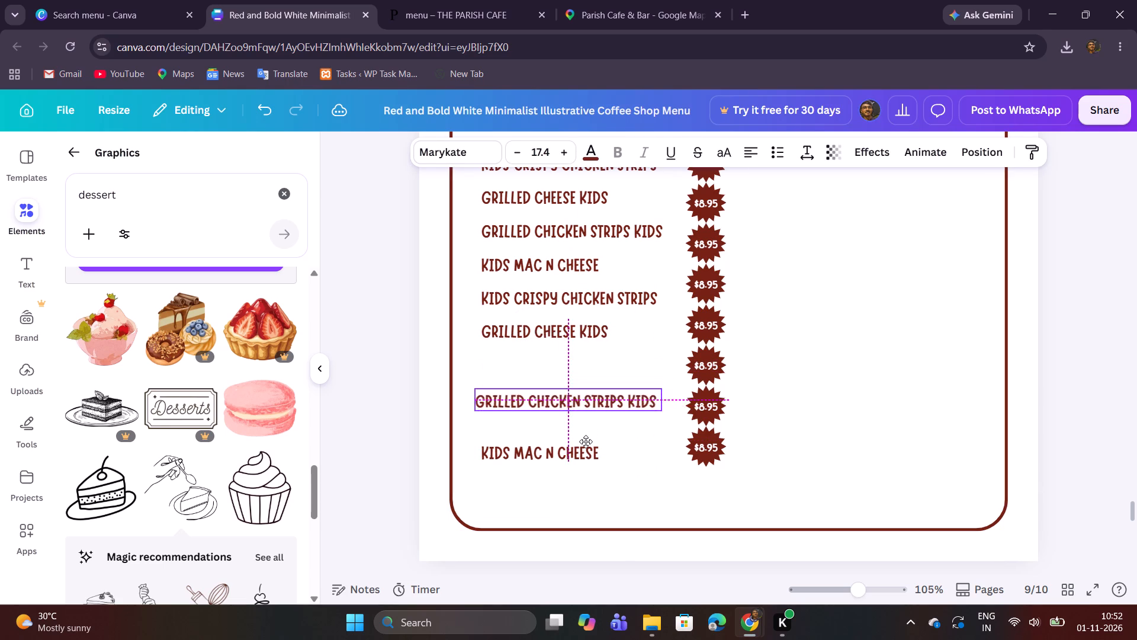
pyautogui.moveTo(586, 441); pyautogui.dragTo(589, 458)
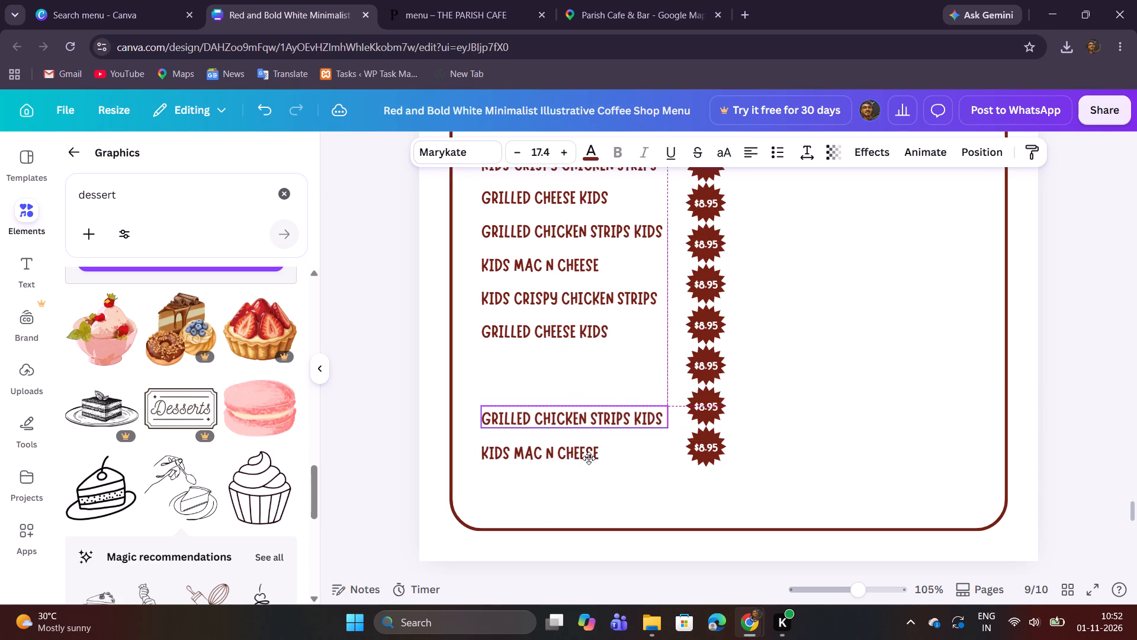
pyautogui.moveTo(589, 458); pyautogui.dragTo(590, 450)
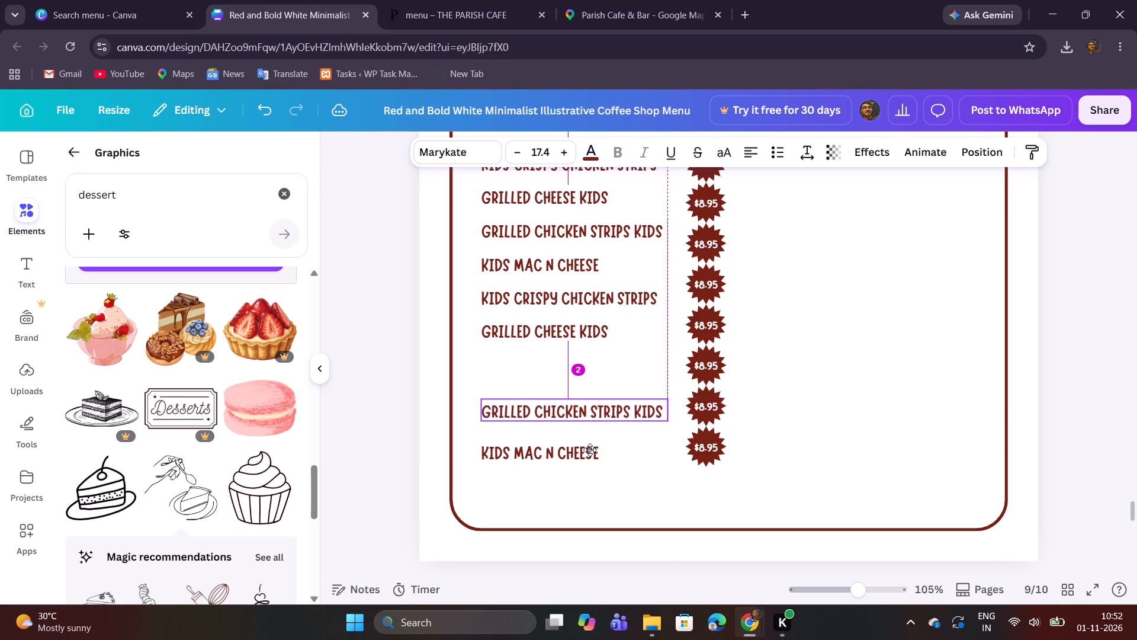
pyautogui.moveTo(590, 450); pyautogui.dragTo(590, 452)
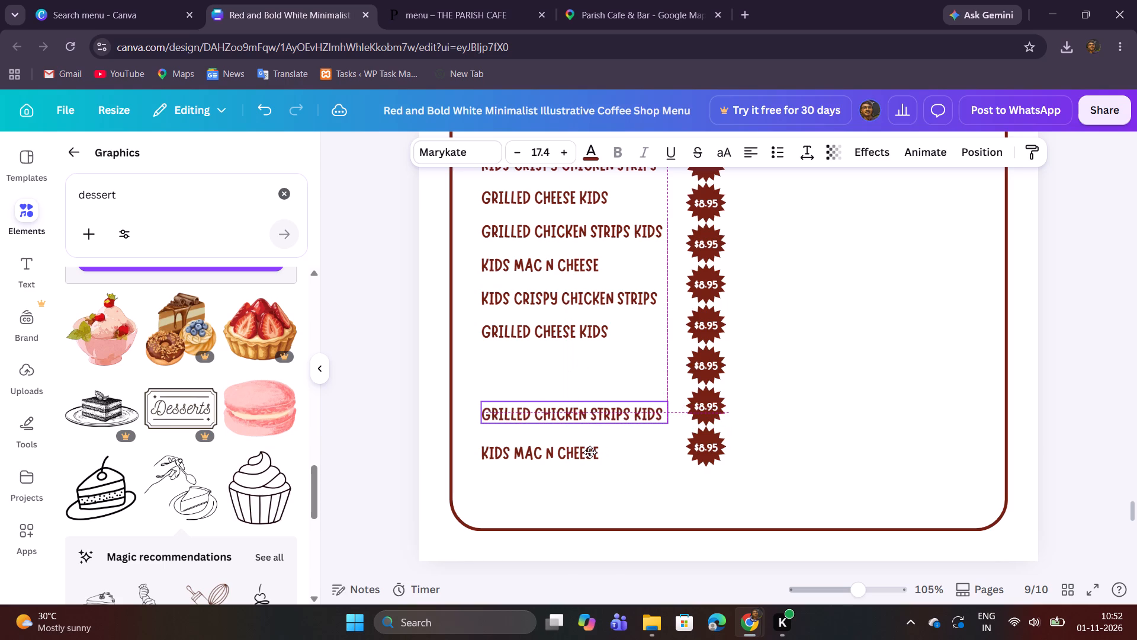
pyautogui.moveTo(590, 452); pyautogui.dragTo(590, 455)
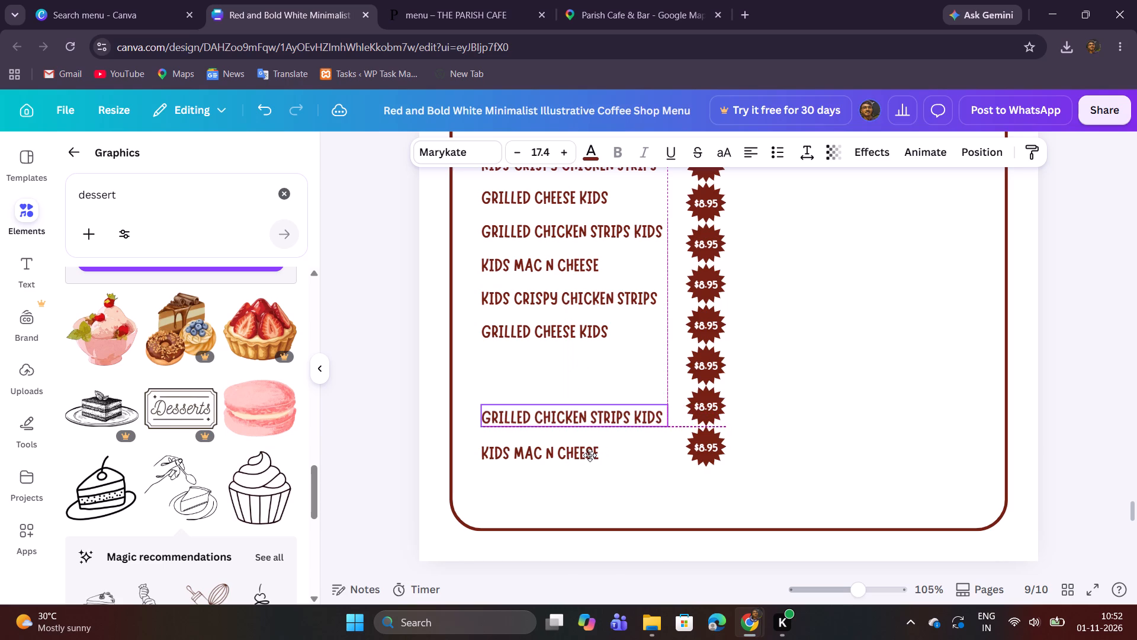
pyautogui.moveTo(590, 455); pyautogui.dragTo(587, 455)
pyautogui.click(653, 519)
pyautogui.click(601, 421)
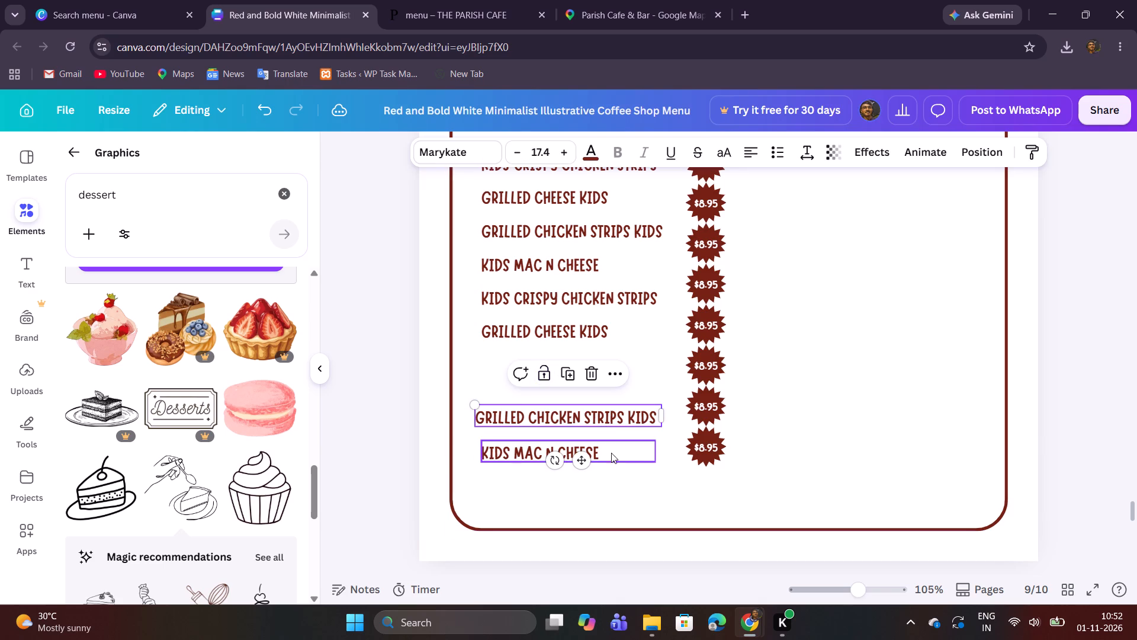
pyautogui.click(587, 459)
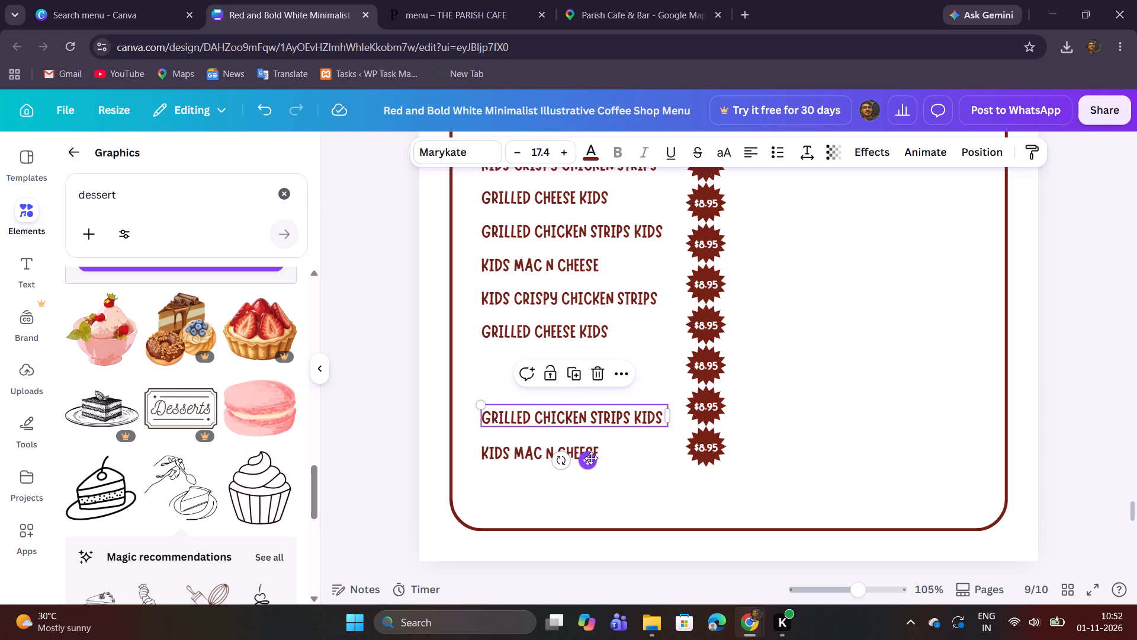
pyautogui.click(662, 481)
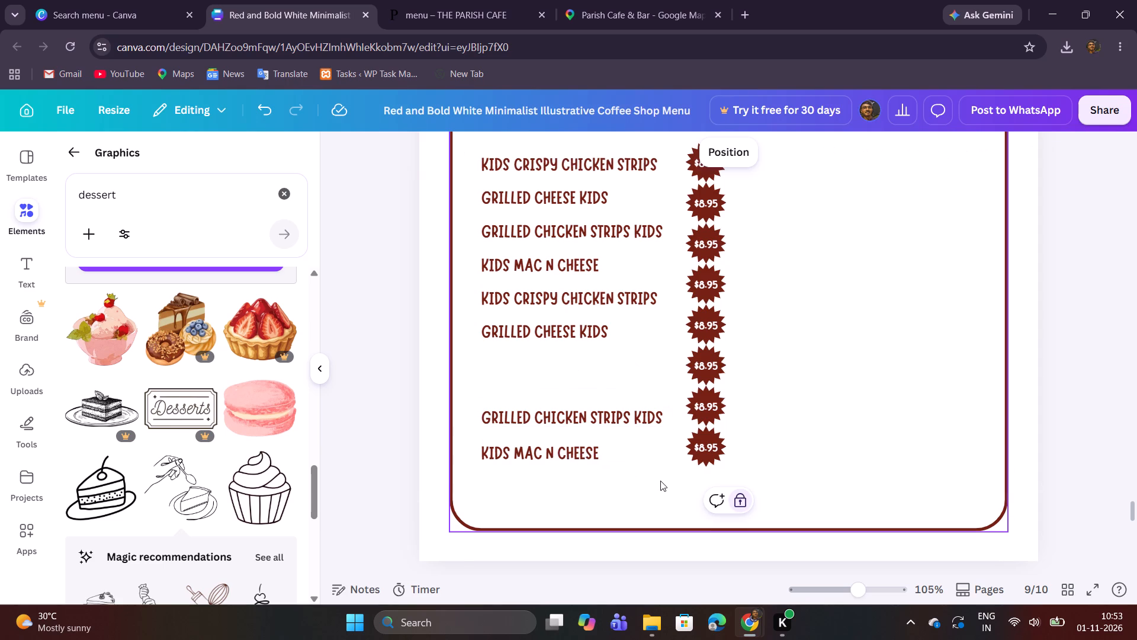
# Move the lower Grilled Cheese Kids down near the sixth $8.95 badge, keeping it aligned with the other dish names.
pyautogui.click(547, 328)
pyautogui.moveTo(582, 376); pyautogui.dragTo(581, 433)
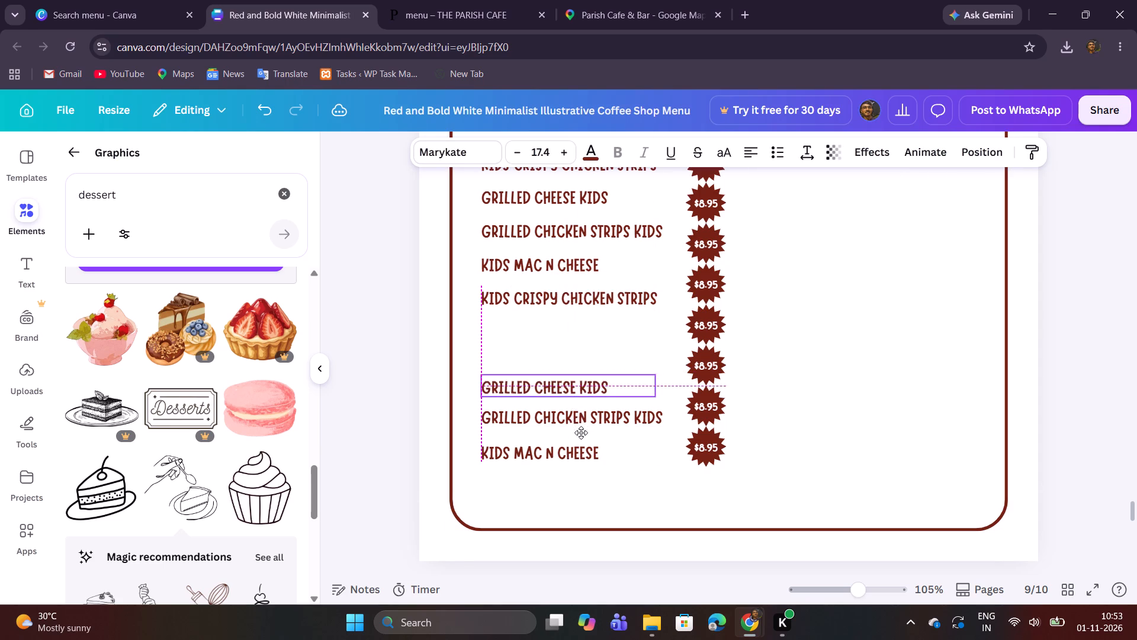
pyautogui.moveTo(581, 433); pyautogui.dragTo(581, 417)
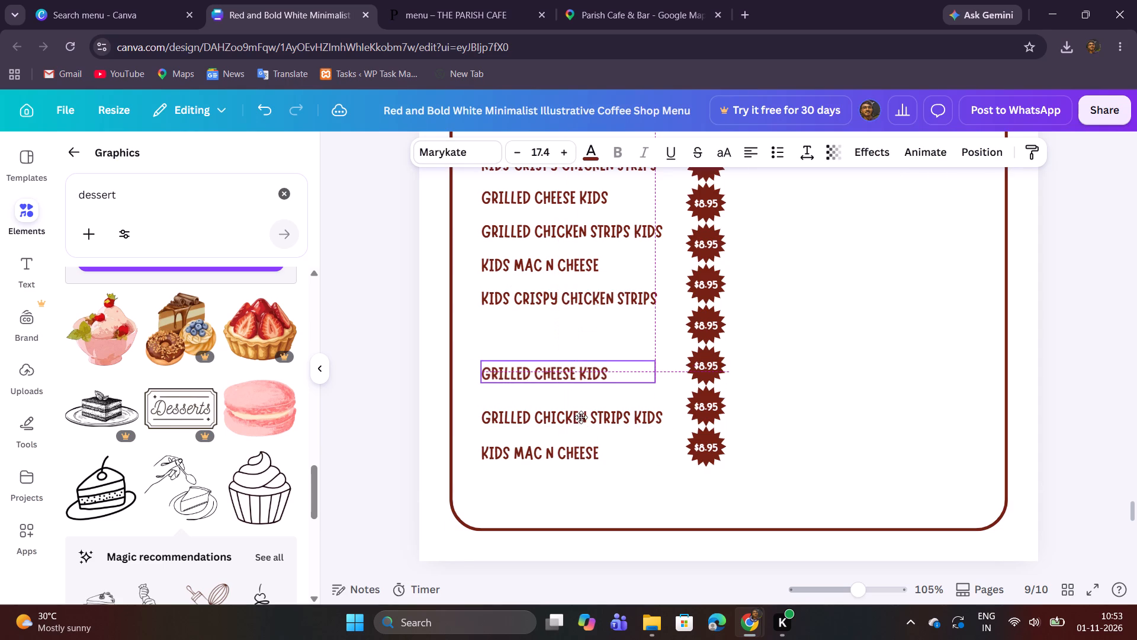
pyautogui.moveTo(581, 417); pyautogui.dragTo(580, 421)
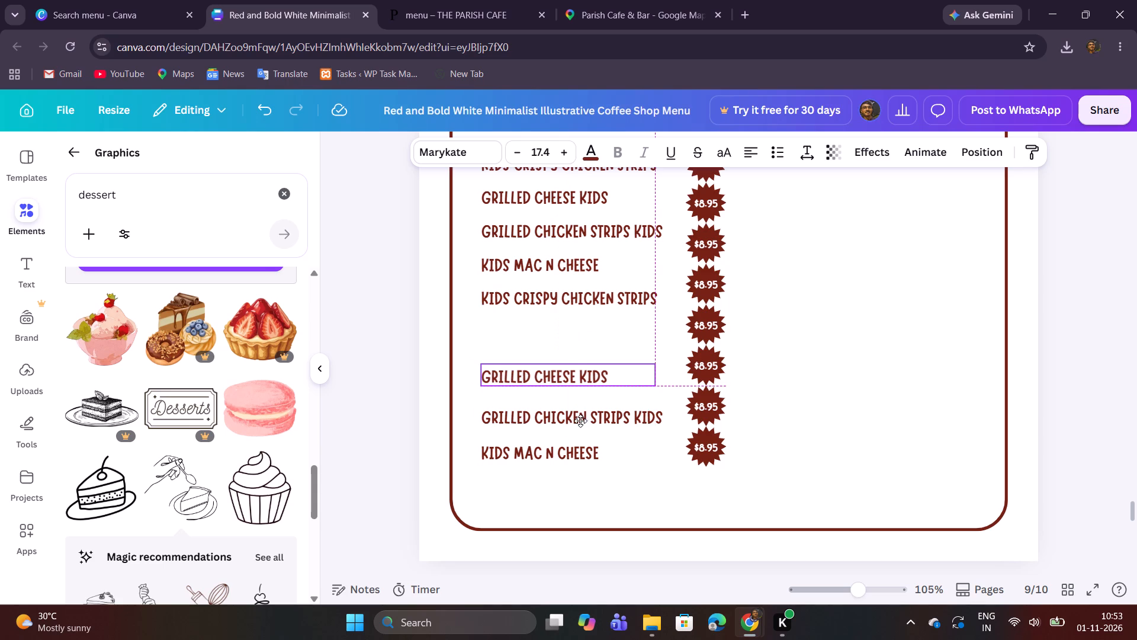
pyautogui.moveTo(580, 421); pyautogui.dragTo(582, 422)
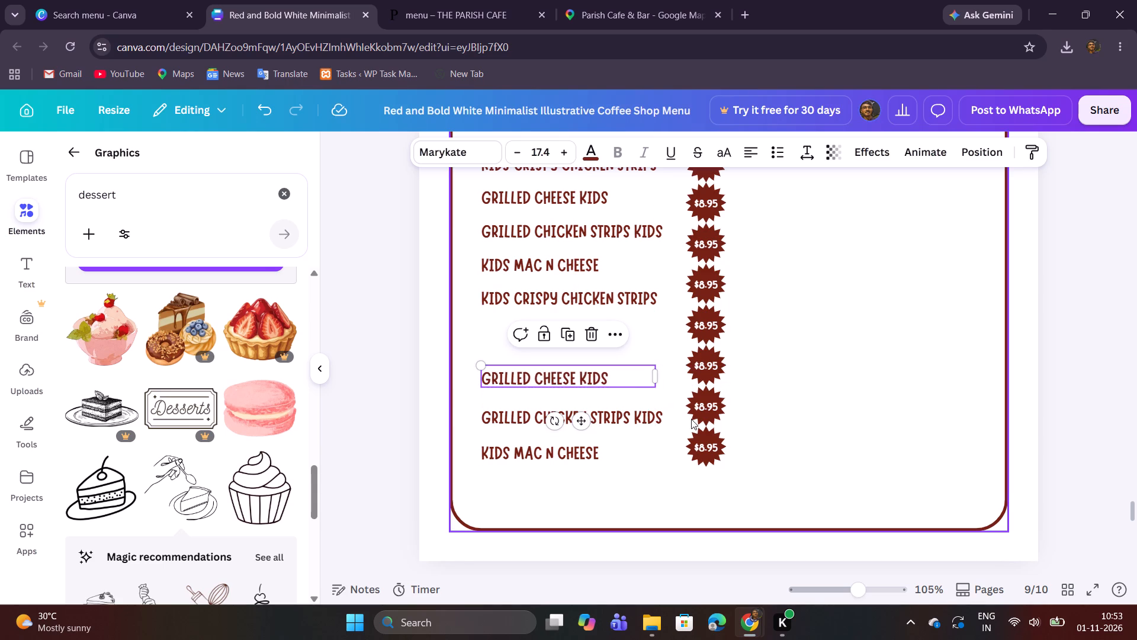
pyautogui.click(749, 413)
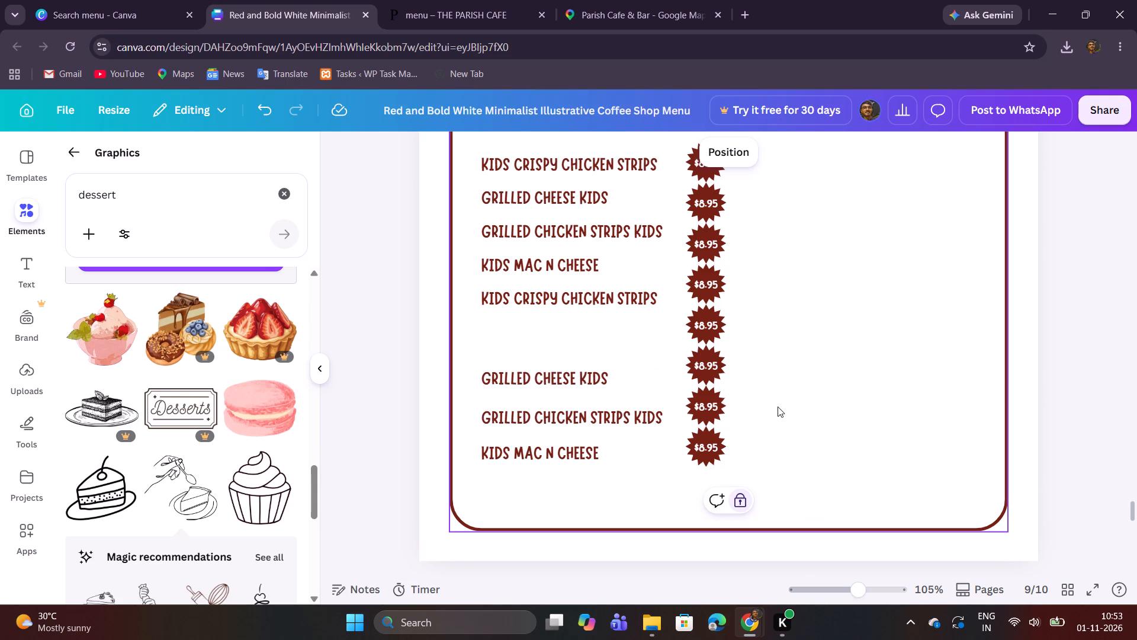
# Move the lower Kids Crispy Chicken Strips down near the fifth $8.95 badge, keeping it aligned with the other dish names.
pyautogui.click(544, 304)
pyautogui.moveTo(587, 340); pyautogui.dragTo(587, 351)
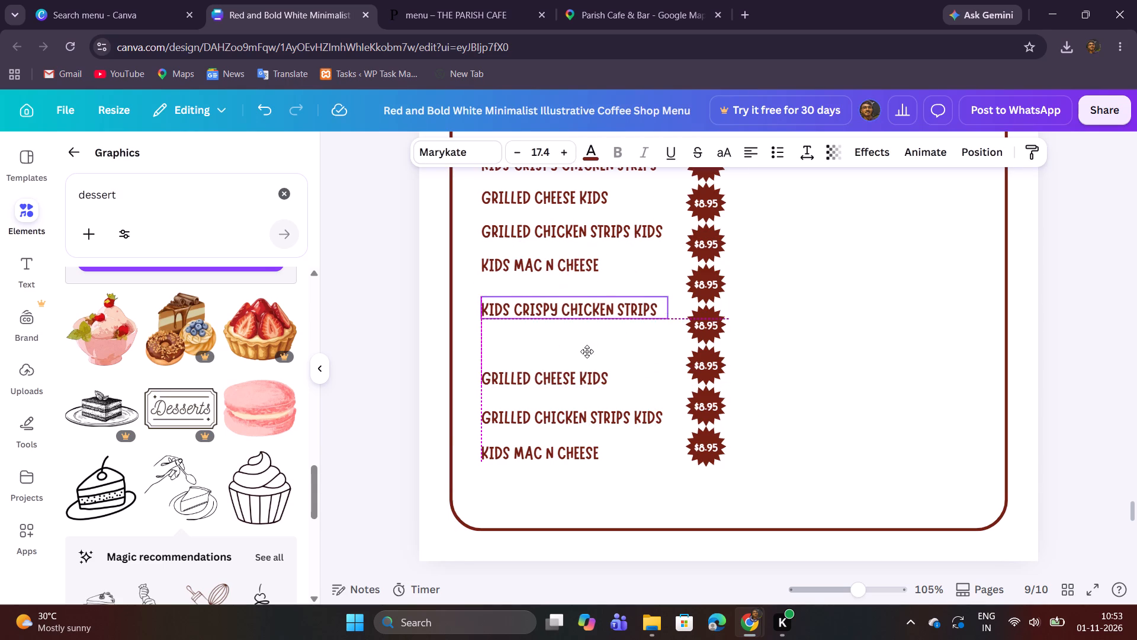
pyautogui.moveTo(587, 351); pyautogui.dragTo(588, 375)
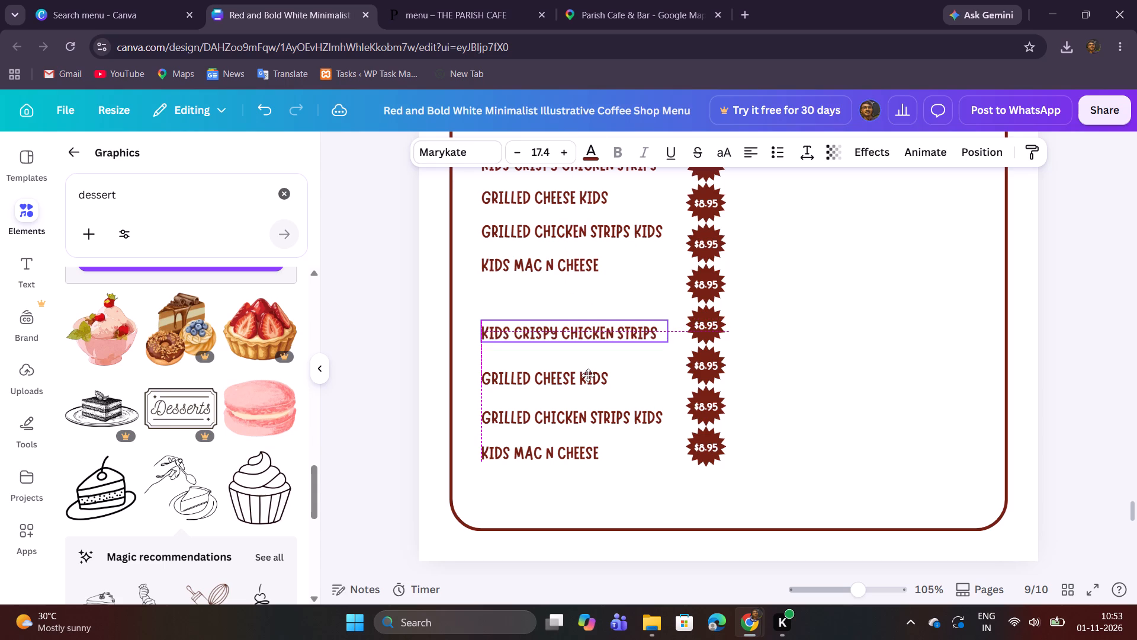
pyautogui.moveTo(588, 375); pyautogui.dragTo(588, 376)
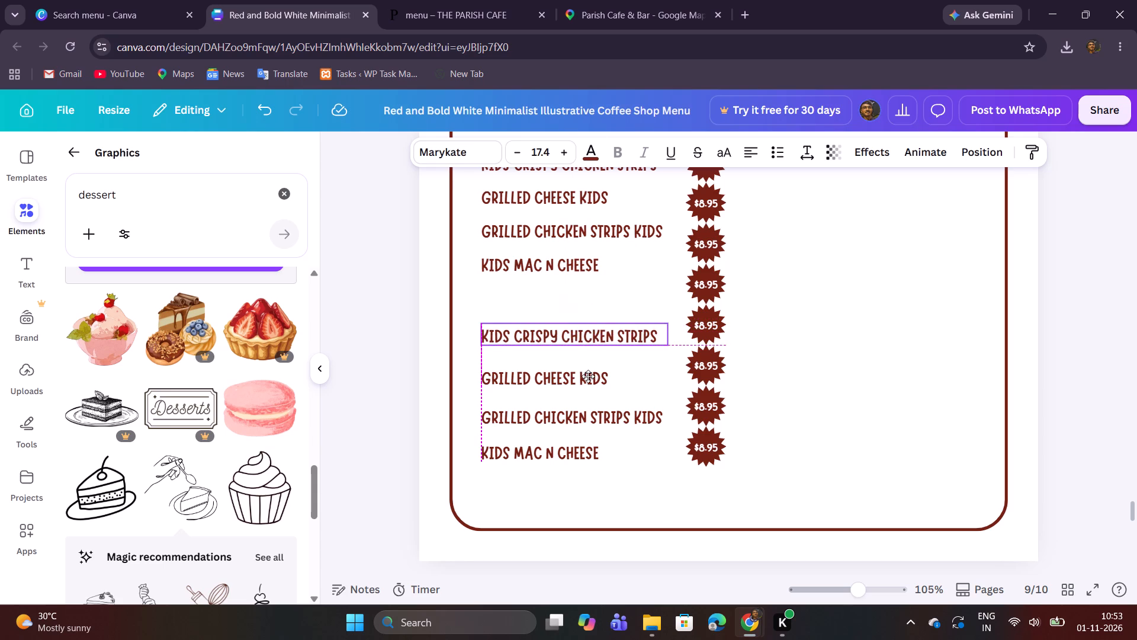
pyautogui.click(759, 369)
# Move the upper Kids Mac N Cheese down near the fourth $8.95 badge, keeping it aligned with the other dish names.
pyautogui.scroll(1, 759, 369)
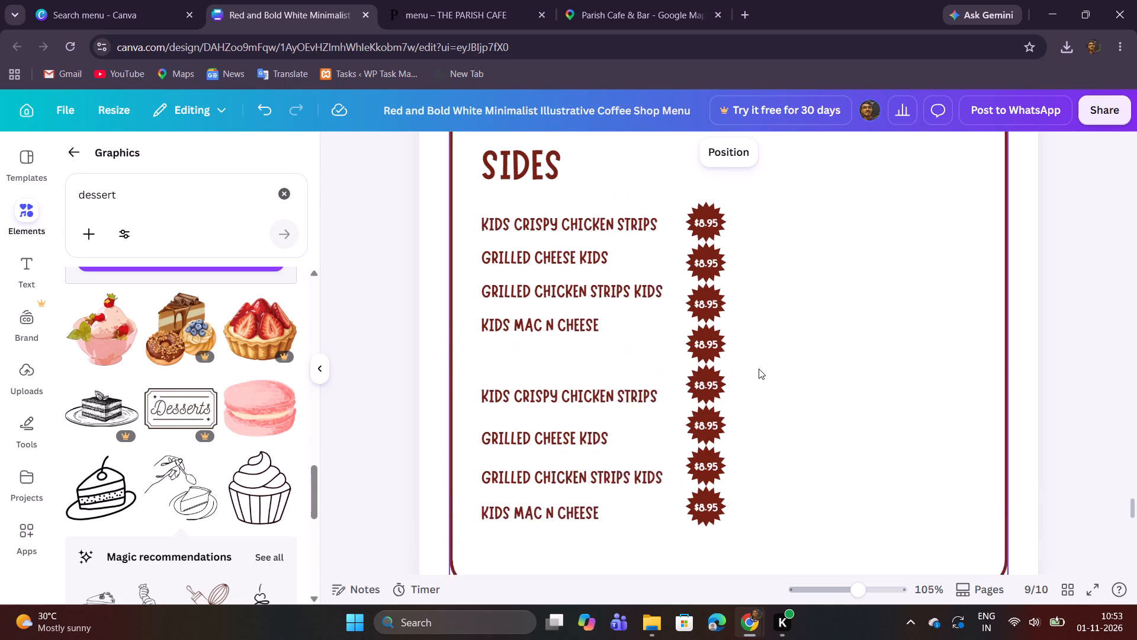
pyautogui.click(593, 338)
pyautogui.moveTo(583, 376); pyautogui.dragTo(584, 384)
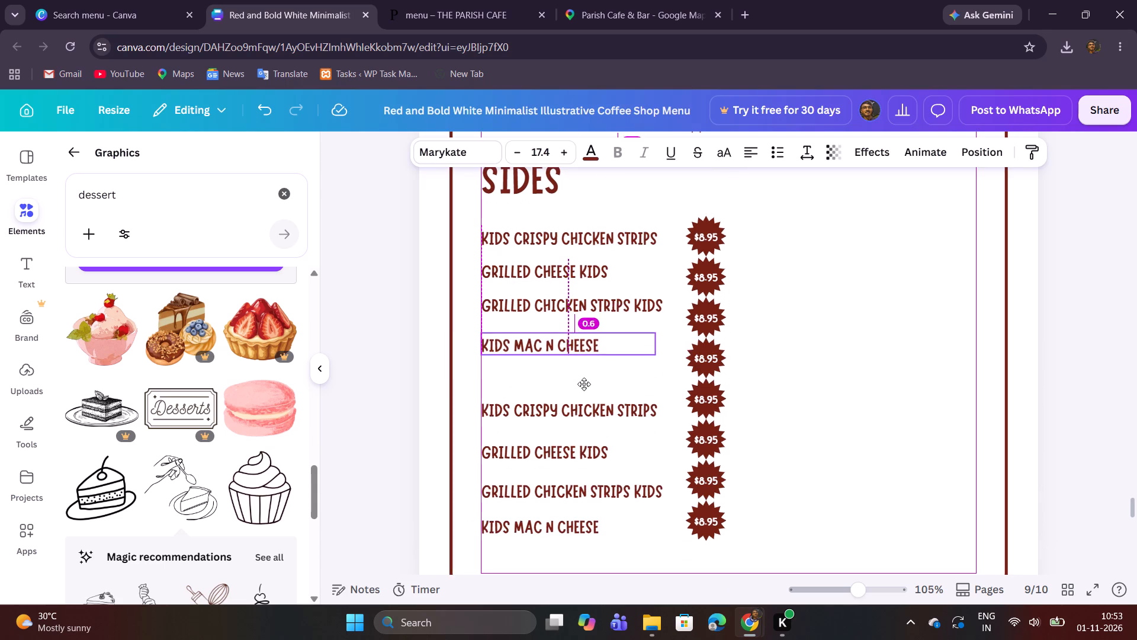
pyautogui.moveTo(584, 384); pyautogui.dragTo(583, 406)
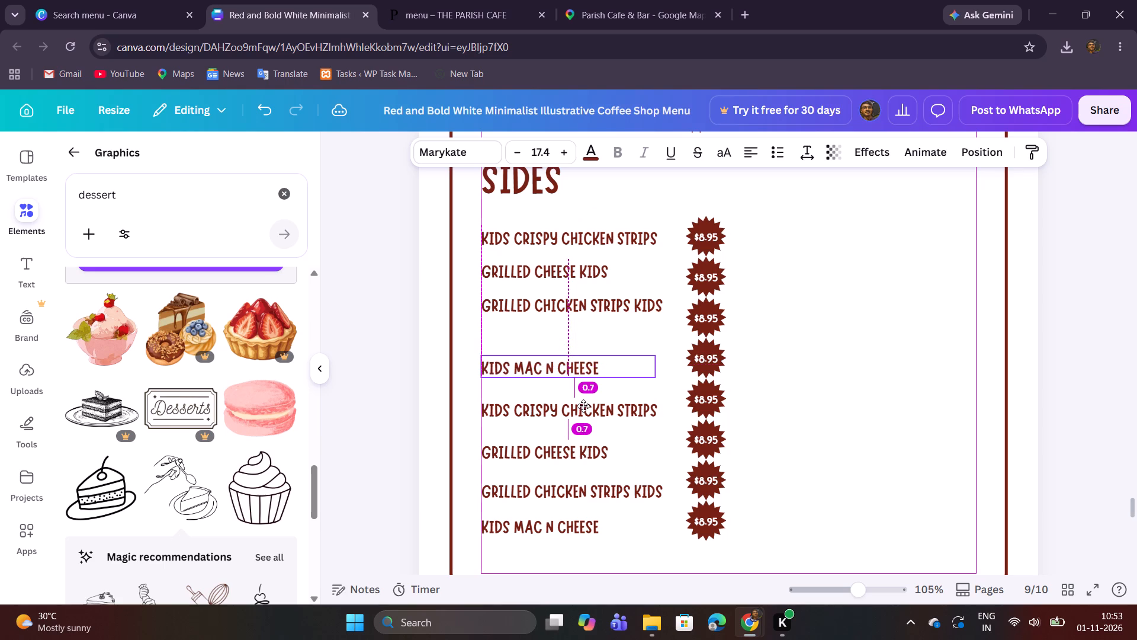
pyautogui.moveTo(583, 406); pyautogui.dragTo(583, 408)
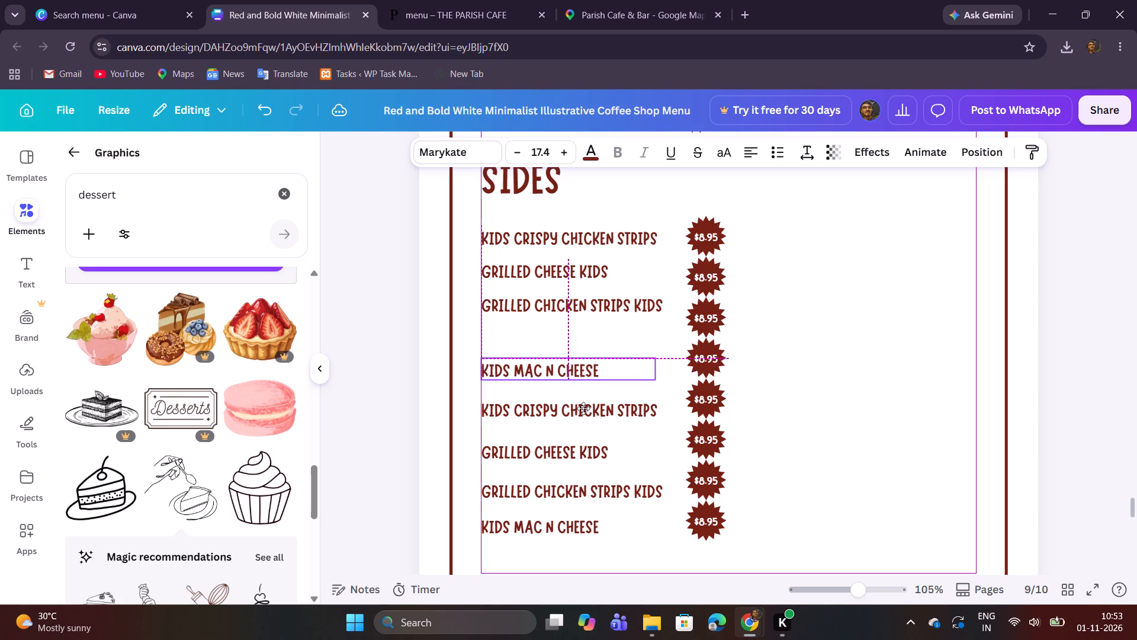
pyautogui.moveTo(583, 408); pyautogui.dragTo(584, 408)
pyautogui.click(789, 386)
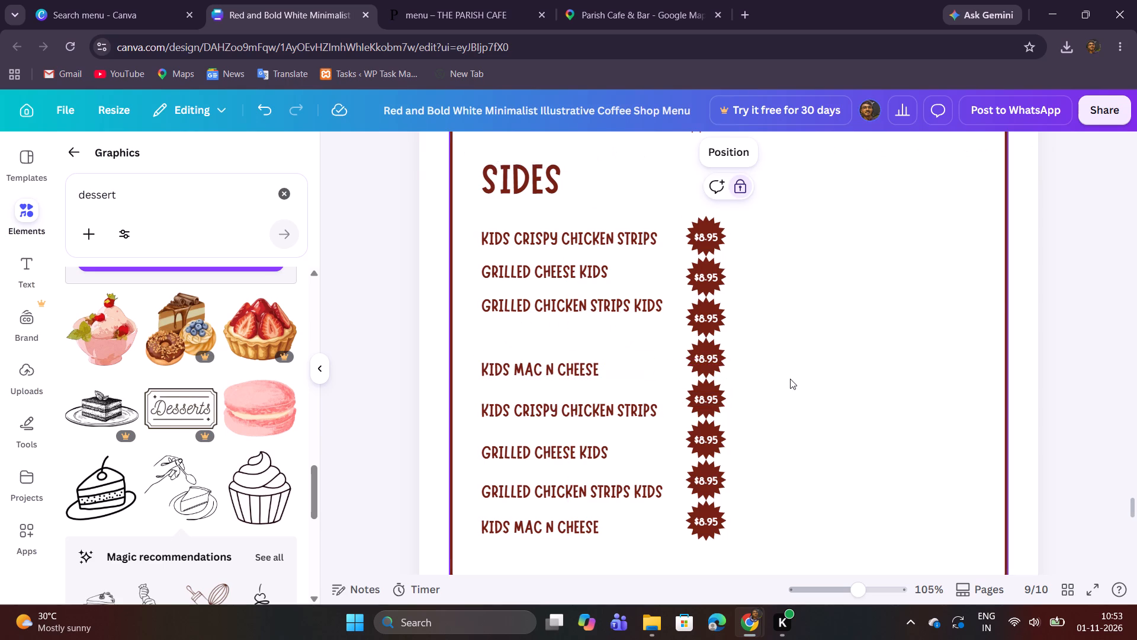
# Move the upper Grilled Chicken Strips Kids down beside the third $8.95 badge, keeping it aligned with the other dish names.
pyautogui.click(607, 307)
pyautogui.moveTo(593, 342); pyautogui.dragTo(592, 353)
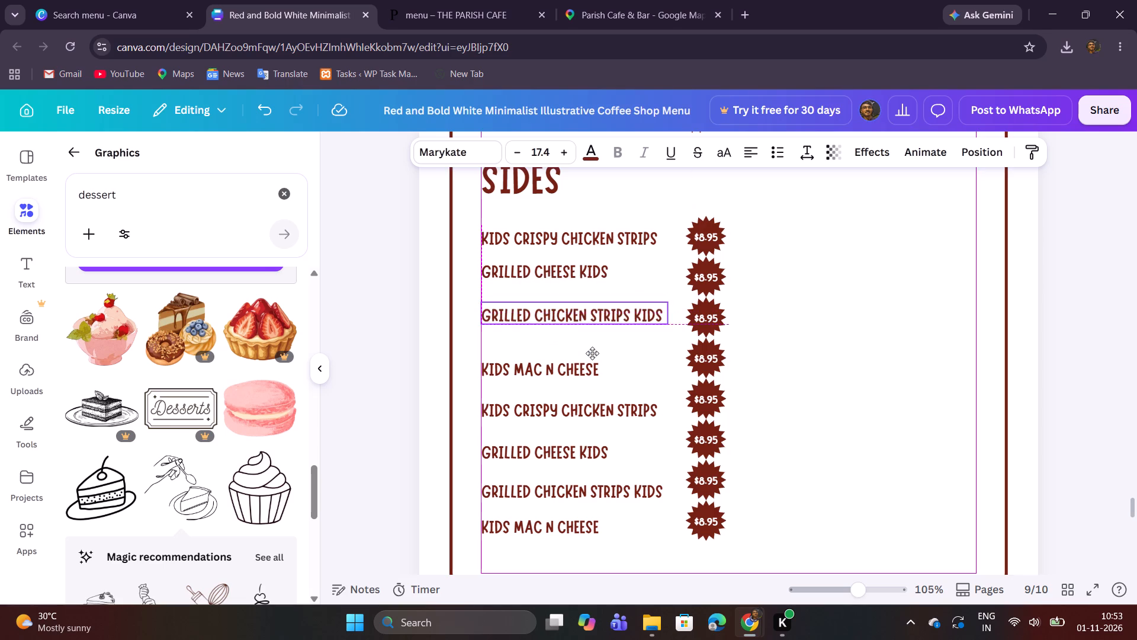
pyautogui.moveTo(592, 353); pyautogui.dragTo(591, 370)
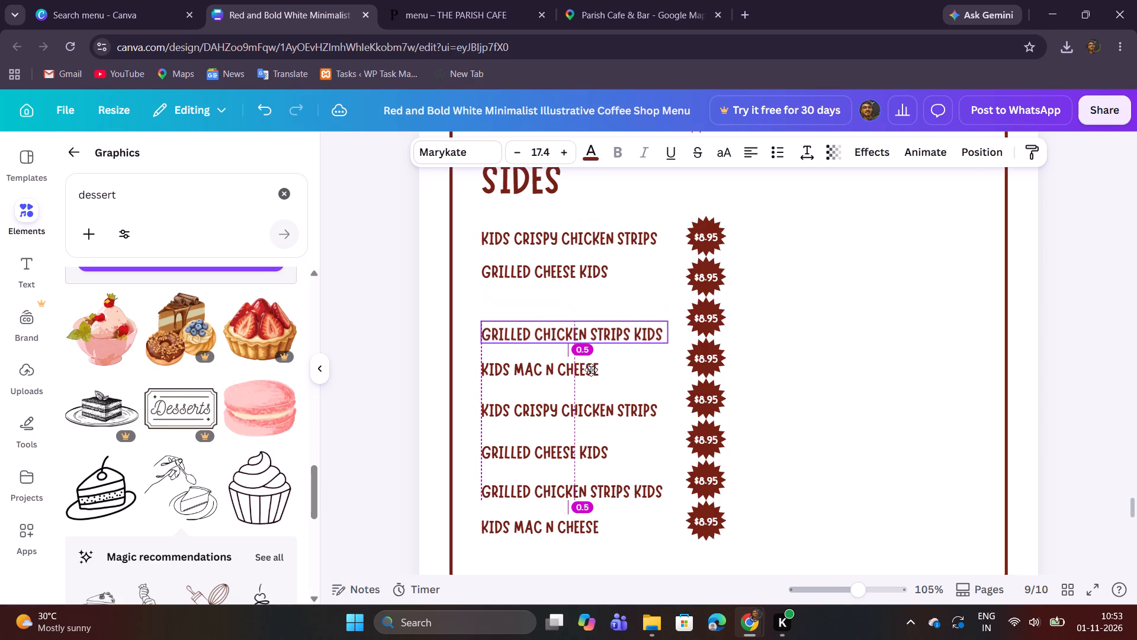
pyautogui.moveTo(591, 370); pyautogui.dragTo(592, 360)
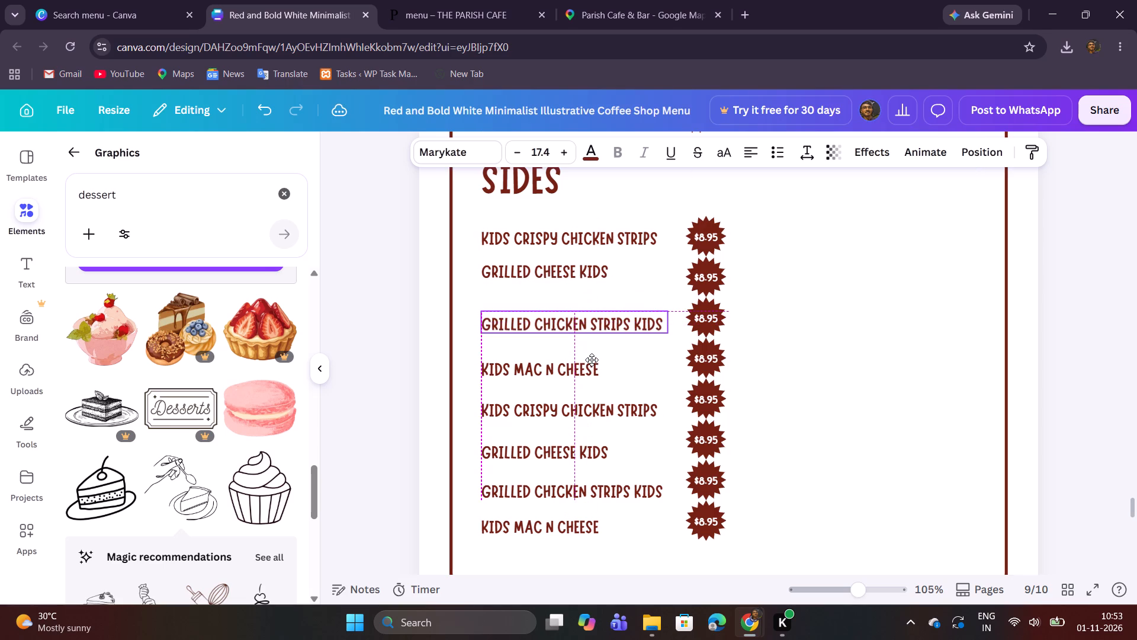
pyautogui.moveTo(592, 360); pyautogui.dragTo(592, 366)
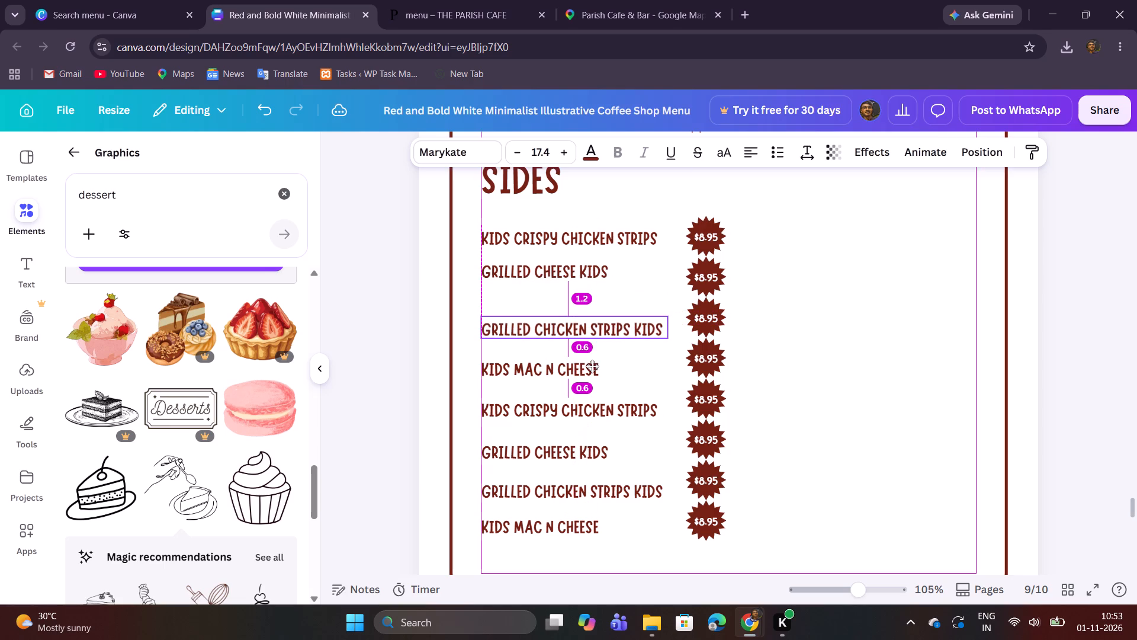
pyautogui.moveTo(592, 366); pyautogui.dragTo(594, 352)
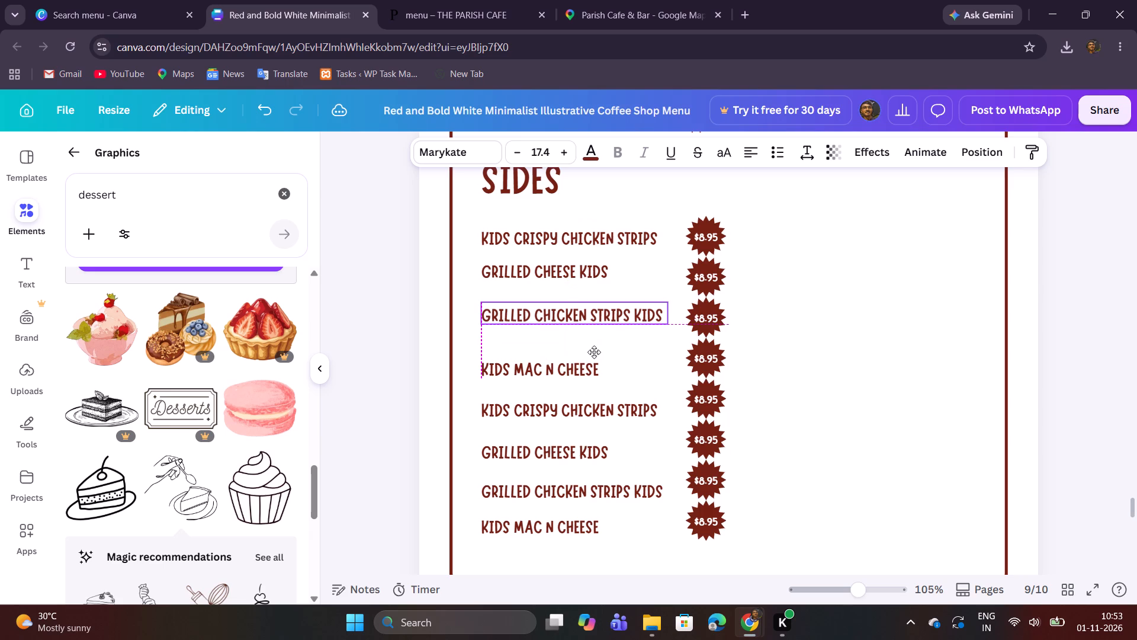
pyautogui.moveTo(594, 352); pyautogui.dragTo(595, 354)
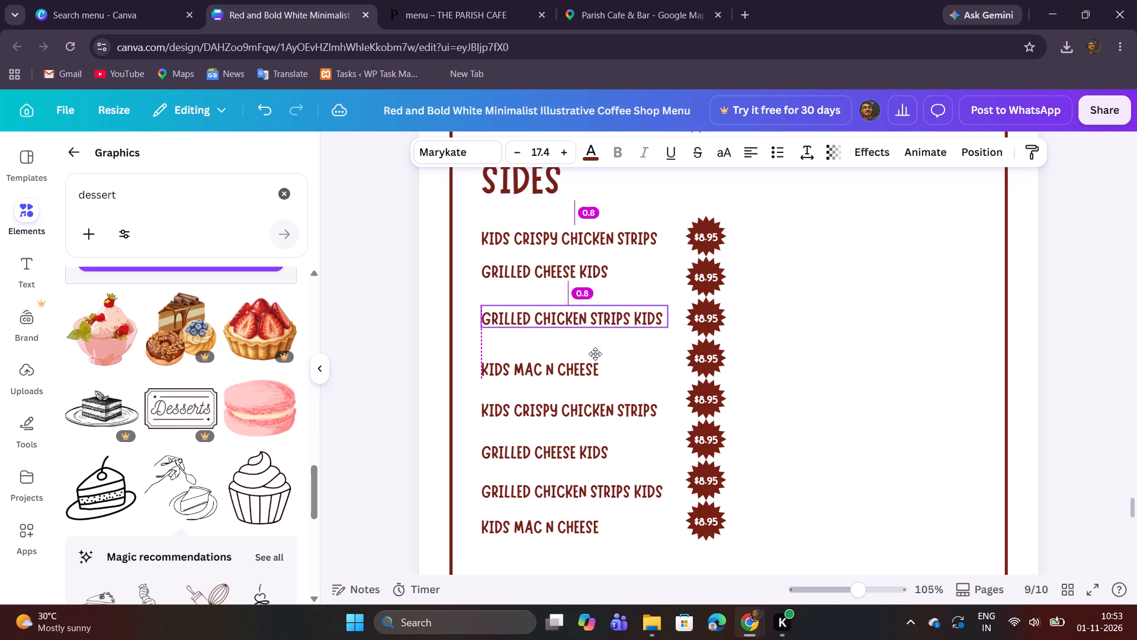
pyautogui.moveTo(595, 354); pyautogui.dragTo(595, 363)
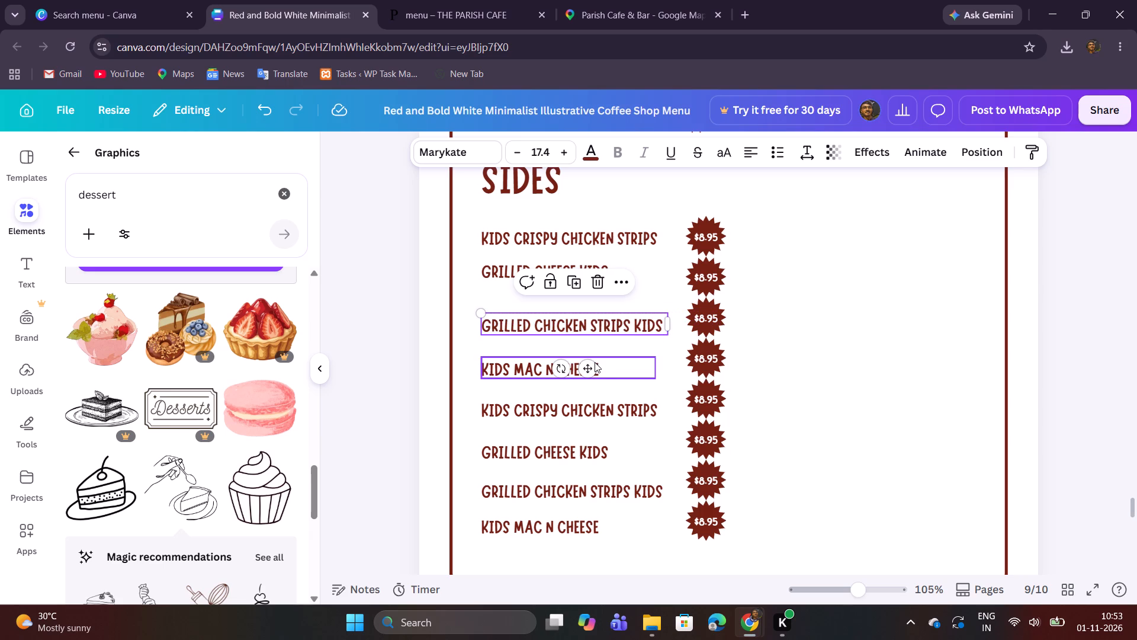
pyautogui.click(593, 365)
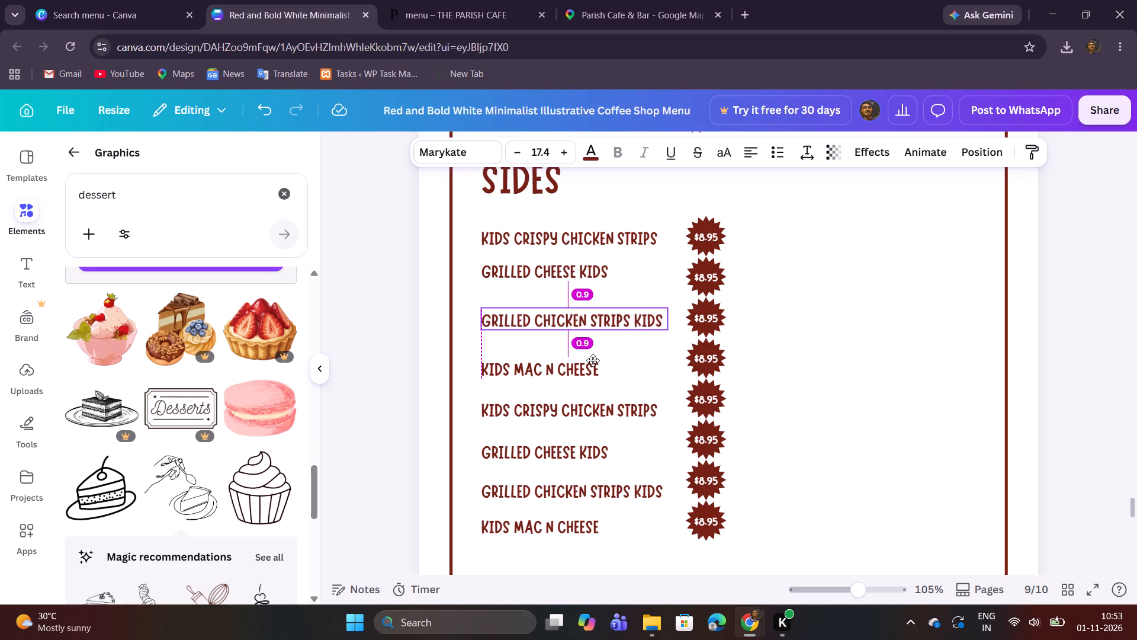
pyautogui.click(781, 356)
# Nudge the upper Kids Mac N Cheese and the lower Kids Crispy Chicken Strips slightly up toward the fourth and fifth badges' centres.
pyautogui.click(588, 372)
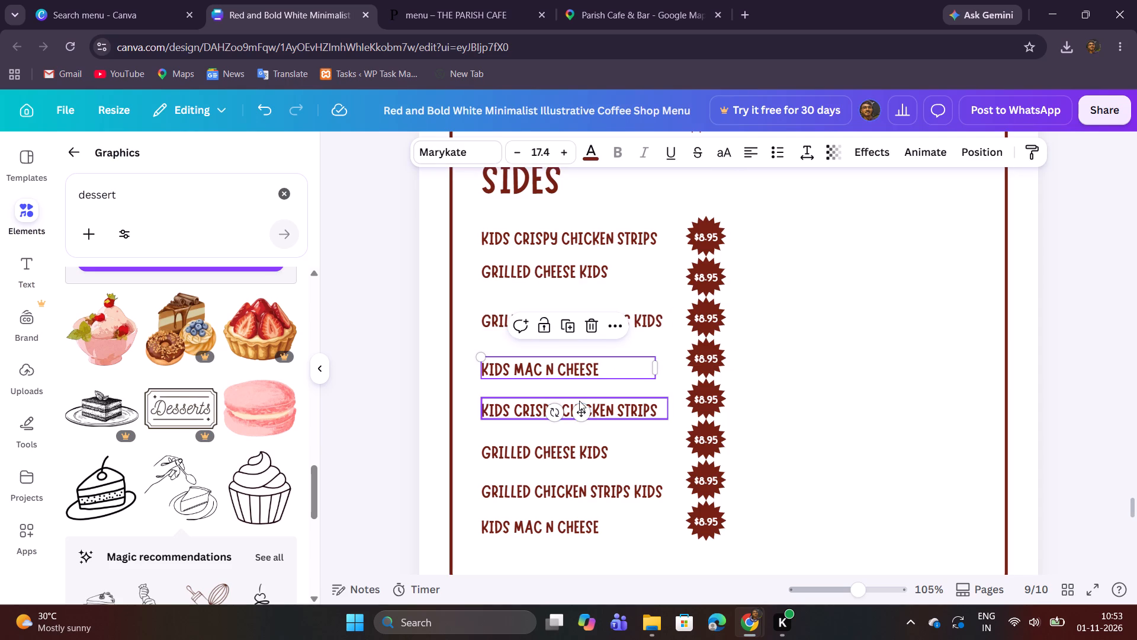
pyautogui.click(579, 408)
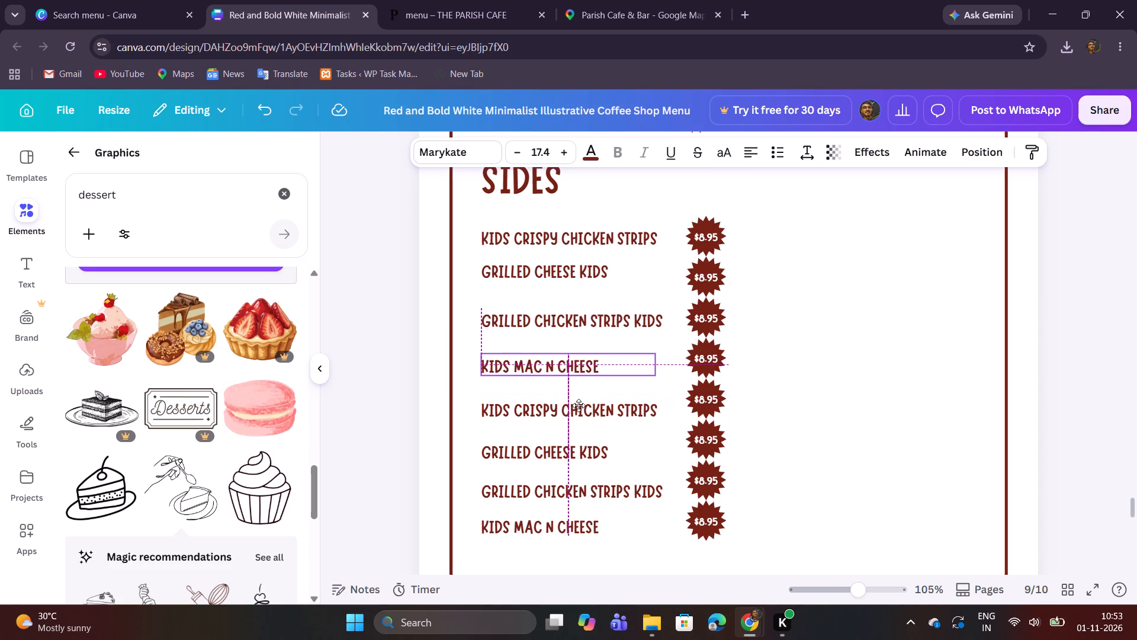
pyautogui.click(794, 390)
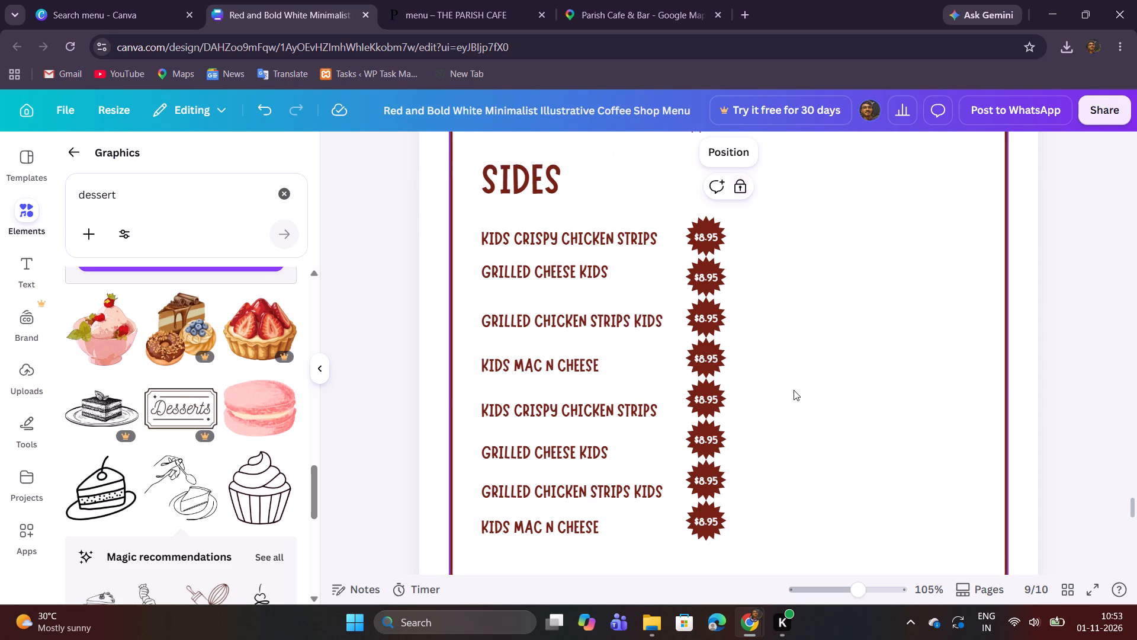
pyautogui.click(569, 414)
pyautogui.click(587, 456)
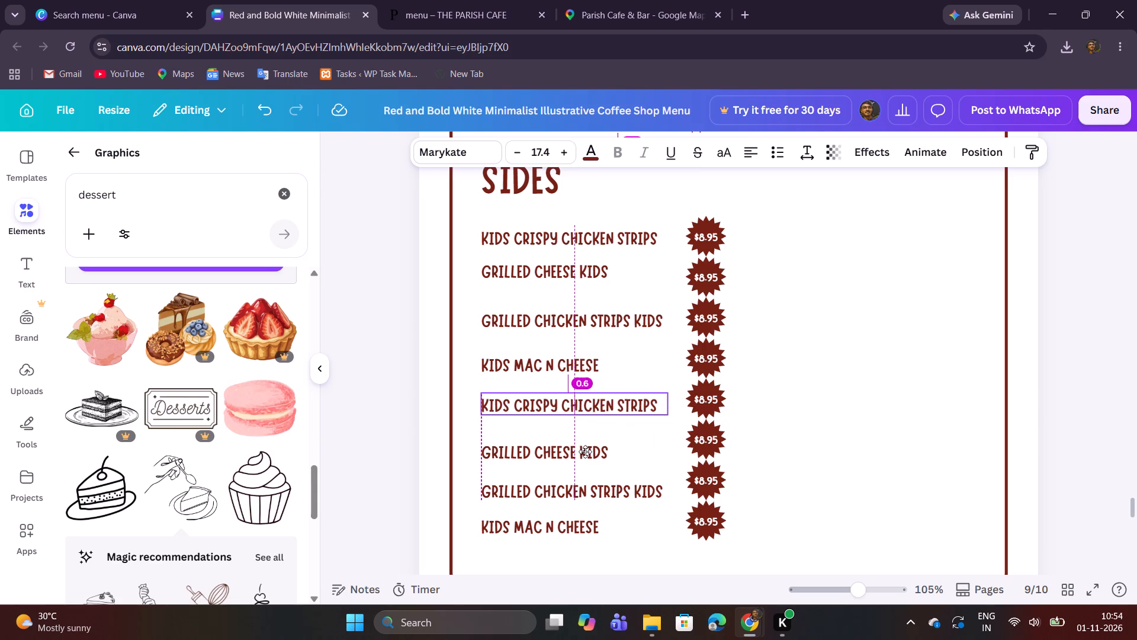
pyautogui.click(792, 432)
# Move the upper Grilled Cheese Kids slightly down beside the second $8.95 badge, between the dish names above and below.
pyautogui.click(542, 274)
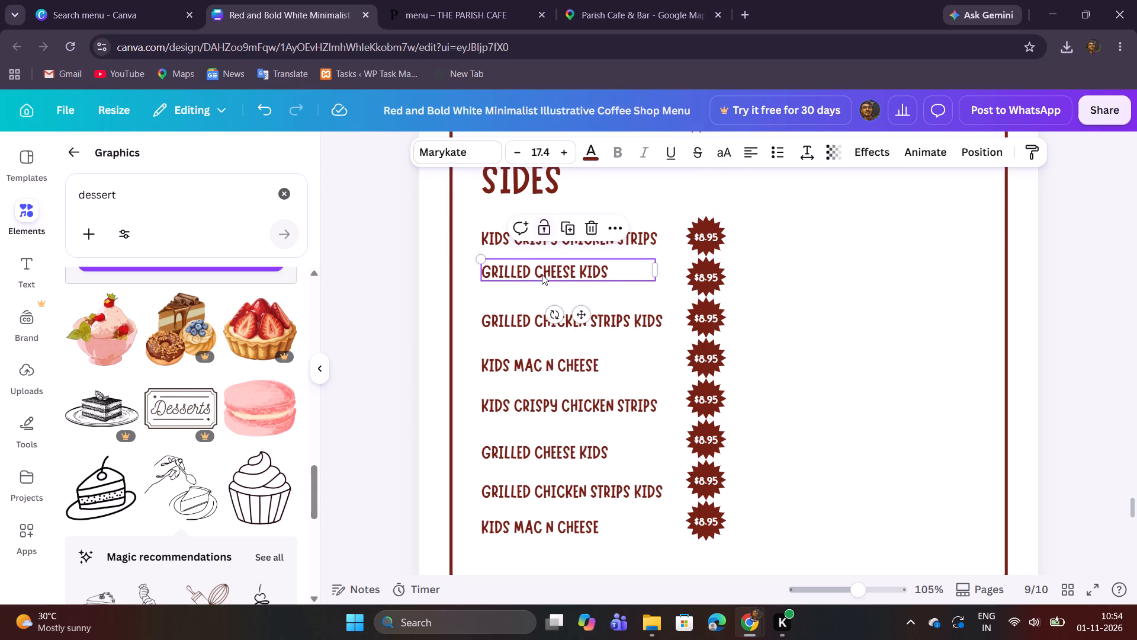
pyautogui.moveTo(580, 315); pyautogui.dragTo(580, 323)
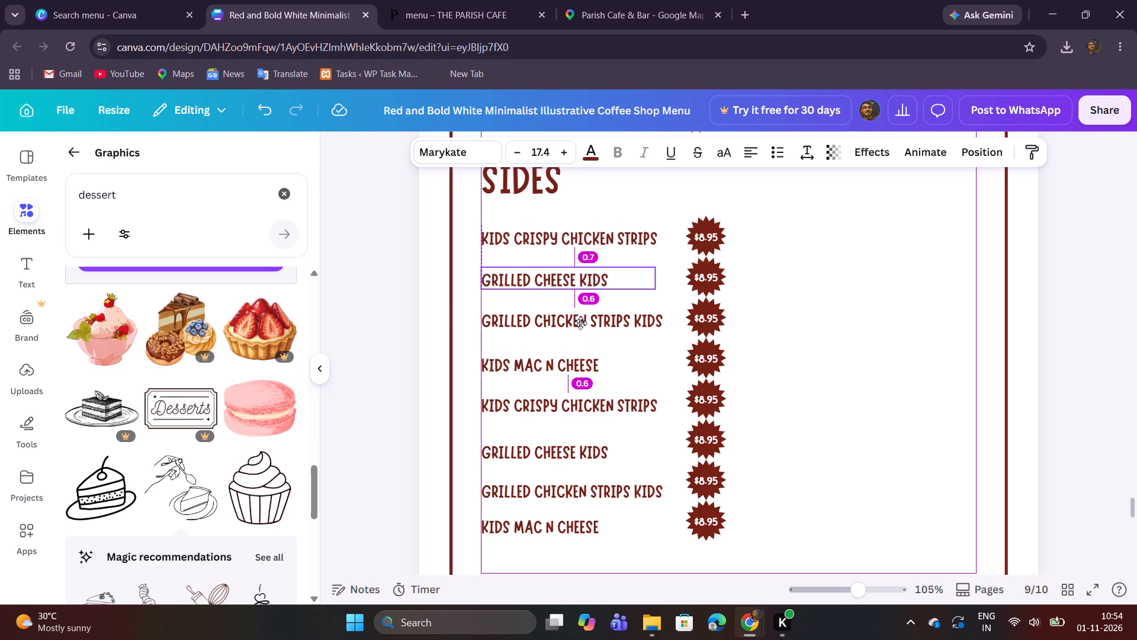
pyautogui.moveTo(580, 323); pyautogui.dragTo(580, 324)
pyautogui.click(770, 325)
# Nudge the lower Grilled Cheese Kids slightly up to line up better with the sixth $8.95 badge.
pyautogui.click(563, 449)
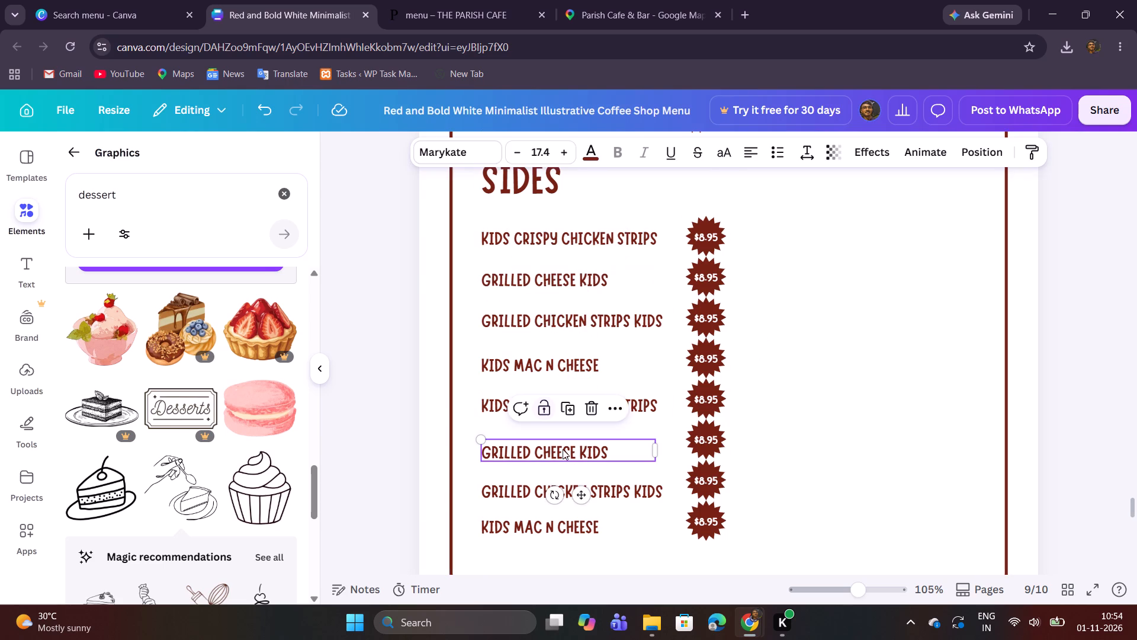
pyautogui.click(584, 497)
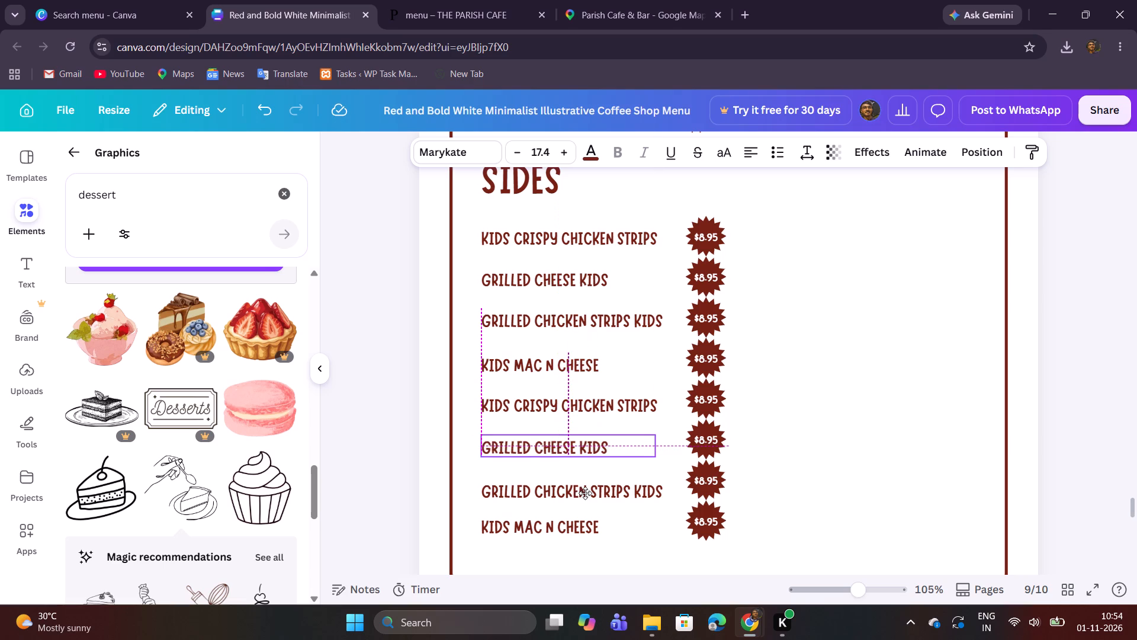
pyautogui.click(879, 460)
pyautogui.click(557, 492)
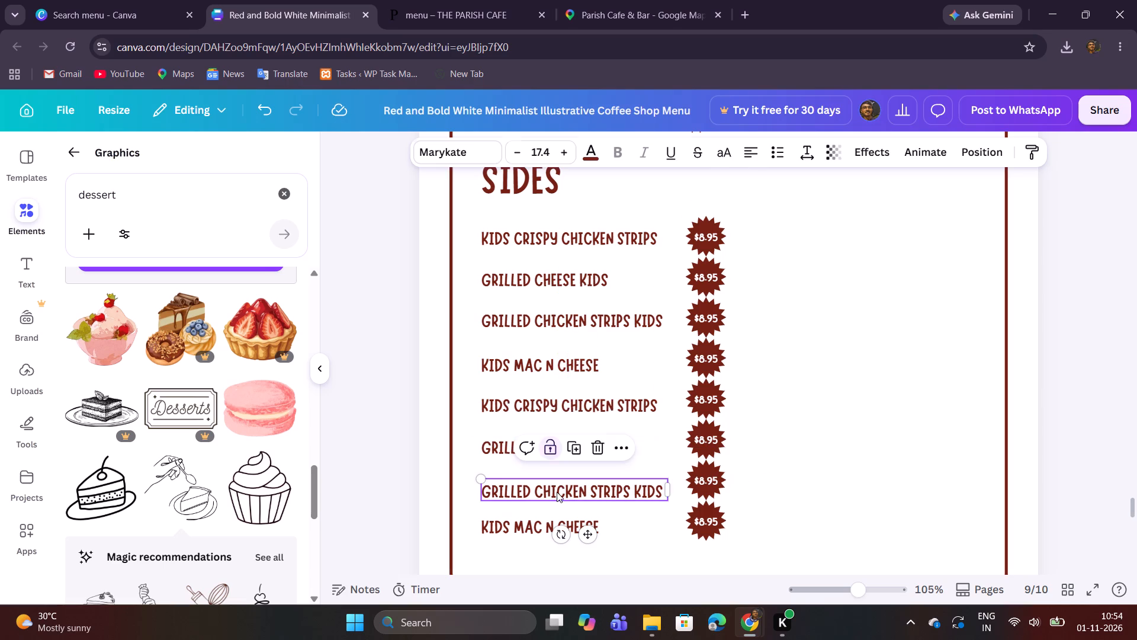
pyautogui.click(832, 503)
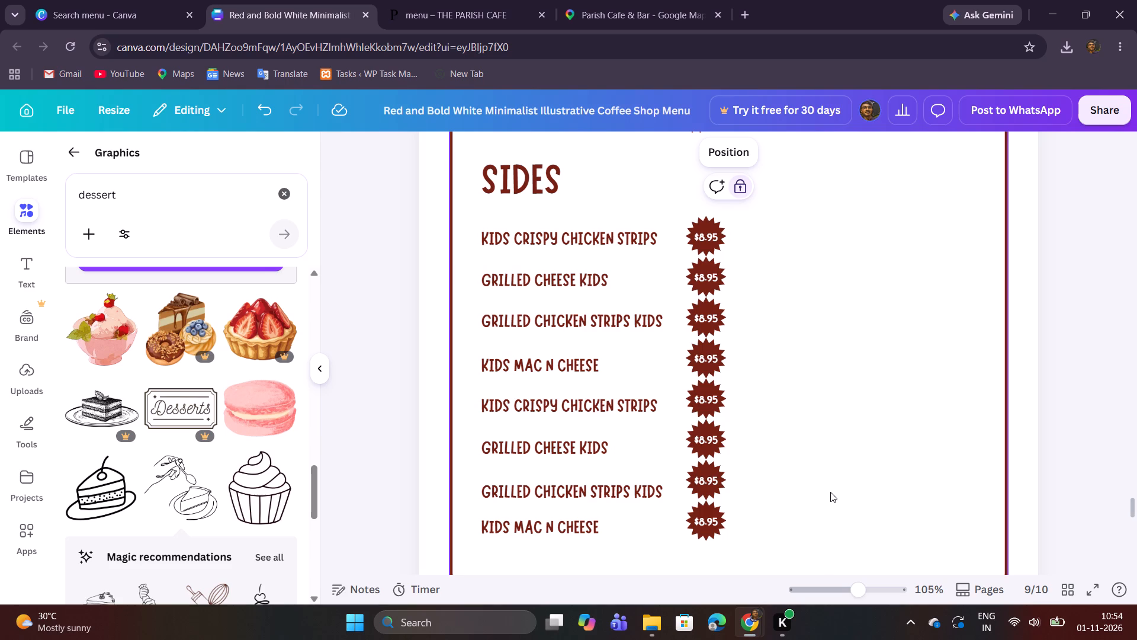
# Duplicate all eight Sides dish names with their $8.95 badges and place the copy as a second column to the right, level with the originals.
pyautogui.moveTo(729, 562); pyautogui.dragTo(528, 241)
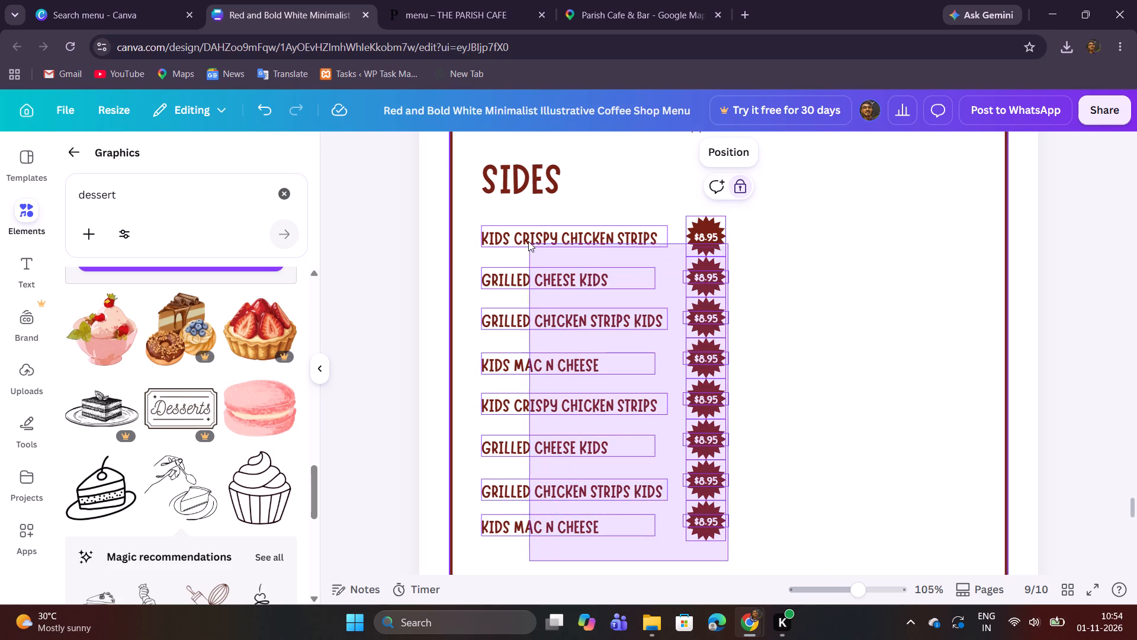
pyautogui.moveTo(528, 241); pyautogui.dragTo(525, 238)
pyautogui.click(618, 251)
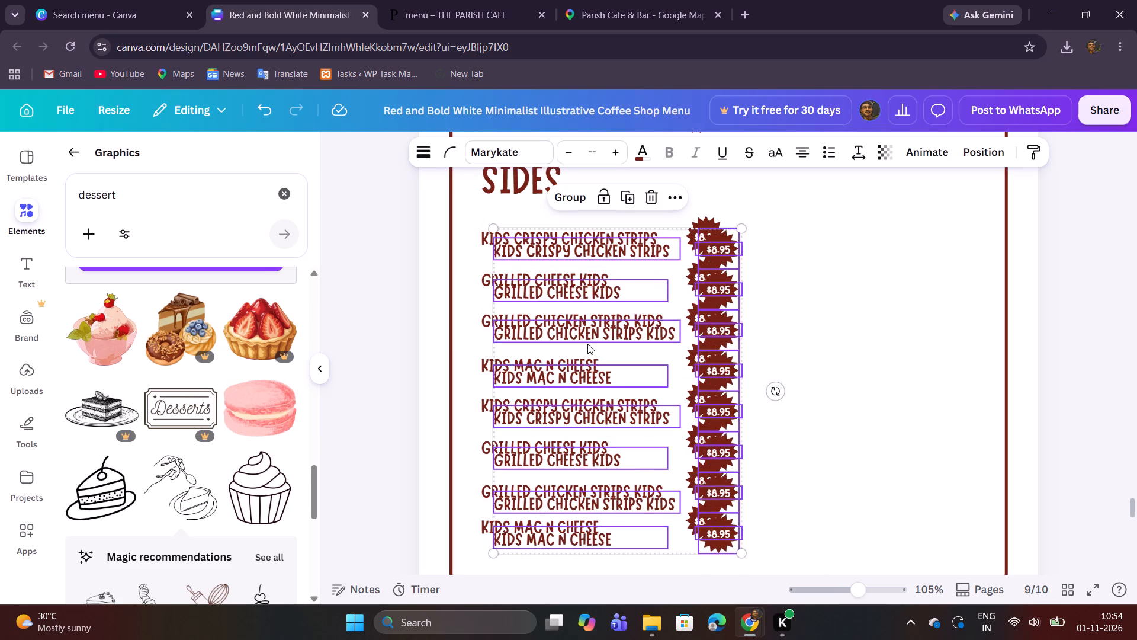
pyautogui.moveTo(587, 346); pyautogui.dragTo(837, 333)
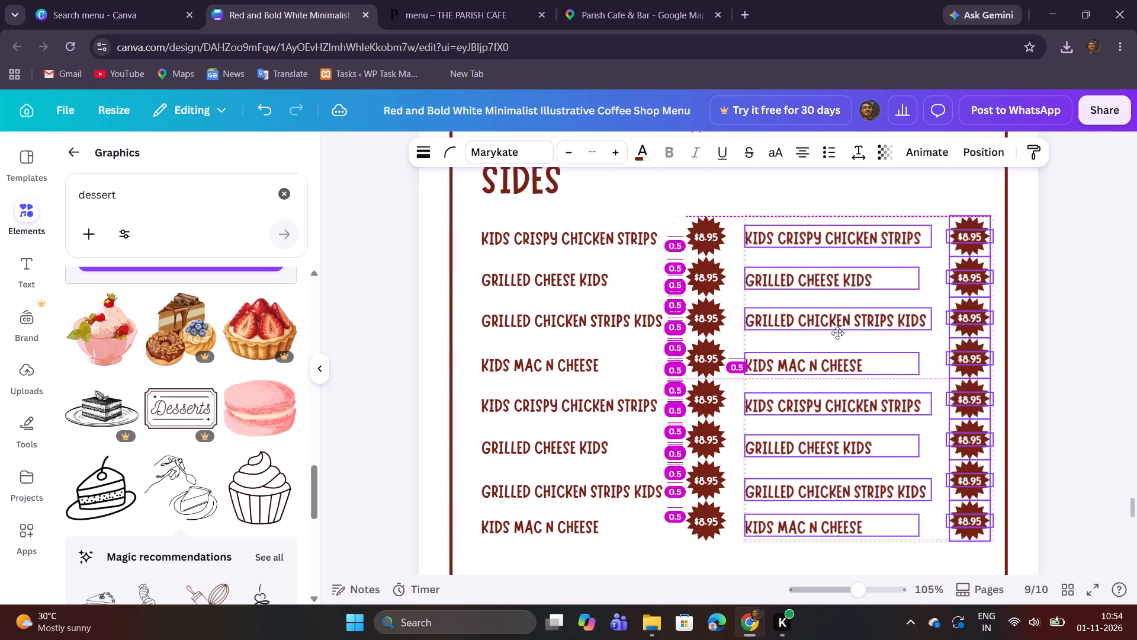
pyautogui.moveTo(837, 333); pyautogui.dragTo(839, 335)
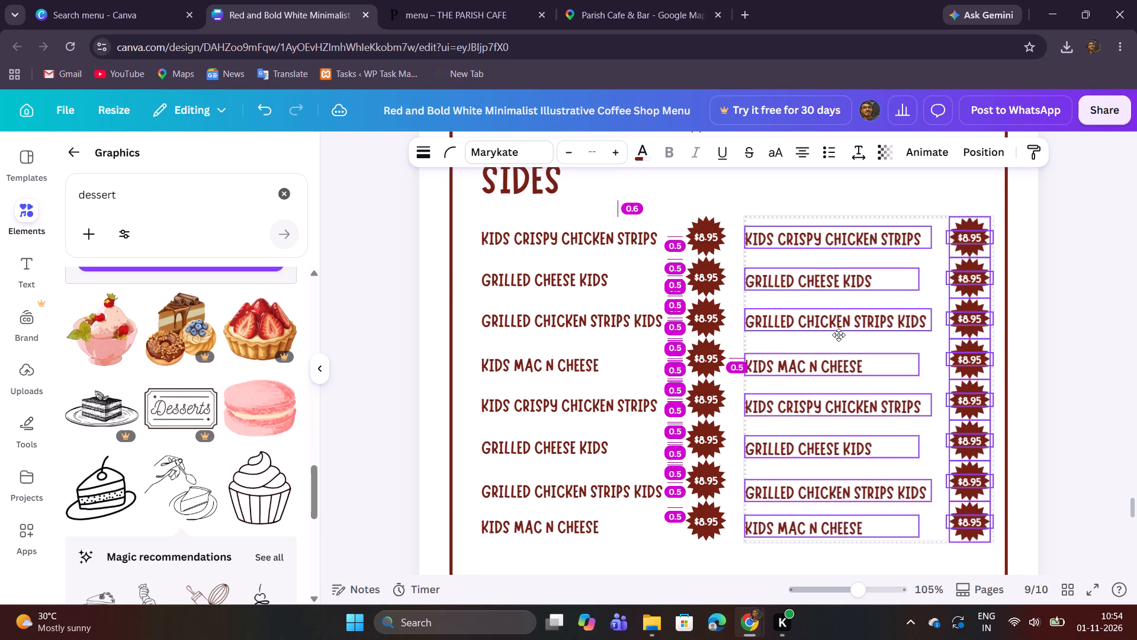
# Fine-tune the duplicated second Sides column so its dish names and badges sit level with the first column's rows.
pyautogui.moveTo(839, 335); pyautogui.dragTo(837, 336)
pyautogui.moveTo(837, 336); pyautogui.dragTo(836, 335)
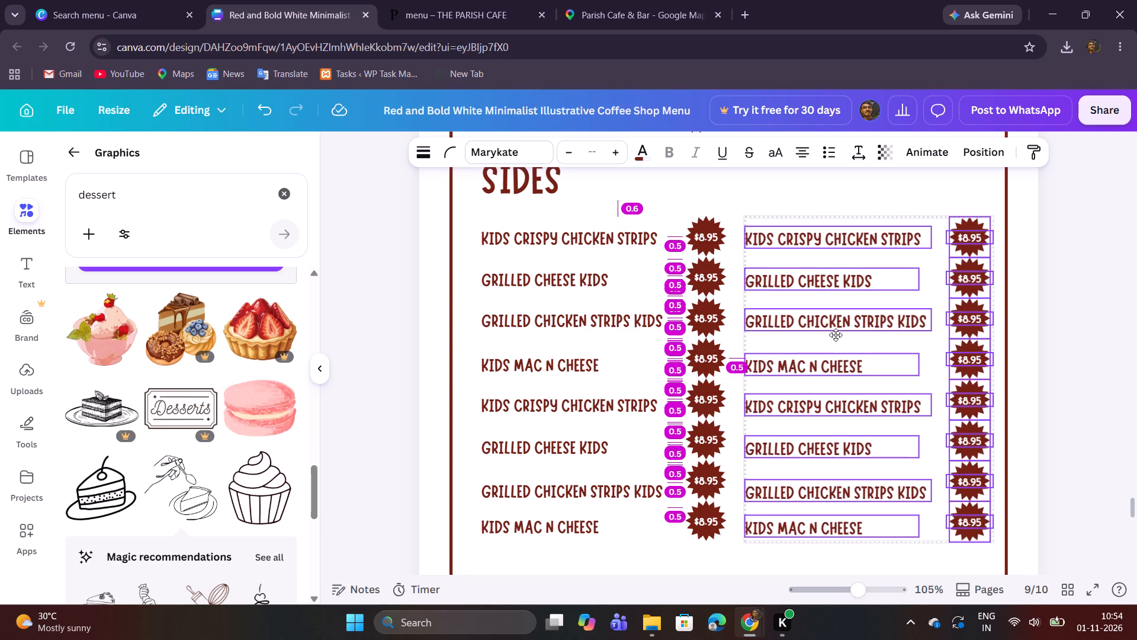
pyautogui.moveTo(836, 335); pyautogui.dragTo(833, 336)
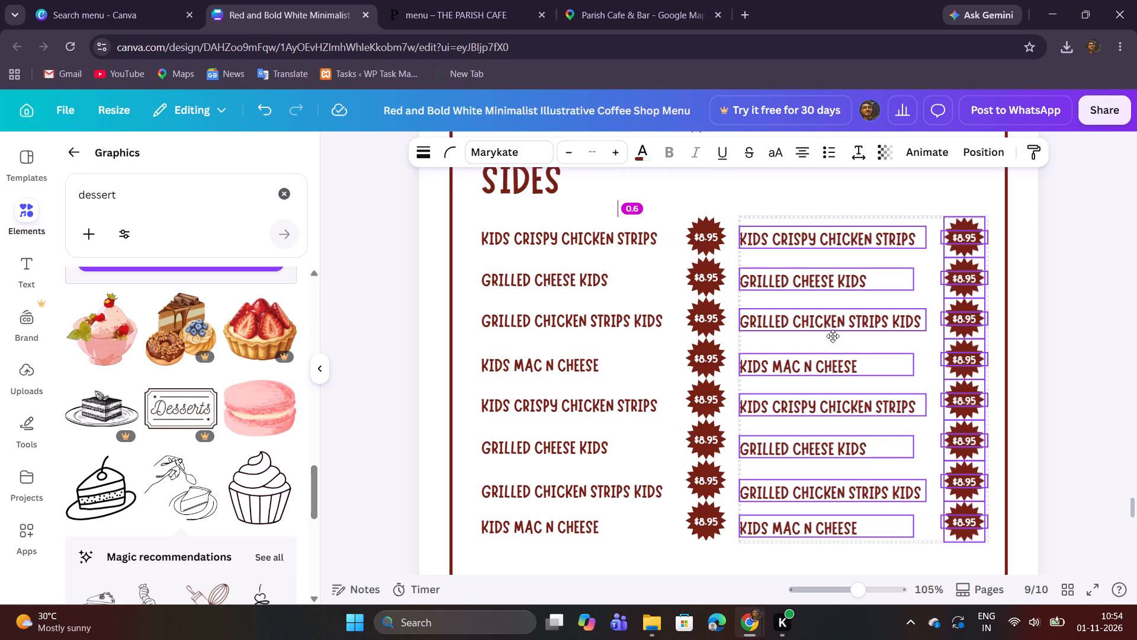
pyautogui.moveTo(833, 336); pyautogui.dragTo(836, 337)
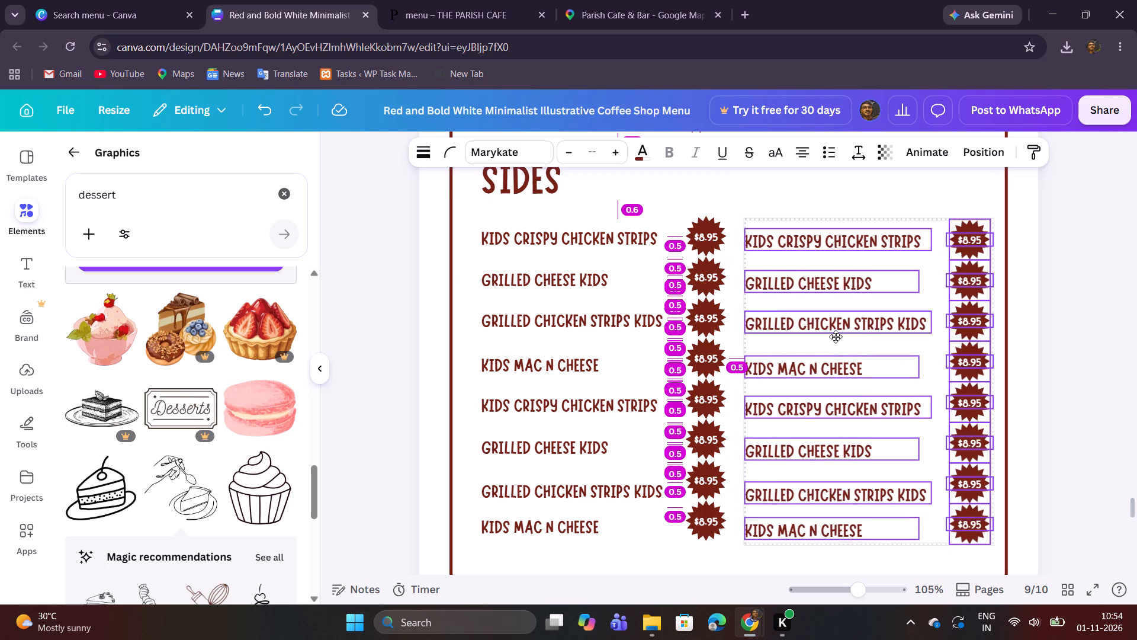
pyautogui.moveTo(836, 337); pyautogui.dragTo(837, 342)
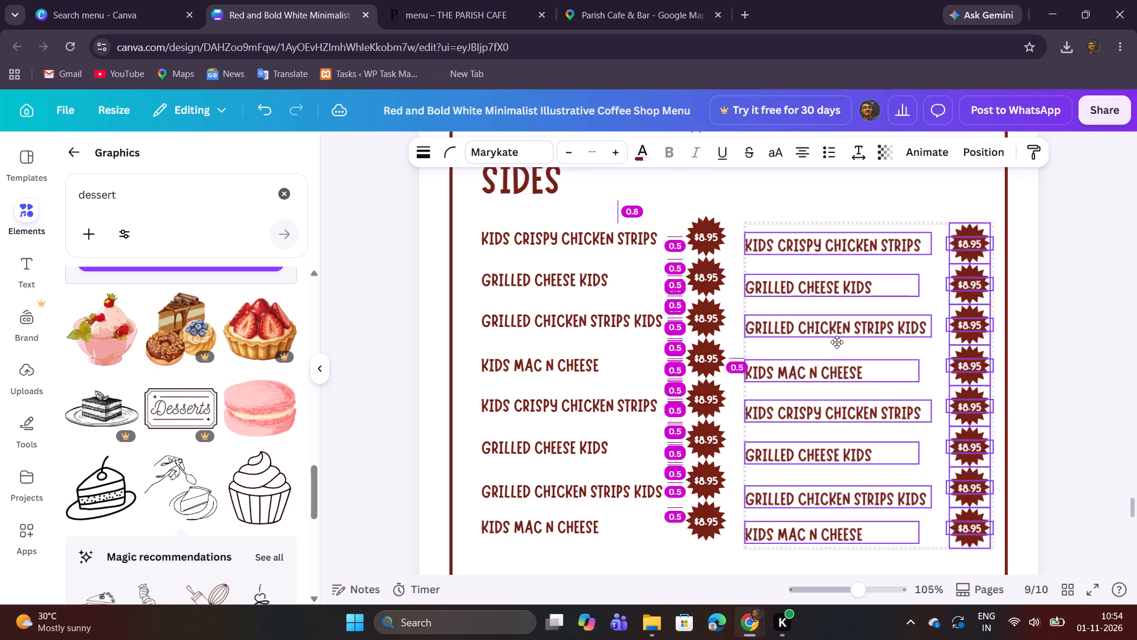
pyautogui.moveTo(837, 342); pyautogui.dragTo(837, 338)
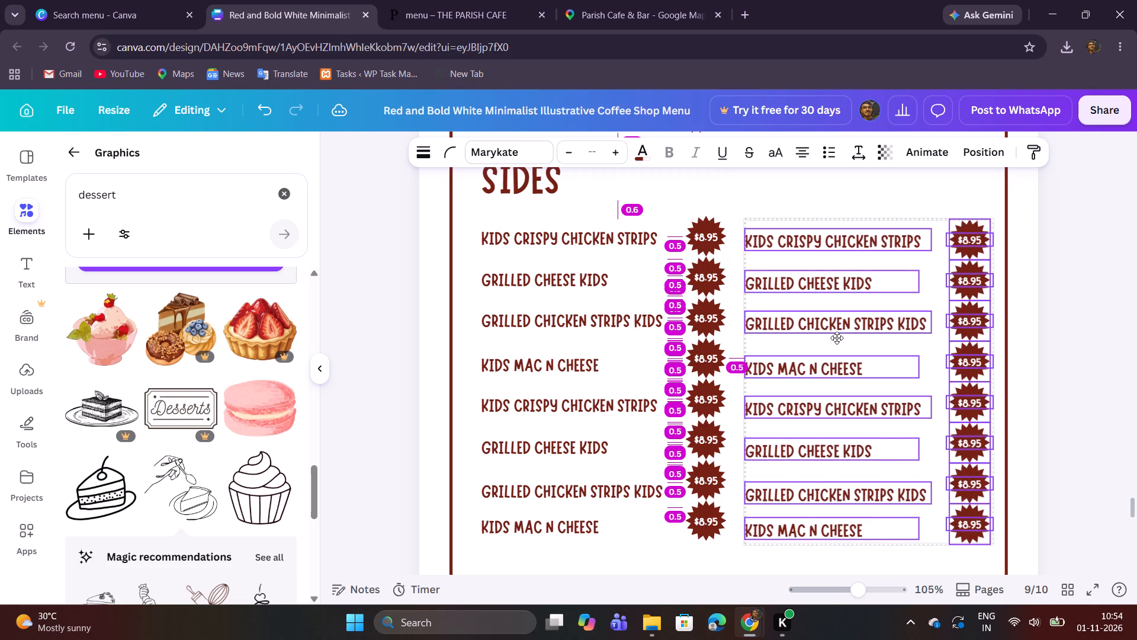
pyautogui.moveTo(837, 338); pyautogui.dragTo(837, 344)
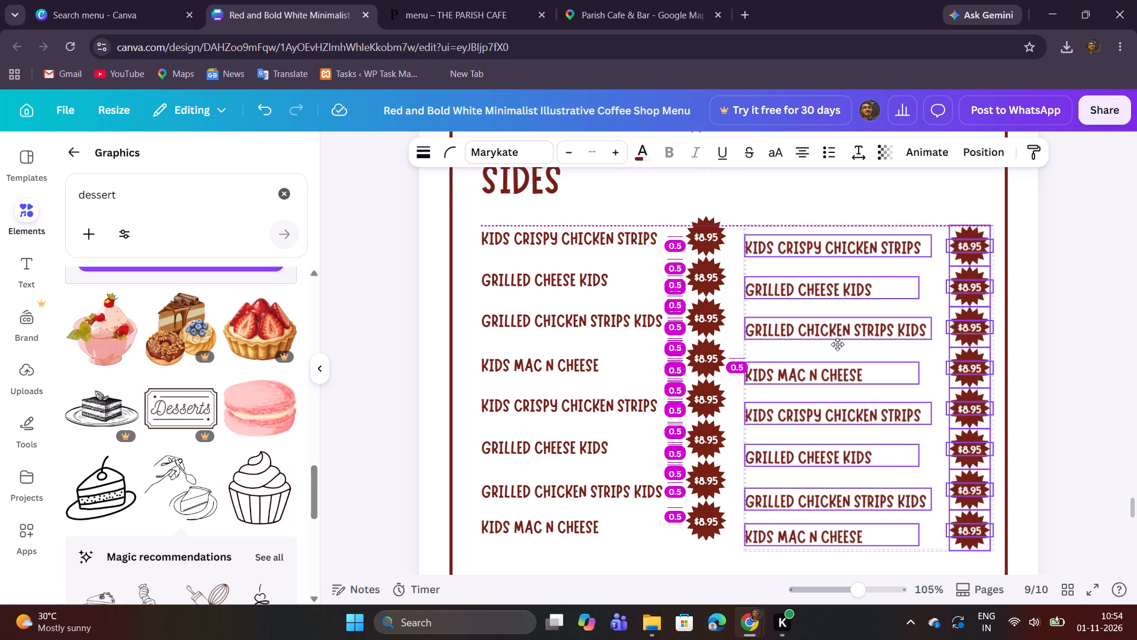
pyautogui.moveTo(837, 344); pyautogui.dragTo(837, 340)
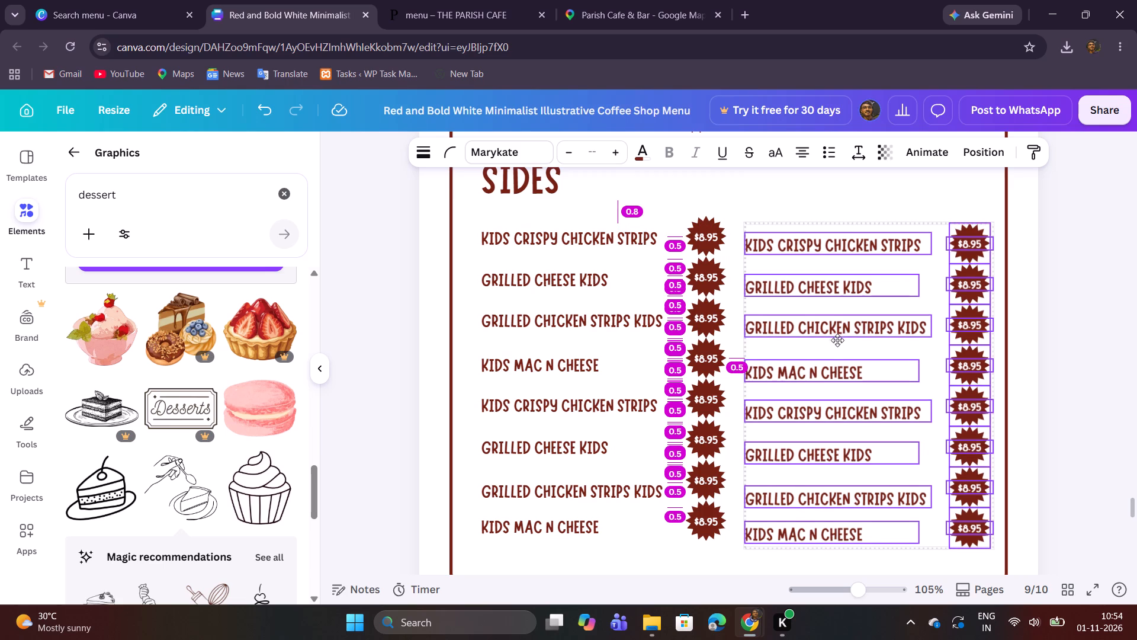
pyautogui.moveTo(837, 340); pyautogui.dragTo(837, 332)
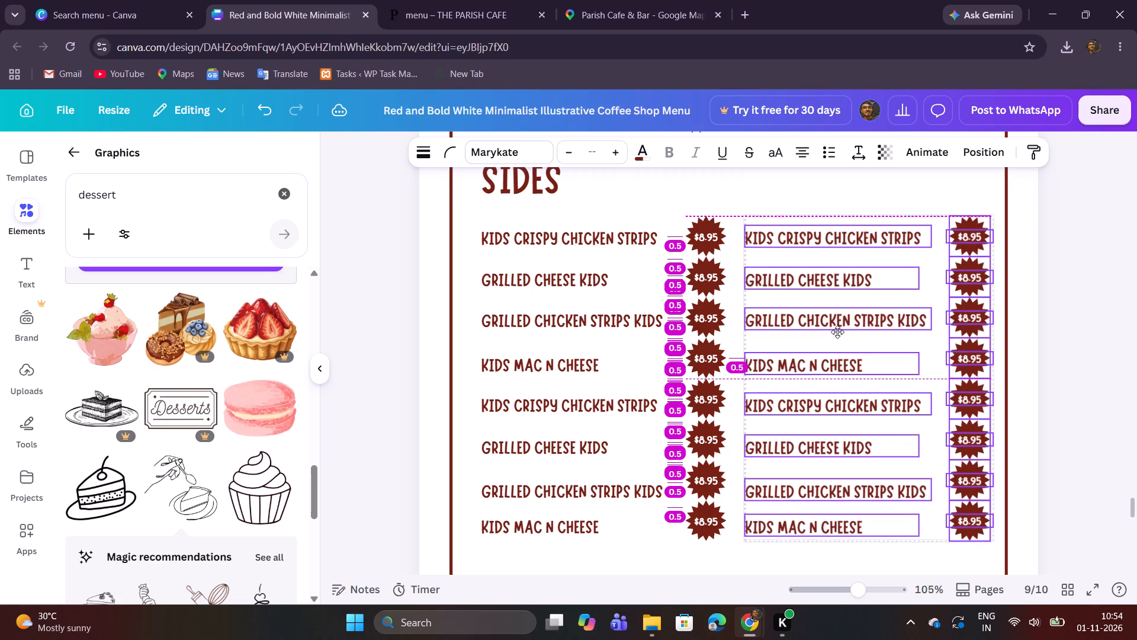
pyautogui.moveTo(837, 332); pyautogui.dragTo(838, 332)
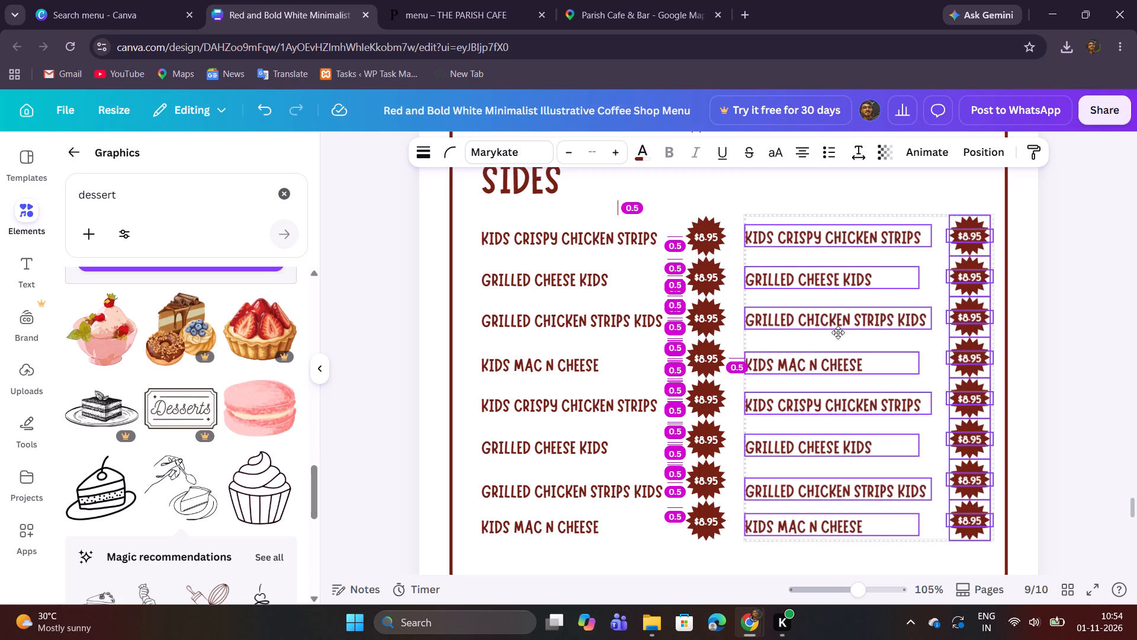
pyautogui.moveTo(838, 332); pyautogui.dragTo(839, 334)
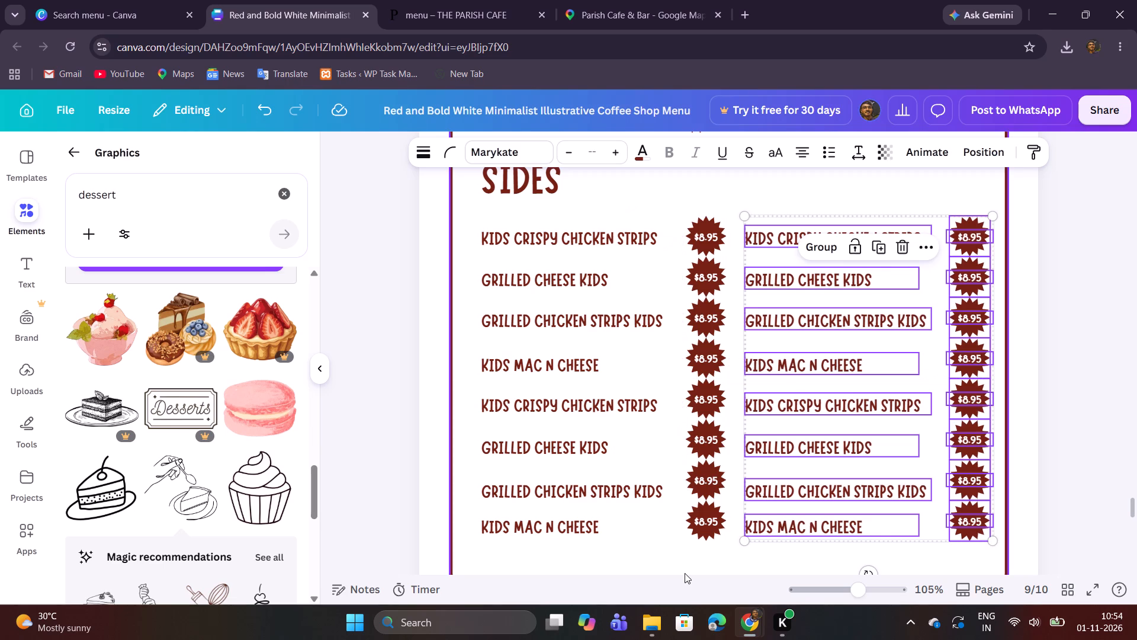
pyautogui.click(681, 558)
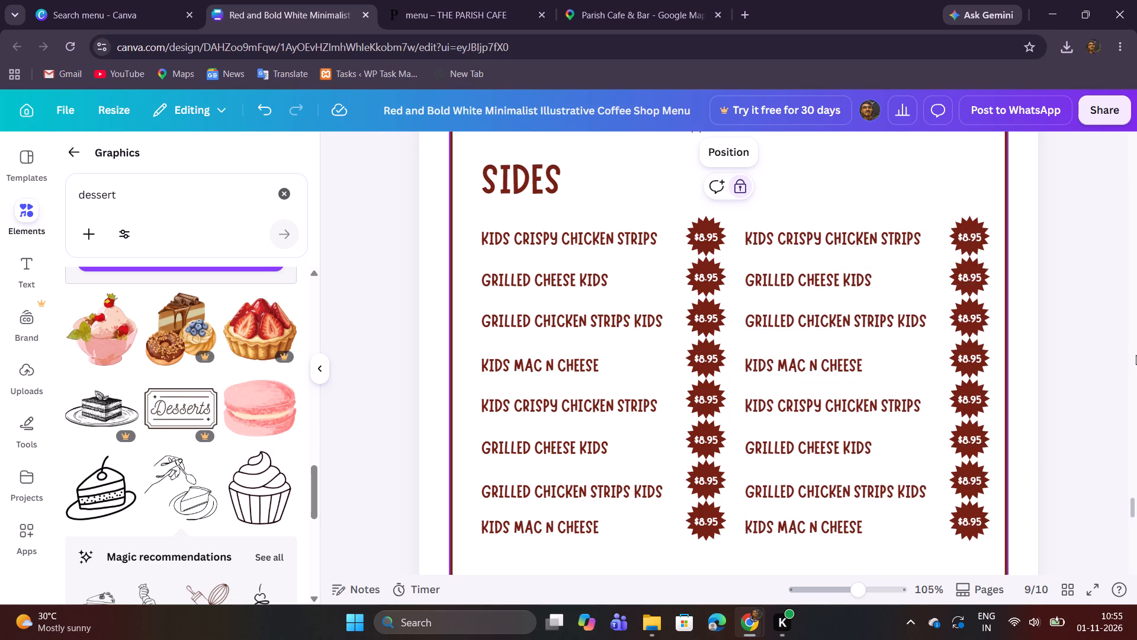
pyautogui.click(823, 184)
# Copy "Side of Avocado" from the cafe's website menu and replace the first column's first dish name with it.
pyautogui.click(464, 0)
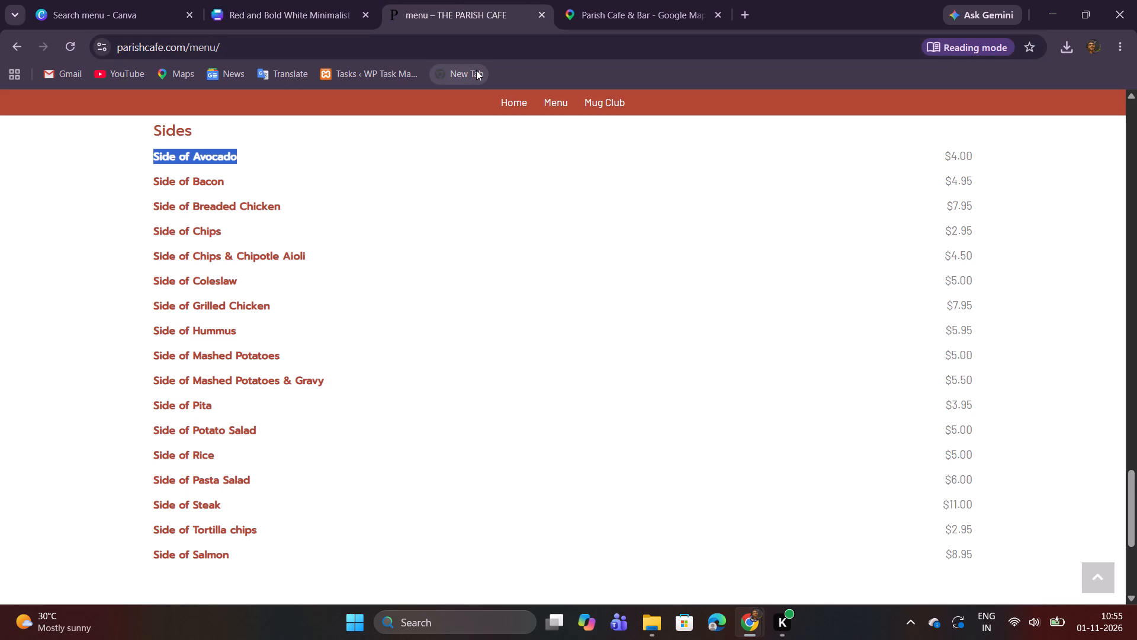
pyautogui.hotkey('ctrl', 'c')
pyautogui.click(330, 0)
pyautogui.doubleClick(551, 235)
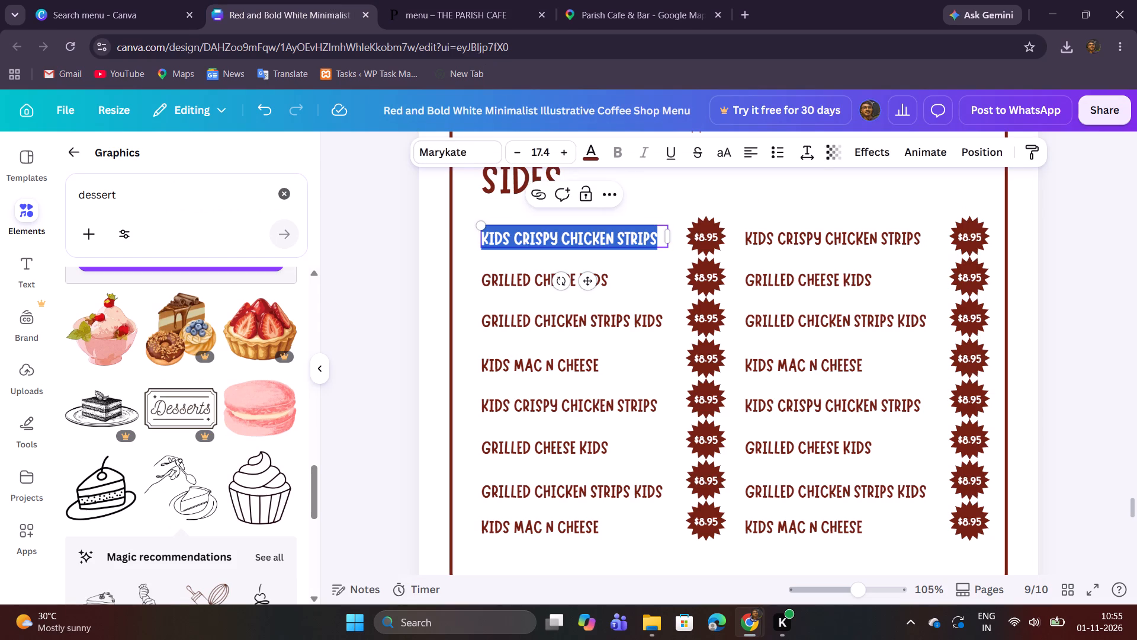
pyautogui.hotkey('ctrl', 'v')
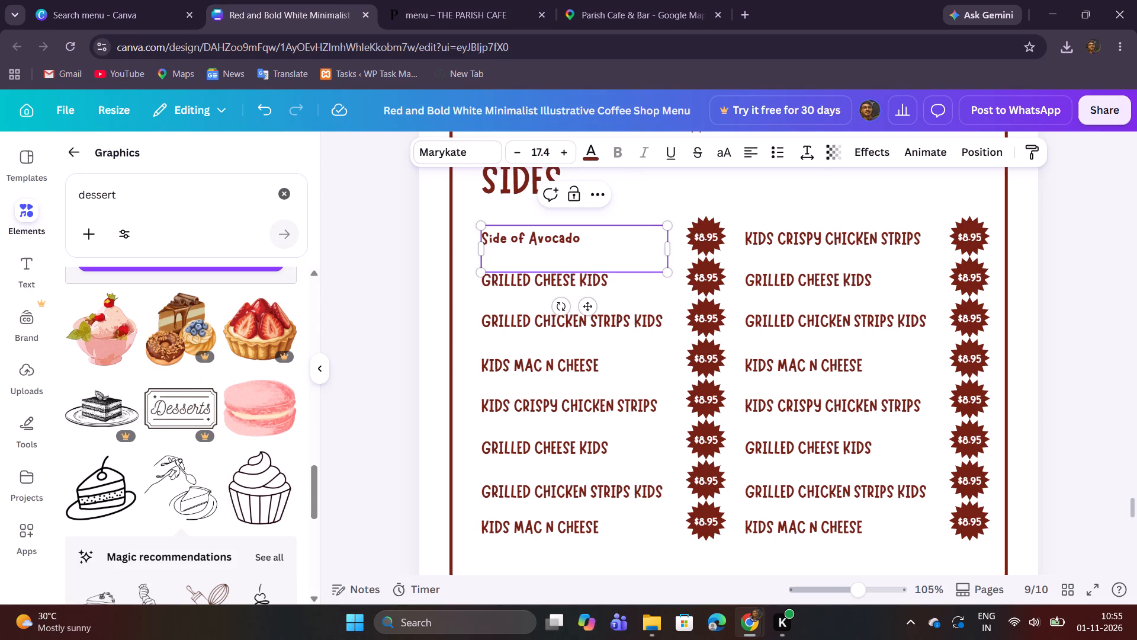
pyautogui.press('BackSpace')
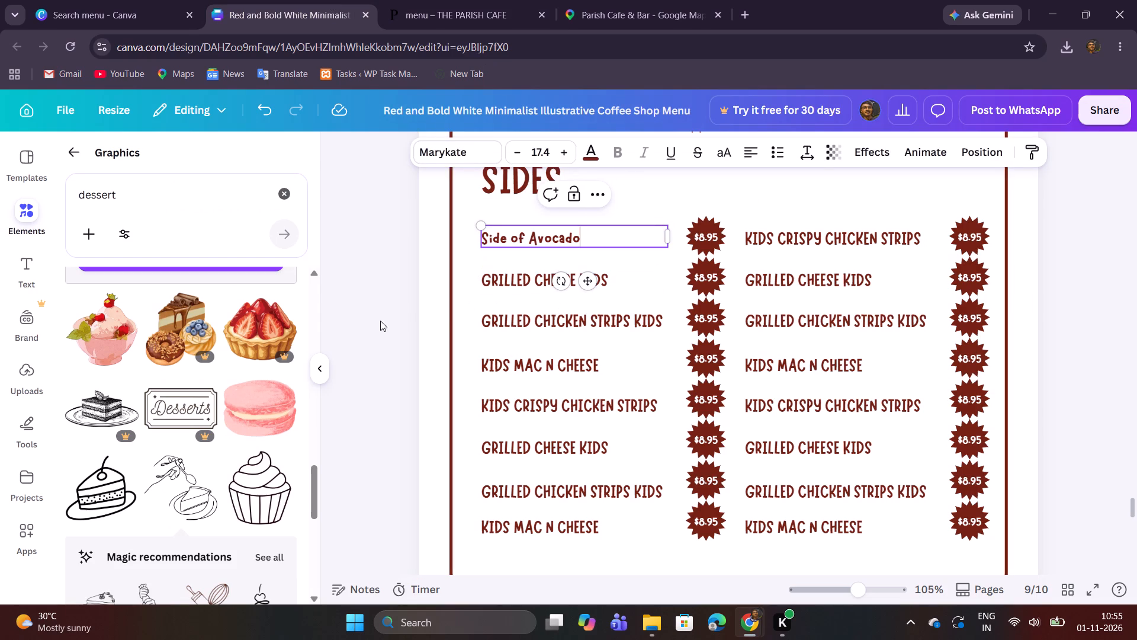
pyautogui.click(380, 321)
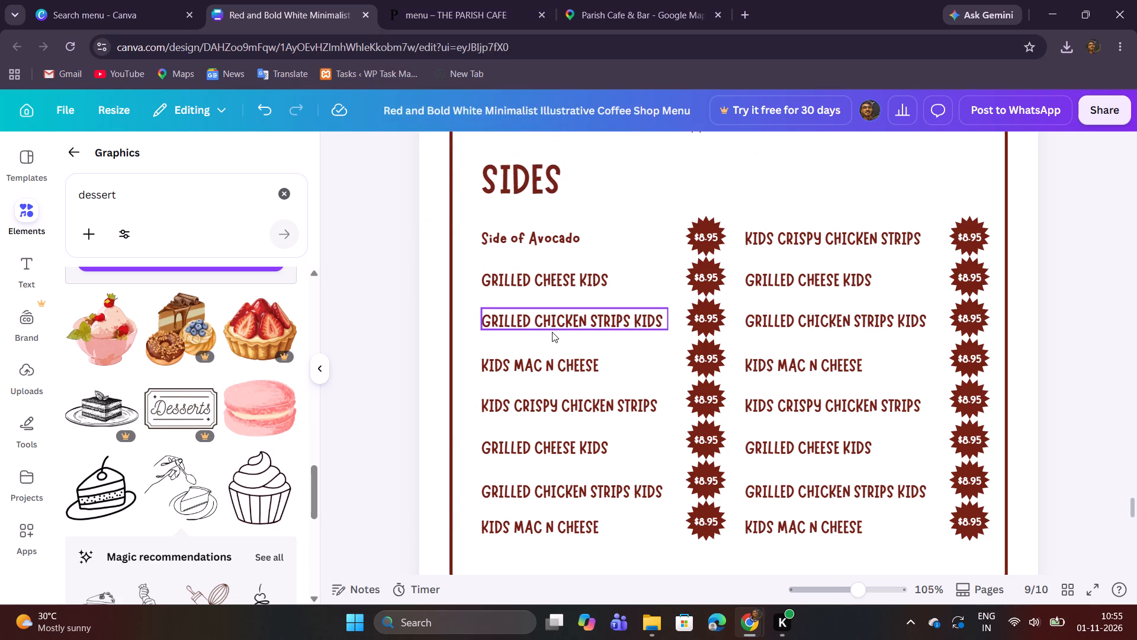
# Copy "Side of Bacon" from the website menu and replace the first column's second dish name, Grilled Cheese Kids, with it.
pyautogui.click(465, 11)
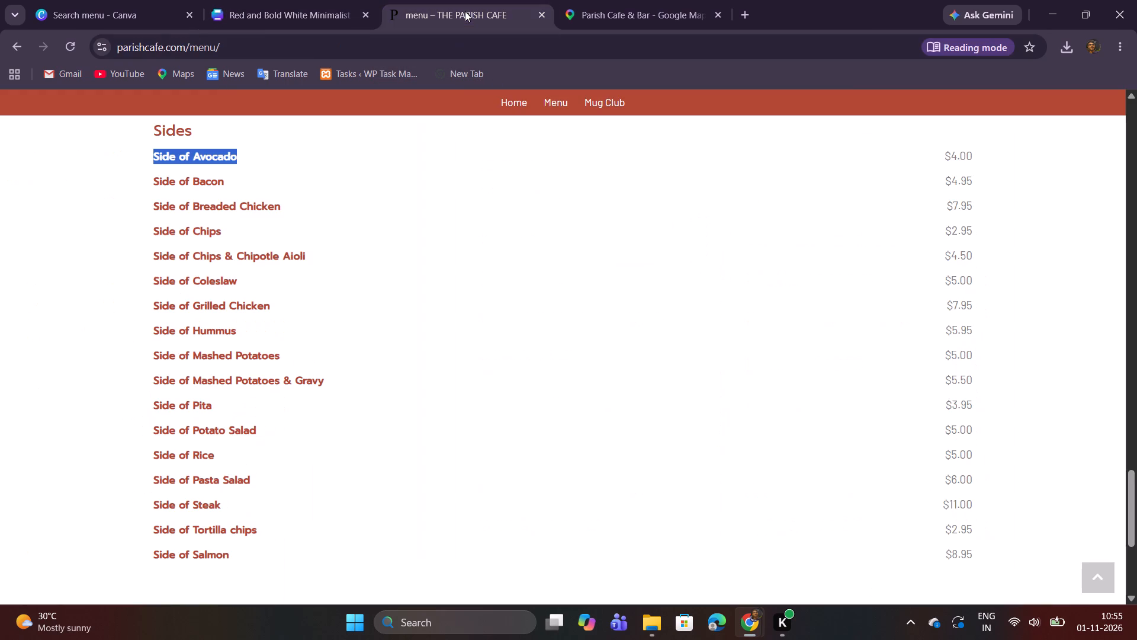
pyautogui.moveTo(153, 184); pyautogui.dragTo(242, 181)
pyautogui.scroll(2, 266, 206)
pyautogui.hotkey('ctrl', 'c')
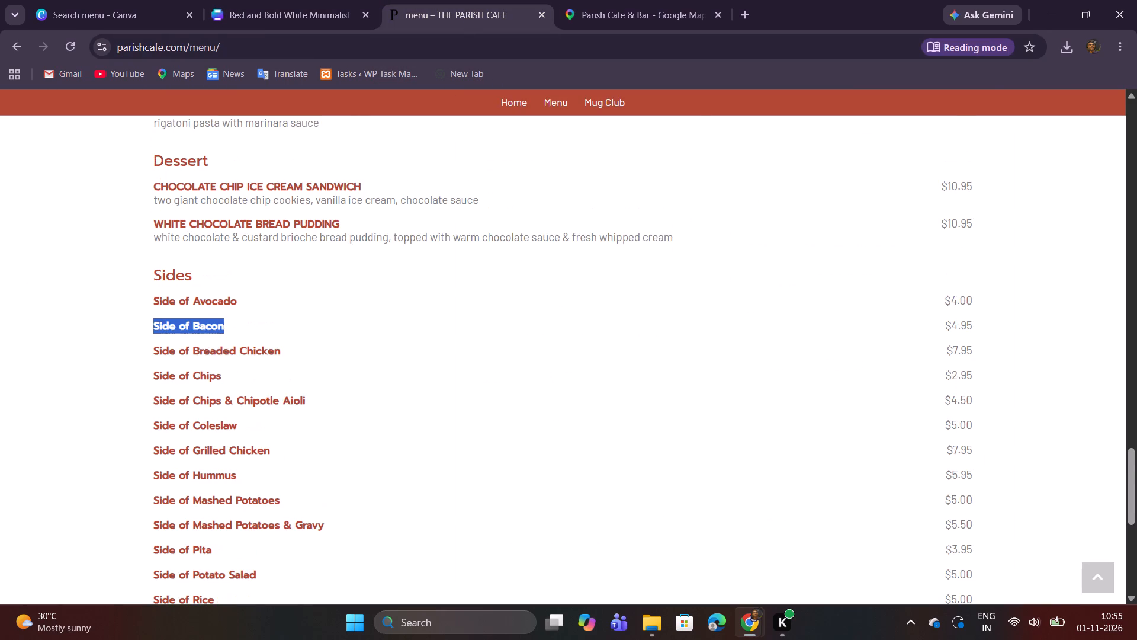
pyautogui.click(239, 0)
pyautogui.doubleClick(511, 275)
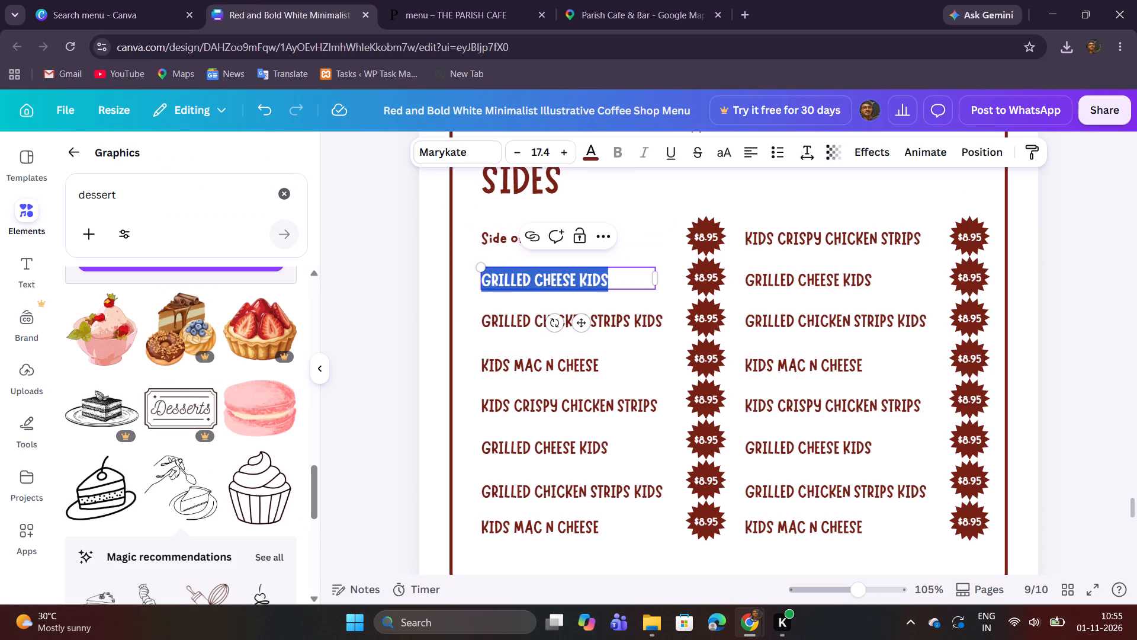
pyautogui.hotkey('ctrl', 'v')
pyautogui.press('BackSpace')
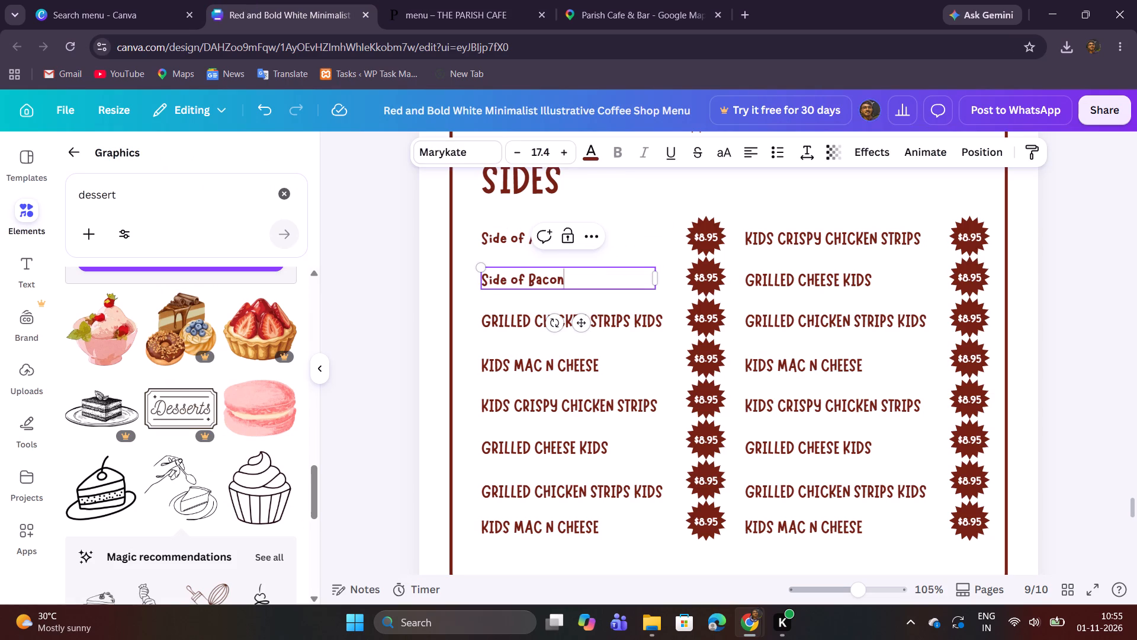
# Convert the Side of Bacon and Side of Avocado dish names to uppercase.
pyautogui.hotkey('ctrl', 'a')
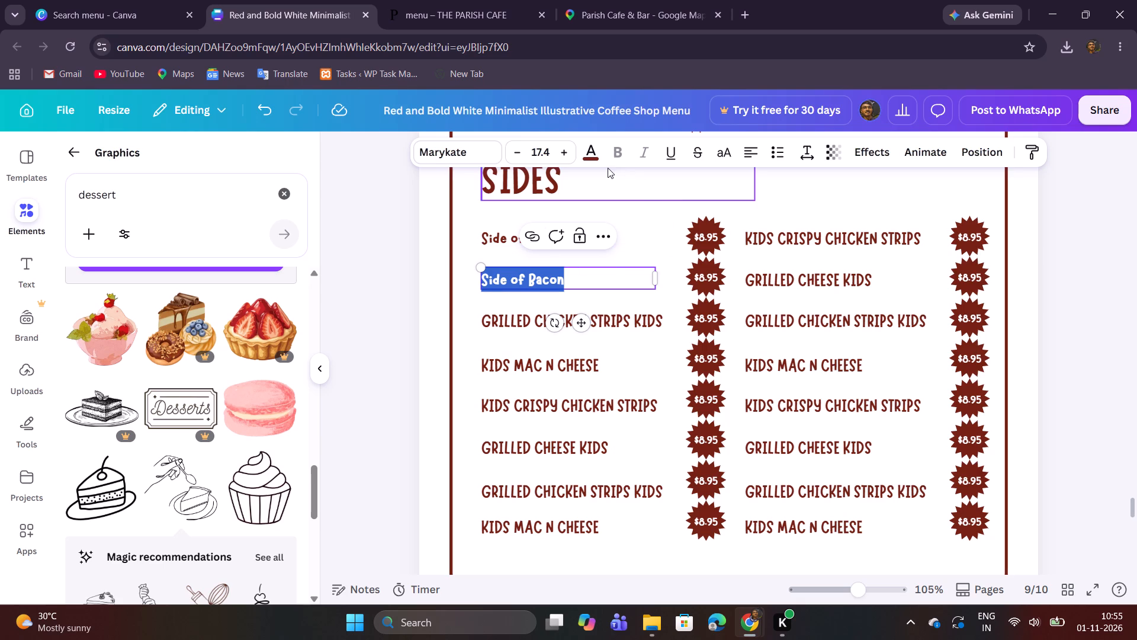
pyautogui.click(725, 161)
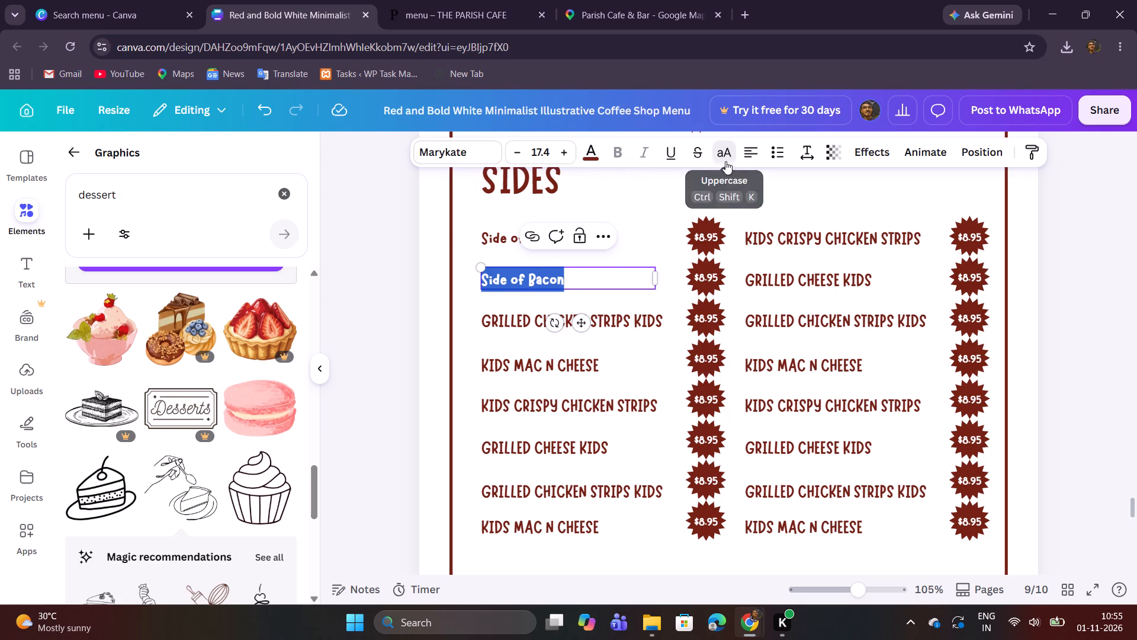
pyautogui.doubleClick(502, 239)
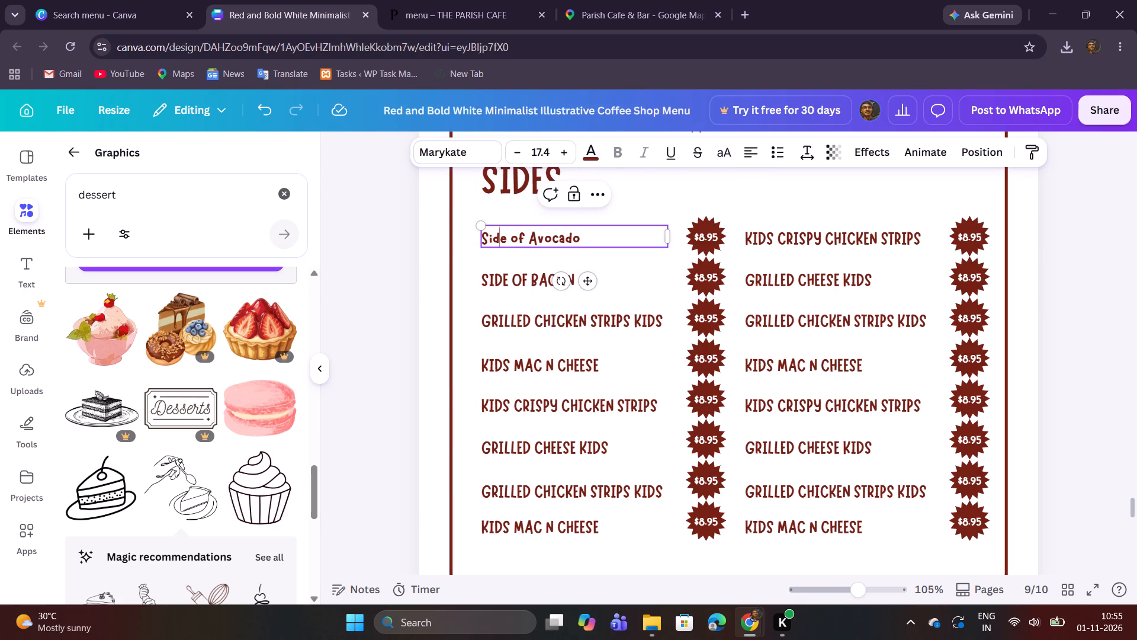
pyautogui.click(724, 158)
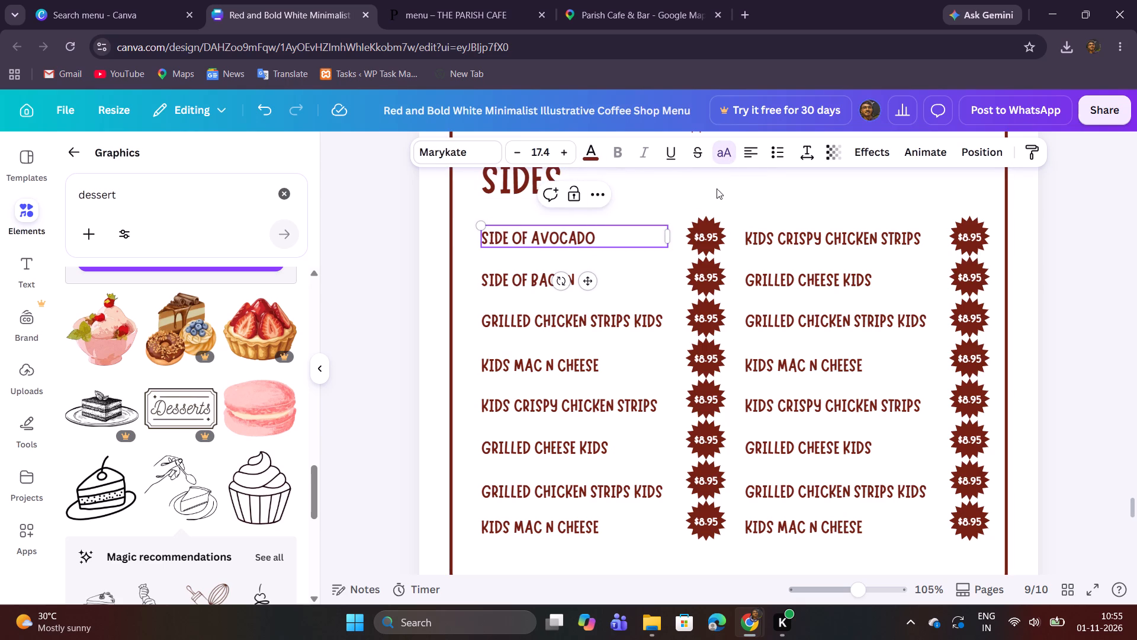
pyautogui.click(781, 203)
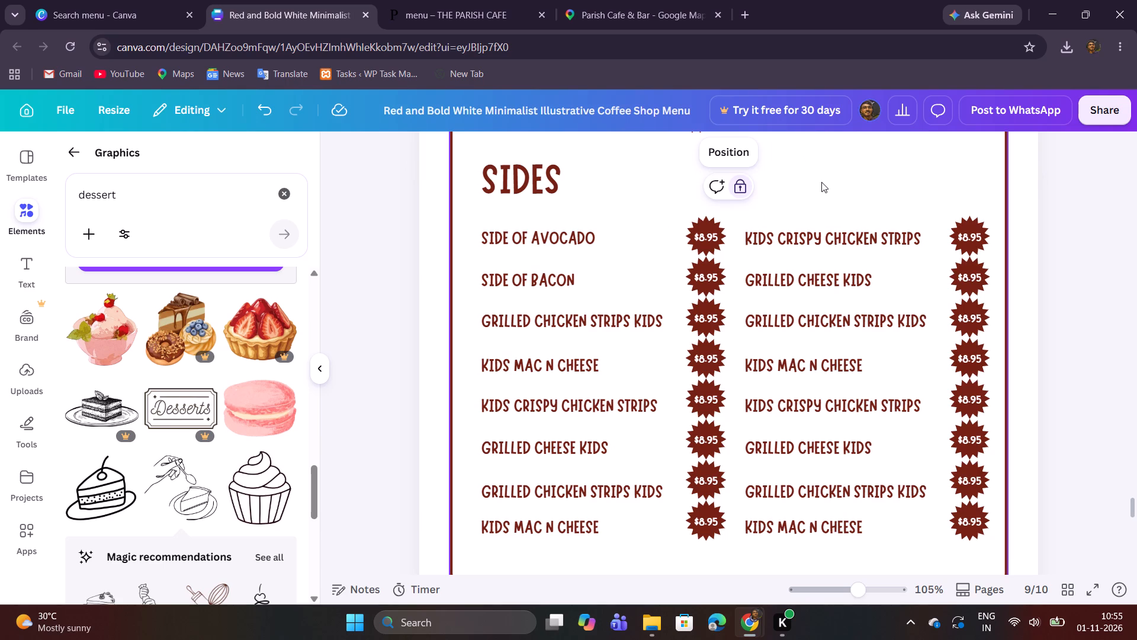
# Replace the first column's third dish name with "Side of Breaded Chicken" copied from the website menu, in uppercase.
pyautogui.click(425, 10)
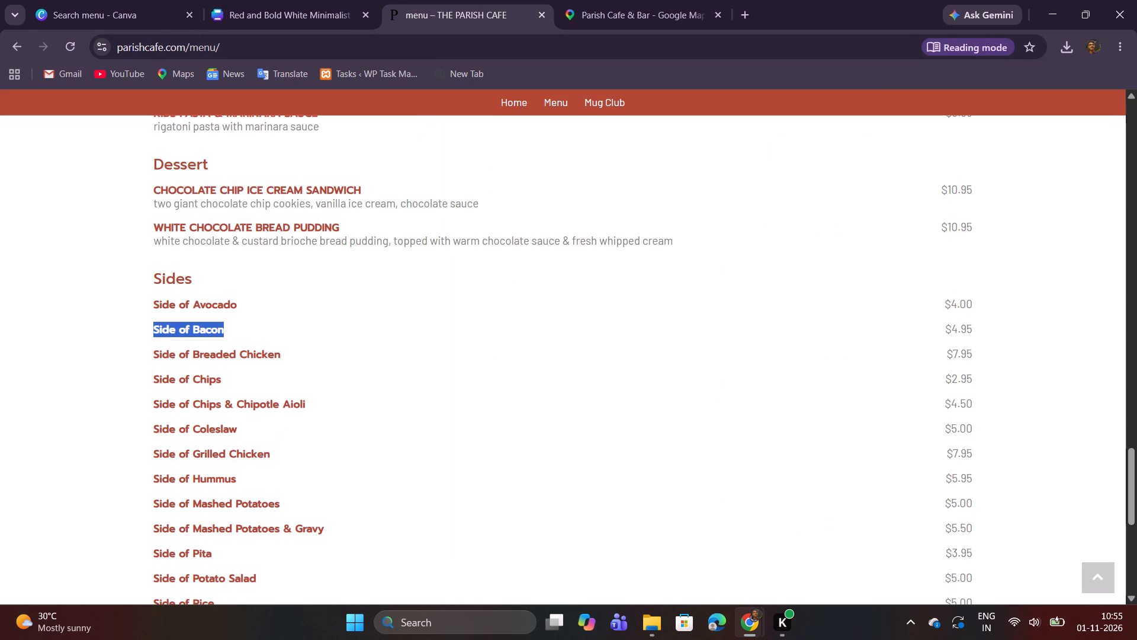
pyautogui.moveTo(153, 357); pyautogui.dragTo(299, 356)
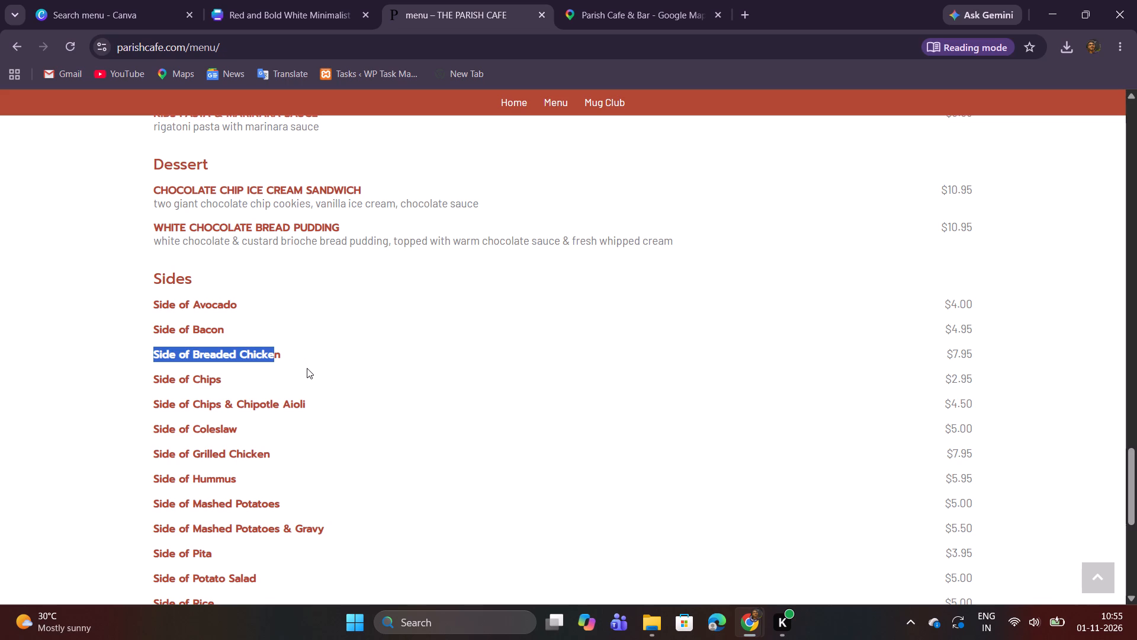
pyautogui.hotkey('ctrl', 'c')
pyautogui.click(276, 8)
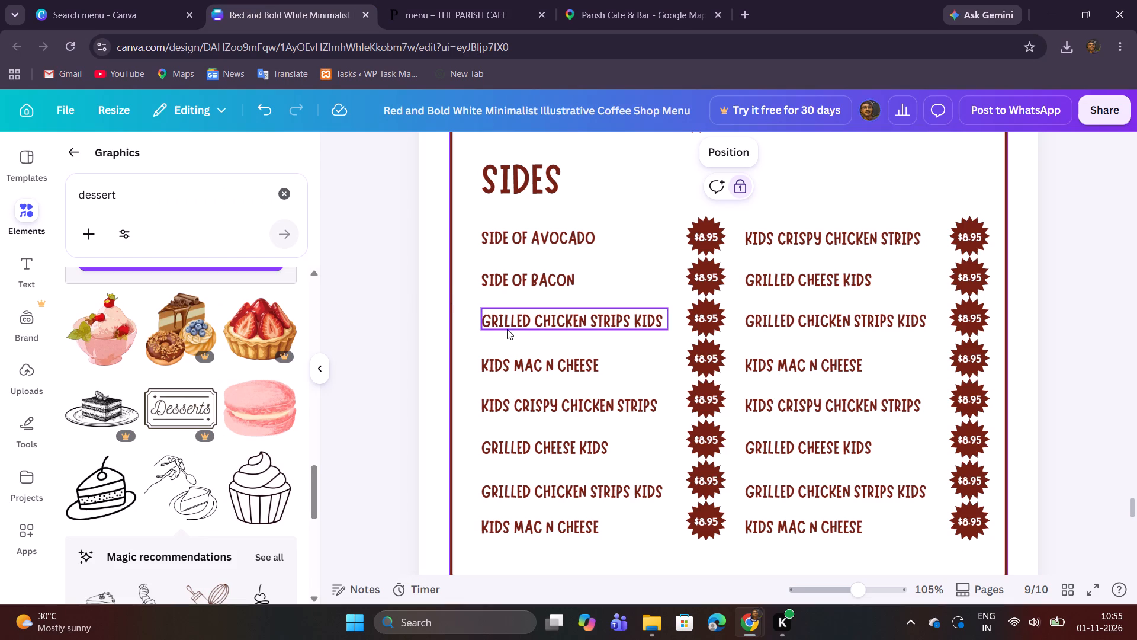
pyautogui.doubleClick(510, 322)
pyautogui.hotkey('ctrl', 'v')
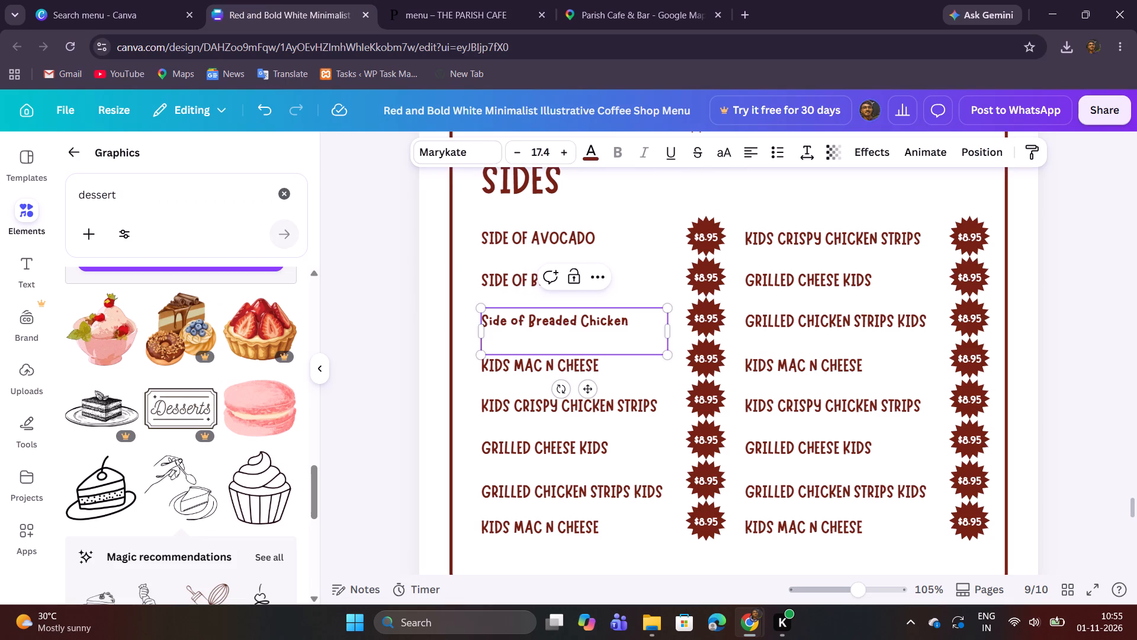
pyautogui.press('BackSpace')
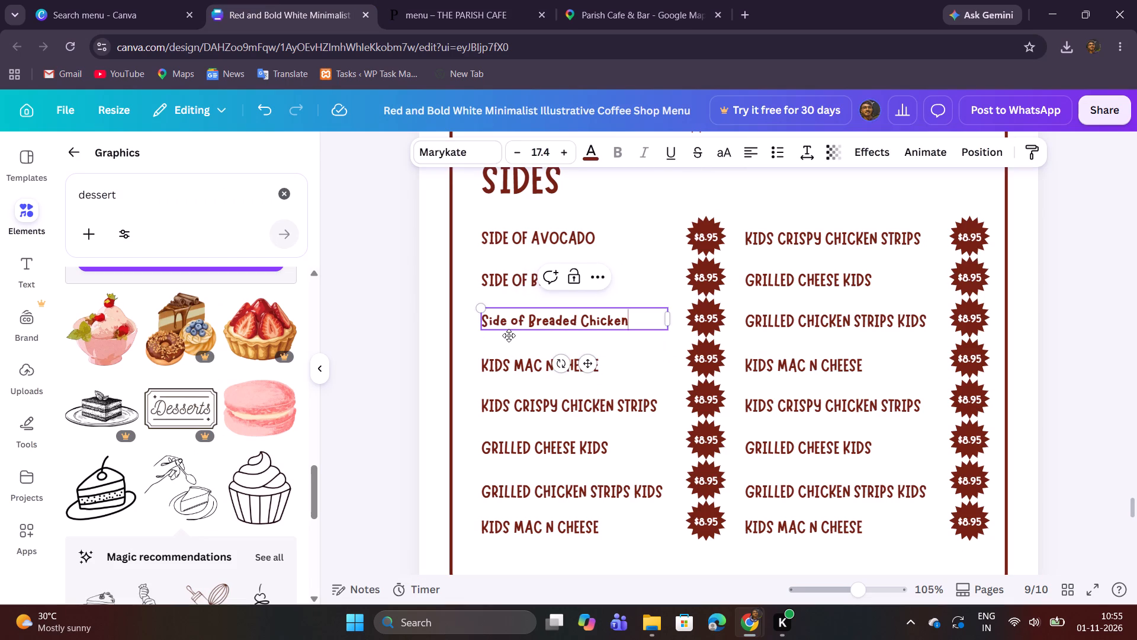
pyautogui.click(727, 151)
pyautogui.click(375, 267)
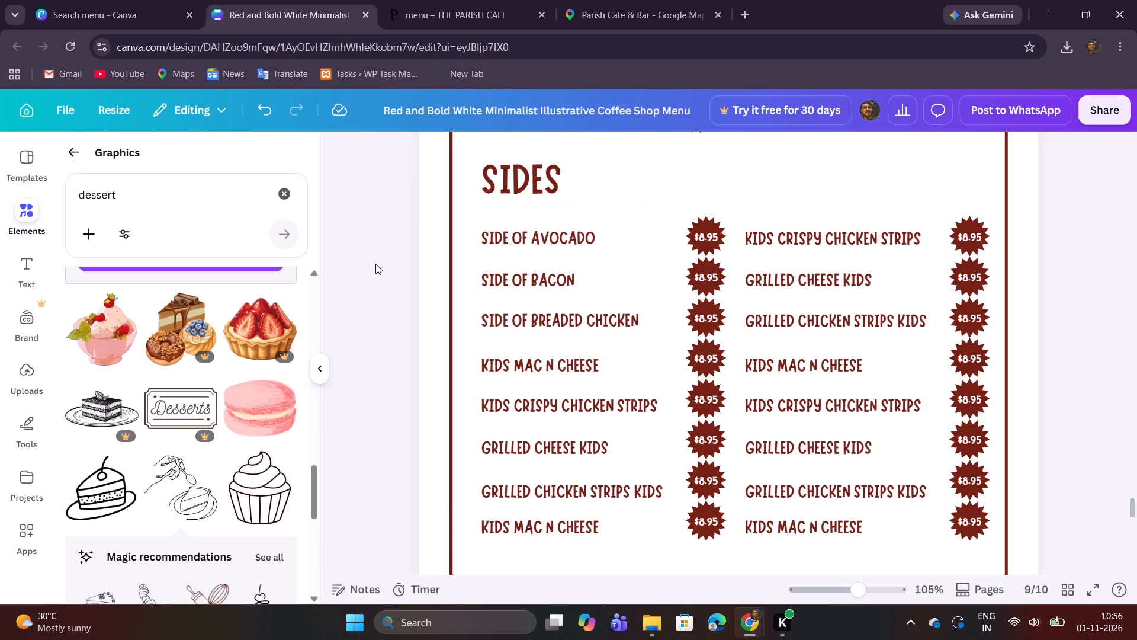
# Nudge the first column's fourth dish name, Kids Mac N Cheese, slightly up, keeping it aligned with the column's left edge.
pyautogui.scroll(-1, 375, 263)
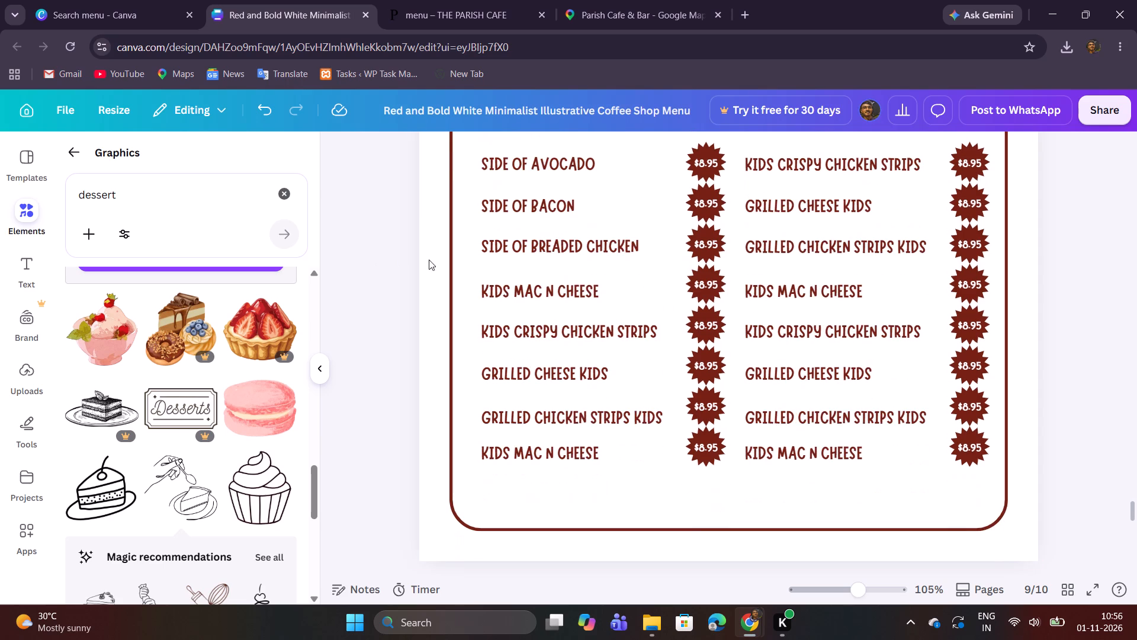
pyautogui.click(526, 292)
pyautogui.click(580, 334)
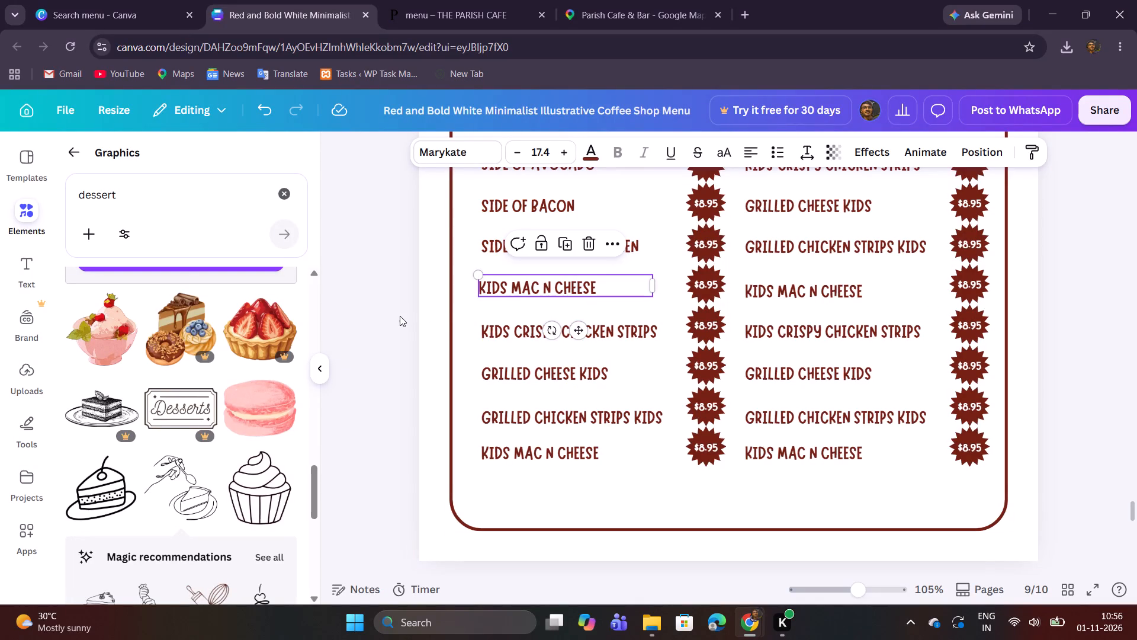
pyautogui.click(579, 329)
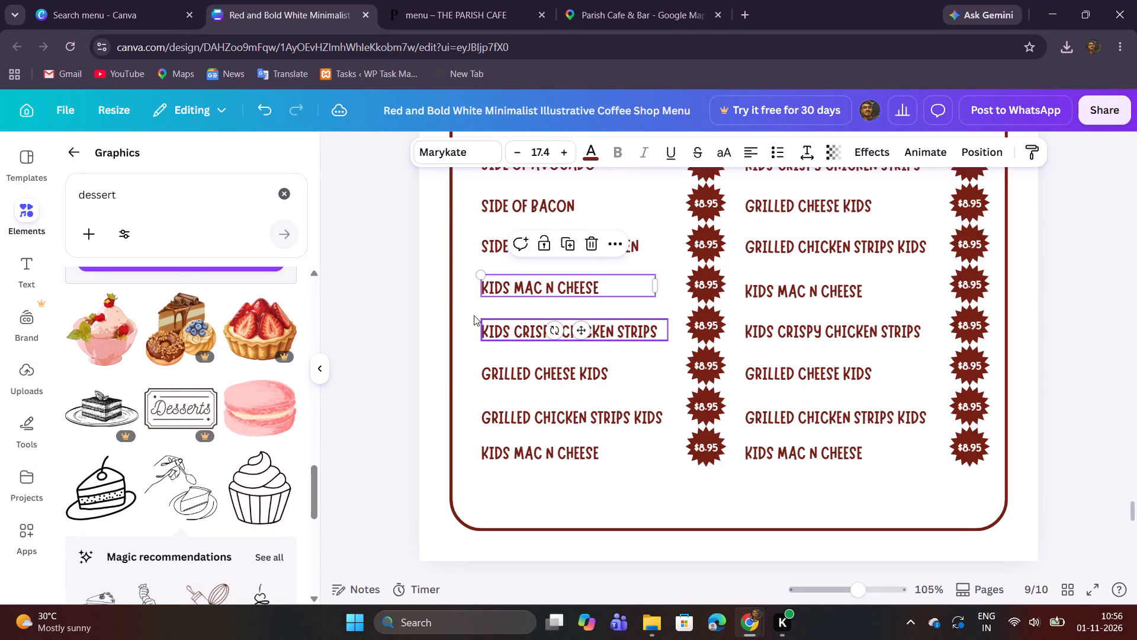
pyautogui.click(379, 318)
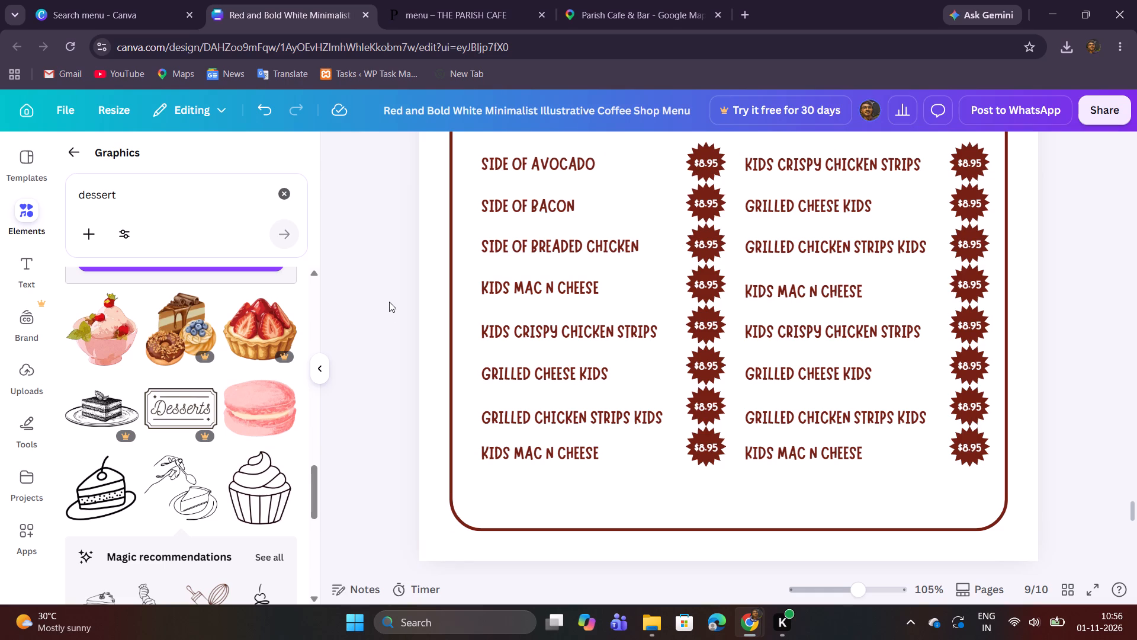
# Replace the first column's fourth dish name with "Side of Chips" copied from the cafe's website menu, in uppercase.
pyautogui.click(426, 30)
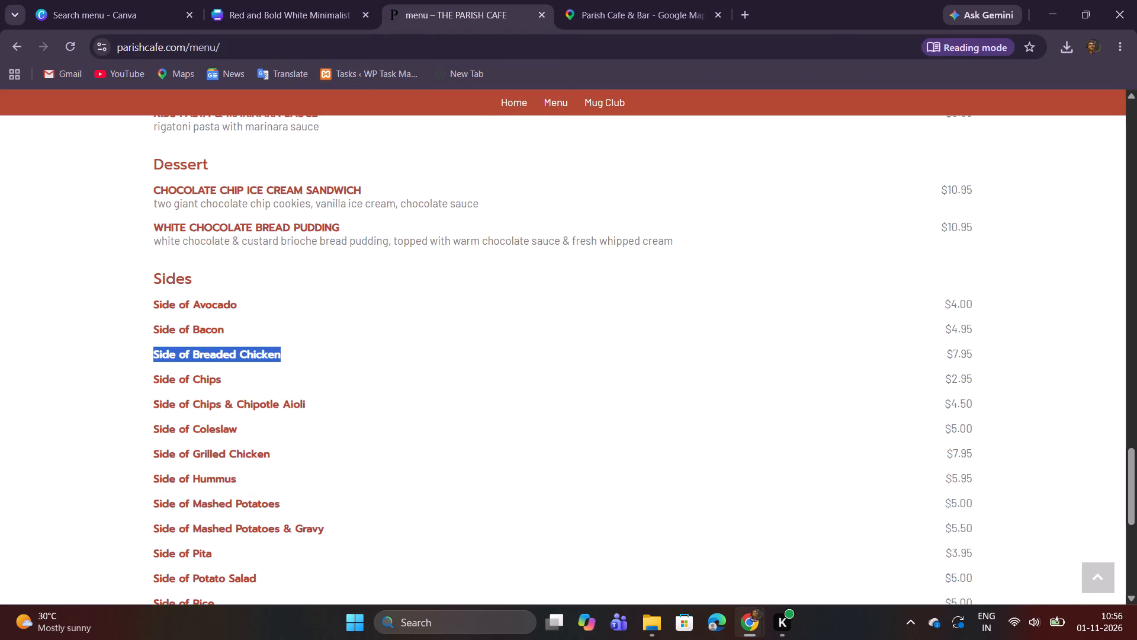
pyautogui.moveTo(152, 380); pyautogui.dragTo(224, 382)
pyautogui.rightClick(216, 380)
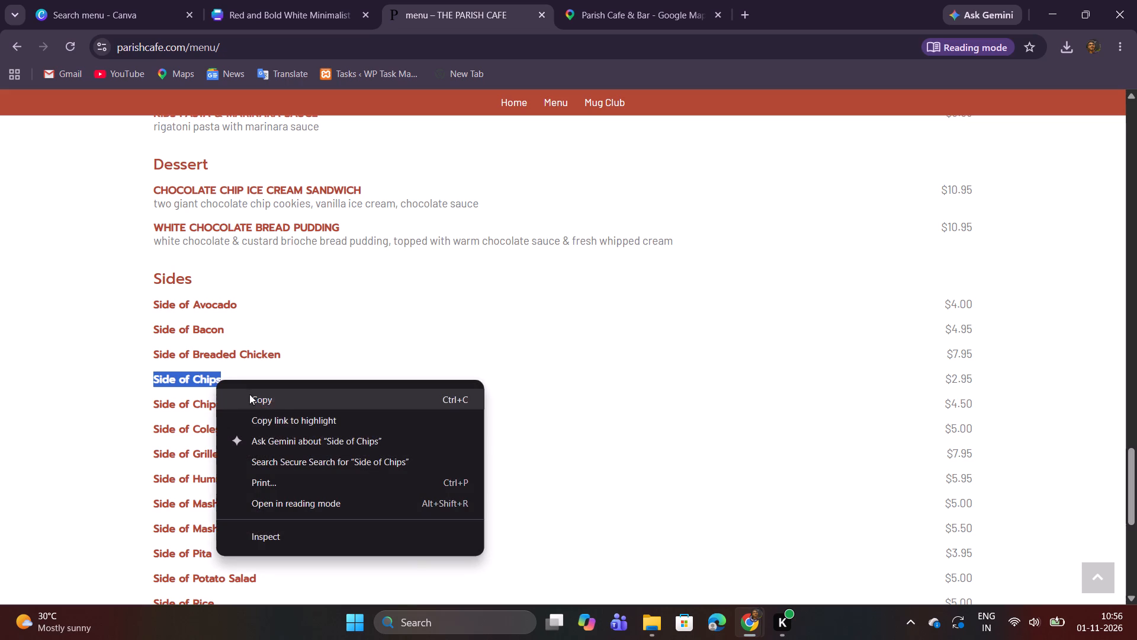
pyautogui.click(278, 402)
pyautogui.click(314, 0)
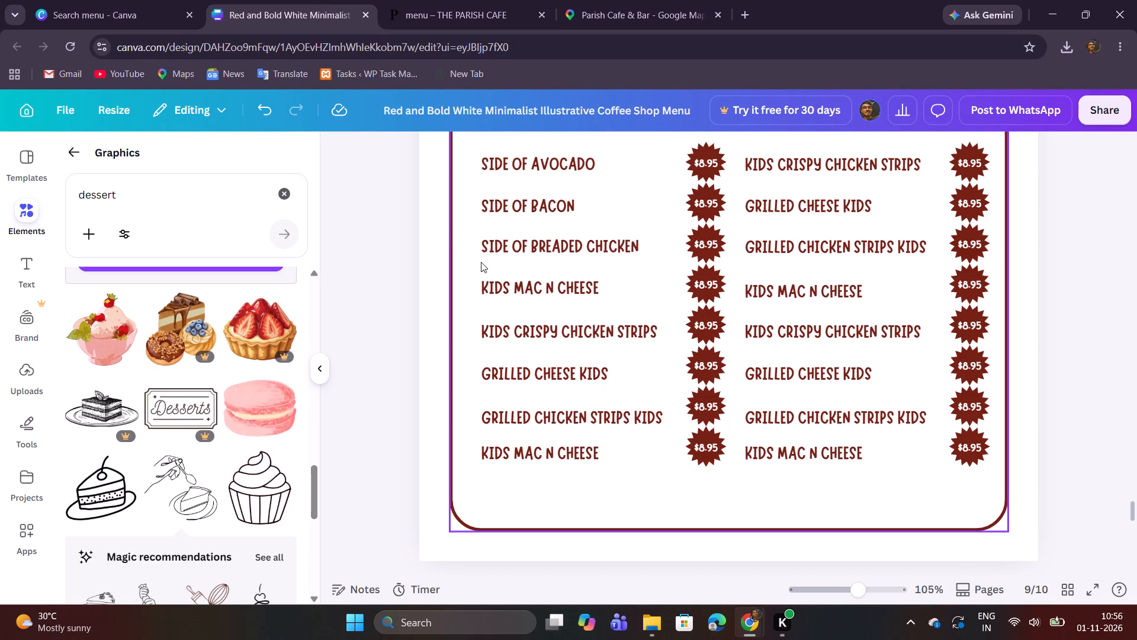
pyautogui.doubleClick(521, 286)
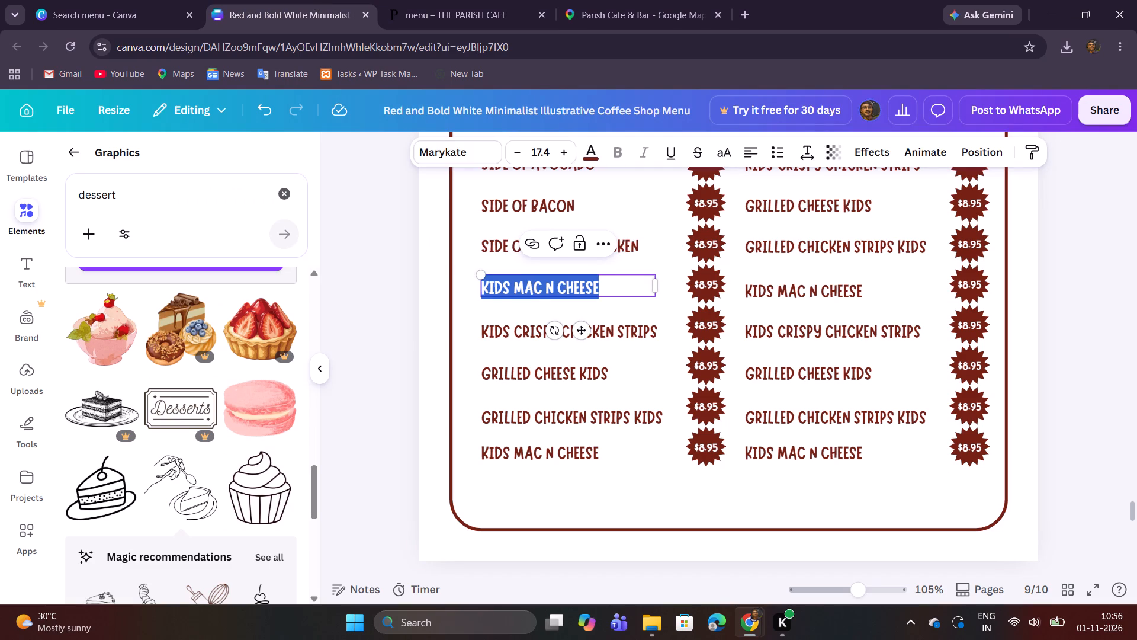
pyautogui.hotkey('ctrl', 'v')
pyautogui.press('BackSpace')
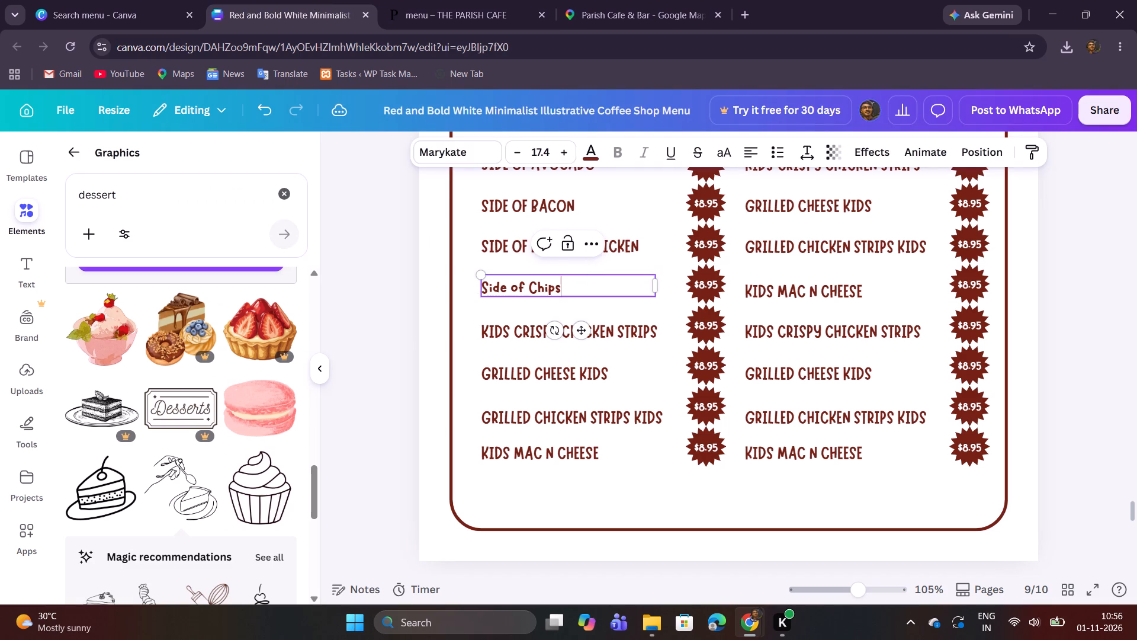
pyautogui.click(727, 150)
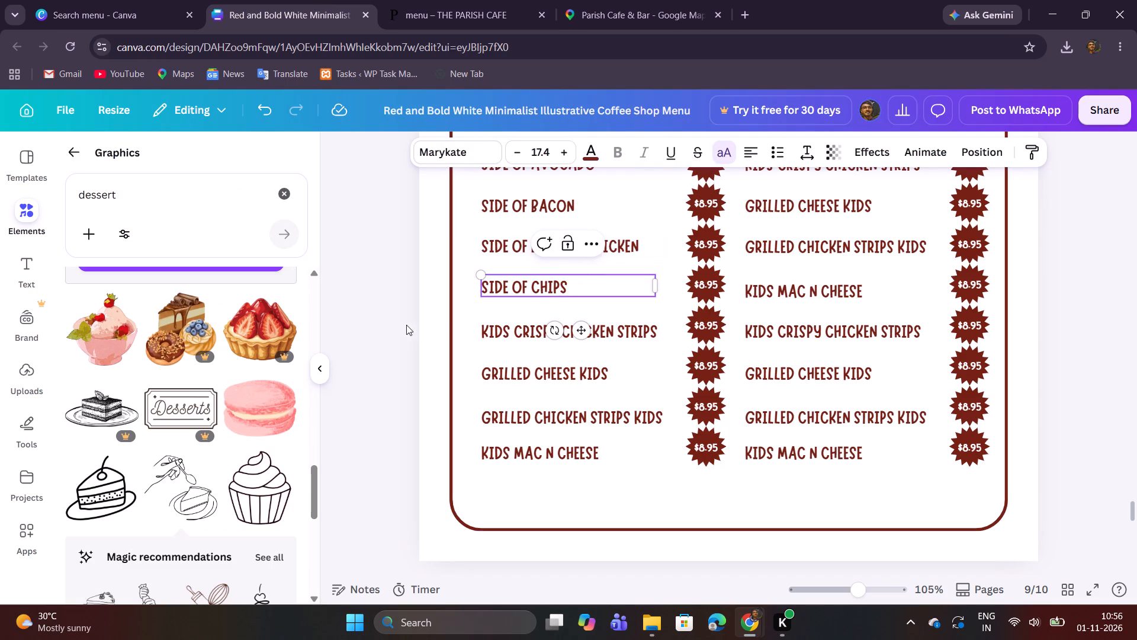
pyautogui.click(393, 315)
pyautogui.scroll(1, 393, 308)
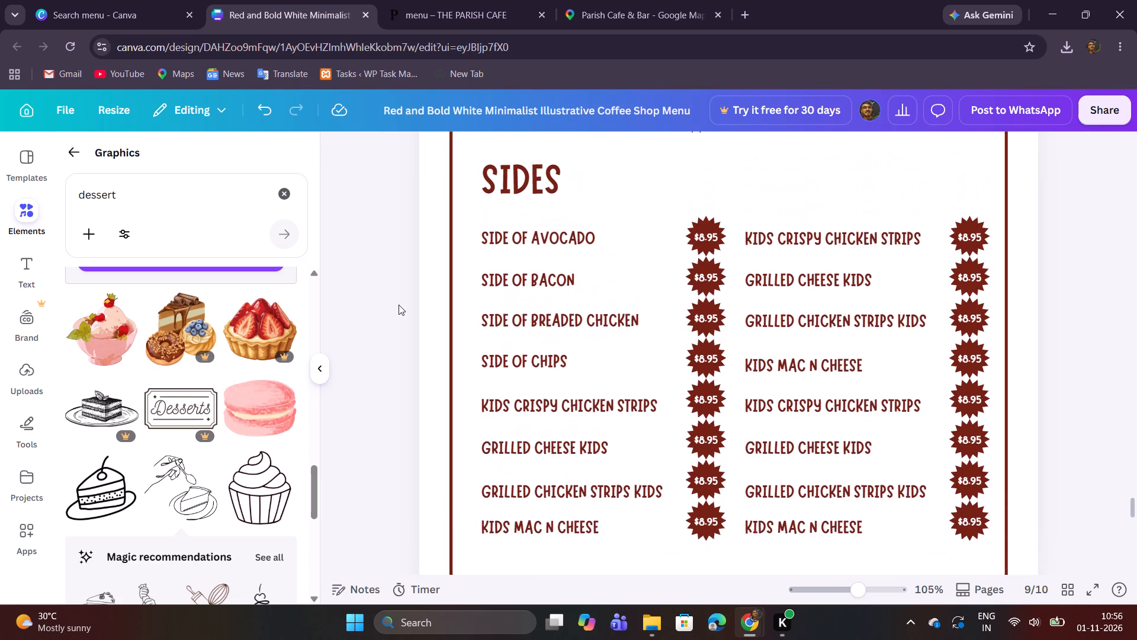
pyautogui.scroll(-1, 399, 305)
# Replace the first column's fifth dish name with "Side of Chips & Chipotle Aioli" copied from the website menu, in uppercase.
pyautogui.click(432, 29)
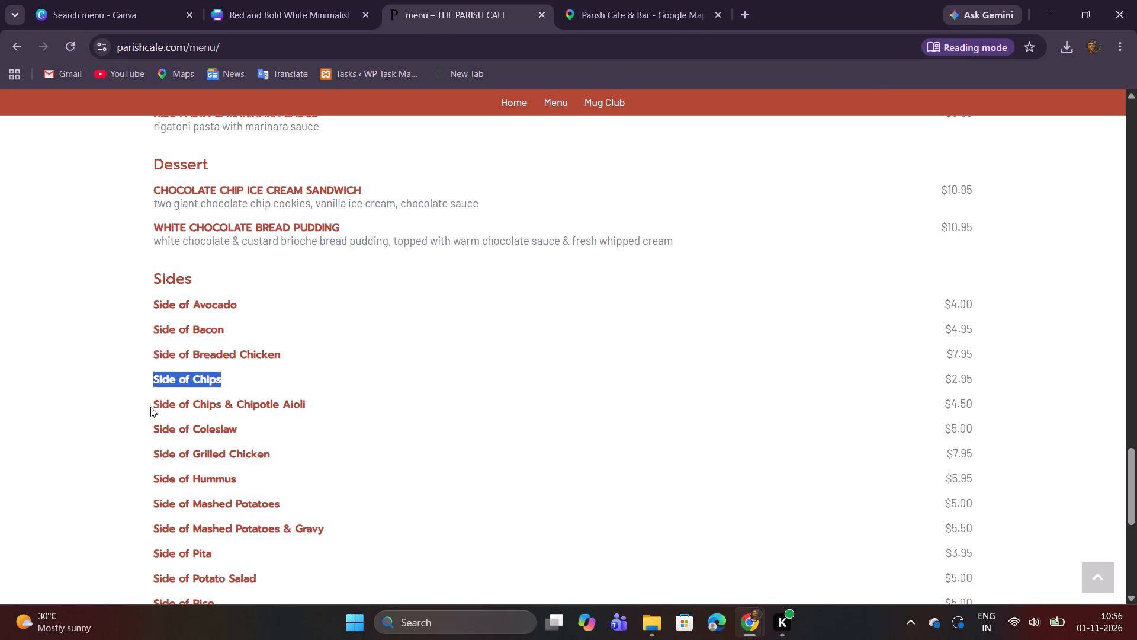
pyautogui.moveTo(150, 407); pyautogui.dragTo(311, 408)
pyautogui.rightClick(300, 404)
pyautogui.click(372, 433)
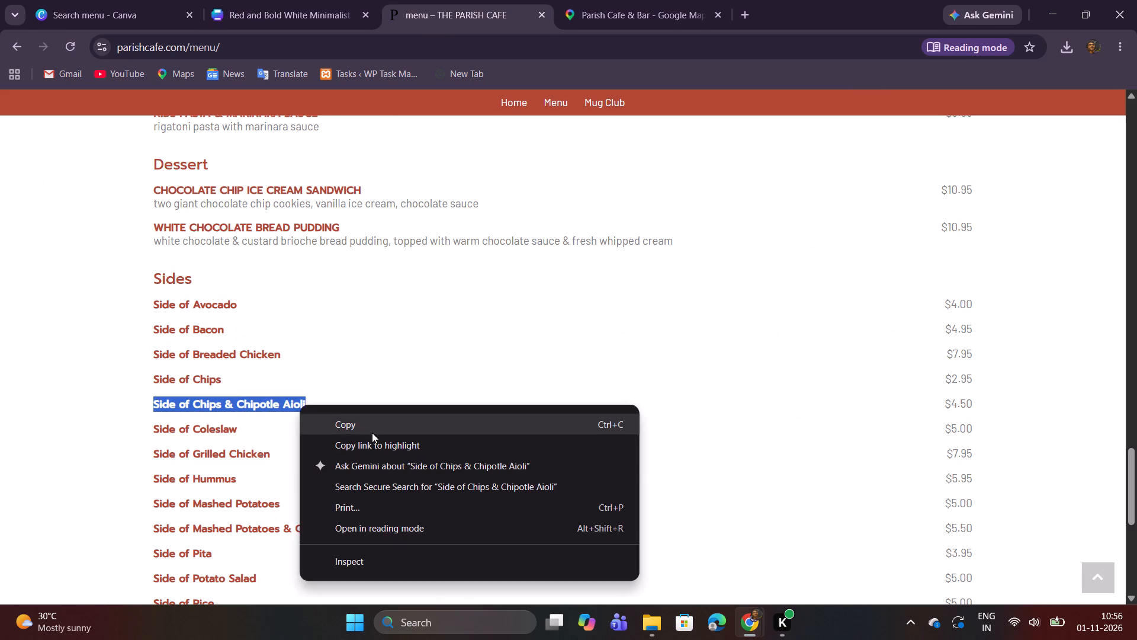
pyautogui.click(325, 14)
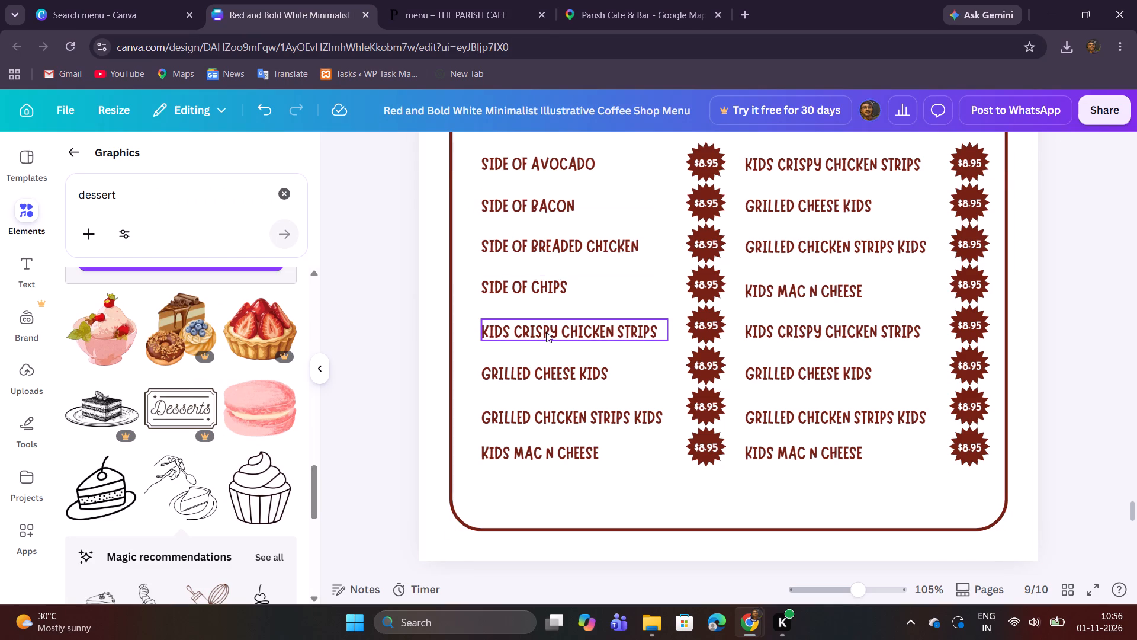
pyautogui.doubleClick(546, 332)
pyautogui.hotkey('ctrl', 'v')
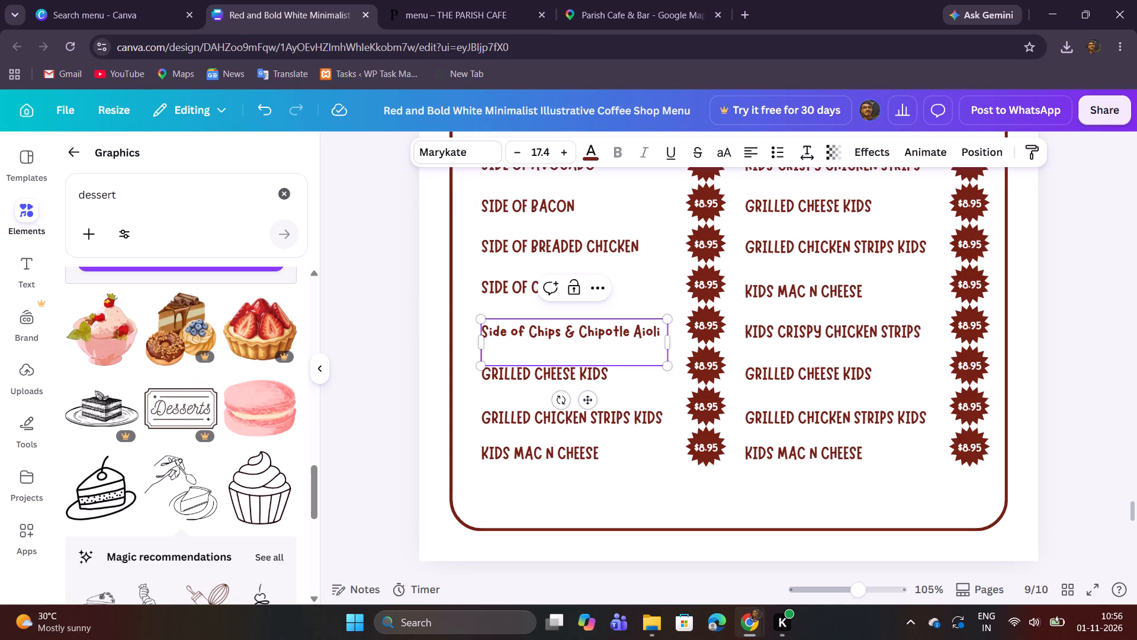
pyautogui.press('BackSpace')
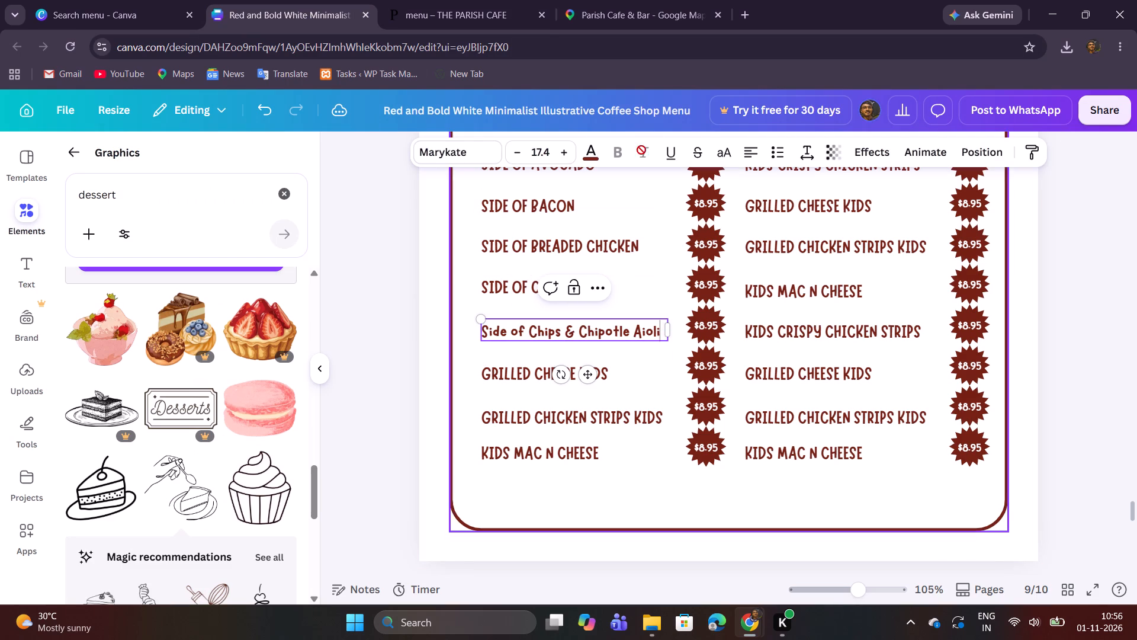
pyautogui.click(724, 149)
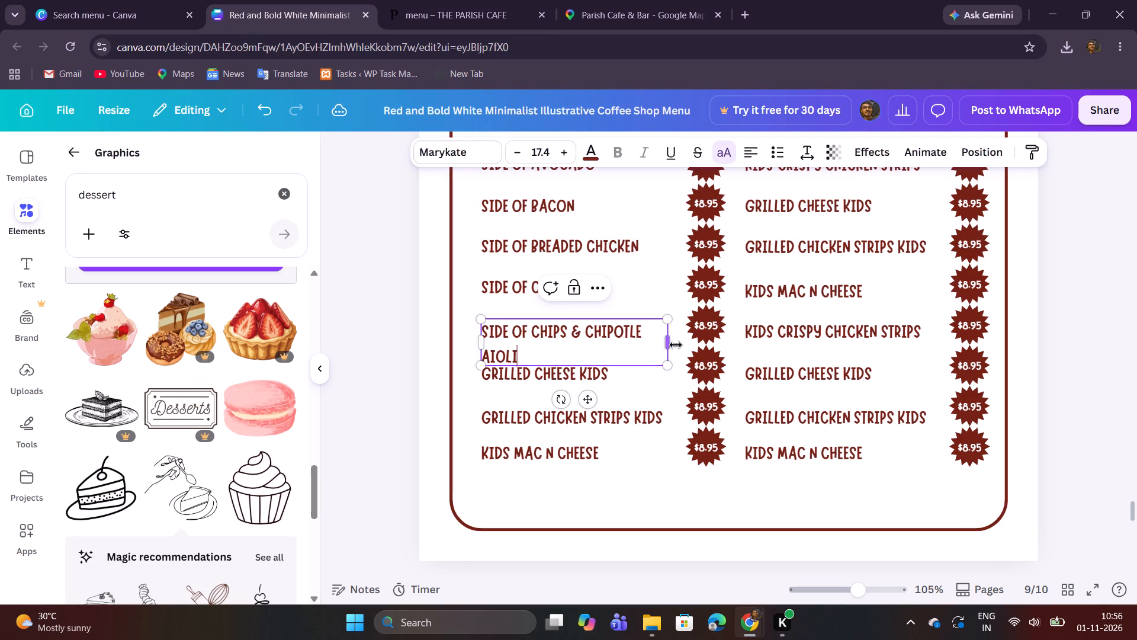
# Widen the Side of Chips & Chipotle Aioli text box to about 6.8 so the name fits on one line.
pyautogui.moveTo(673, 344); pyautogui.dragTo(687, 342)
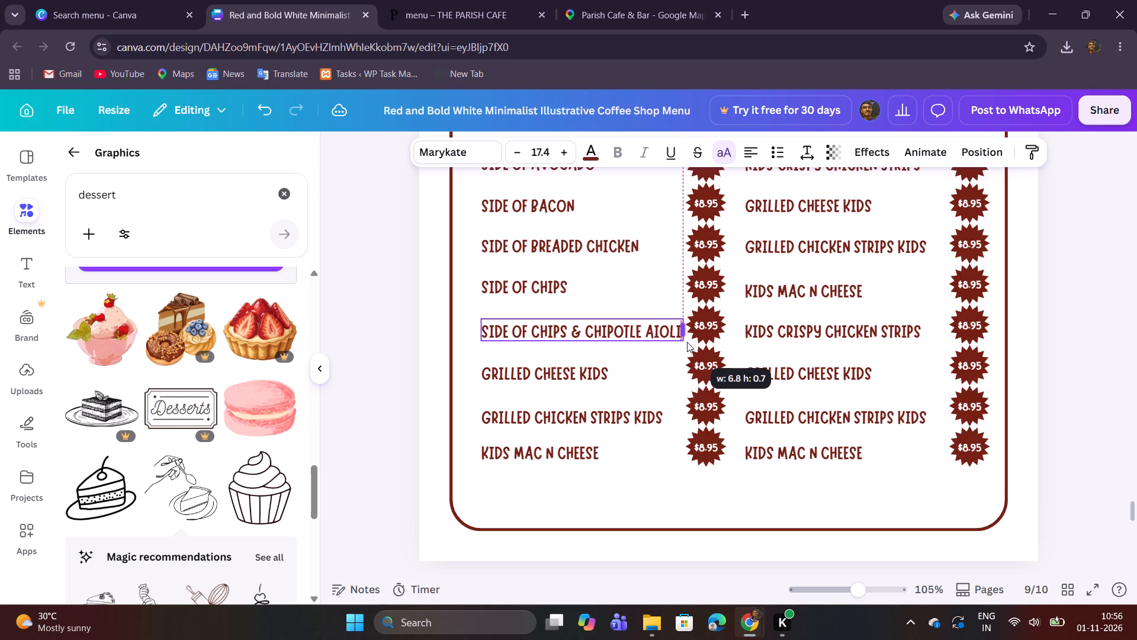
pyautogui.moveTo(687, 342); pyautogui.dragTo(689, 341)
pyautogui.click(386, 348)
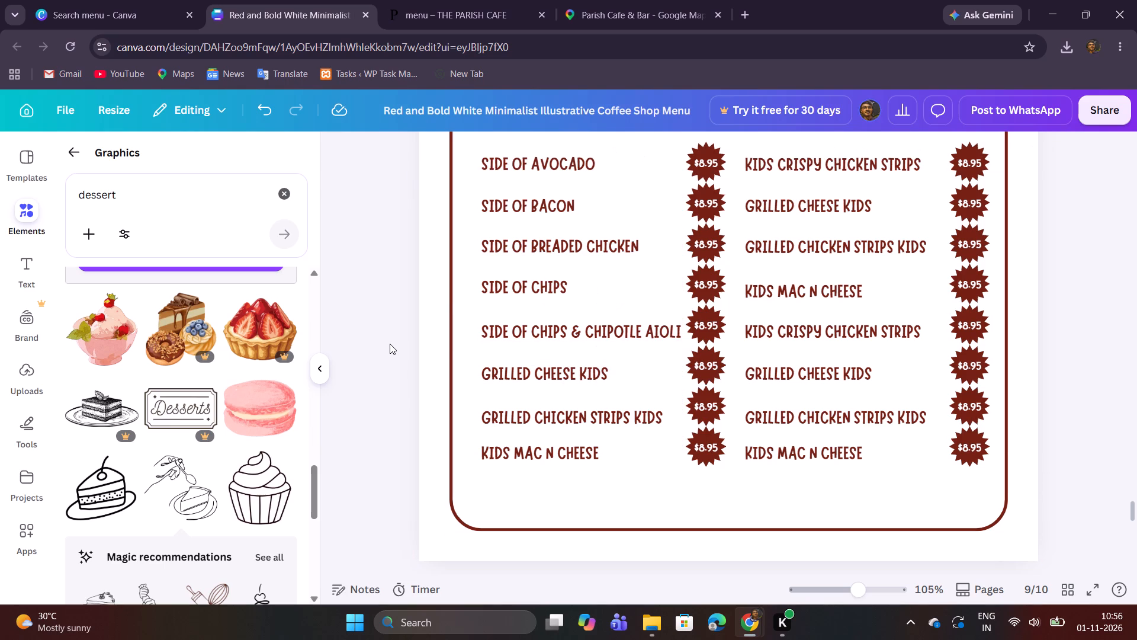
# Replace the first column's sixth dish name, Grilled Cheese Kids, with "Side of Coleslaw" copied from the website menu, in uppercase.
pyautogui.click(483, 1)
pyautogui.scroll(-1, 293, 330)
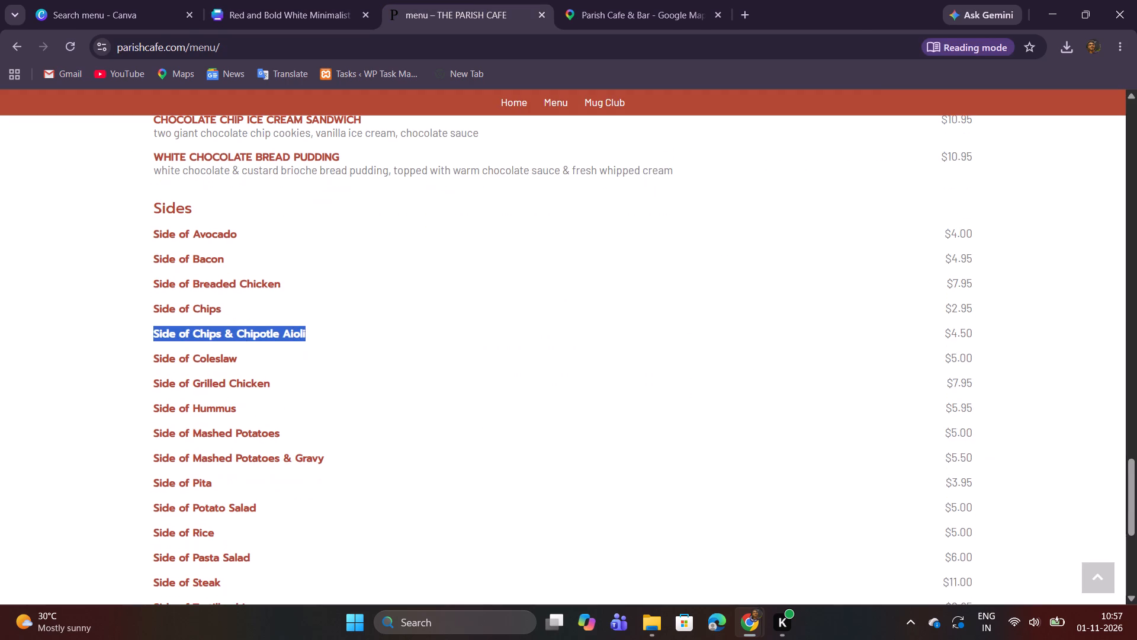
pyautogui.moveTo(152, 355); pyautogui.dragTo(241, 359)
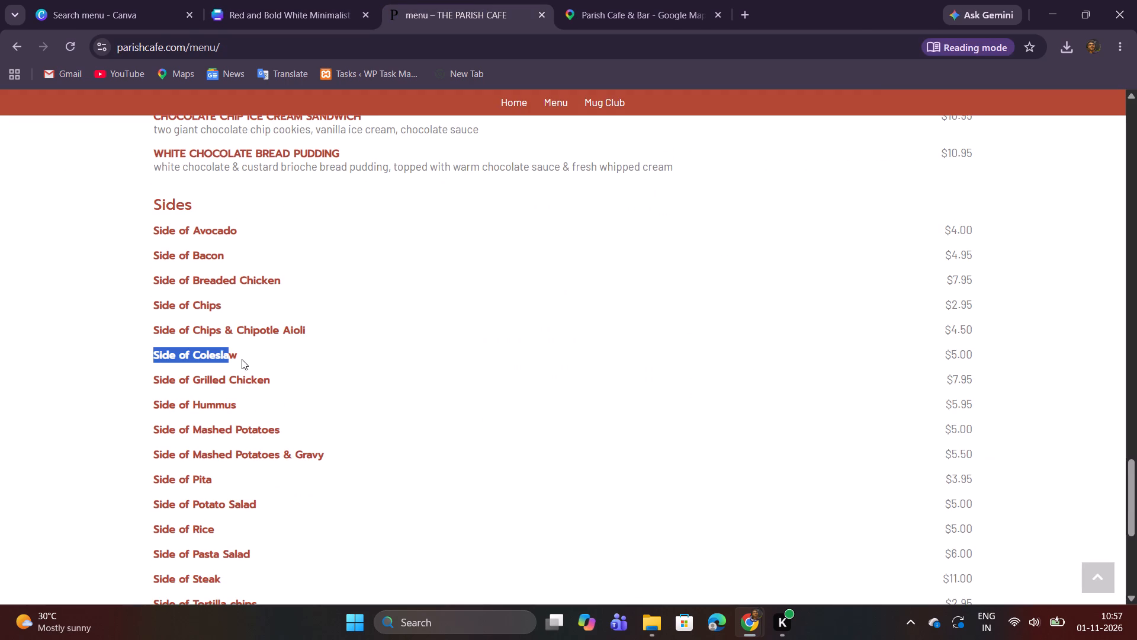
pyautogui.rightClick(232, 355)
pyautogui.click(273, 375)
pyautogui.click(255, 10)
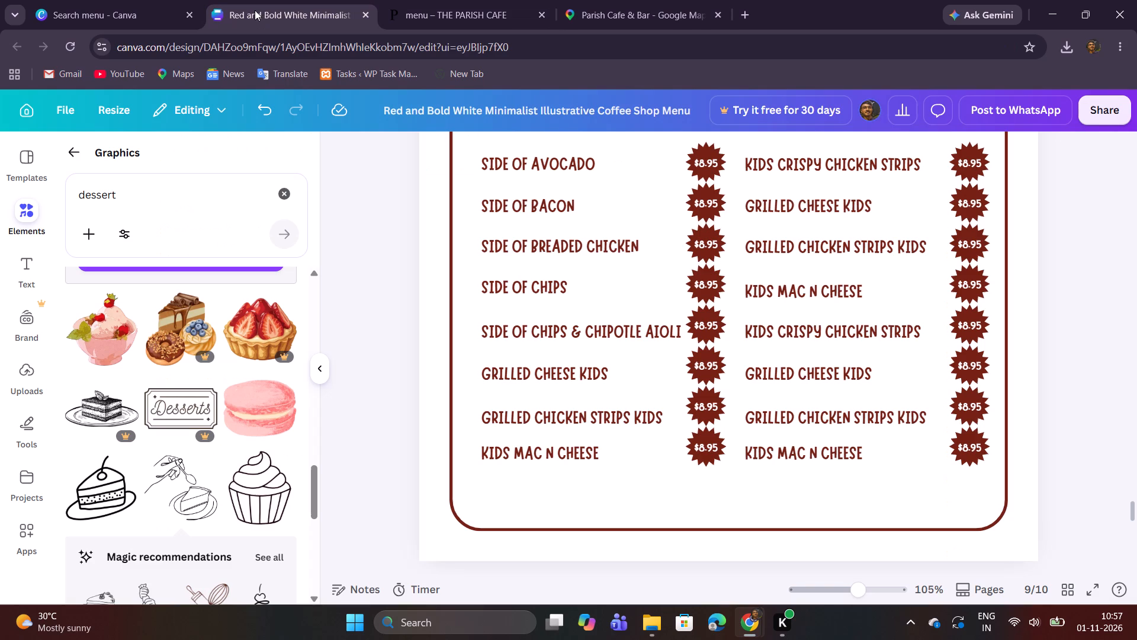
pyautogui.scroll(-2, 516, 336)
pyautogui.scroll(1, 516, 315)
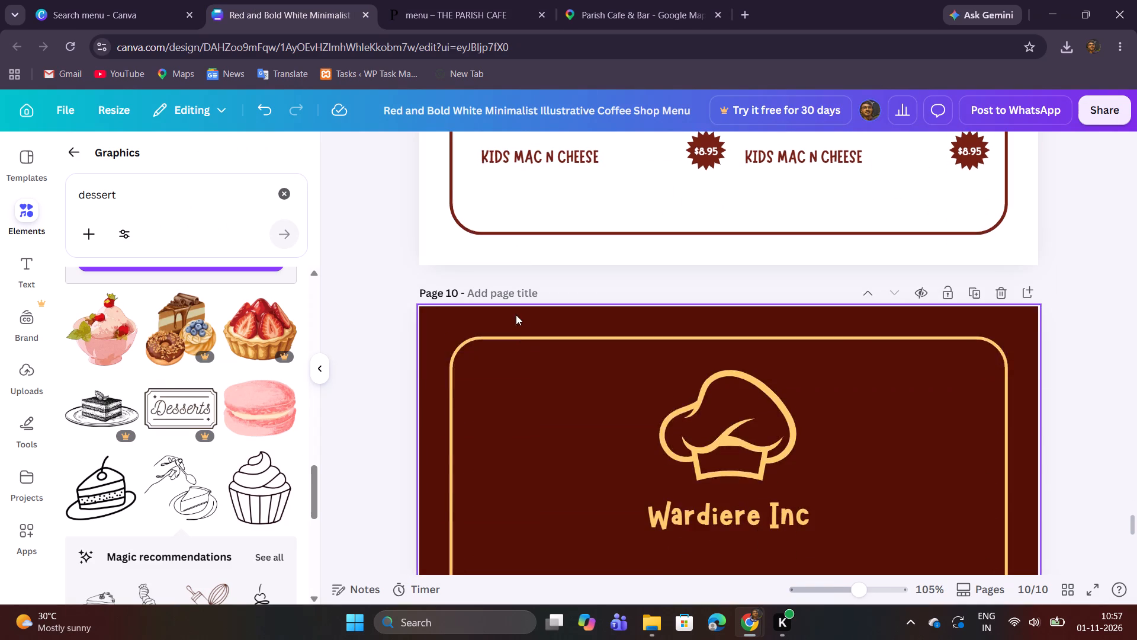
pyautogui.scroll(1, 516, 315)
pyautogui.doubleClick(525, 213)
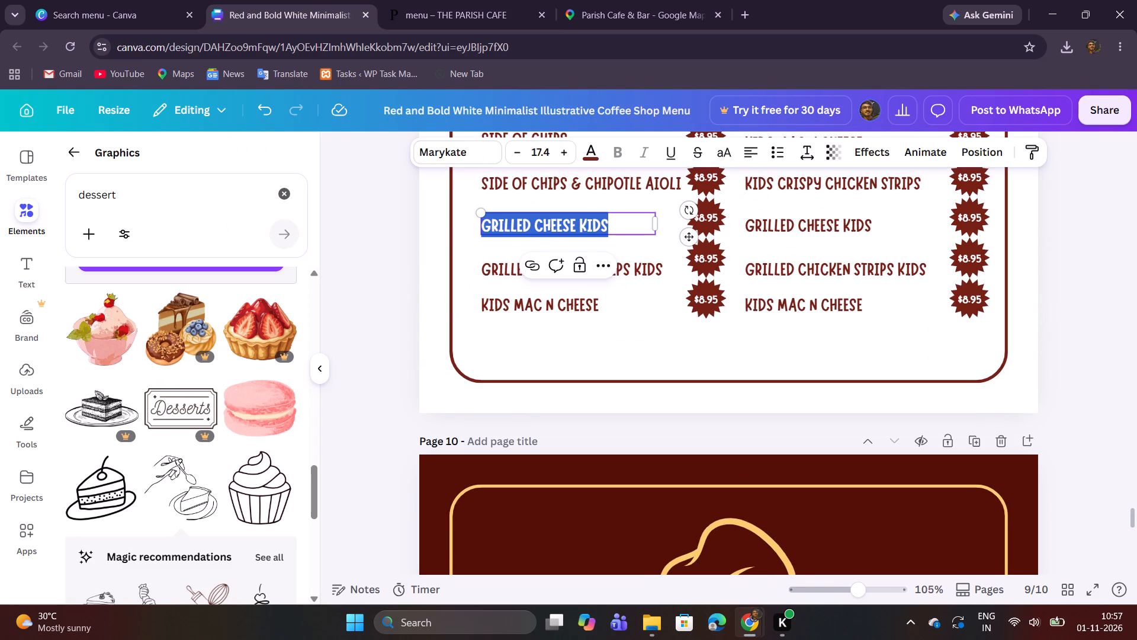
pyautogui.hotkey('ctrl', 'v')
pyautogui.press('BackSpace')
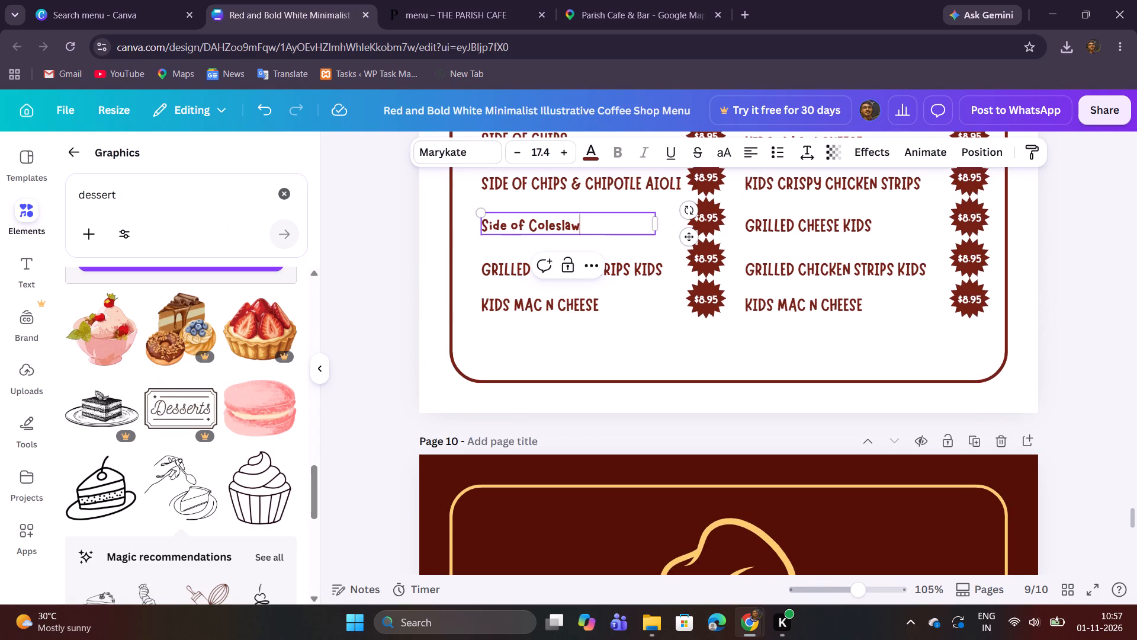
pyautogui.click(725, 151)
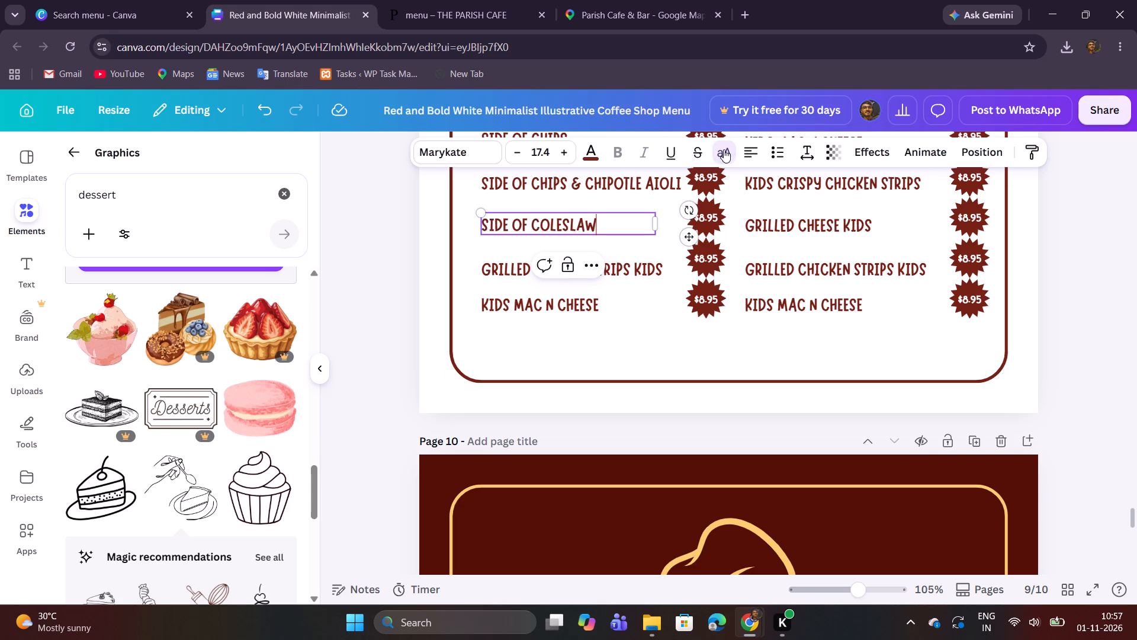
# Replace the first column's seventh dish name with "Side of Grilled Chicken" copied from the website menu, in uppercase.
pyautogui.click(423, 15)
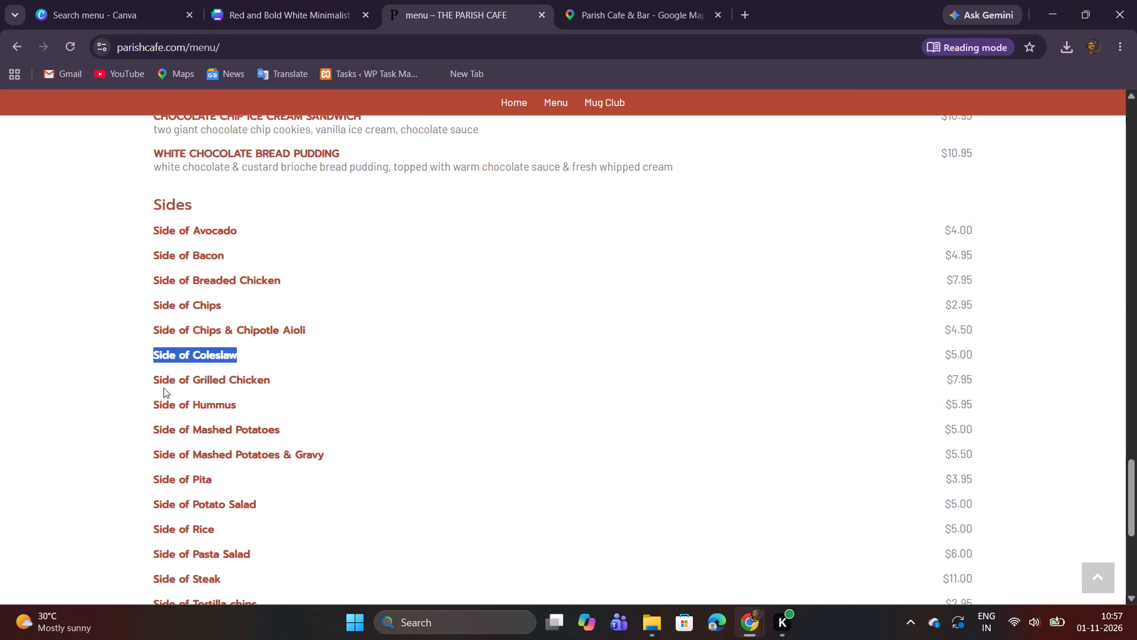
pyautogui.moveTo(146, 379); pyautogui.dragTo(280, 382)
pyautogui.rightClick(258, 382)
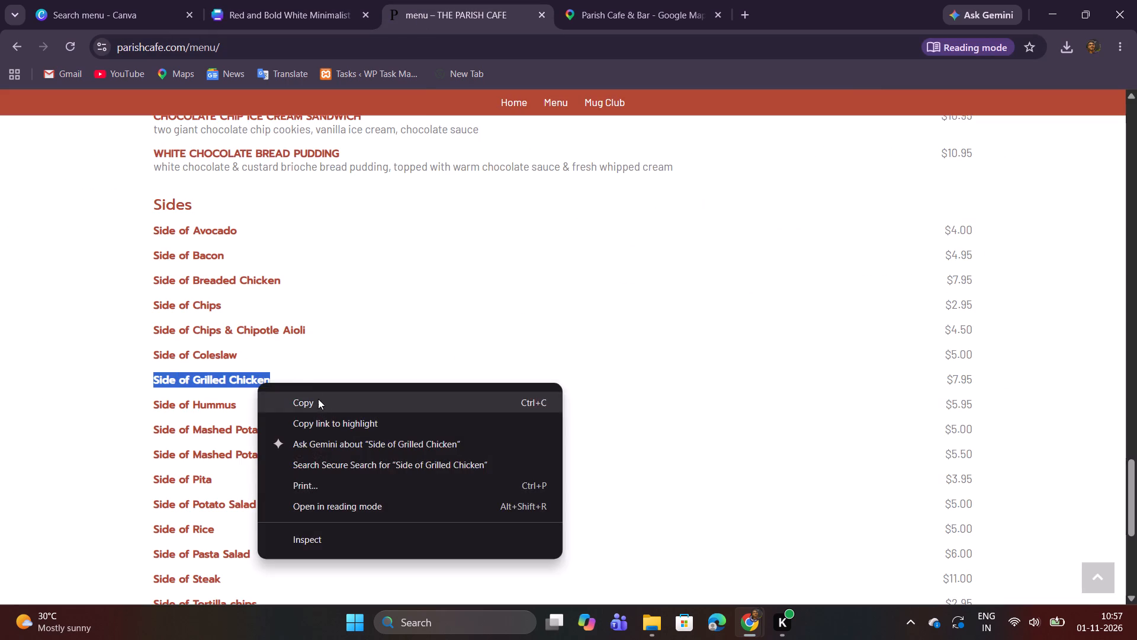
pyautogui.click(323, 404)
pyautogui.click(288, 28)
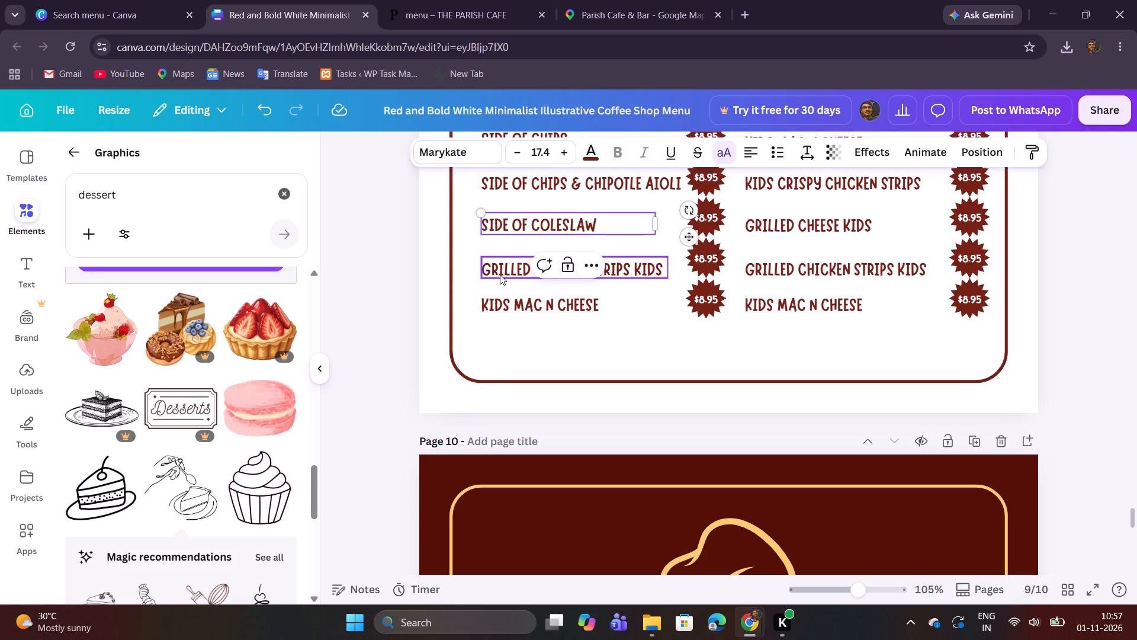
pyautogui.doubleClick(497, 273)
pyautogui.hotkey('ctrl', 'v')
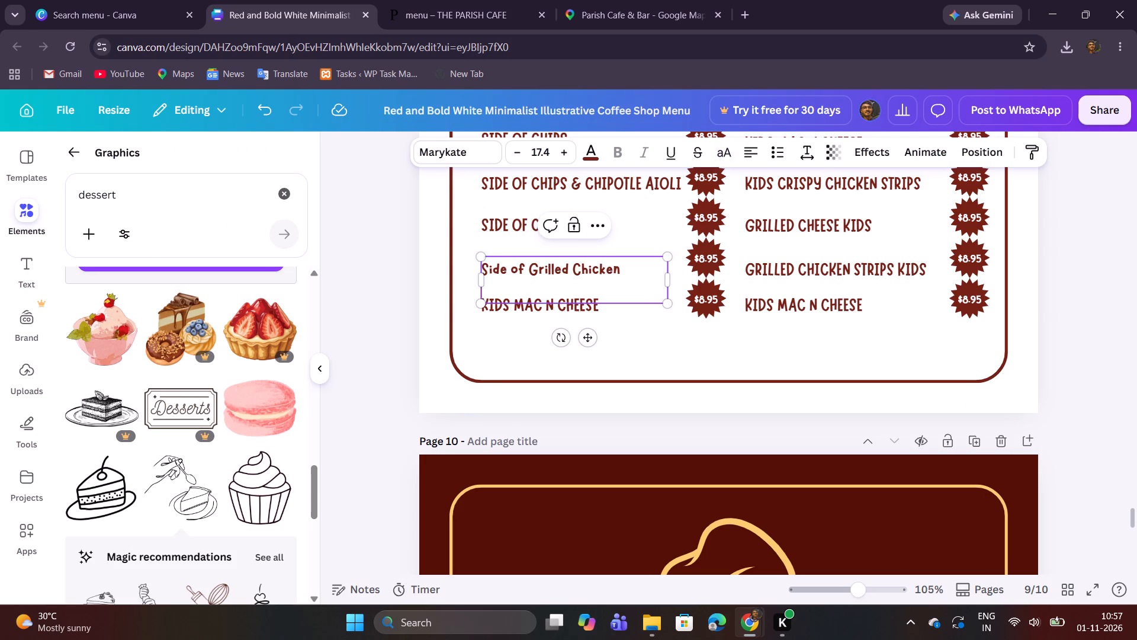
pyautogui.press('BackSpace')
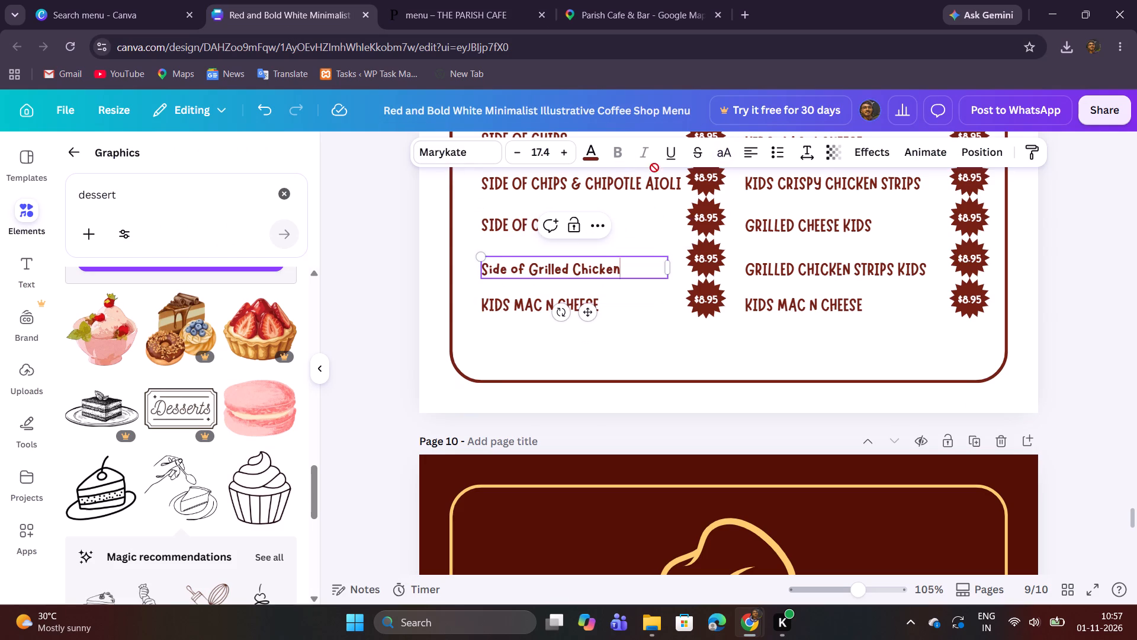
pyautogui.click(721, 155)
# Move the Side of Grilled Chicken name slightly up, with equal gaps of 0.6 to the dish names above and below.
pyautogui.click(594, 306)
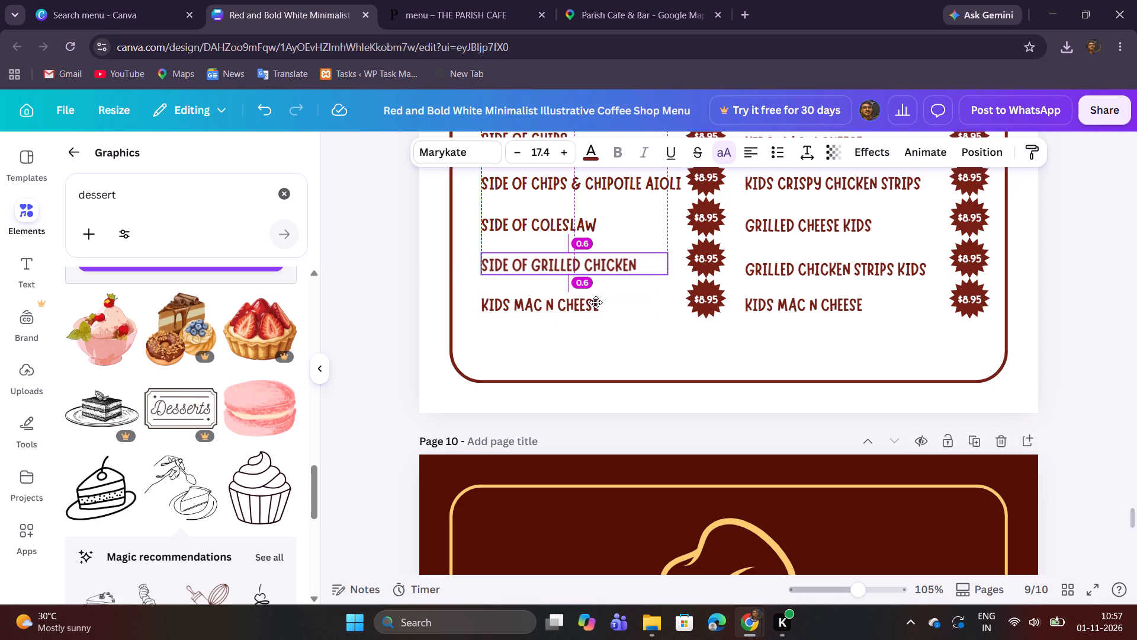
pyautogui.click(616, 358)
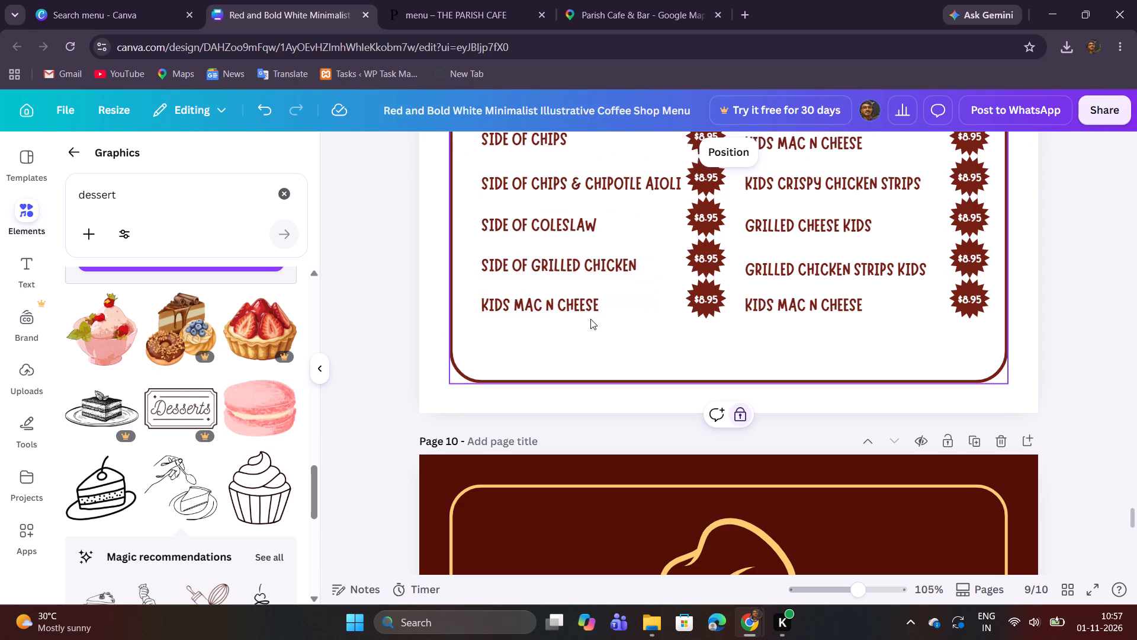
# Replace the first column's eighth dish name, Kids Mac N Cheese, with "Side of Hummus" copied from the website menu, in uppercase.
pyautogui.click(555, 310)
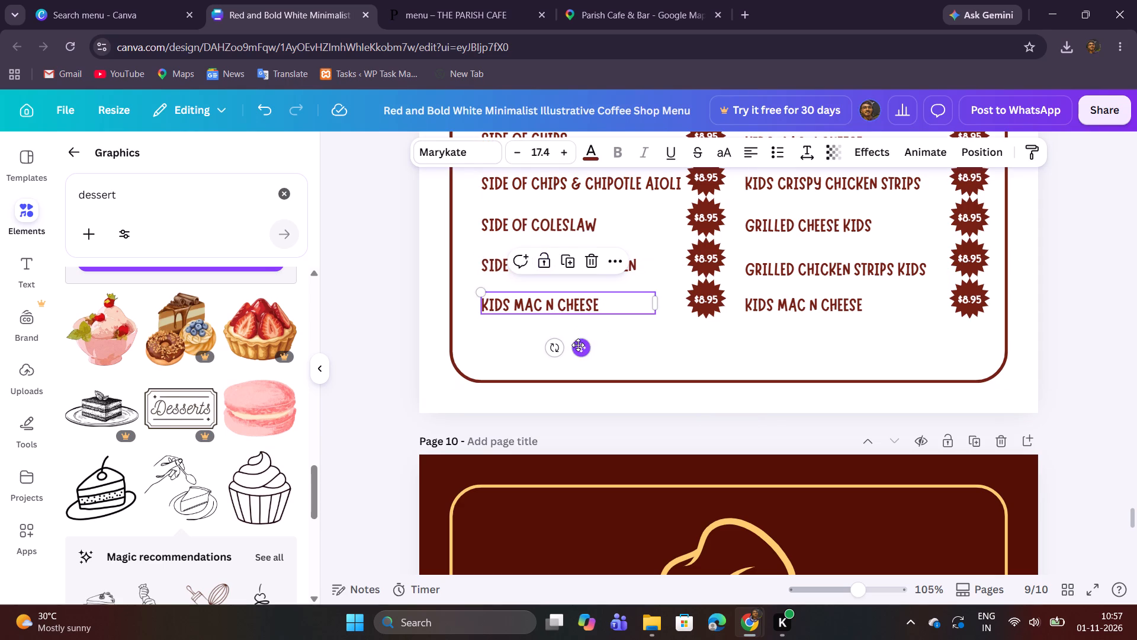
pyautogui.click(578, 345)
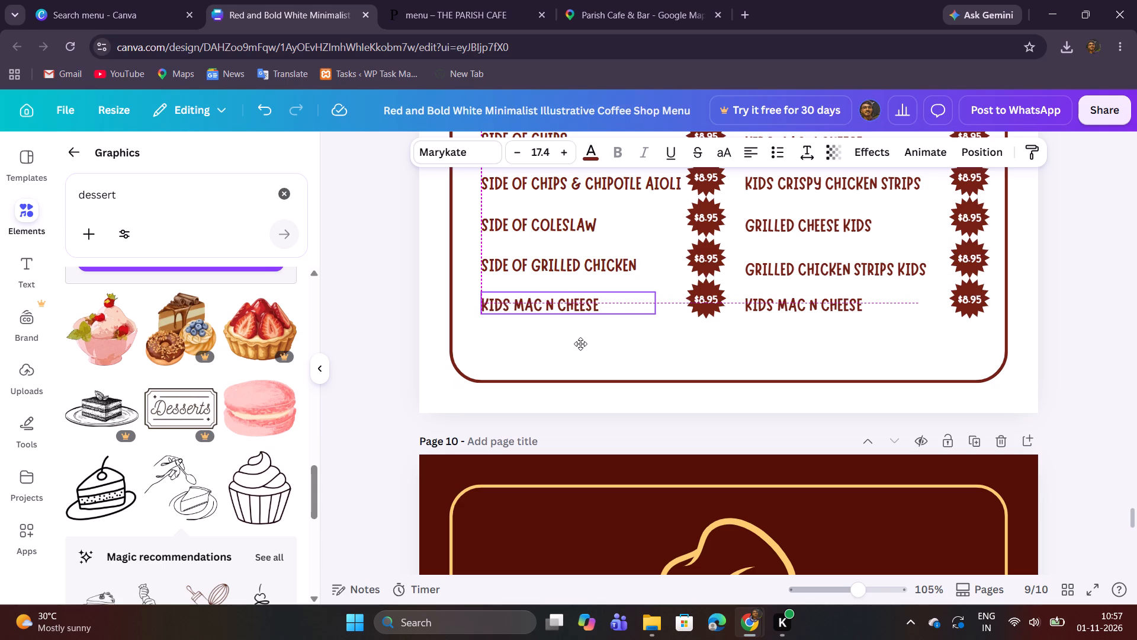
pyautogui.click(637, 351)
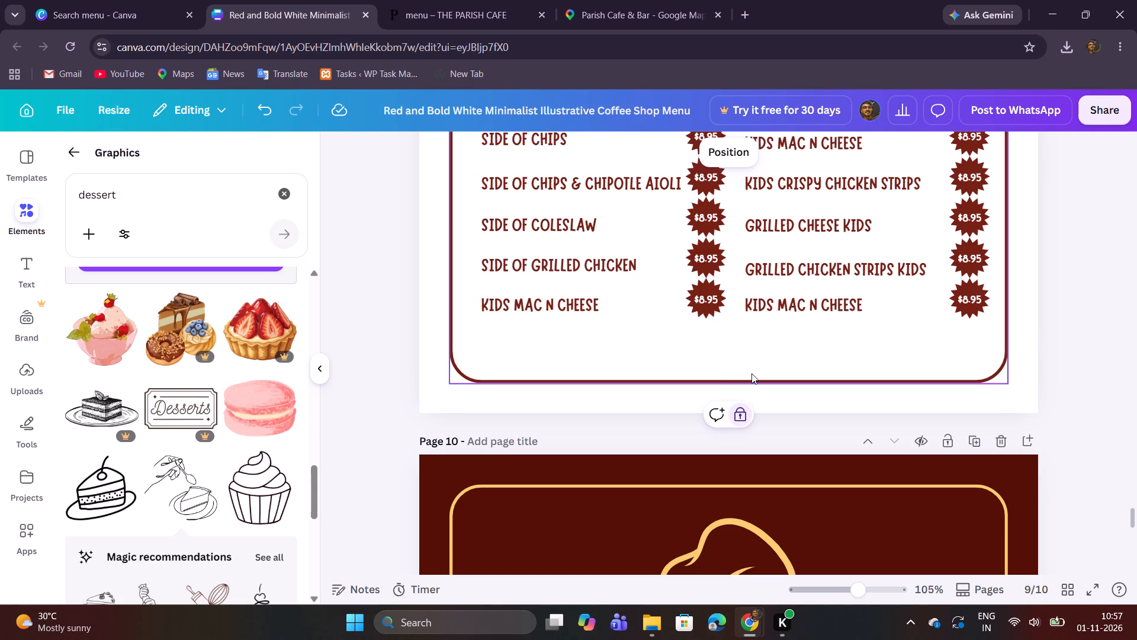
pyautogui.click(481, 14)
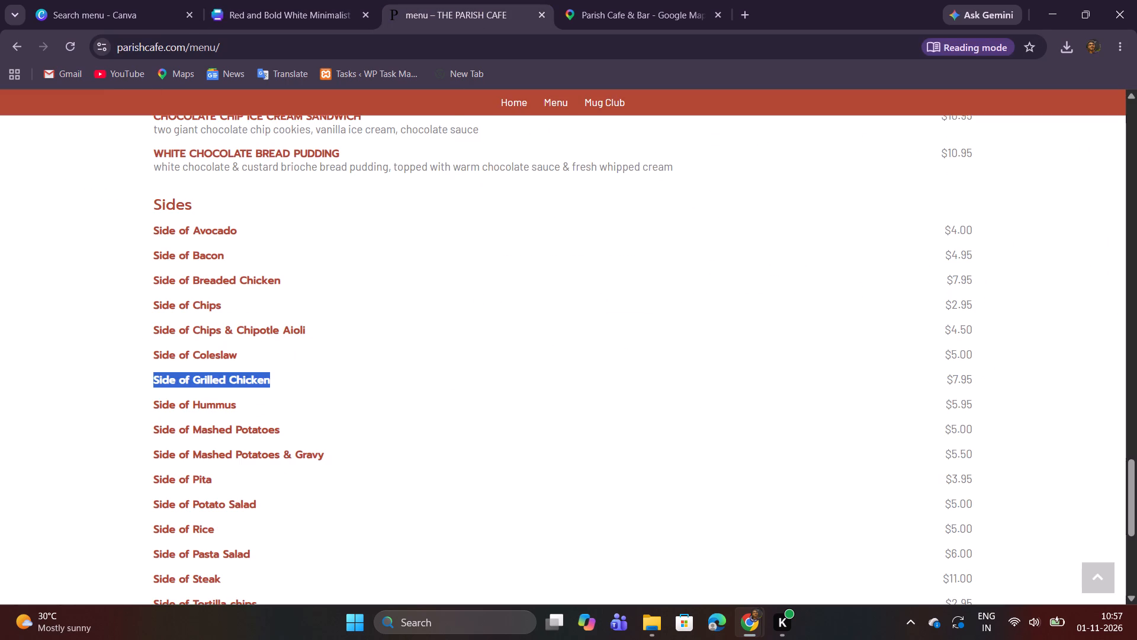
pyautogui.moveTo(152, 404); pyautogui.dragTo(237, 407)
pyautogui.rightClick(236, 407)
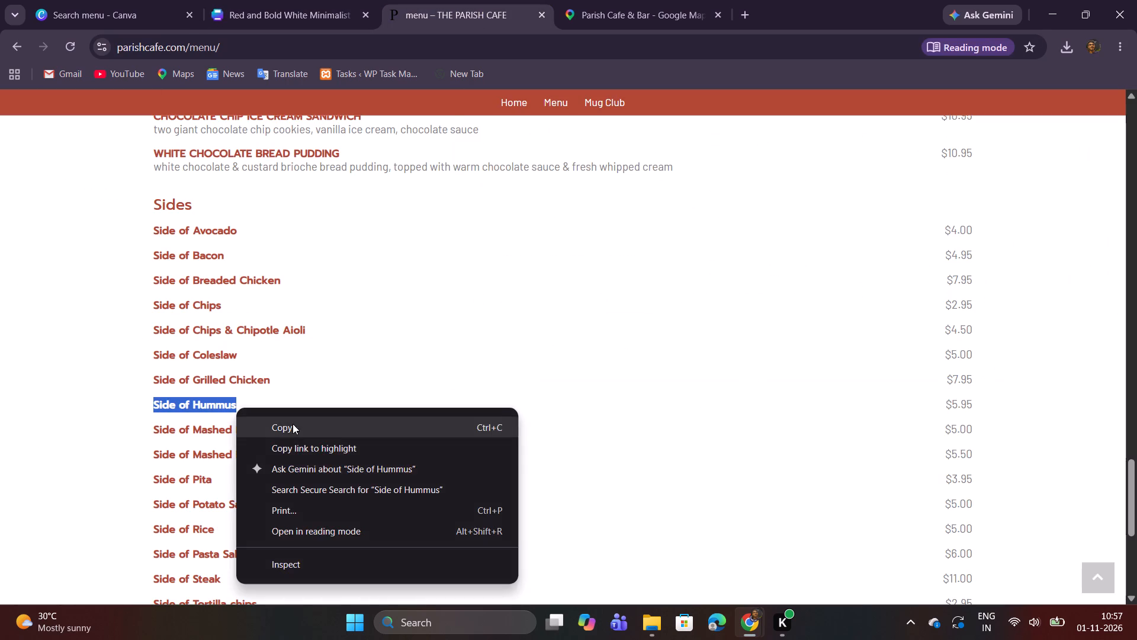
pyautogui.click(300, 427)
pyautogui.click(319, 0)
pyautogui.doubleClick(567, 300)
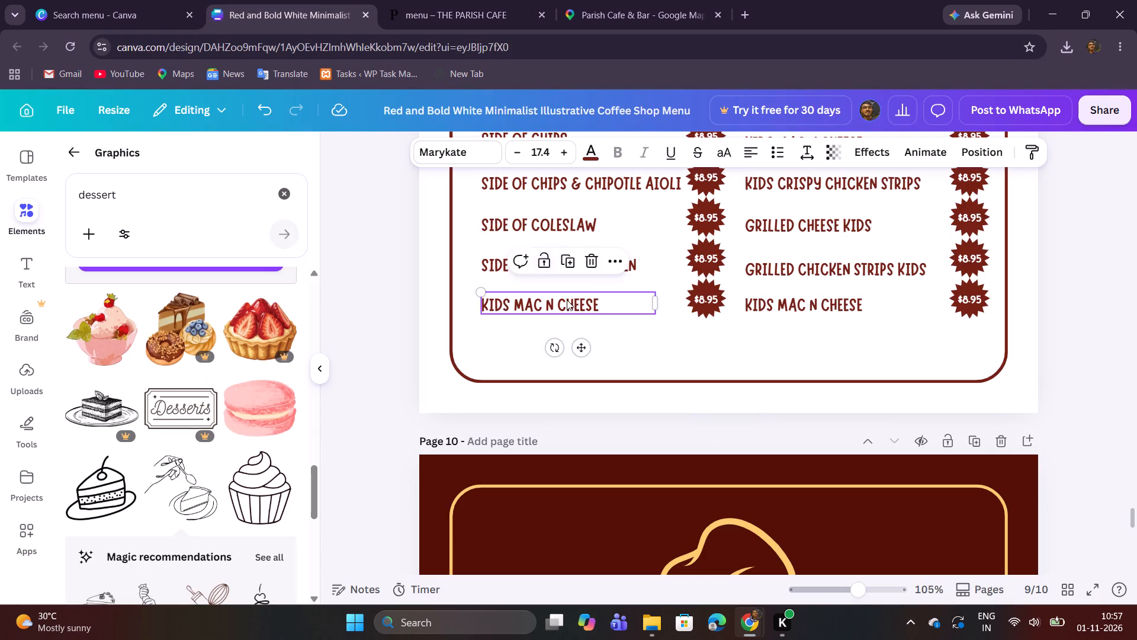
pyautogui.hotkey('ctrl', 'v')
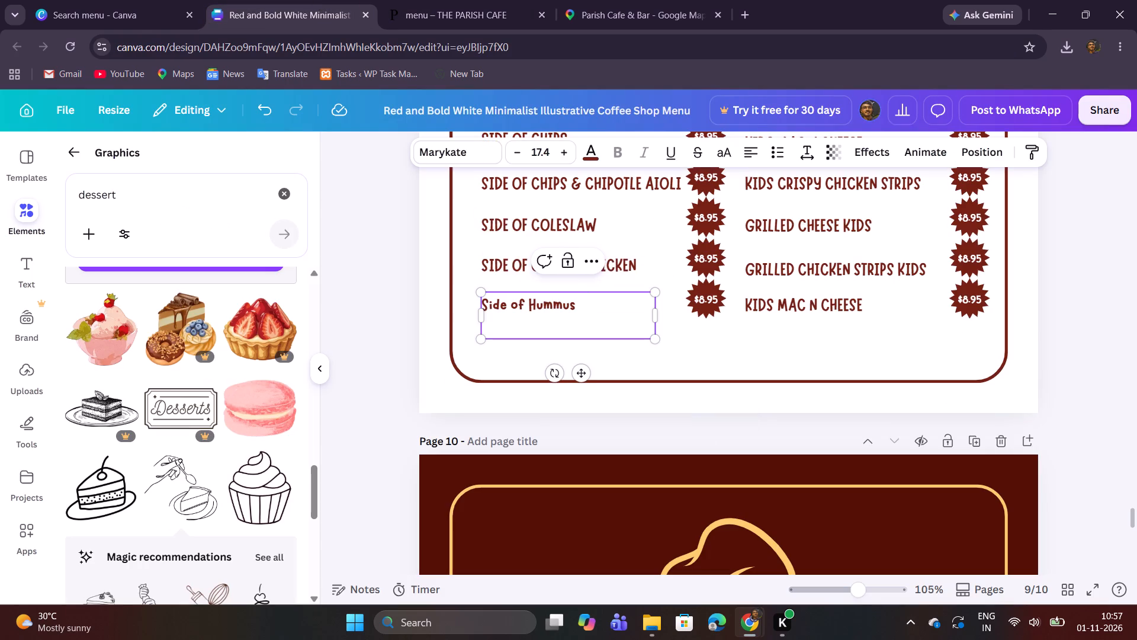
pyautogui.press('BackSpace')
pyautogui.click(732, 148)
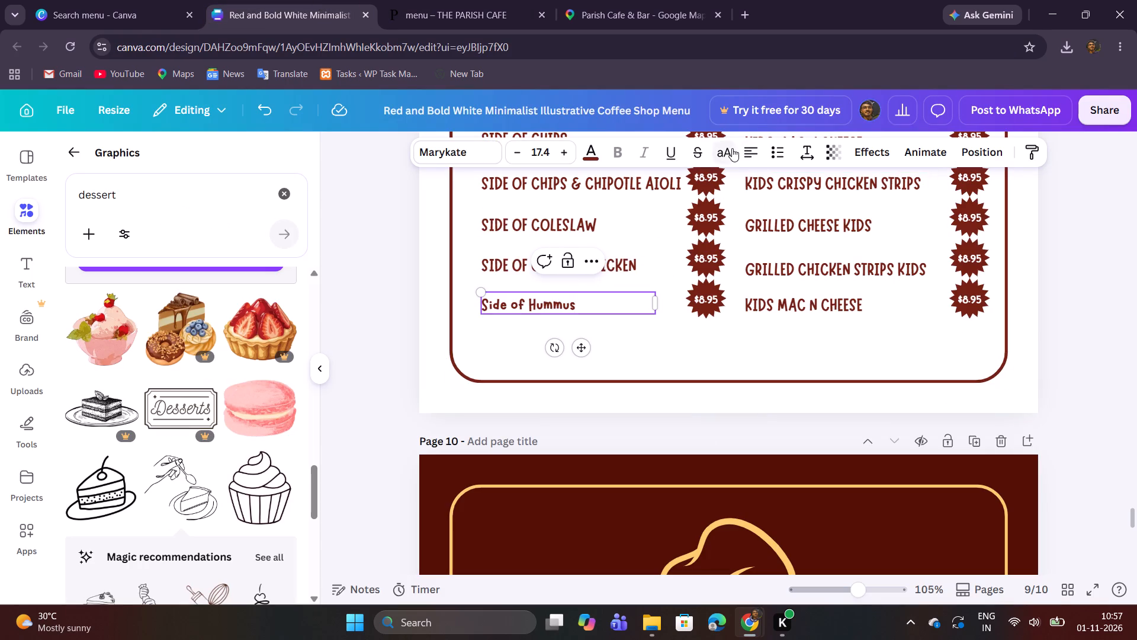
pyautogui.click(696, 337)
# Replace the price in the Side of Avocado badge with $4.00 copied from the website menu.
pyautogui.scroll(2, 692, 332)
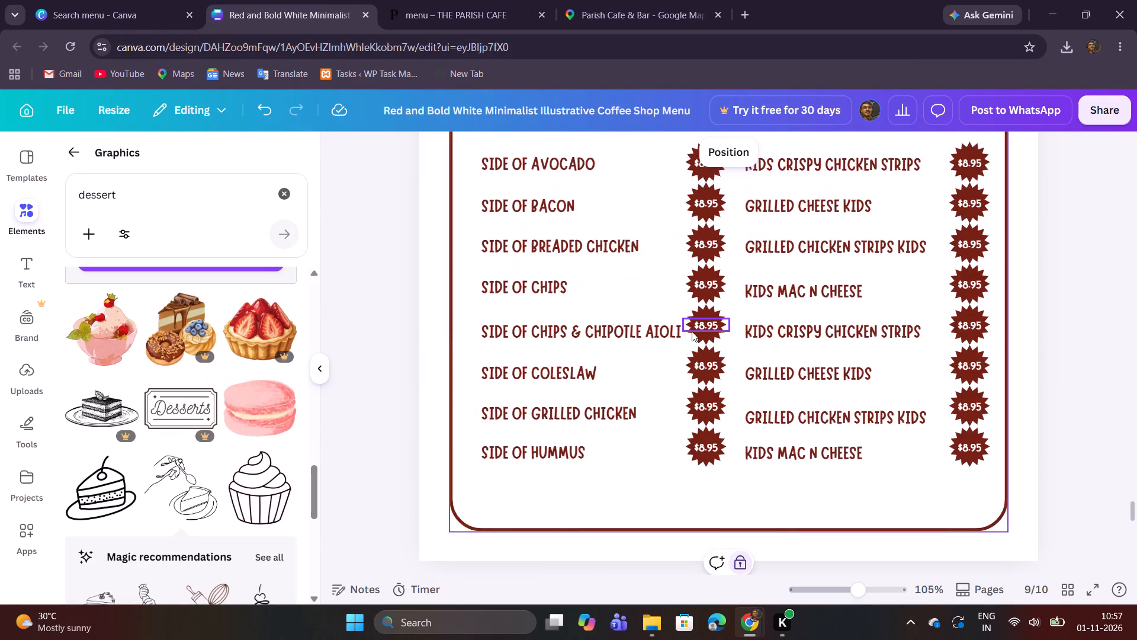
pyautogui.scroll(1, 692, 331)
pyautogui.scroll(-1, 691, 328)
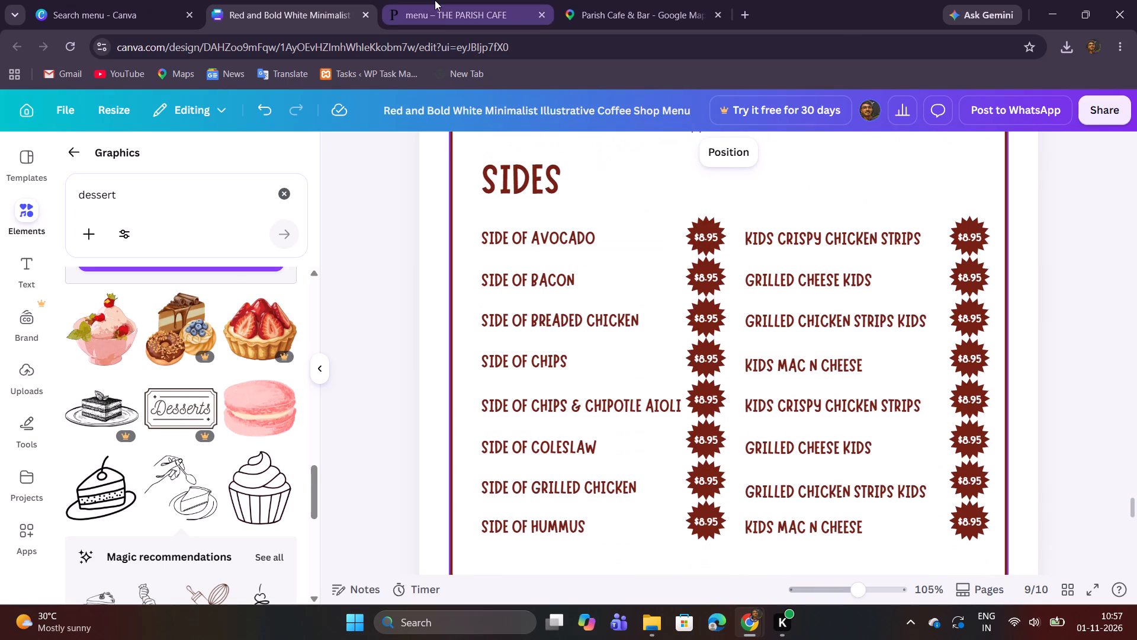
pyautogui.click(435, 0)
pyautogui.scroll(-2, 394, 222)
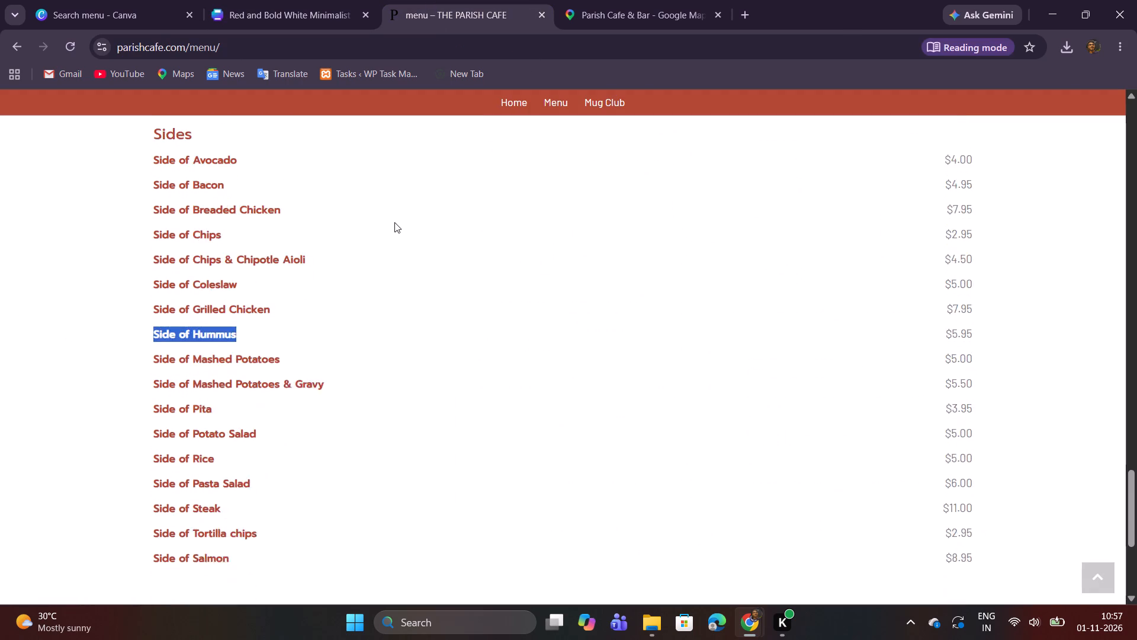
pyautogui.scroll(2, 394, 222)
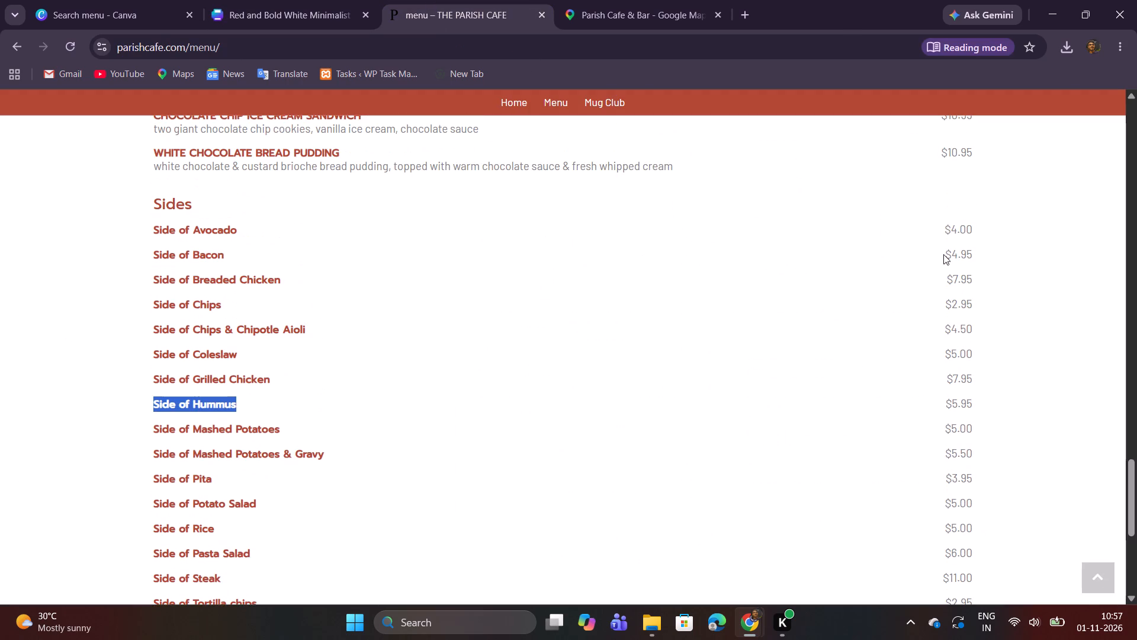
pyautogui.moveTo(944, 231); pyautogui.dragTo(974, 231)
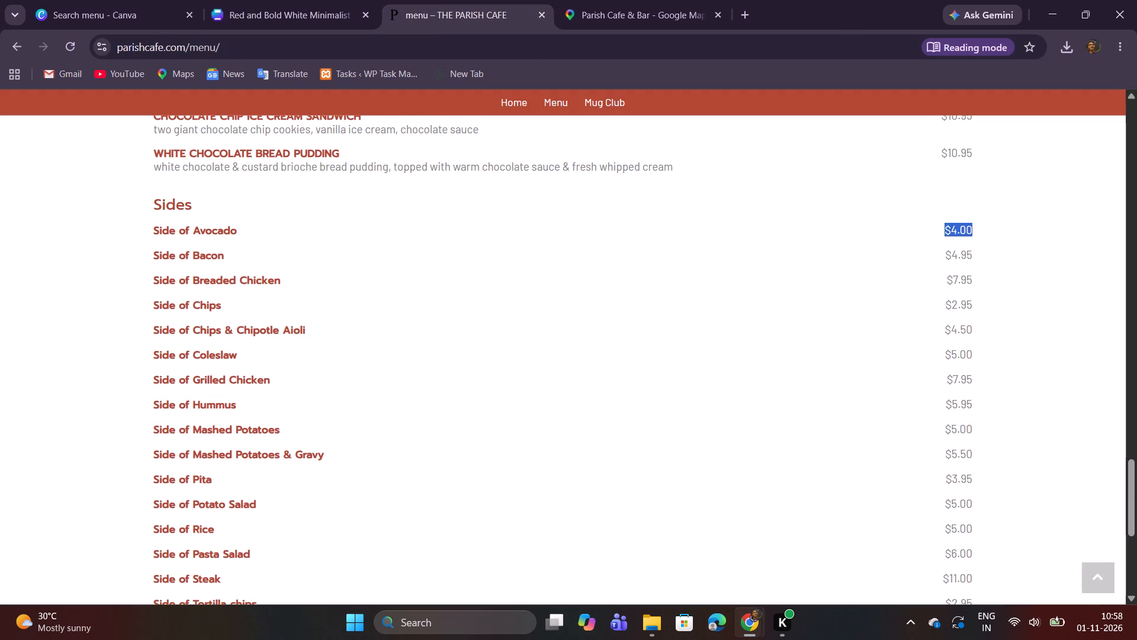
pyautogui.rightClick(969, 231)
pyautogui.click(820, 242)
pyautogui.click(317, 0)
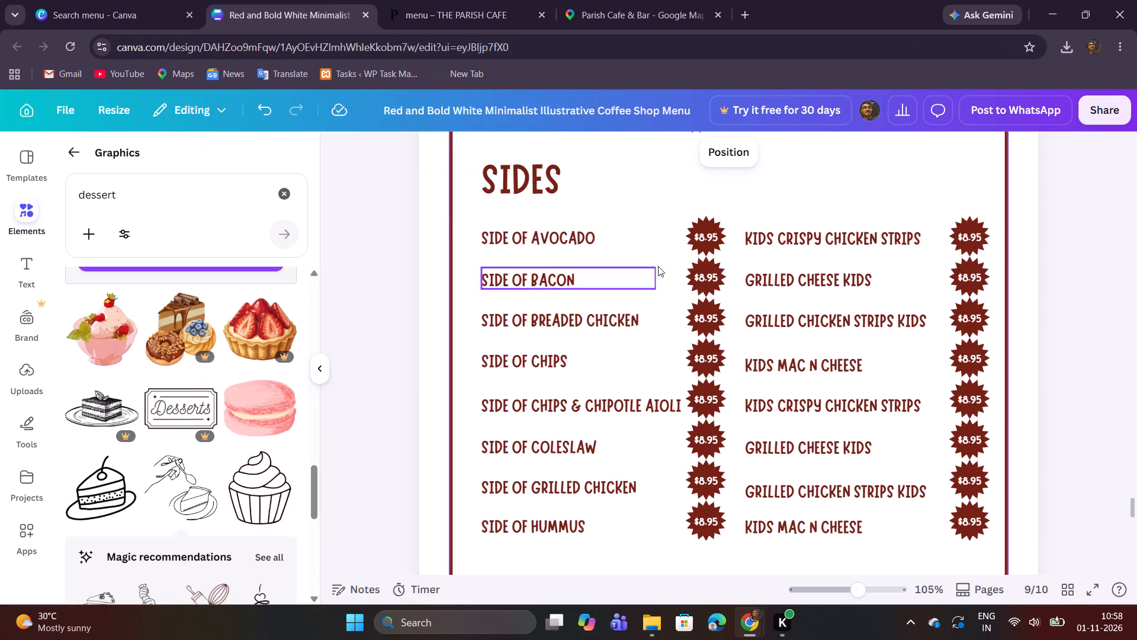
pyautogui.doubleClick(708, 241)
pyautogui.rightClick(708, 241)
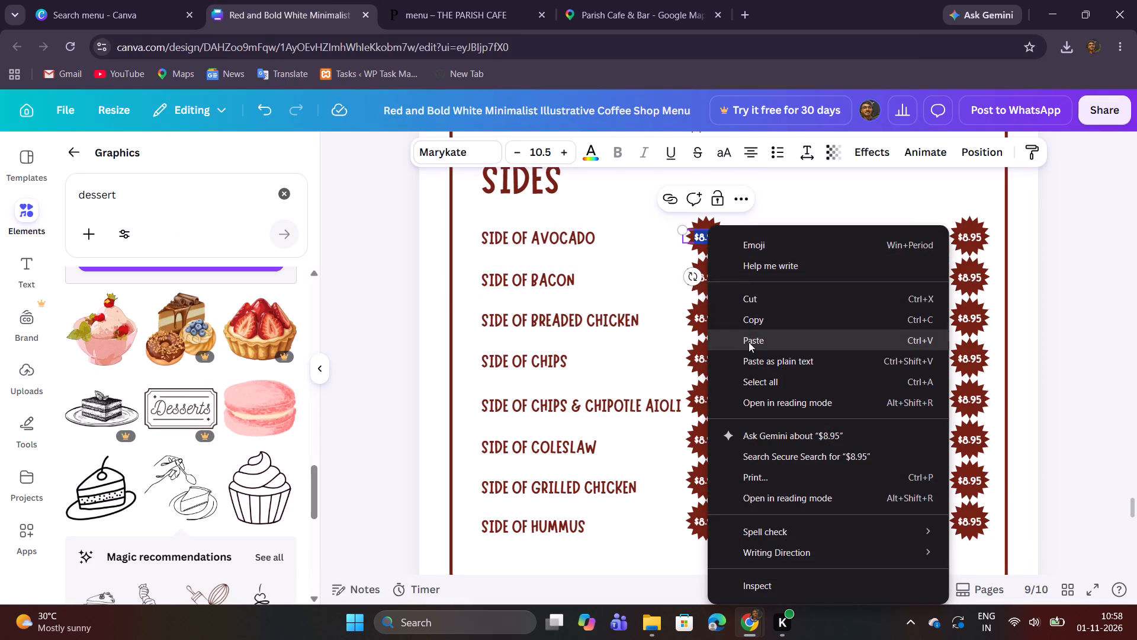
pyautogui.click(749, 342)
# Replace the price in the Side of Bacon badge with $4.95 copied from the website menu.
pyautogui.click(449, 0)
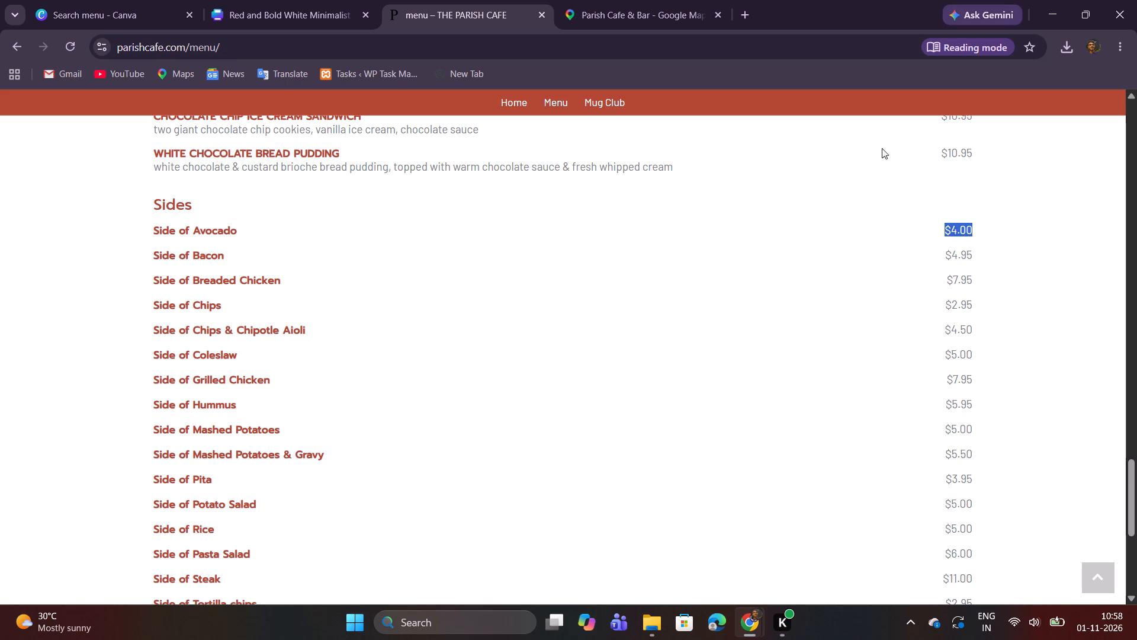
pyautogui.moveTo(947, 256); pyautogui.dragTo(972, 256)
pyautogui.rightClick(969, 256)
pyautogui.click(837, 277)
pyautogui.click(235, 0)
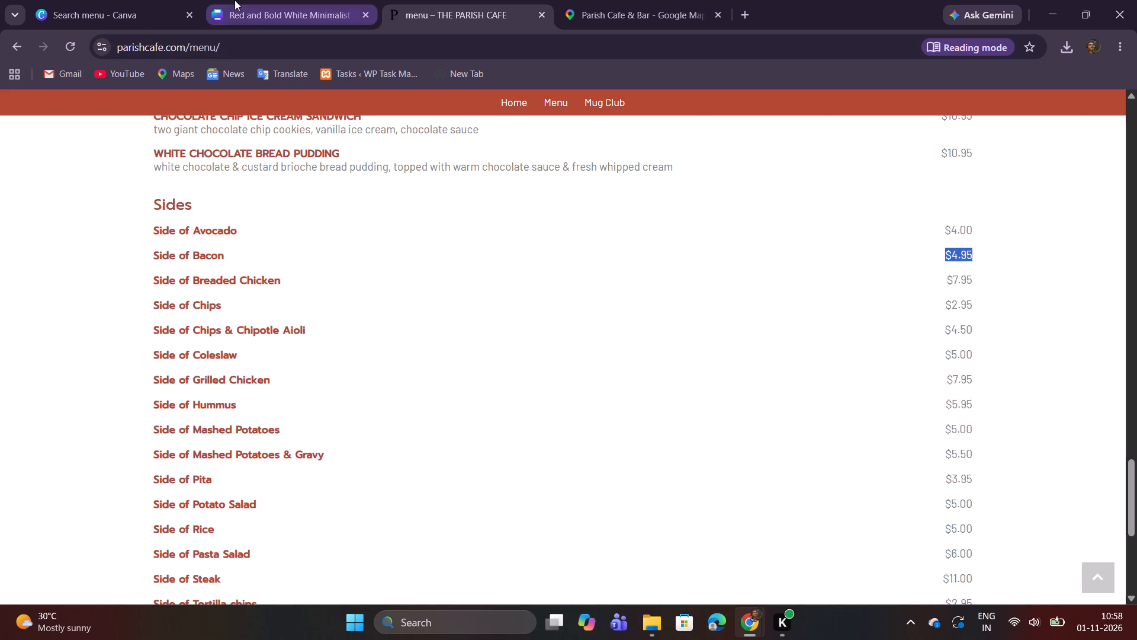
pyautogui.click(633, 292)
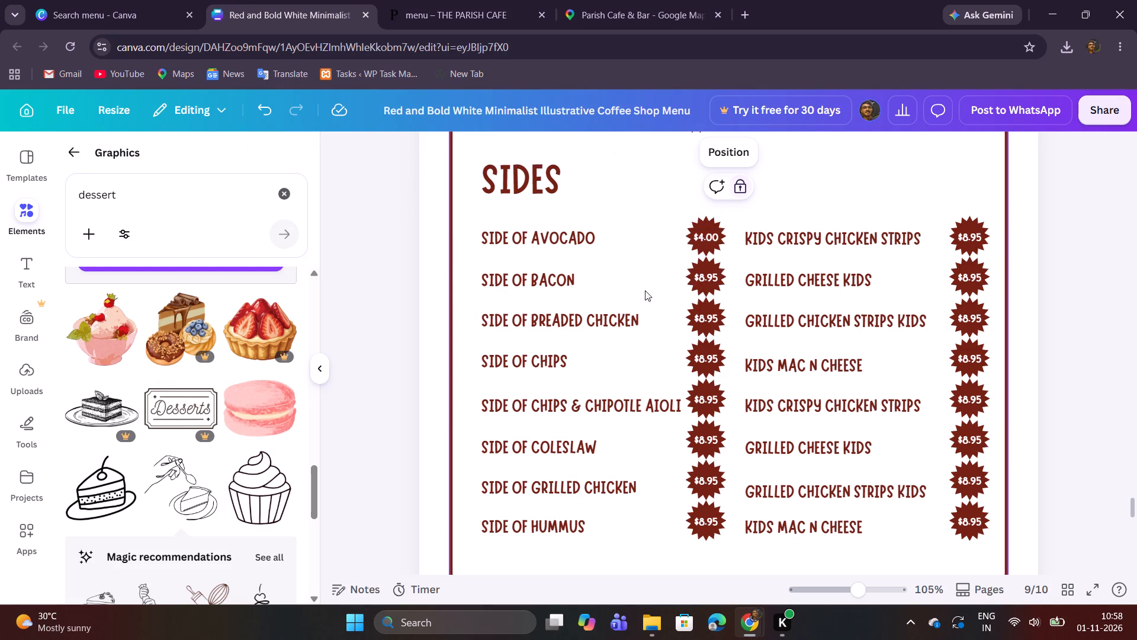
pyautogui.doubleClick(708, 279)
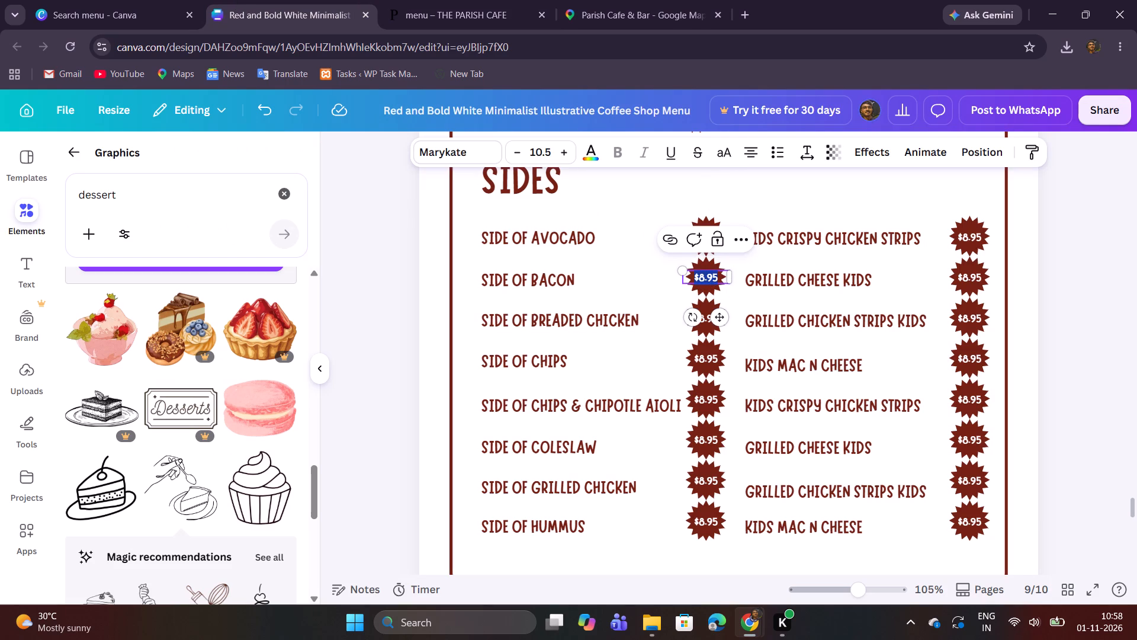
pyautogui.hotkey('ctrl', 'v')
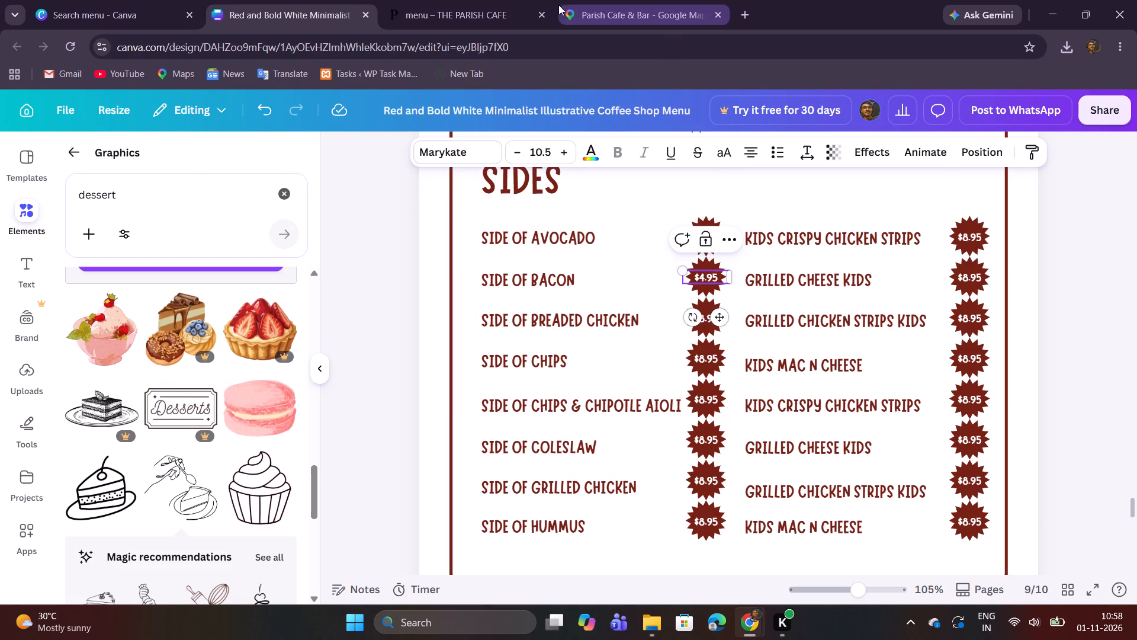
# Replace the price in the Side of Breaded Chicken badge with $7.95 copied from the website menu.
pyautogui.click(470, 0)
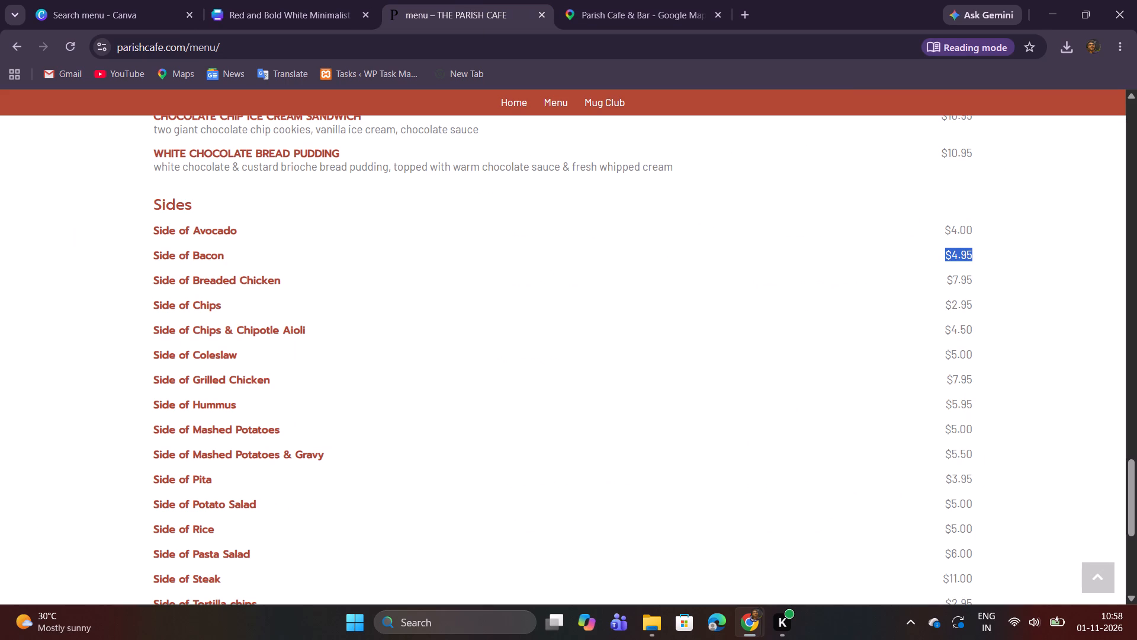
pyautogui.moveTo(947, 281); pyautogui.dragTo(974, 281)
pyautogui.rightClick(962, 280)
pyautogui.click(860, 301)
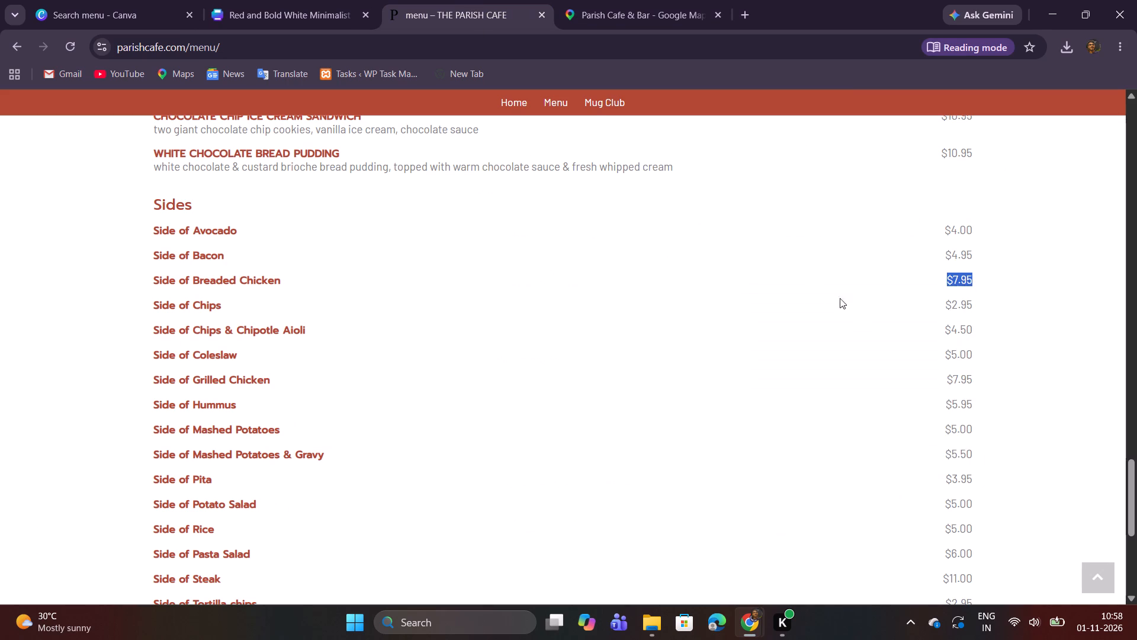
pyautogui.click(320, 0)
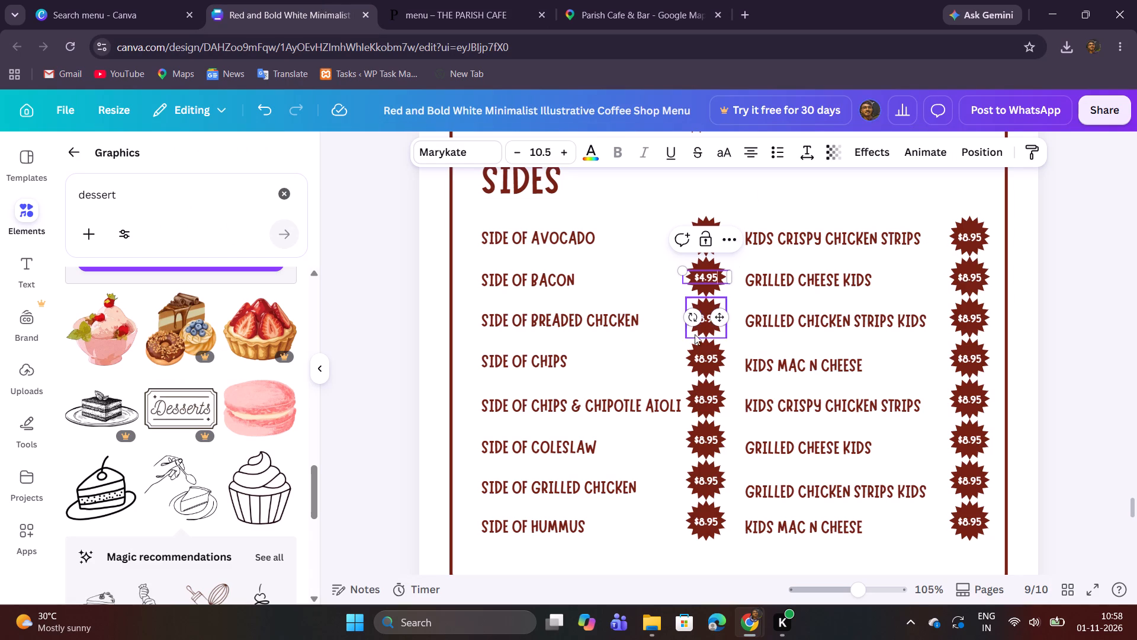
pyautogui.click(676, 337)
pyautogui.doubleClick(709, 314)
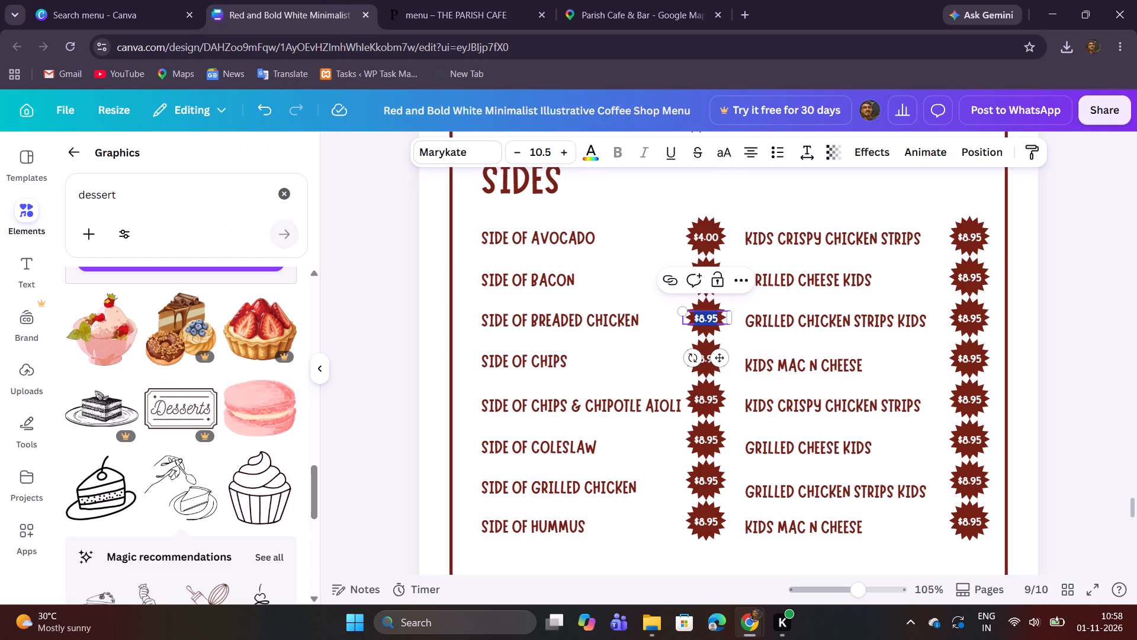
pyautogui.hotkey('ctrl', 'v')
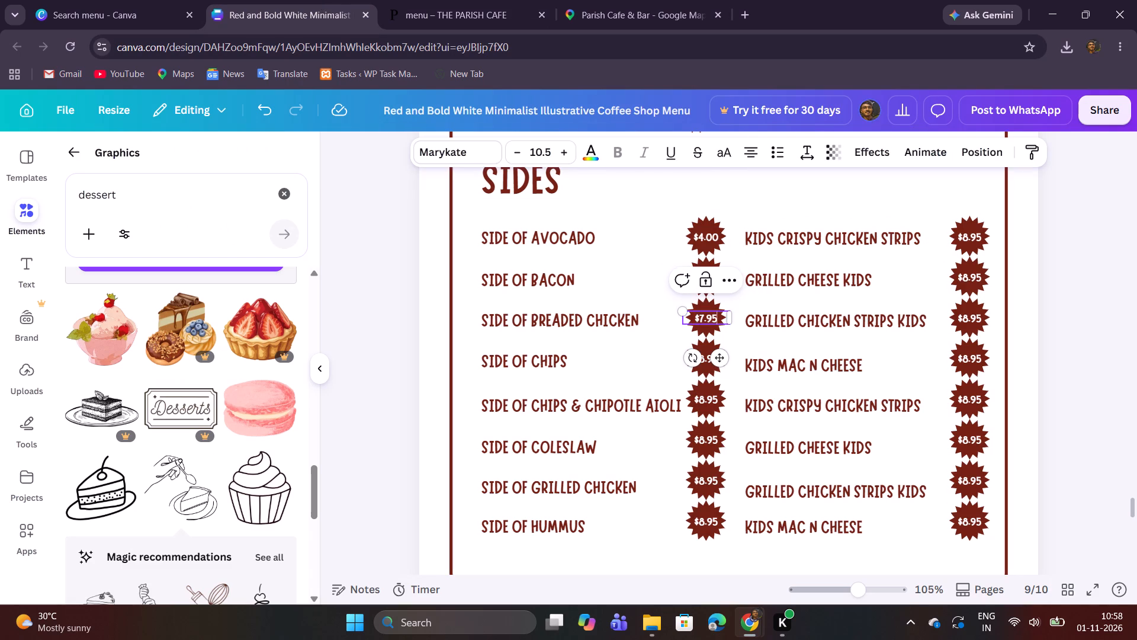
# Replace the price in the Side of Chips badge with $2.95 copied from the website menu.
pyautogui.click(386, 0)
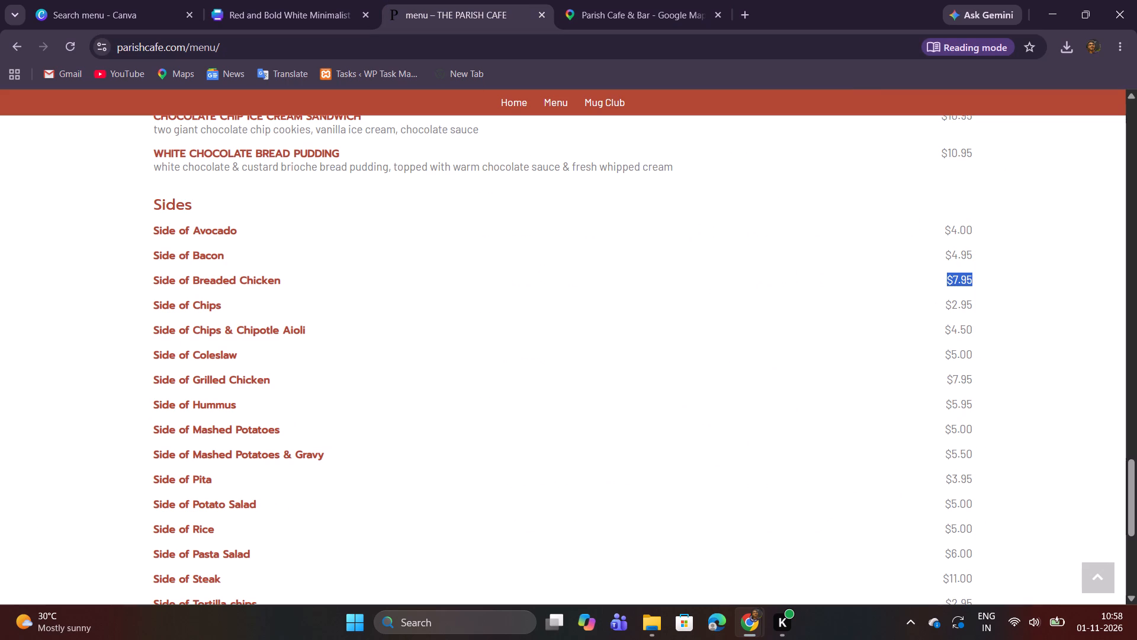
pyautogui.moveTo(946, 305); pyautogui.dragTo(987, 305)
pyautogui.rightClick(971, 305)
pyautogui.click(844, 326)
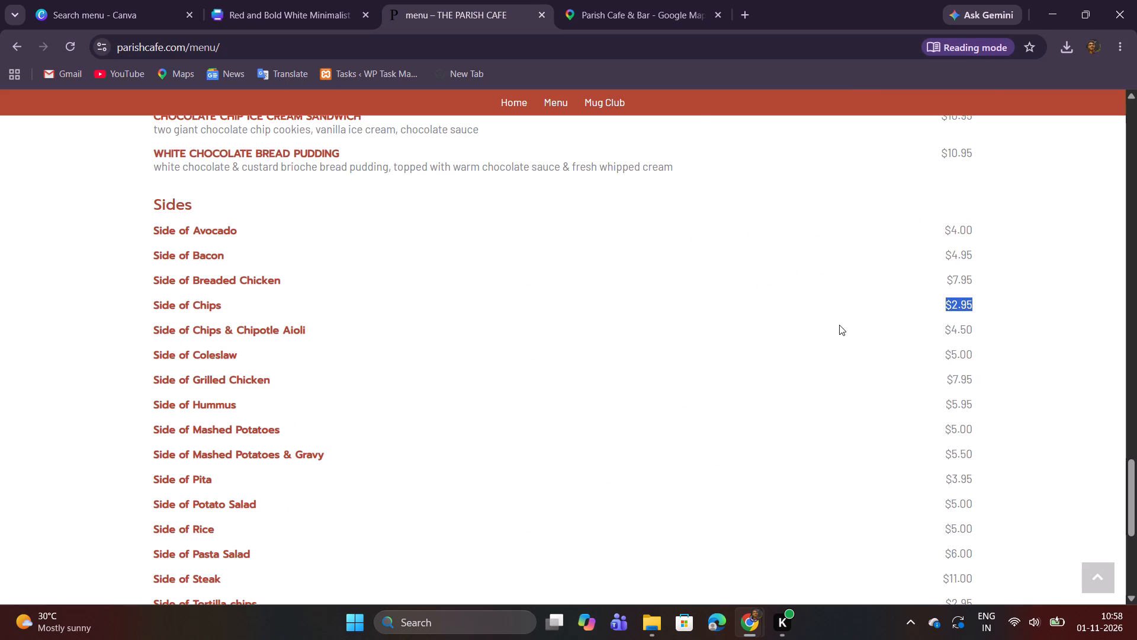
pyautogui.click(253, 0)
pyautogui.click(639, 348)
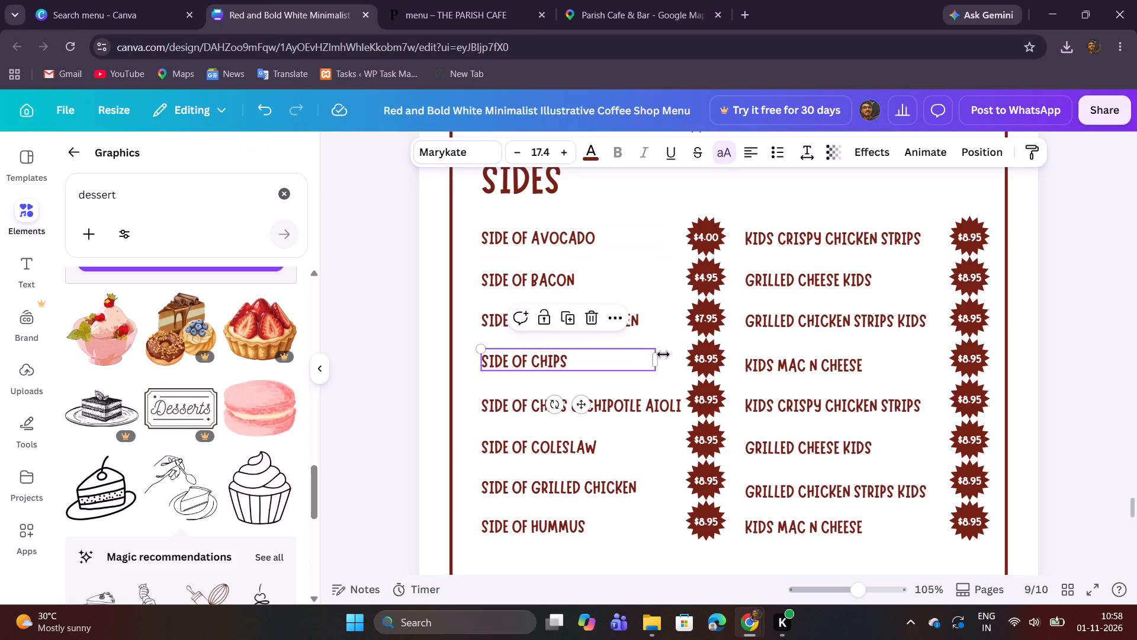
pyautogui.doubleClick(702, 361)
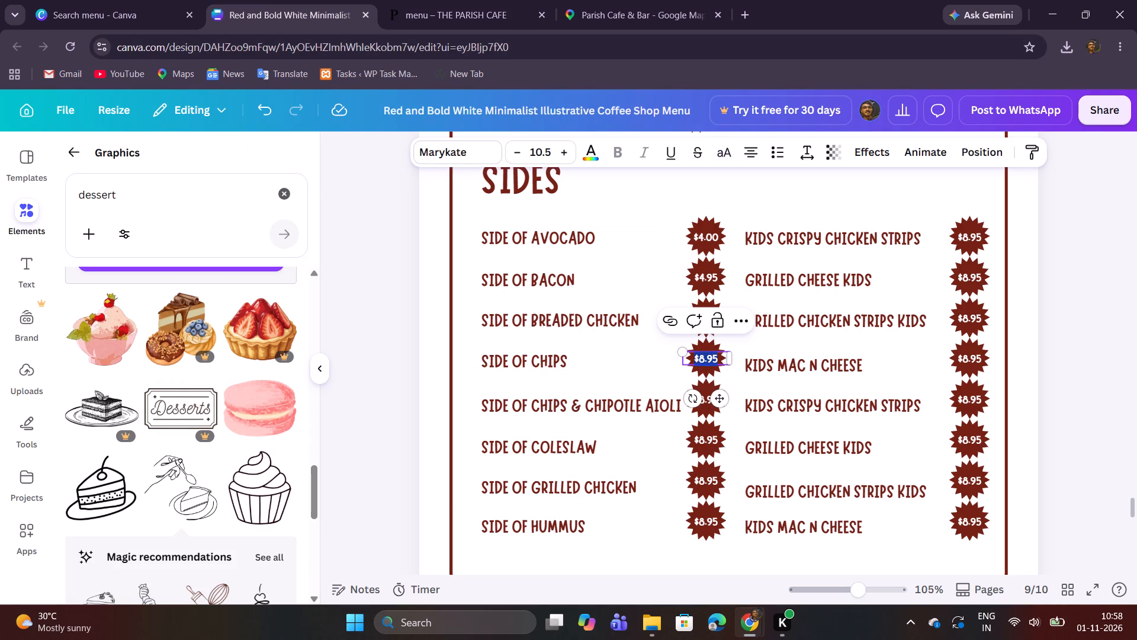
pyautogui.hotkey('ctrl', 'v')
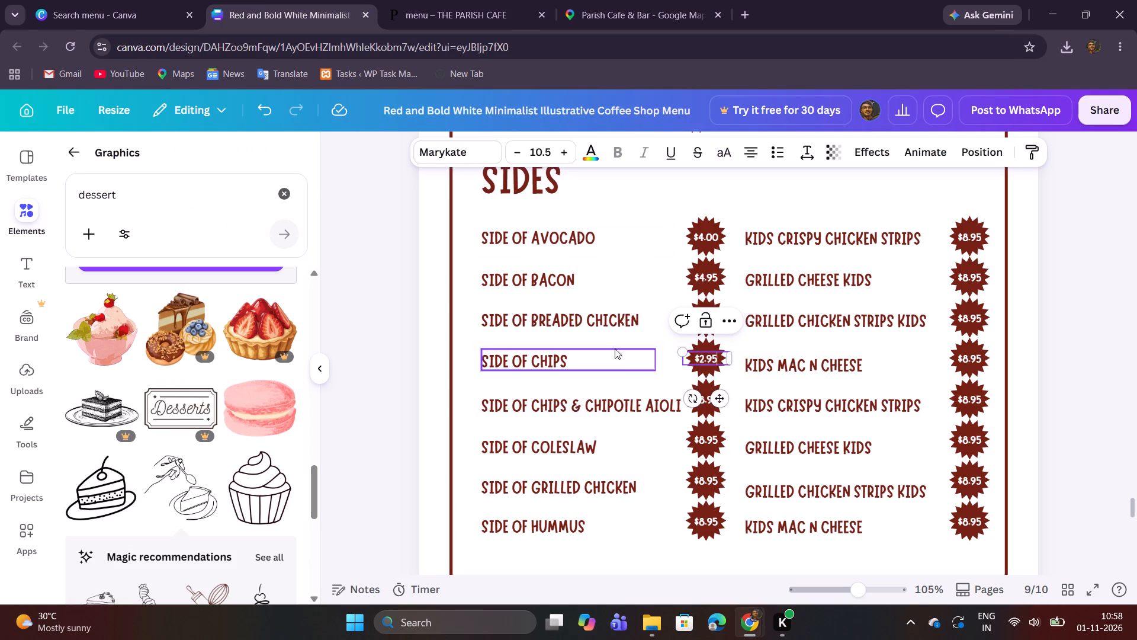
pyautogui.click(457, 334)
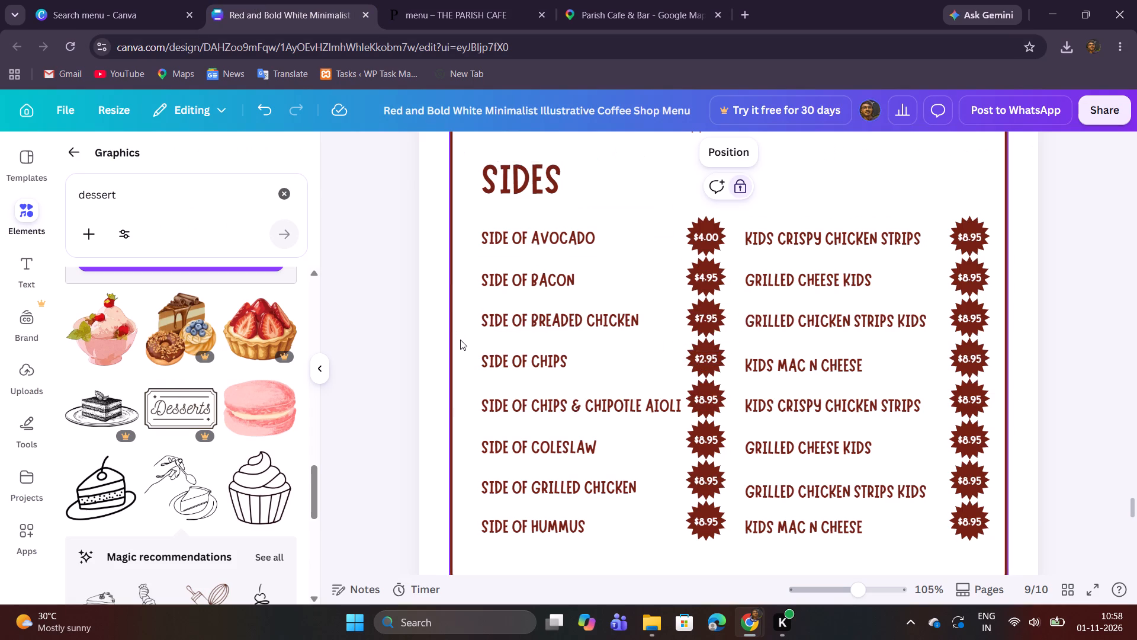
# Replace the price in the Side of Chips & Chipotle Aioli badge with $4.50 copied from the website menu.
pyautogui.scroll(-1, 584, 343)
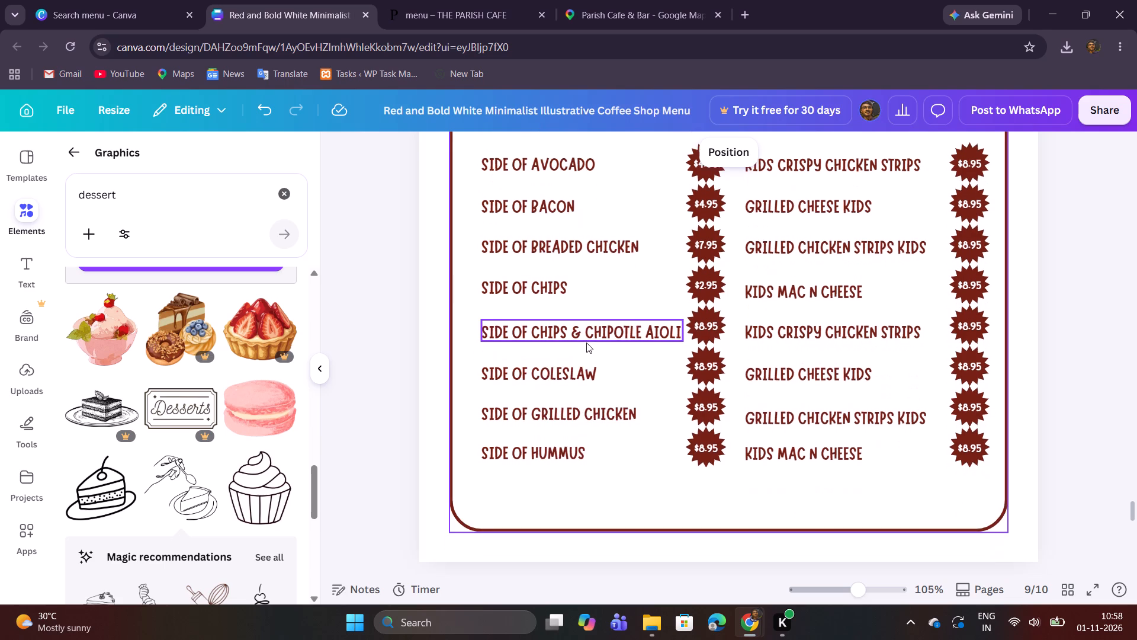
pyautogui.click(474, 0)
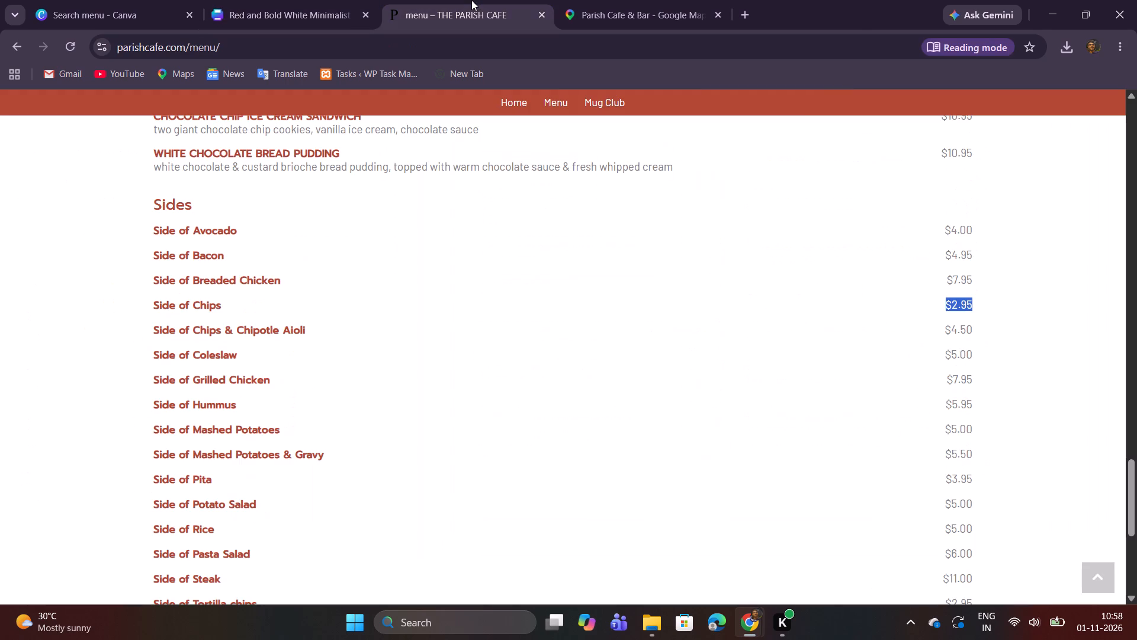
pyautogui.scroll(-1, 592, 162)
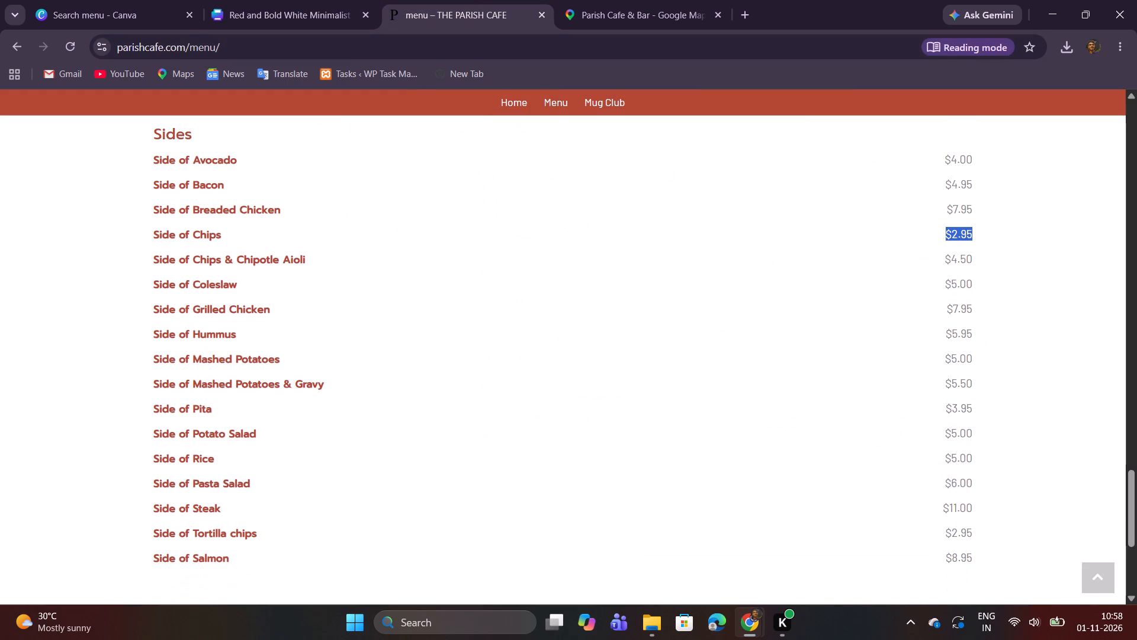
pyautogui.moveTo(947, 254); pyautogui.dragTo(974, 254)
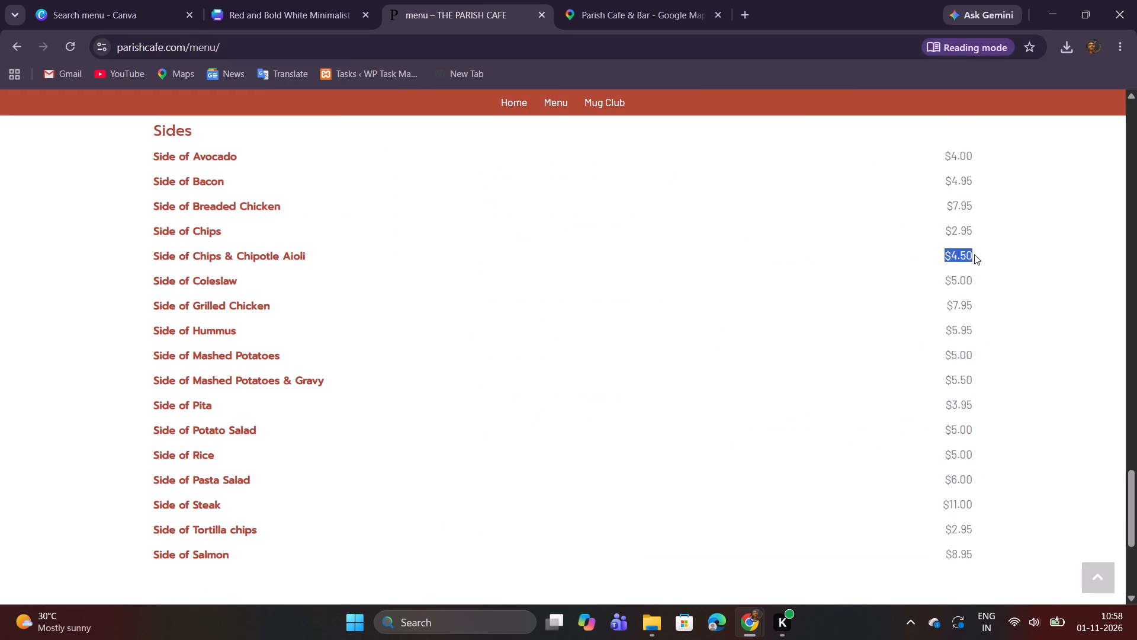
pyautogui.moveTo(974, 254); pyautogui.dragTo(975, 254)
pyautogui.rightClick(968, 254)
pyautogui.click(807, 274)
pyautogui.click(287, 0)
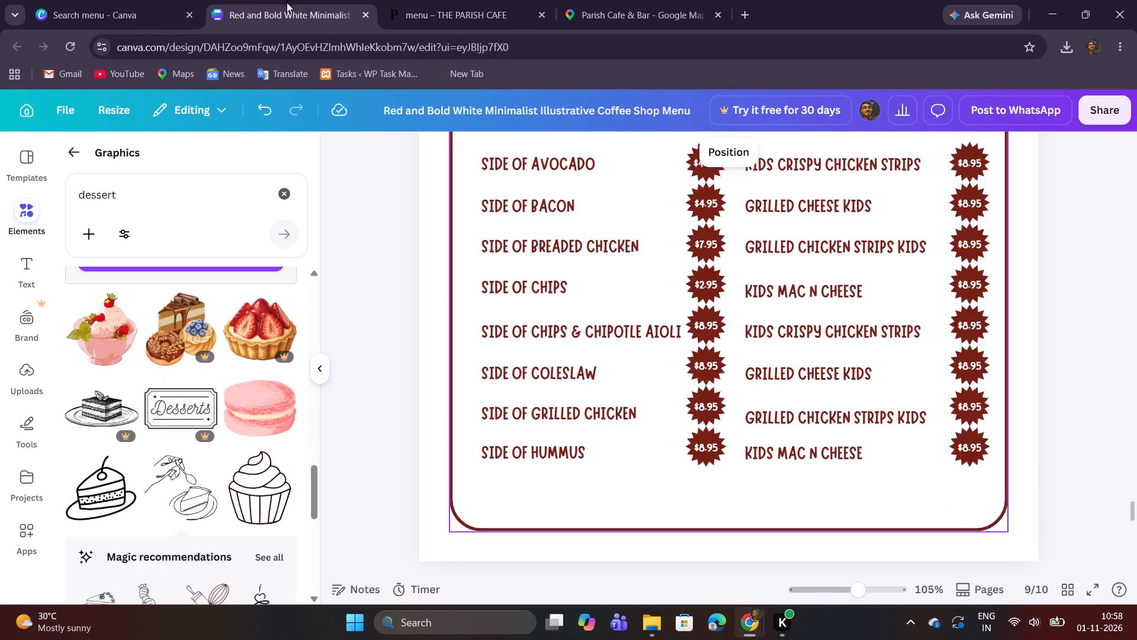
pyautogui.doubleClick(702, 325)
pyautogui.hotkey('ctrl', 'v')
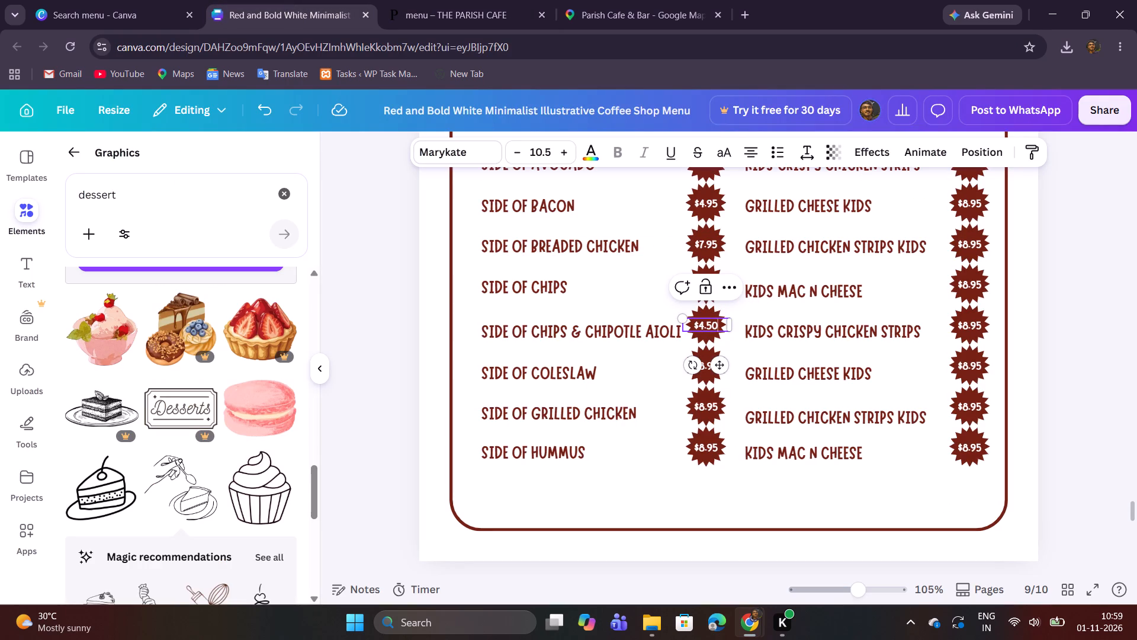
# Replace the price in the Side of Coleslaw badge with $5.00 copied from the website menu.
pyautogui.click(410, 0)
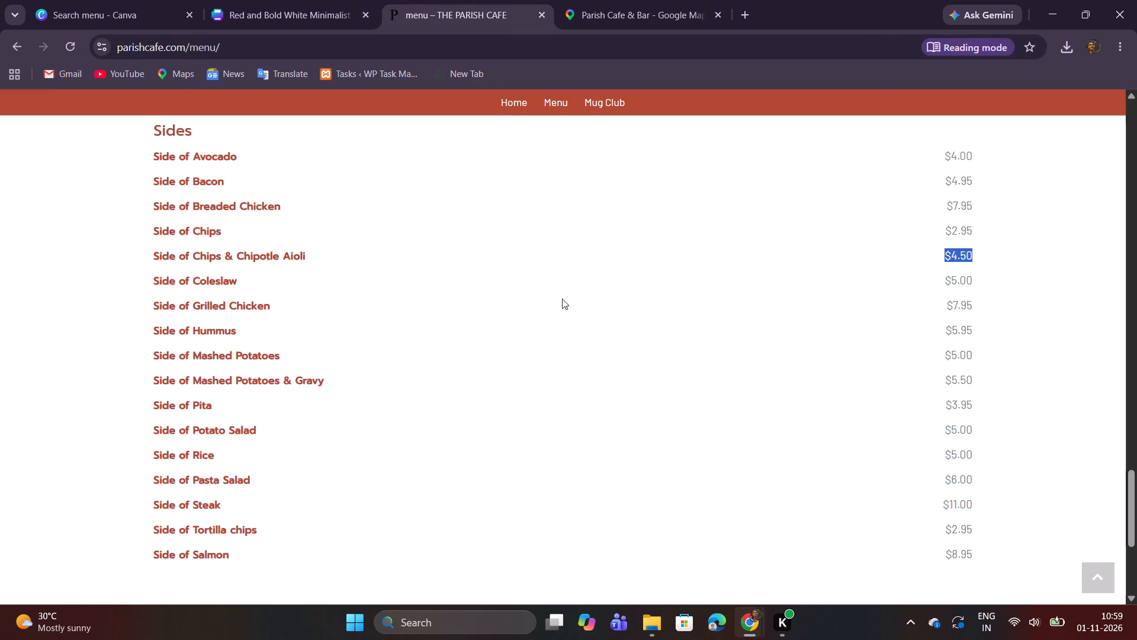
pyautogui.moveTo(946, 283); pyautogui.dragTo(976, 281)
pyautogui.rightClick(956, 280)
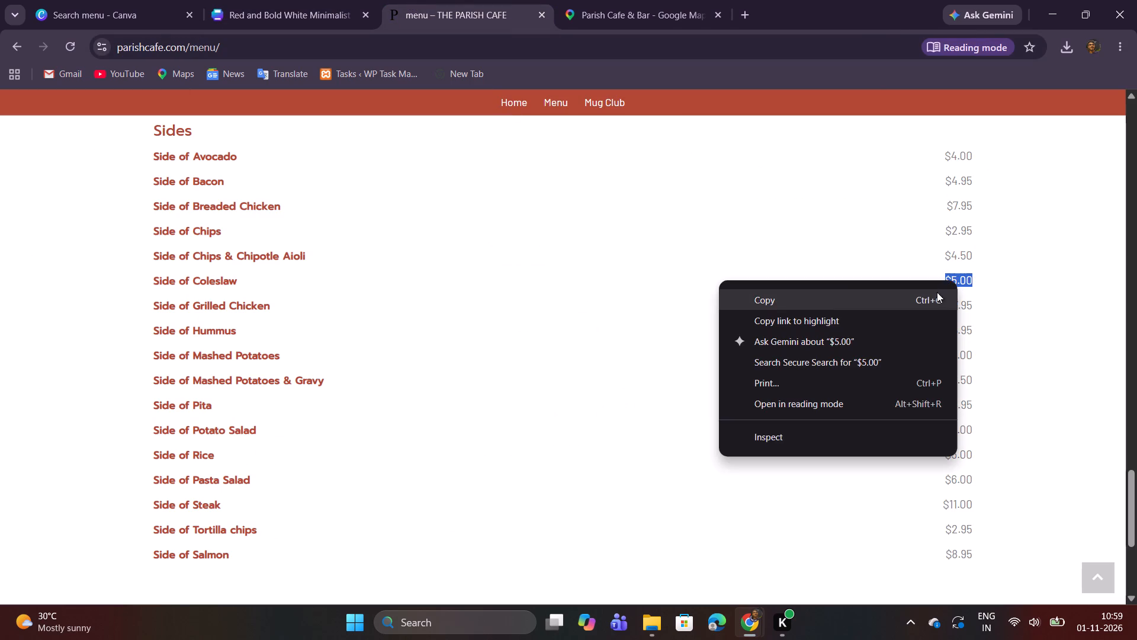
pyautogui.click(804, 299)
pyautogui.click(283, 11)
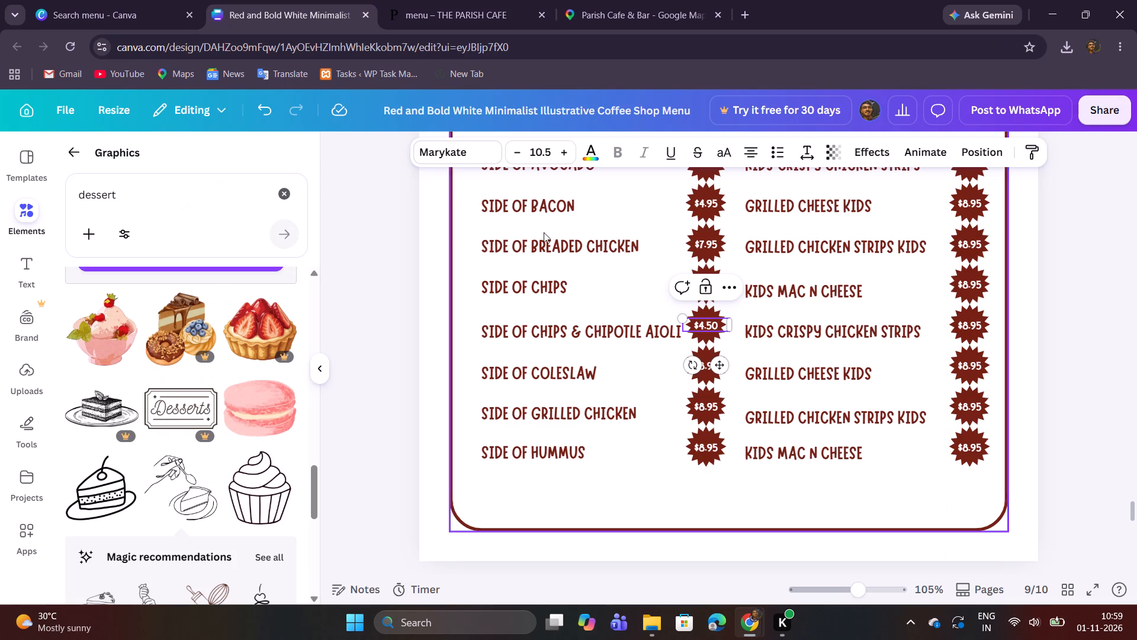
pyautogui.click(549, 472)
pyautogui.doubleClick(715, 364)
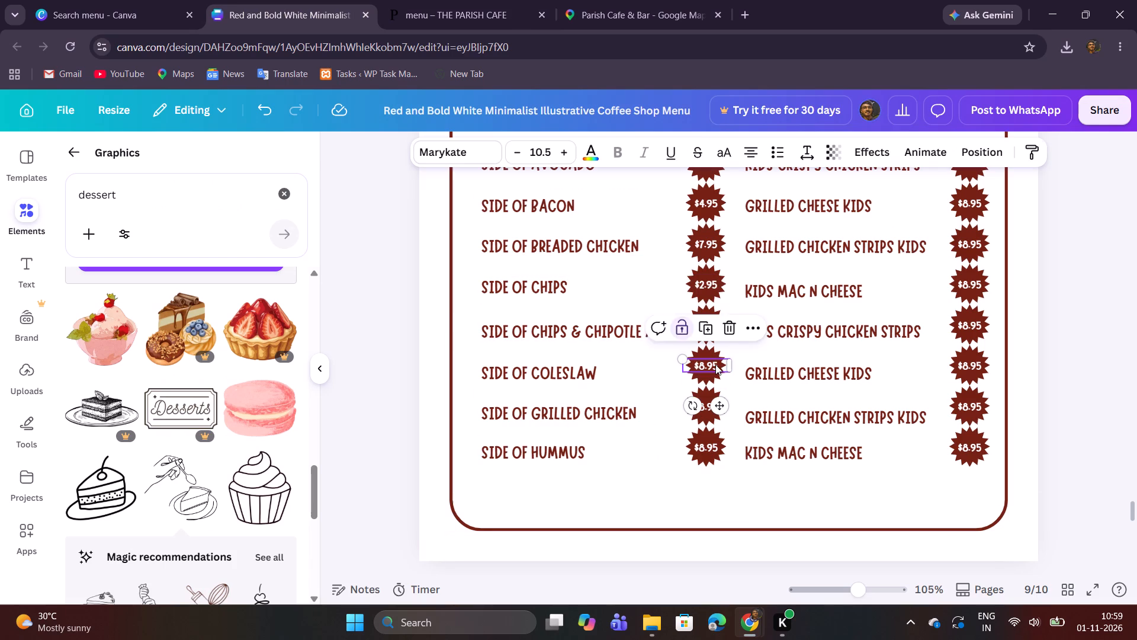
pyautogui.hotkey('ctrl', 'v')
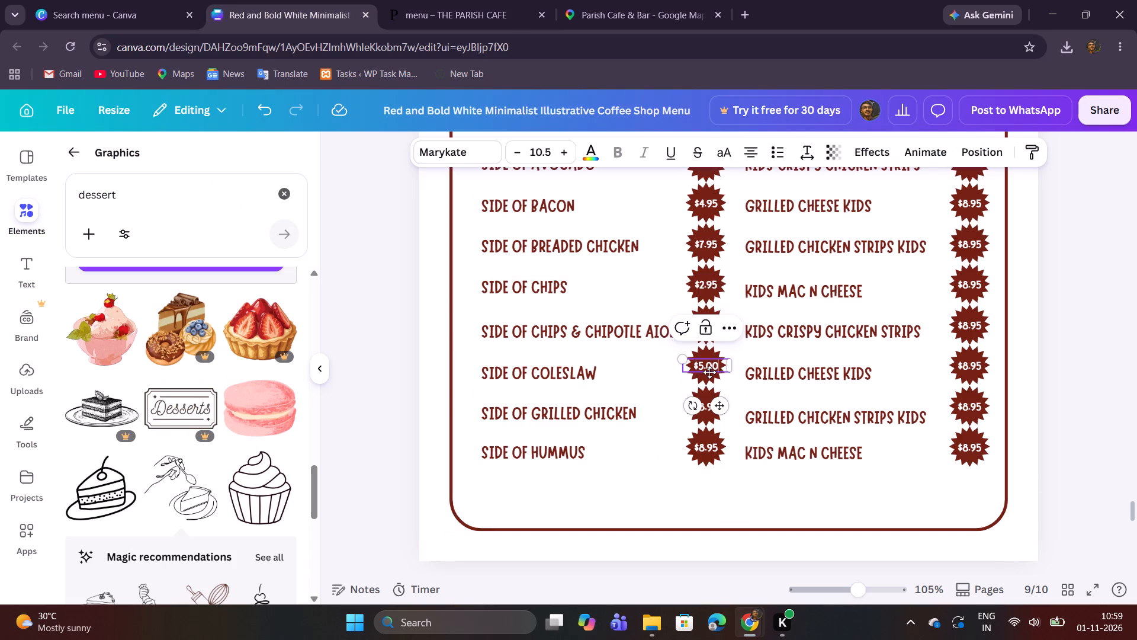
# Replace the price in the Side of Grilled Chicken badge with $7.95 copied from the website menu.
pyautogui.click(479, 0)
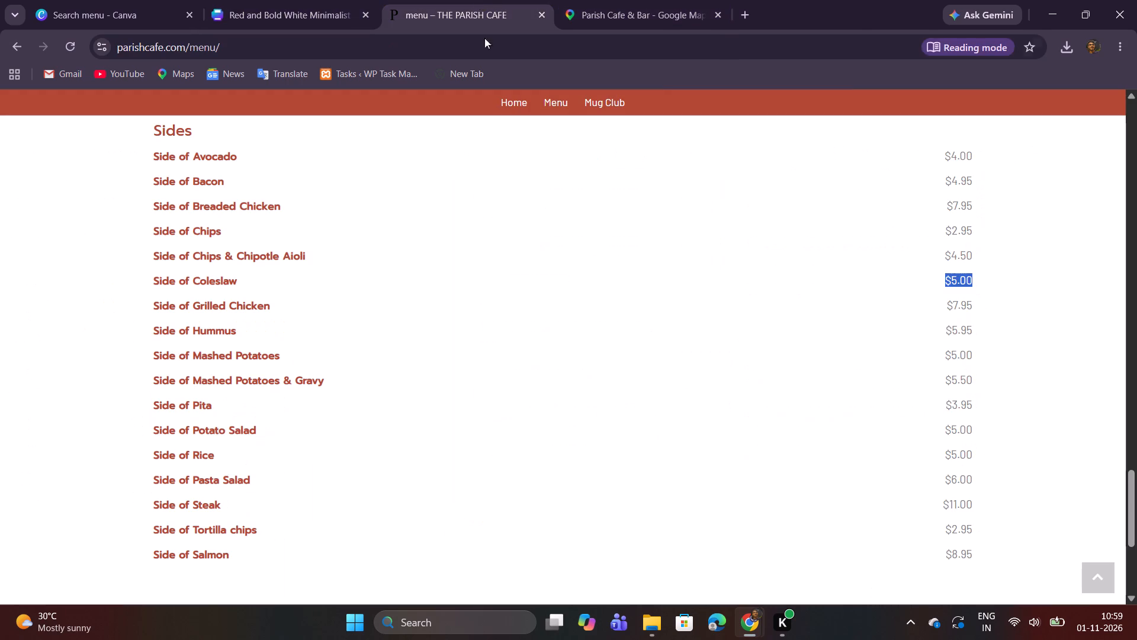
pyautogui.moveTo(946, 305); pyautogui.dragTo(971, 308)
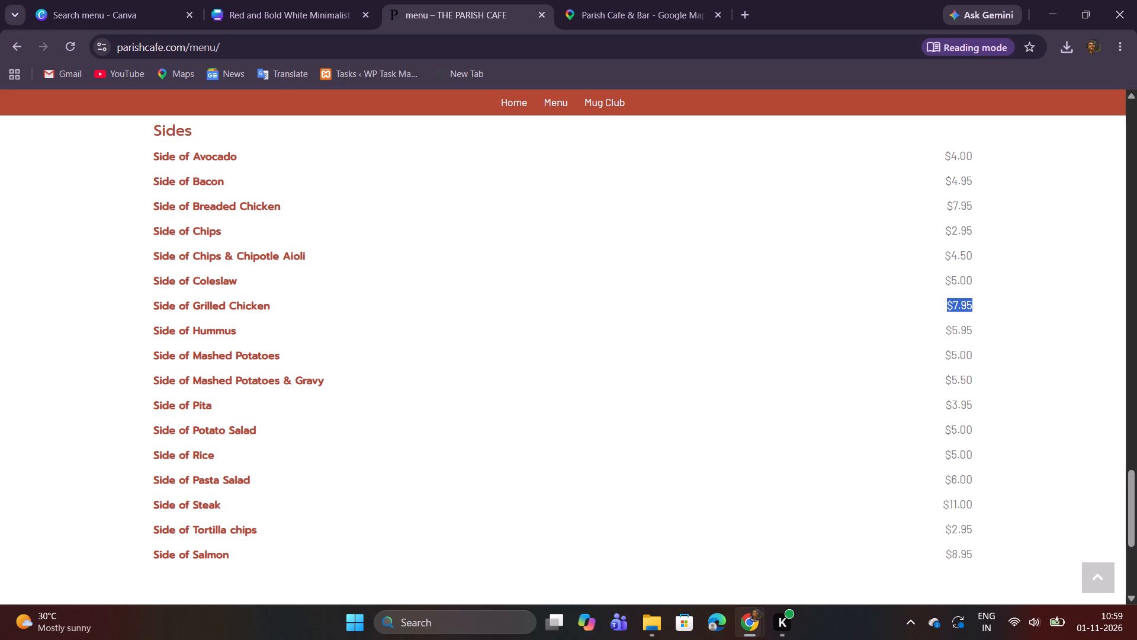
pyautogui.moveTo(971, 308); pyautogui.dragTo(971, 309)
pyautogui.rightClick(964, 307)
pyautogui.click(848, 327)
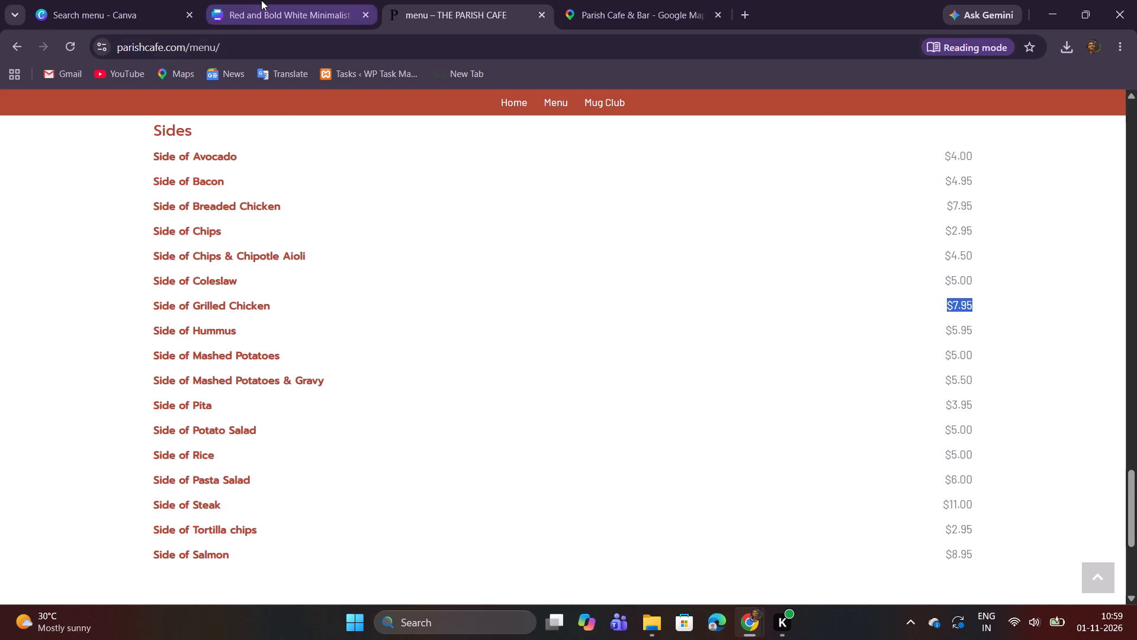
pyautogui.click(261, 0)
pyautogui.click(664, 492)
pyautogui.doubleClick(707, 412)
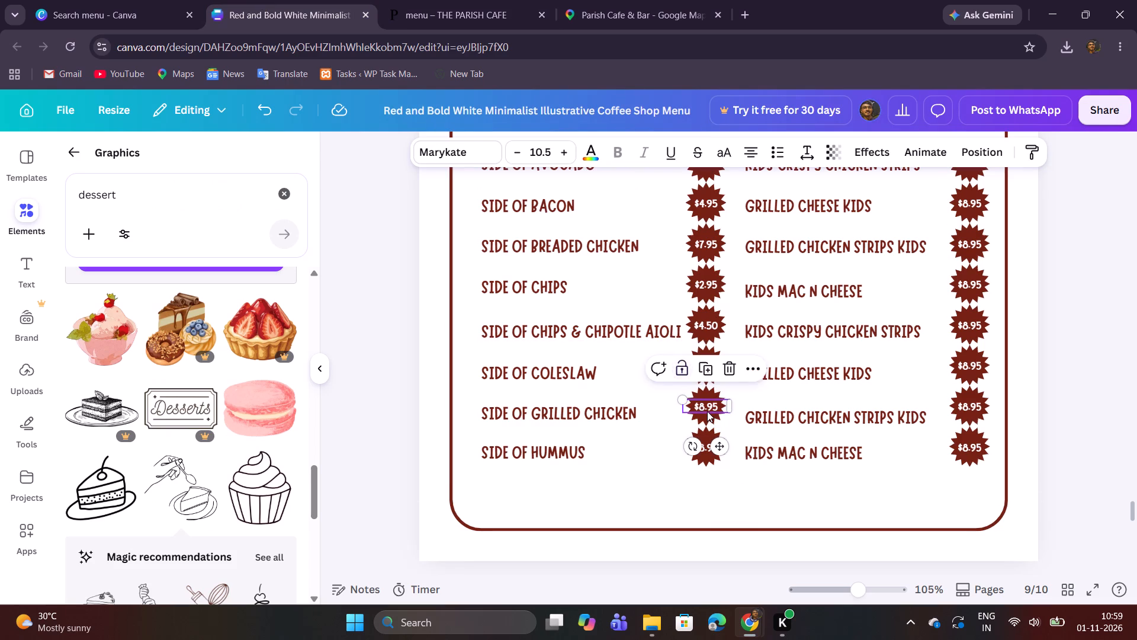
pyautogui.hotkey('ctrl', 'v')
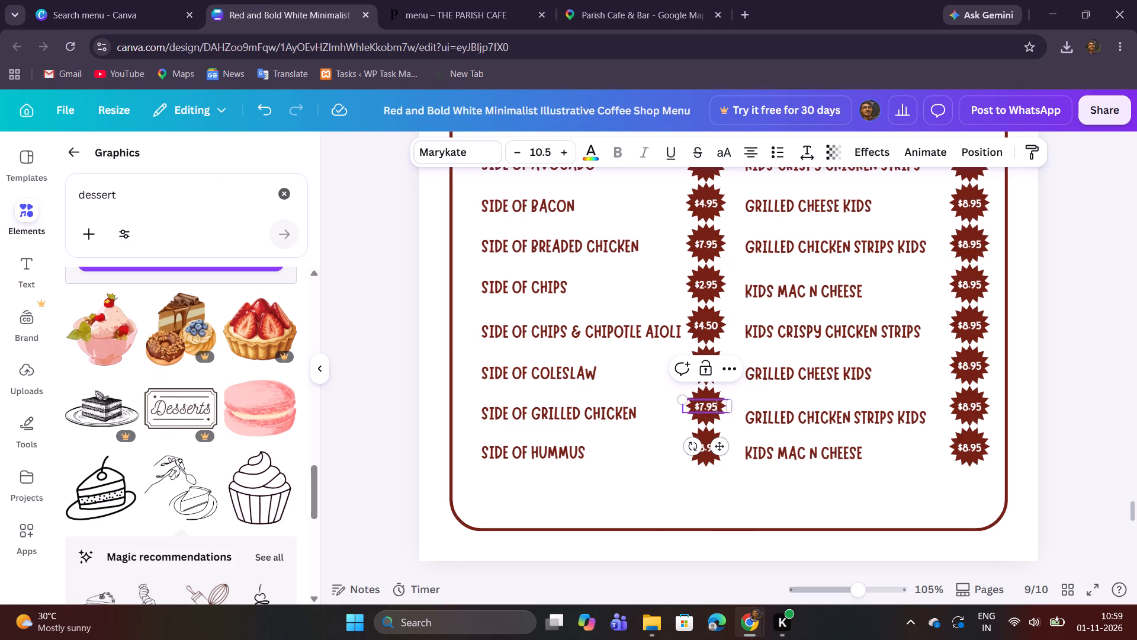
# Replace the price in the Side of Hummus badge with $5.95 copied from the website menu.
pyautogui.click(415, 0)
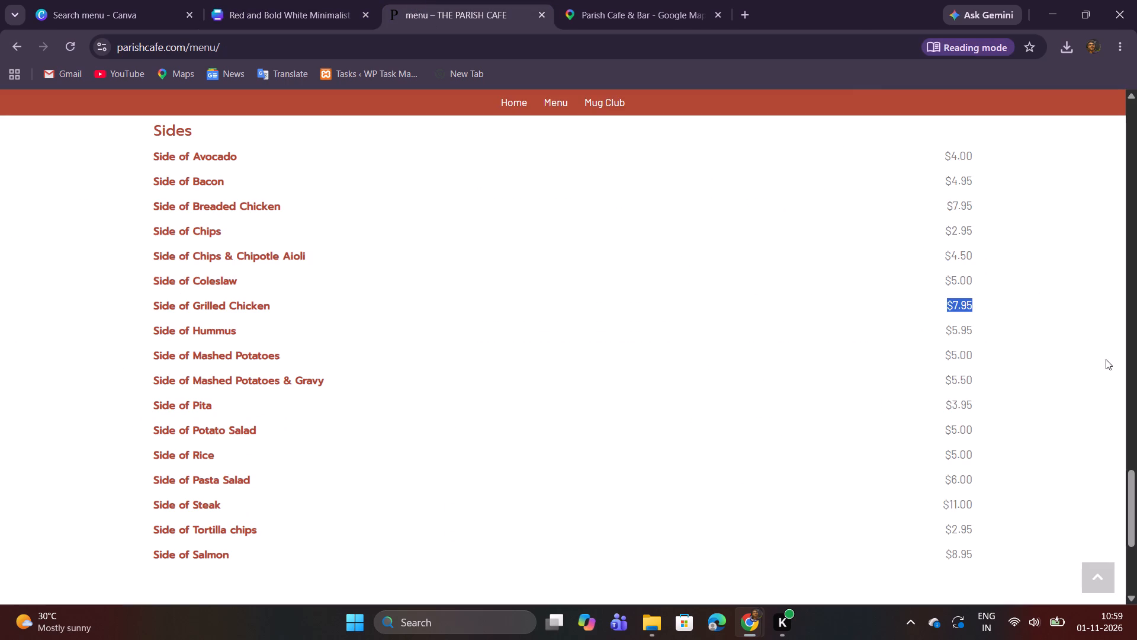
pyautogui.moveTo(945, 329); pyautogui.dragTo(983, 333)
pyautogui.rightClick(968, 331)
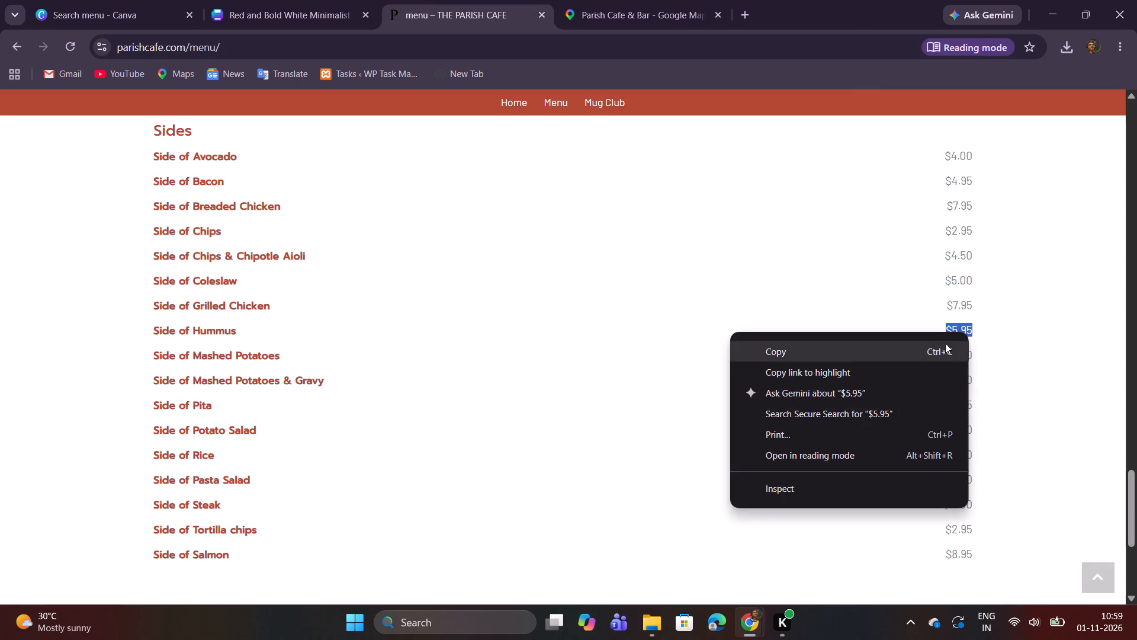
pyautogui.click(839, 352)
pyautogui.click(300, 22)
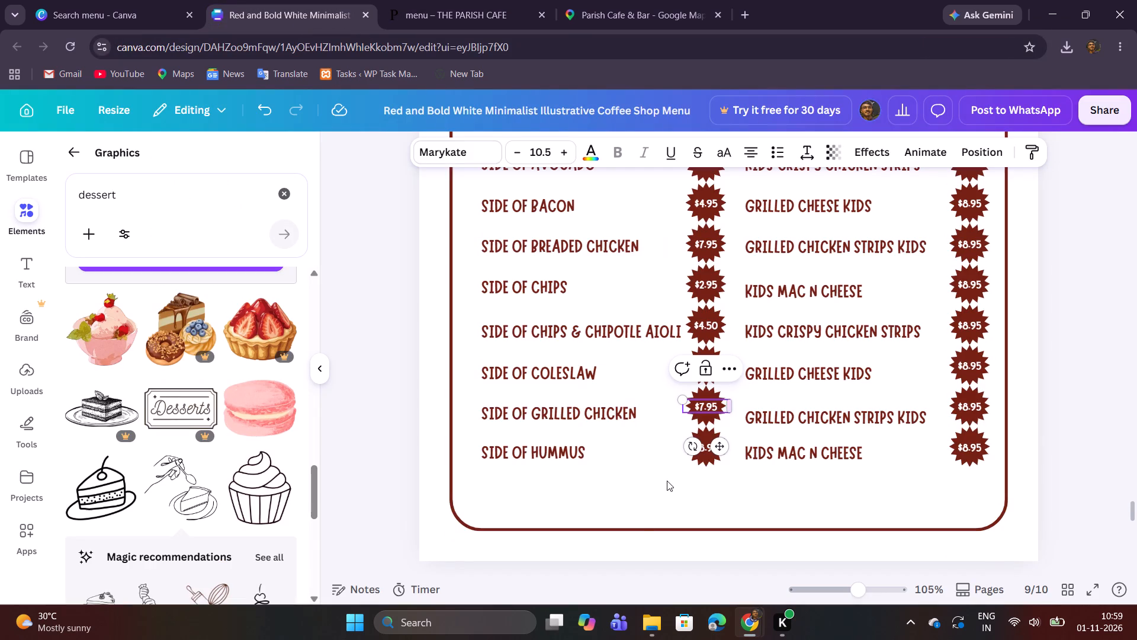
pyautogui.click(646, 519)
pyautogui.doubleClick(705, 453)
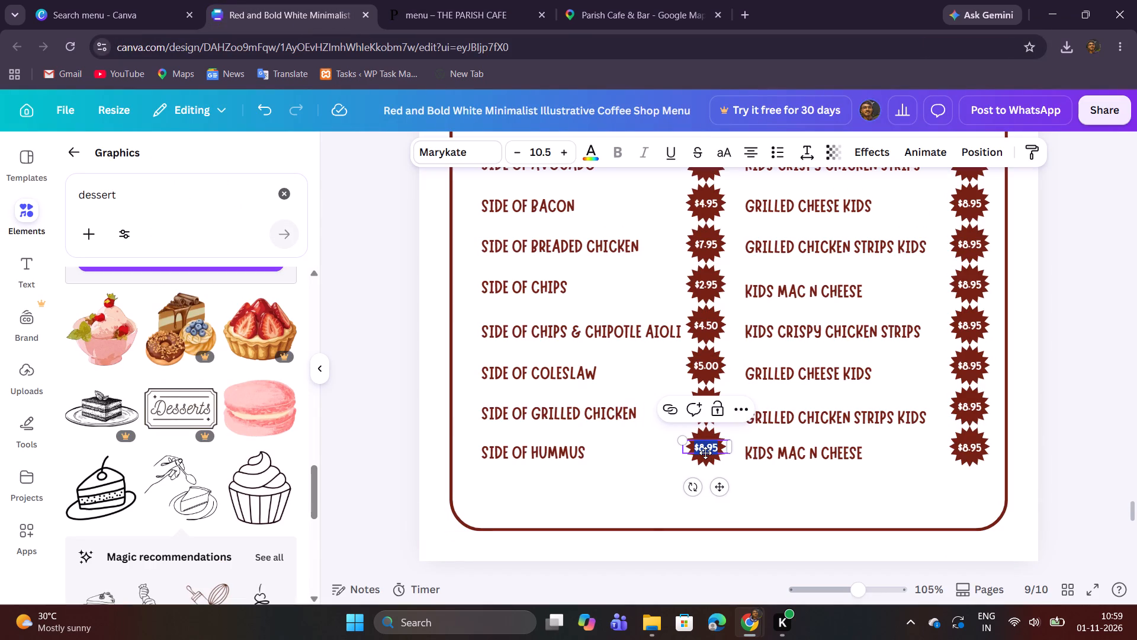
pyautogui.hotkey('ctrl', 'v')
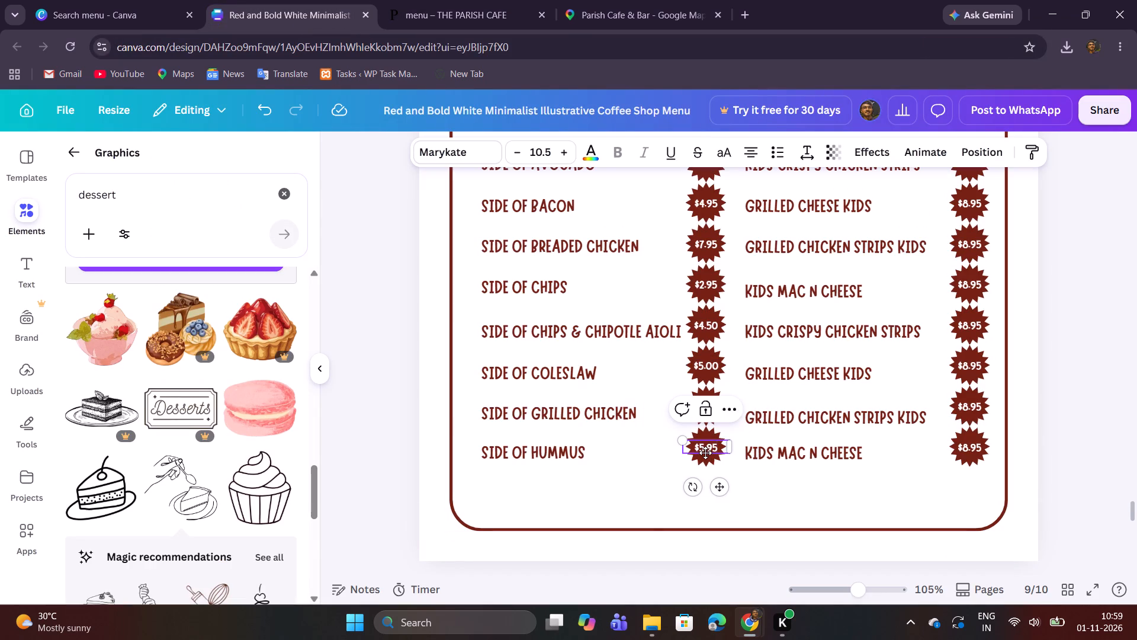
pyautogui.click(558, 514)
# Replace the first dish name in the second Sides column with Side of Mashed Potatoes from the website, in uppercase.
pyautogui.scroll(2, 689, 492)
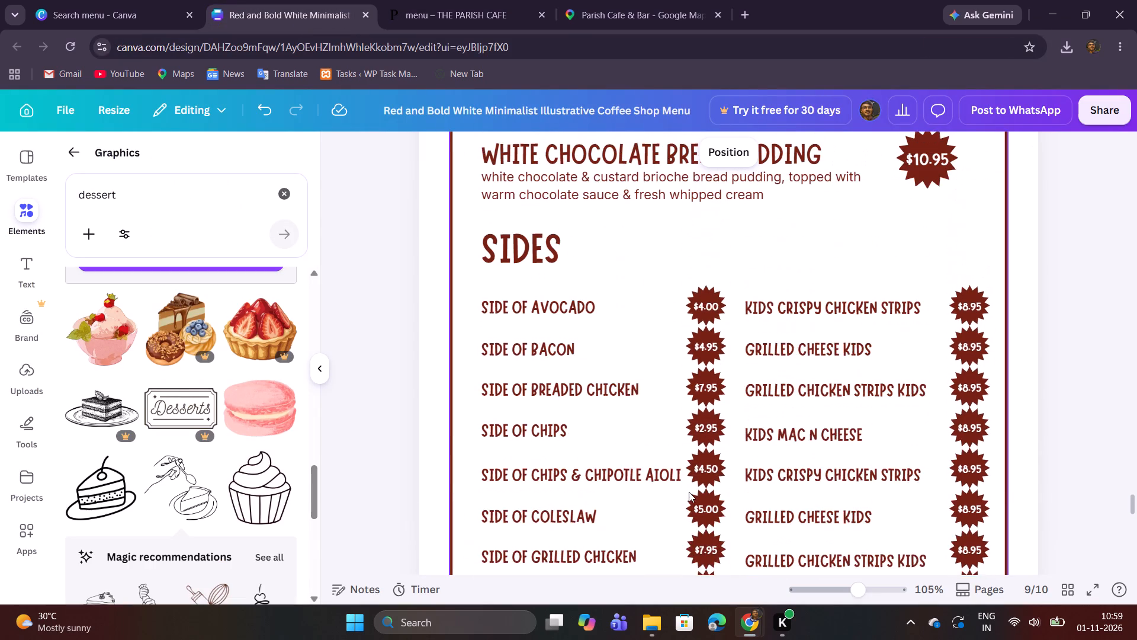
pyautogui.click(483, 0)
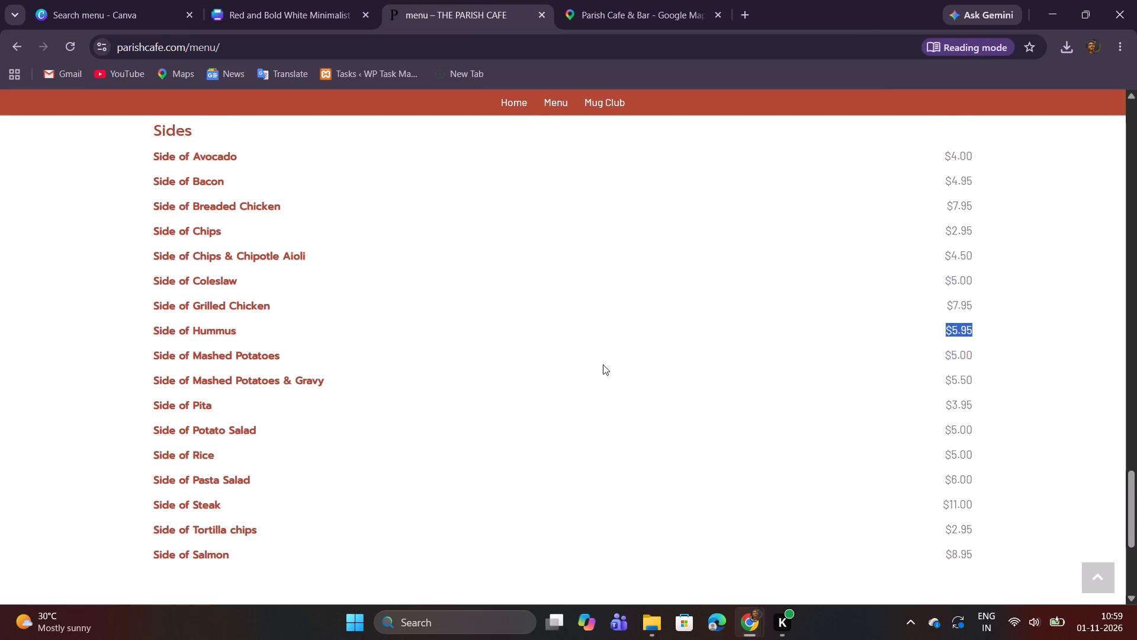
pyautogui.scroll(-2, 603, 364)
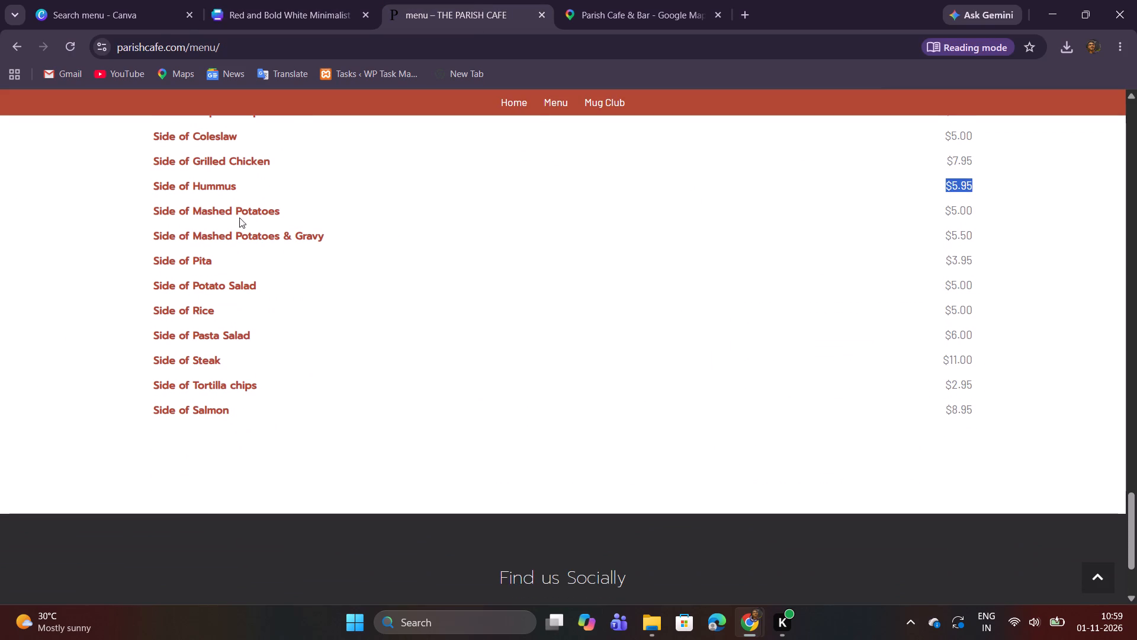
pyautogui.moveTo(146, 209); pyautogui.dragTo(194, 204)
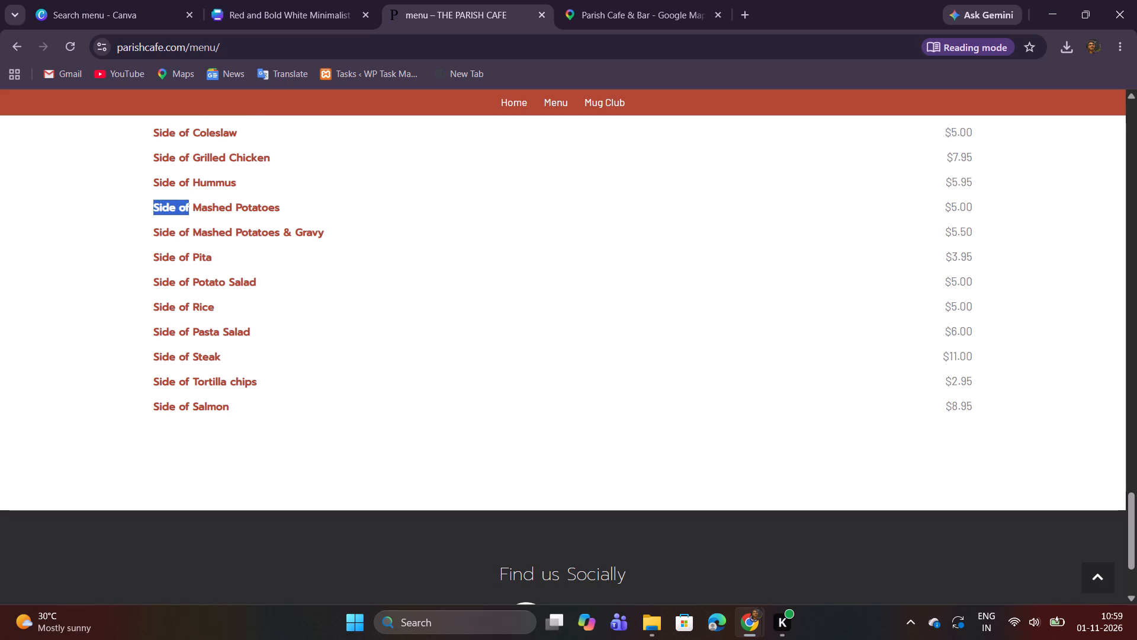
pyautogui.moveTo(194, 204); pyautogui.dragTo(292, 202)
pyautogui.rightClick(278, 203)
pyautogui.click(344, 228)
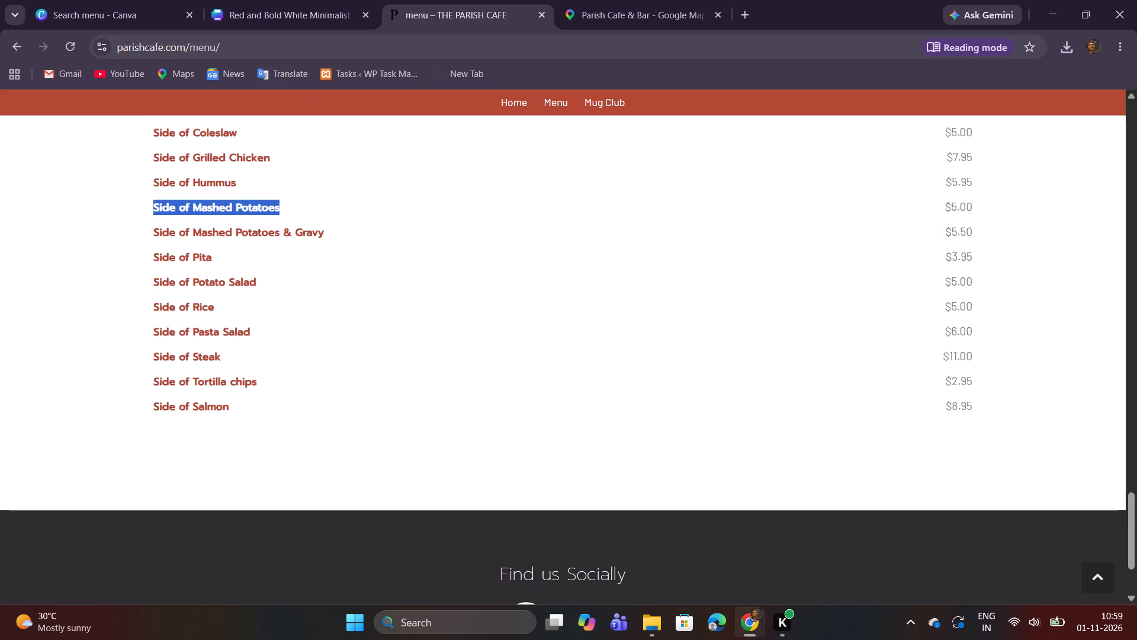
pyautogui.click(299, 10)
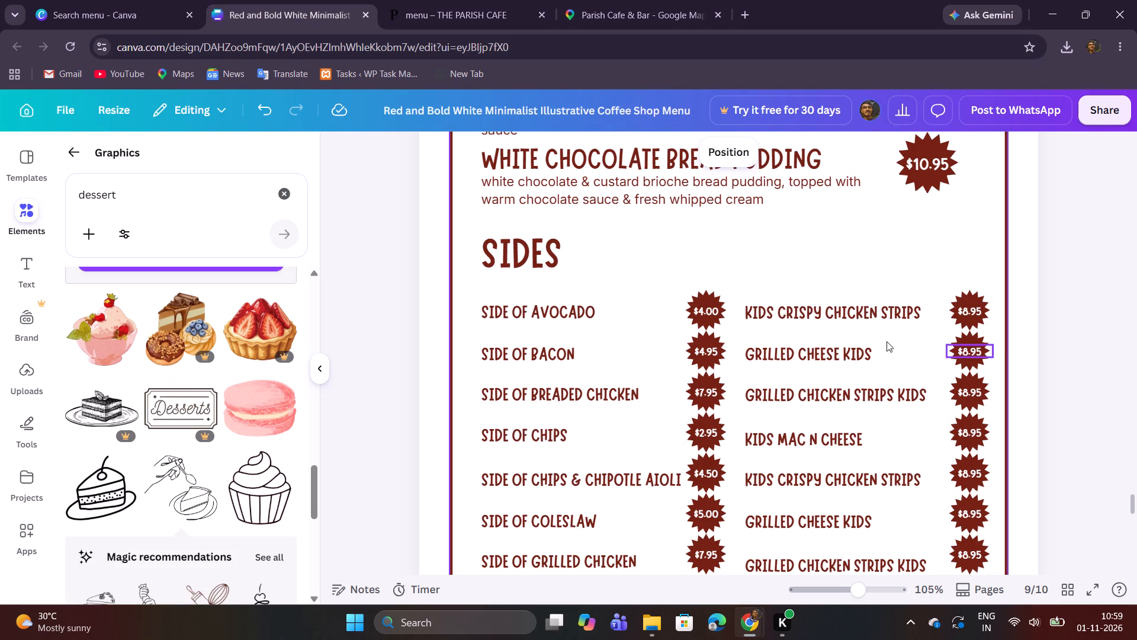
pyautogui.doubleClick(776, 316)
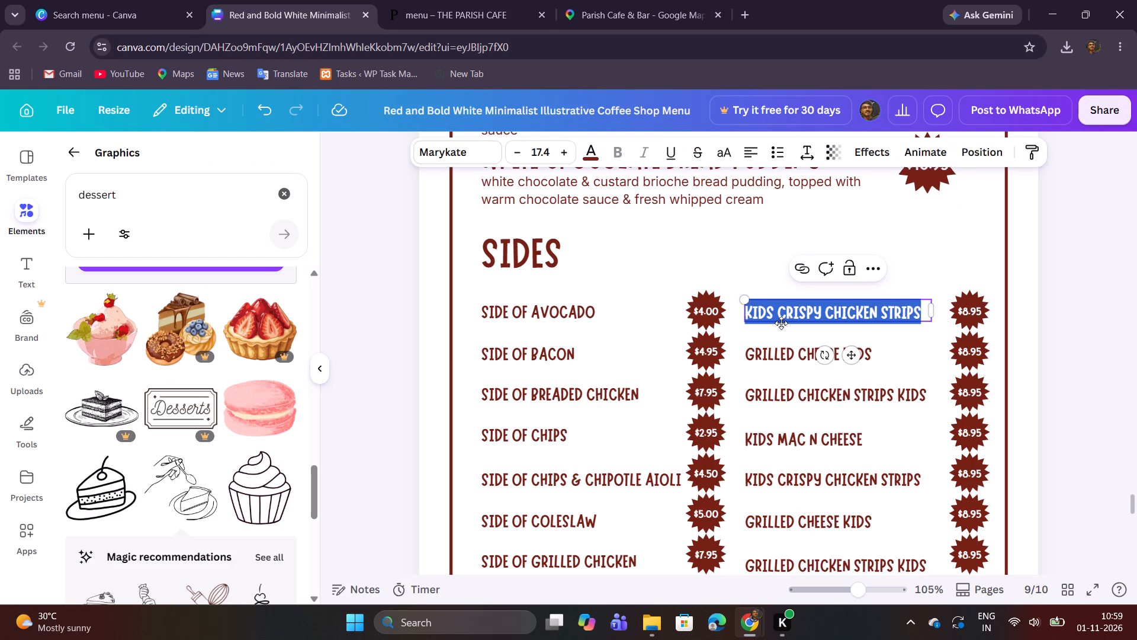
pyautogui.hotkey('ctrl', 'v')
pyautogui.press('BackSpace')
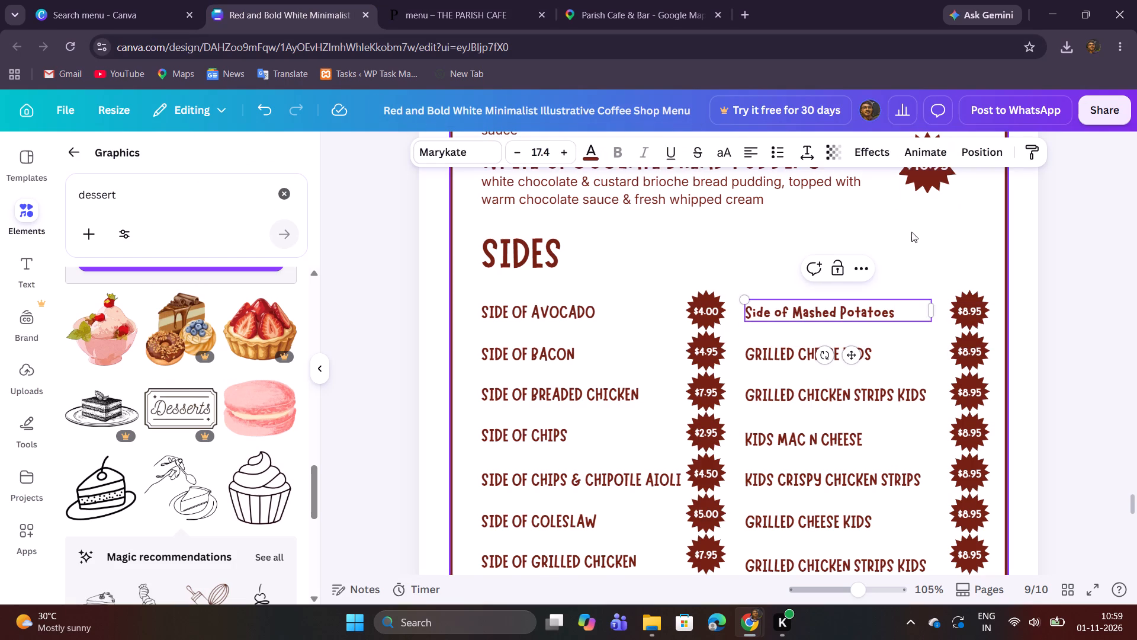
pyautogui.click(728, 153)
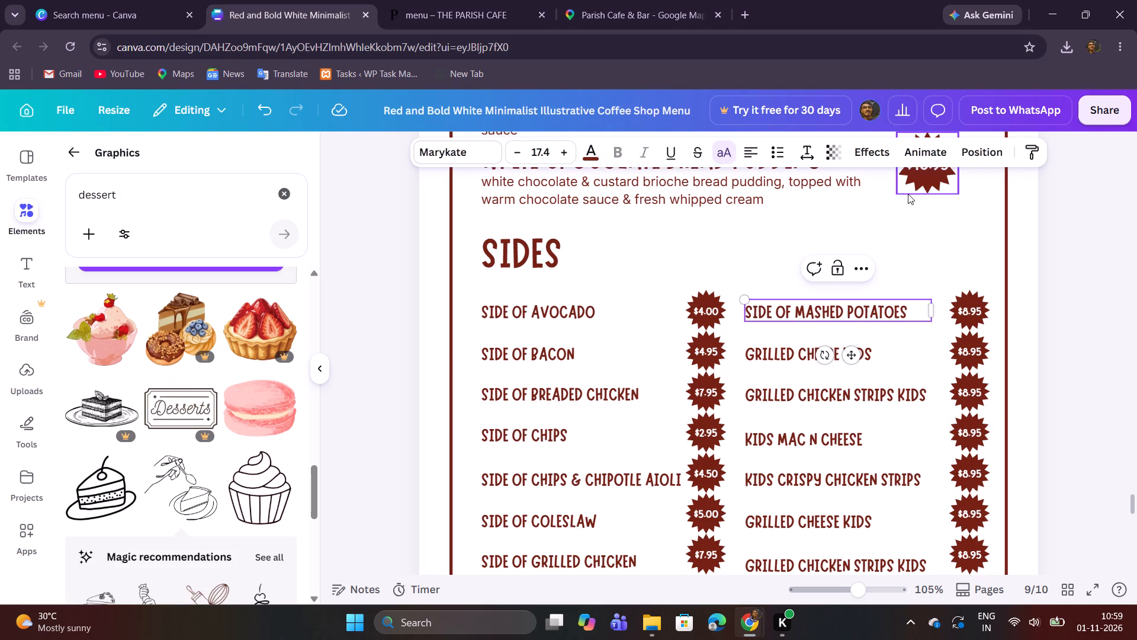
# Replace the second dish name in the second Sides column with Side of Mashed Potatoes & Gravy from the website, in uppercase.
pyautogui.click(464, 8)
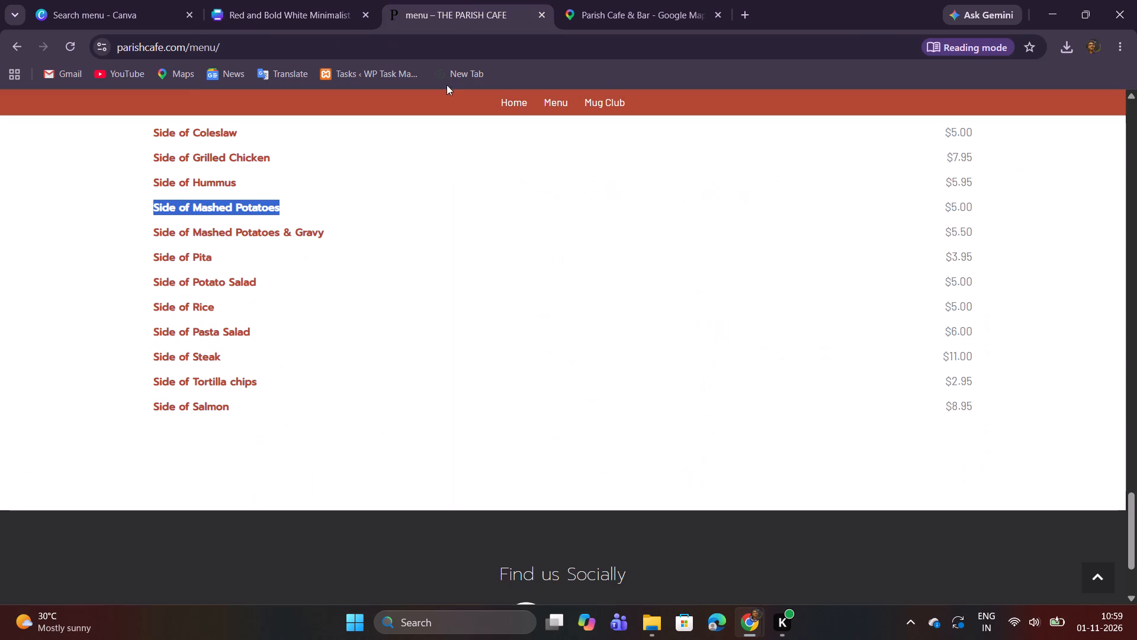
pyautogui.moveTo(149, 231); pyautogui.dragTo(325, 242)
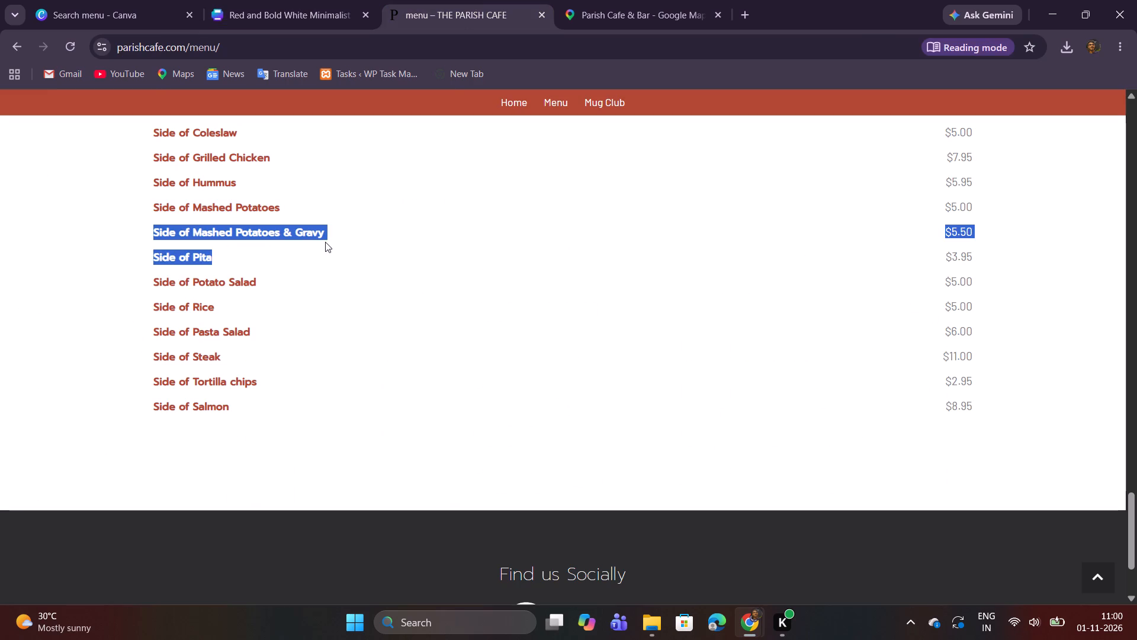
pyautogui.moveTo(325, 242); pyautogui.dragTo(325, 235)
pyautogui.rightClick(320, 231)
pyautogui.click(371, 252)
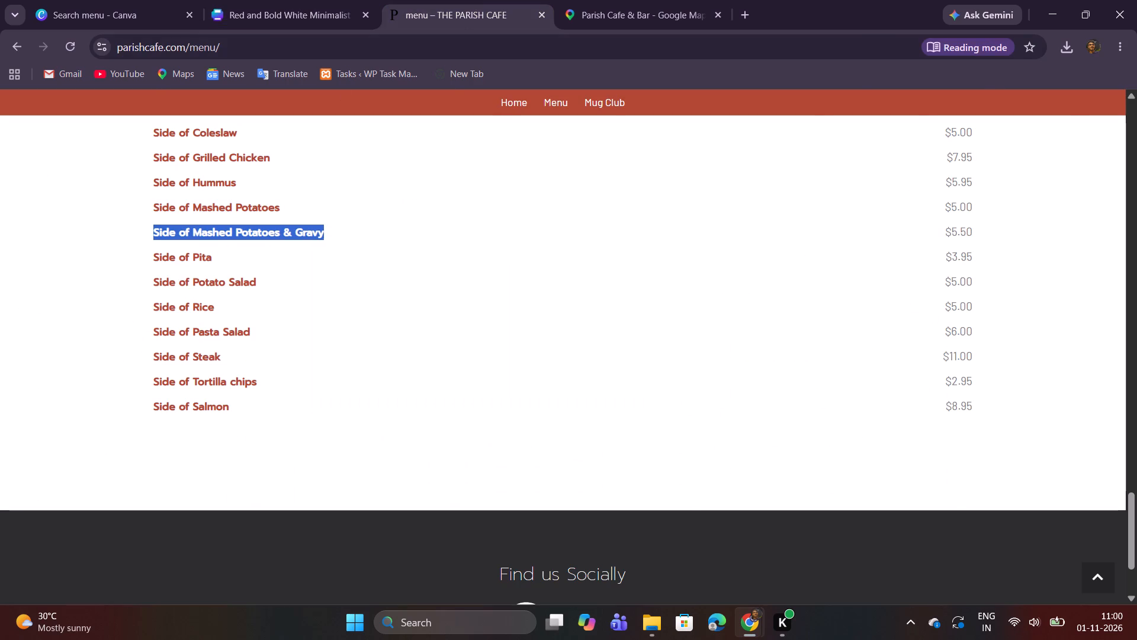
pyautogui.click(312, 0)
pyautogui.doubleClick(779, 356)
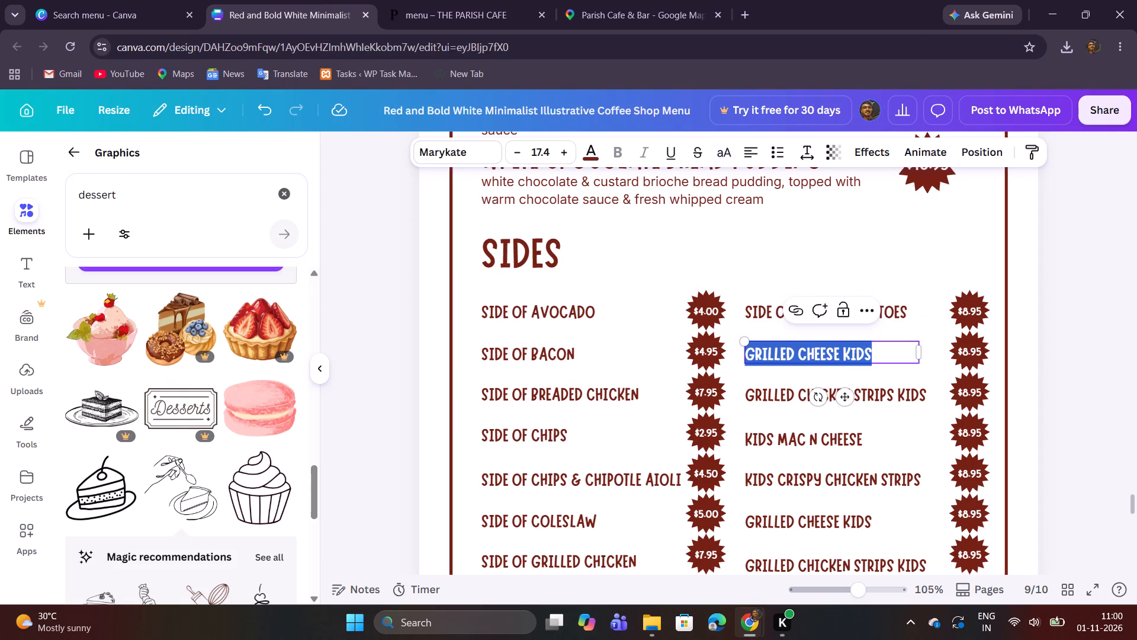
pyautogui.hotkey('ctrl', 'v')
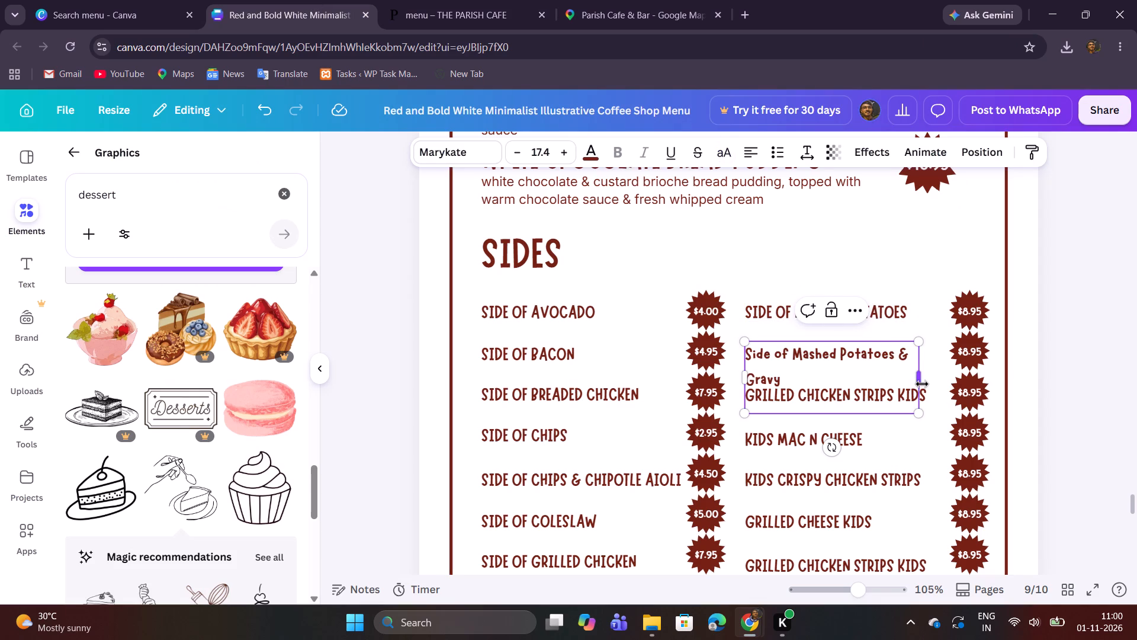
pyautogui.moveTo(922, 384); pyautogui.dragTo(952, 383)
pyautogui.click(725, 155)
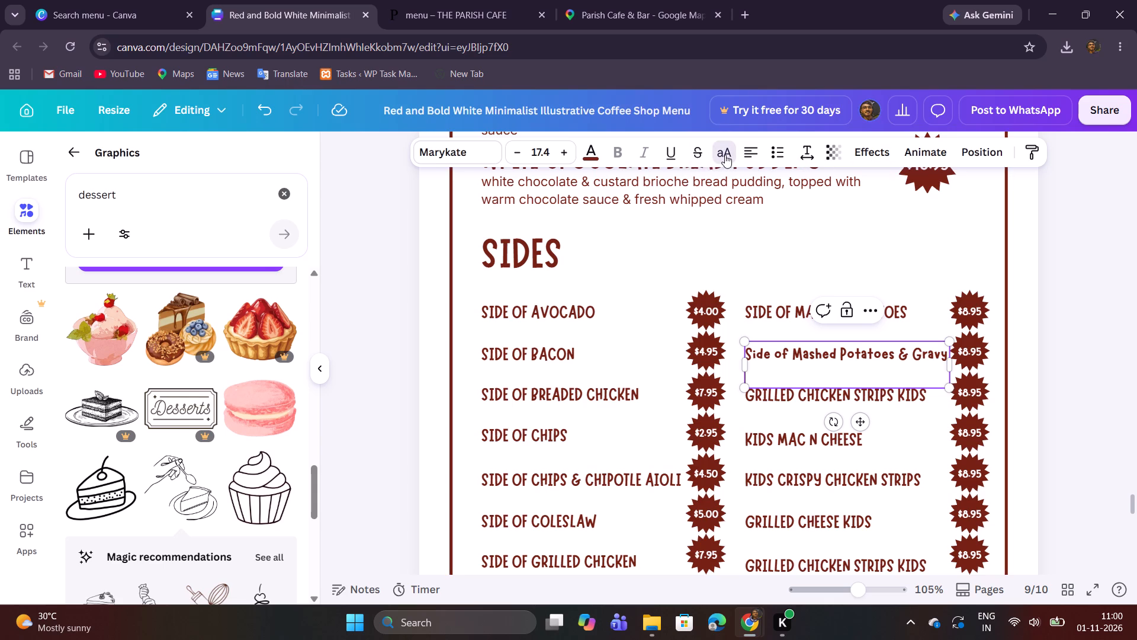
pyautogui.click(730, 156)
pyautogui.doubleClick(802, 356)
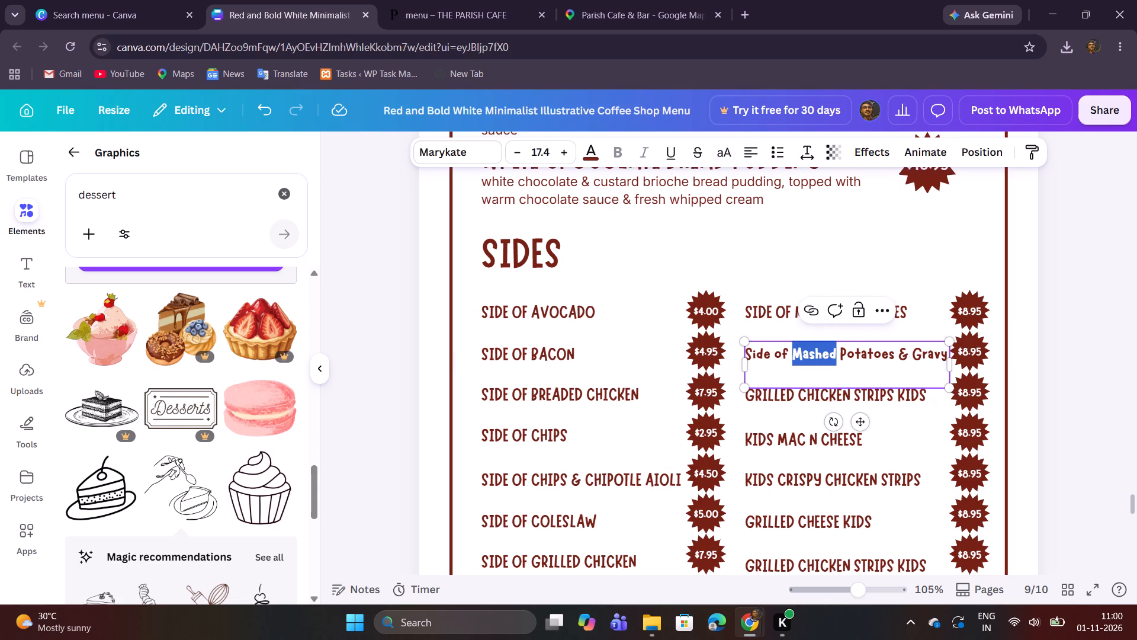
pyautogui.hotkey('ctrl', 'a')
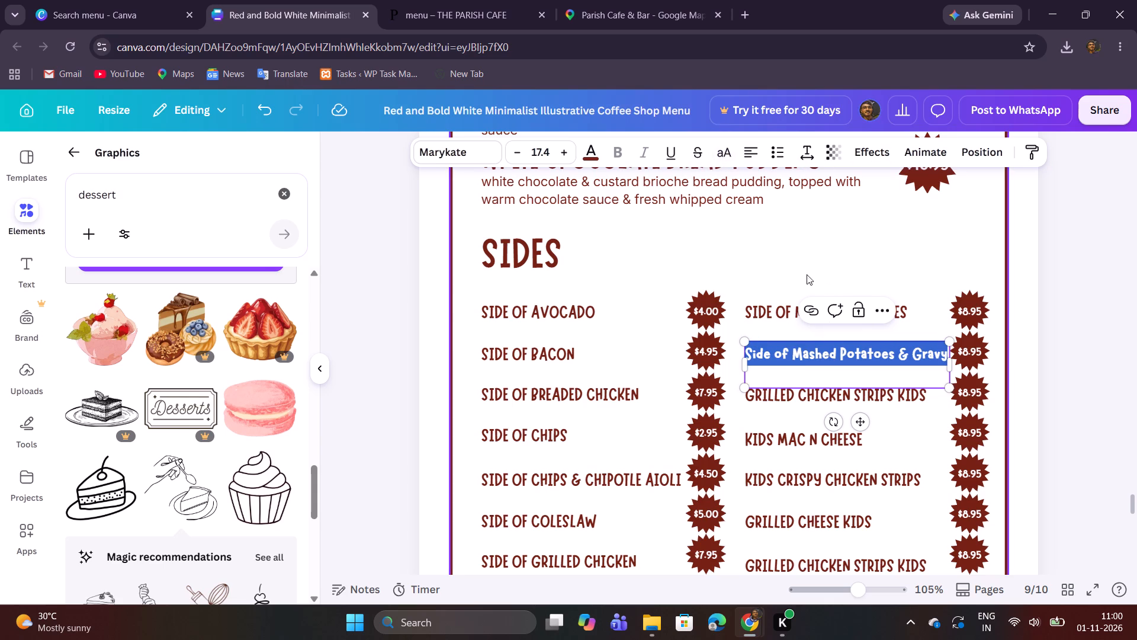
pyautogui.click(726, 155)
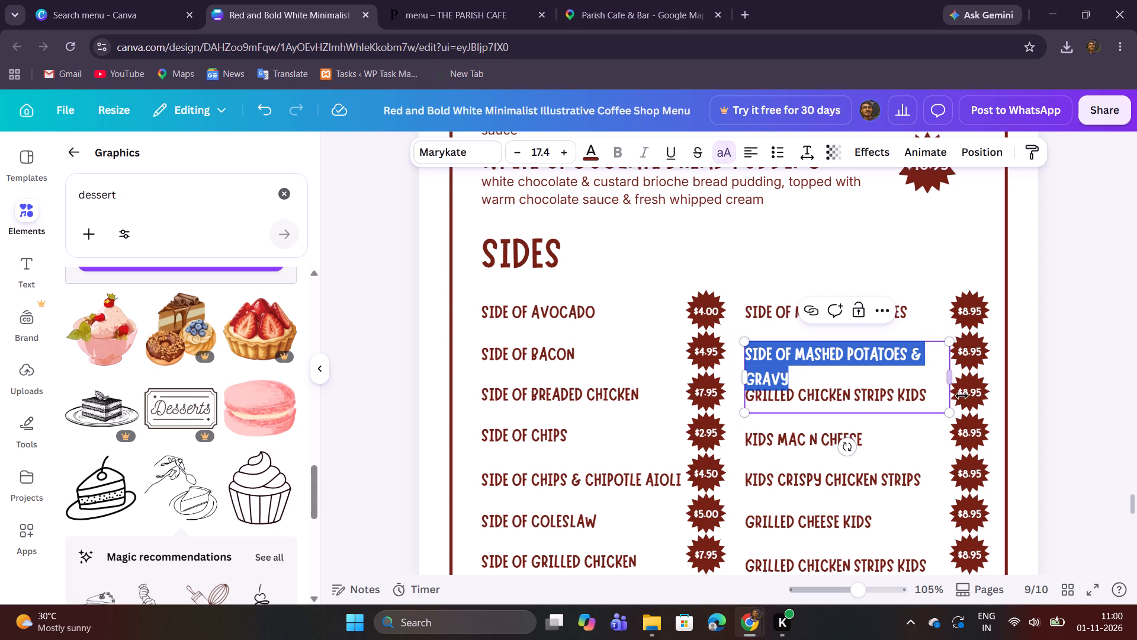
# Fit the Side of Mashed Potatoes & Gravy text on one line, removing its trailing blank line and scaling it down to clear the price badge.
pyautogui.moveTo(952, 377); pyautogui.dragTo(975, 376)
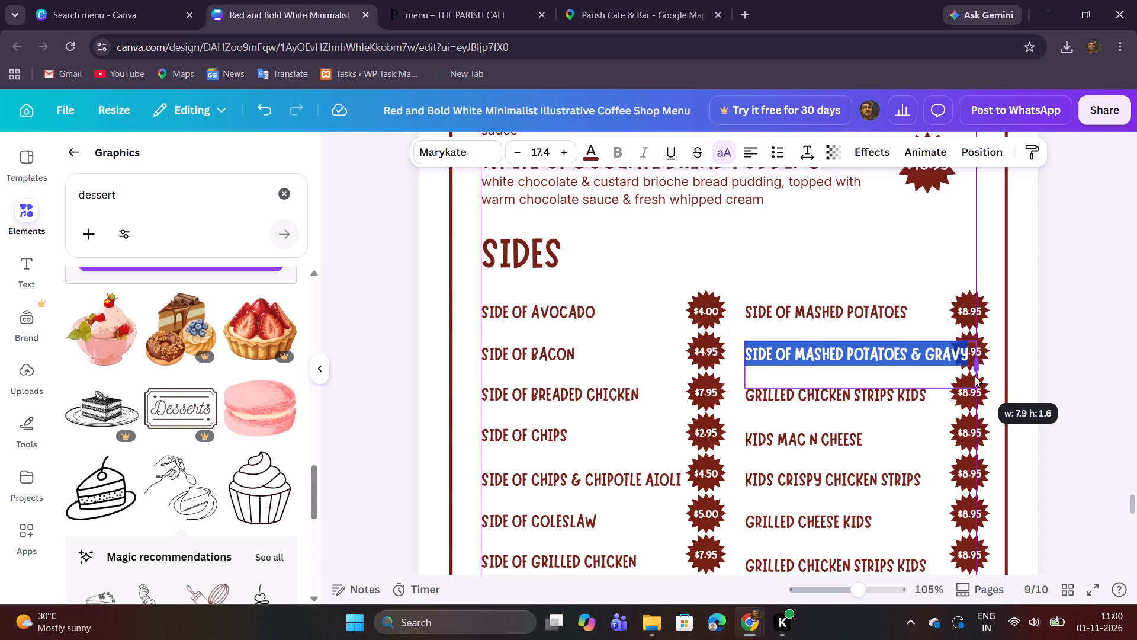
pyautogui.moveTo(975, 376); pyautogui.dragTo(972, 375)
pyautogui.click(1035, 379)
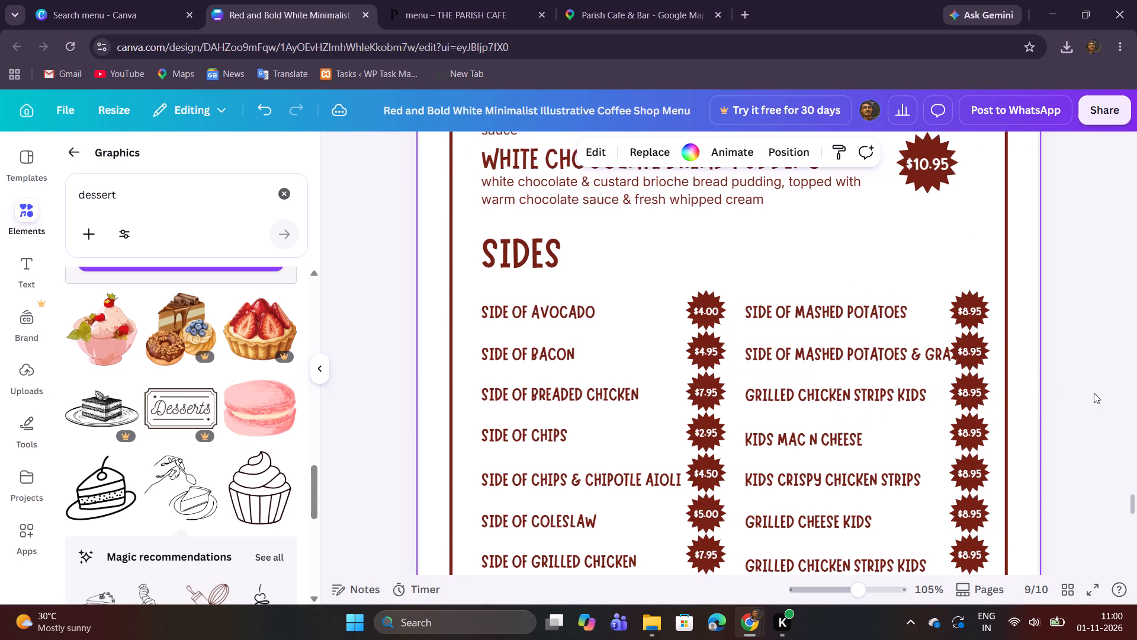
pyautogui.doubleClick(880, 377)
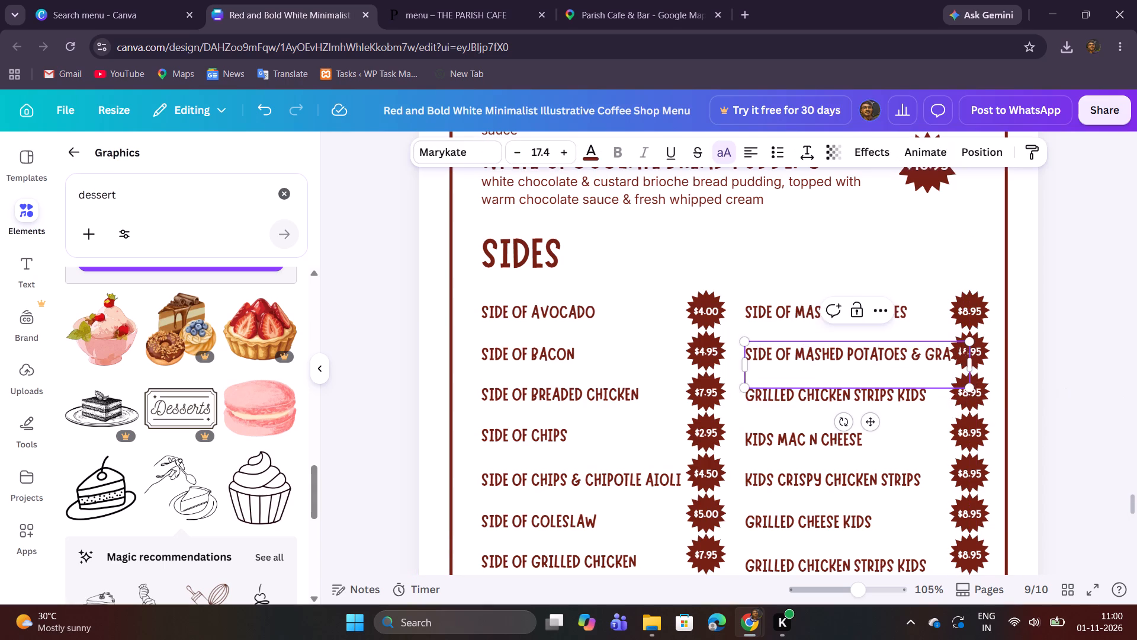
pyautogui.press('BackSpace')
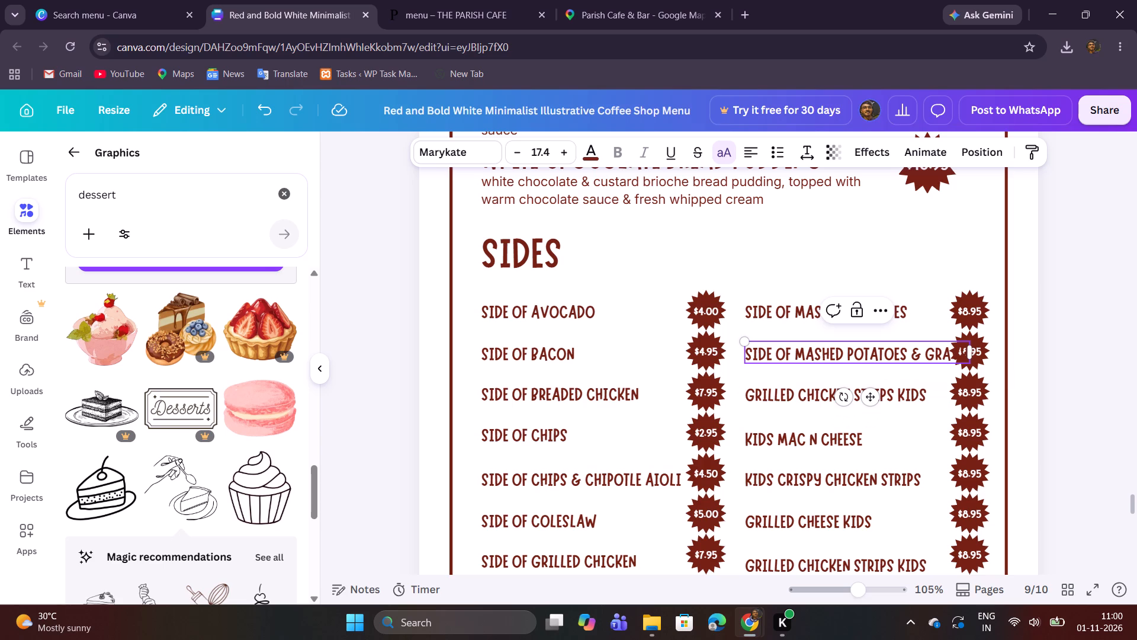
pyautogui.click(876, 396)
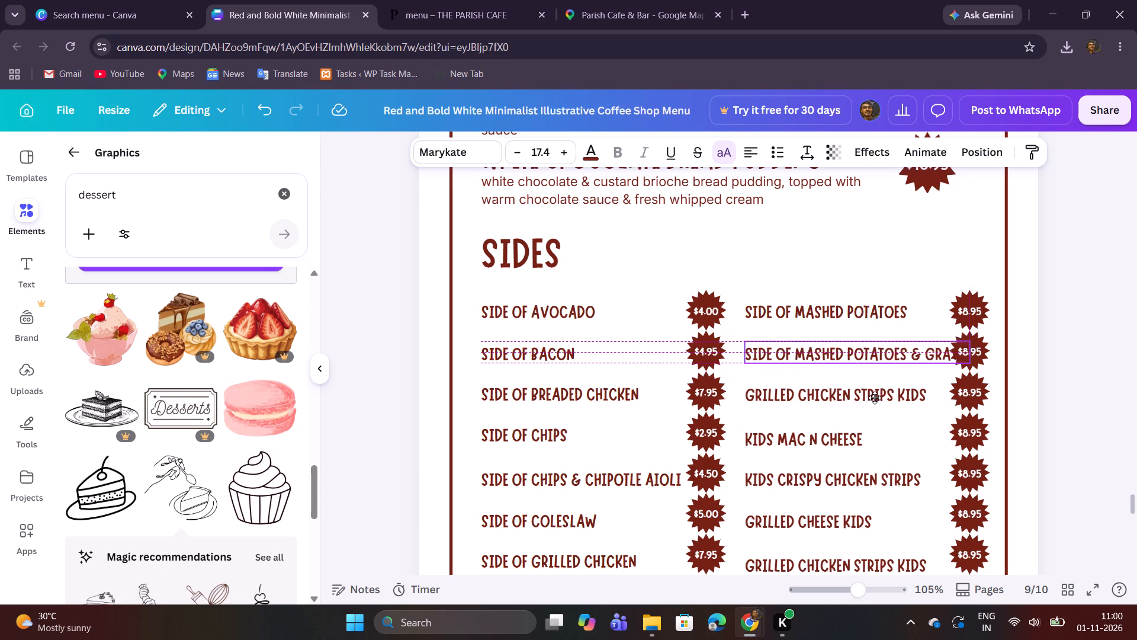
pyautogui.click(1066, 377)
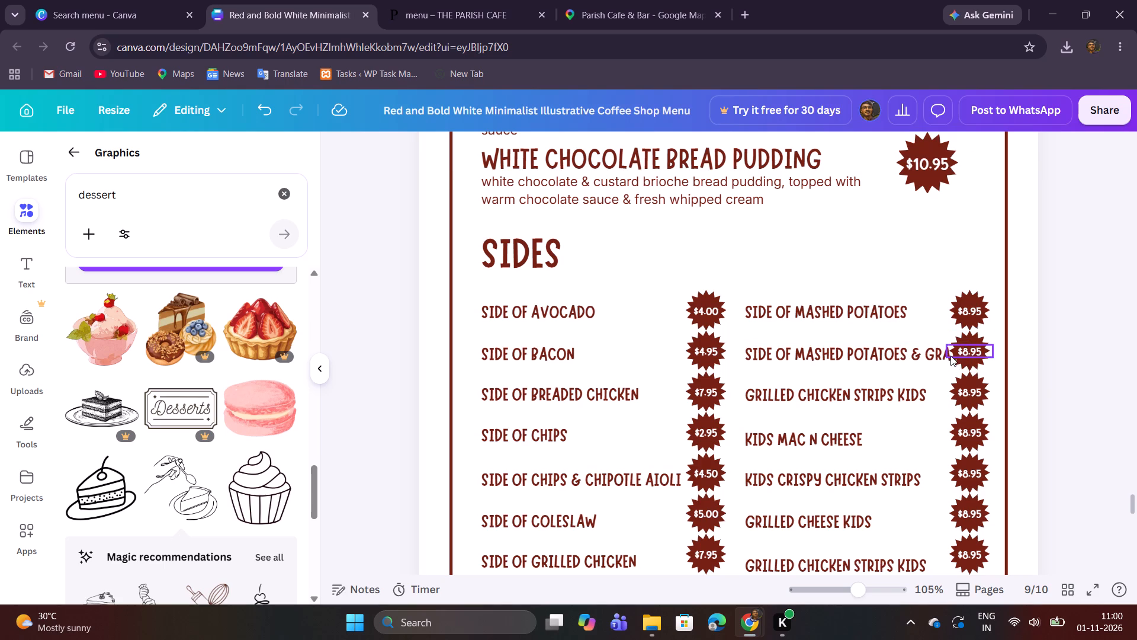
pyautogui.click(950, 356)
pyautogui.click(929, 352)
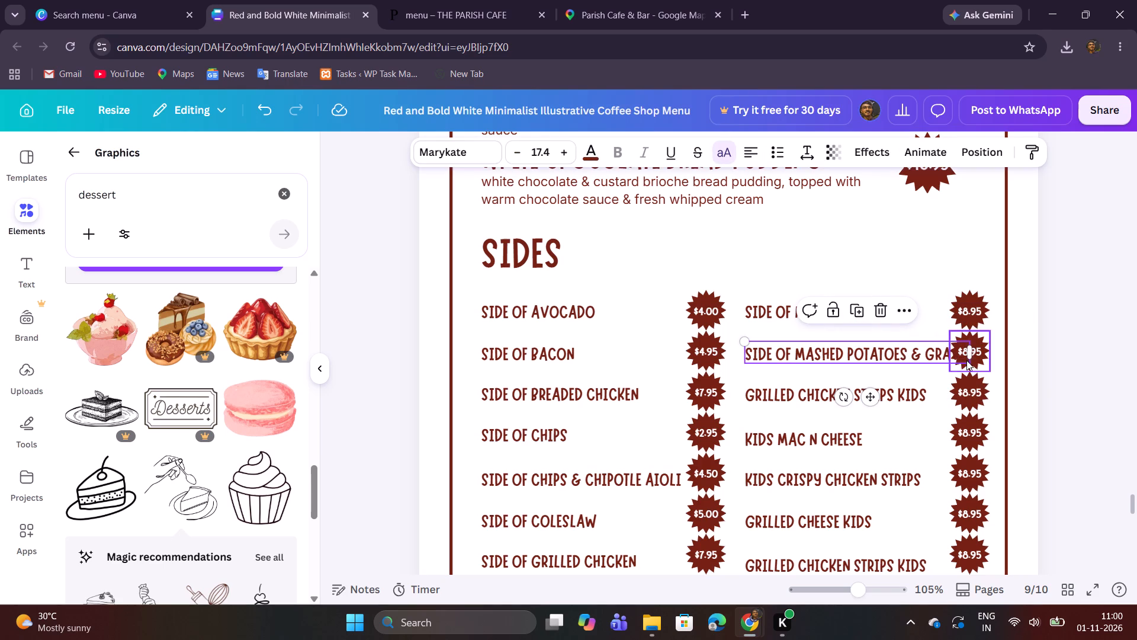
pyautogui.moveTo(971, 367); pyautogui.dragTo(968, 366)
pyautogui.moveTo(968, 366); pyautogui.dragTo(953, 363)
pyautogui.click(1055, 339)
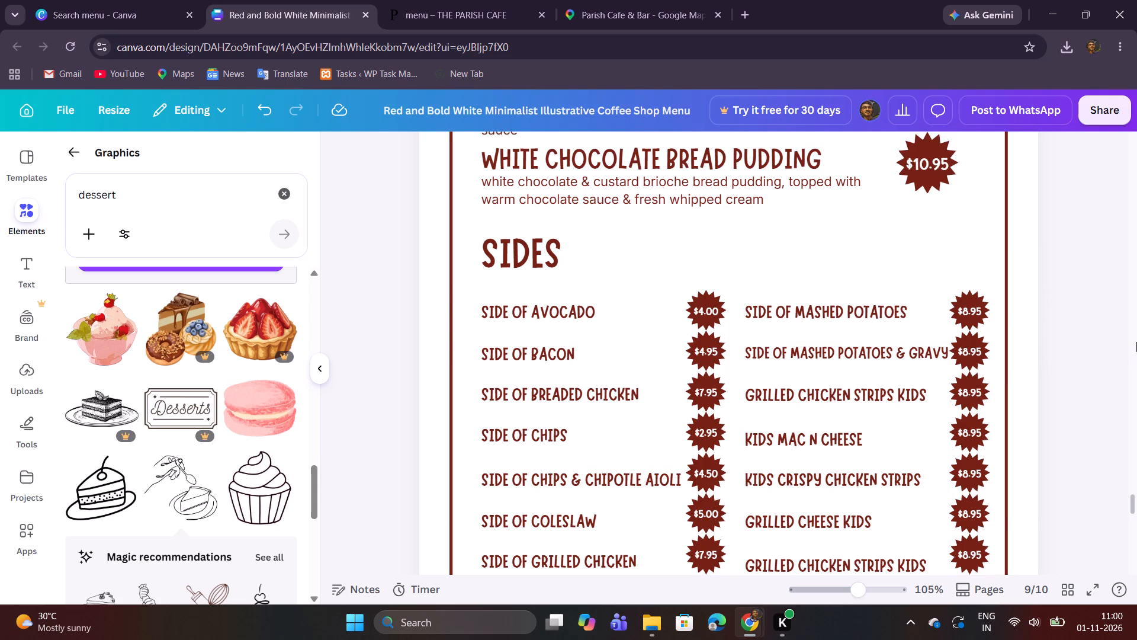
# Replace the third dish name in the second Sides column with Side of Pita from the website, in uppercase.
pyautogui.scroll(-1, 1134, 340)
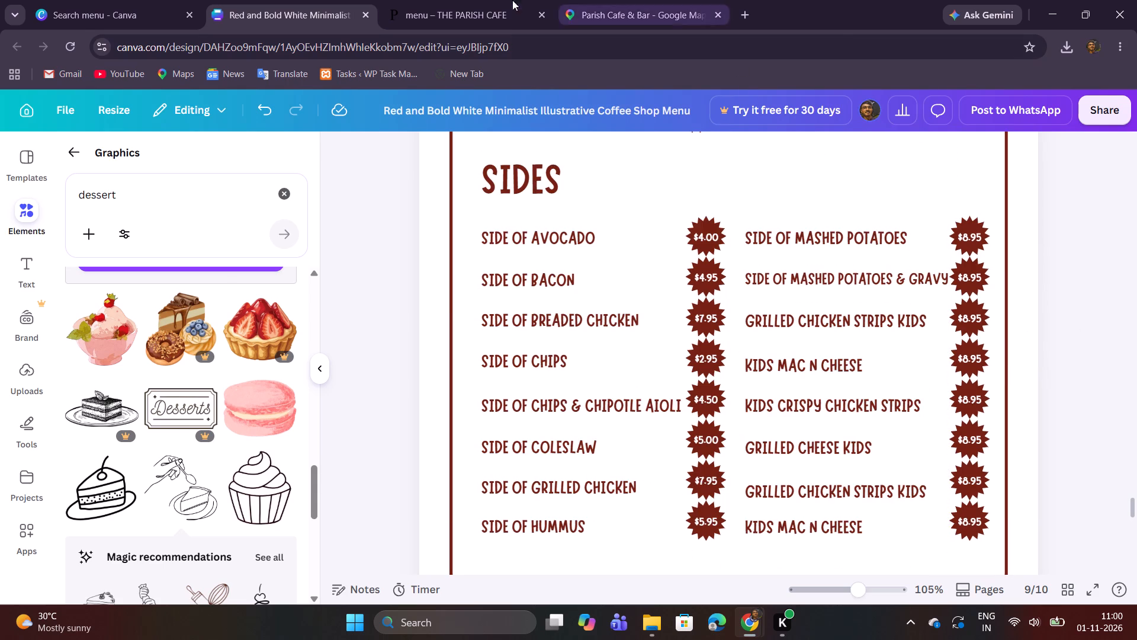
pyautogui.click(481, 0)
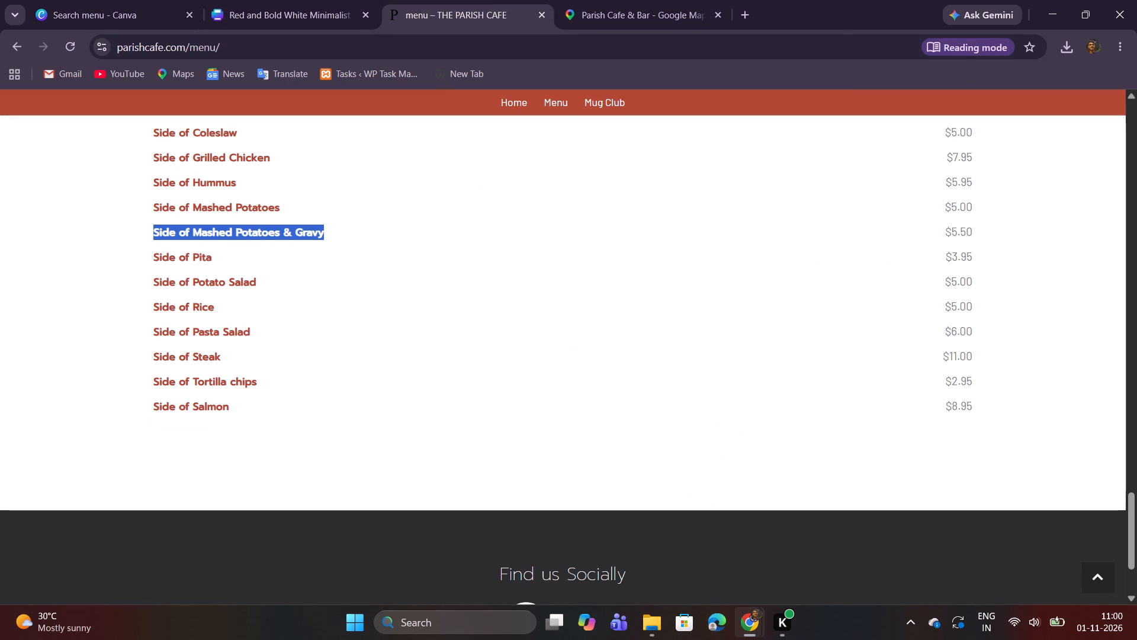
pyautogui.moveTo(153, 258); pyautogui.dragTo(213, 261)
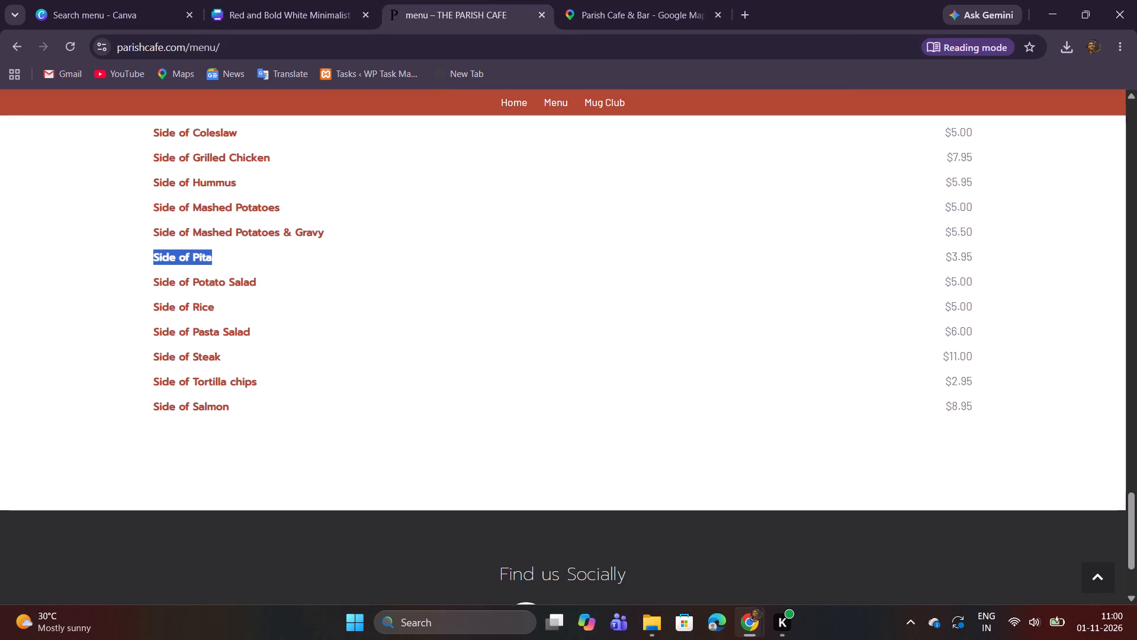
pyautogui.rightClick(208, 258)
pyautogui.click(271, 283)
pyautogui.click(297, 9)
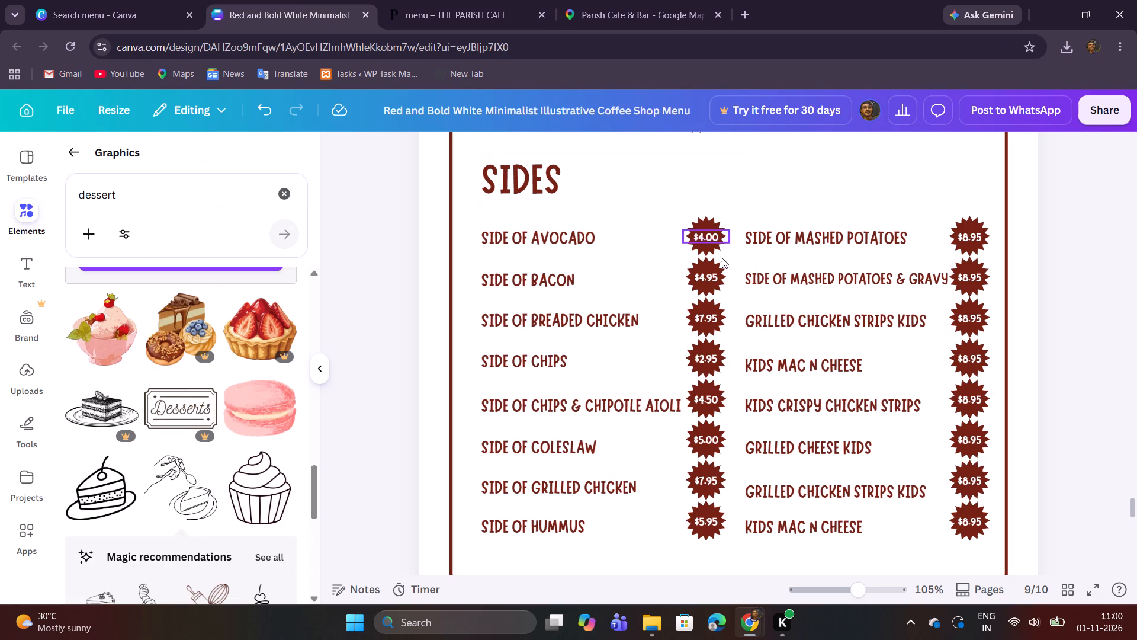
pyautogui.doubleClick(775, 310)
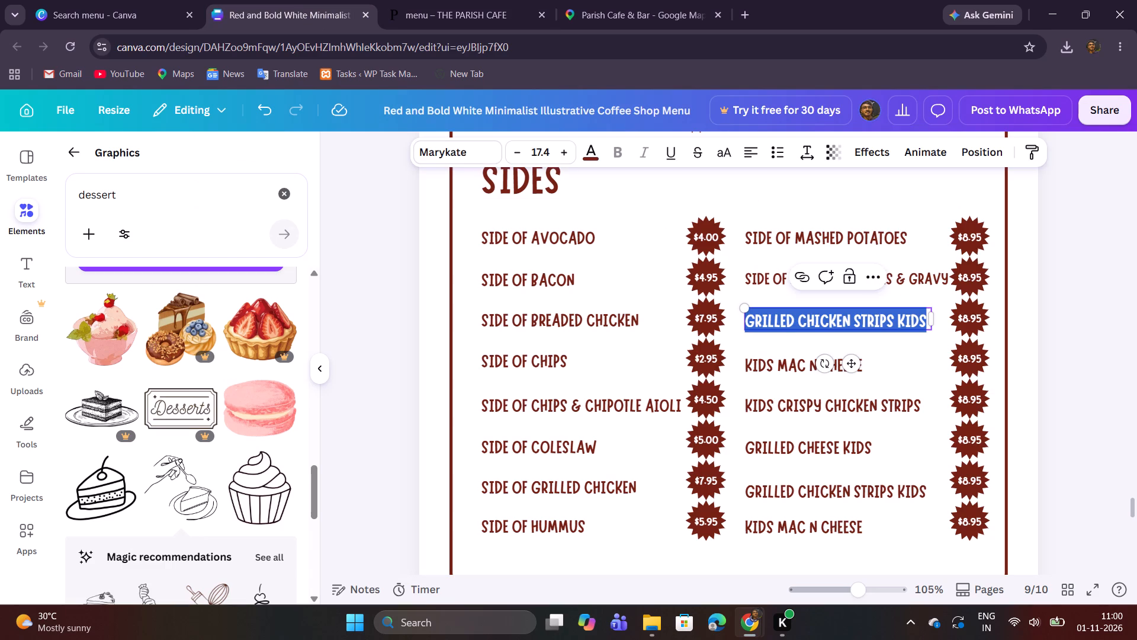
pyautogui.hotkey('ctrl', 'v')
pyautogui.press('BackSpace')
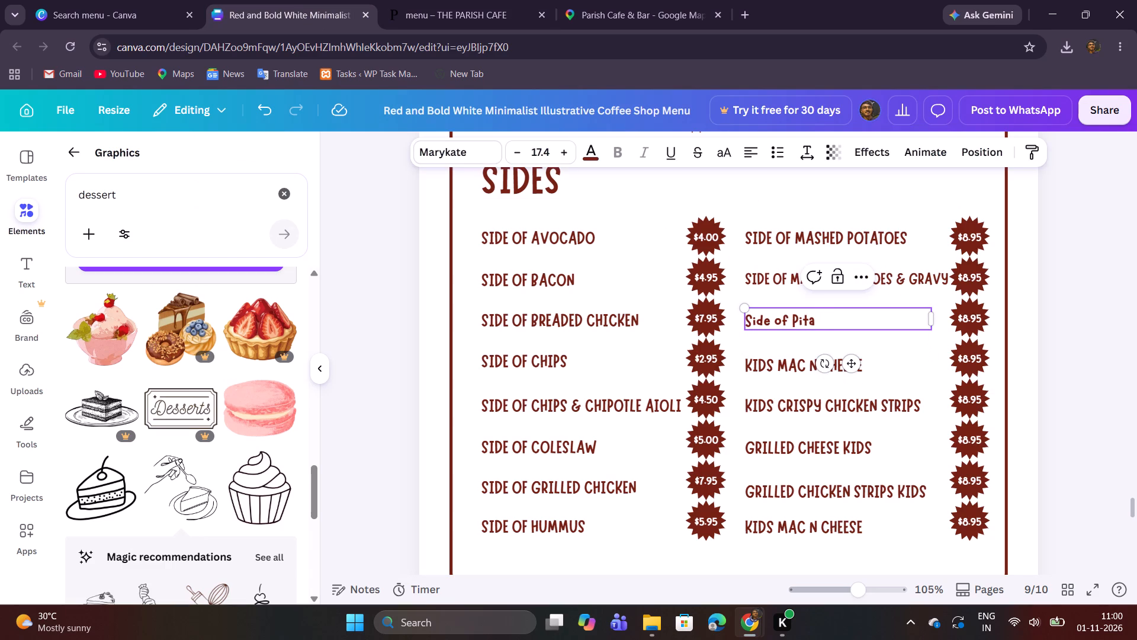
pyautogui.click(726, 156)
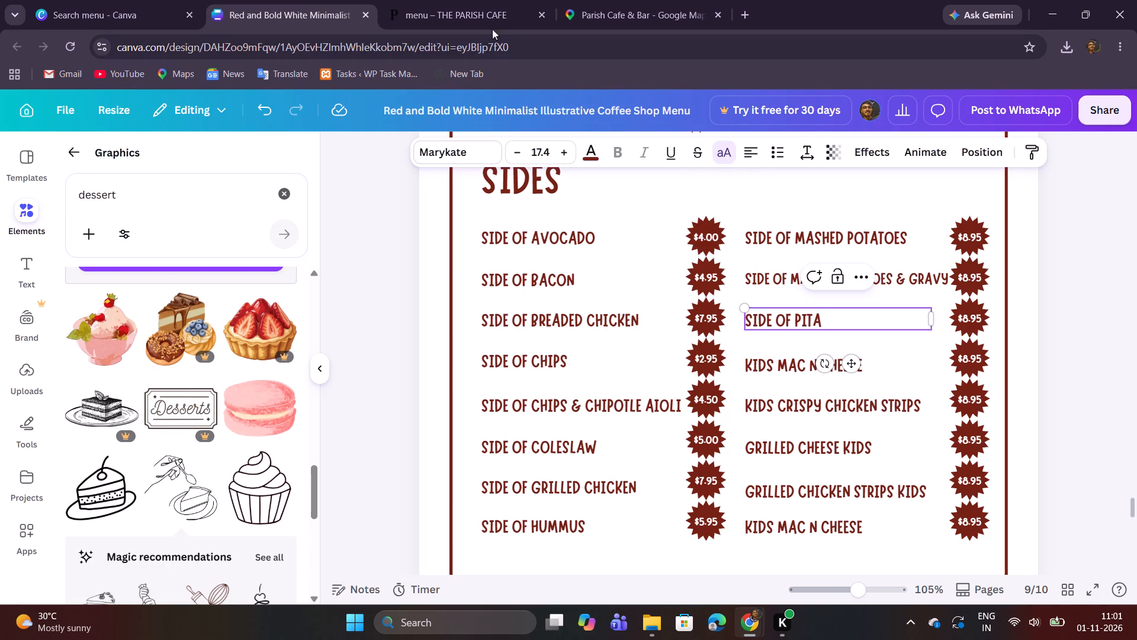
# Replace the fourth dish name in the second Sides column with Side of Potato Salad from the website, in uppercase.
pyautogui.click(442, 0)
pyautogui.moveTo(154, 281); pyautogui.dragTo(213, 286)
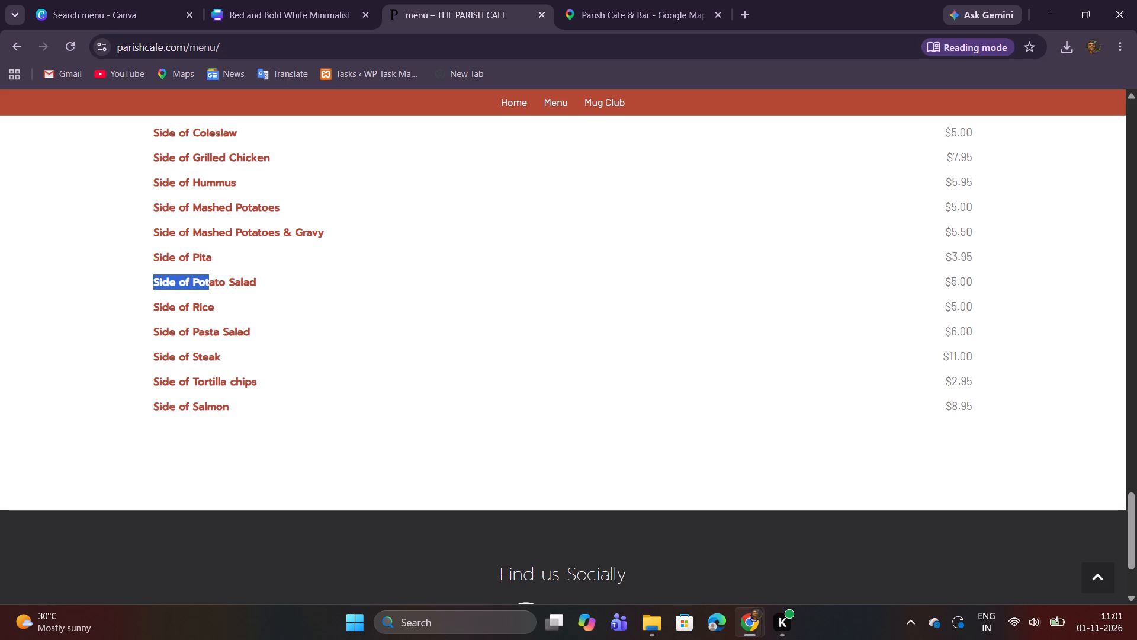
pyautogui.moveTo(213, 286); pyautogui.dragTo(255, 289)
pyautogui.rightClick(253, 289)
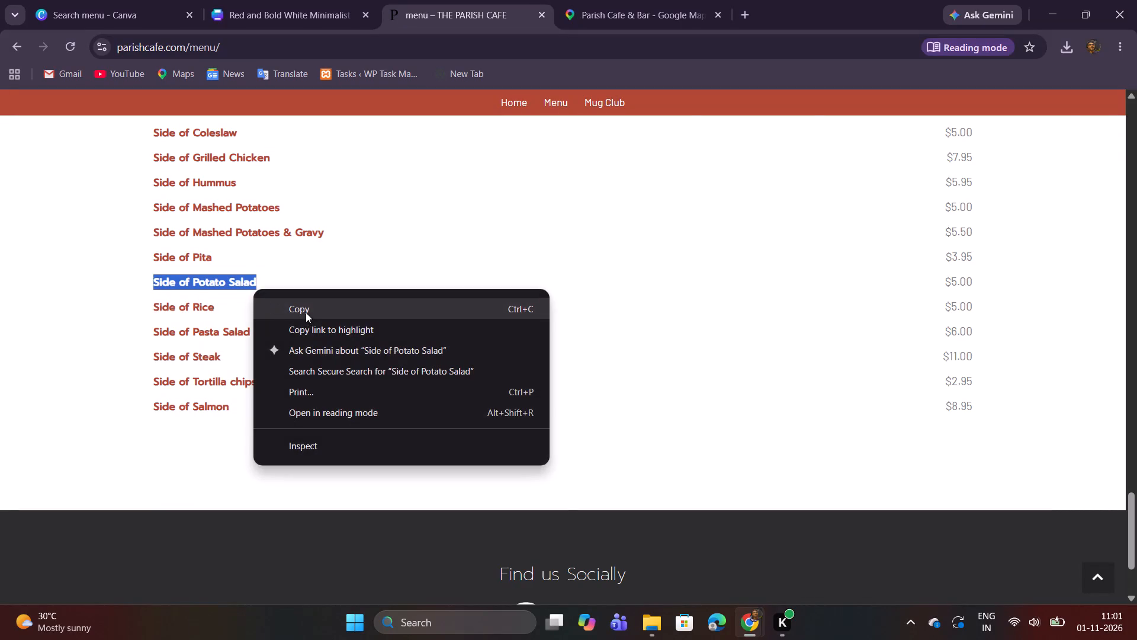
pyautogui.click(306, 312)
pyautogui.click(349, 0)
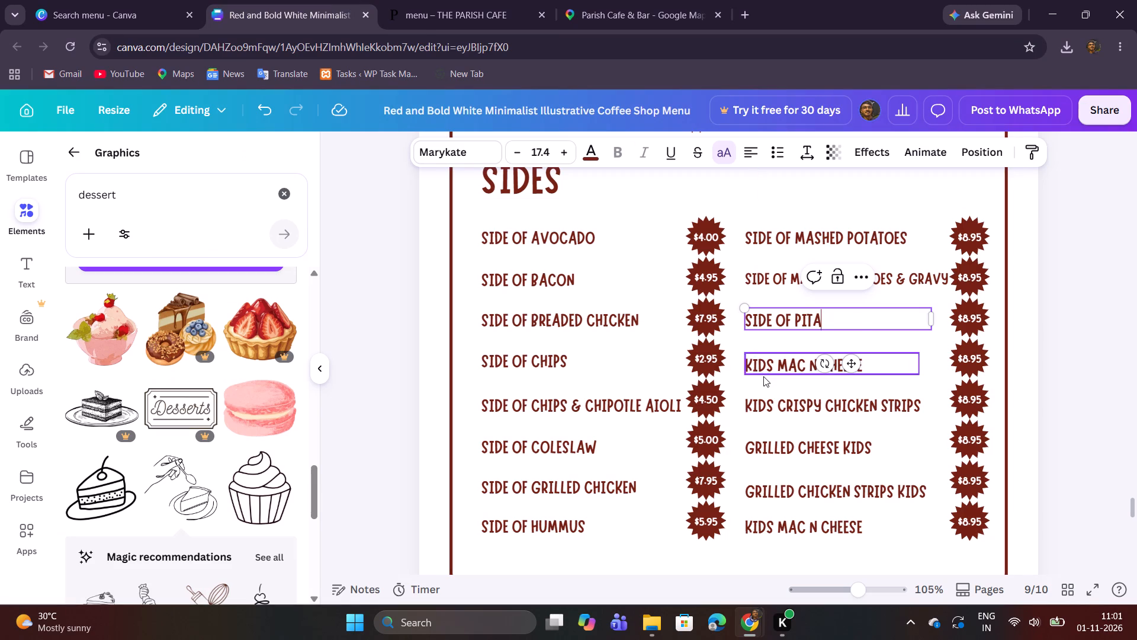
pyautogui.doubleClick(763, 376)
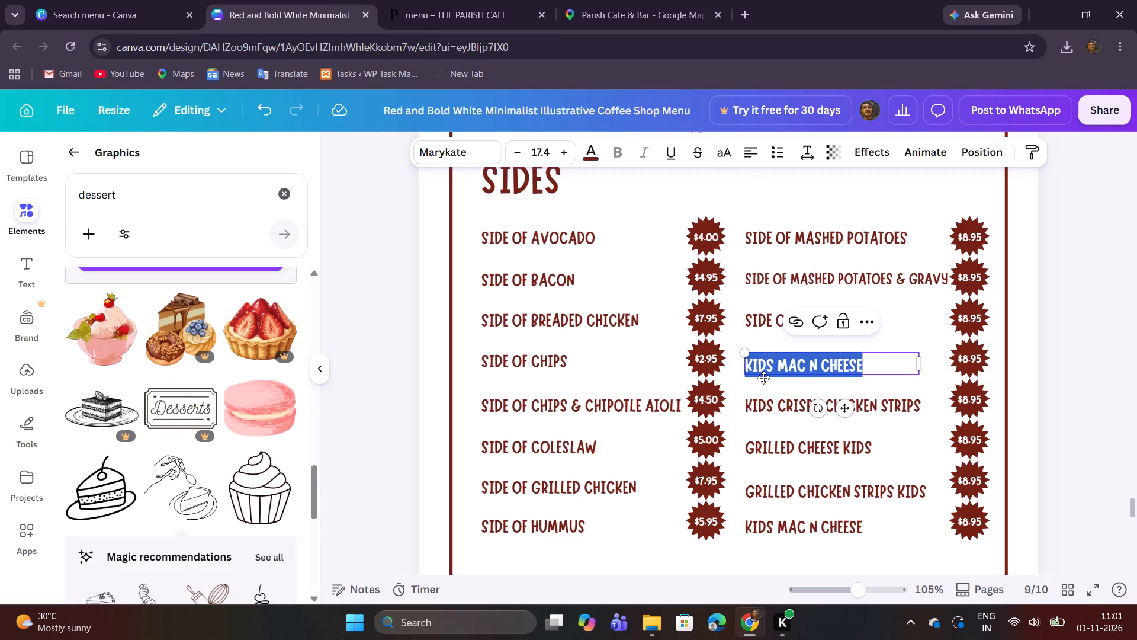
pyautogui.hotkey('ctrl', 'v')
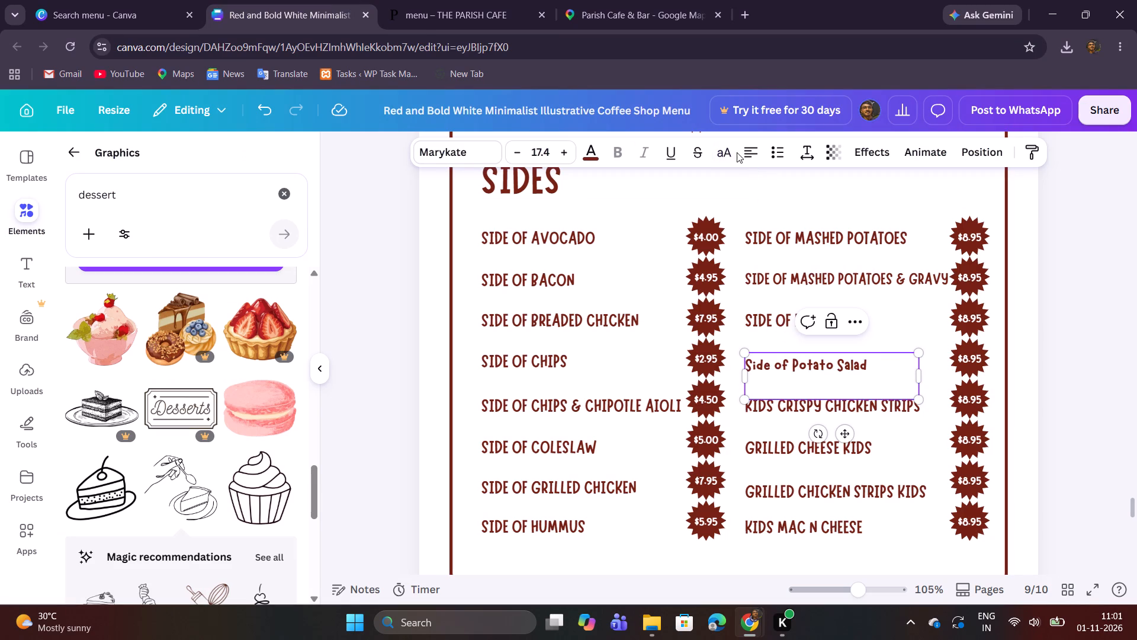
pyautogui.click(730, 152)
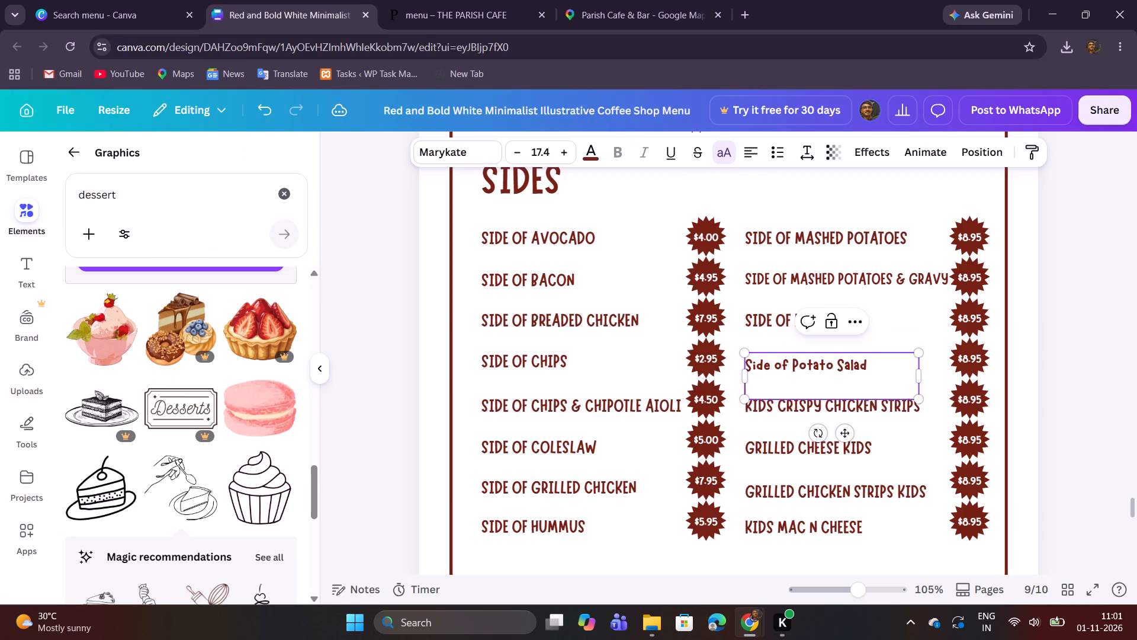
pyautogui.press('BackSpace')
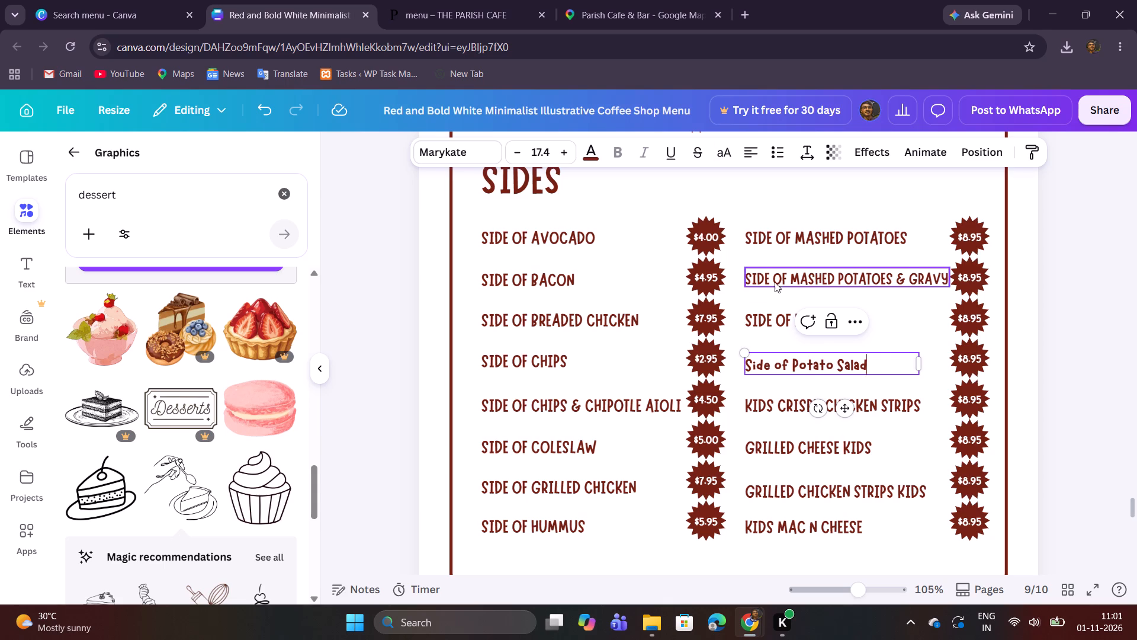
pyautogui.click(717, 149)
pyautogui.click(1068, 334)
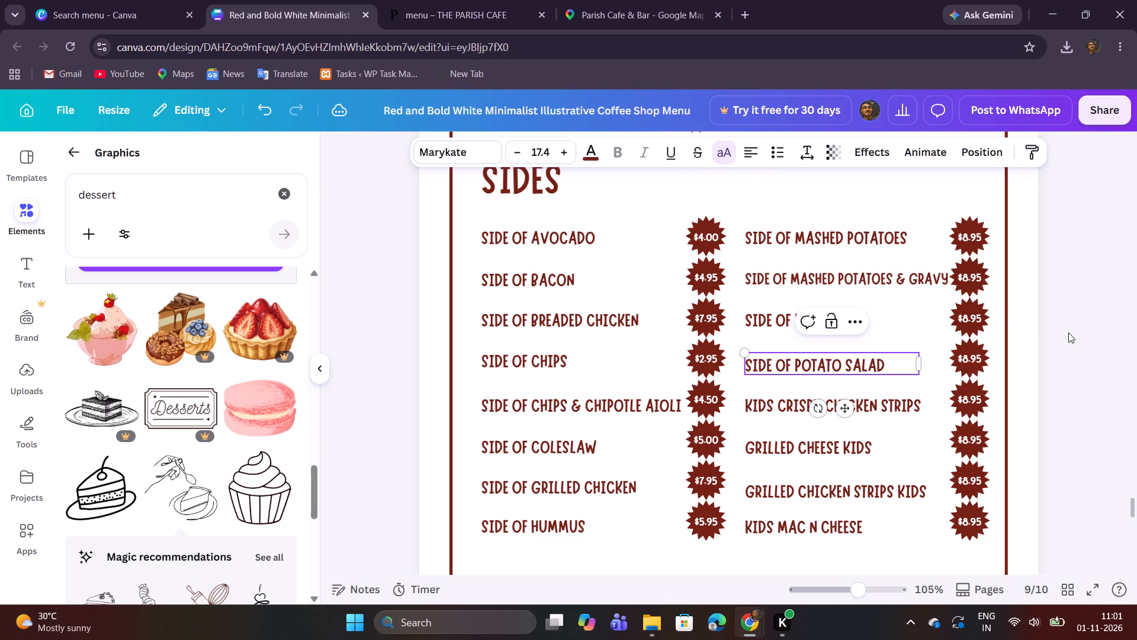
# Replace the fifth dish name in the second Sides column with Side of Rice from the website, in uppercase.
pyautogui.scroll(-1, 1068, 328)
pyautogui.click(462, 13)
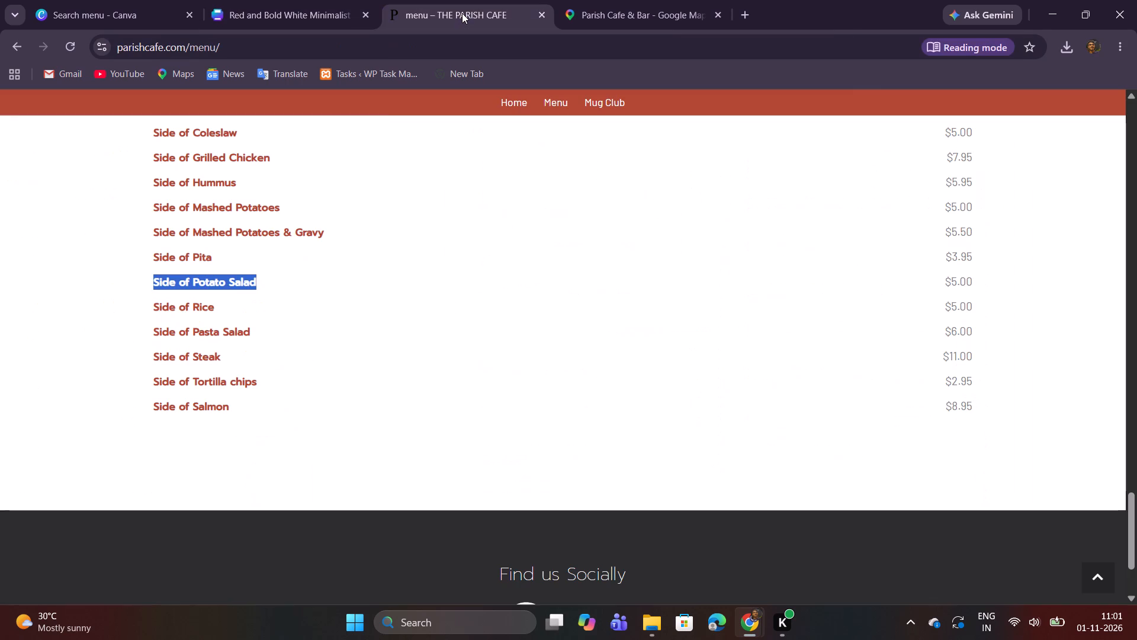
pyautogui.moveTo(155, 308); pyautogui.dragTo(168, 308)
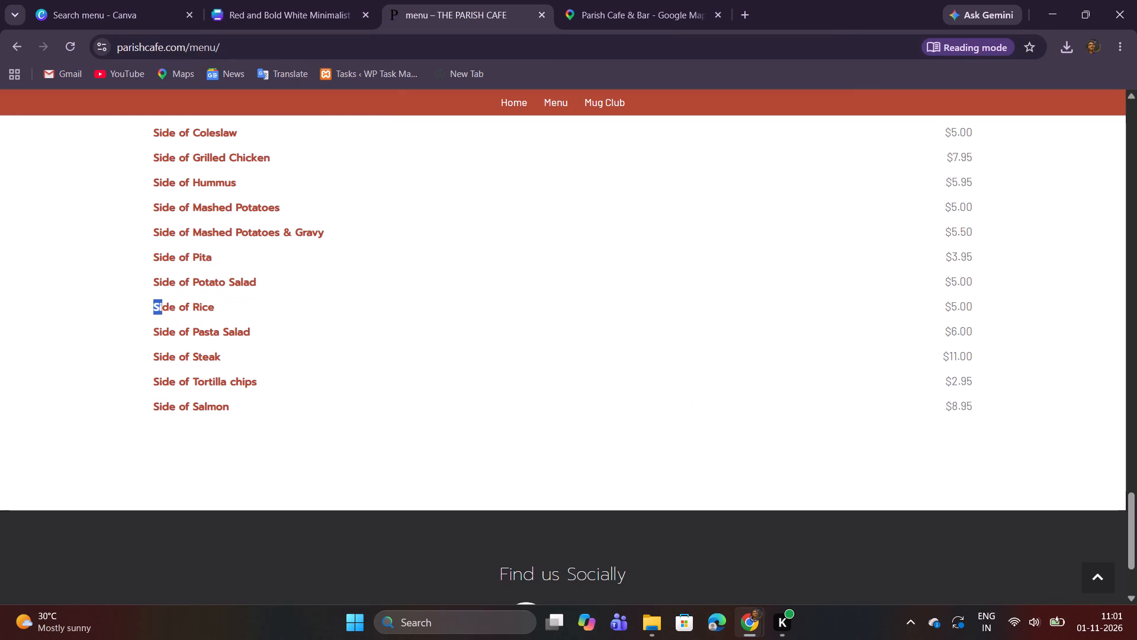
pyautogui.moveTo(168, 308); pyautogui.dragTo(216, 309)
pyautogui.rightClick(209, 308)
pyautogui.click(265, 325)
pyautogui.click(293, 0)
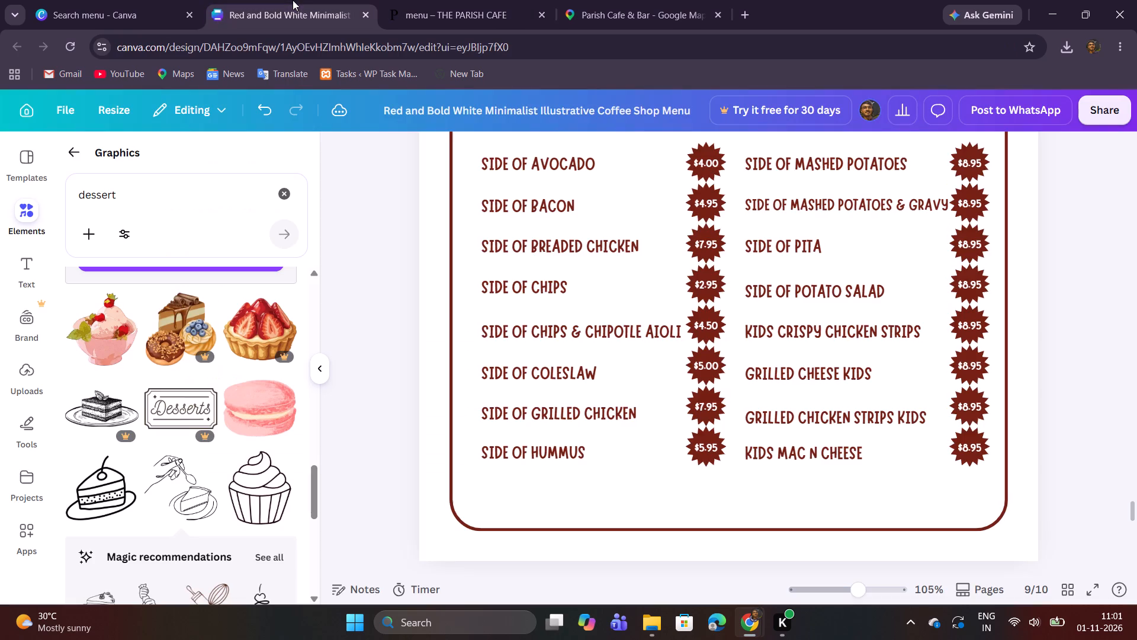
pyautogui.doubleClick(810, 331)
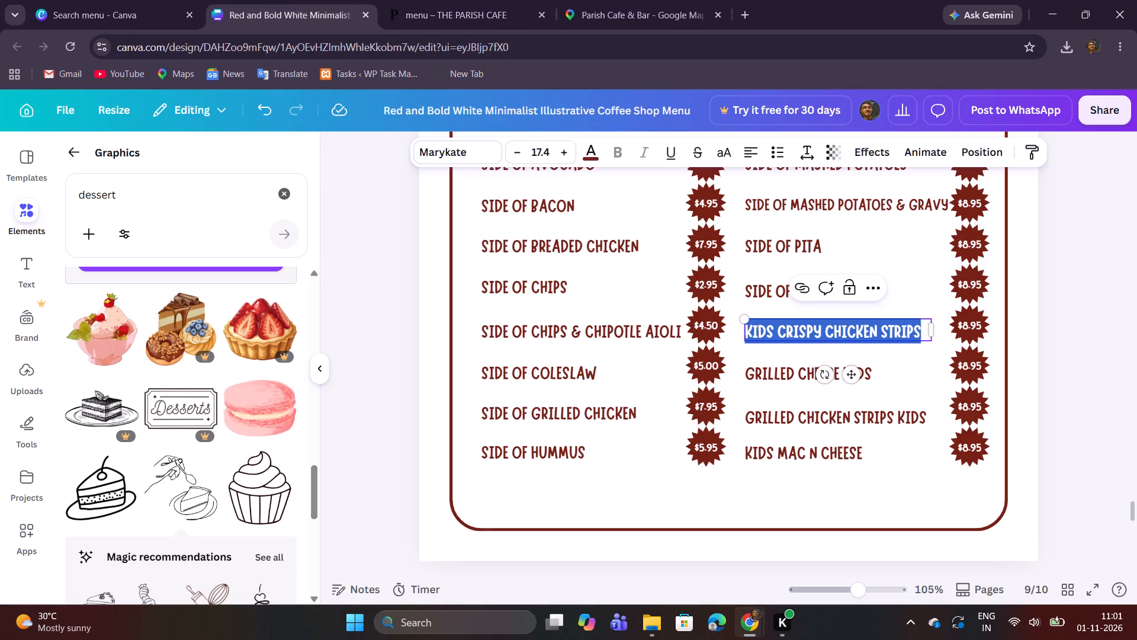
pyautogui.hotkey('ctrl', 'v')
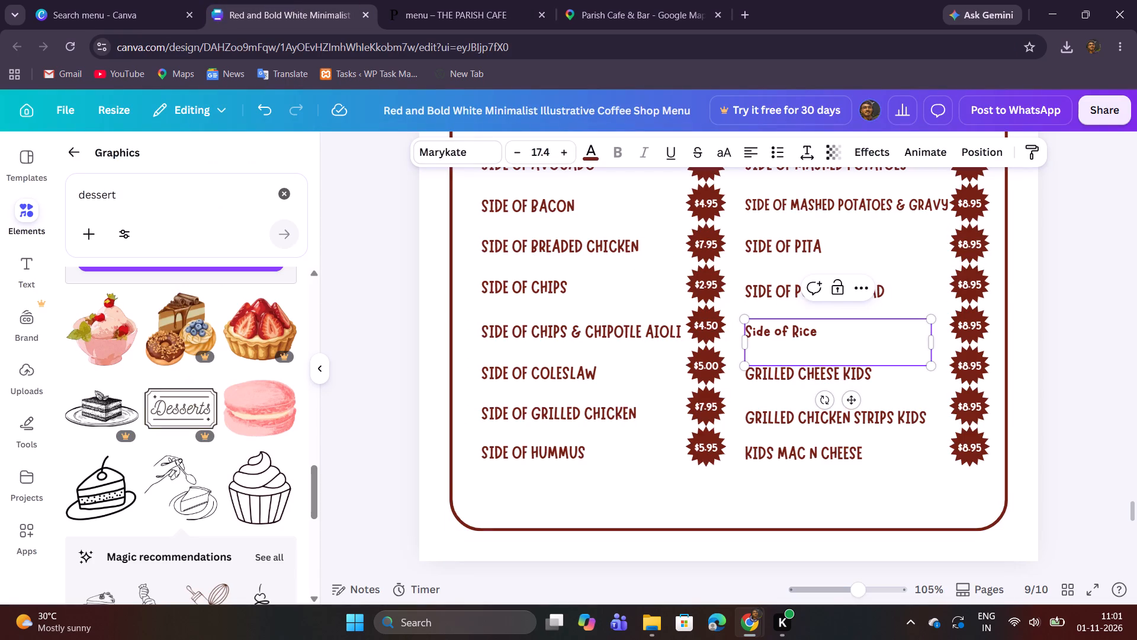
pyautogui.press('BackSpace')
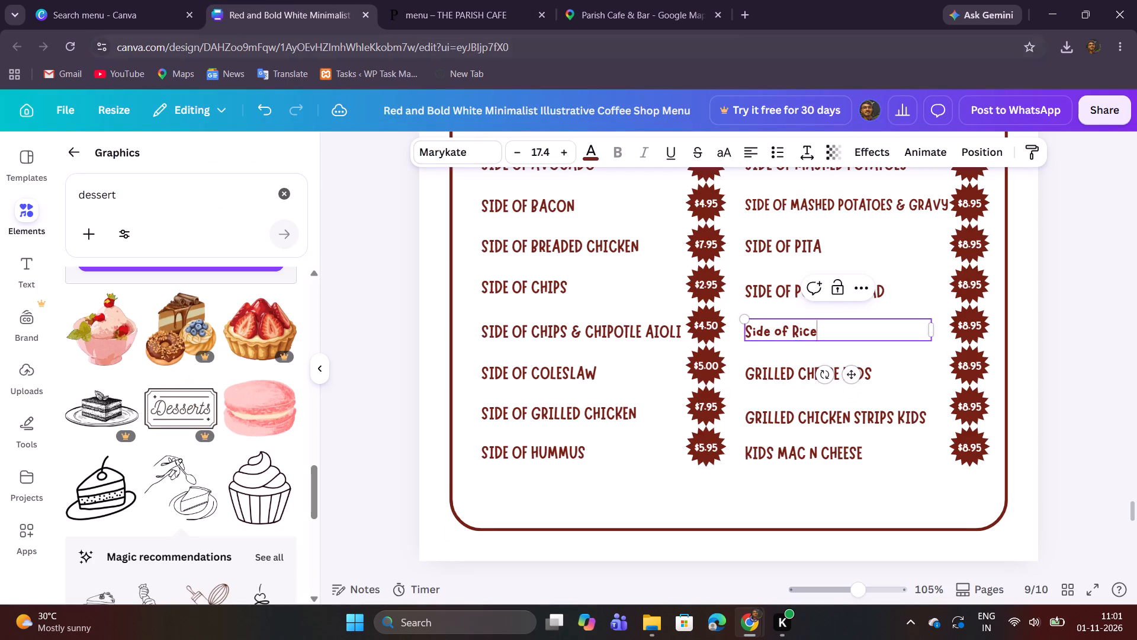
pyautogui.click(718, 150)
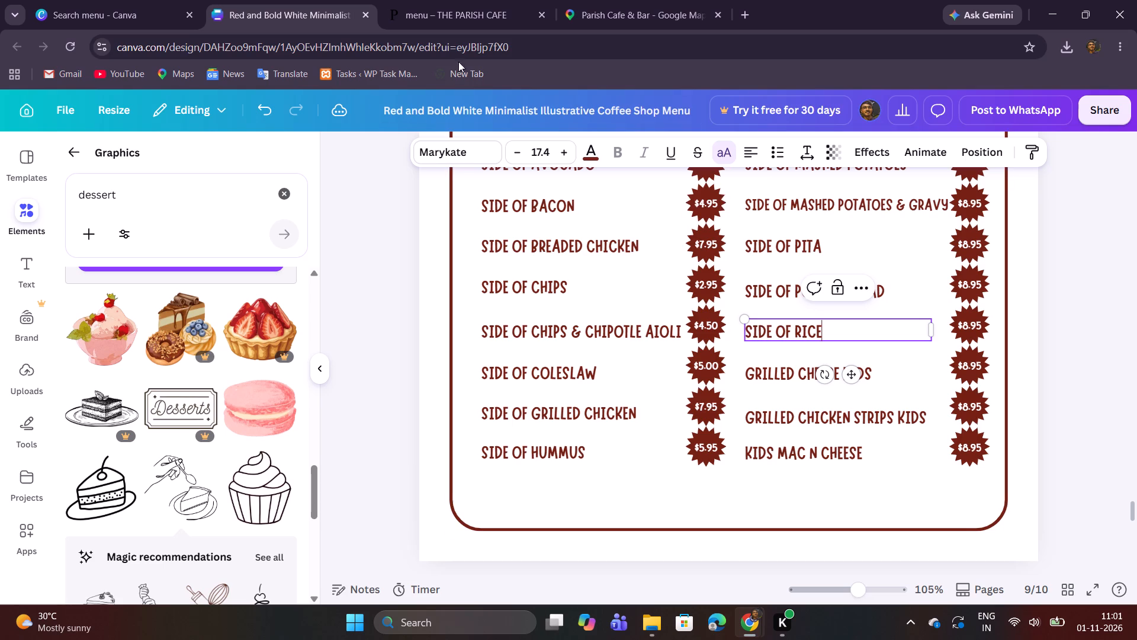
# Replace the sixth dish name in the second Sides column with Side of Pasta Salad from the website, in uppercase.
pyautogui.click(419, 16)
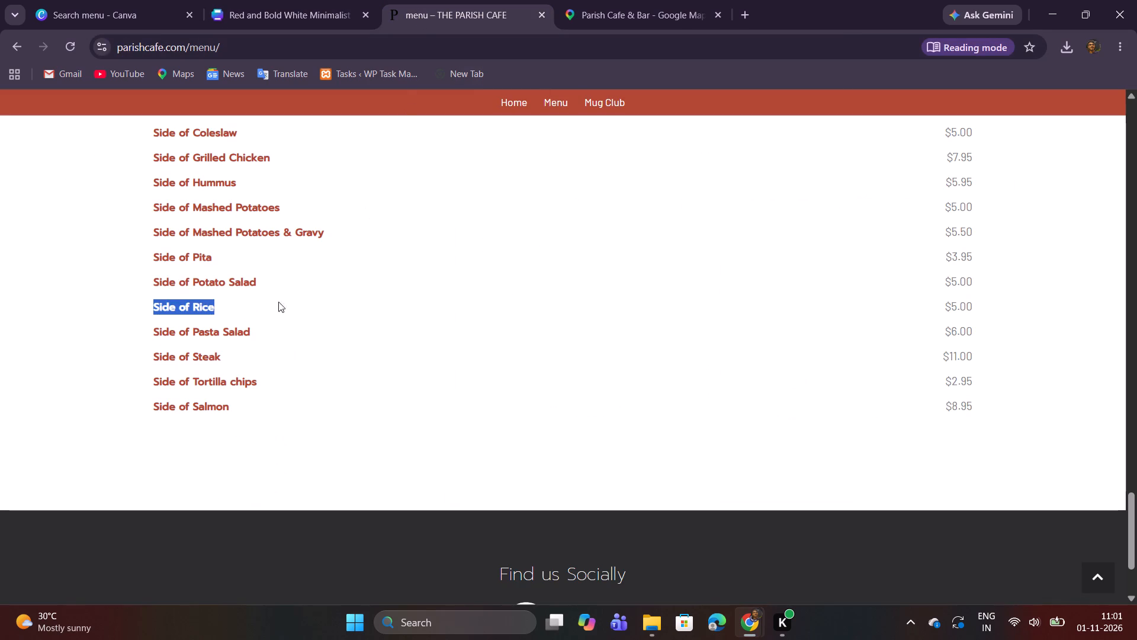
pyautogui.moveTo(152, 331); pyautogui.dragTo(252, 340)
pyautogui.click(235, 337)
pyautogui.moveTo(154, 330); pyautogui.dragTo(228, 330)
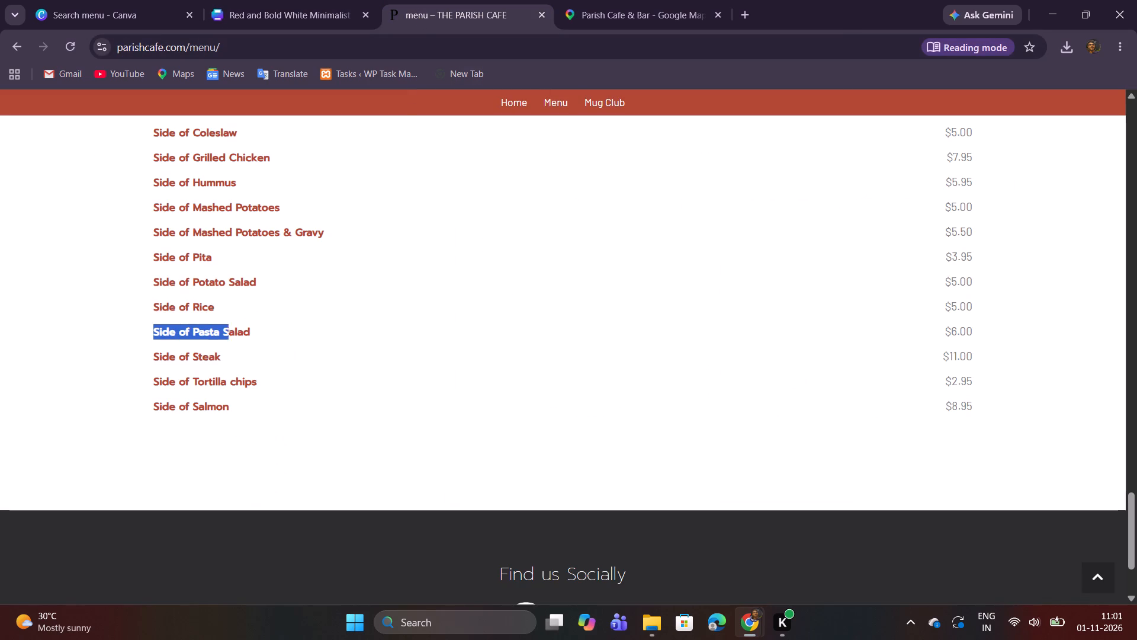
pyautogui.moveTo(228, 330); pyautogui.dragTo(255, 332)
pyautogui.rightClick(240, 332)
pyautogui.click(287, 351)
pyautogui.click(297, 15)
pyautogui.doubleClick(773, 378)
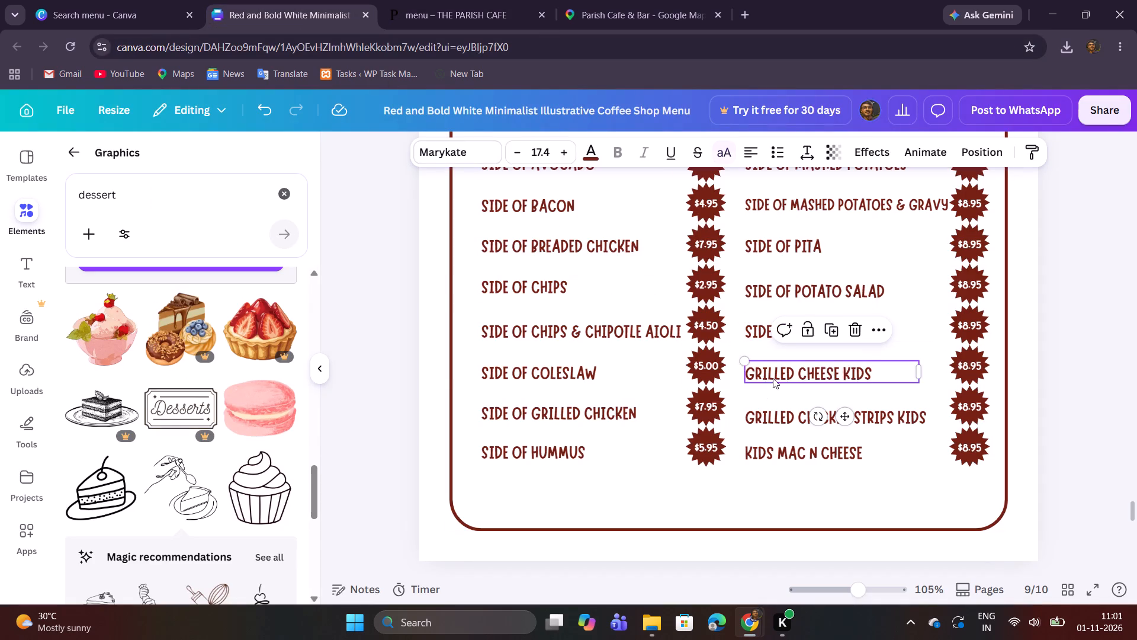
pyautogui.hotkey('ctrl', 'v')
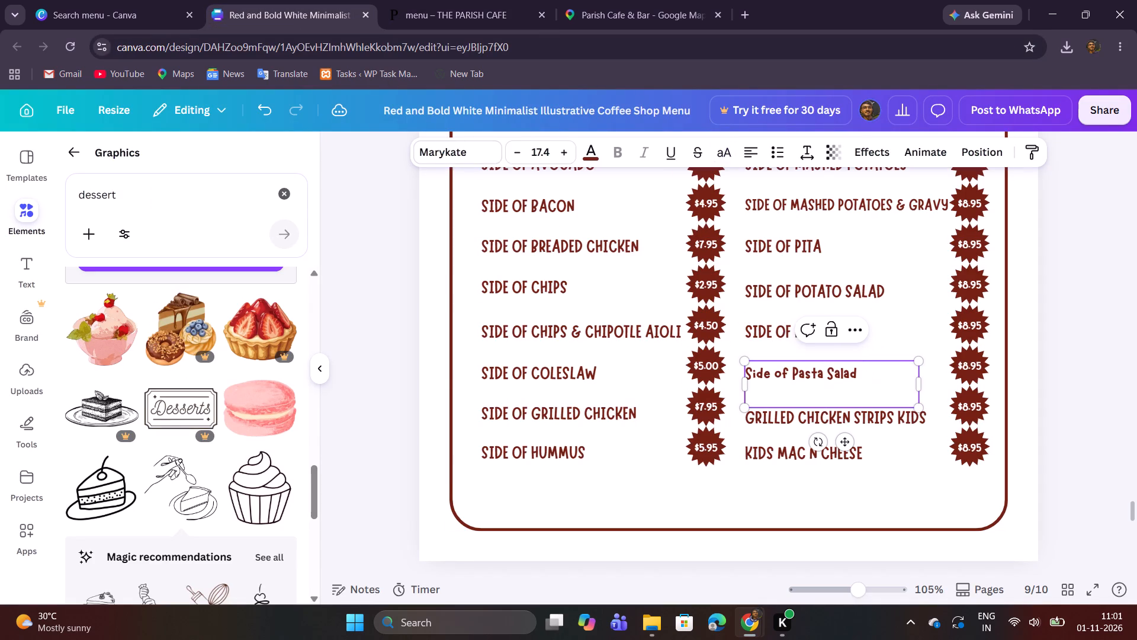
pyautogui.press('BackSpace')
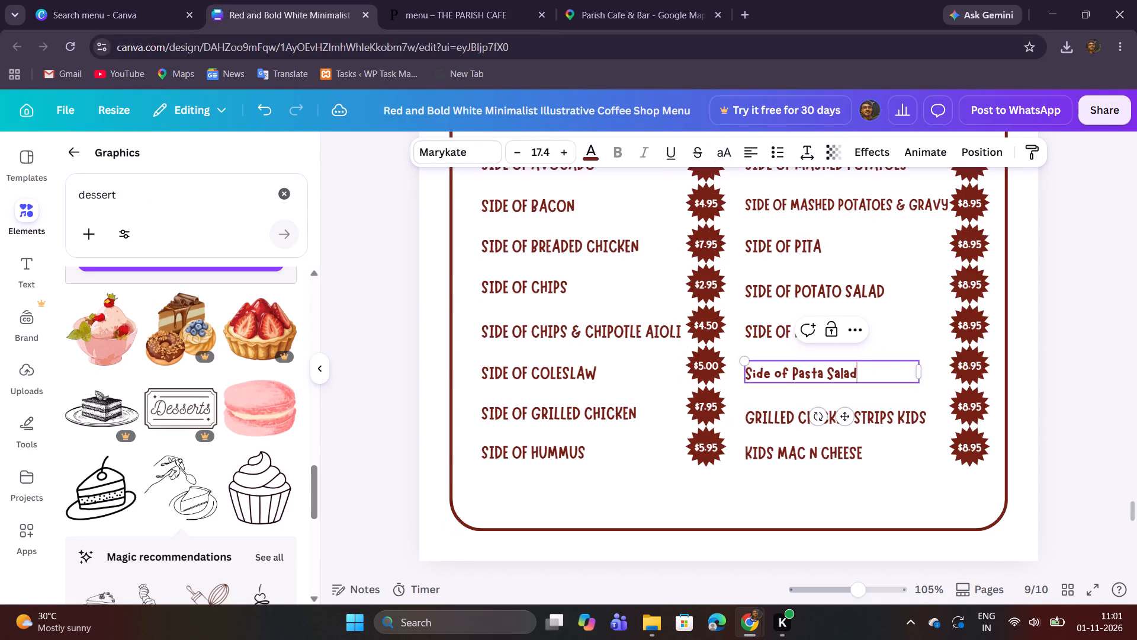
pyautogui.click(725, 145)
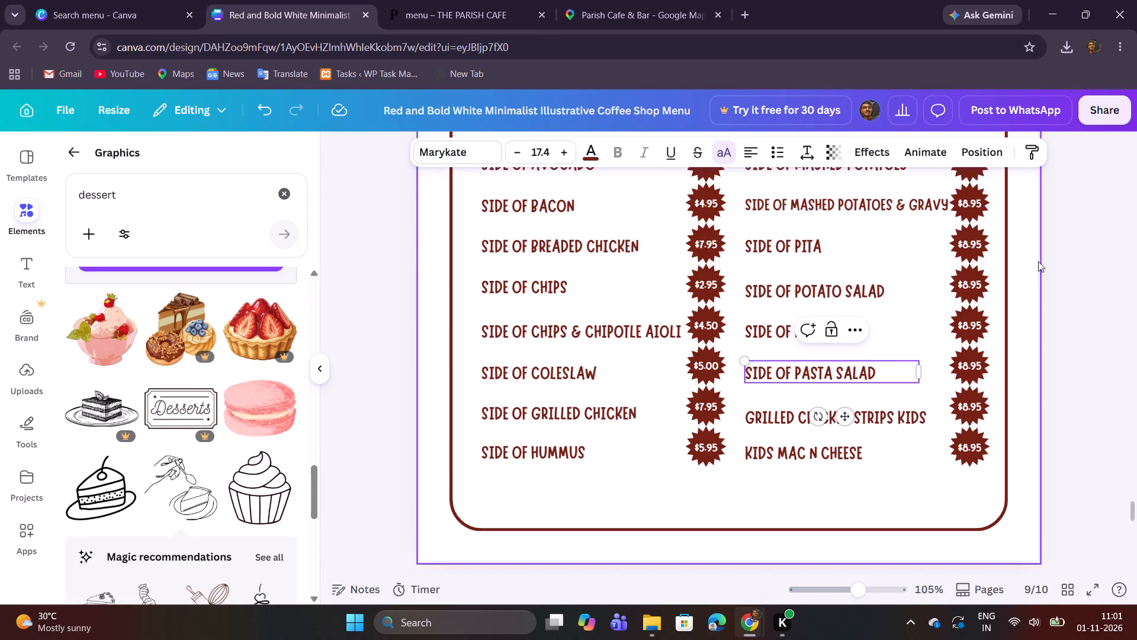
pyautogui.click(1067, 265)
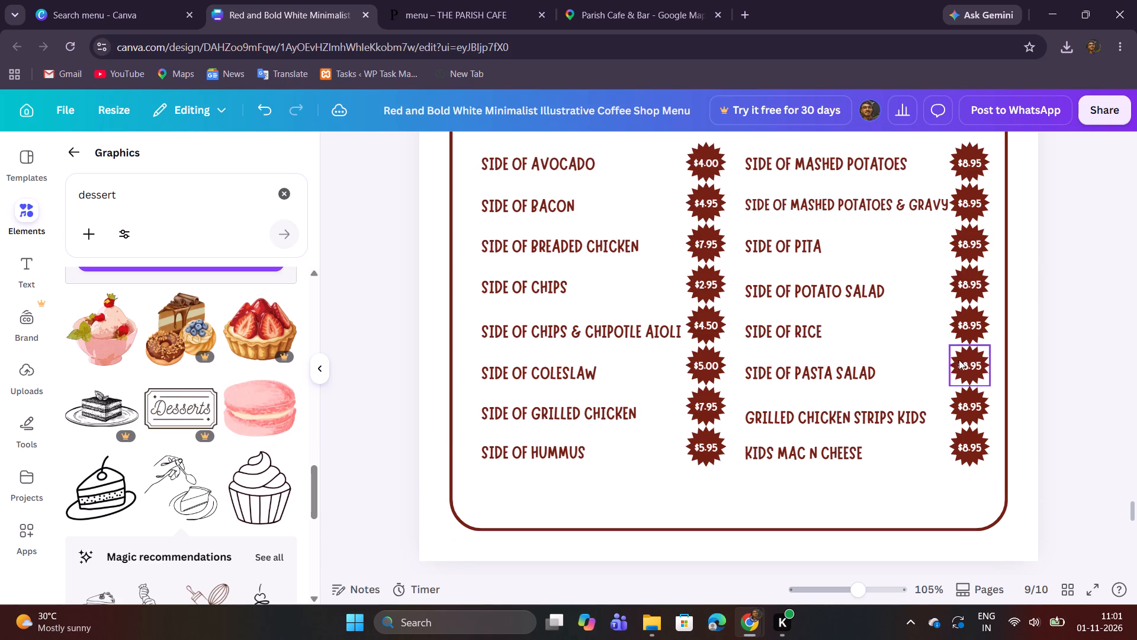
# Nudge the seventh and eighth dish names in the second Sides column slightly up, keeping them evenly spaced and aligned with the names above.
pyautogui.moveTo(838, 416); pyautogui.dragTo(839, 411)
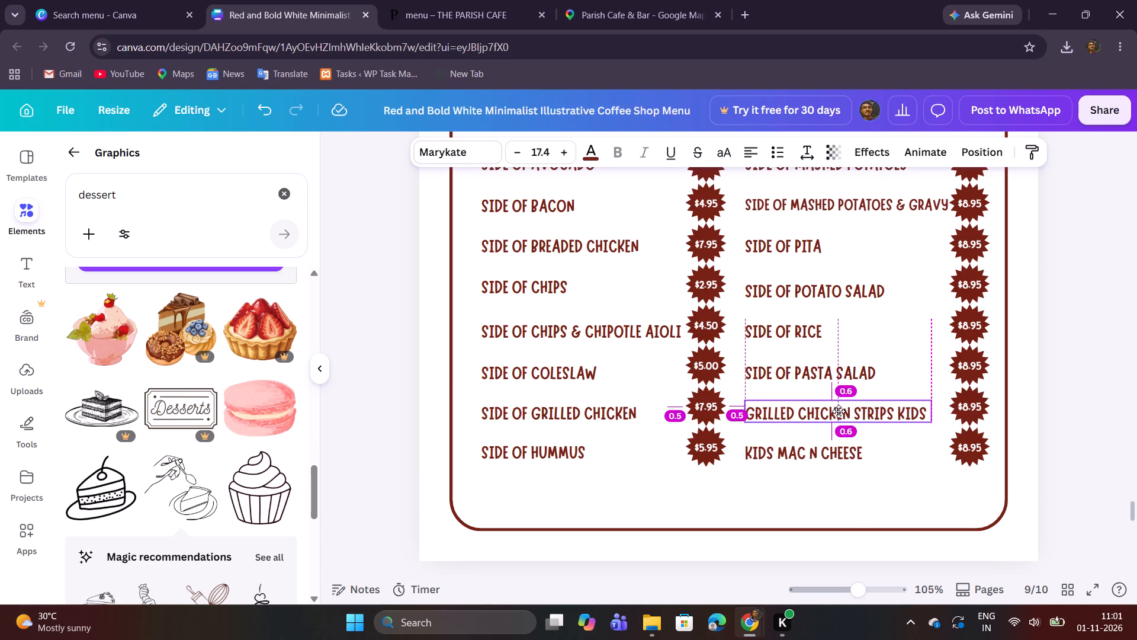
pyautogui.moveTo(839, 411); pyautogui.dragTo(835, 412)
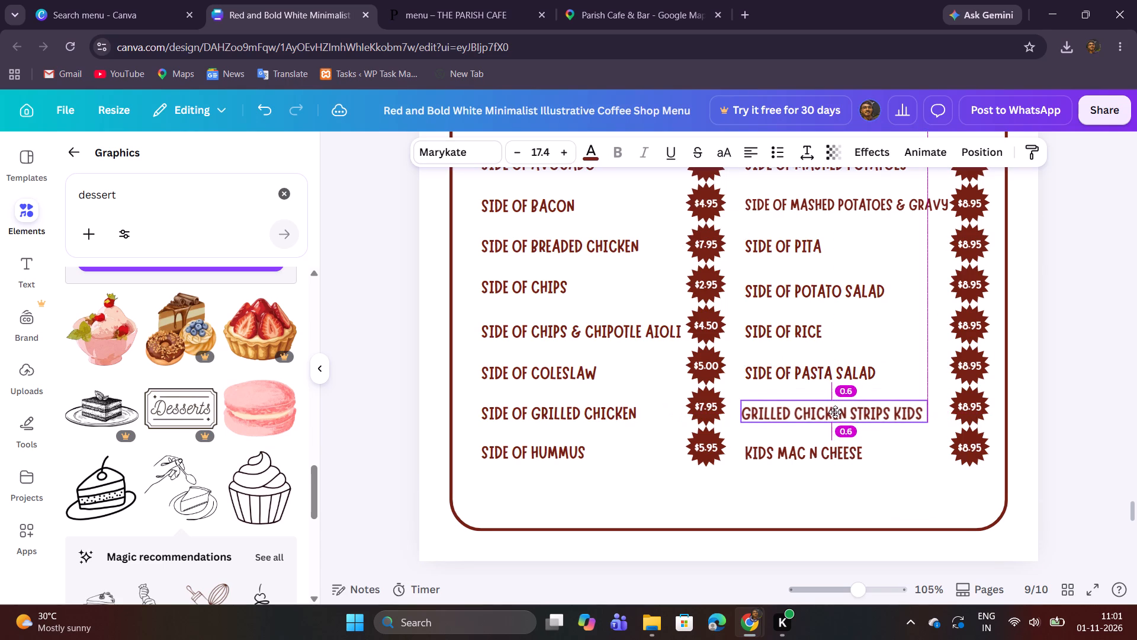
pyautogui.moveTo(835, 412); pyautogui.dragTo(837, 412)
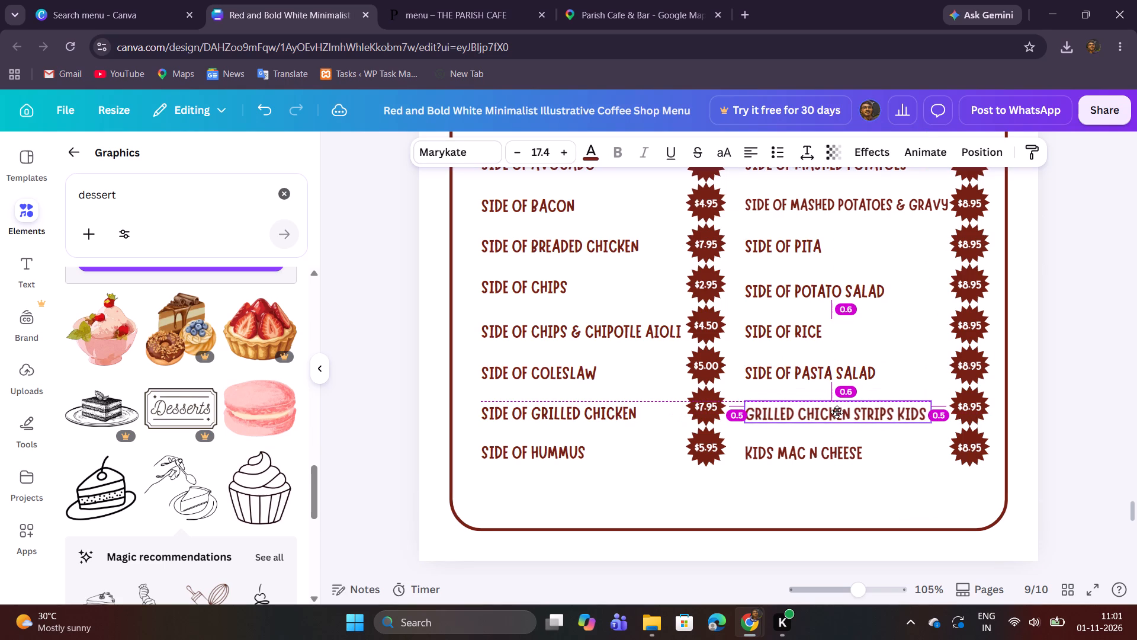
pyautogui.moveTo(837, 412); pyautogui.dragTo(840, 411)
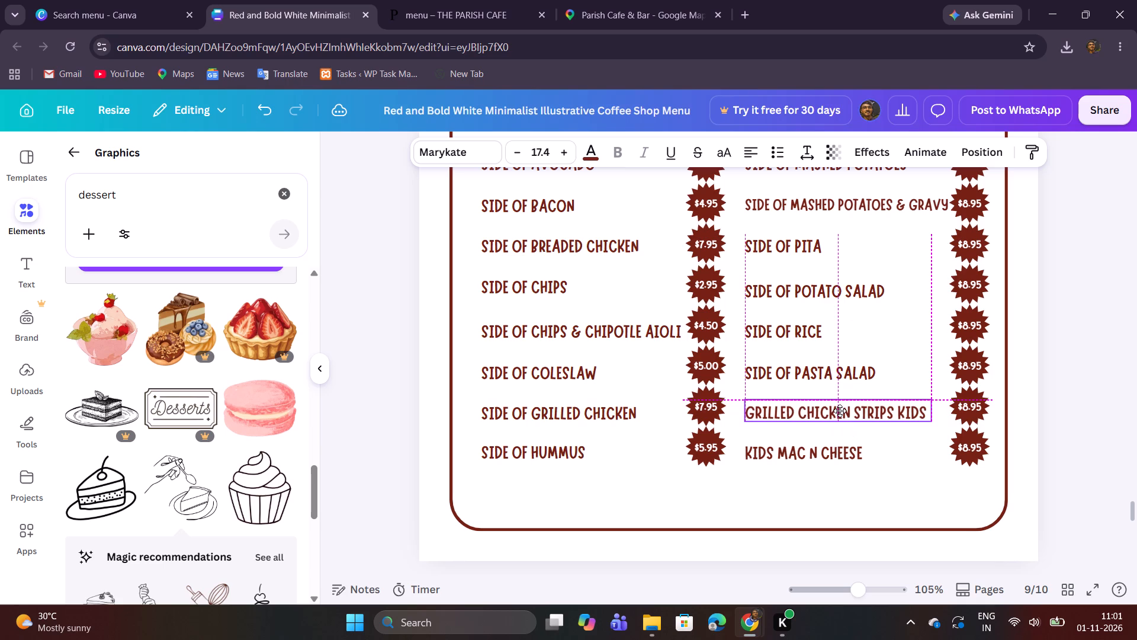
pyautogui.moveTo(840, 411); pyautogui.dragTo(839, 411)
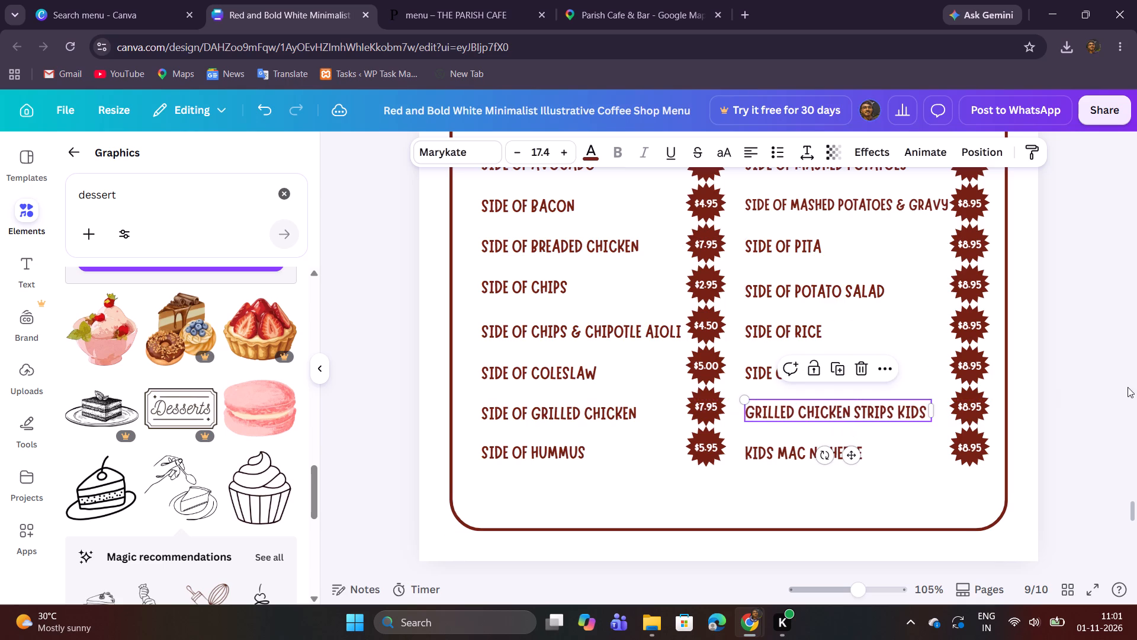
pyautogui.click(1128, 387)
pyautogui.click(831, 443)
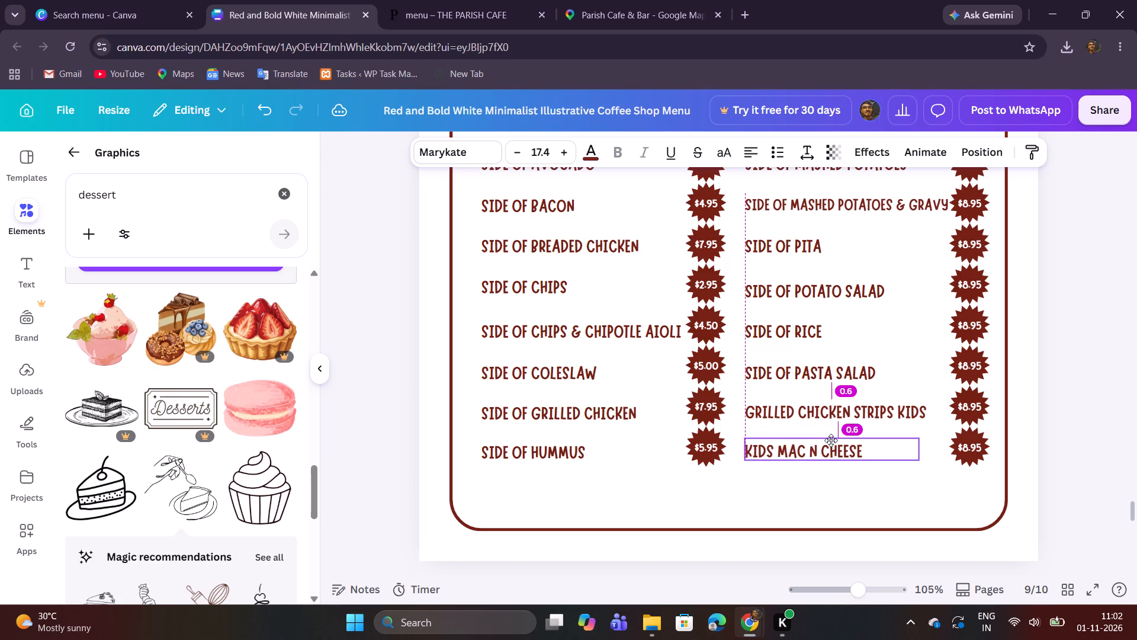
pyautogui.click(1135, 395)
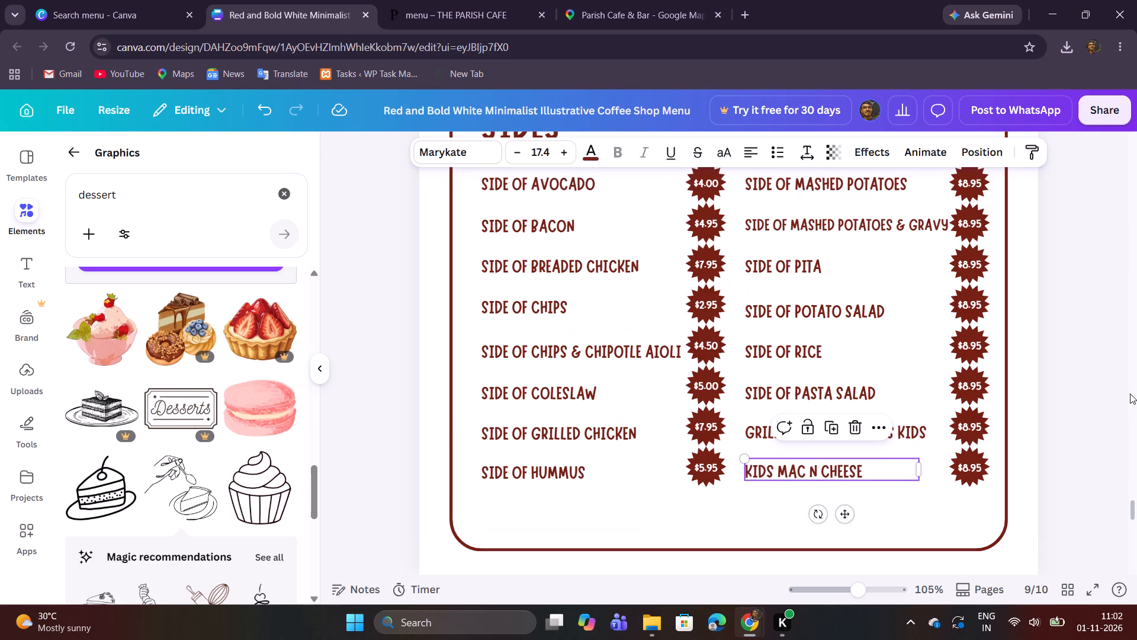
pyautogui.click(1069, 373)
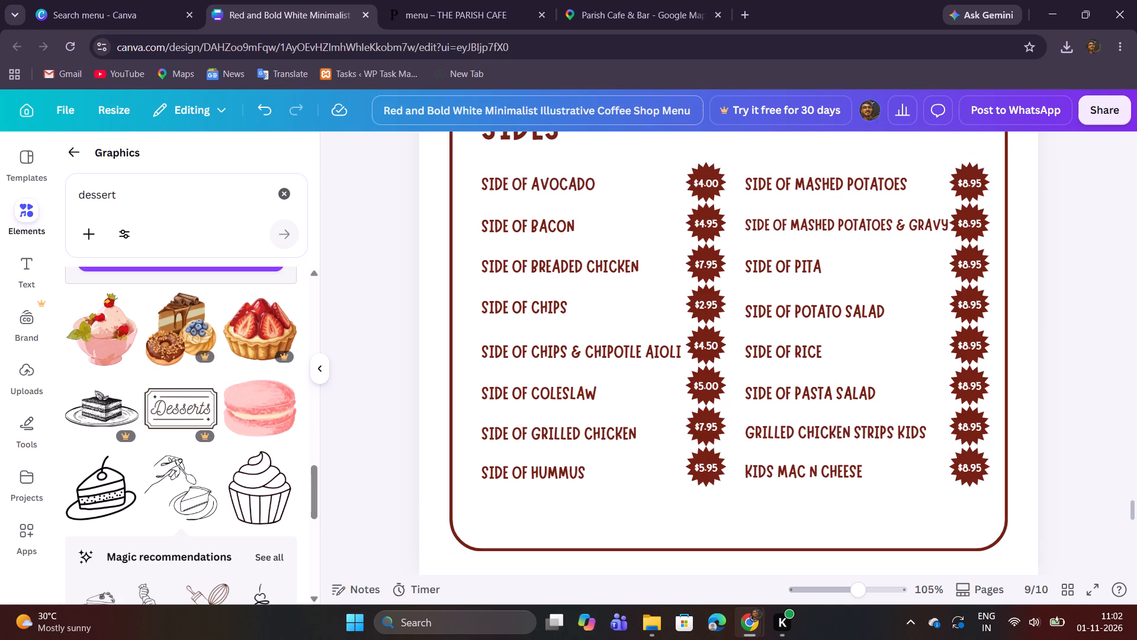
# Replace the seventh dish name in the second Sides column with Side of Steak from the website, in uppercase.
pyautogui.click(460, 6)
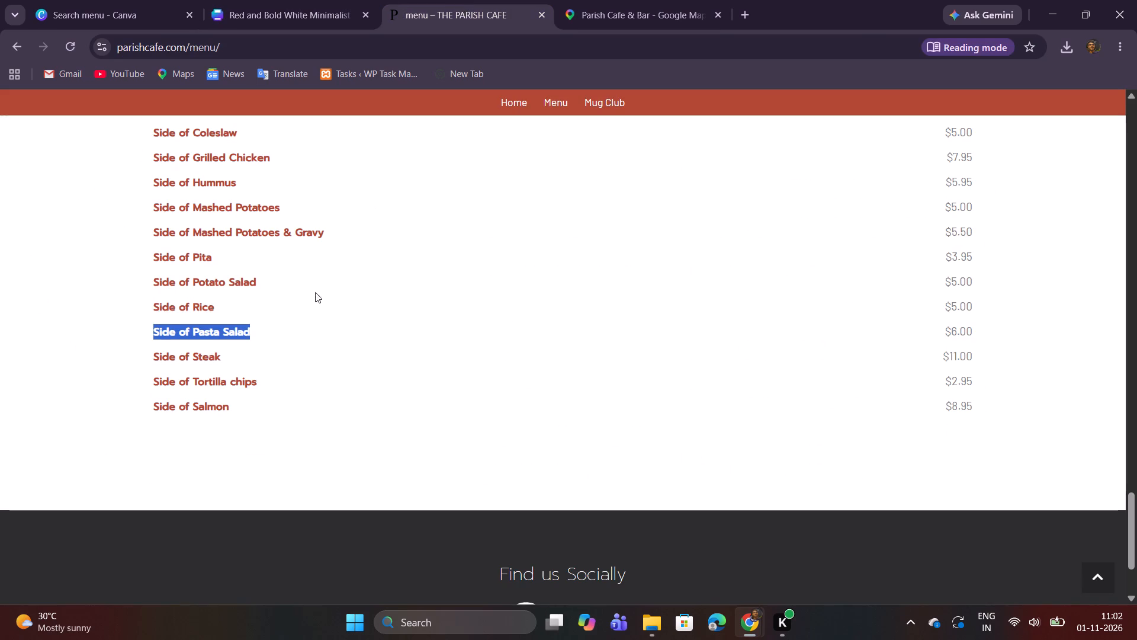
pyautogui.moveTo(149, 358); pyautogui.dragTo(221, 363)
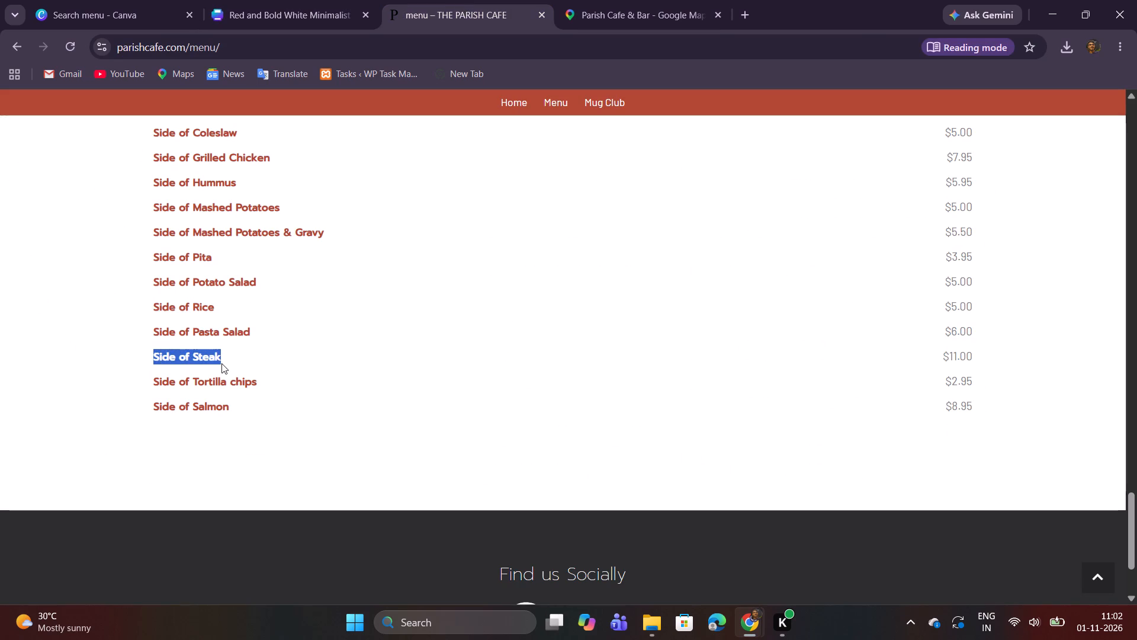
pyautogui.moveTo(221, 363); pyautogui.dragTo(221, 363)
pyautogui.rightClick(215, 361)
pyautogui.click(272, 388)
pyautogui.click(277, 0)
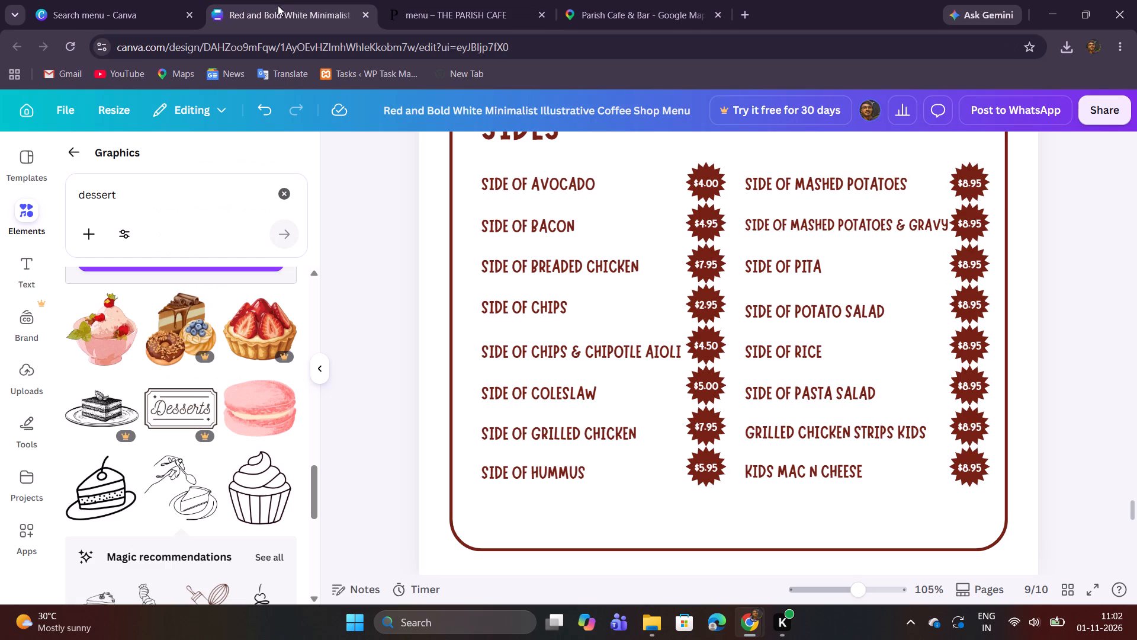
pyautogui.doubleClick(817, 436)
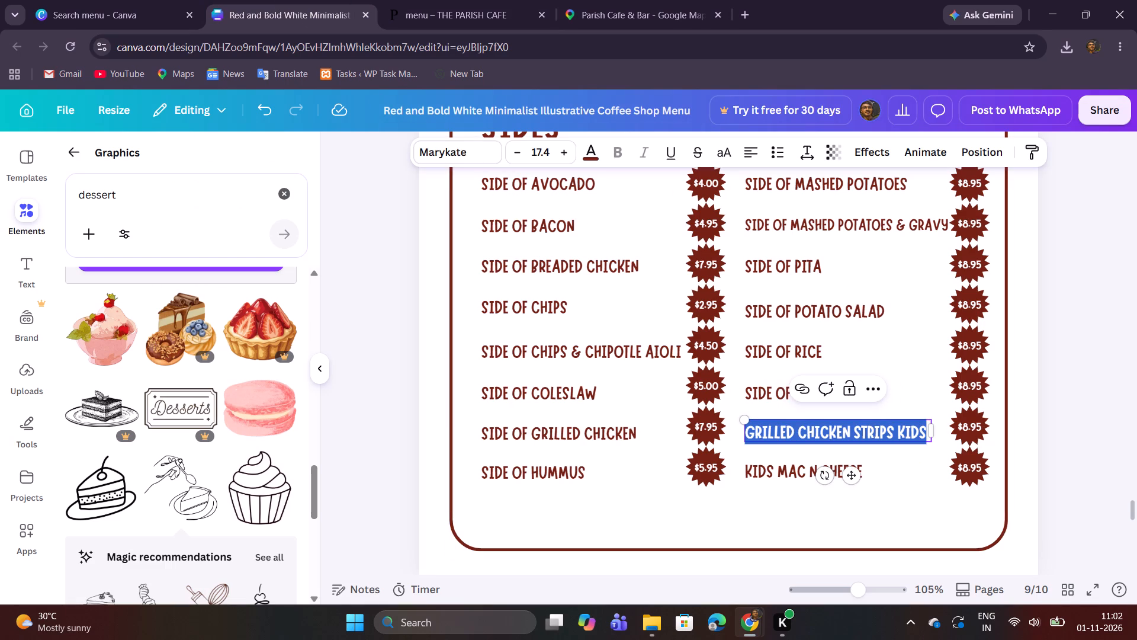
pyautogui.hotkey('ctrl', 'v')
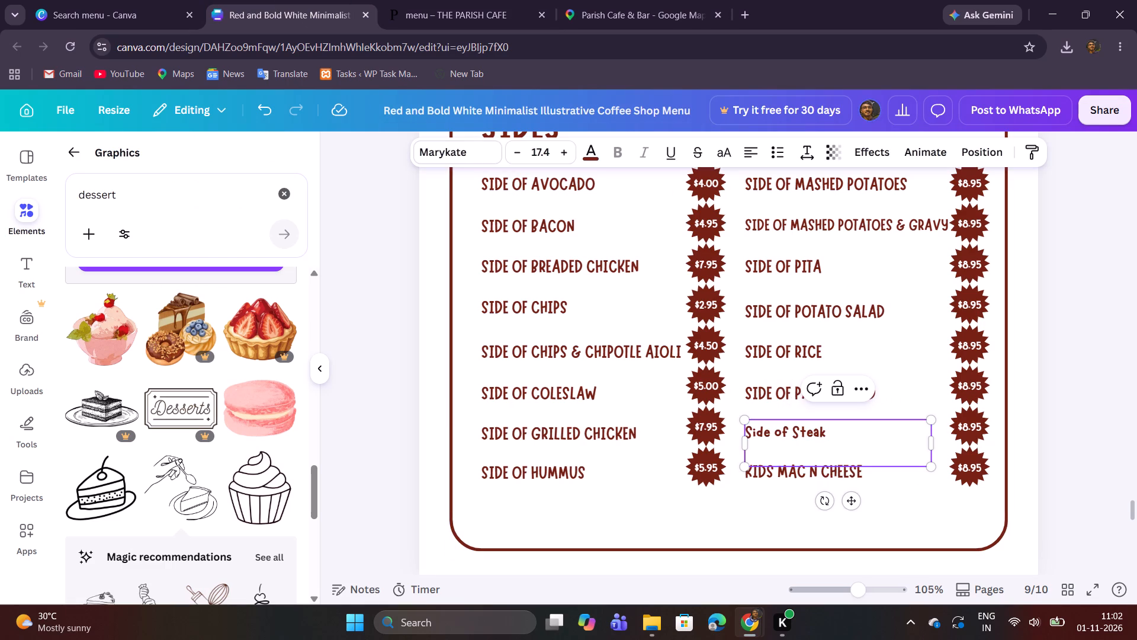
pyautogui.press('BackSpace')
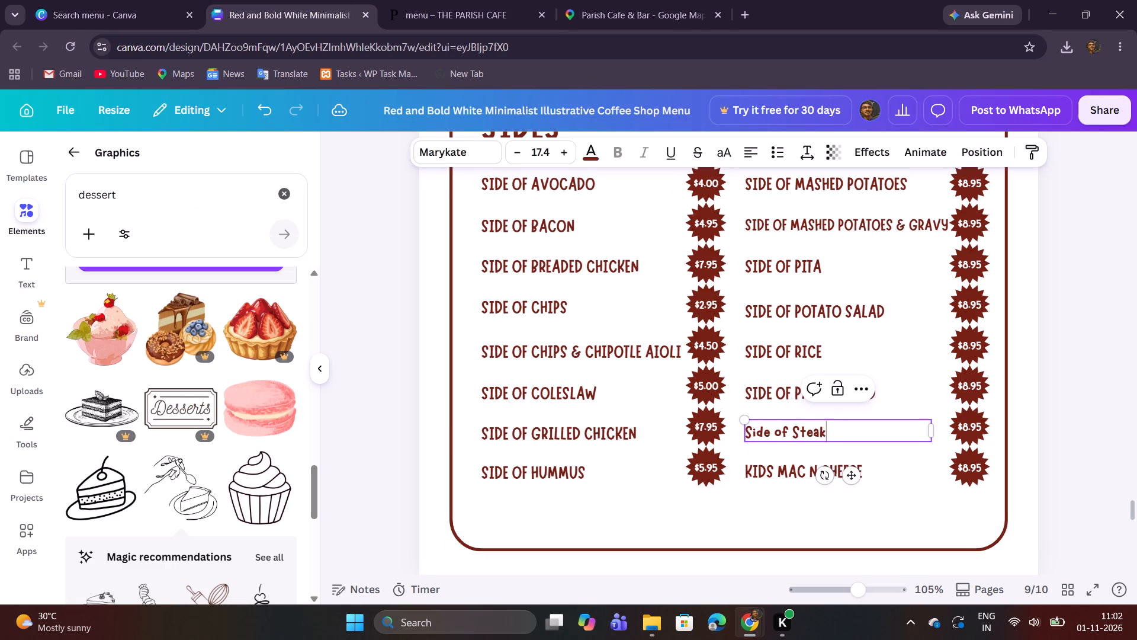
pyautogui.click(719, 152)
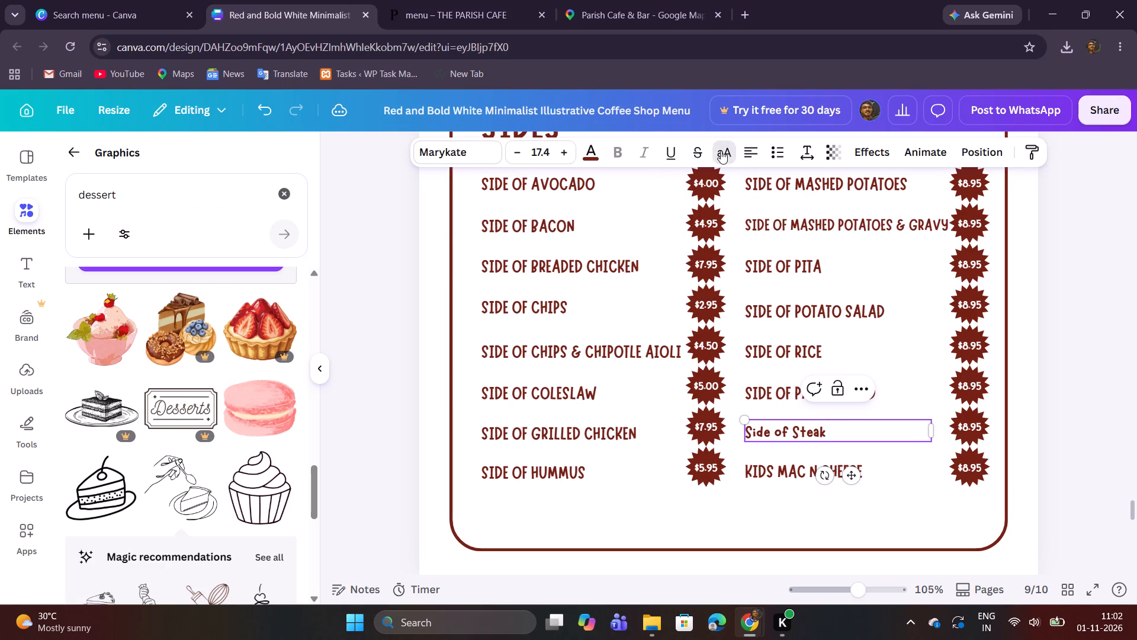
pyautogui.click(1076, 309)
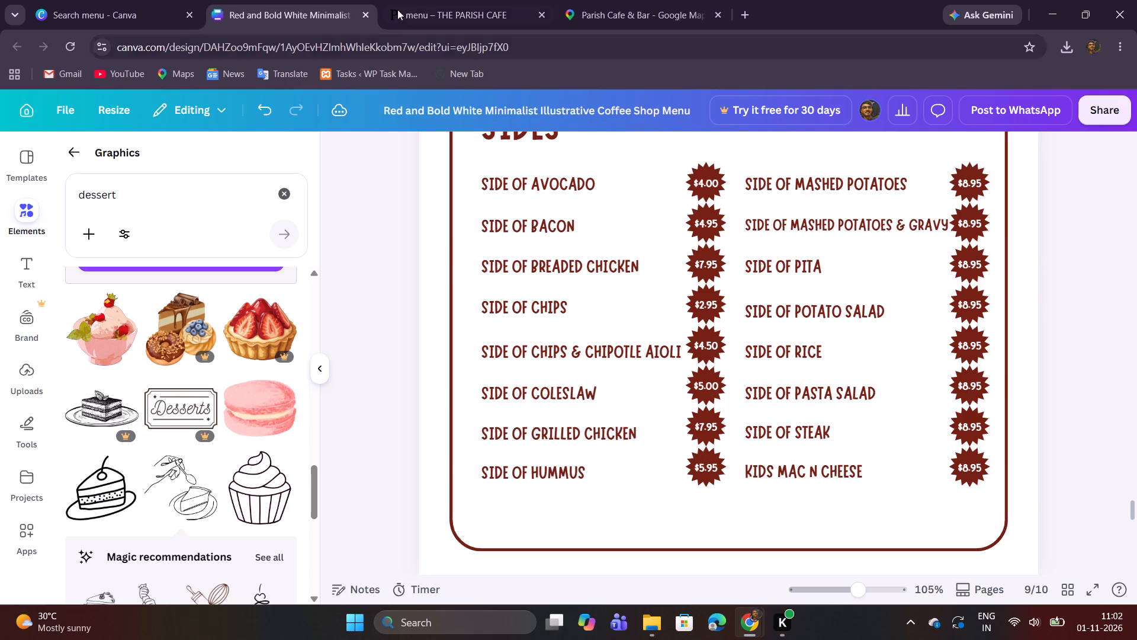
# Replace the eighth dish name in the second Sides column with Side of Tortilla chips from the website, in uppercase.
pyautogui.click(422, 2)
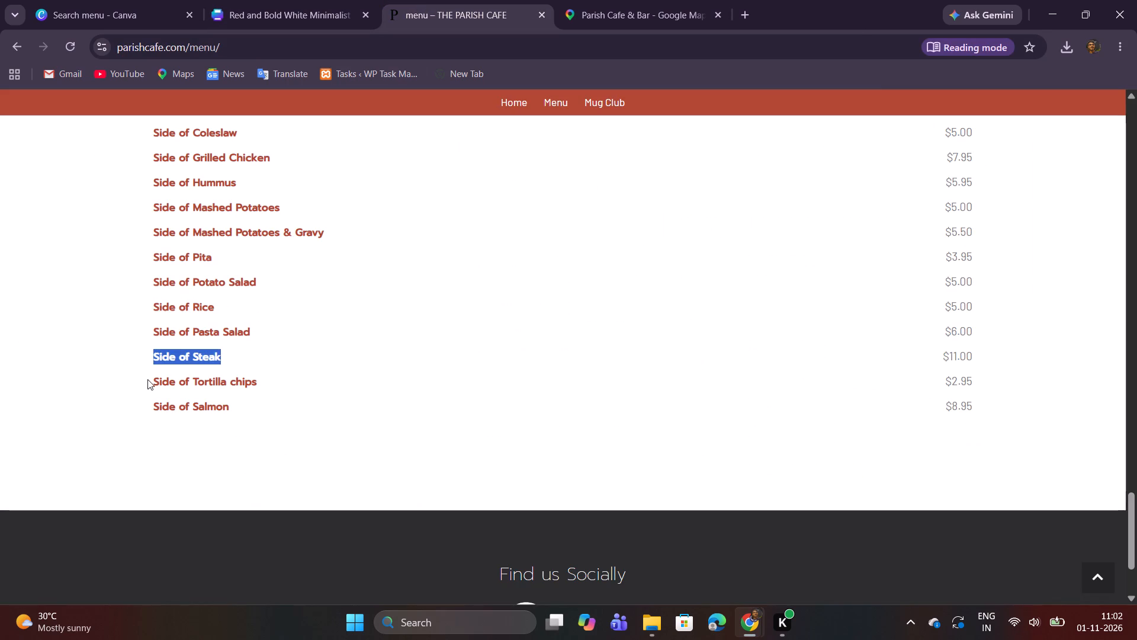
pyautogui.moveTo(149, 379); pyautogui.dragTo(275, 384)
pyautogui.rightClick(252, 383)
pyautogui.click(319, 399)
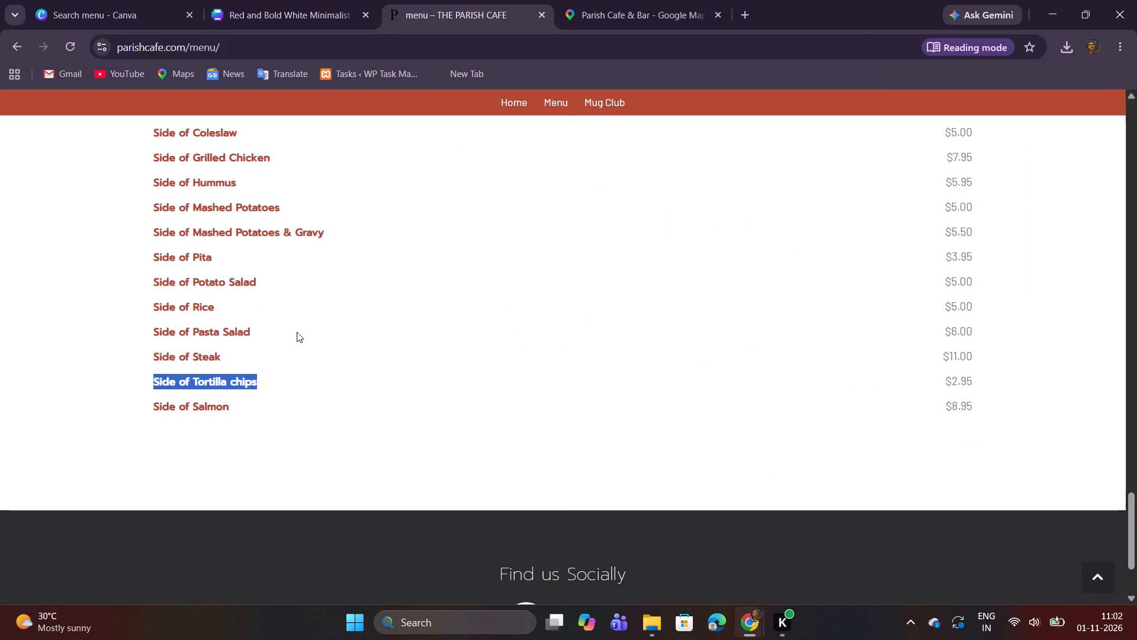
pyautogui.click(298, 6)
pyautogui.doubleClick(791, 469)
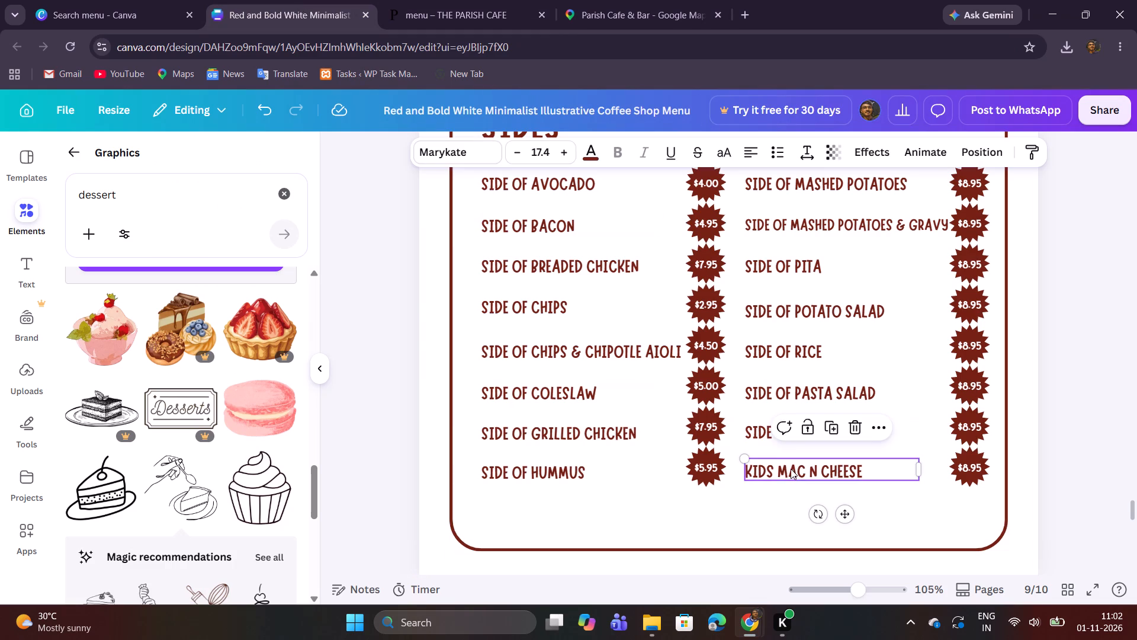
pyautogui.hotkey('ctrl', 'v')
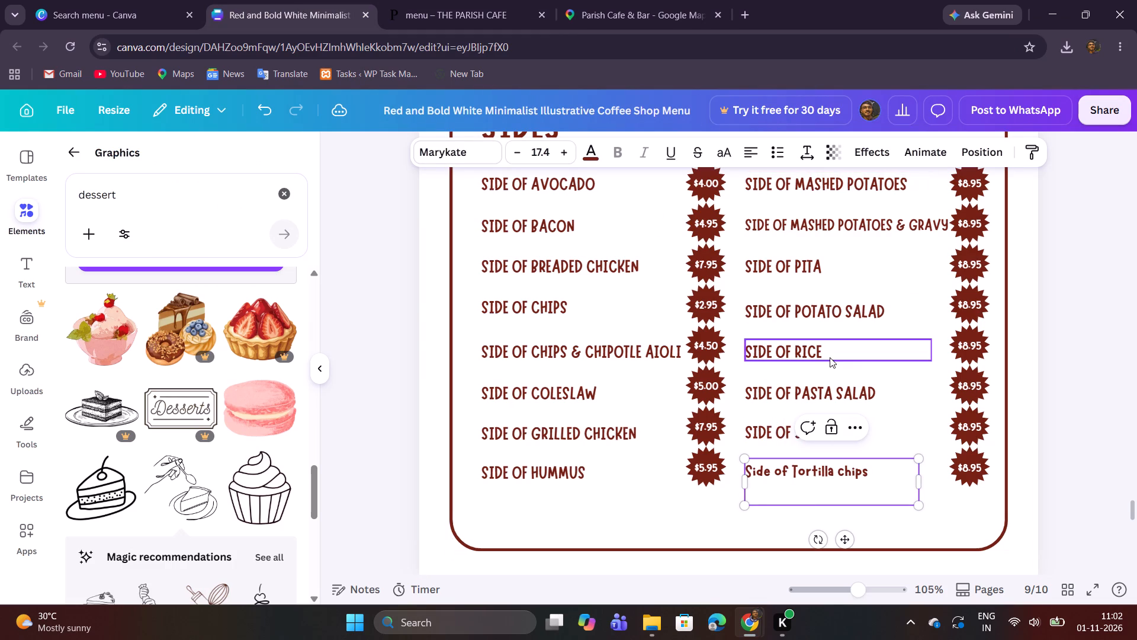
pyautogui.press('BackSpace')
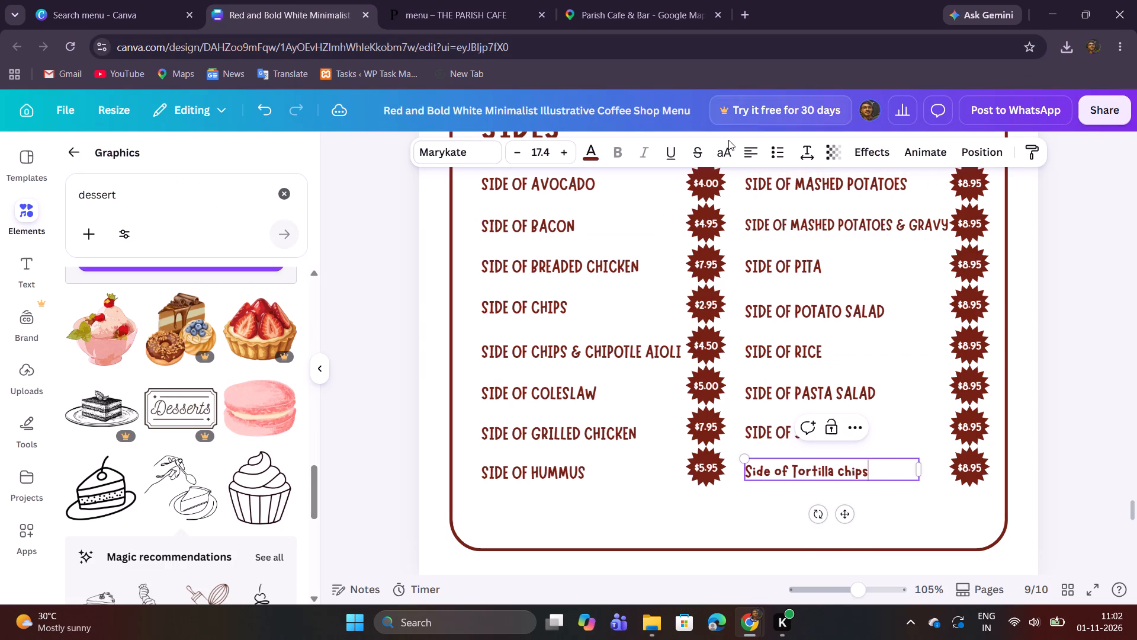
pyautogui.click(723, 153)
pyautogui.click(1118, 248)
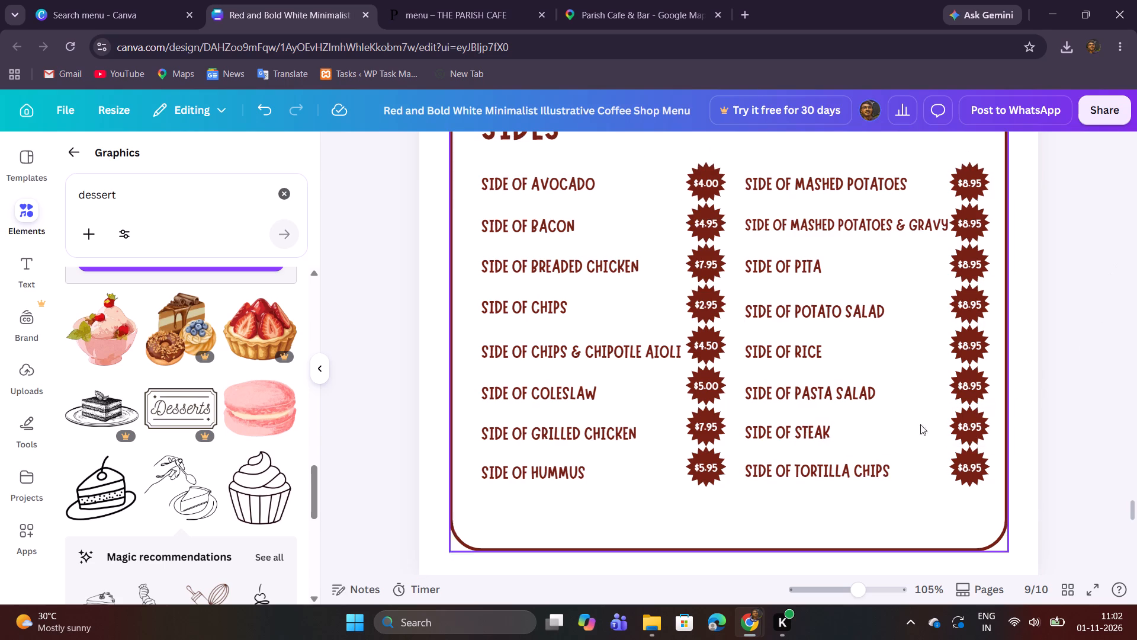
pyautogui.click(834, 436)
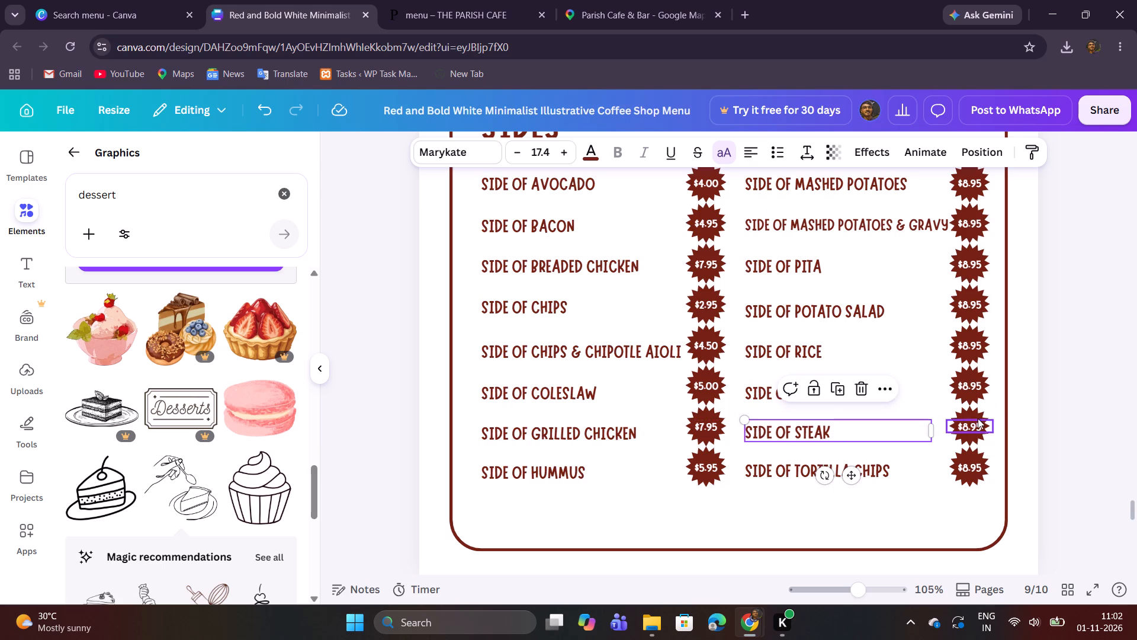
pyautogui.click(1043, 411)
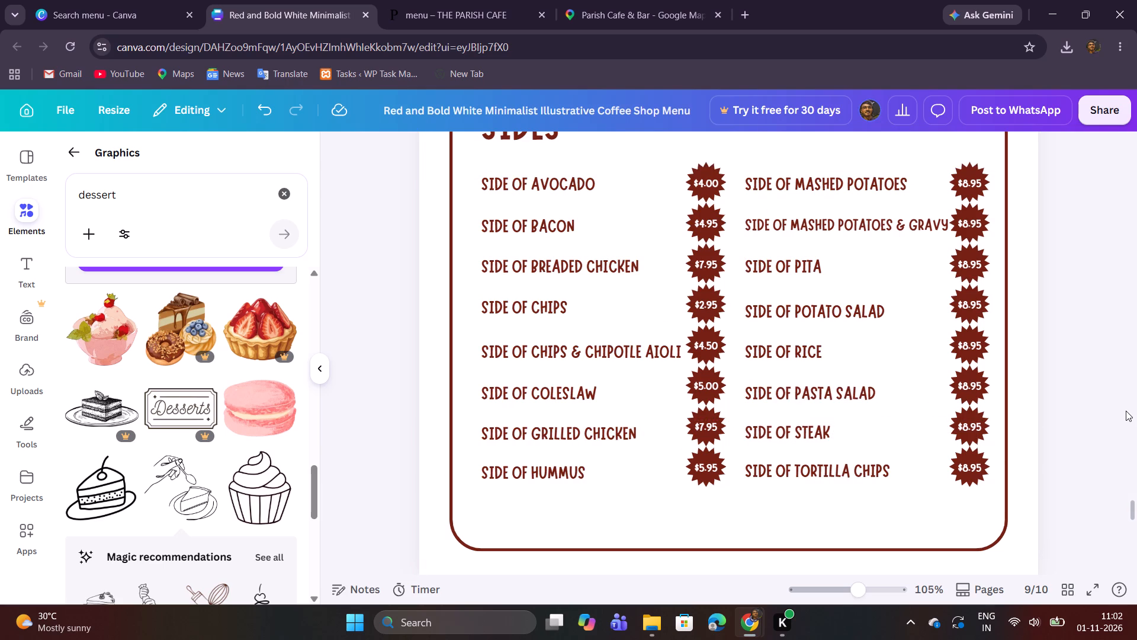
# Duplicate the Side of Tortilla Chips row with its price badge and place the copy roughly centred below the two Sides columns.
pyautogui.moveTo(772, 498); pyautogui.dragTo(872, 481)
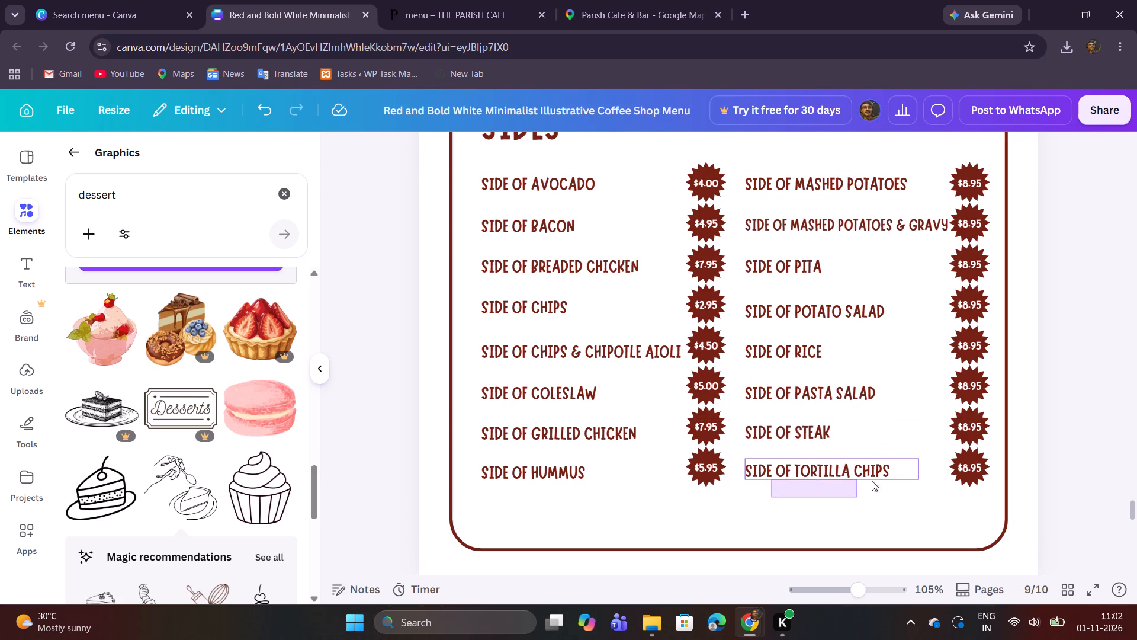
pyautogui.moveTo(872, 481); pyautogui.dragTo(974, 471)
pyautogui.click(881, 422)
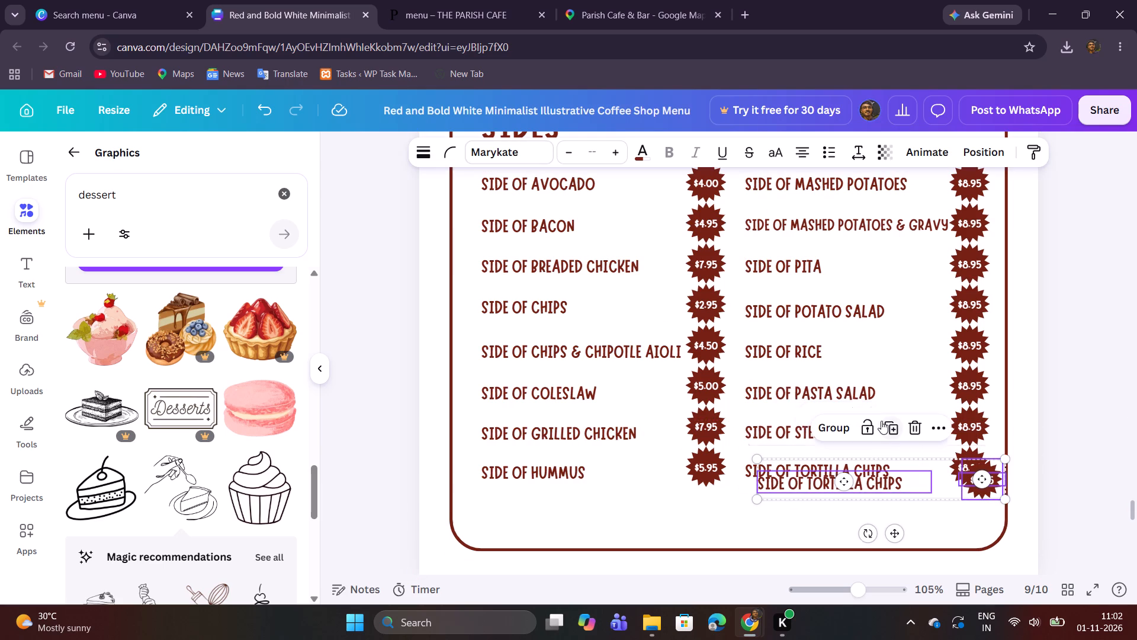
pyautogui.moveTo(895, 534); pyautogui.dragTo(769, 569)
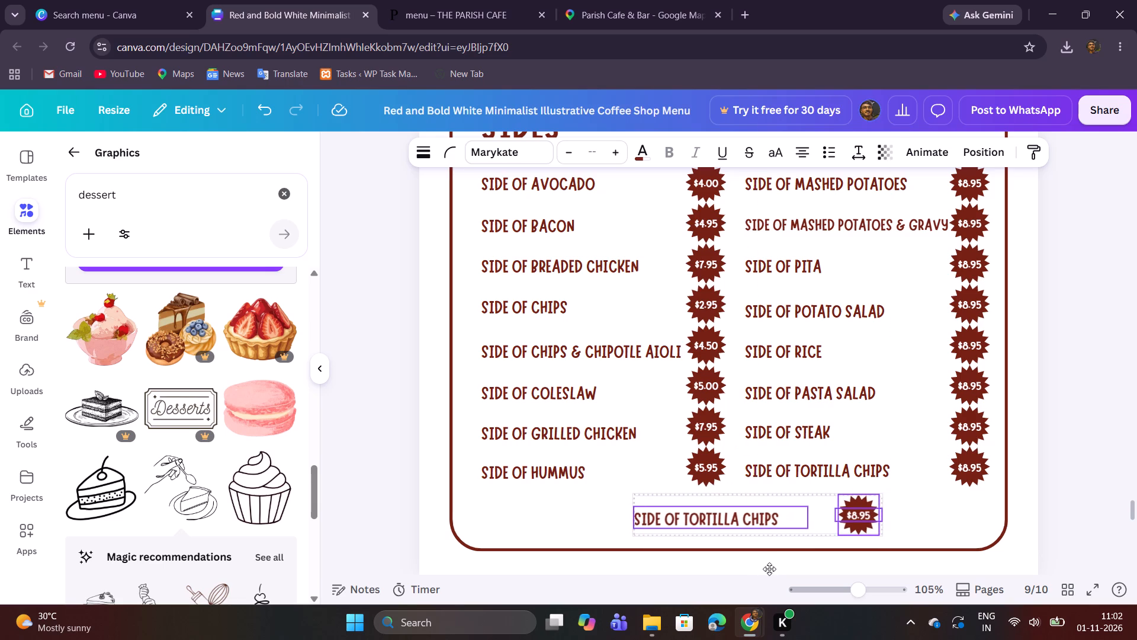
pyautogui.moveTo(769, 569); pyautogui.dragTo(743, 572)
pyautogui.click(1054, 492)
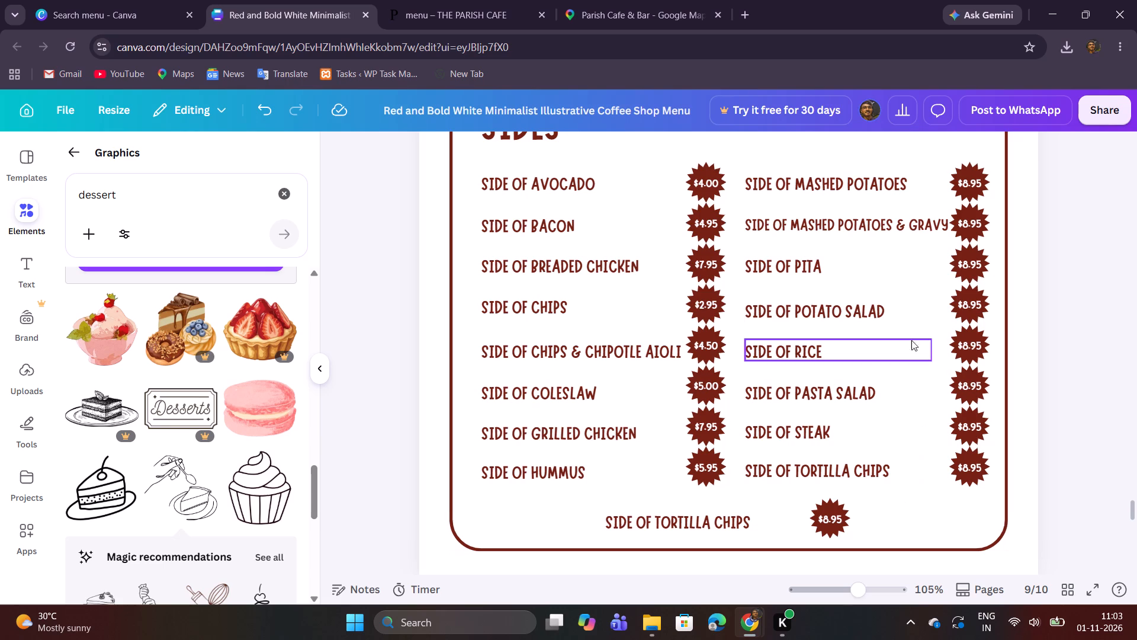
# Replace the dish name in the duplicated bottom row with Side of Salmon from the website, removing the extra line.
pyautogui.click(467, 9)
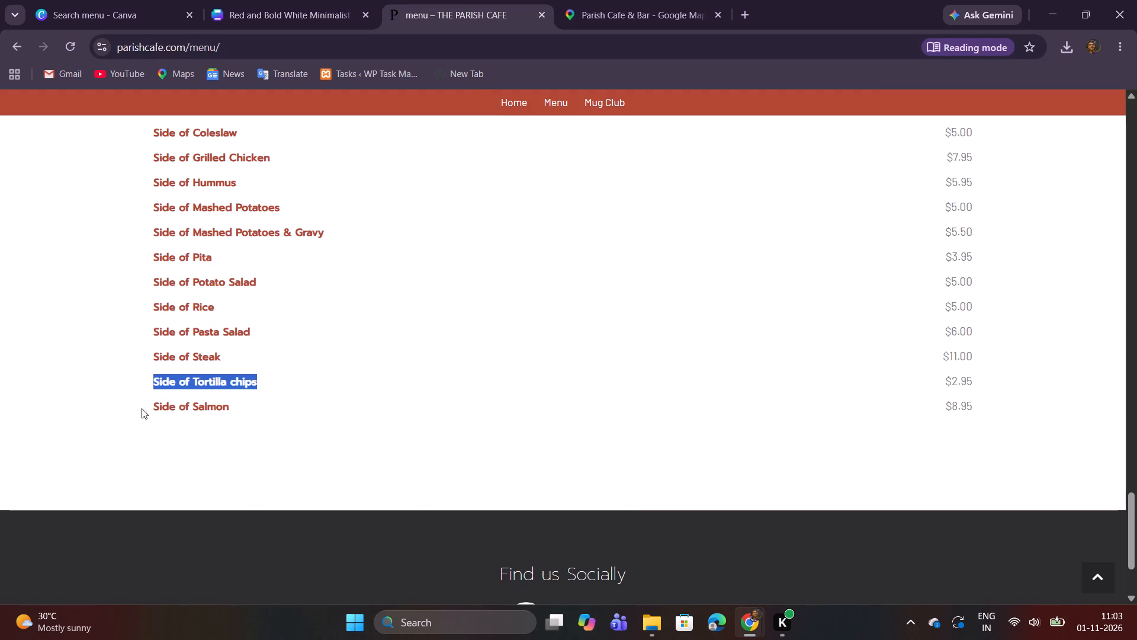
pyautogui.moveTo(147, 408); pyautogui.dragTo(229, 408)
pyautogui.rightClick(223, 408)
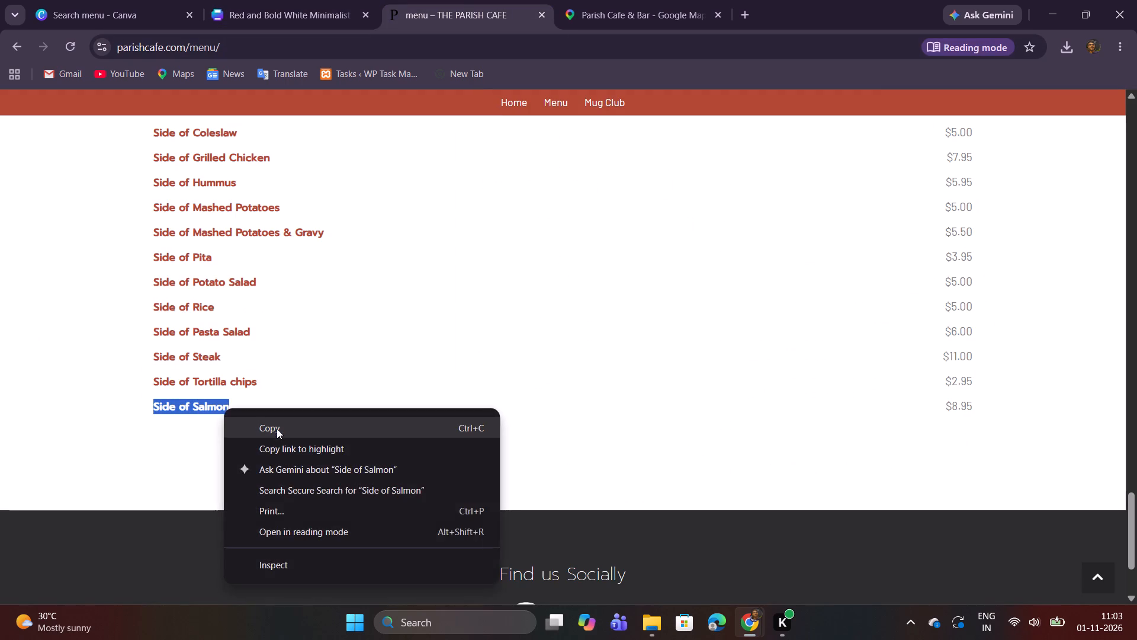
pyautogui.click(277, 428)
pyautogui.click(274, 0)
pyautogui.doubleClick(648, 518)
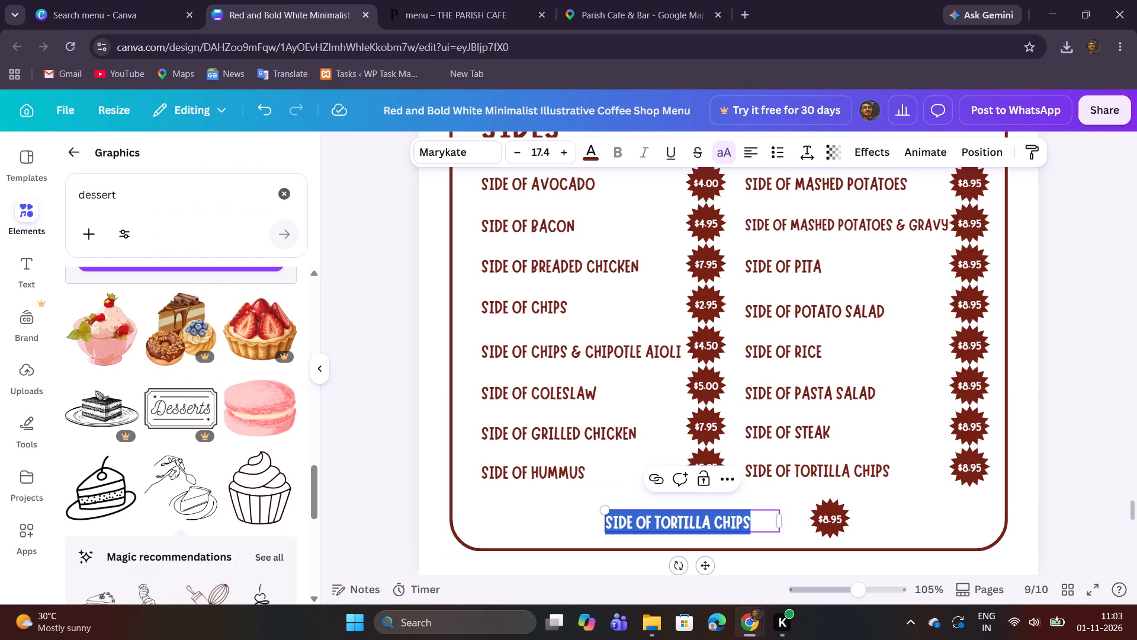
pyautogui.hotkey('ctrl', 'v')
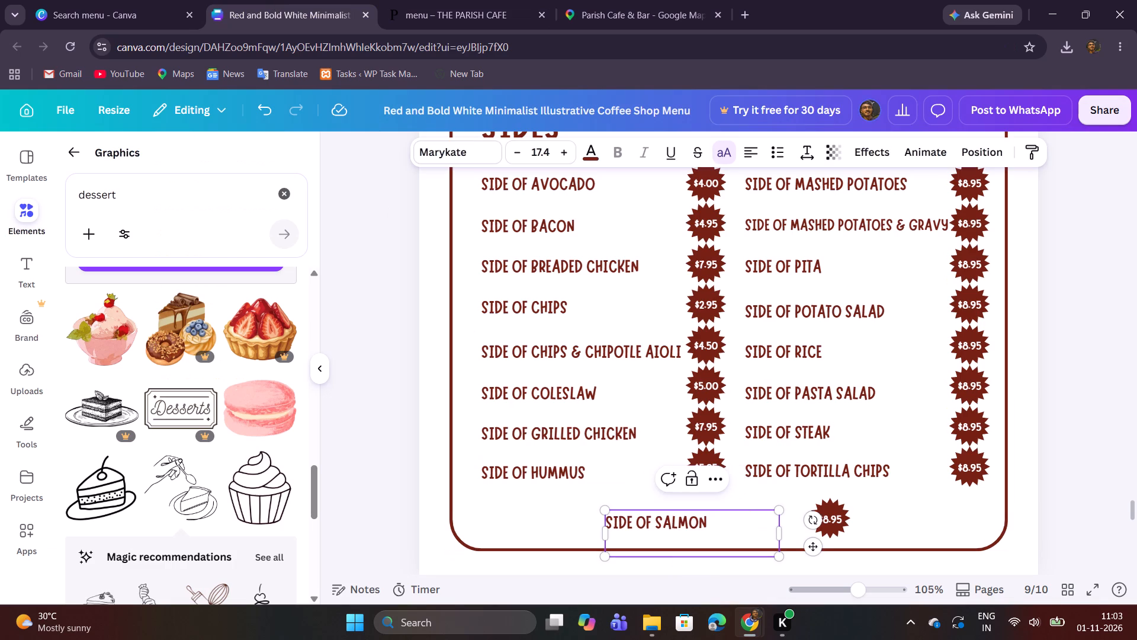
pyautogui.press('BackSpace')
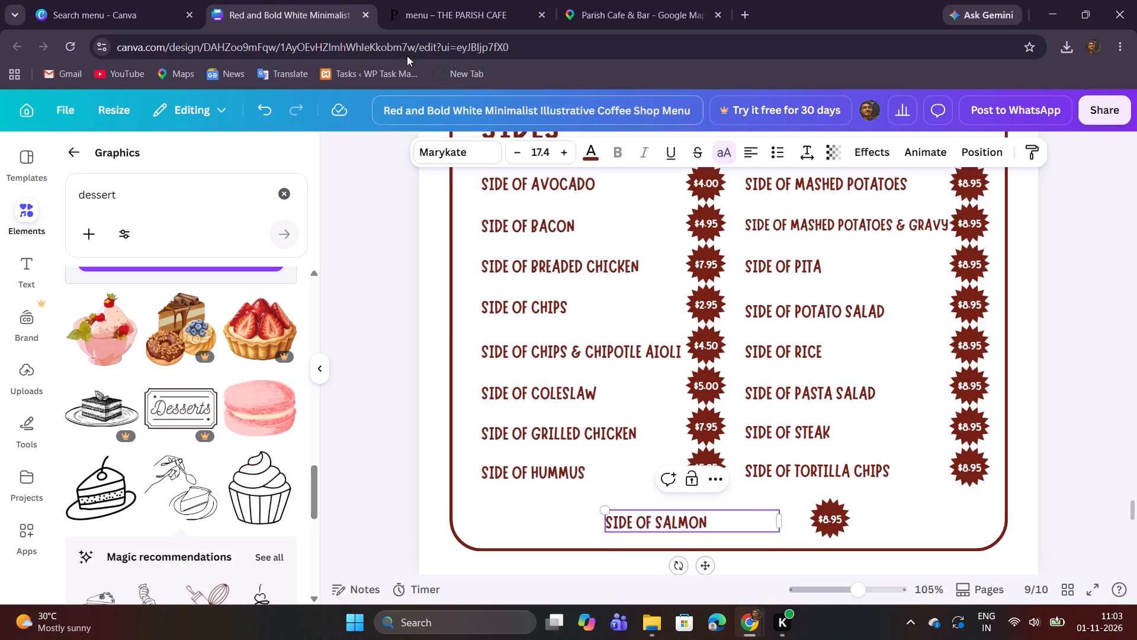
# Replace the price in the Side of Salmon badge with $8.95 from the website.
pyautogui.click(400, 4)
pyautogui.moveTo(945, 409); pyautogui.dragTo(975, 408)
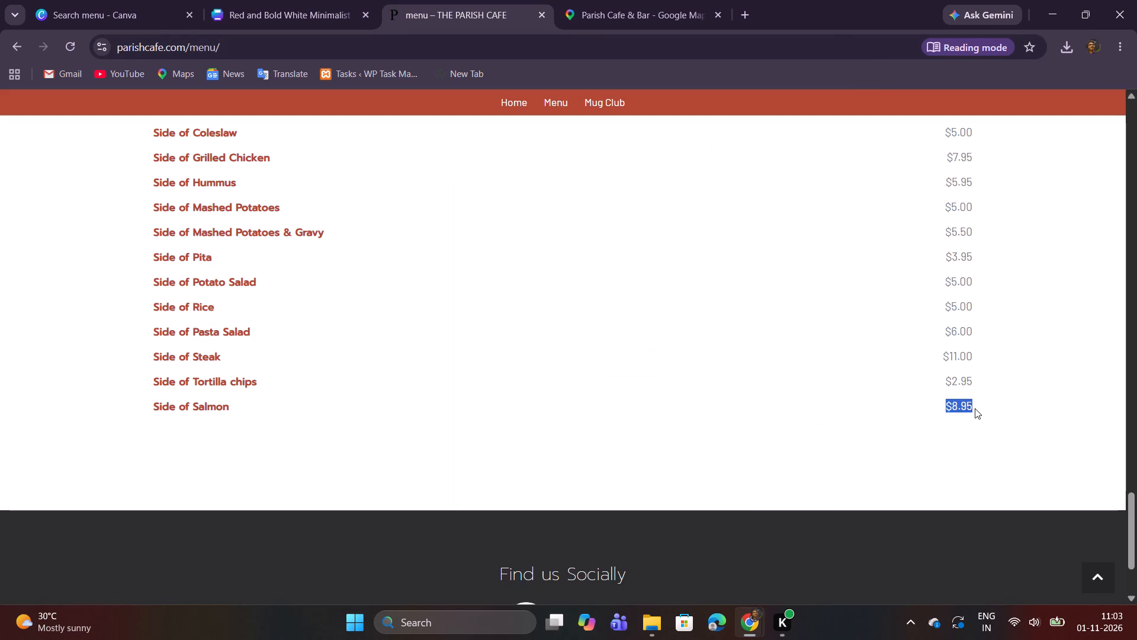
pyautogui.moveTo(975, 408); pyautogui.dragTo(978, 408)
pyautogui.rightClick(963, 408)
pyautogui.click(902, 425)
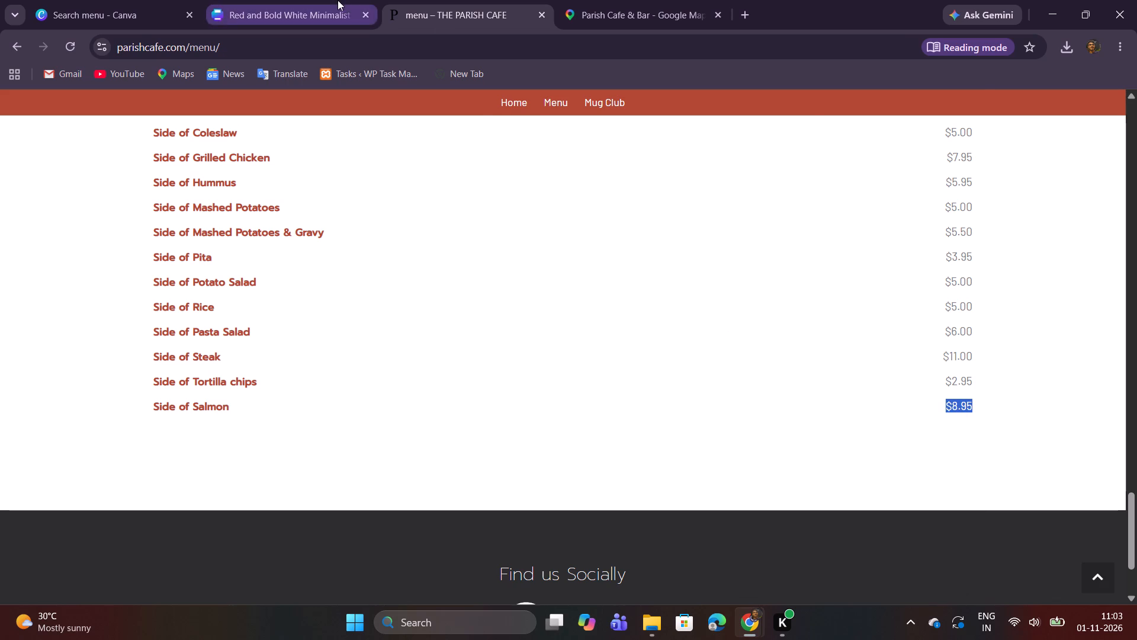
pyautogui.click(338, 0)
pyautogui.doubleClick(827, 518)
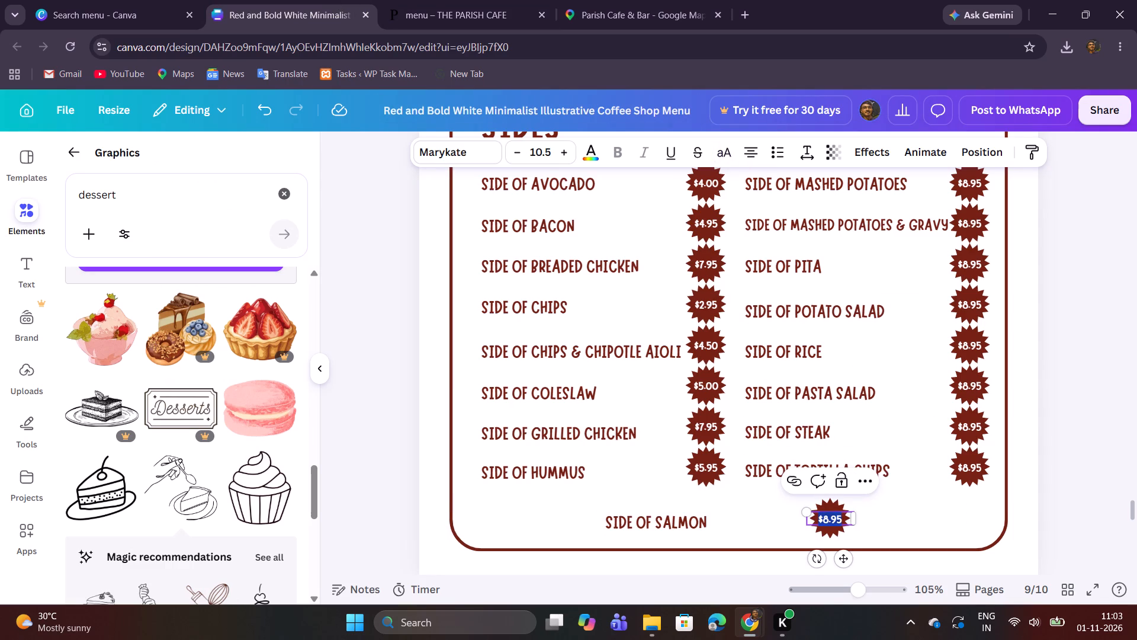
pyautogui.hotkey('ctrl', 'v')
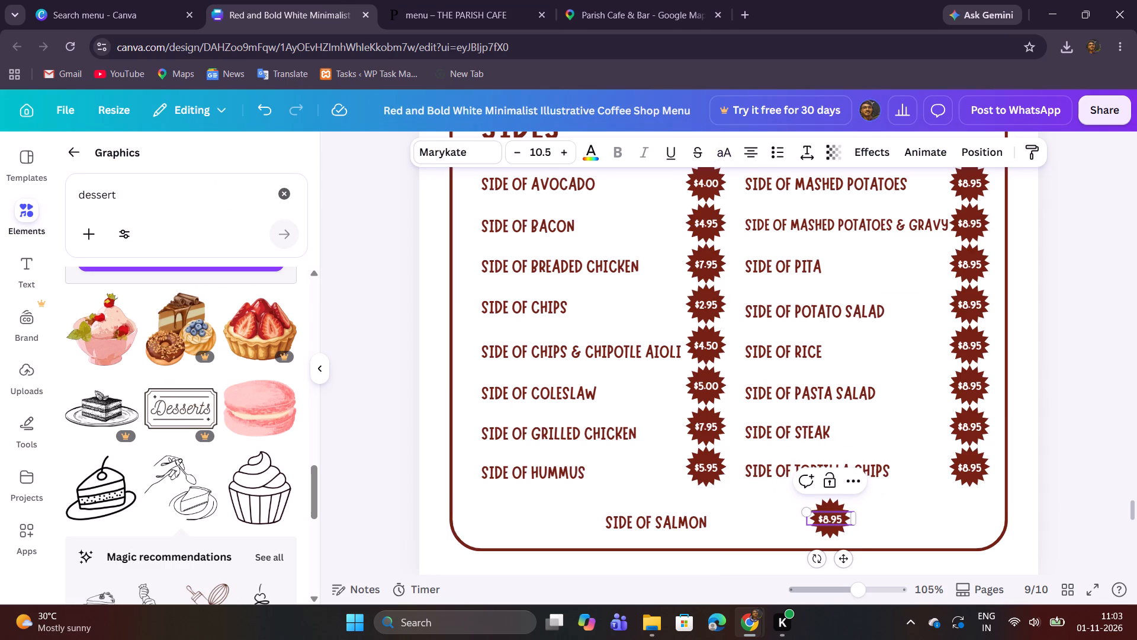
pyautogui.click(906, 511)
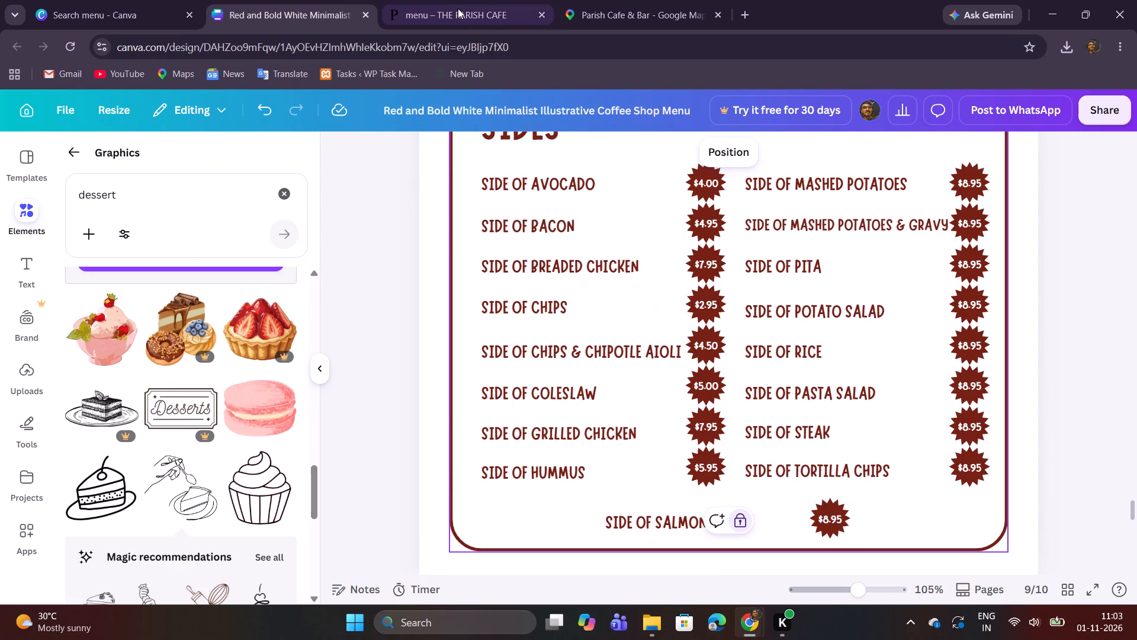
# Replace the Side of Mashed Potatoes price in the second Sides column with $5.00 from the website.
pyautogui.click(452, 0)
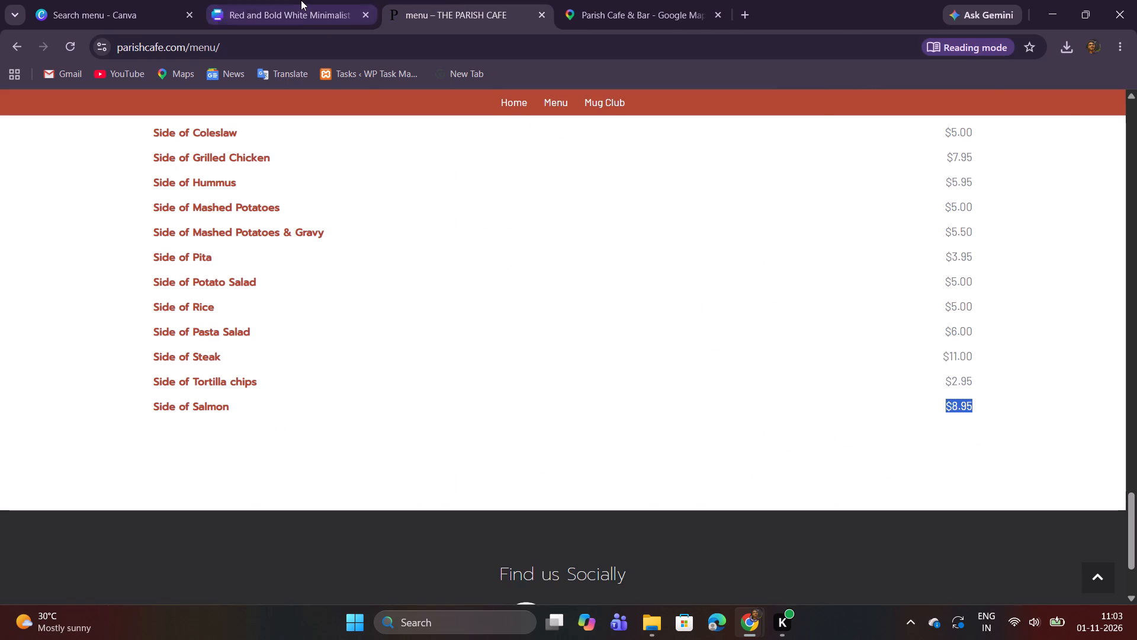
pyautogui.click(301, 0)
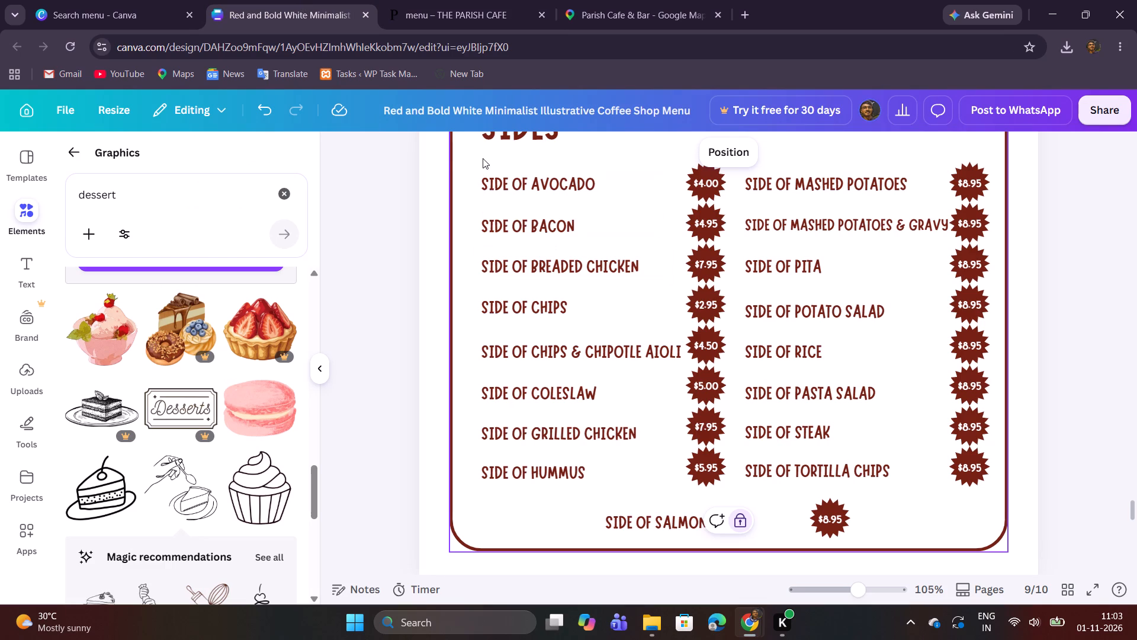
pyautogui.click(410, 12)
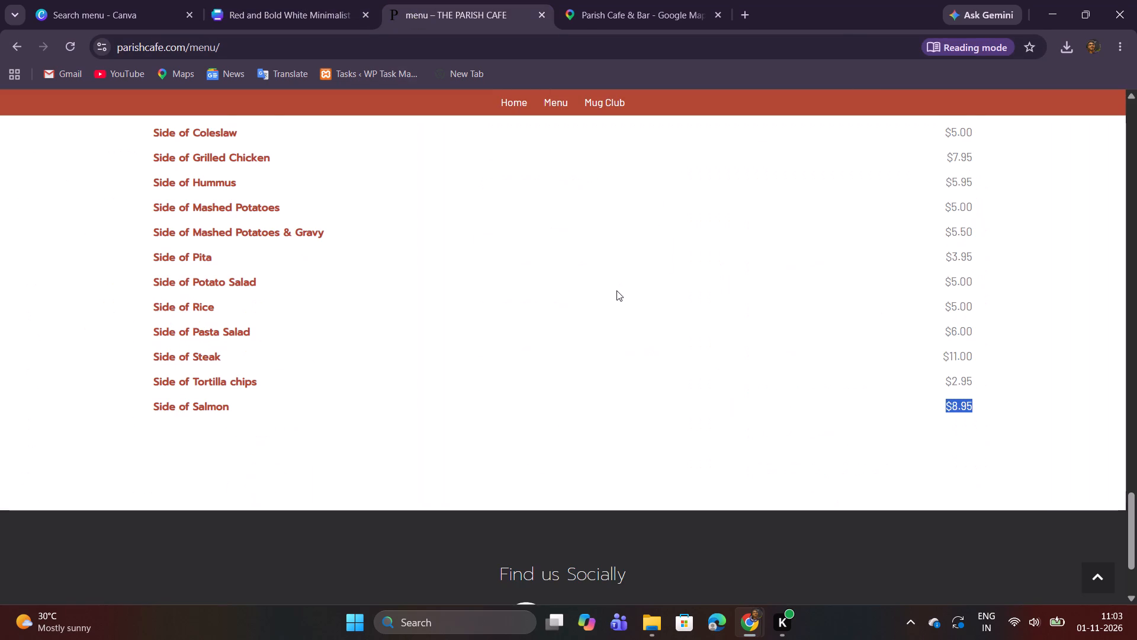
pyautogui.scroll(1, 616, 290)
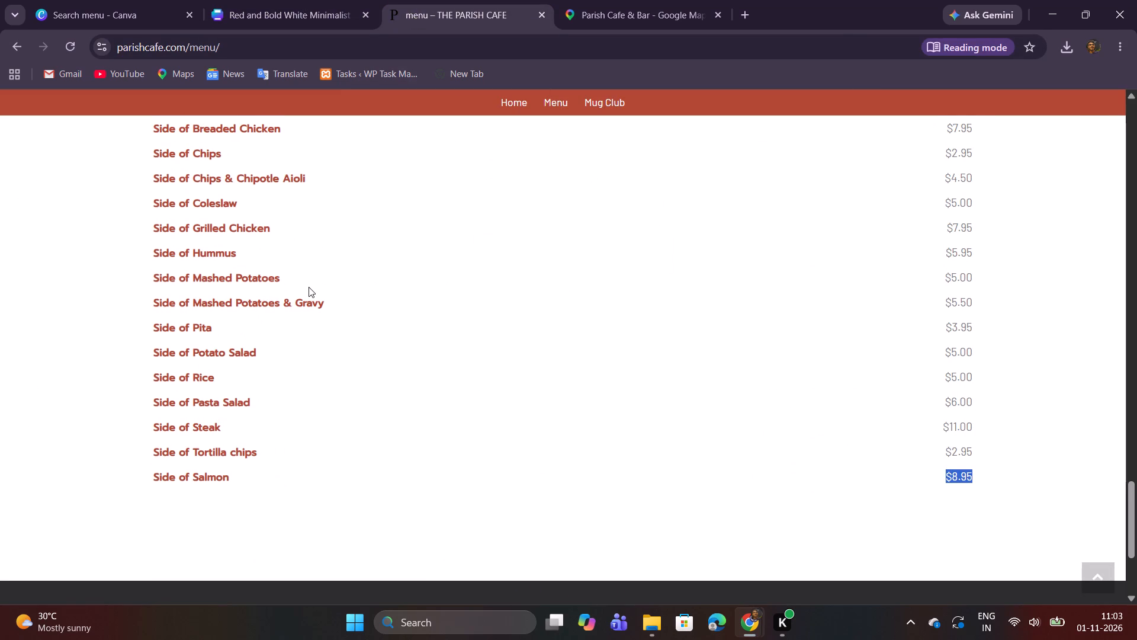
pyautogui.moveTo(254, 279); pyautogui.dragTo(885, 286)
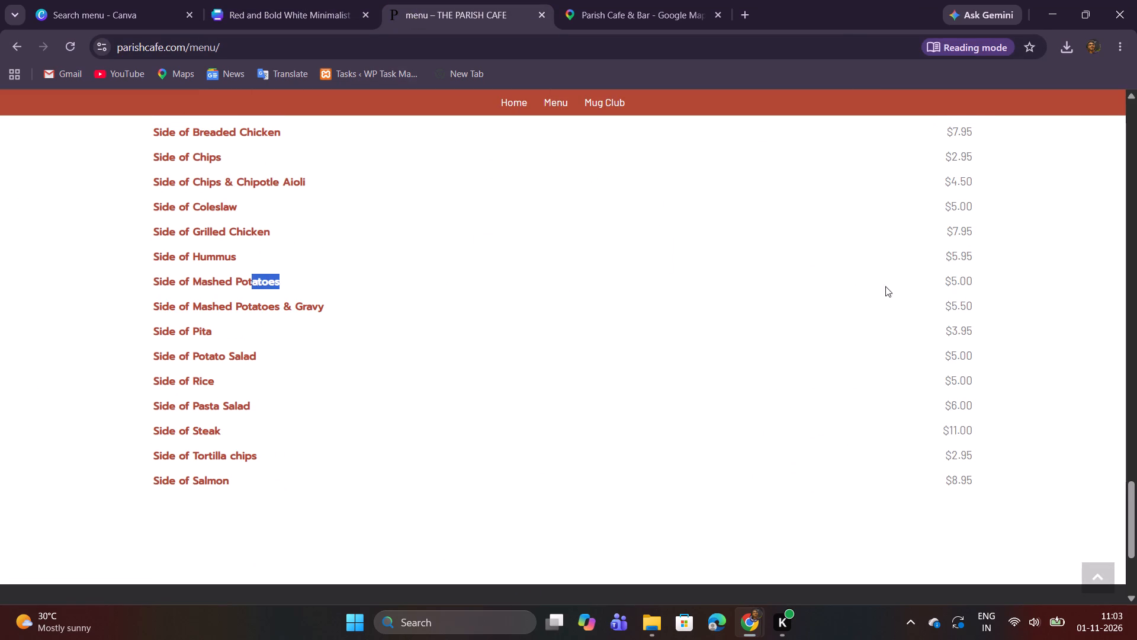
pyautogui.moveTo(885, 286); pyautogui.dragTo(972, 281)
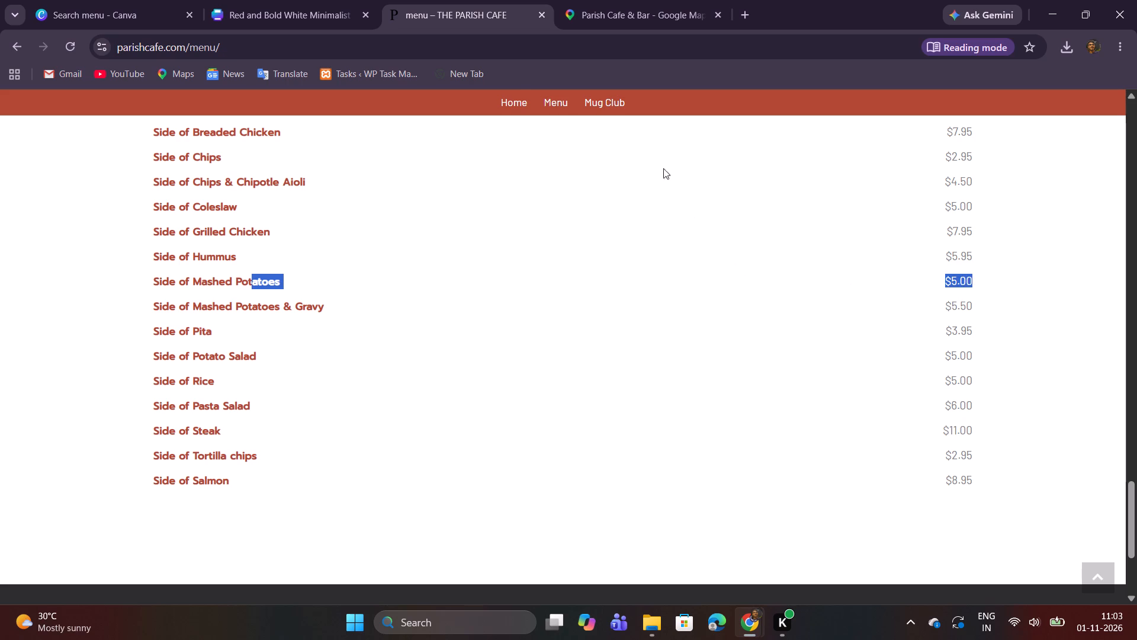
pyautogui.click(297, 0)
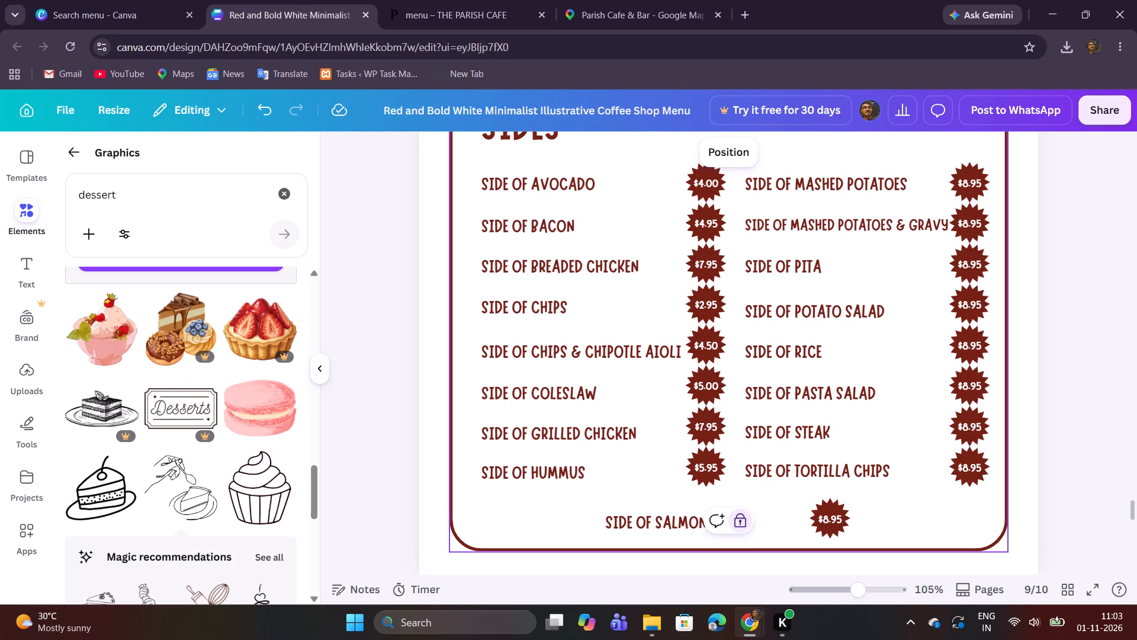
pyautogui.click(419, 5)
pyautogui.click(942, 295)
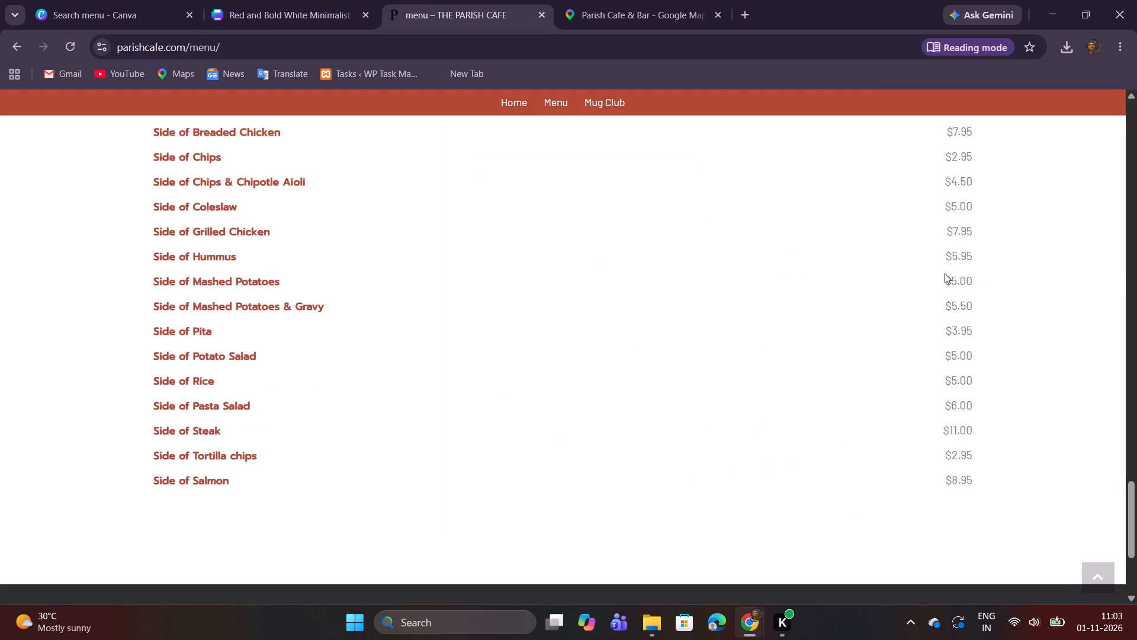
pyautogui.moveTo(945, 279); pyautogui.dragTo(977, 279)
pyautogui.rightClick(968, 280)
pyautogui.click(873, 303)
pyautogui.click(317, 0)
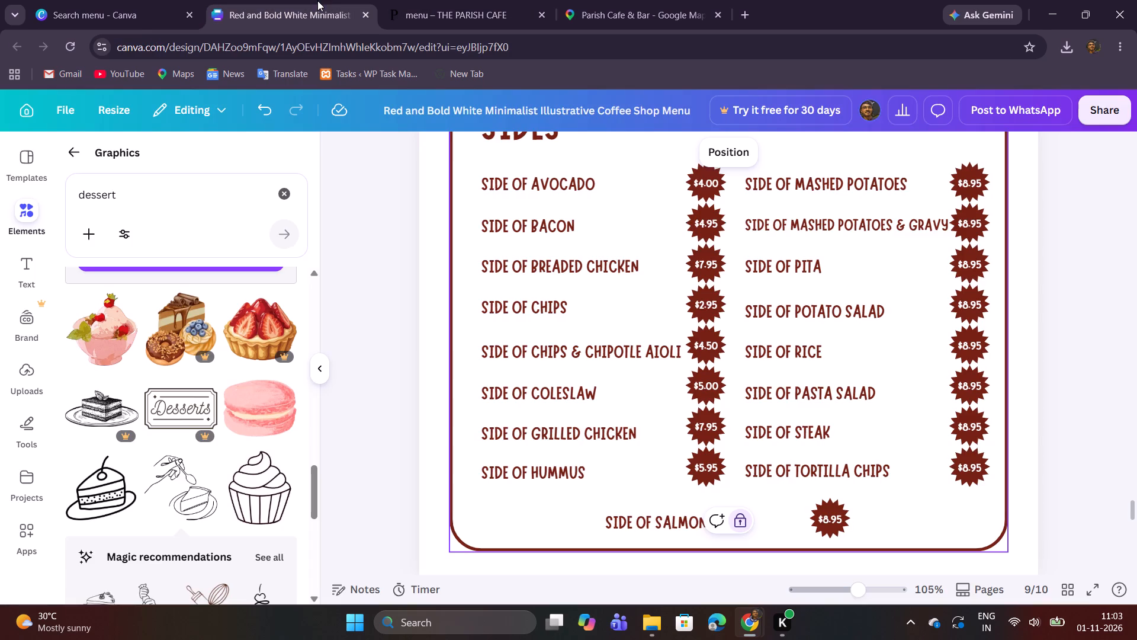
pyautogui.doubleClick(962, 187)
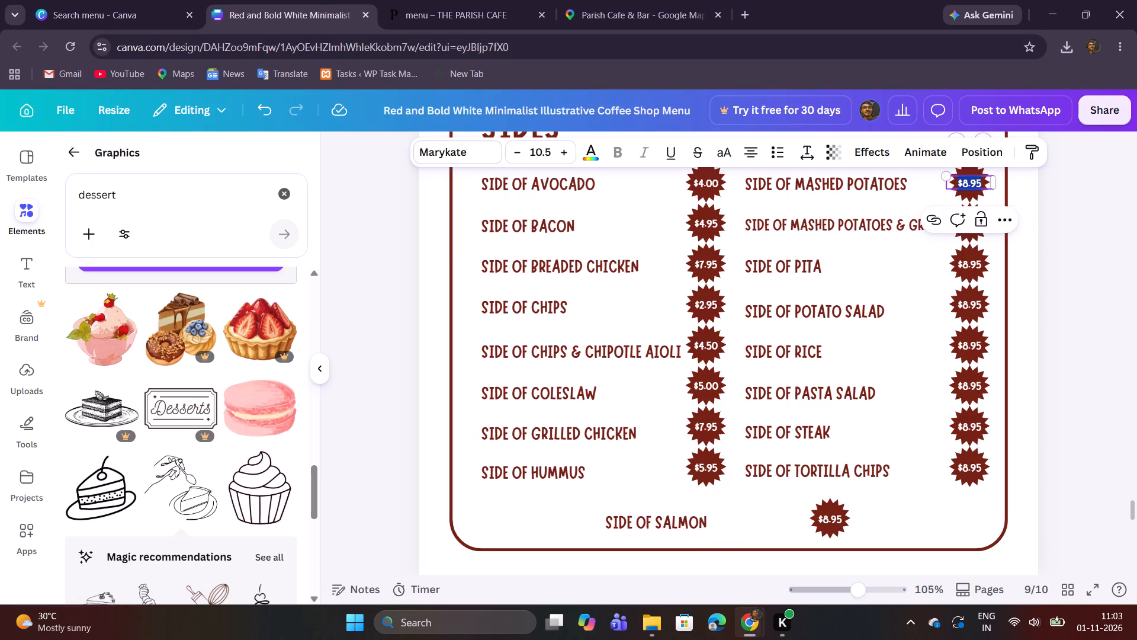
pyautogui.hotkey('ctrl', 'v')
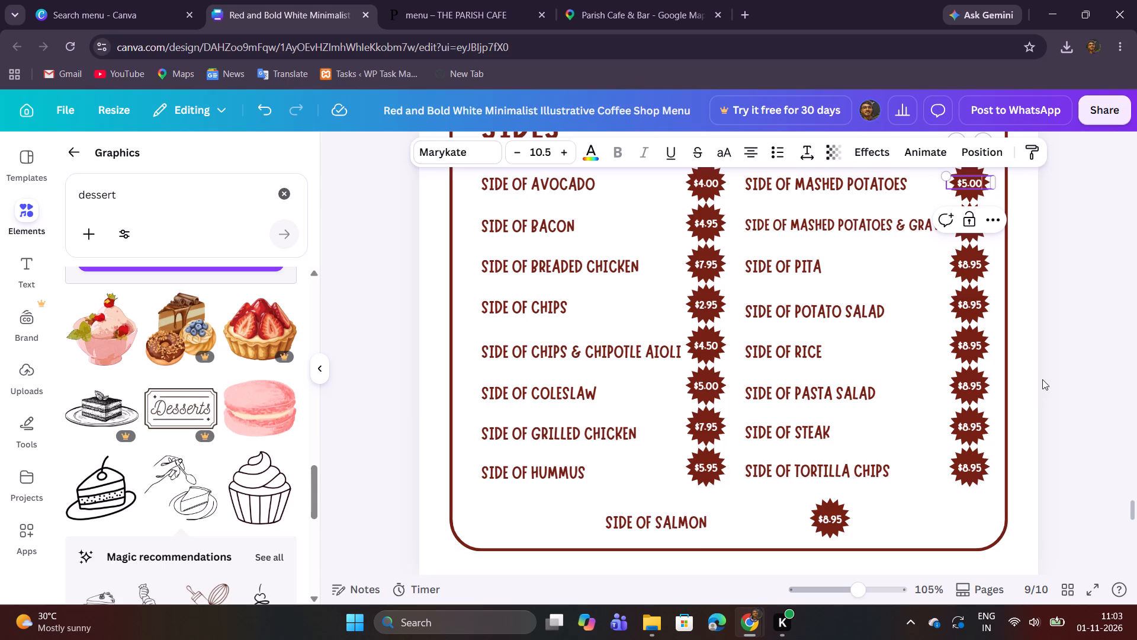
pyautogui.click(1062, 376)
# Replace the Side of Mashed Potatoes & Gravy price in the second Sides column with $5.50 from the website.
pyautogui.click(414, 12)
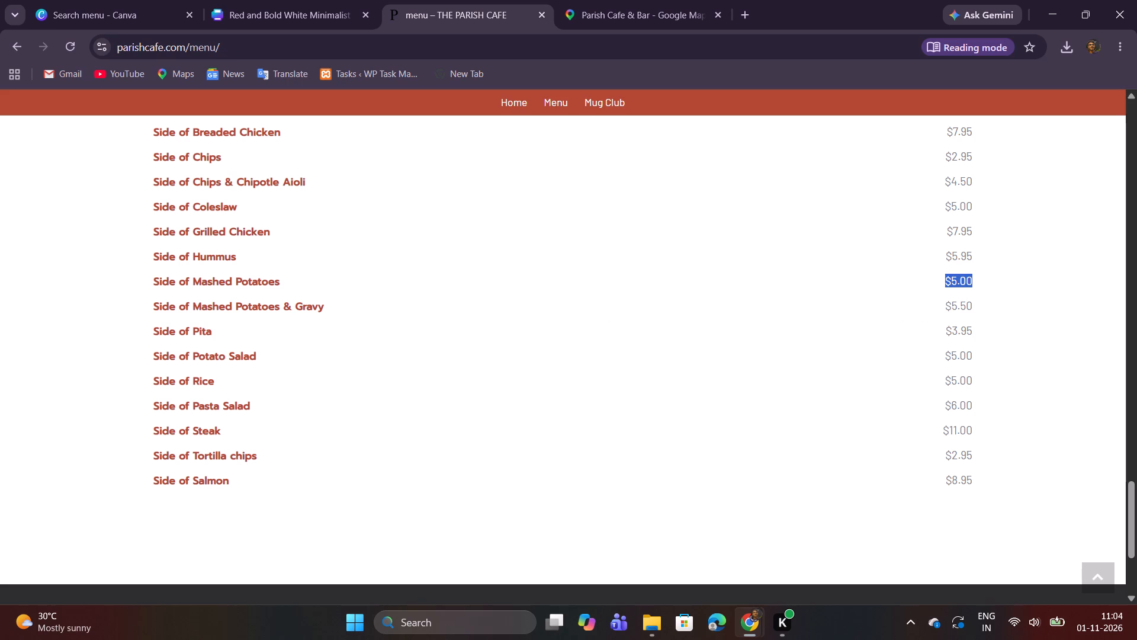
pyautogui.moveTo(946, 305); pyautogui.dragTo(973, 307)
pyautogui.rightClick(966, 307)
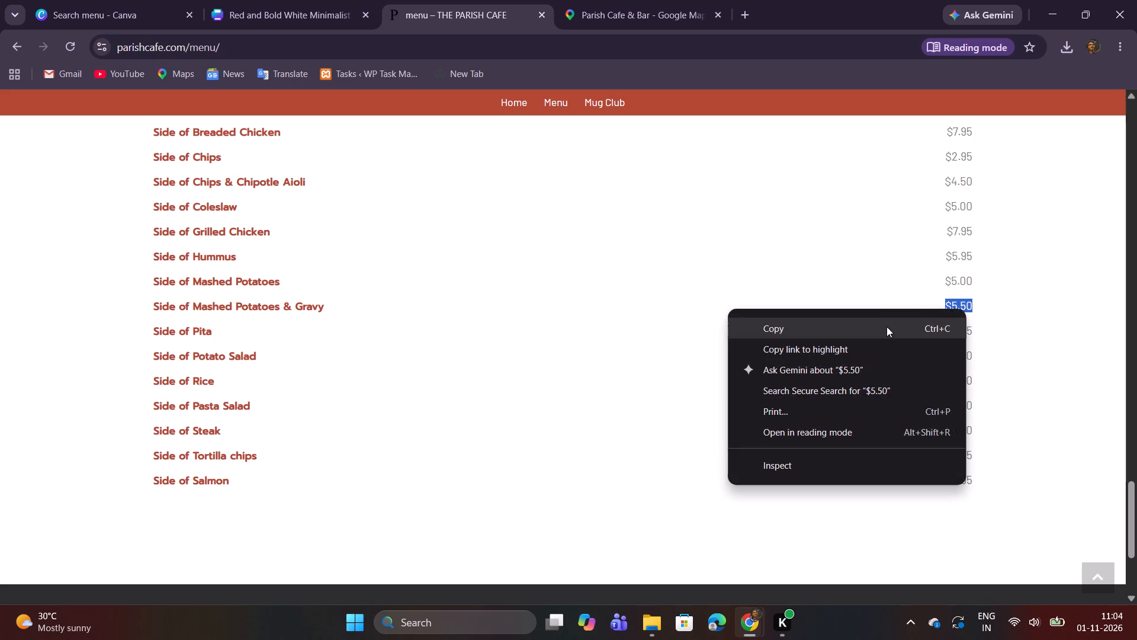
pyautogui.click(887, 327)
pyautogui.click(290, 21)
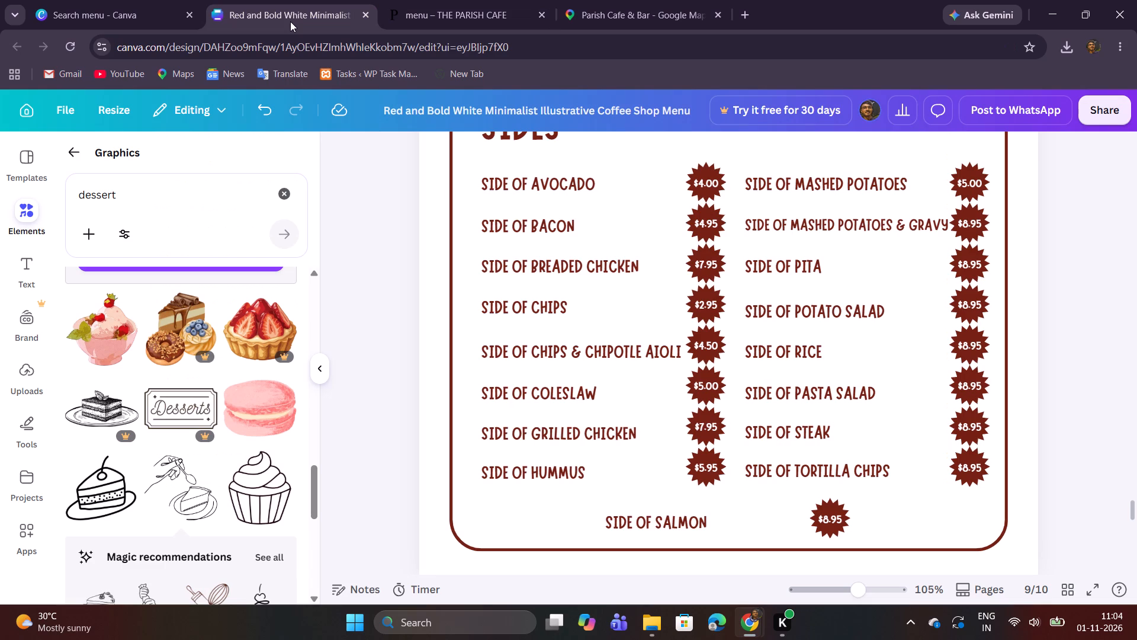
pyautogui.doubleClick(961, 223)
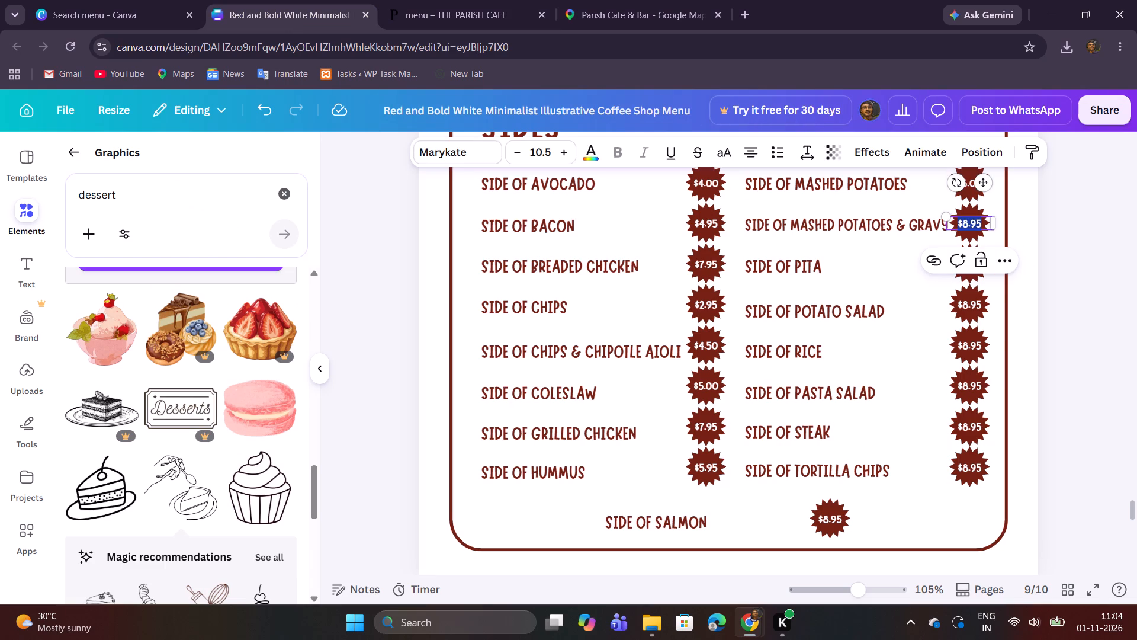
pyautogui.hotkey('ctrl', 'v')
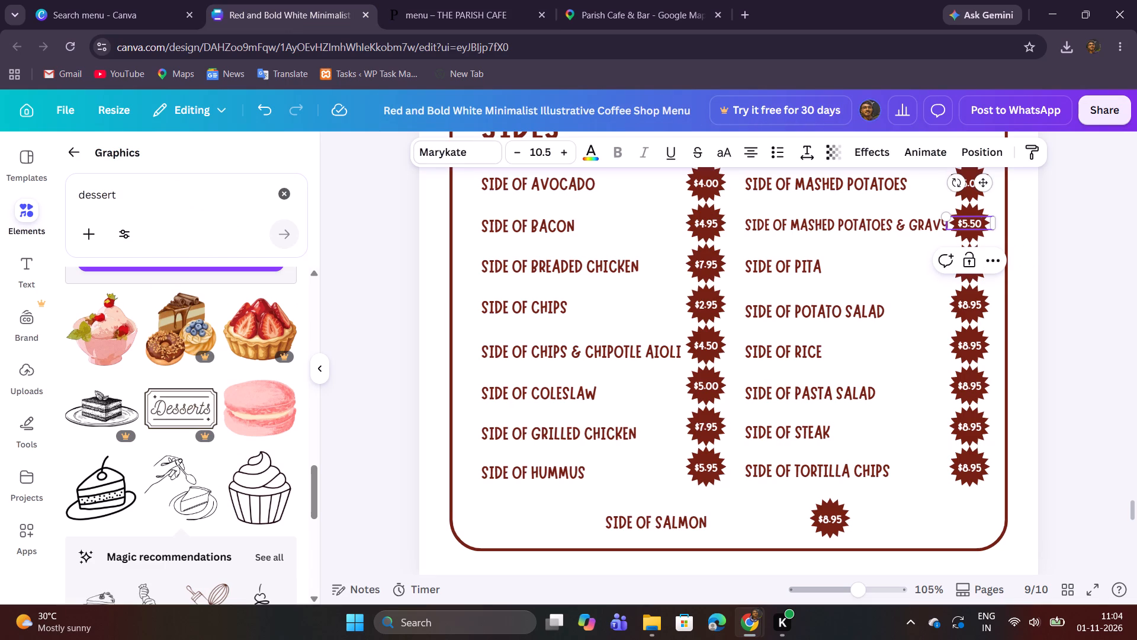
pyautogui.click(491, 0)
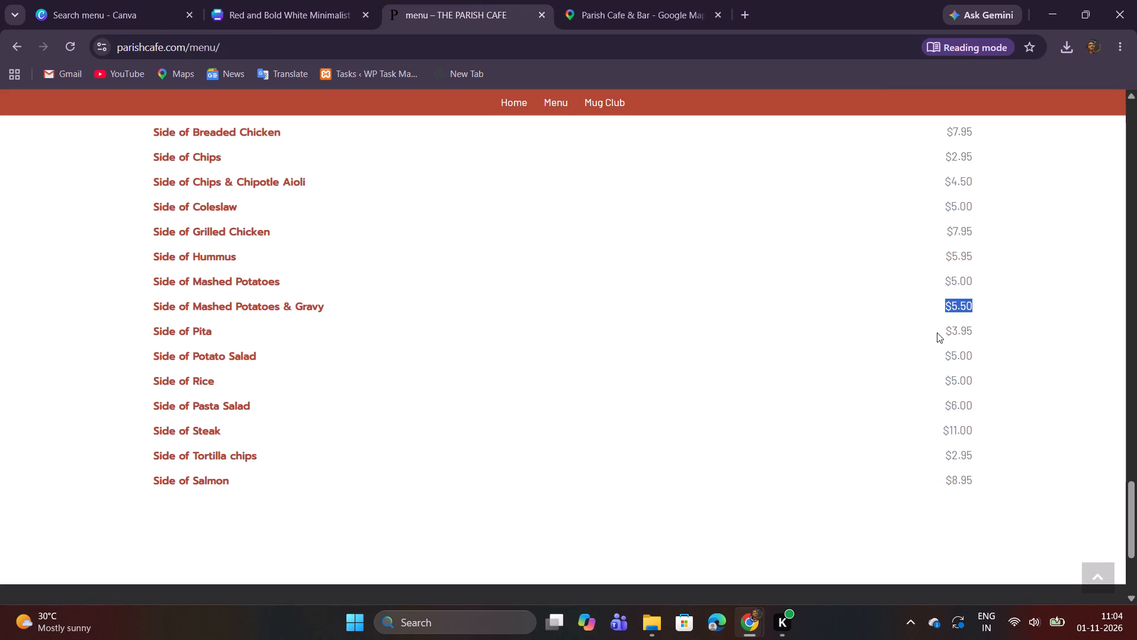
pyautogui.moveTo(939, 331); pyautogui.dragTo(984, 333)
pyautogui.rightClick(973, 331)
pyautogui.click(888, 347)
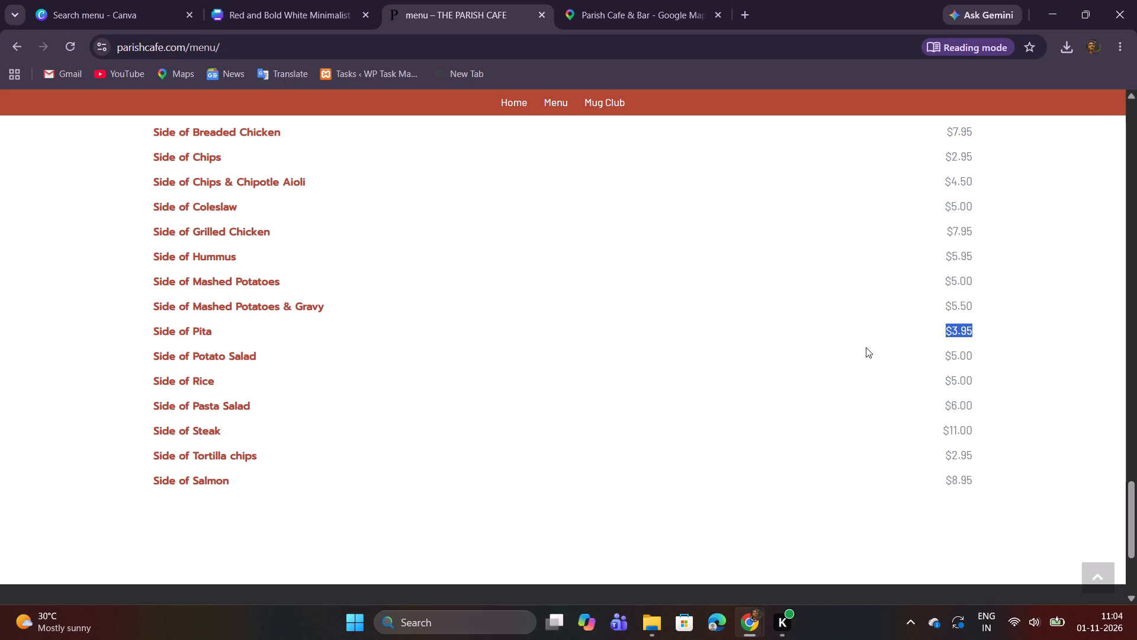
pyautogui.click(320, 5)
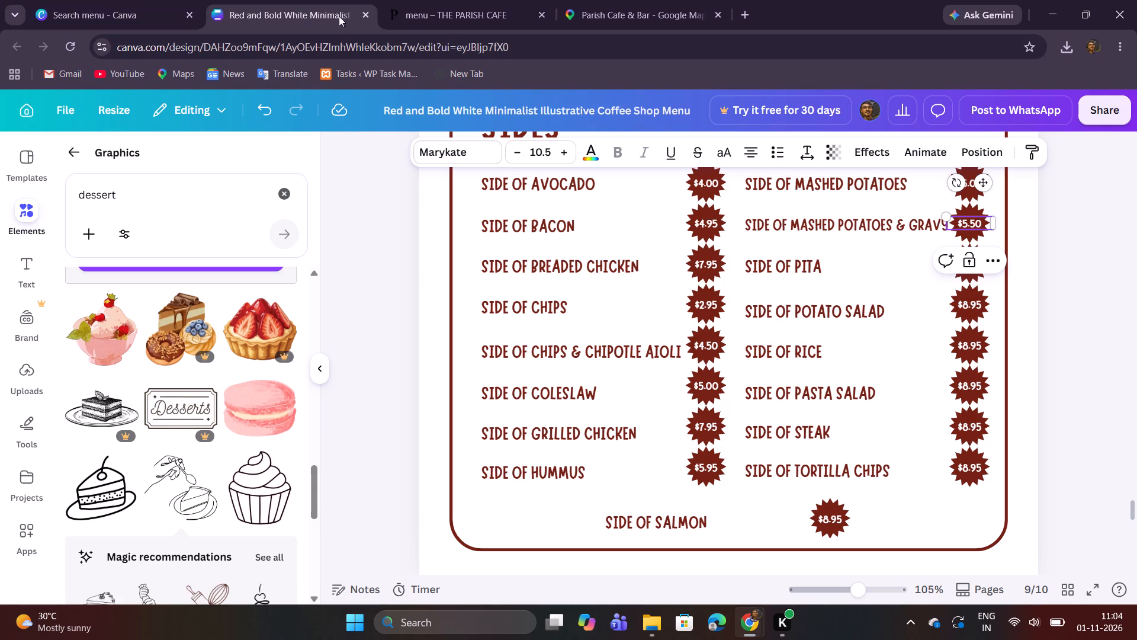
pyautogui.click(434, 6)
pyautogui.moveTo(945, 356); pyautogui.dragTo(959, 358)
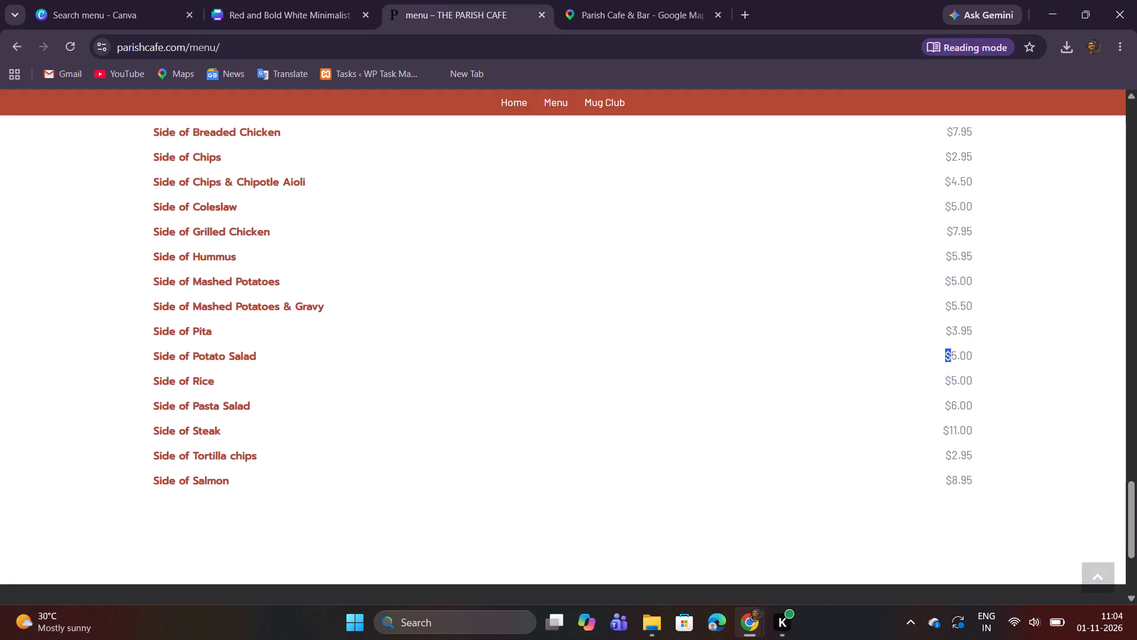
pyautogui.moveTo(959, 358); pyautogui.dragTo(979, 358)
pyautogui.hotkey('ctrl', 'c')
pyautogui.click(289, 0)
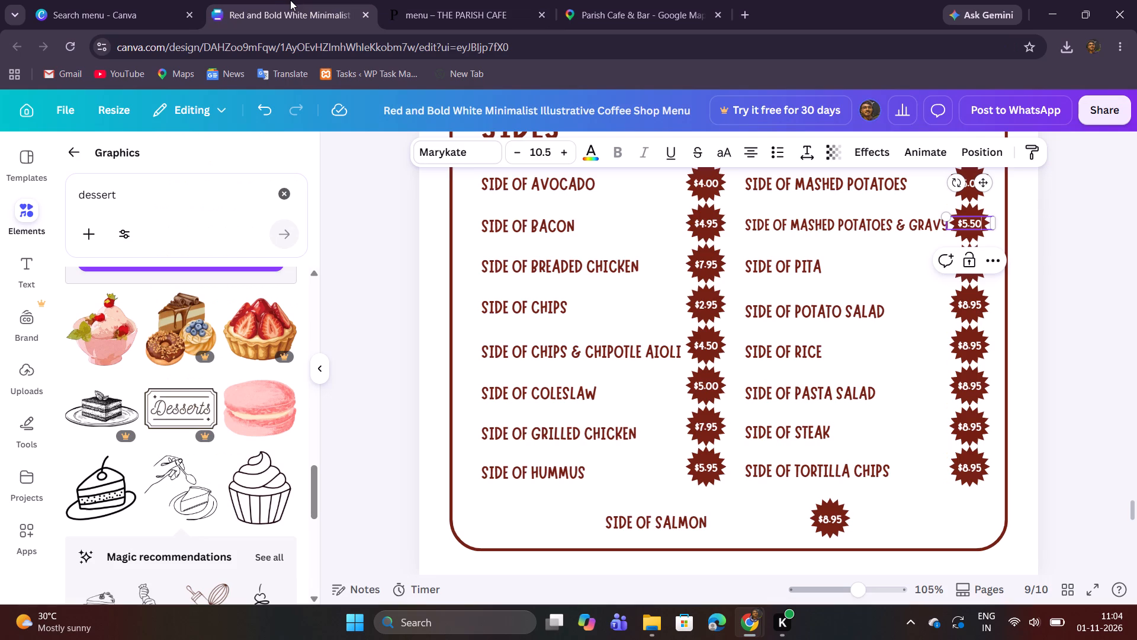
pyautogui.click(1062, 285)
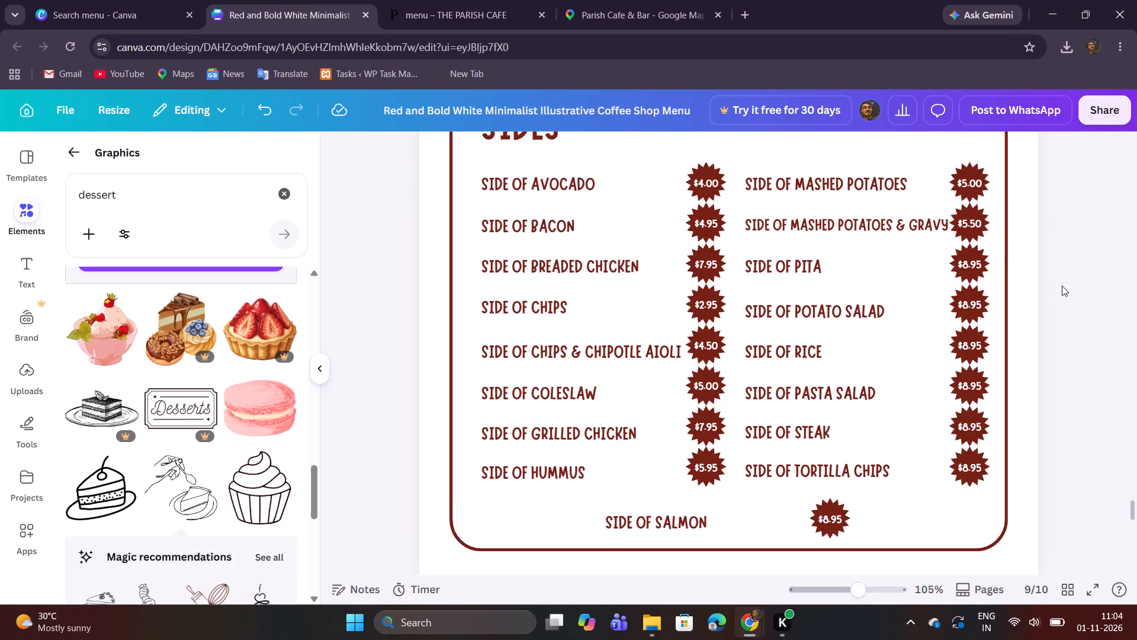
# Replace the Side of Pita price in the second Sides column with $3.95 from the website.
pyautogui.click(487, 5)
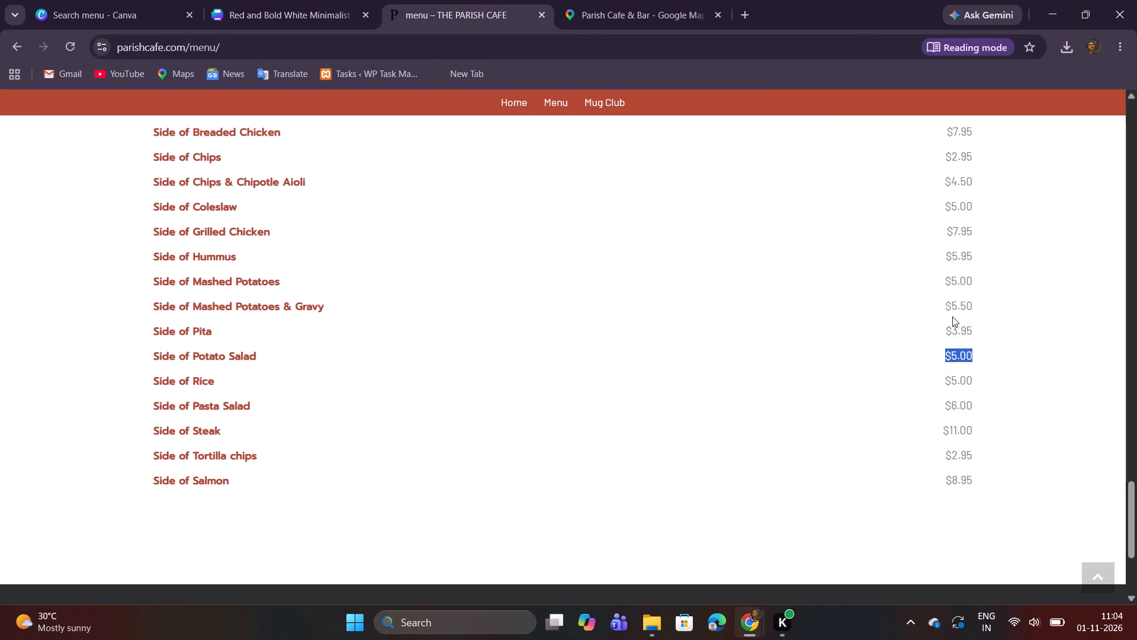
pyautogui.moveTo(948, 329); pyautogui.dragTo(975, 329)
pyautogui.hotkey('ctrl', 'c')
pyautogui.hotkey('ctrl', 'c')
pyautogui.click(327, 0)
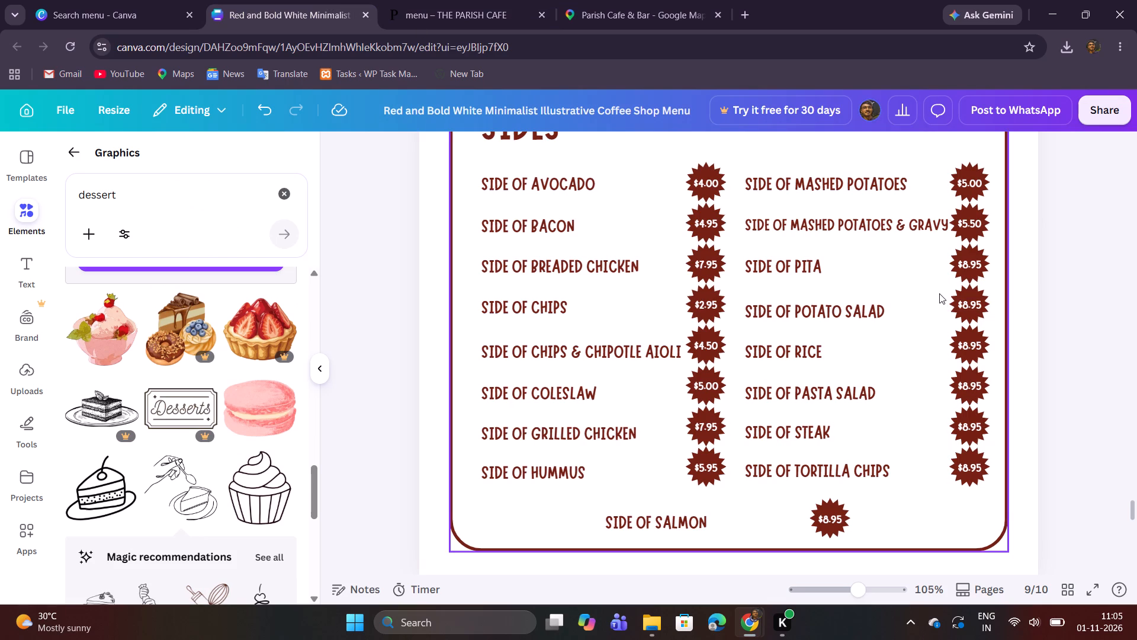
pyautogui.click(487, 0)
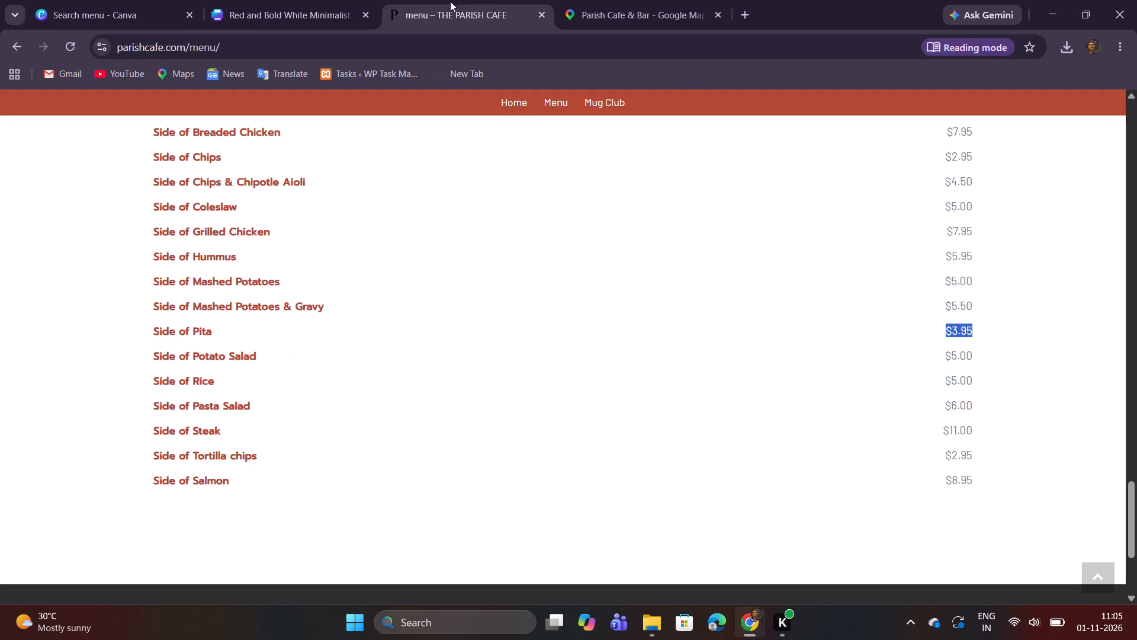
pyautogui.click(333, 0)
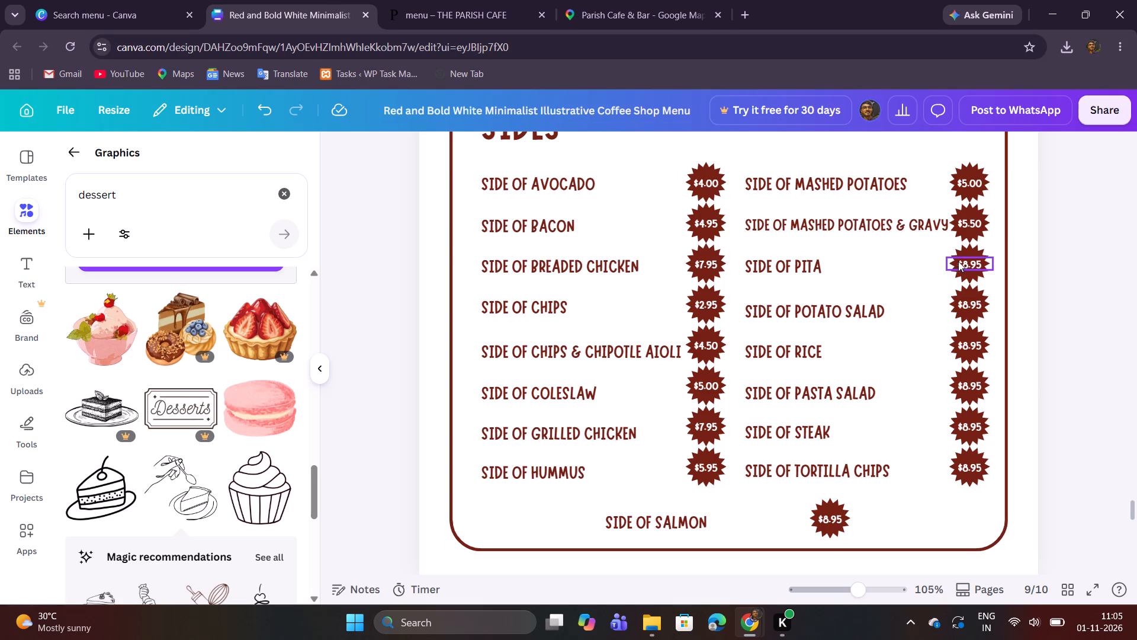
pyautogui.doubleClick(969, 262)
pyautogui.hotkey('ctrl', 'v')
pyautogui.click(1081, 261)
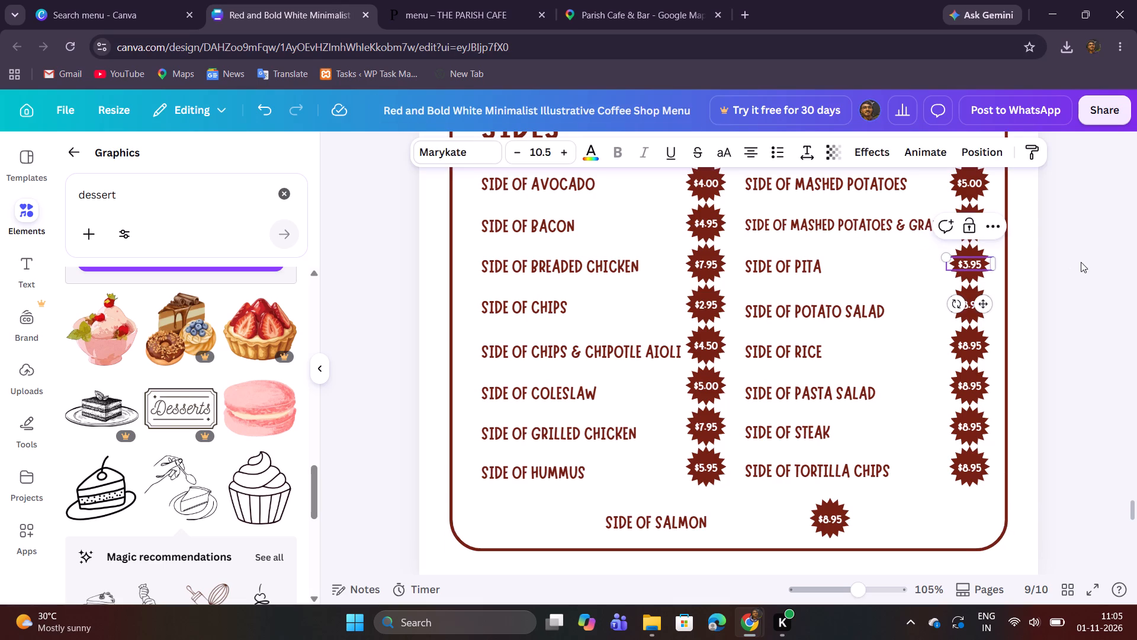
# Replace the Side of Potato Salad price in the second Sides column with $5.00 from the website.
pyautogui.click(465, 0)
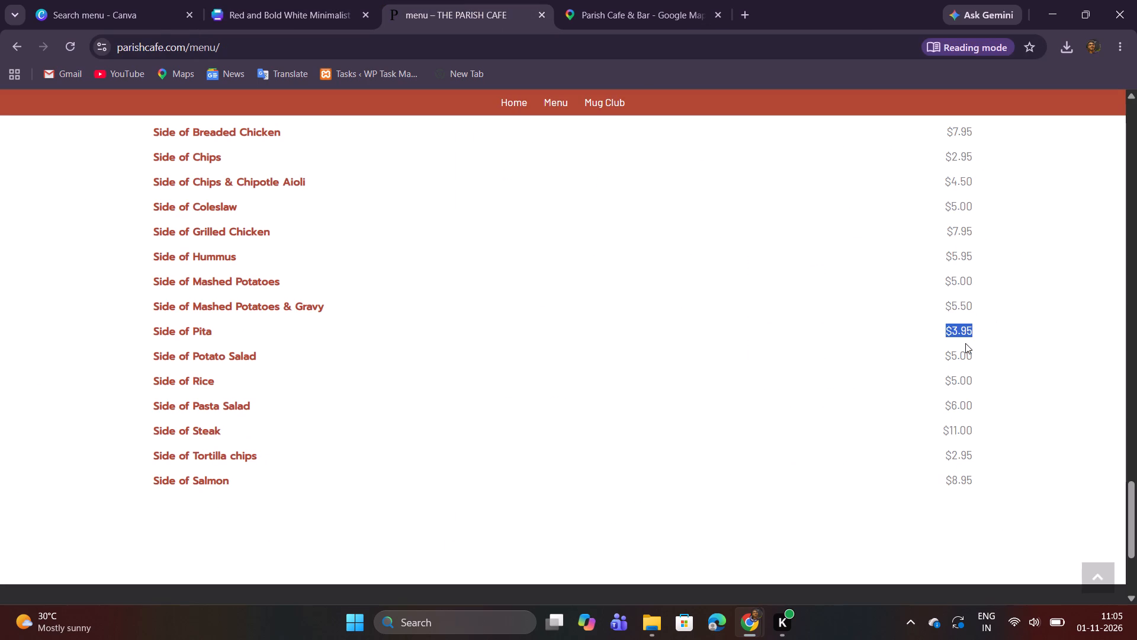
pyautogui.moveTo(946, 358); pyautogui.dragTo(972, 357)
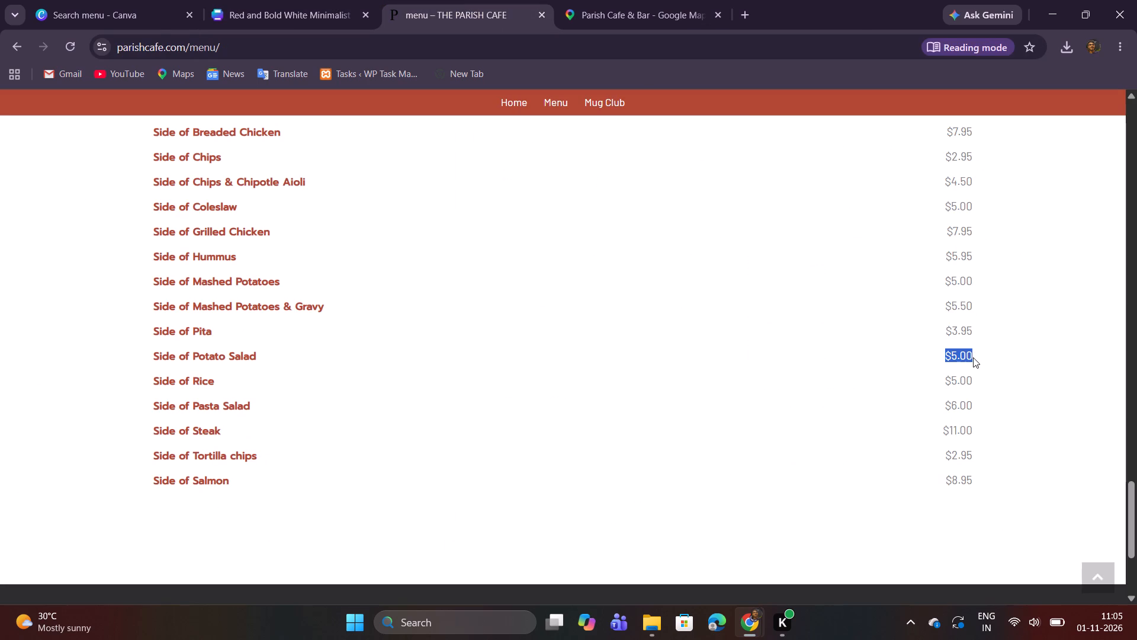
pyautogui.hotkey('ctrl', 'c')
pyautogui.hotkey('ctrl', 'c')
pyautogui.click(291, 0)
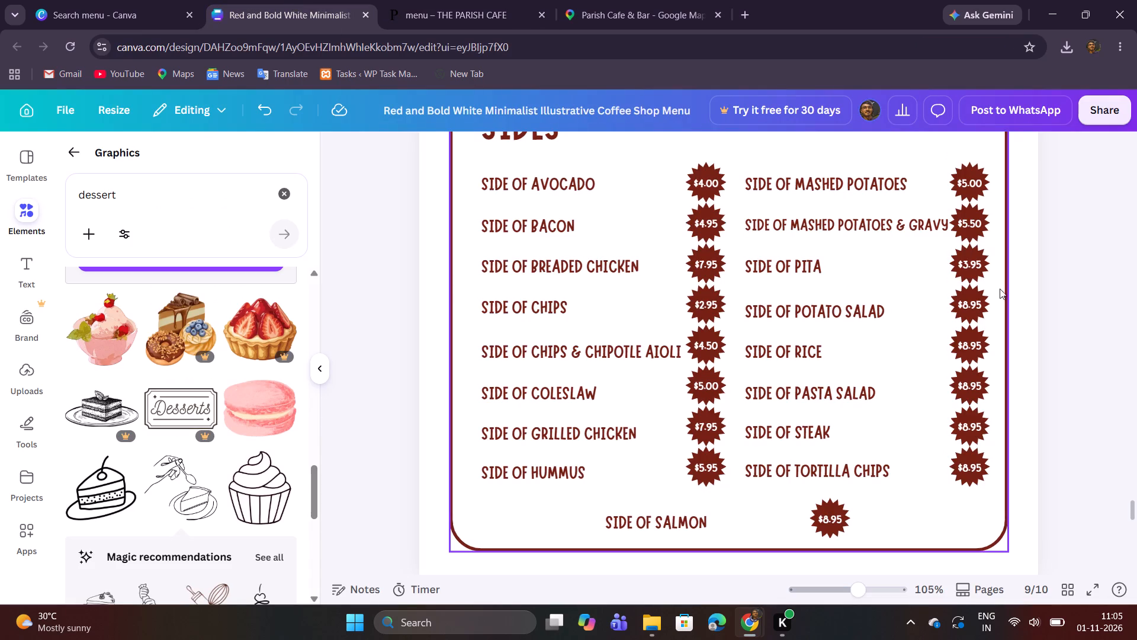
pyautogui.doubleClick(970, 302)
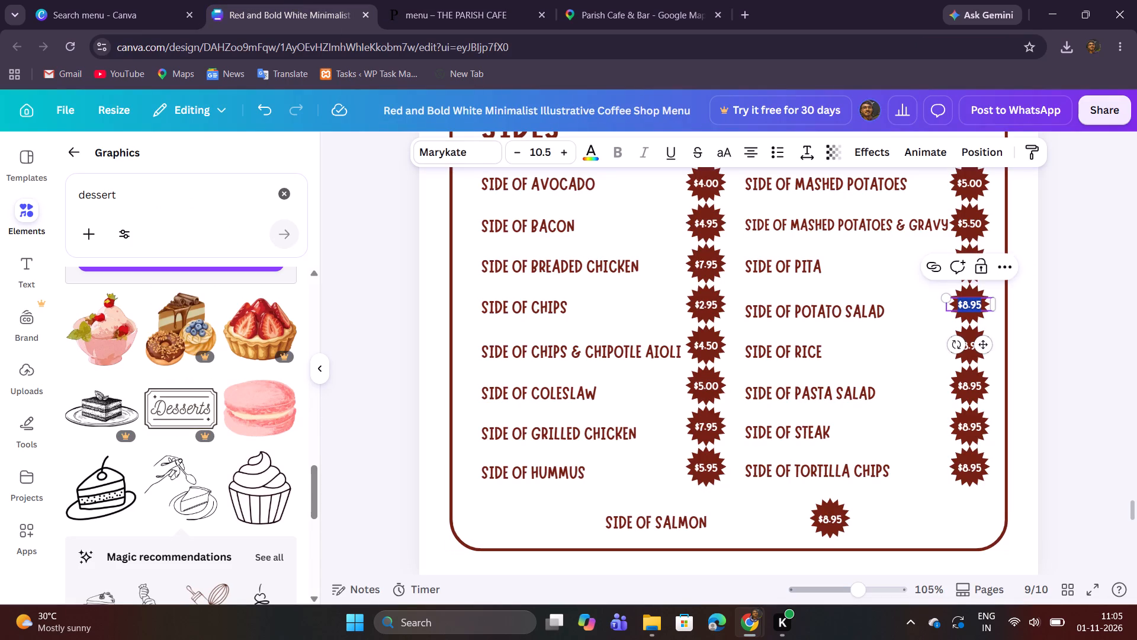
pyautogui.hotkey('ctrl', 'v')
# Replace the Side of Rice price in the second Sides column with $5.00 from the website.
pyautogui.click(402, 0)
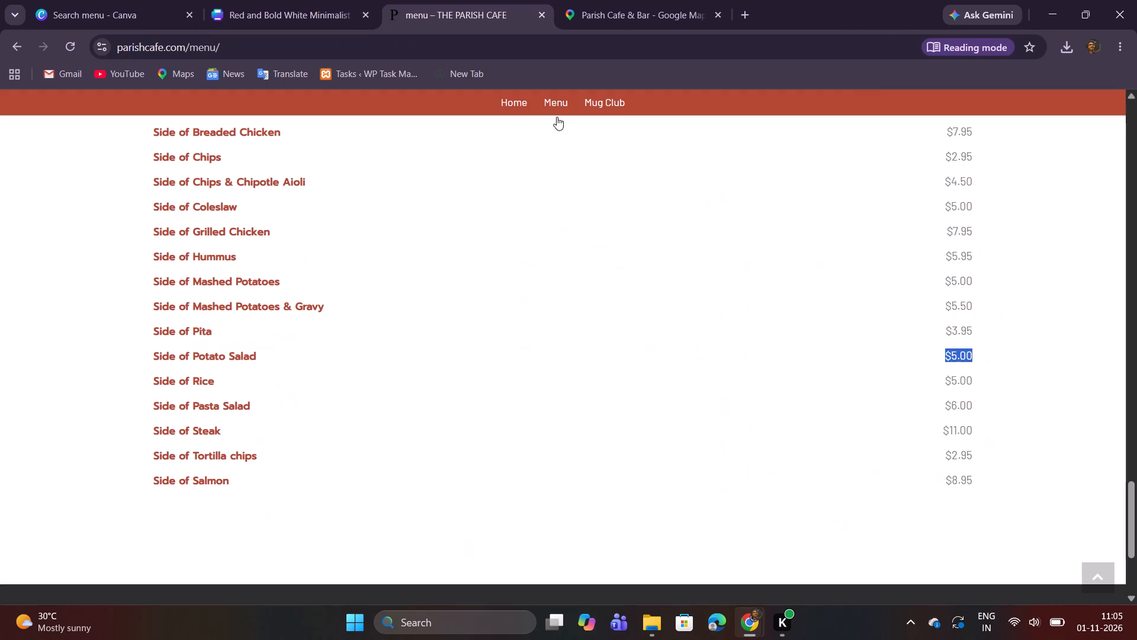
pyautogui.moveTo(946, 379); pyautogui.dragTo(976, 382)
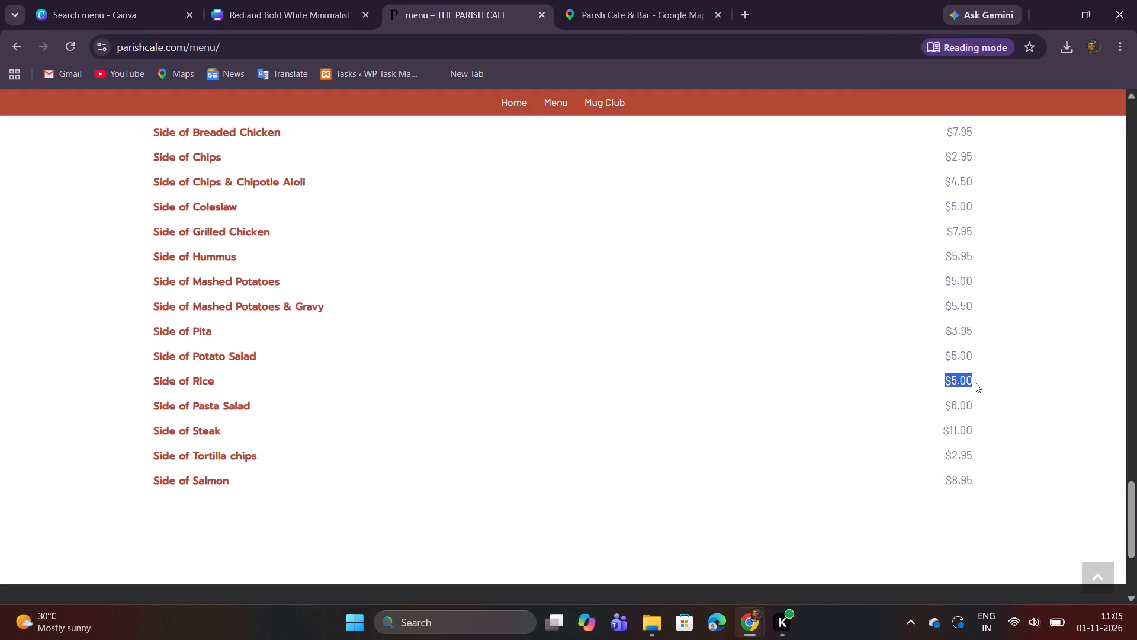
pyautogui.hotkey('ctrl', 'c')
pyautogui.hotkey('ctrl', 'c')
pyautogui.click(316, 0)
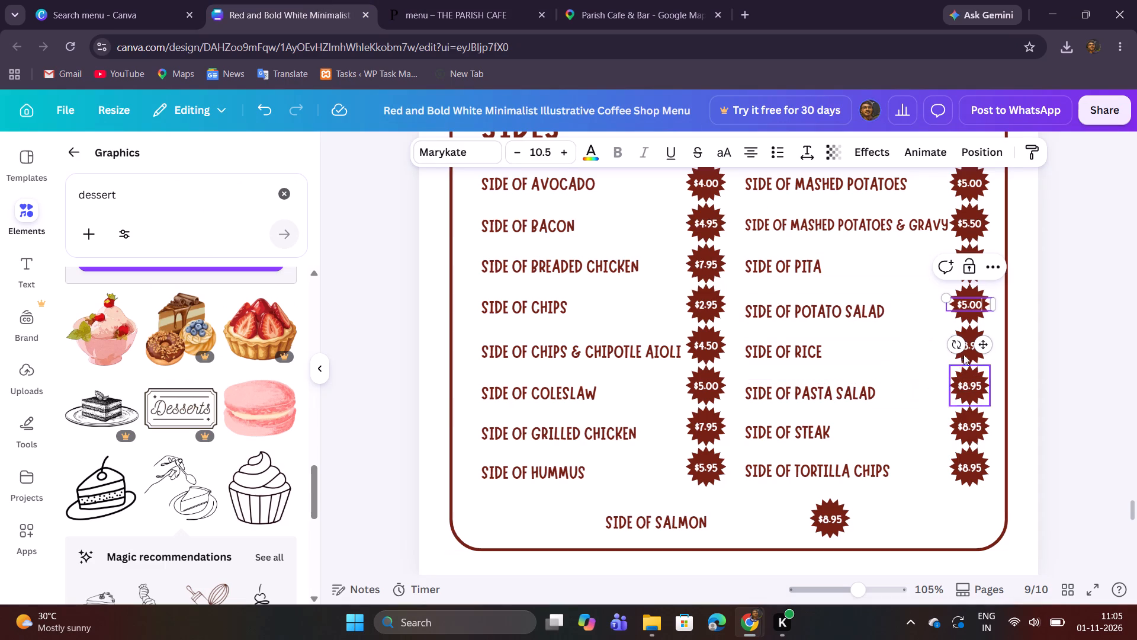
pyautogui.doubleClick(966, 344)
pyautogui.hotkey('ctrl', 'v')
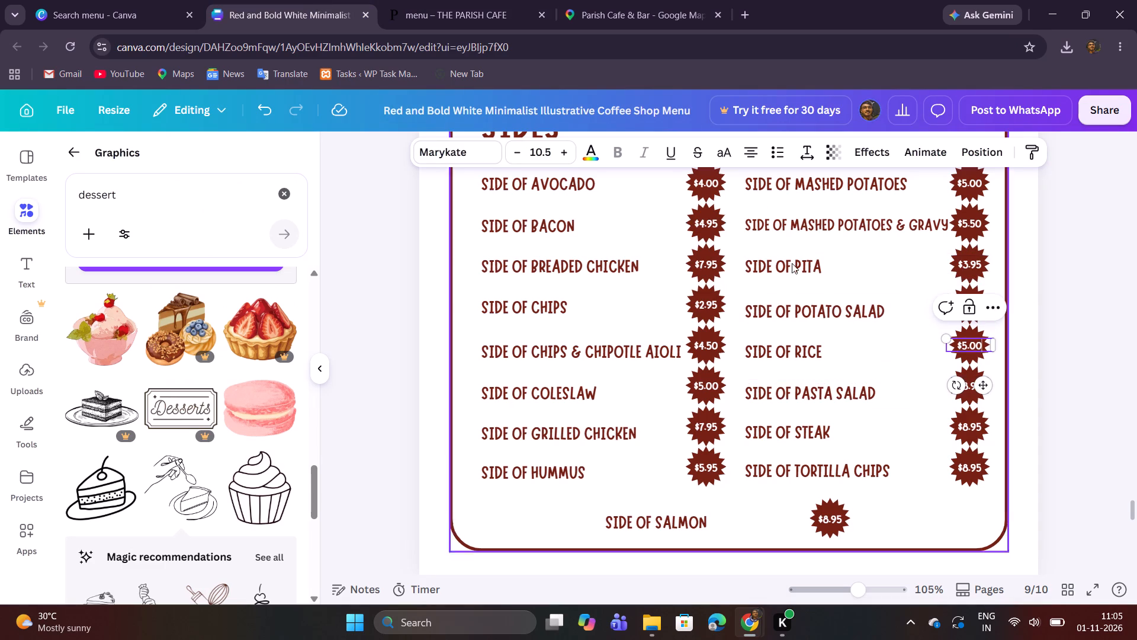
# Replace the Side of Pasta Salad price in the second Sides column with $6.00 from the website.
pyautogui.click(456, 0)
pyautogui.moveTo(945, 408); pyautogui.dragTo(987, 408)
pyautogui.hotkey('ctrl', 'c')
pyautogui.hotkey('ctrl', 'c')
pyautogui.click(322, 0)
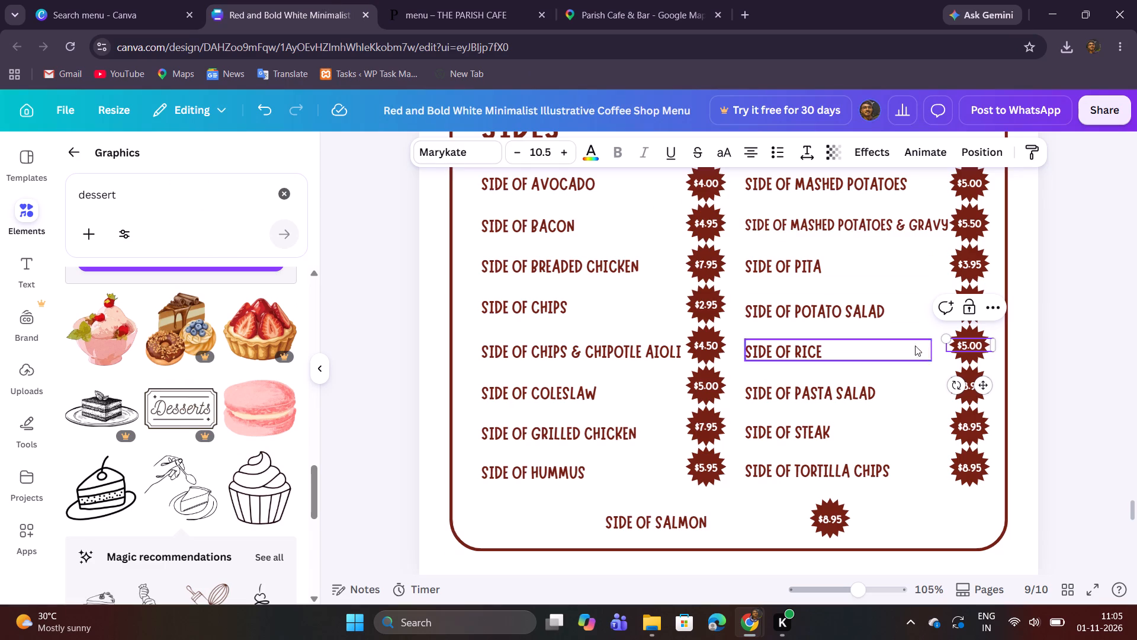
pyautogui.doubleClick(967, 380)
pyautogui.hotkey('ctrl', 'v')
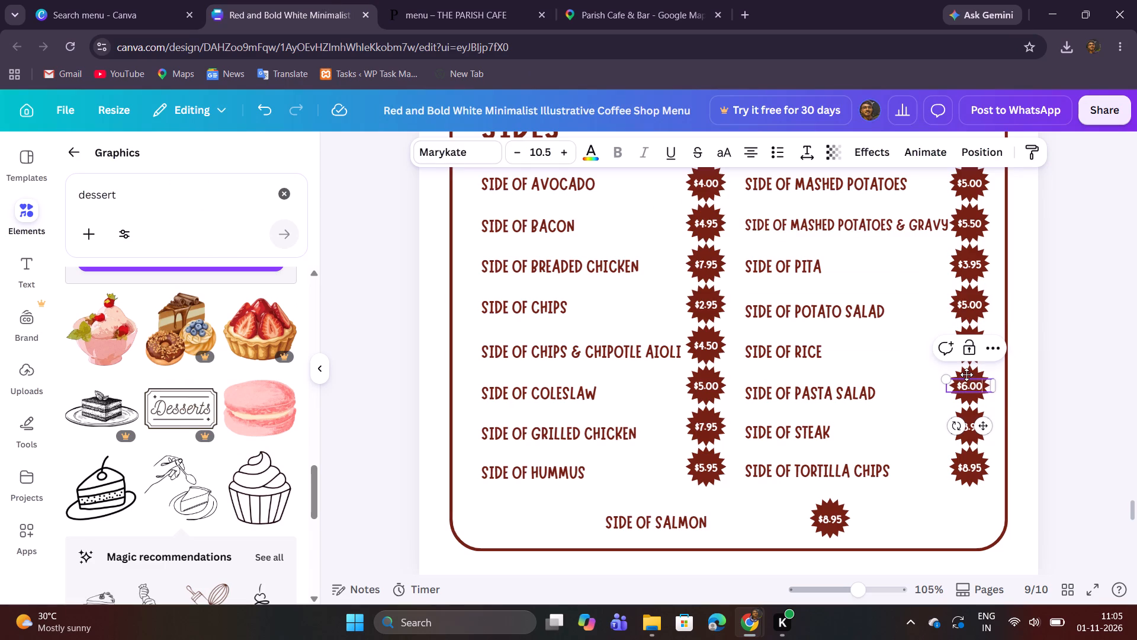
# Replace the Side of Steak price in the second Sides column with $11.00 from the website.
pyautogui.click(406, 0)
pyautogui.moveTo(940, 427); pyautogui.dragTo(947, 430)
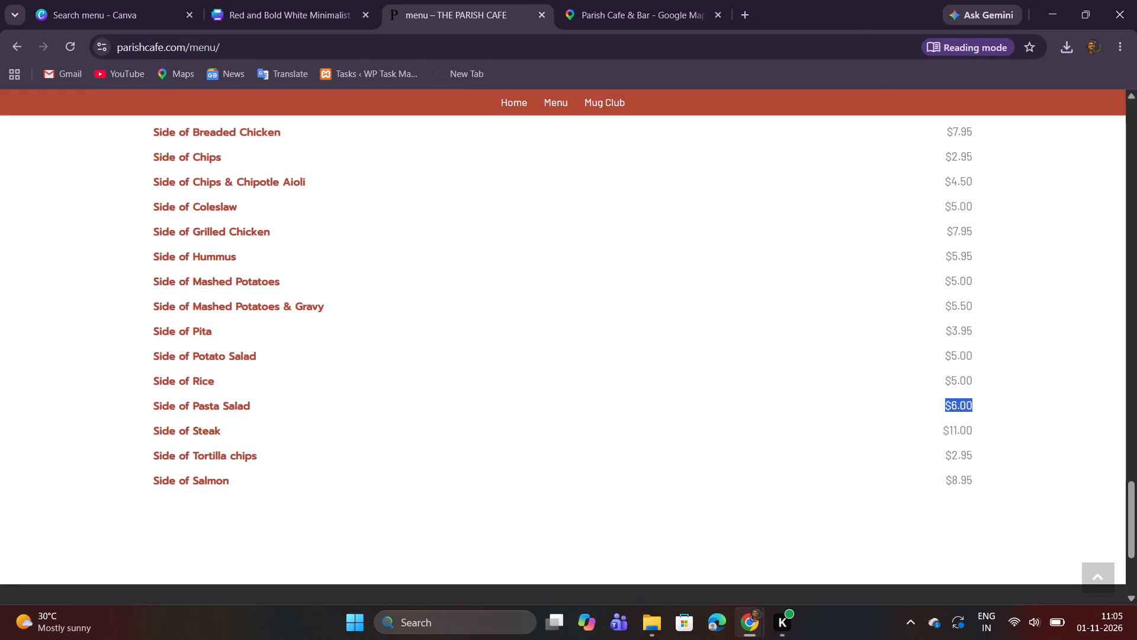
pyautogui.moveTo(947, 430); pyautogui.dragTo(972, 433)
pyautogui.hotkey('ctrl', 'c')
pyautogui.hotkey('ctrl', 'c')
pyautogui.hotkey('ctrl', 'c')
pyautogui.click(316, 0)
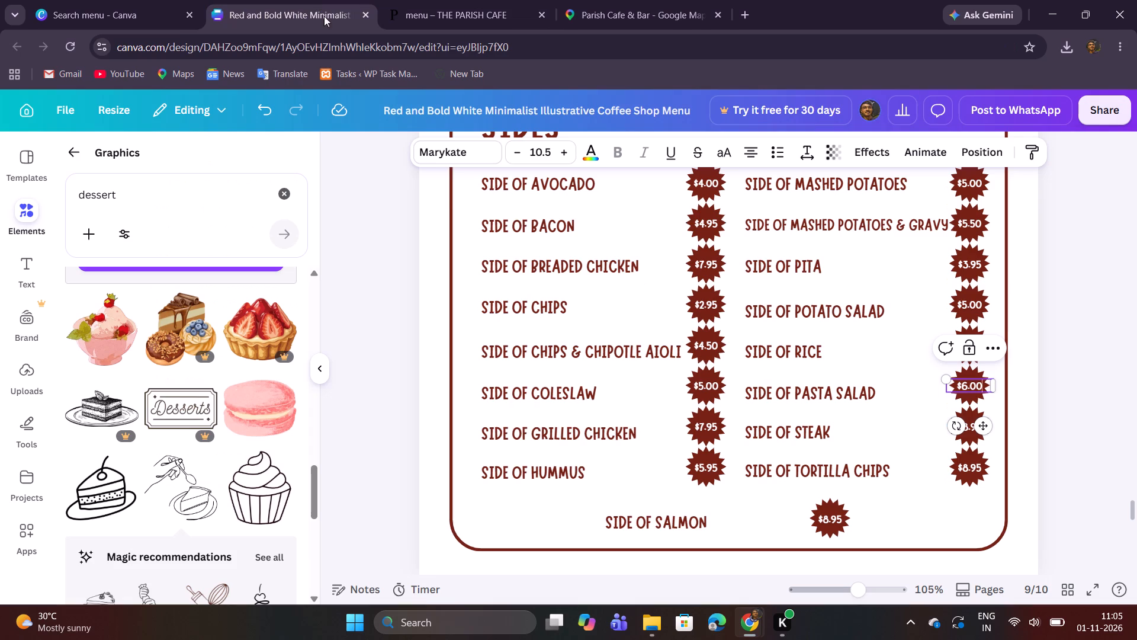
pyautogui.doubleClick(970, 431)
pyautogui.hotkey('ctrl', 'v')
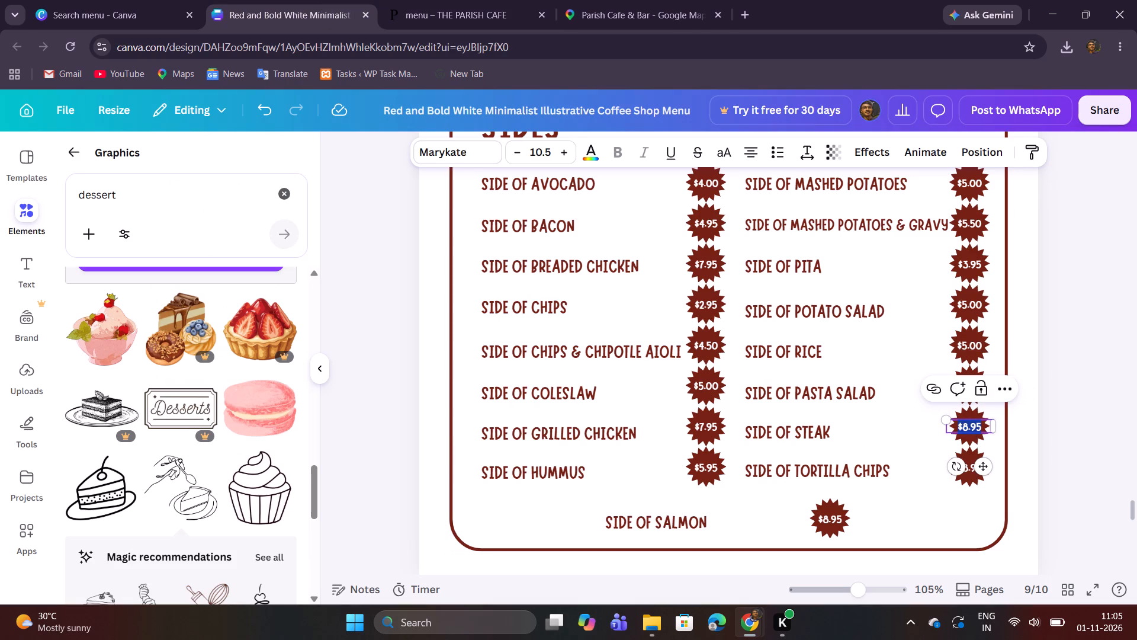
# Replace the Side of Tortilla Chips price in the second Sides column with $2.95 from the website.
pyautogui.click(432, 0)
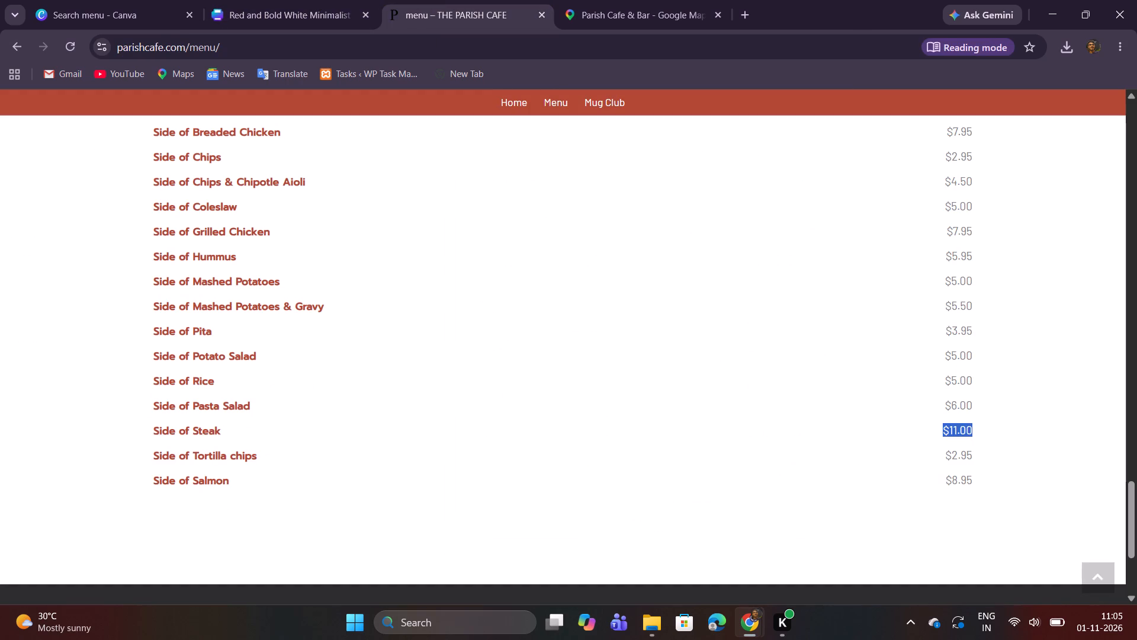
pyautogui.moveTo(946, 456); pyautogui.dragTo(974, 459)
pyautogui.hotkey('ctrl', 'c')
pyautogui.hotkey('ctrl', 'c')
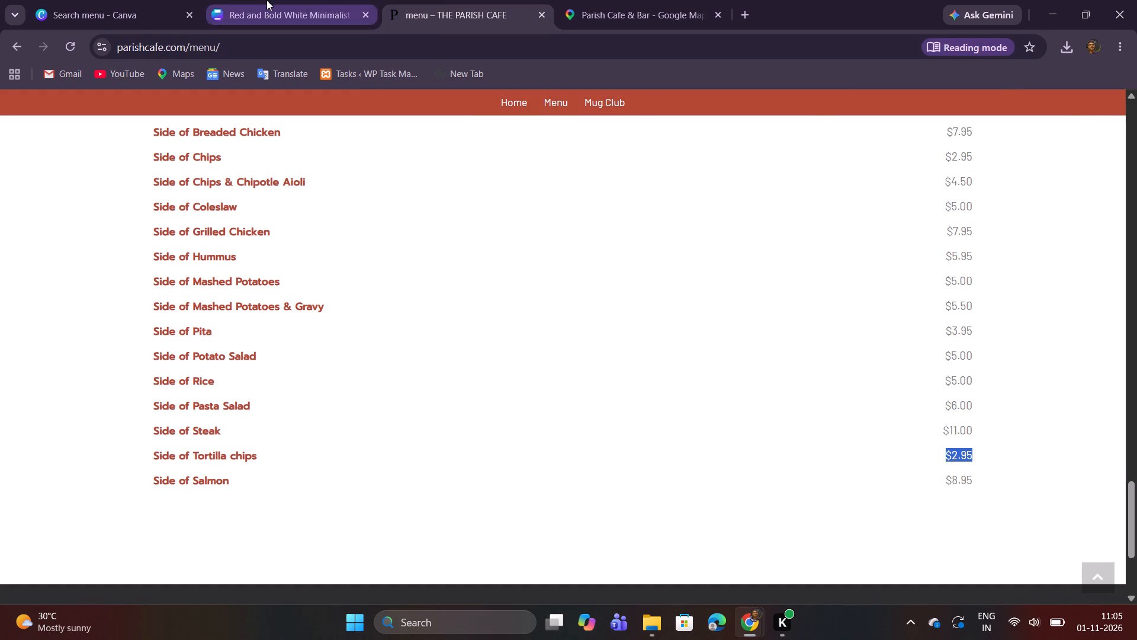
pyautogui.click(266, 0)
pyautogui.doubleClick(969, 465)
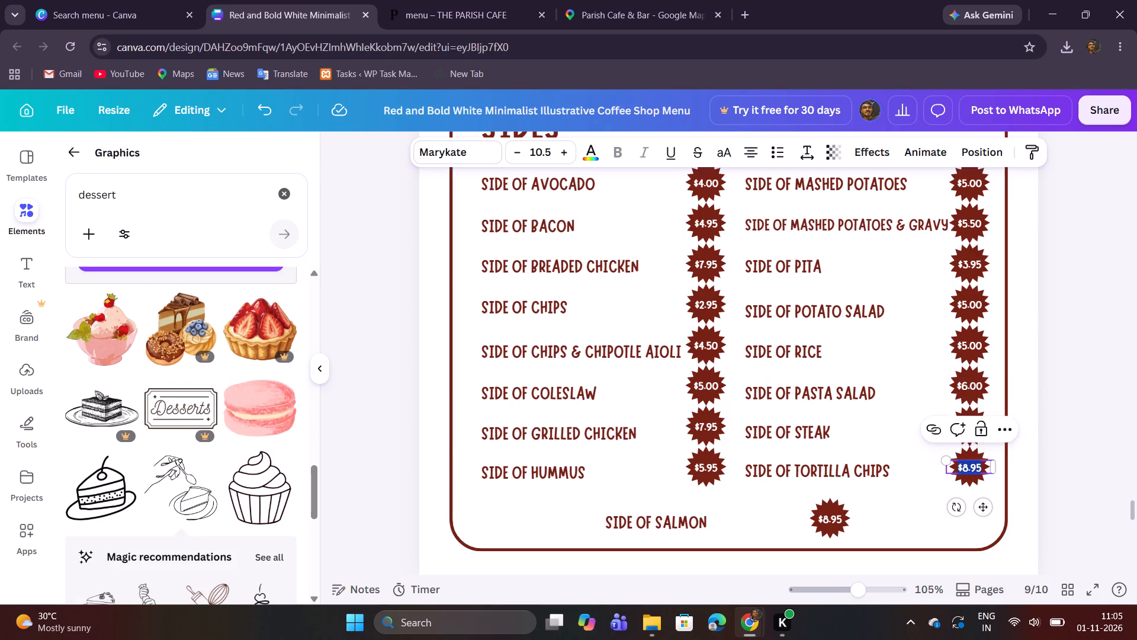
pyautogui.hotkey('ctrl', 'v')
# Replace the Side of Salmon price at the bottom of the Sides list with $8.95 from the website.
pyautogui.click(506, 0)
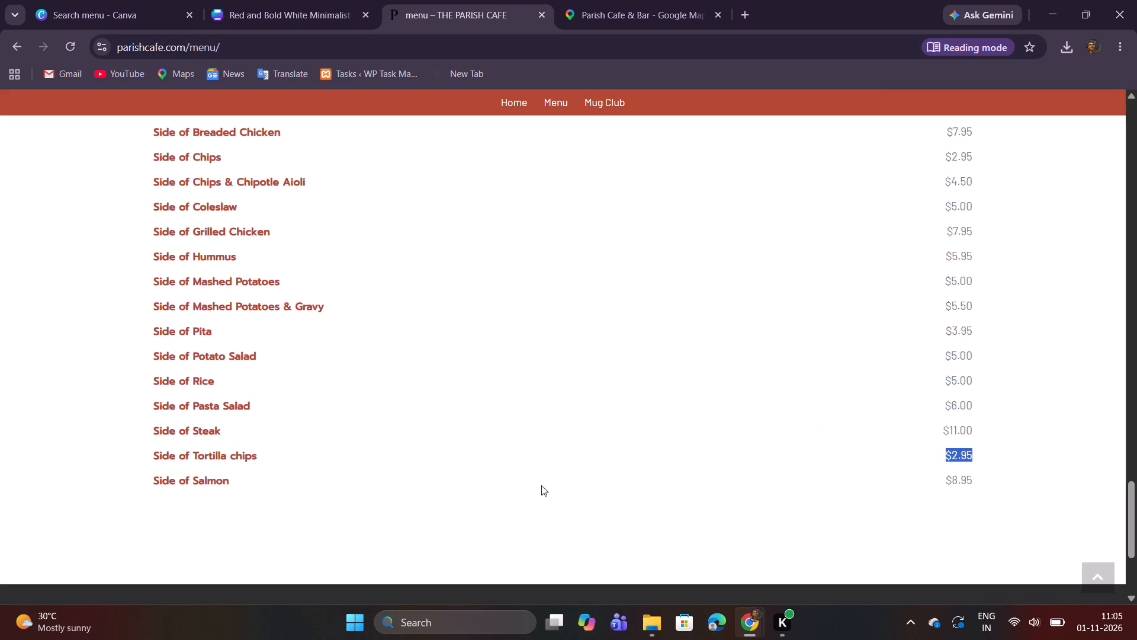
pyautogui.moveTo(945, 481); pyautogui.dragTo(979, 481)
pyautogui.hotkey('ctrl', 'c')
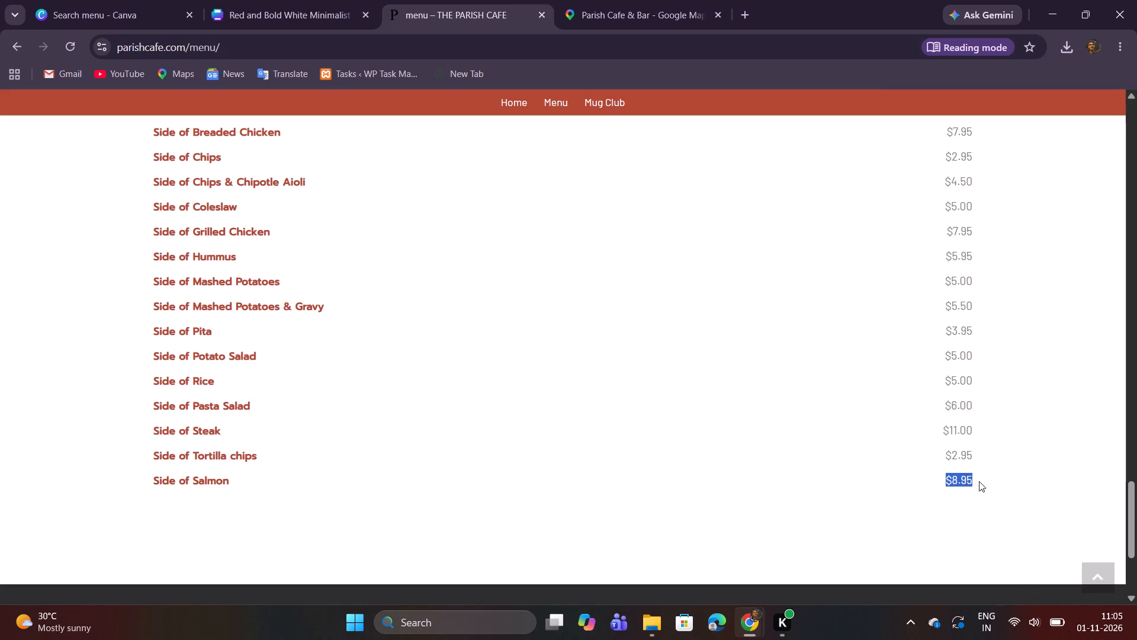
pyautogui.hotkey('ctrl', 'c')
pyautogui.click(282, 0)
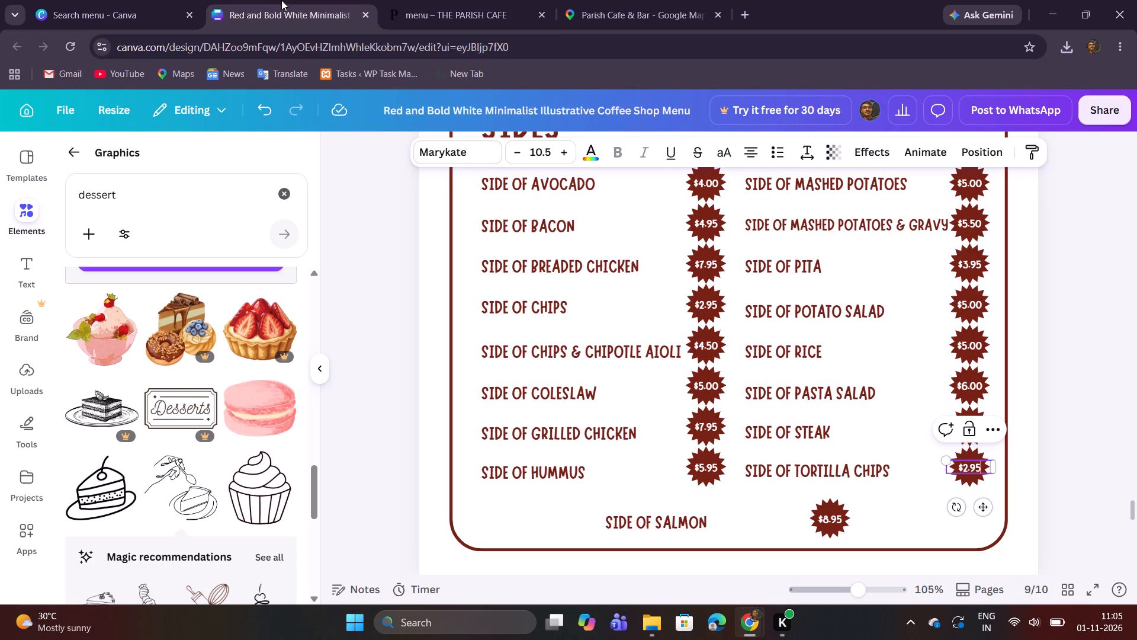
pyautogui.doubleClick(828, 519)
pyautogui.hotkey('ctrl', 'a')
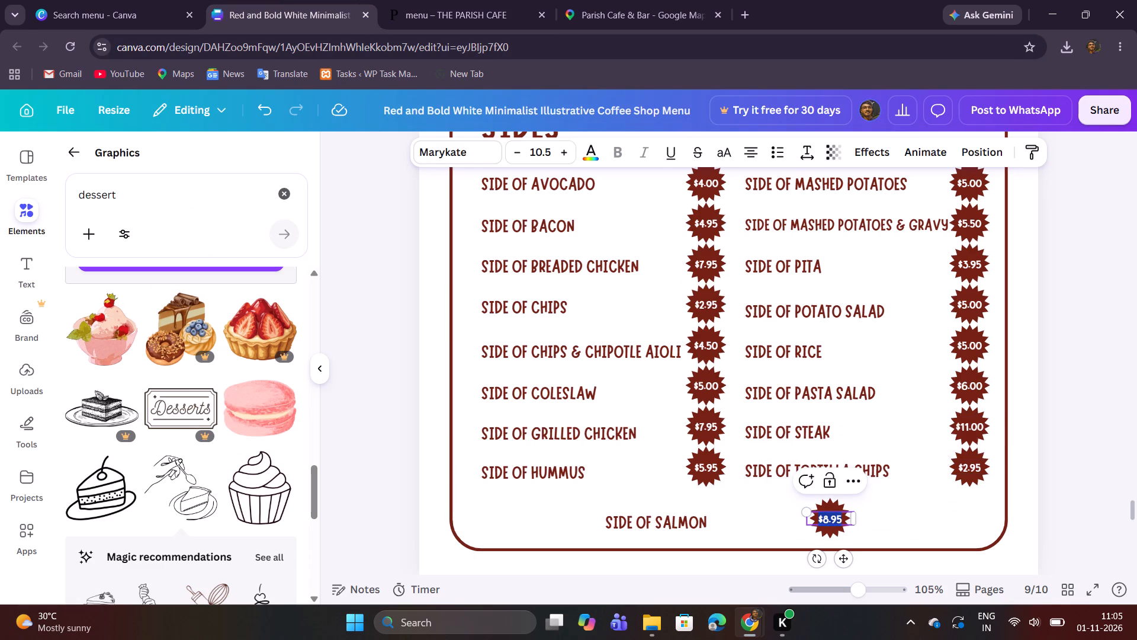
pyautogui.hotkey('ctrl', 'v')
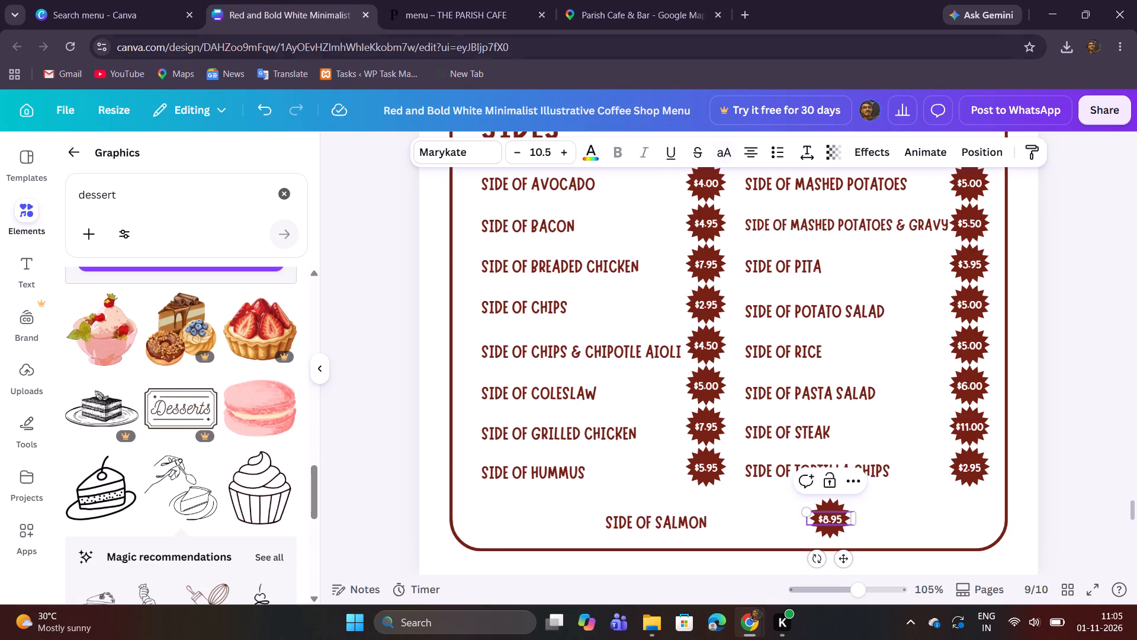
pyautogui.click(455, 0)
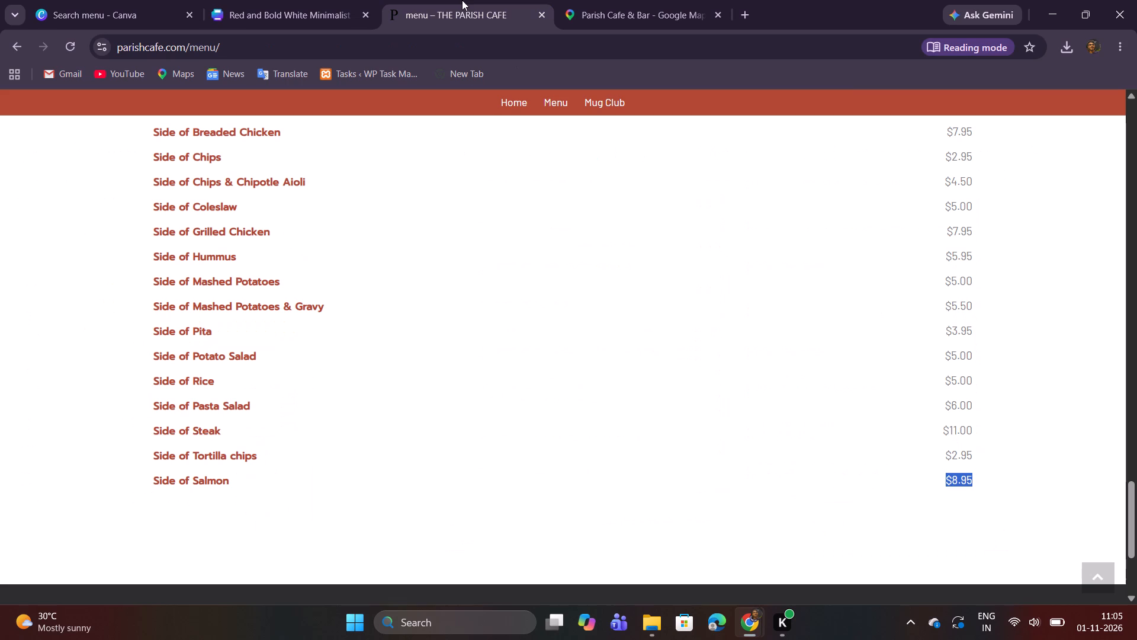
pyautogui.click(296, 0)
pyautogui.click(567, 213)
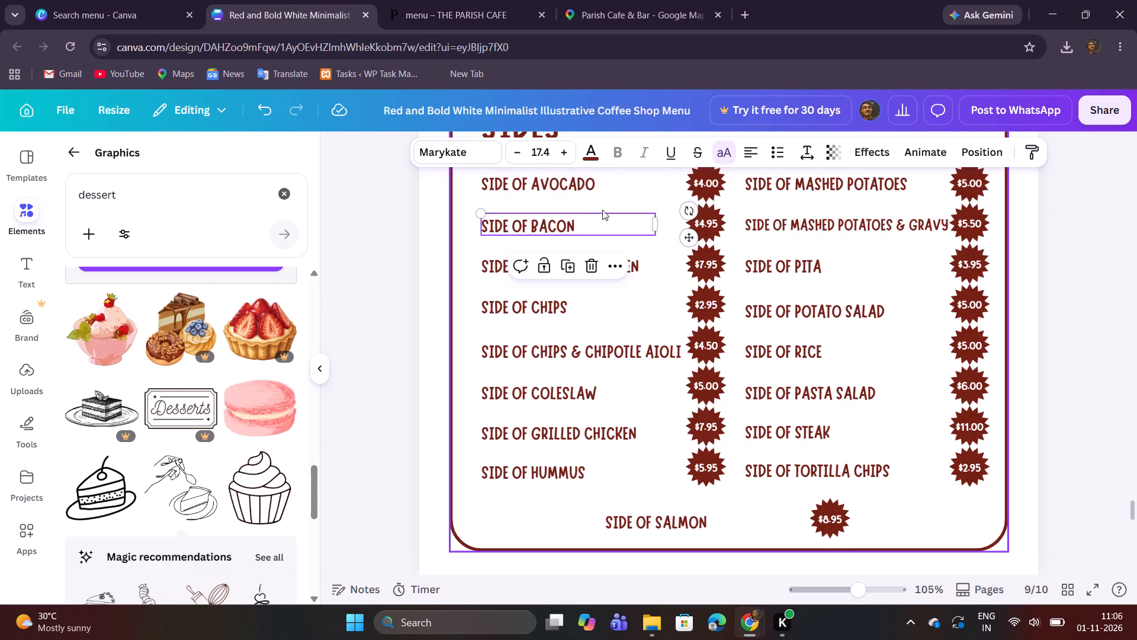
pyautogui.click(1075, 302)
# Replace the Wardiere Inc name on page 10 with THE PARISH CAFE, copied from page 9's heading.
pyautogui.scroll(-9, 1075, 302)
pyautogui.scroll(3, 1075, 299)
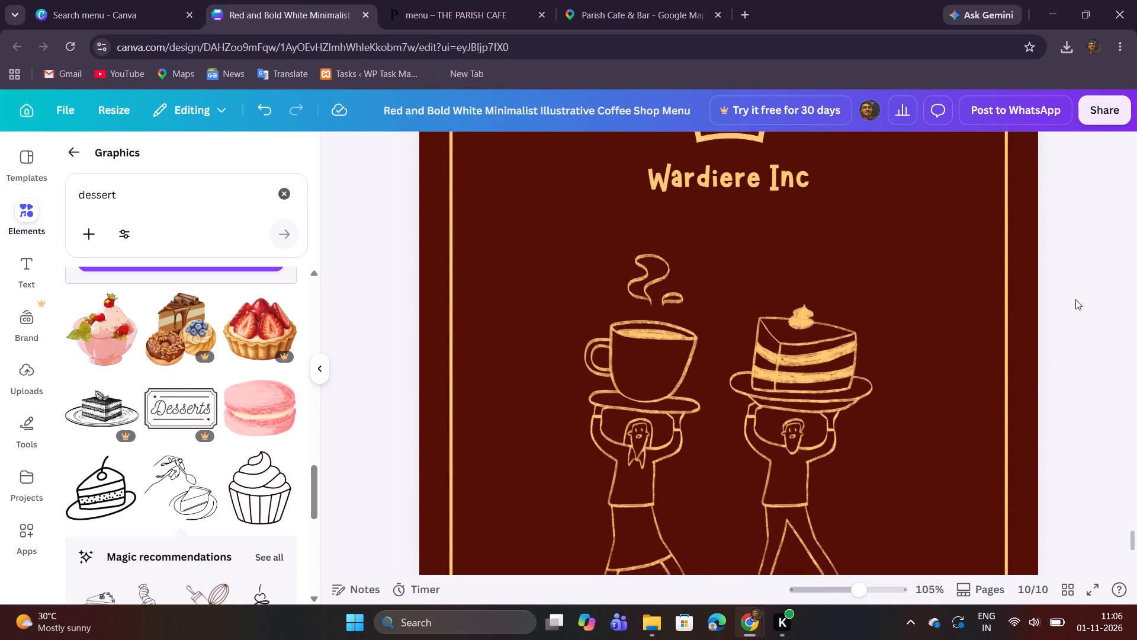
pyautogui.scroll(13, 1075, 299)
pyautogui.doubleClick(818, 304)
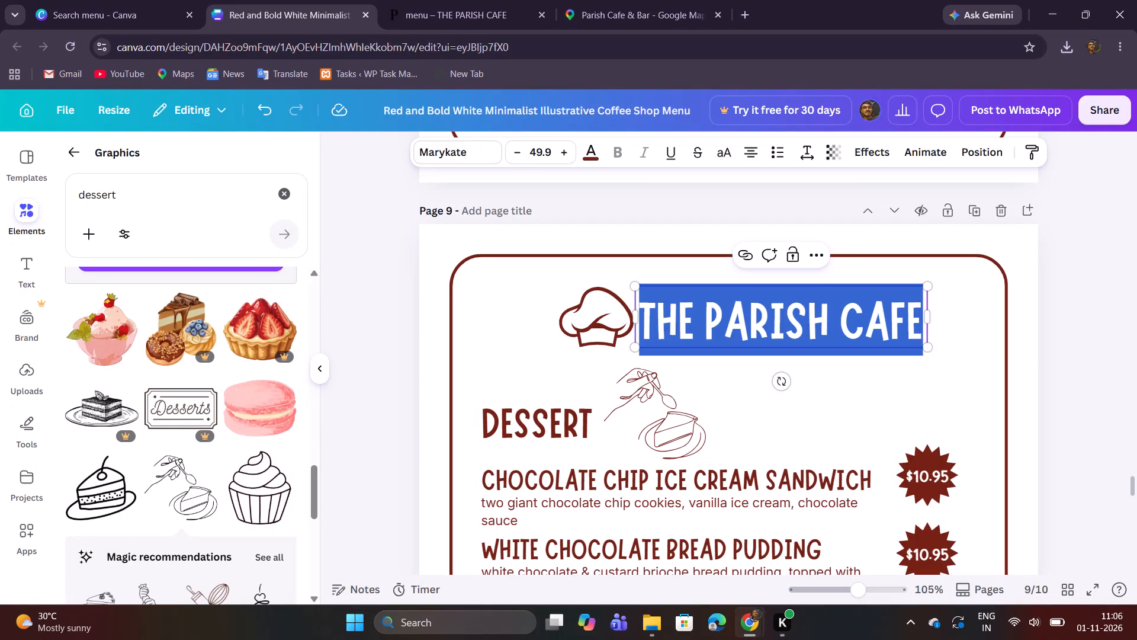
pyautogui.hotkey('ctrl', 'c')
pyautogui.hotkey('ctrl', 'c')
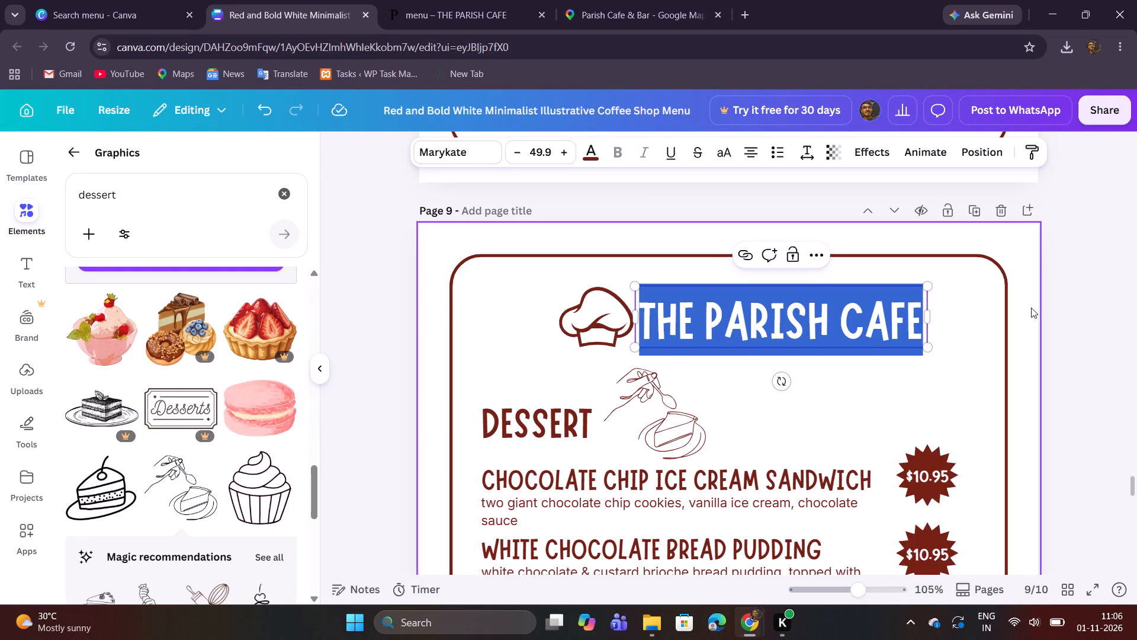
pyautogui.click(1038, 308)
pyautogui.scroll(-16, 1037, 305)
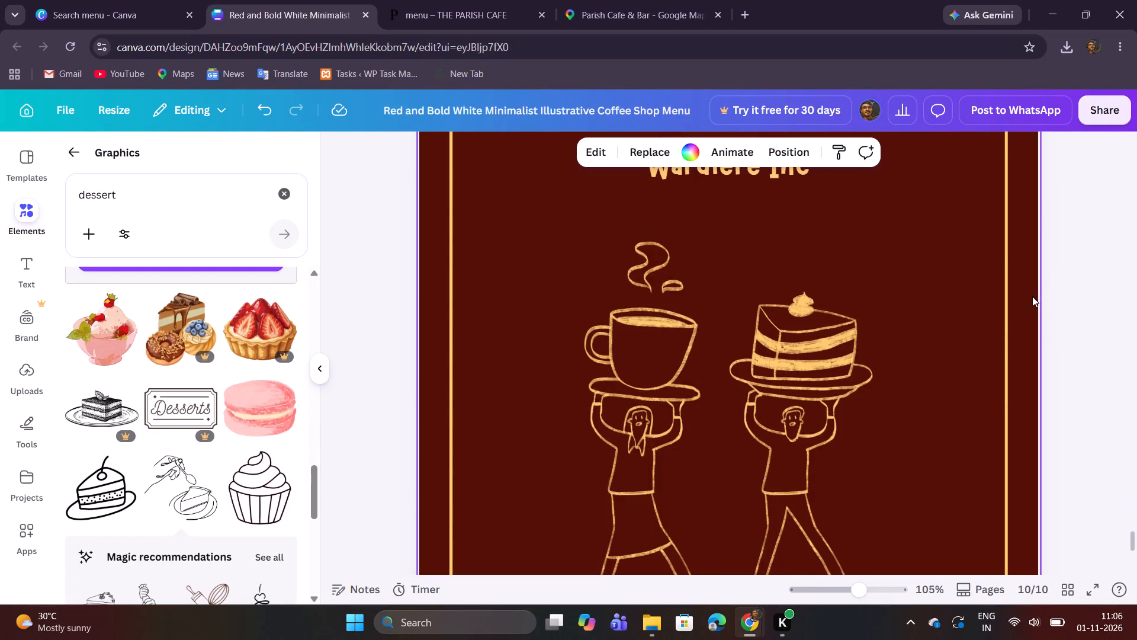
pyautogui.scroll(3, 1027, 296)
pyautogui.doubleClick(740, 381)
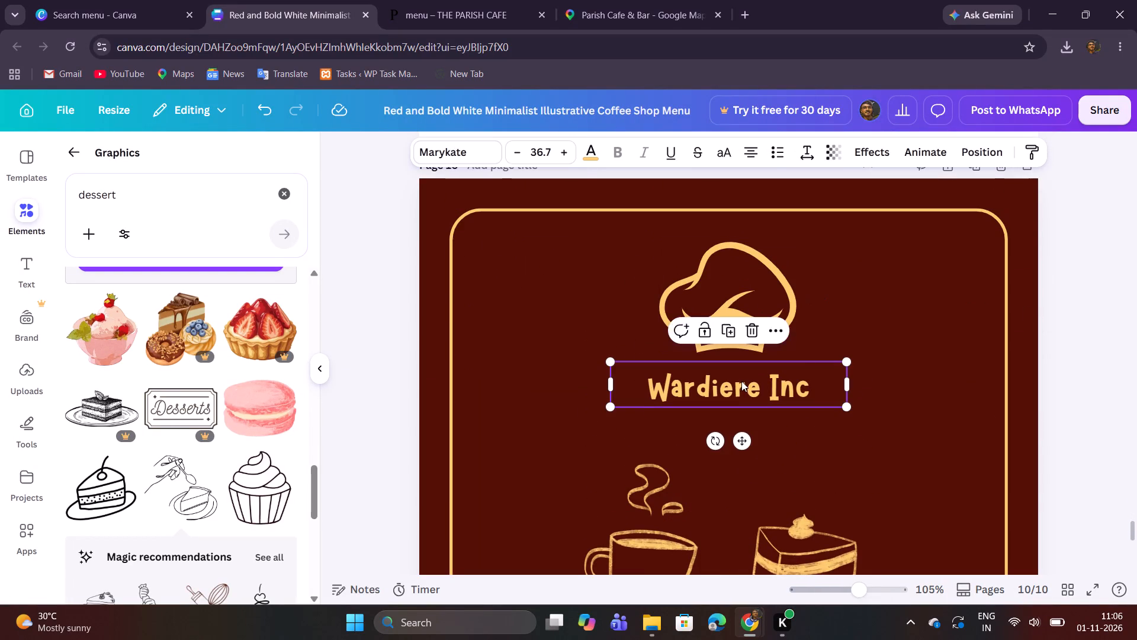
pyautogui.hotkey('ctrl', 'v')
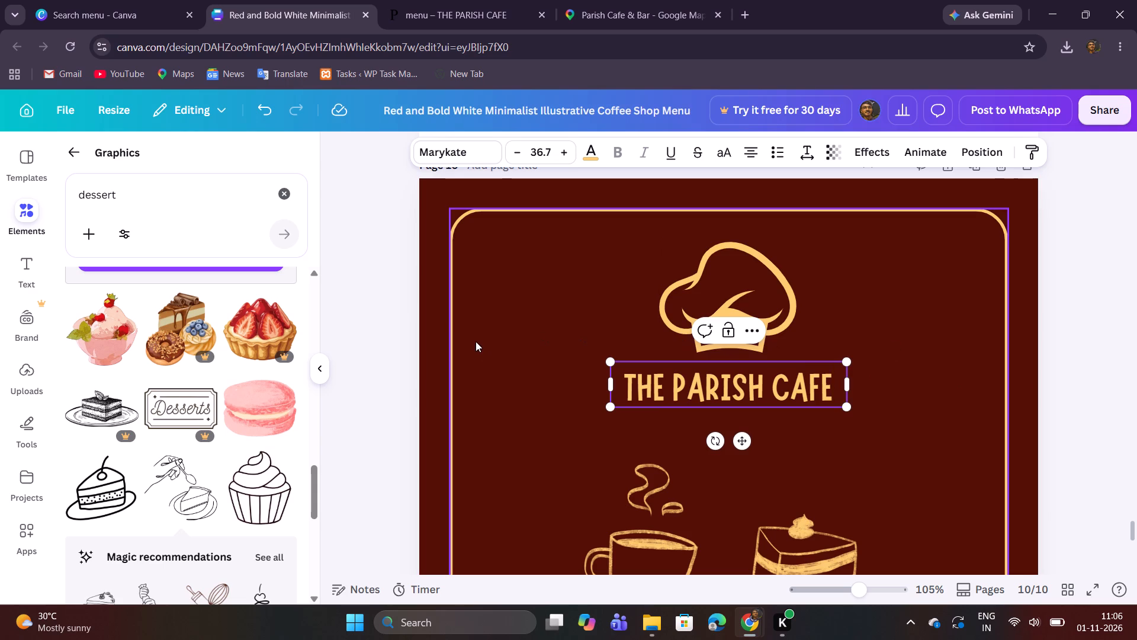
pyautogui.click(945, 309)
# Replace the placeholder street address on page 10 with the cafe's address copied from the page 1 cover.
pyautogui.scroll(-2, 969, 311)
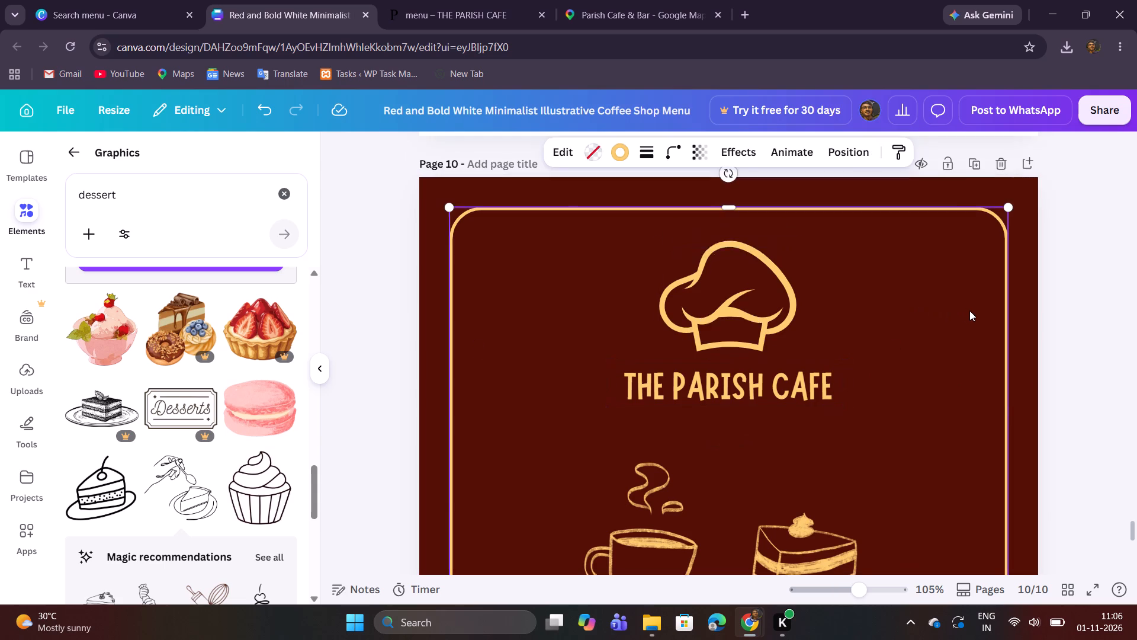
pyautogui.scroll(-6, 969, 311)
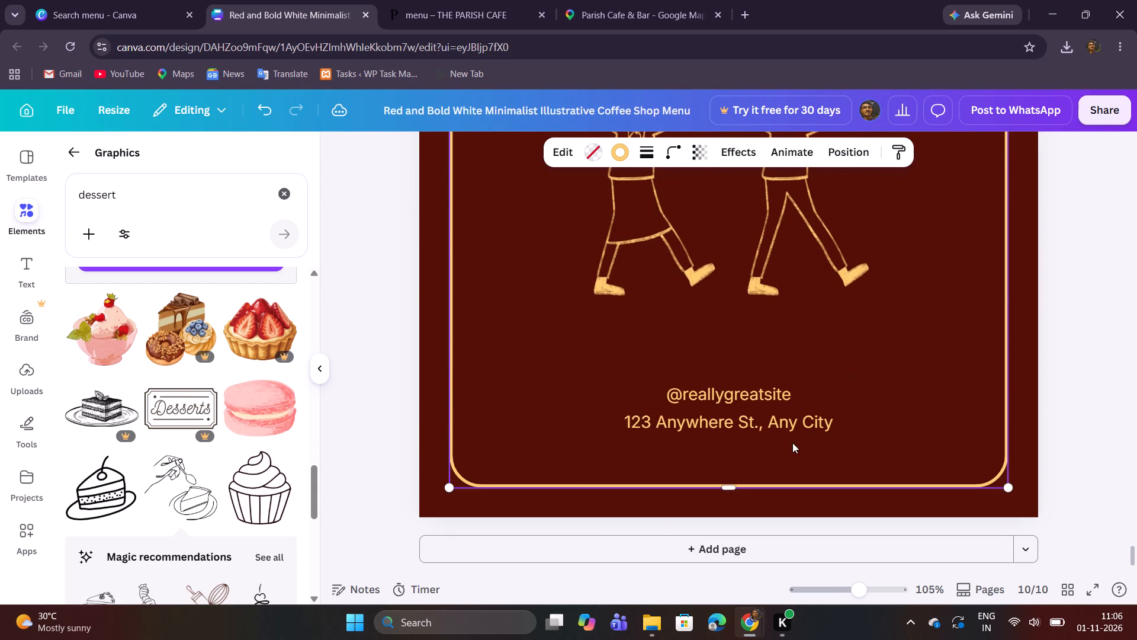
pyautogui.scroll(4, 792, 443)
pyautogui.click(831, 591)
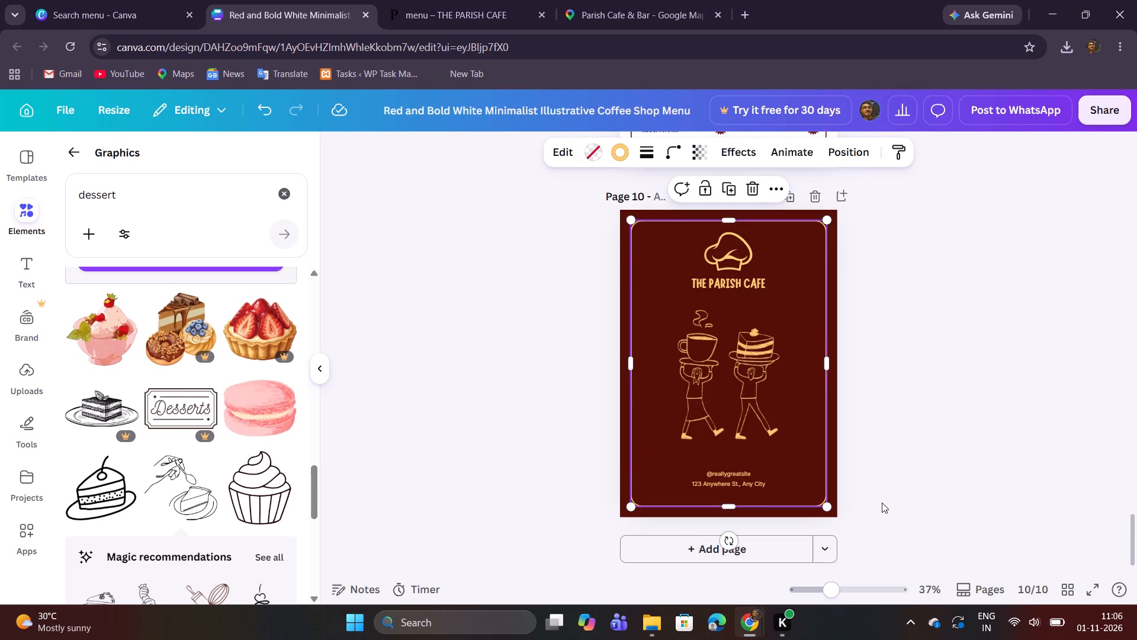
pyautogui.scroll(20, 884, 500)
pyautogui.scroll(11, 884, 500)
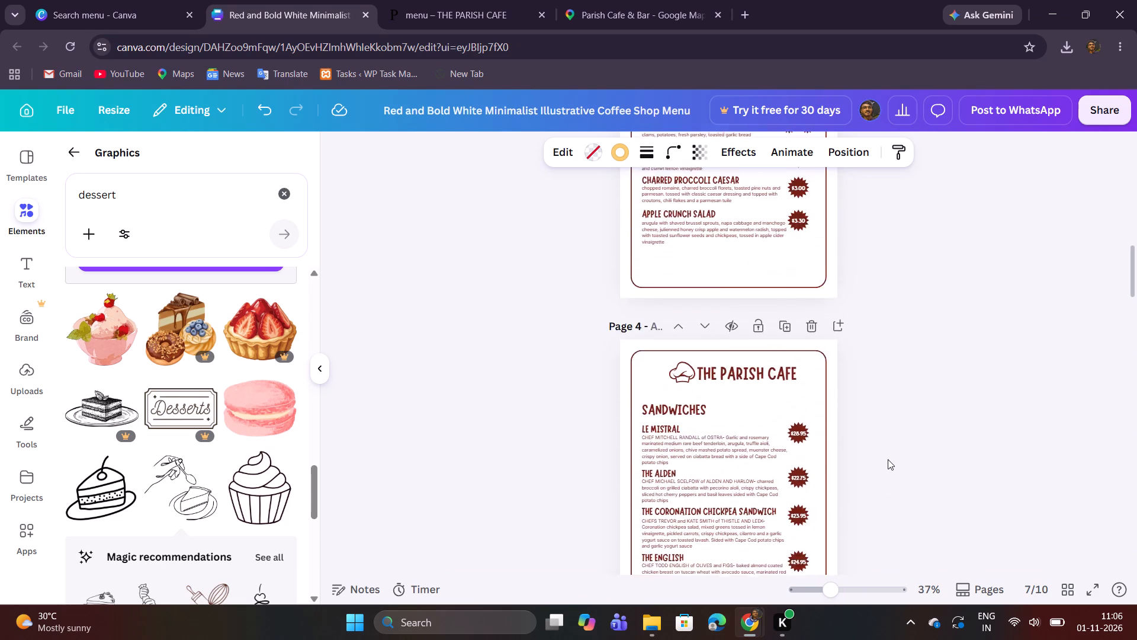
pyautogui.scroll(17, 888, 459)
pyautogui.doubleClick(722, 479)
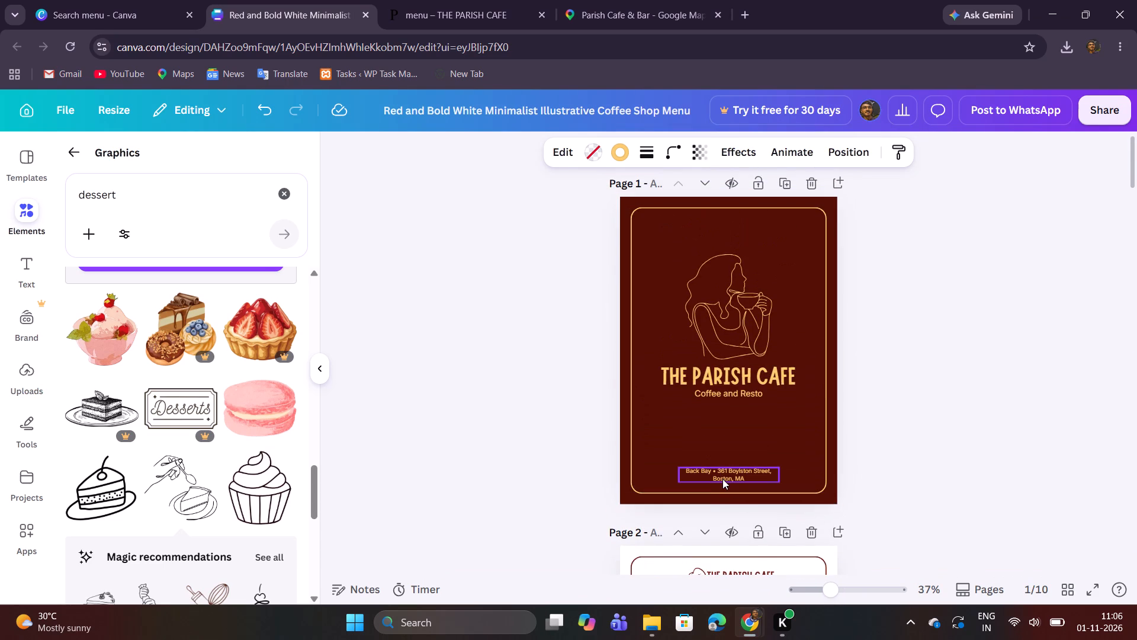
pyautogui.doubleClick(722, 479)
pyautogui.hotkey('ctrl', 'a')
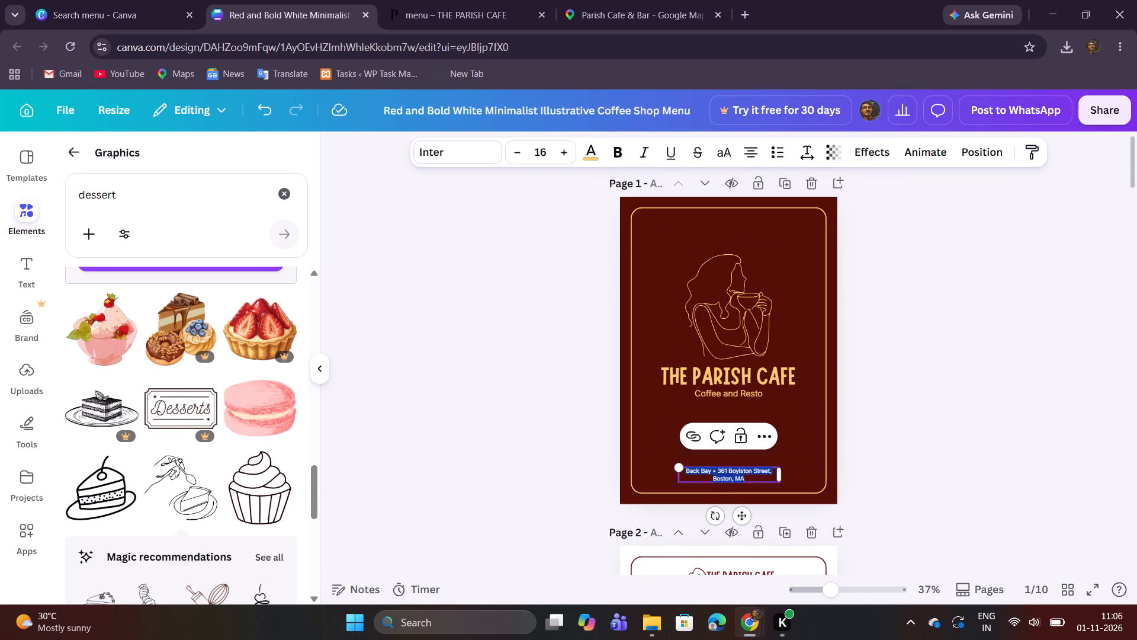
pyautogui.hotkey('ctrl', 'c')
pyautogui.hotkey('ctrl', 'c')
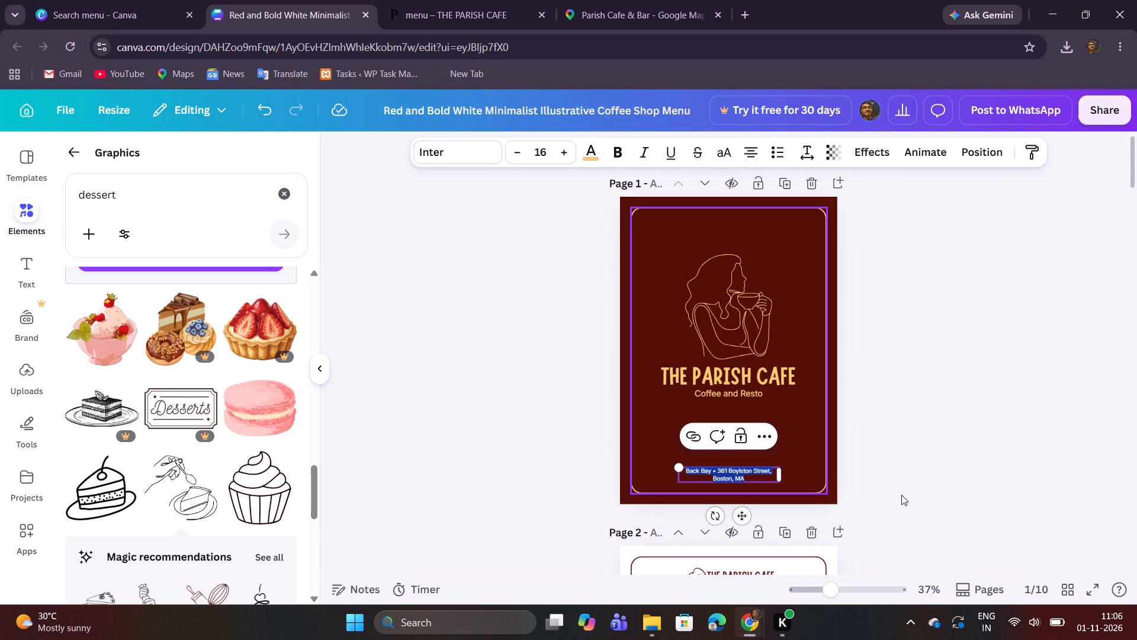
pyautogui.click(1017, 480)
pyautogui.scroll(-11, 1017, 478)
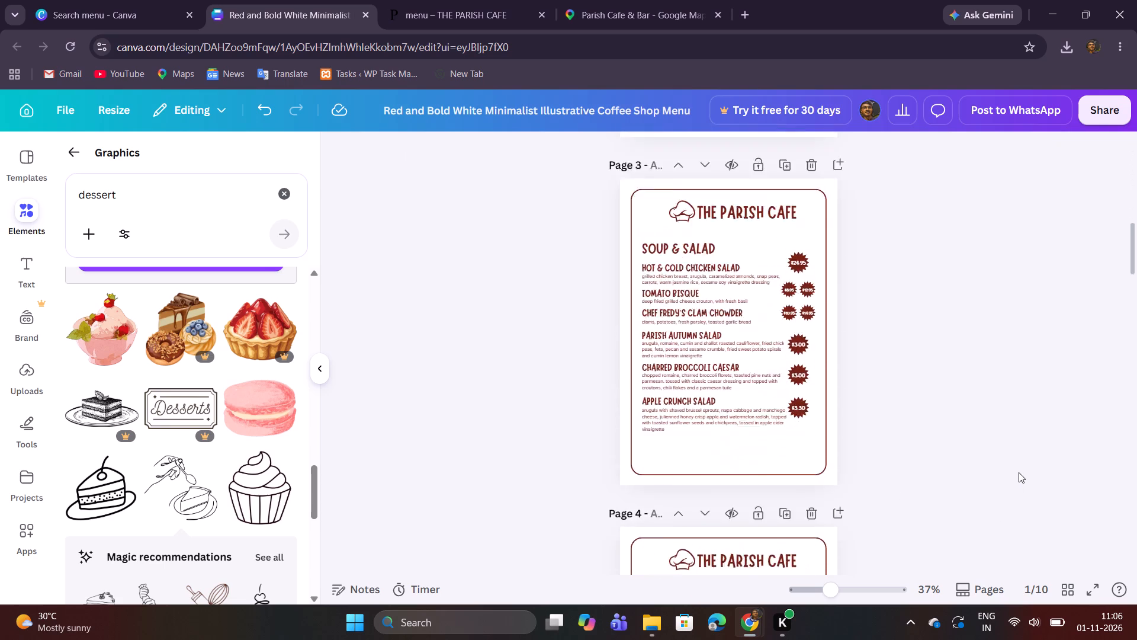
pyautogui.scroll(-20, 1019, 472)
pyautogui.scroll(-20, 1019, 472)
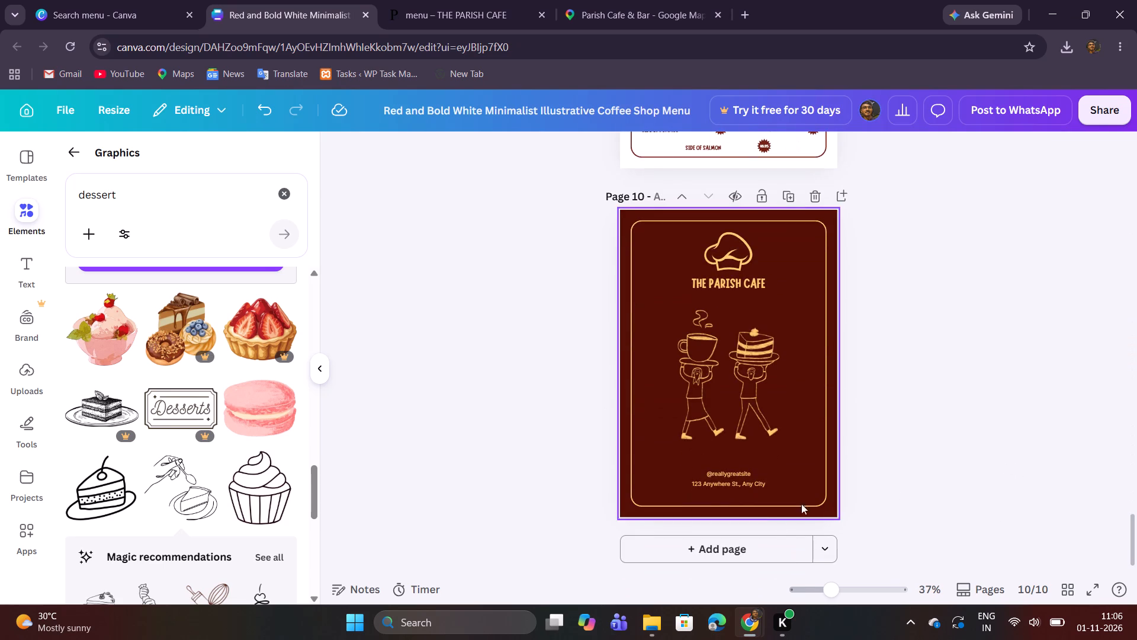
pyautogui.doubleClick(724, 481)
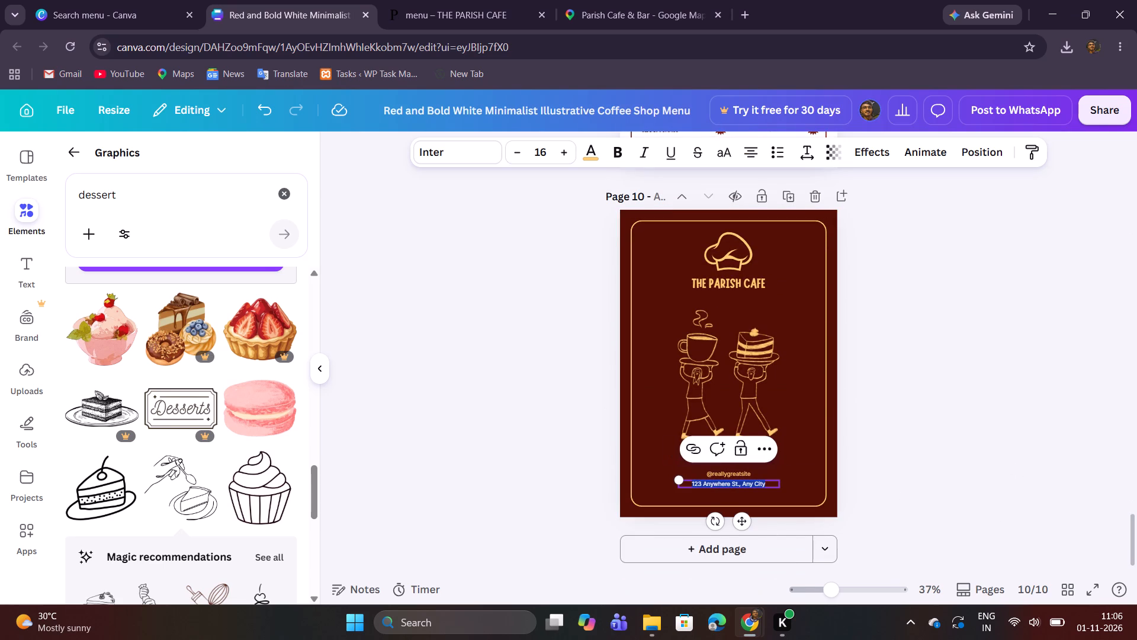
pyautogui.hotkey('ctrl', 'v')
pyautogui.click(873, 495)
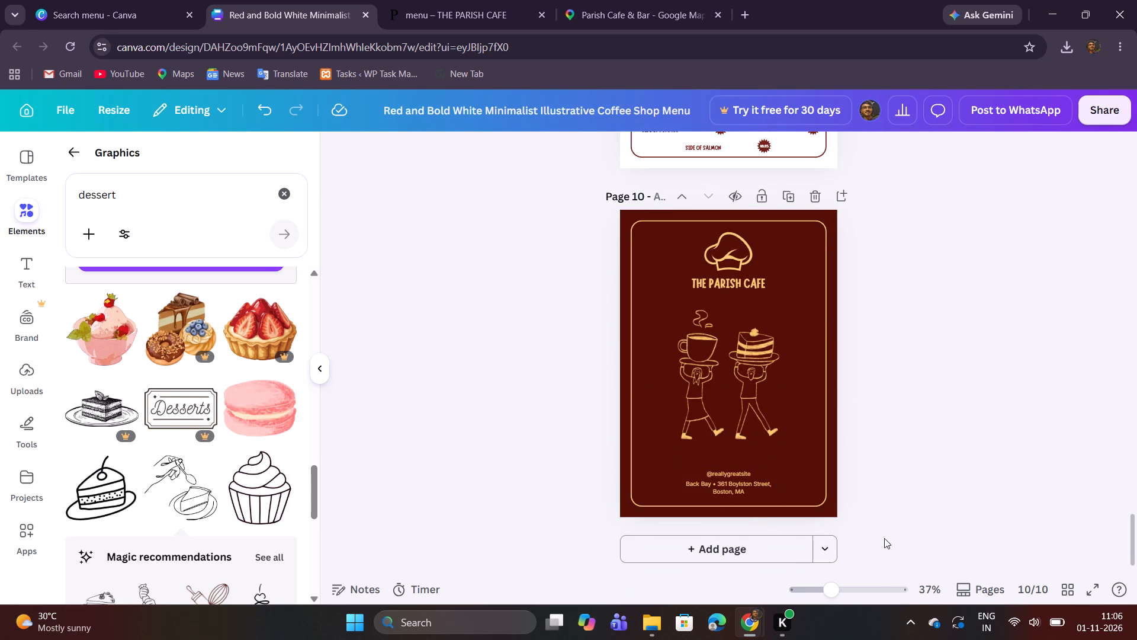
# Examine the back cover on page 10 at a larger size, including its name, illustrations and contact lines.
pyautogui.click(843, 590)
pyautogui.scroll(-4, 909, 471)
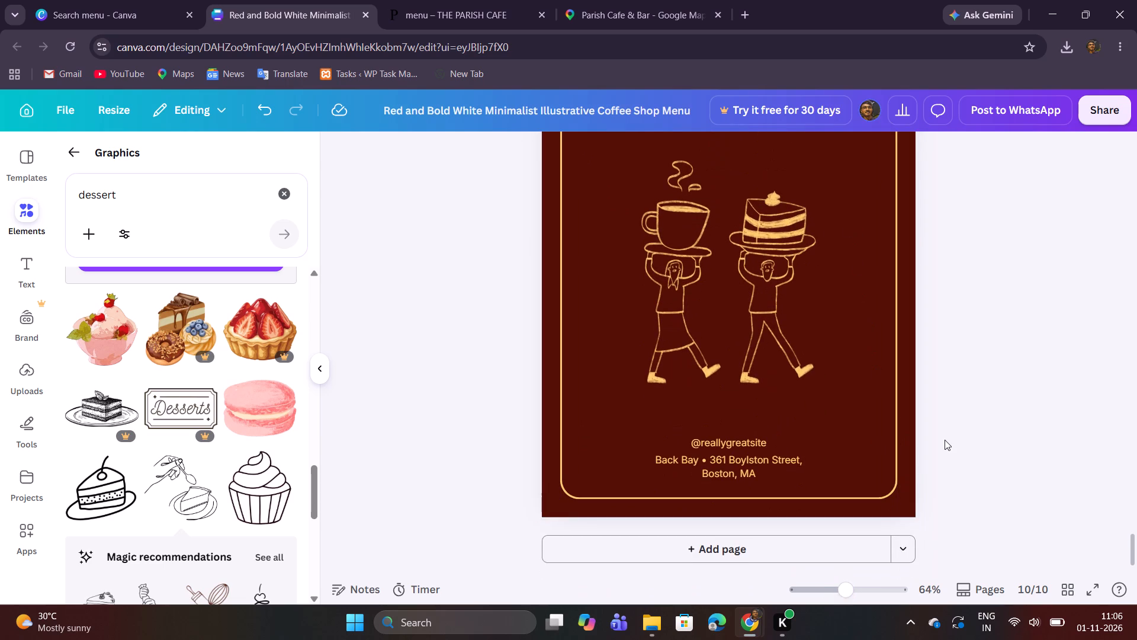
pyautogui.scroll(3, 945, 440)
pyautogui.scroll(-4, 945, 439)
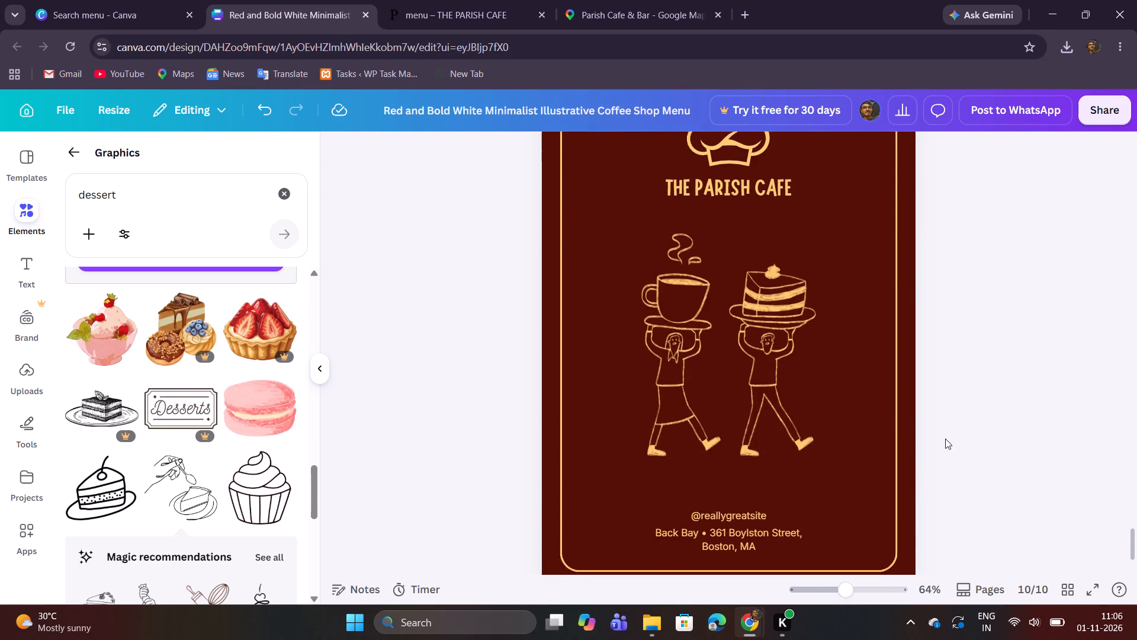
pyautogui.scroll(5, 945, 439)
# Copy Saturday's opening hours, 11:30 am–2 am, from the Parish Cafe & Bar listing on Google Maps.
pyautogui.click(426, 4)
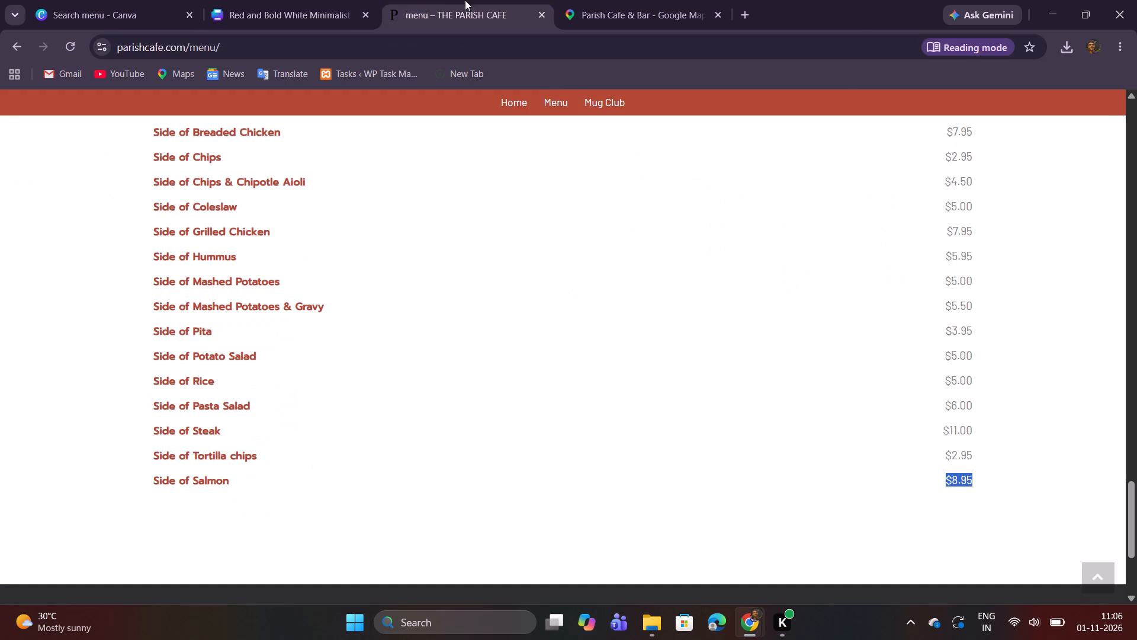
pyautogui.click(583, 0)
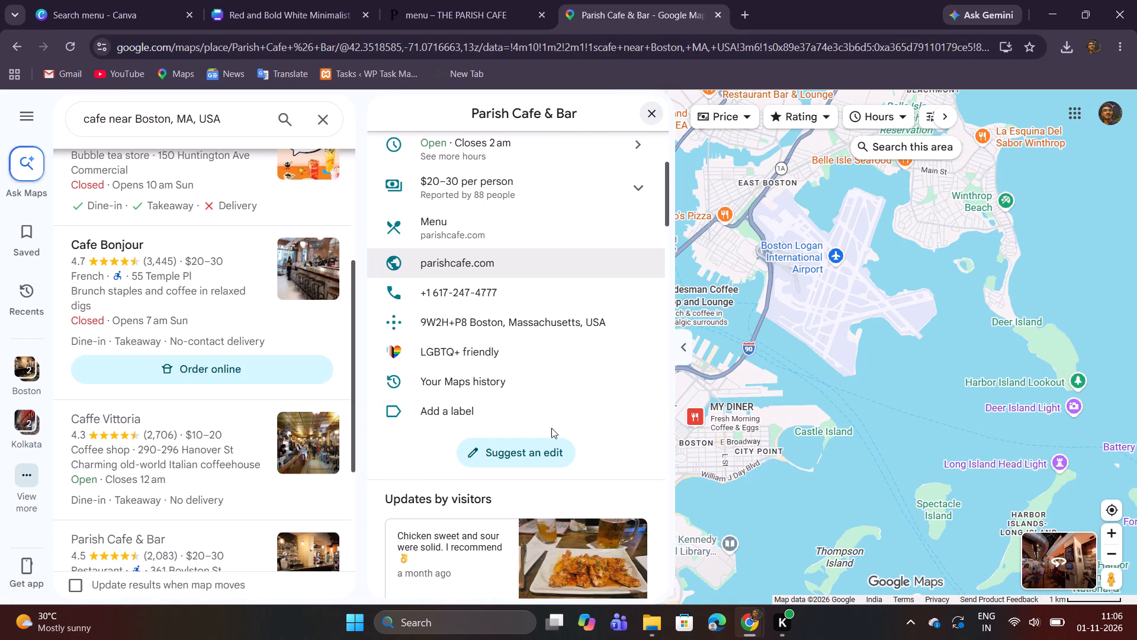
pyautogui.scroll(5, 548, 428)
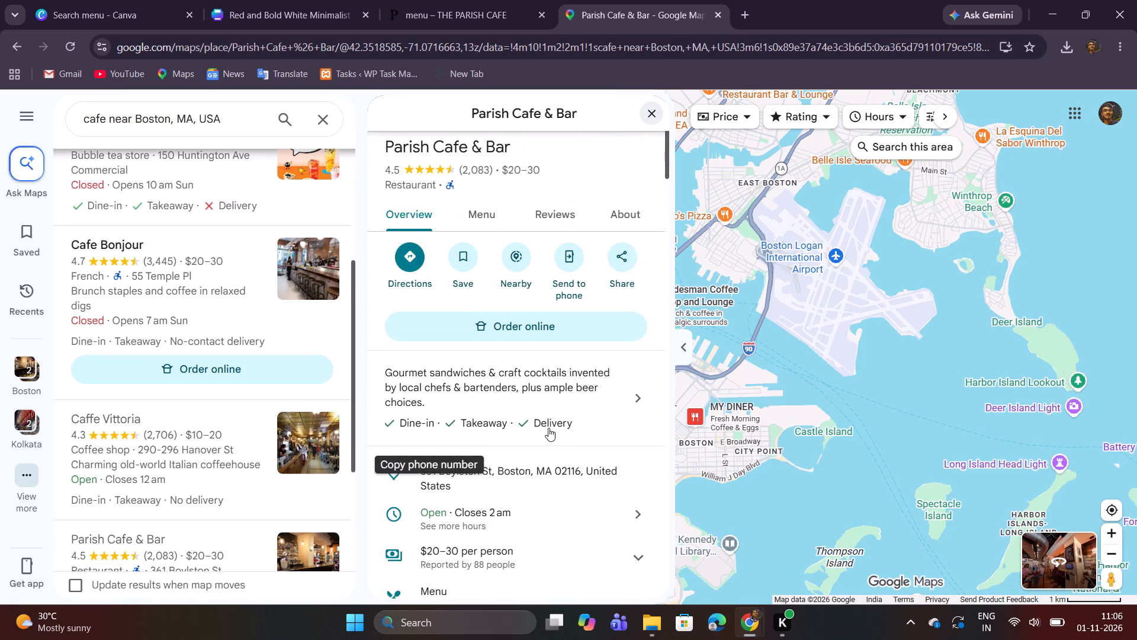
pyautogui.scroll(-3, 548, 428)
pyautogui.moveTo(422, 502); pyautogui.dragTo(441, 502)
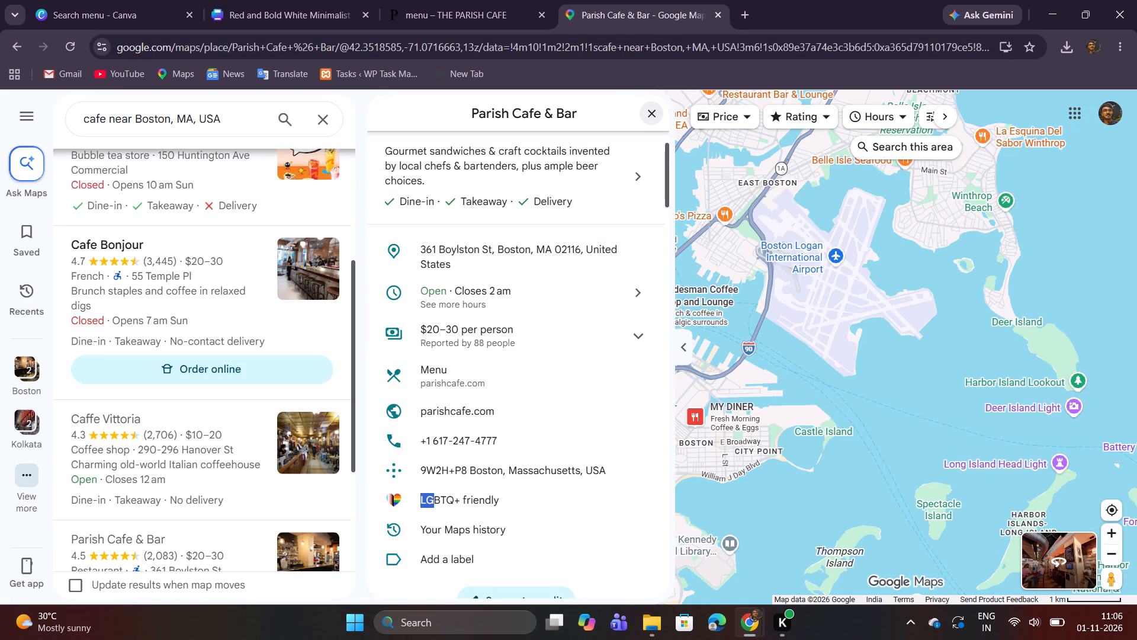
pyautogui.moveTo(441, 502); pyautogui.dragTo(500, 502)
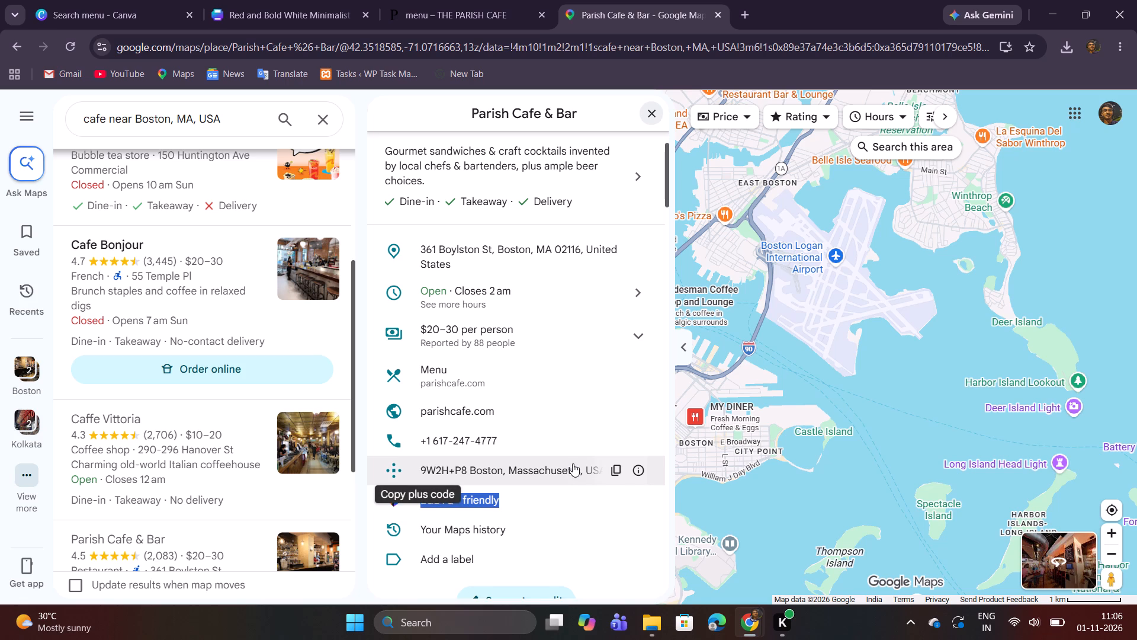
pyautogui.click(640, 298)
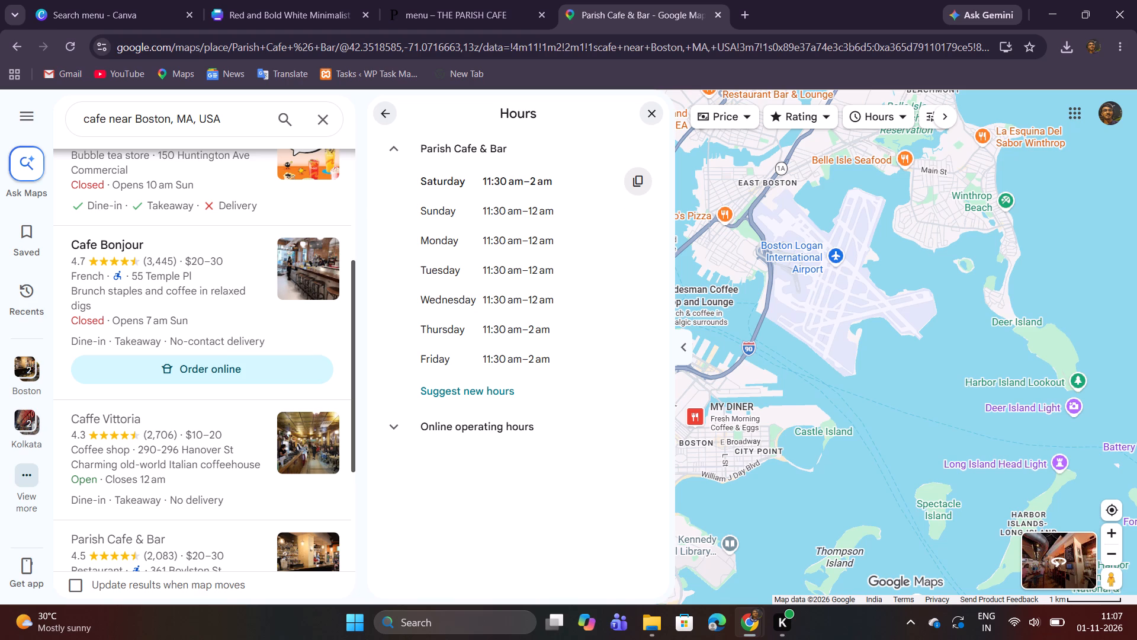
pyautogui.moveTo(484, 184); pyautogui.dragTo(557, 184)
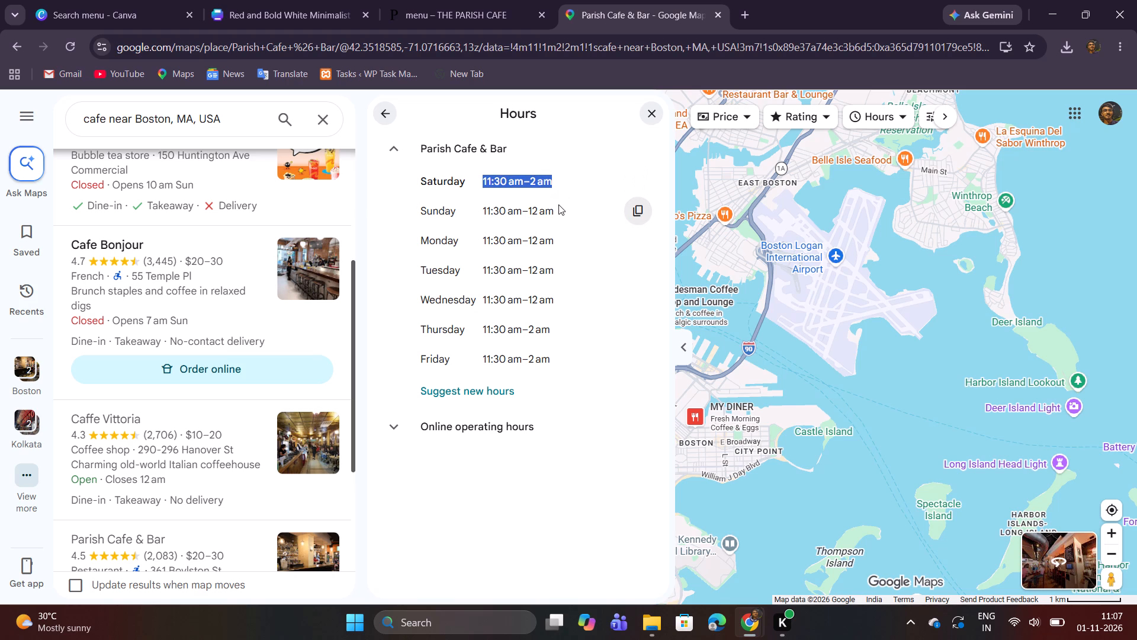
pyautogui.hotkey('ctrl', 'c')
pyautogui.click(447, 21)
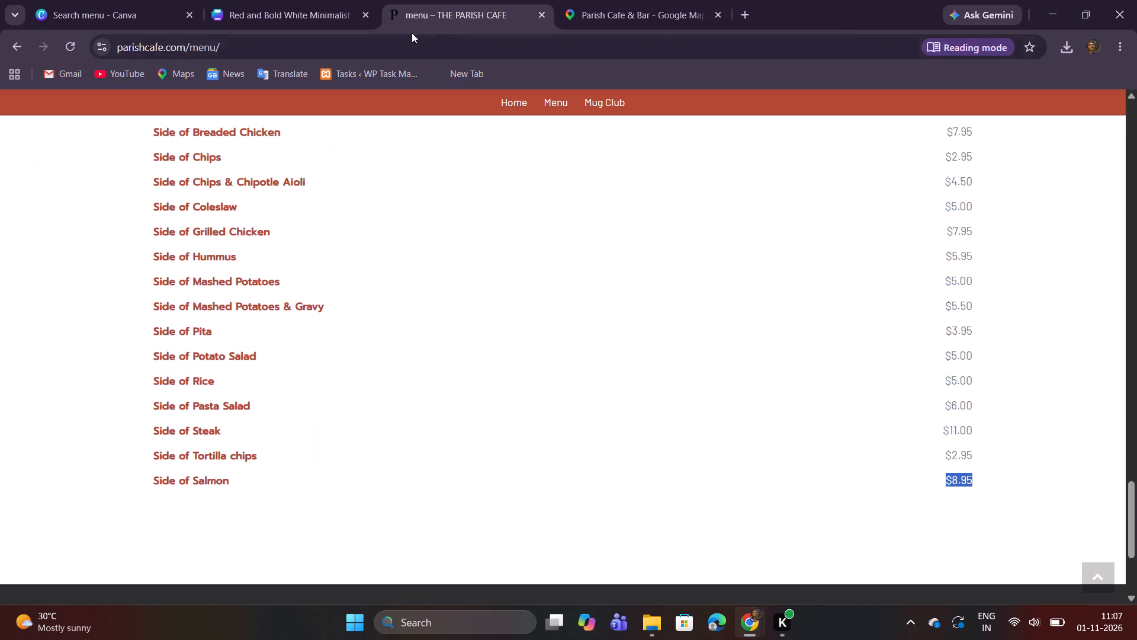
pyautogui.click(313, 17)
pyautogui.scroll(-6, 743, 341)
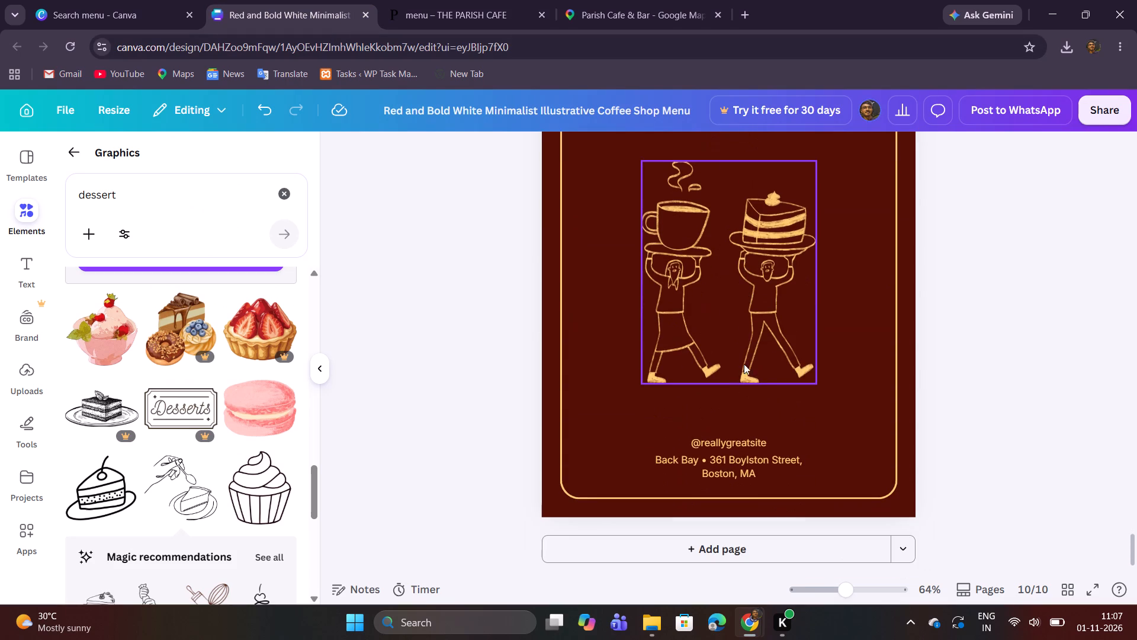
pyautogui.doubleClick(736, 441)
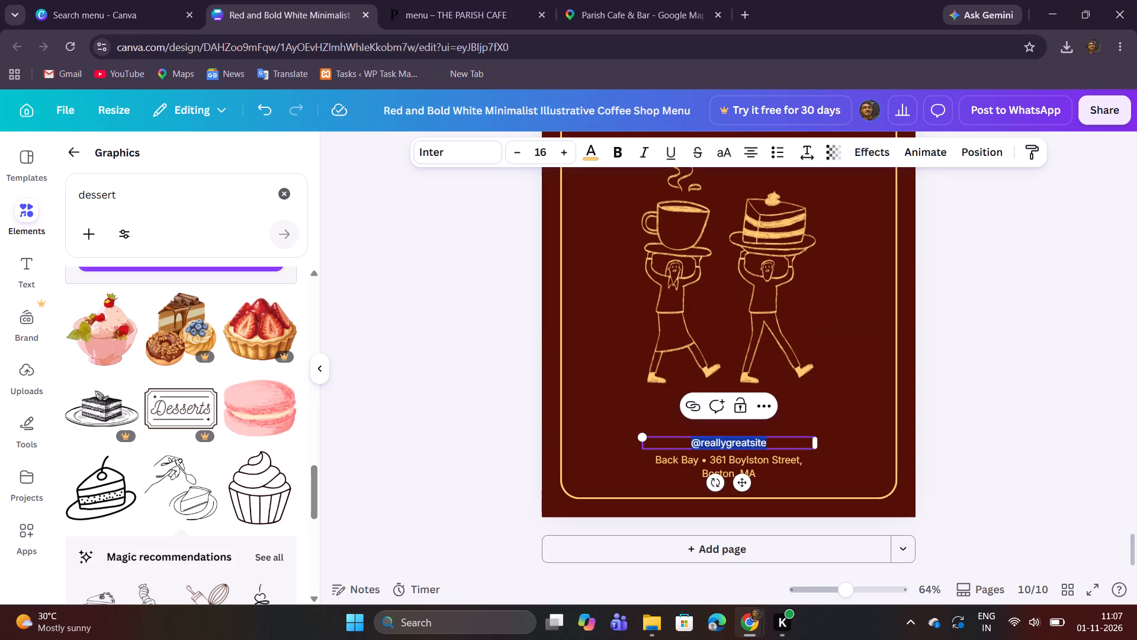
pyautogui.write('Opens')
pyautogui.press('space')
pyautogui.write('Dau')
pyautogui.press('BackSpace')
pyautogui.write('ils')
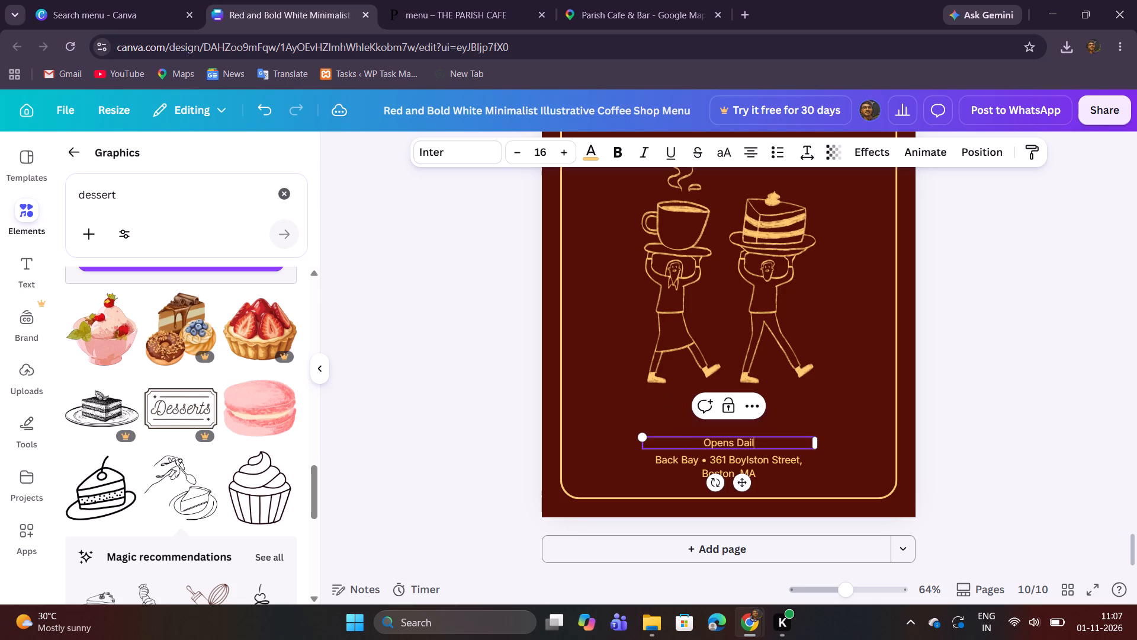
pyautogui.press('space')
pyautogui.hotkey('ctrl', 'v')
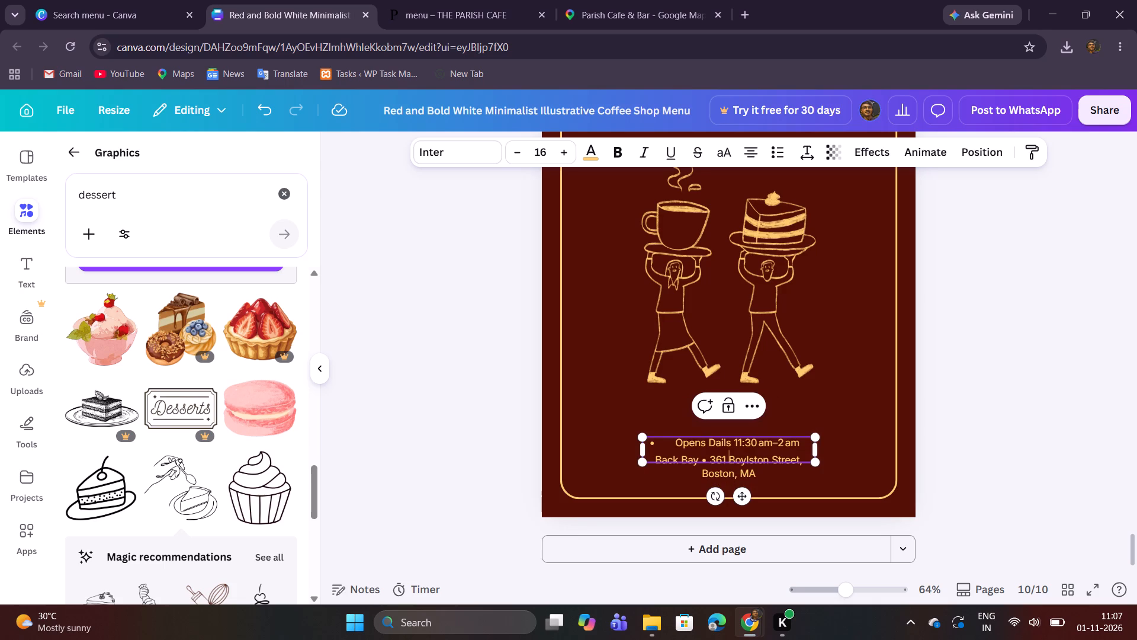
pyautogui.press('BackSpace')
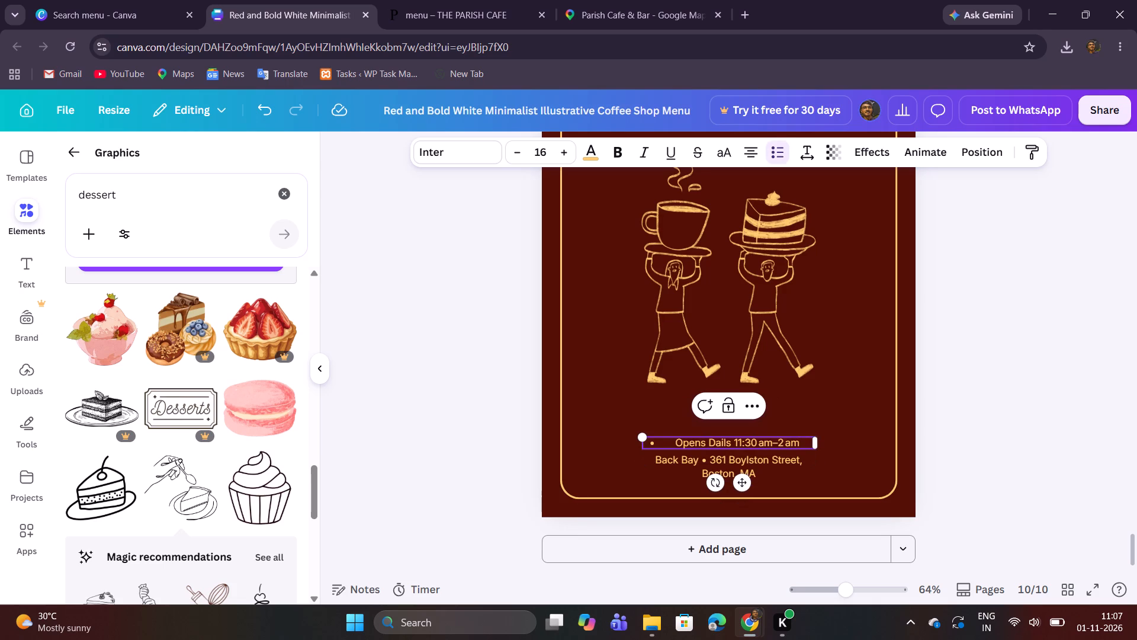
pyautogui.click(674, 441)
pyautogui.press('BackSpace')
pyautogui.click(830, 393)
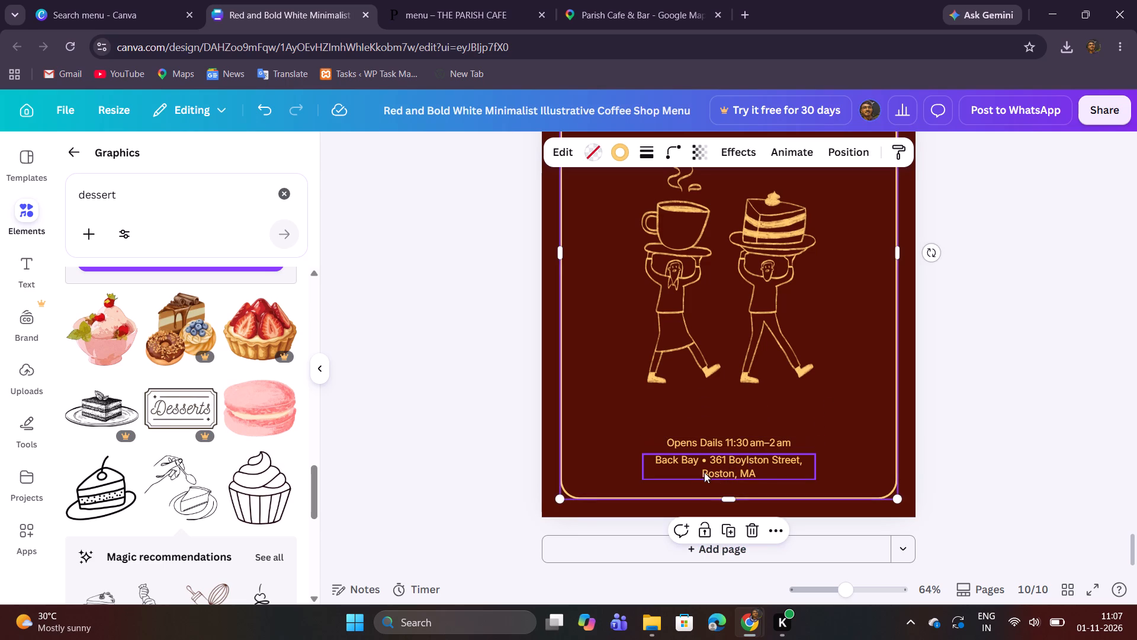
# Correct the word Dails to Daily in page 10's opening hours line.
pyautogui.doubleClick(715, 441)
pyautogui.click(722, 444)
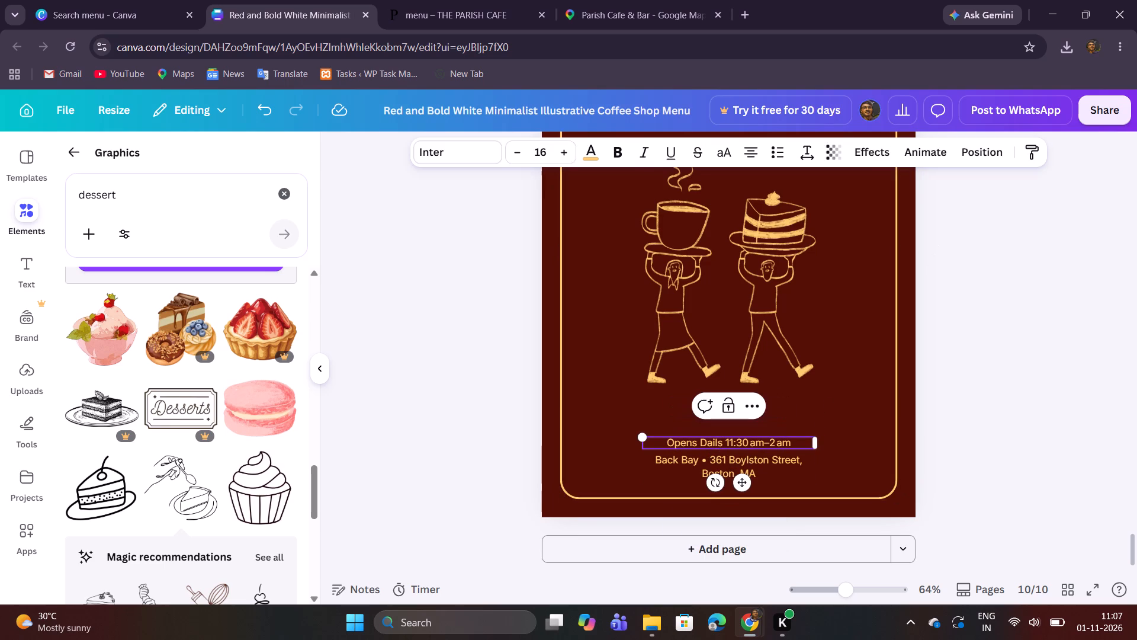
pyautogui.press('BackSpace')
pyautogui.press('y')
pyautogui.click(802, 417)
# Review the menu pages from the back cover to the front at a reduced size, checking their content and illustrations.
pyautogui.scroll(3, 931, 423)
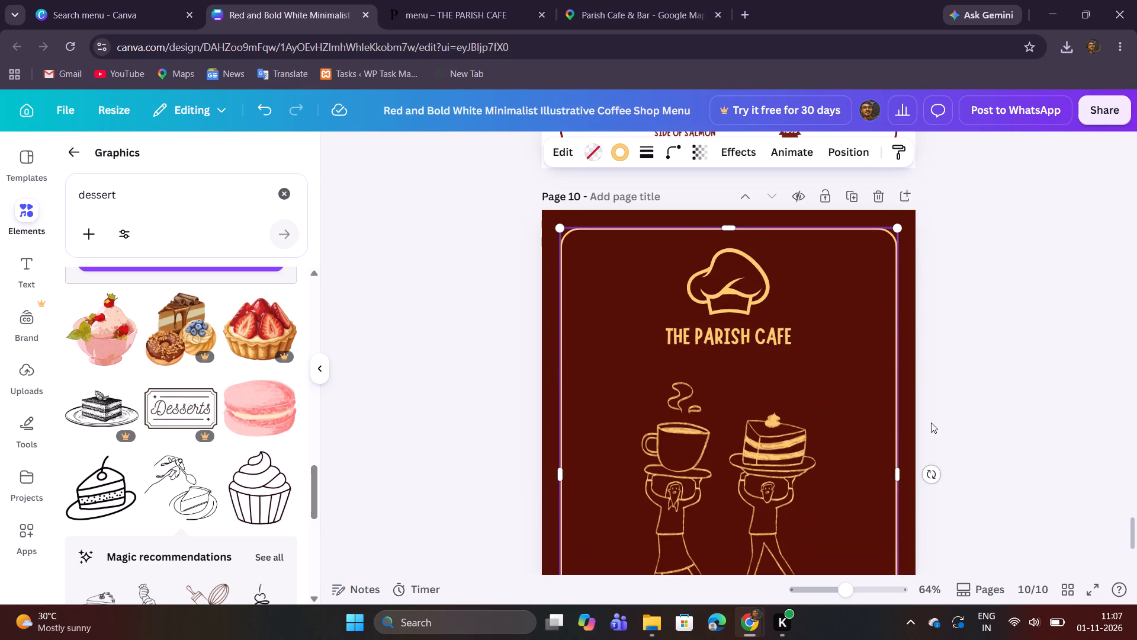
pyautogui.scroll(-6, 931, 423)
pyautogui.scroll(11, 931, 426)
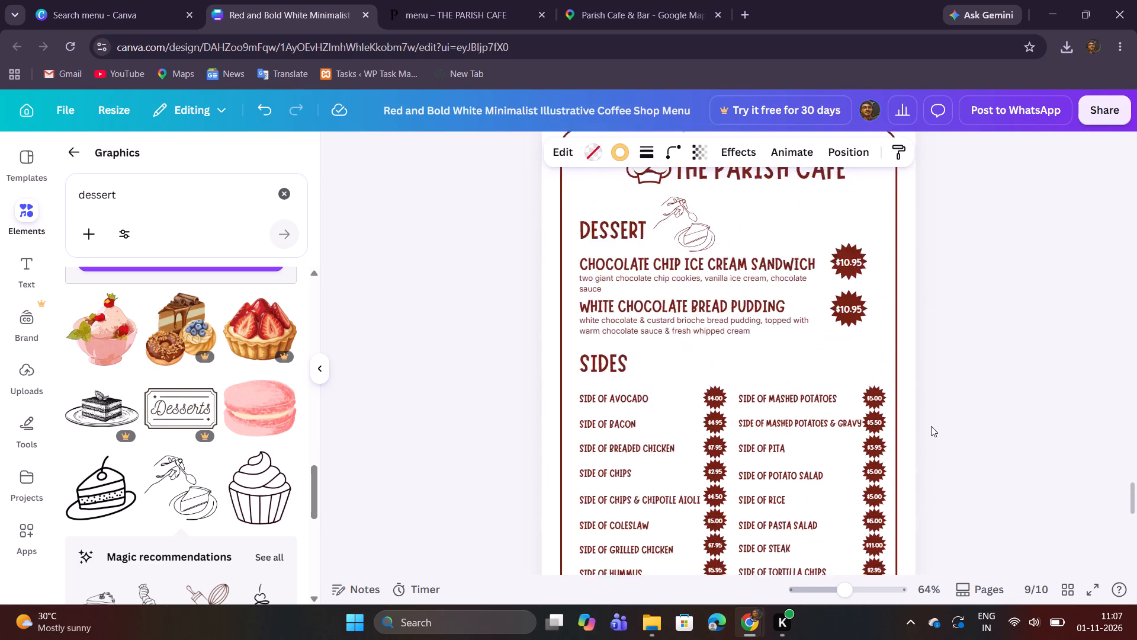
pyautogui.moveTo(850, 596); pyautogui.dragTo(754, 600)
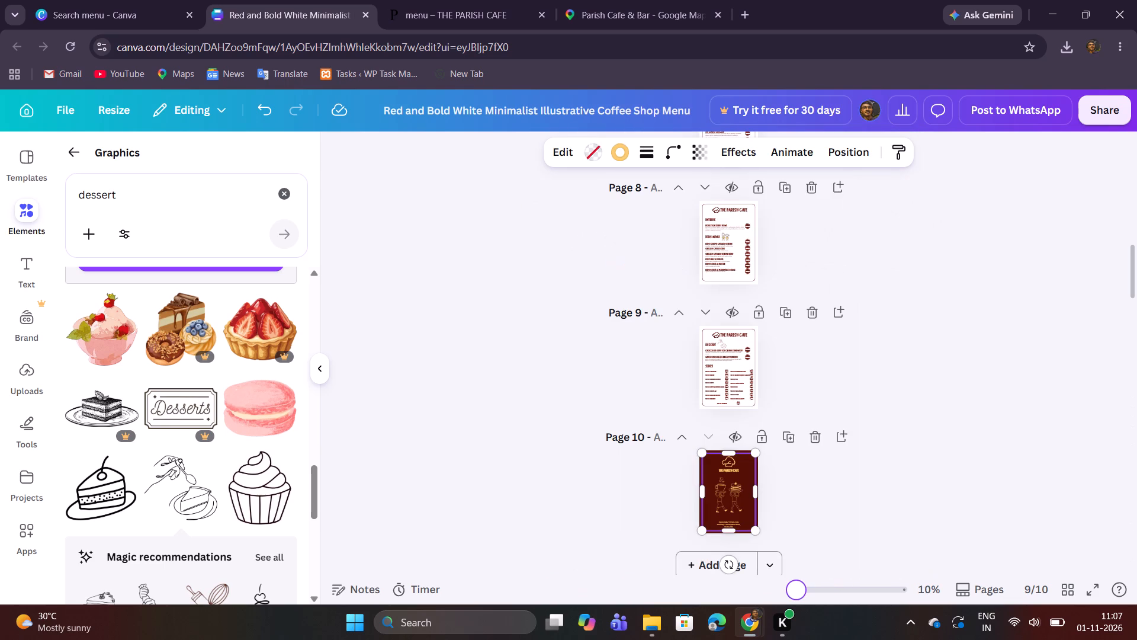
pyautogui.moveTo(754, 600); pyautogui.dragTo(841, 622)
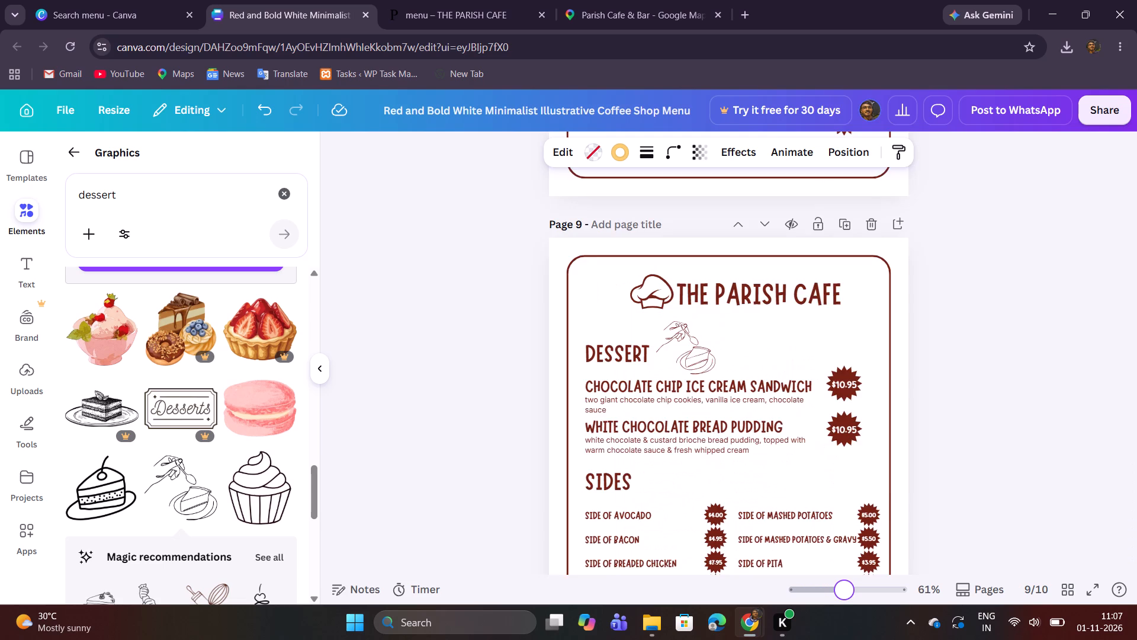
pyautogui.moveTo(841, 622); pyautogui.dragTo(836, 619)
pyautogui.scroll(14, 897, 440)
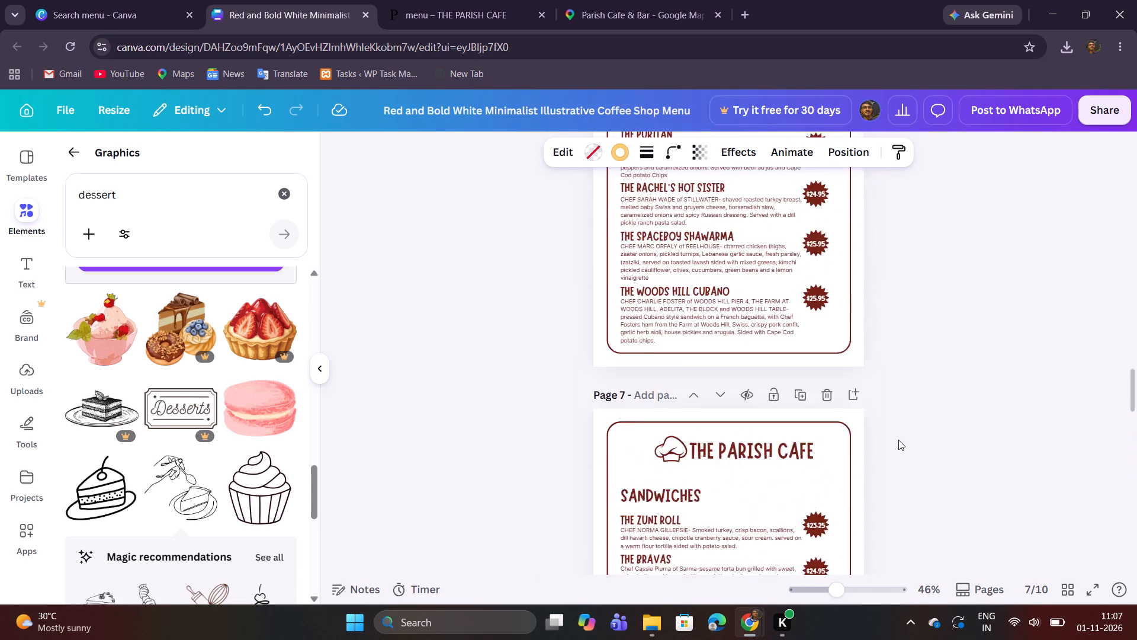
pyautogui.scroll(20, 898, 440)
pyautogui.scroll(2, 898, 440)
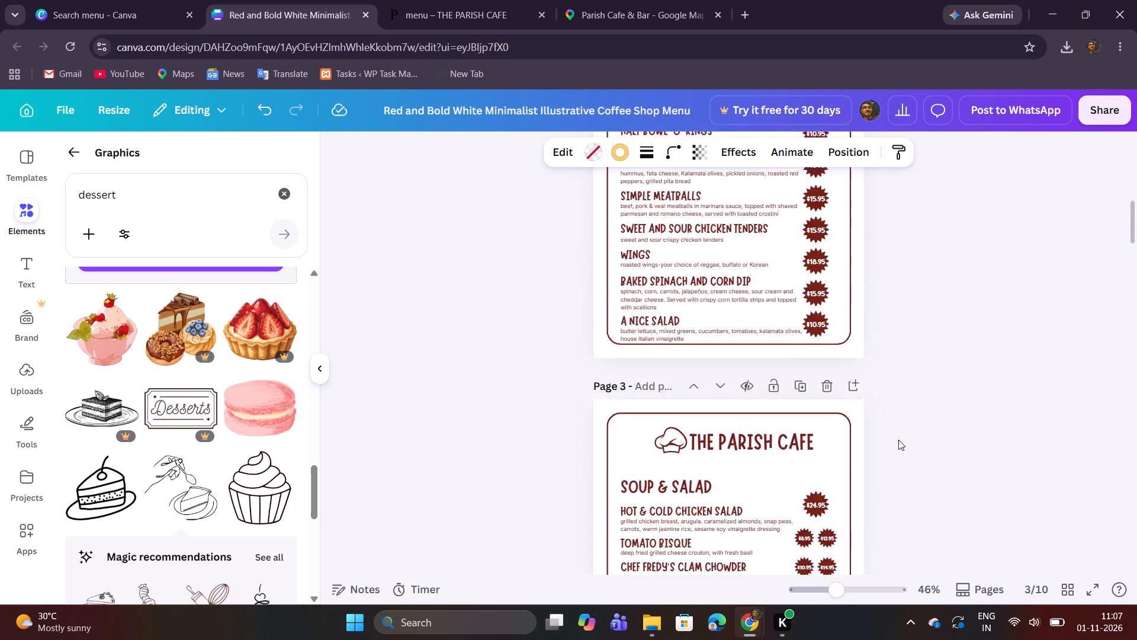
pyautogui.scroll(8, 898, 440)
pyautogui.scroll(-6, 898, 440)
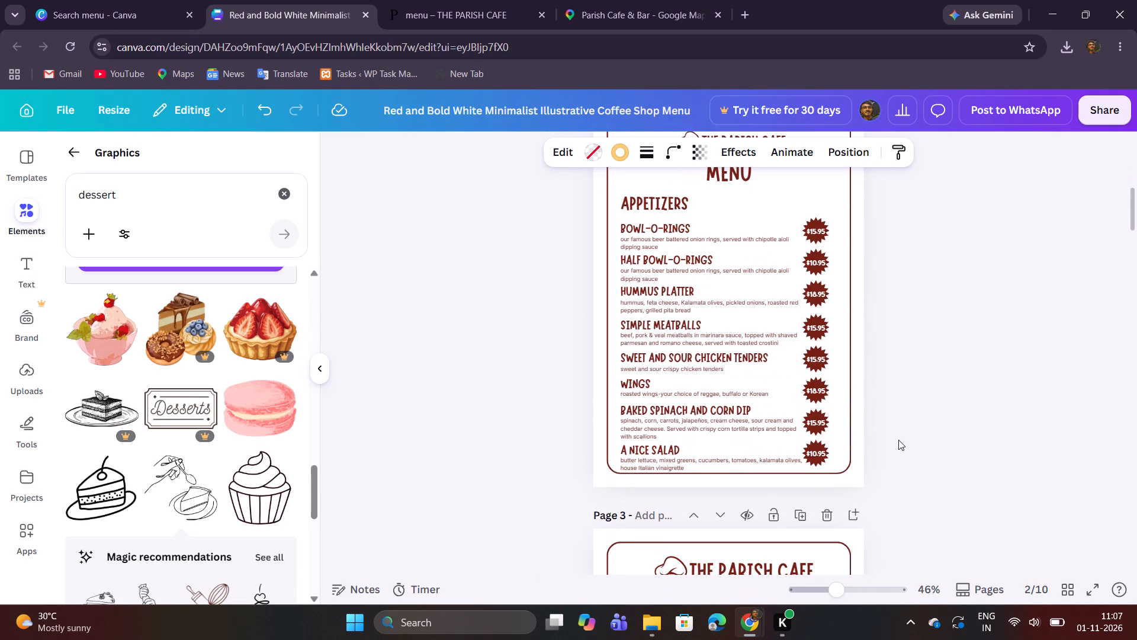
# Search the graphics library for Appetizers, using the heading text copied from page 2.
pyautogui.doubleClick(641, 209)
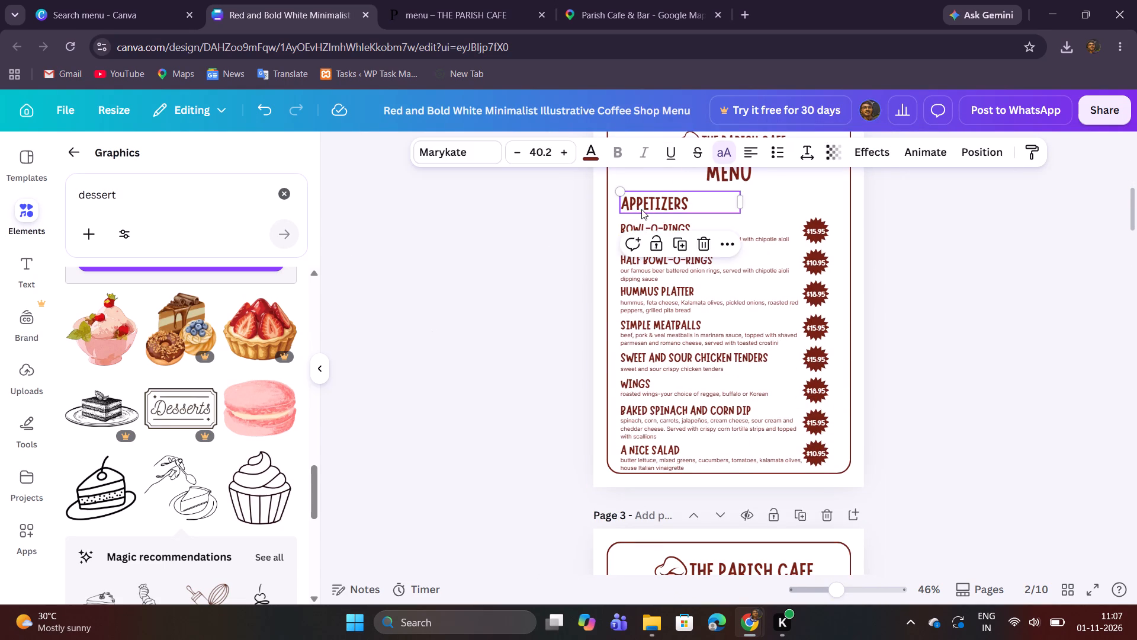
pyautogui.hotkey('ctrl', 'a')
pyautogui.hotkey('ctrl', 'c')
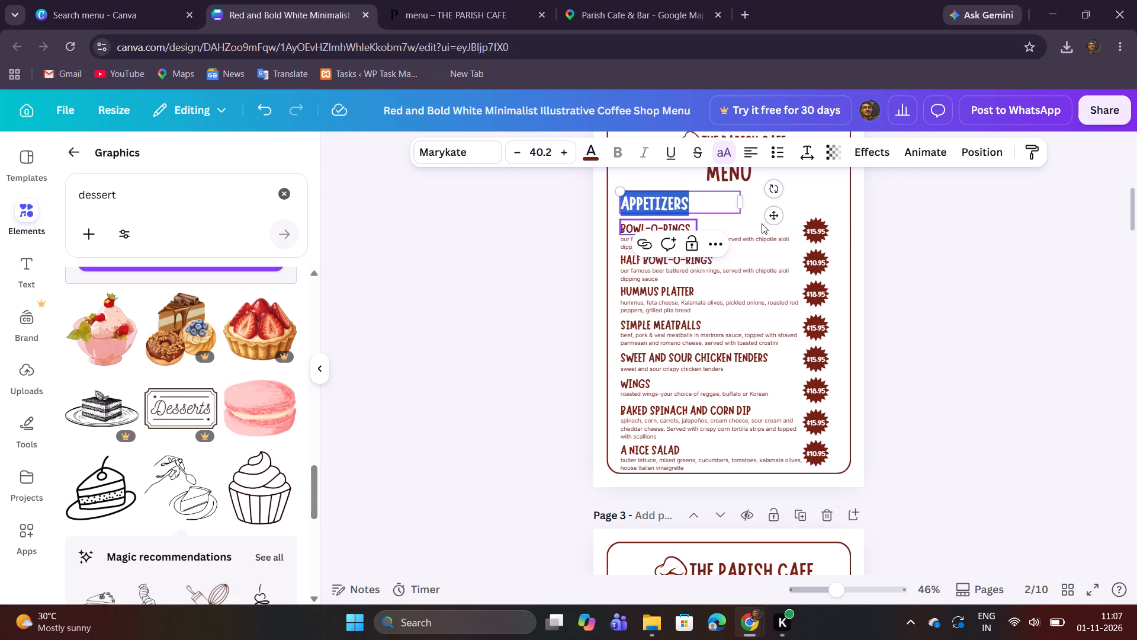
pyautogui.click(943, 227)
pyautogui.click(285, 195)
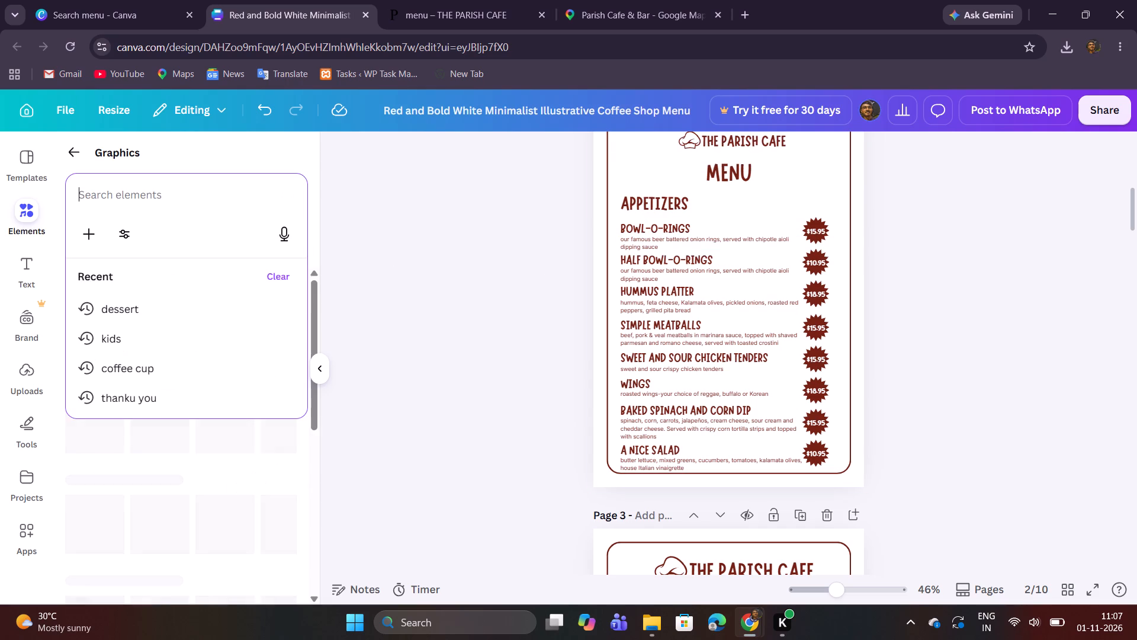
pyautogui.hotkey('ctrl', 'v')
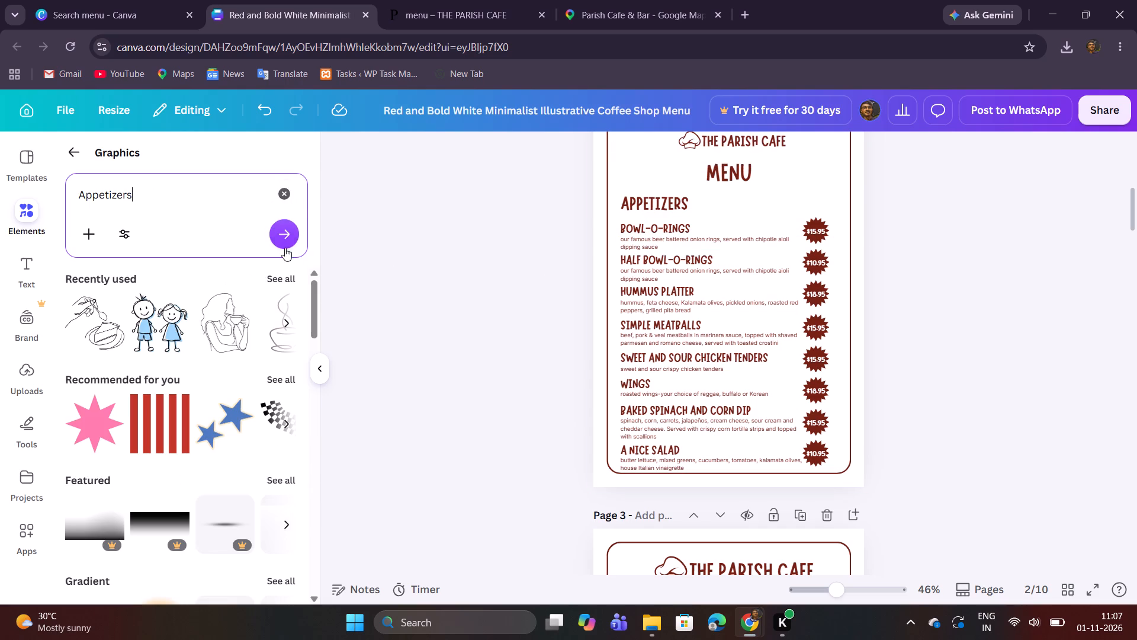
pyautogui.click(285, 244)
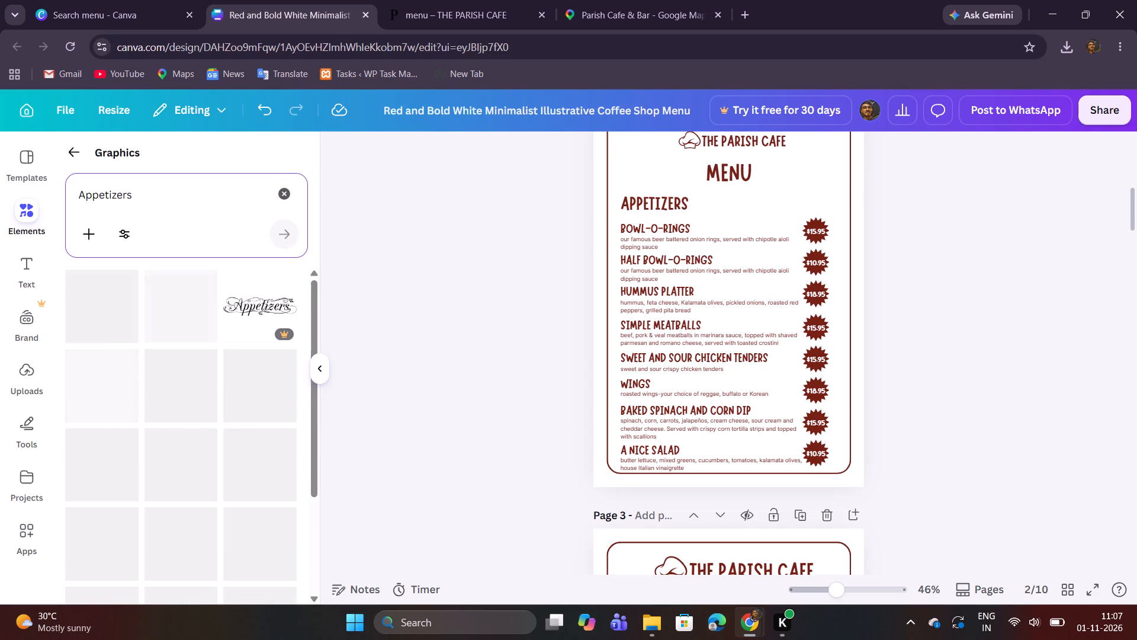
# Examine the Appetizers graphics results for an illustration suited to the page 2 heading.
pyautogui.scroll(-2, 198, 399)
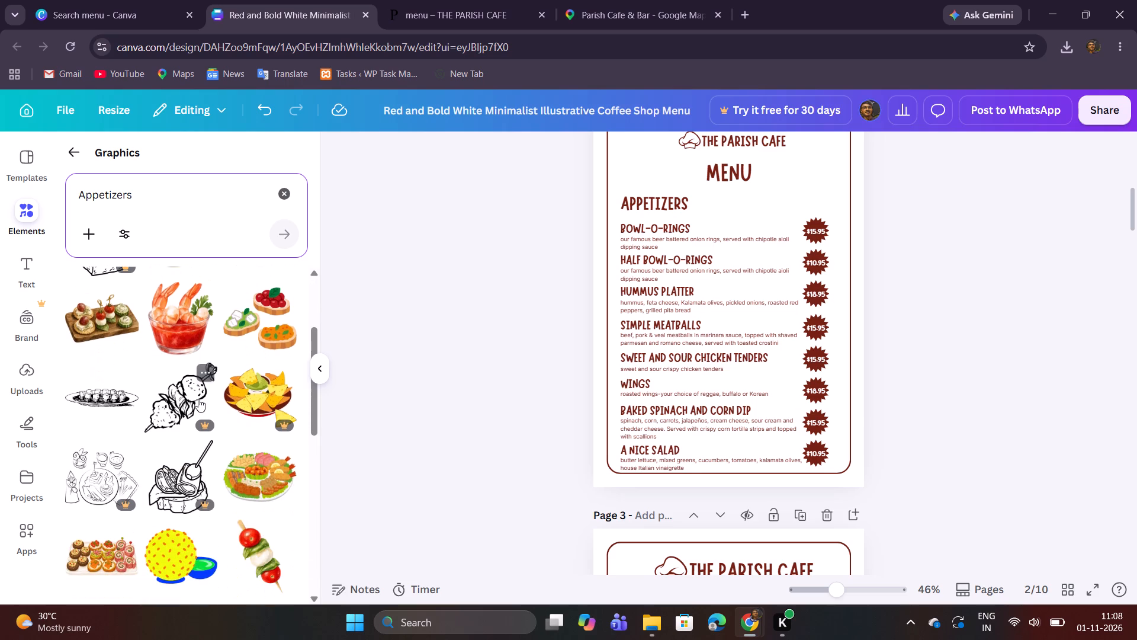
pyautogui.scroll(-3, 198, 400)
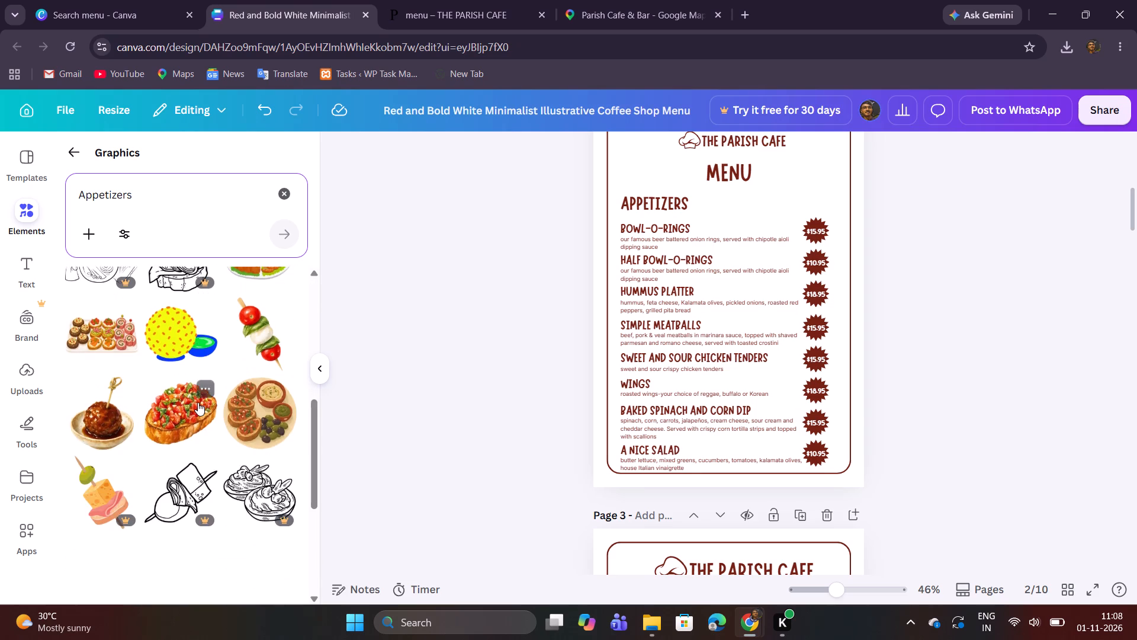
pyautogui.scroll(-8, 198, 402)
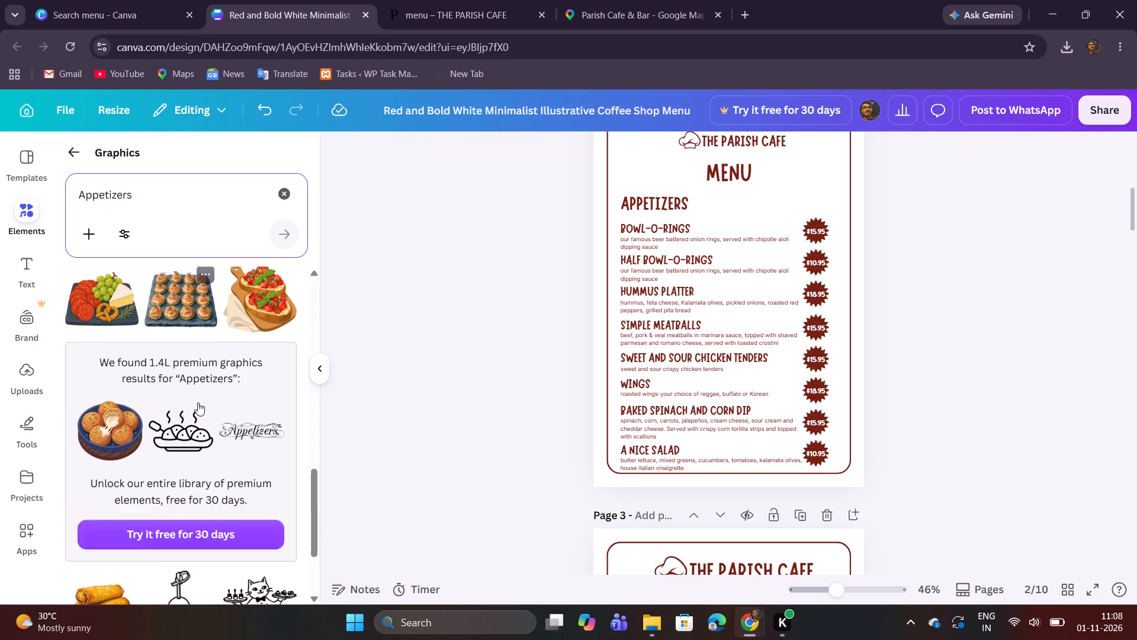
pyautogui.scroll(-4, 198, 402)
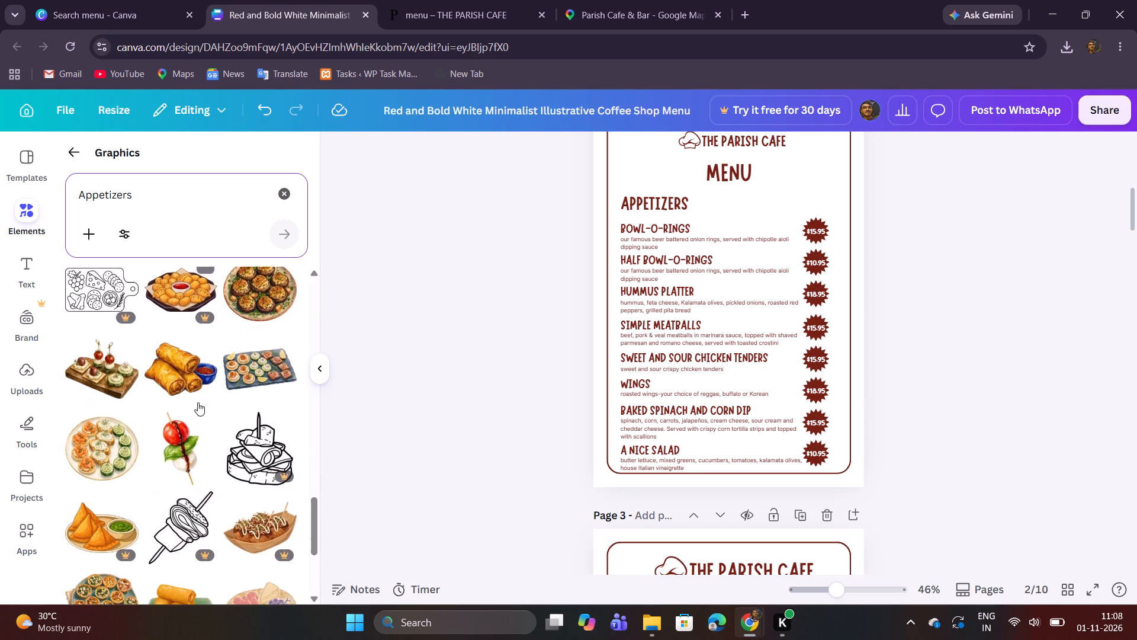
pyautogui.scroll(-7, 198, 402)
pyautogui.scroll(2, 197, 406)
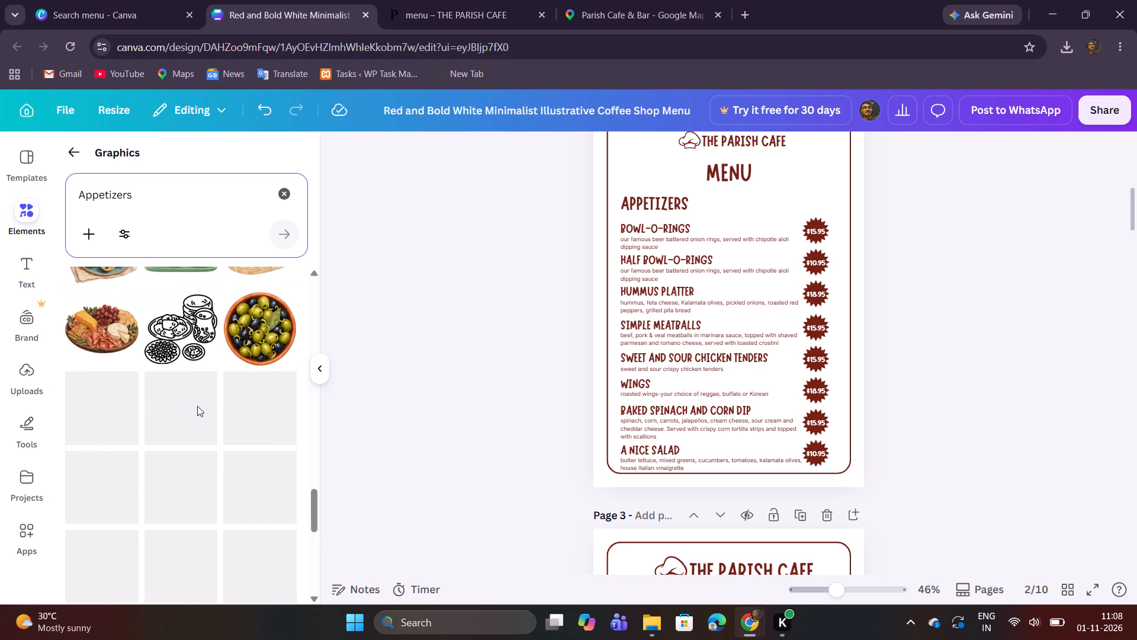
pyautogui.scroll(16, 197, 406)
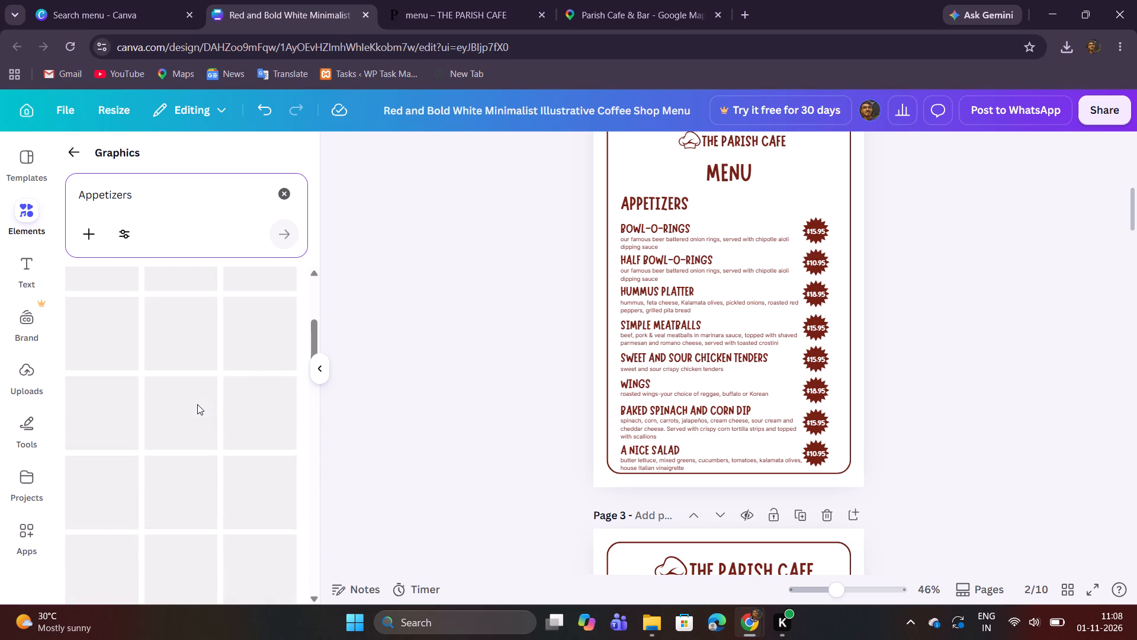
pyautogui.scroll(10, 197, 404)
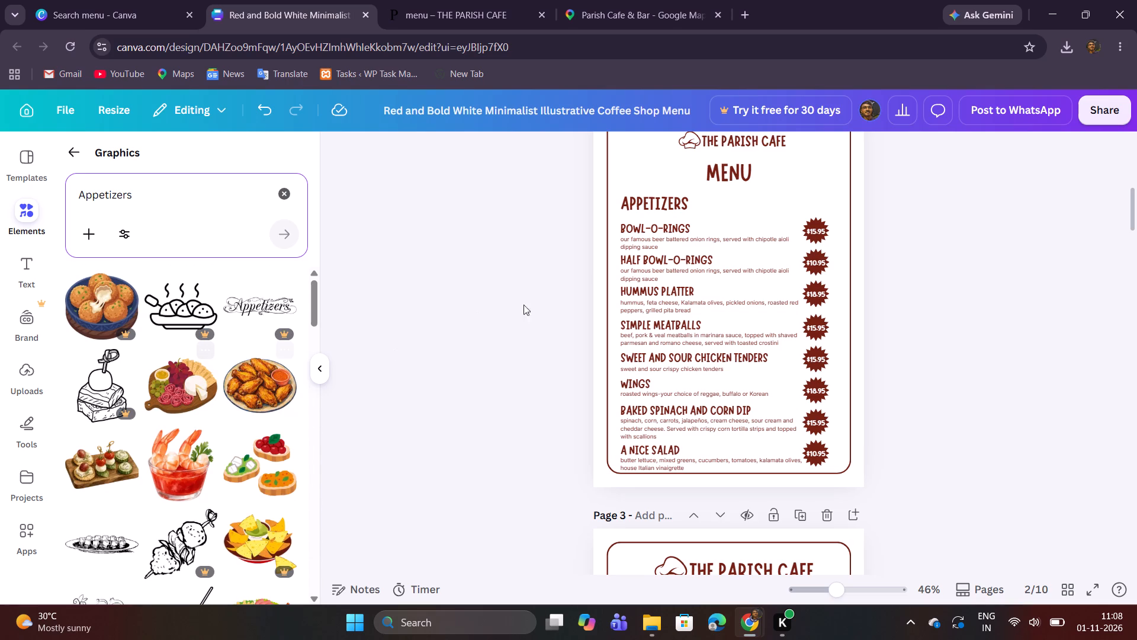
# Search the graphics library for BOWL-O-RINGS, using the item name copied from page 2.
pyautogui.doubleClick(668, 230)
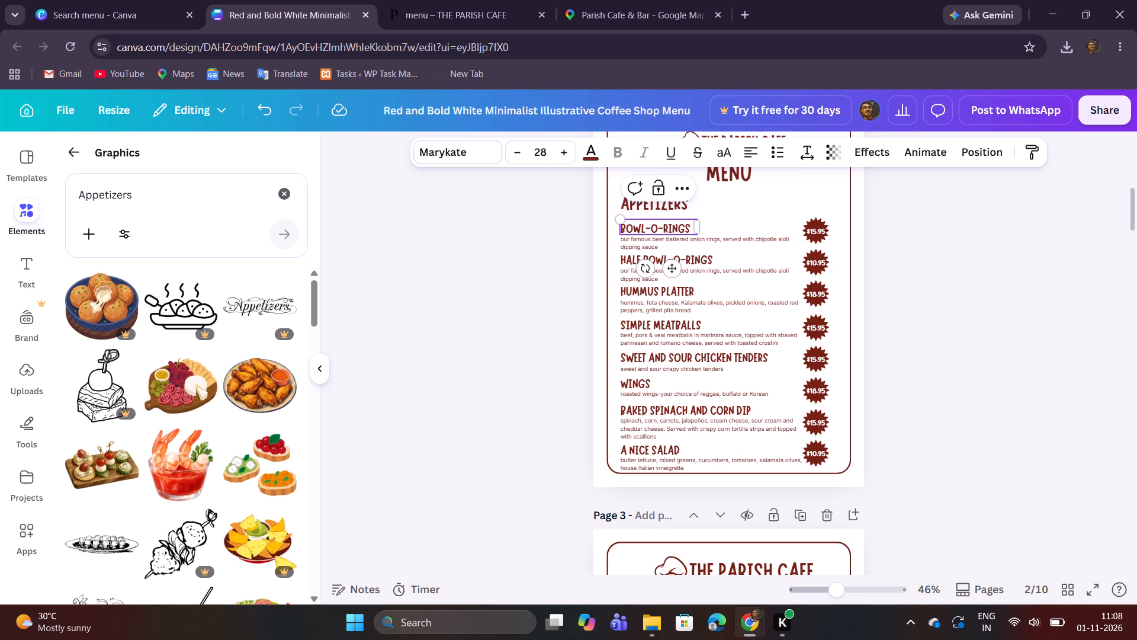
pyautogui.hotkey('ctrl', 'a')
pyautogui.hotkey('ctrl', 'c')
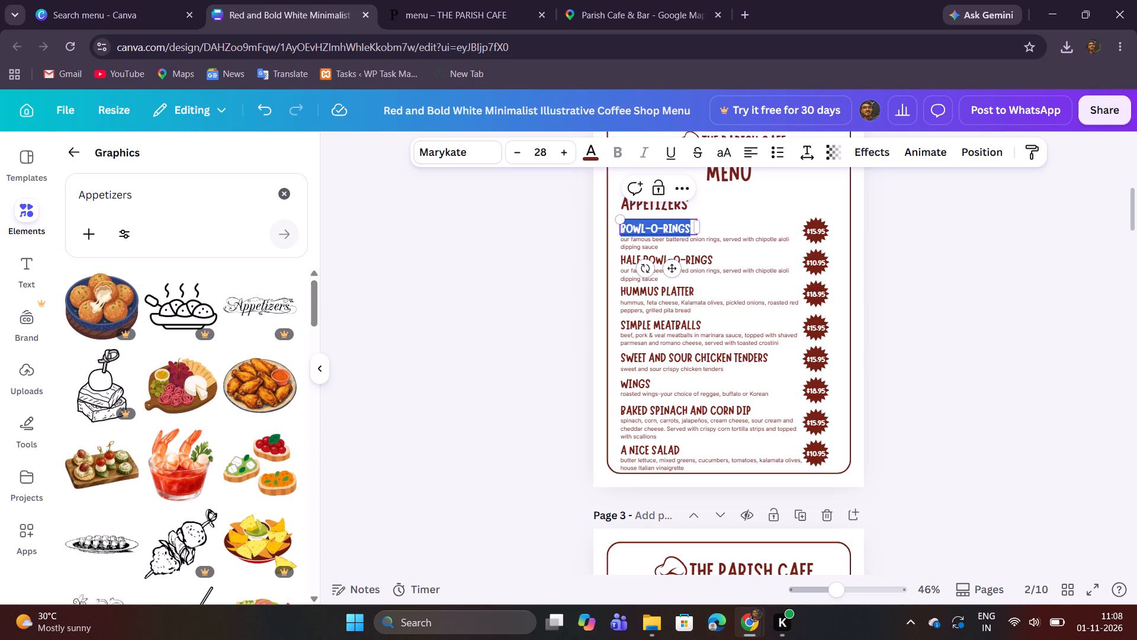
pyautogui.click(278, 190)
pyautogui.hotkey('ctrl', 'v')
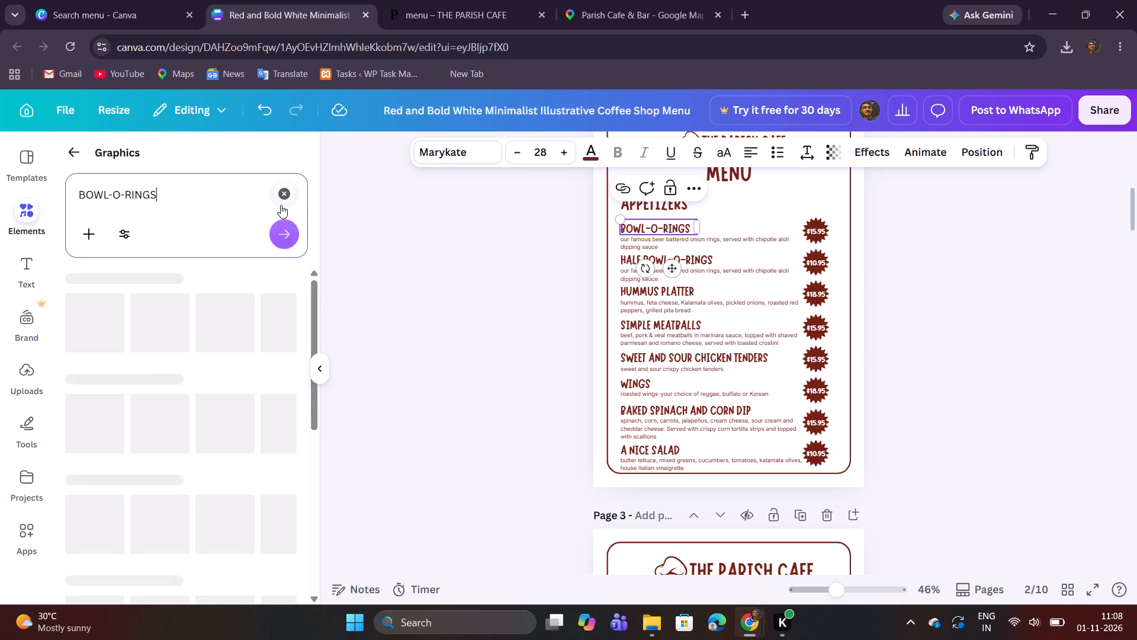
pyautogui.click(284, 238)
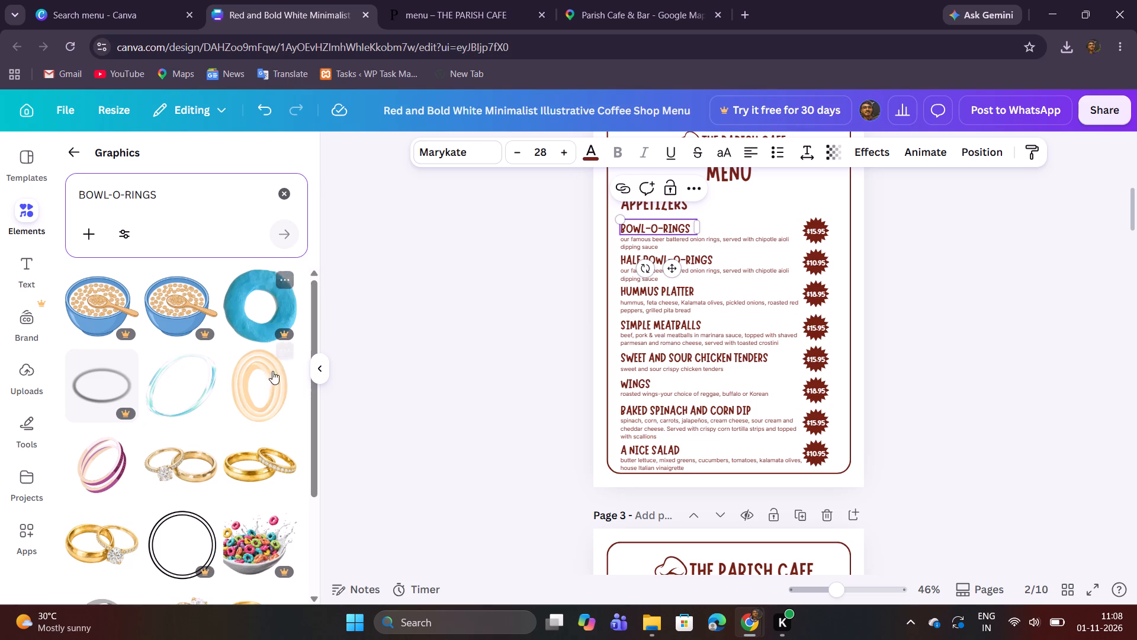
# Examine the BOWL-O-RINGS graphics results for a suitable appetizer illustration.
pyautogui.scroll(-2, 257, 381)
pyautogui.scroll(1, 257, 381)
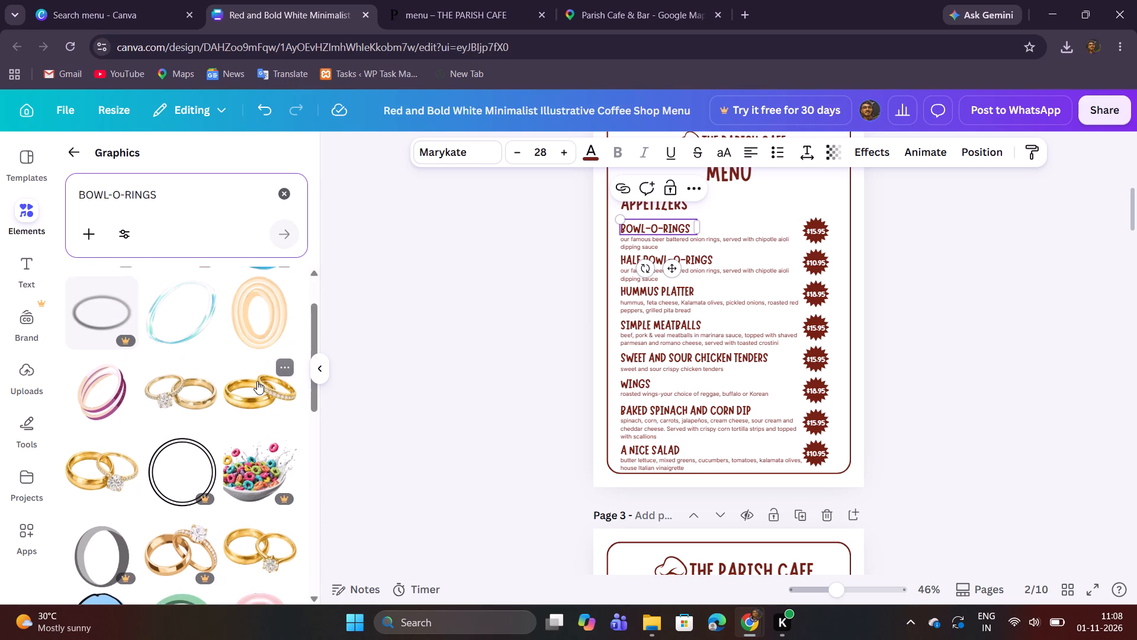
pyautogui.scroll(-6, 257, 381)
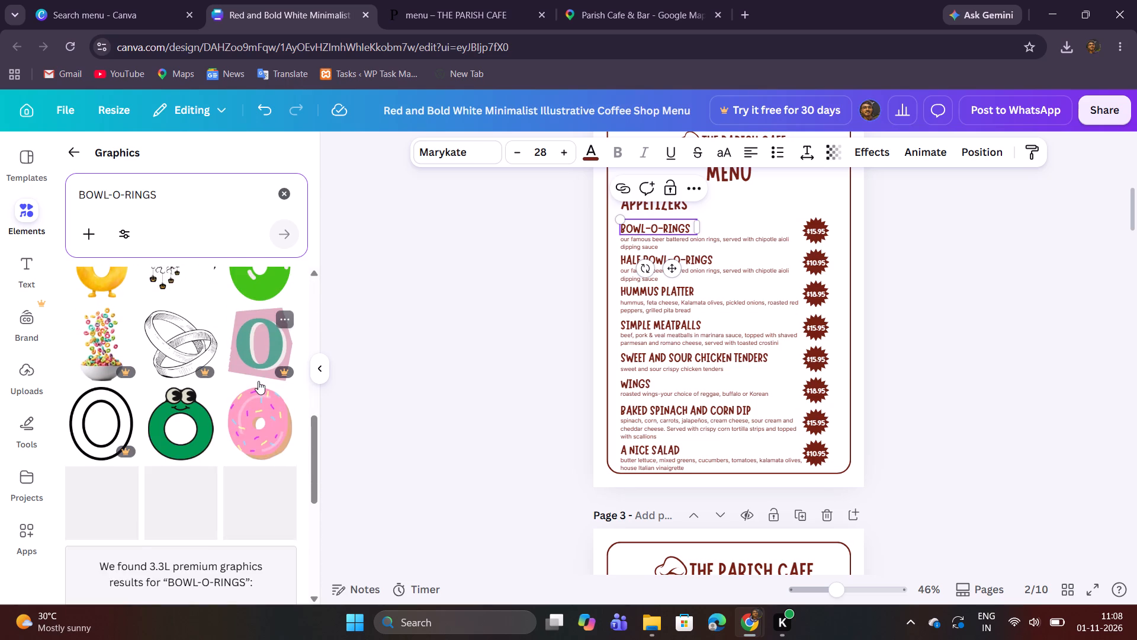
pyautogui.scroll(1, 258, 381)
pyautogui.scroll(-2, 261, 381)
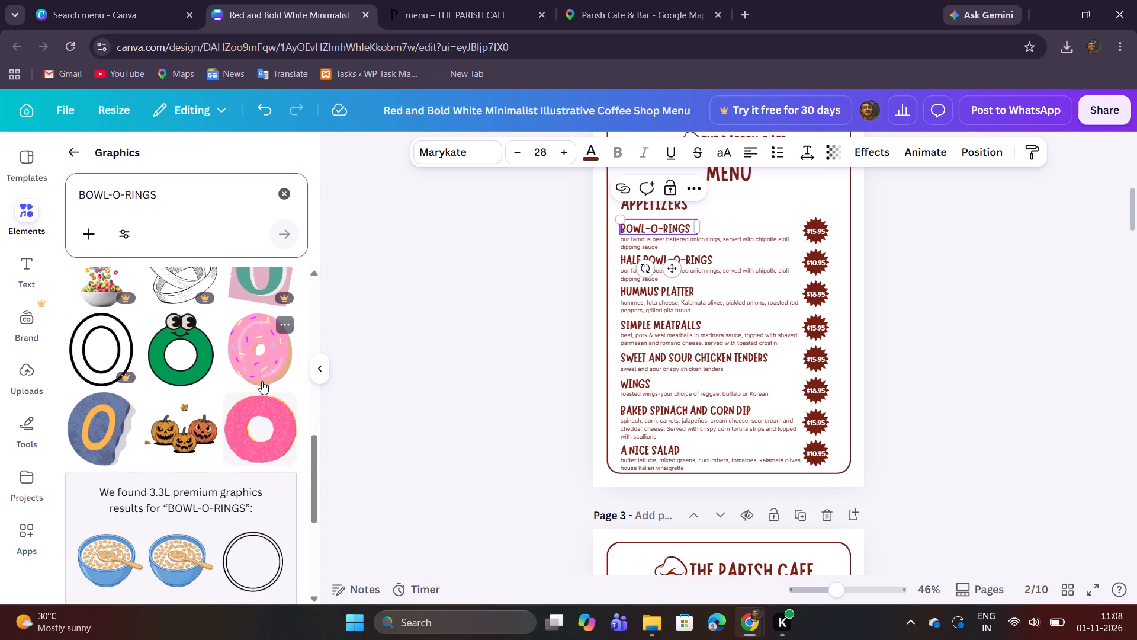
pyautogui.scroll(-9, 262, 381)
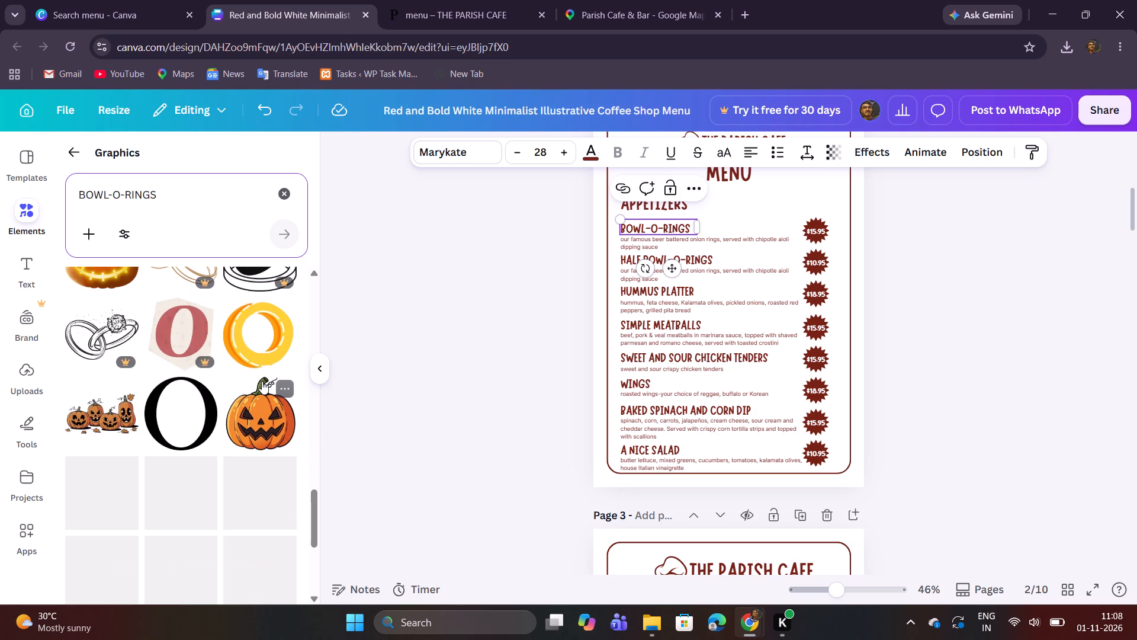
pyautogui.scroll(-4, 262, 381)
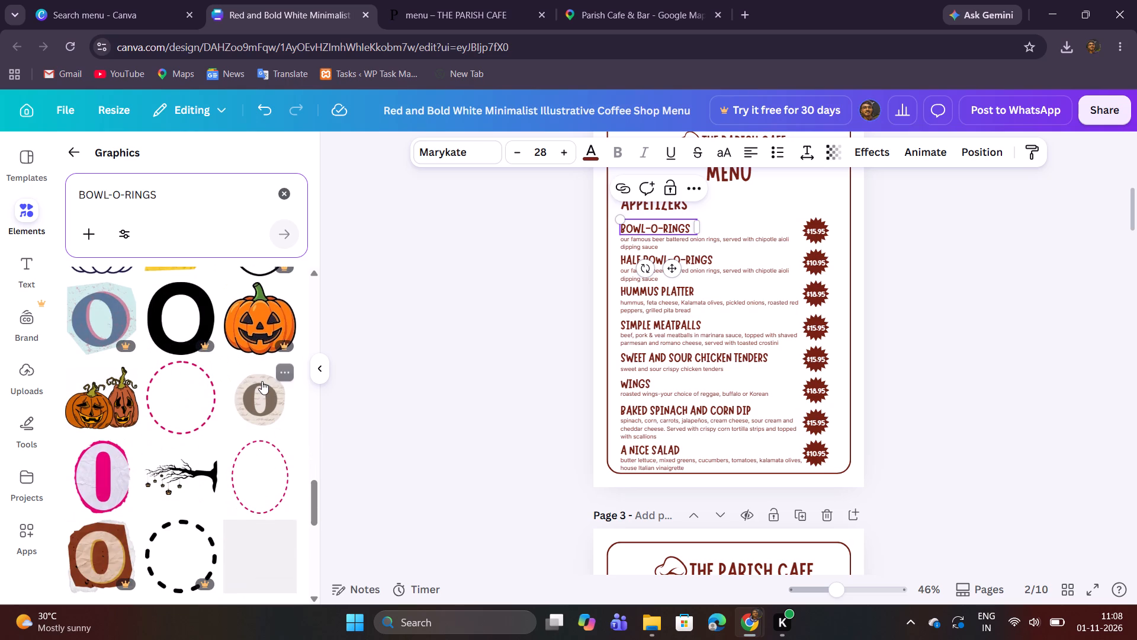
pyautogui.scroll(-1, 266, 379)
pyautogui.scroll(16, 271, 380)
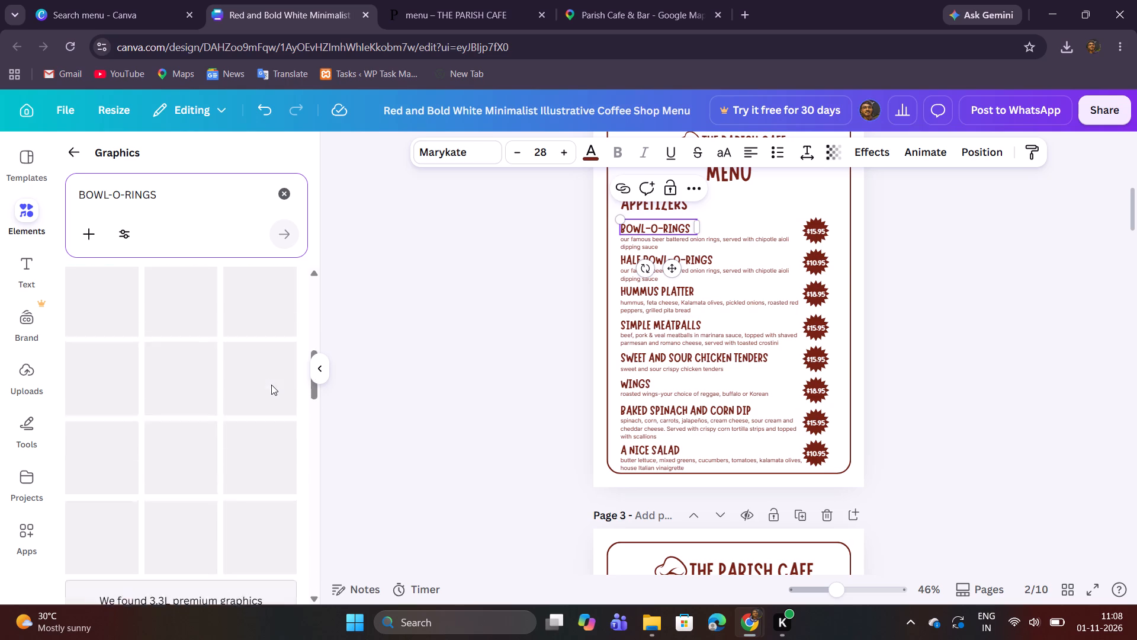
# Search the graphics library for food and add the black bowl graphic with a fork and scattered ingredients to page 2.
pyautogui.click(293, 200)
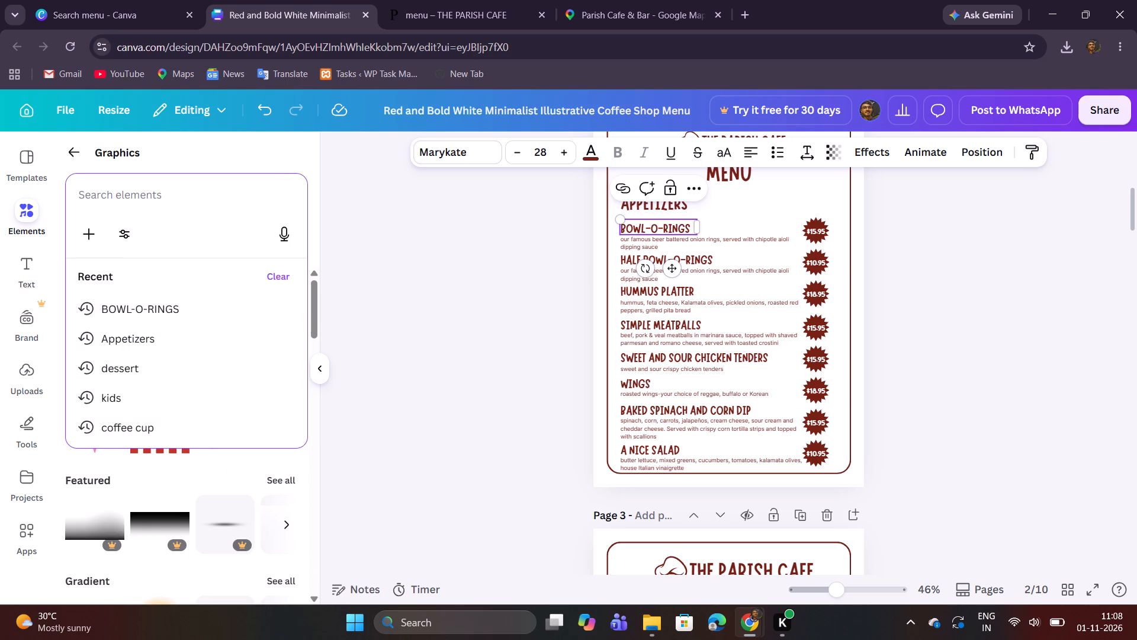
pyautogui.write('food')
pyautogui.click(287, 232)
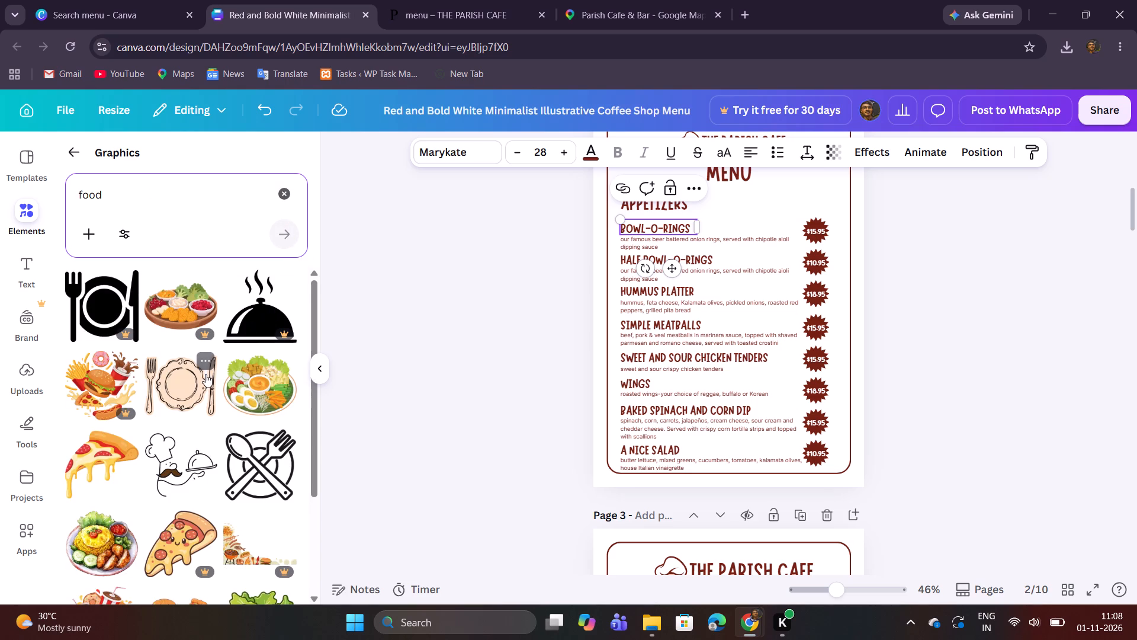
pyautogui.scroll(-5, 205, 398)
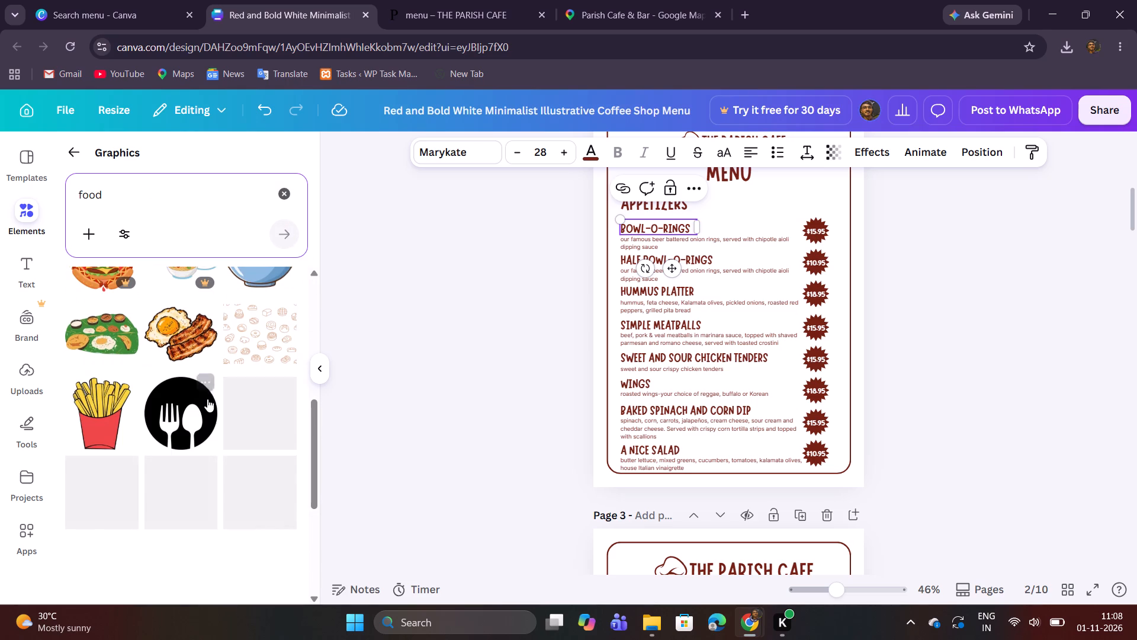
pyautogui.scroll(-3, 209, 398)
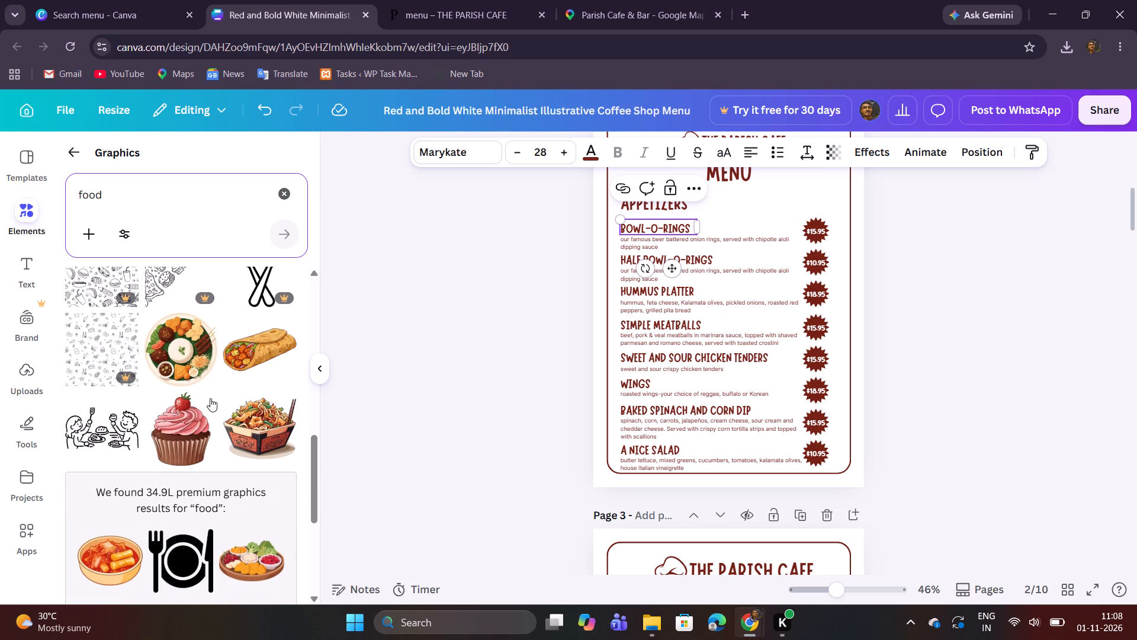
pyautogui.scroll(2, 212, 398)
pyautogui.scroll(-8, 212, 398)
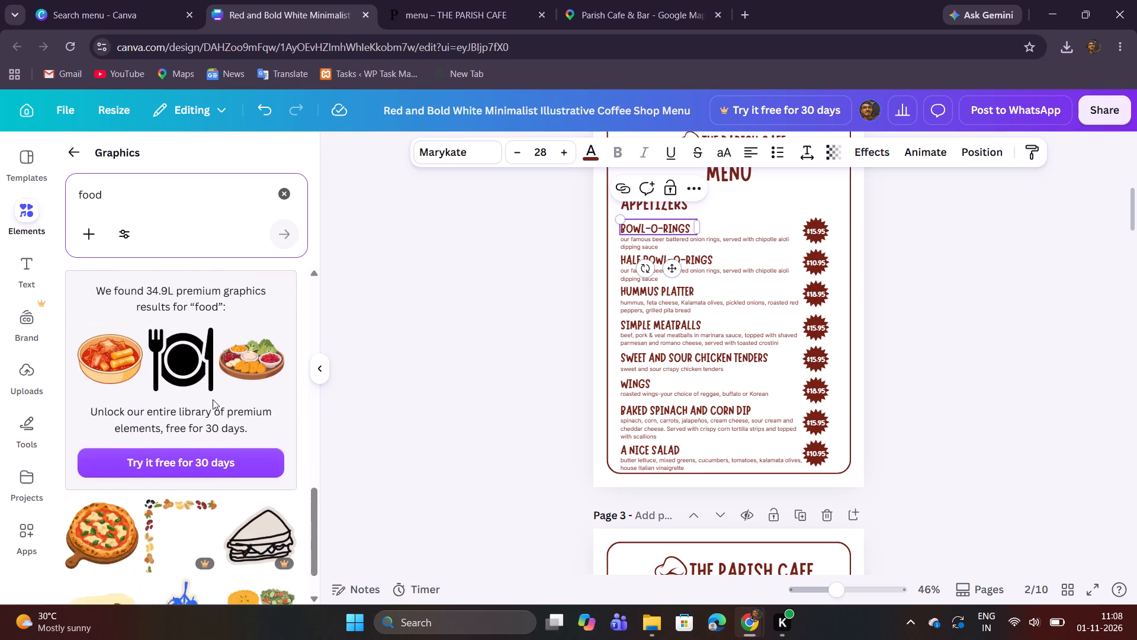
pyautogui.scroll(-5, 213, 399)
pyautogui.scroll(2, 213, 399)
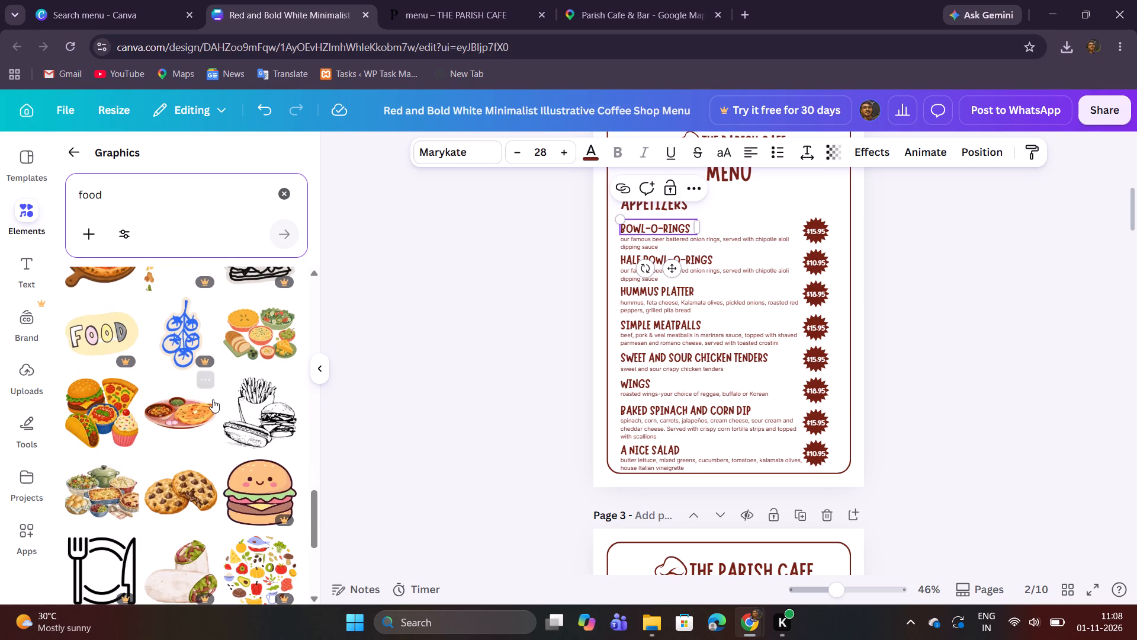
pyautogui.scroll(-7, 214, 398)
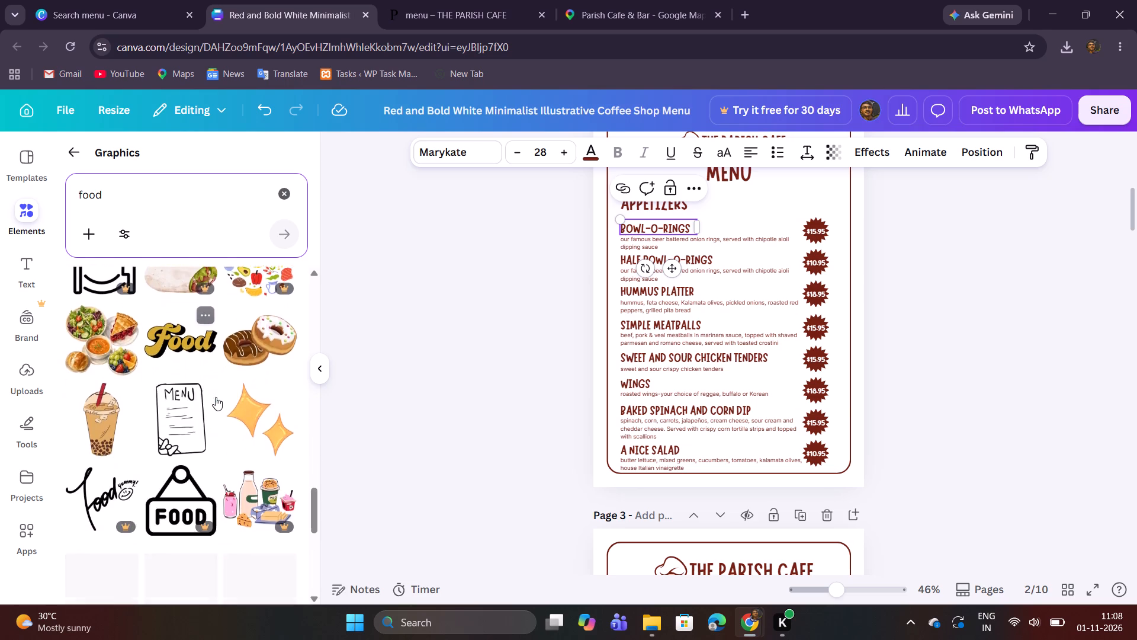
pyautogui.scroll(-6, 216, 397)
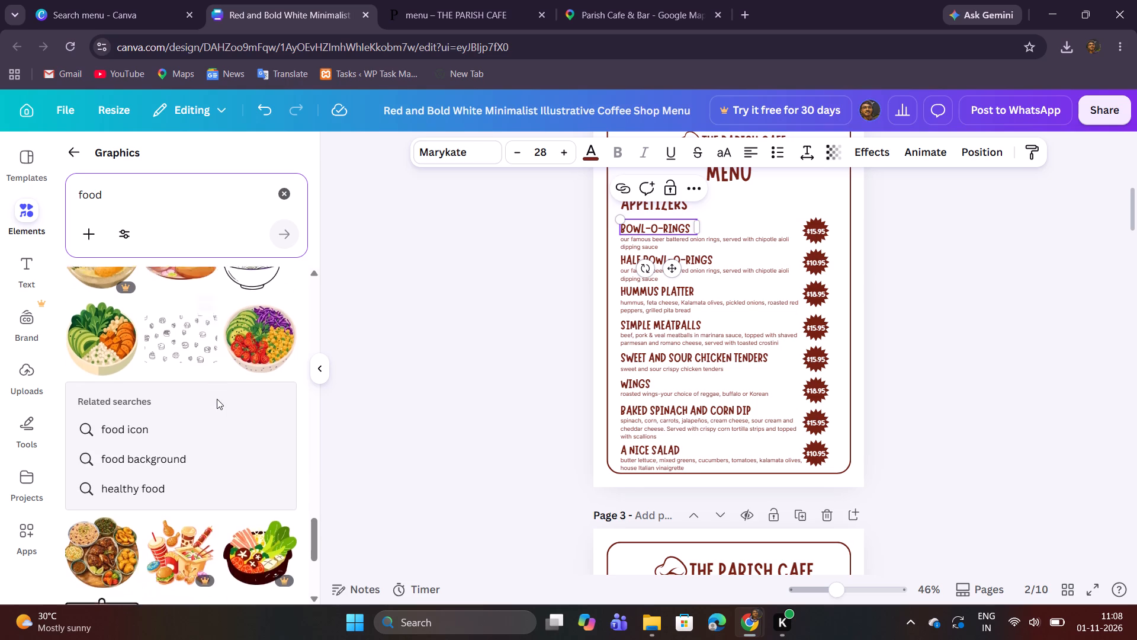
pyautogui.scroll(-3, 217, 399)
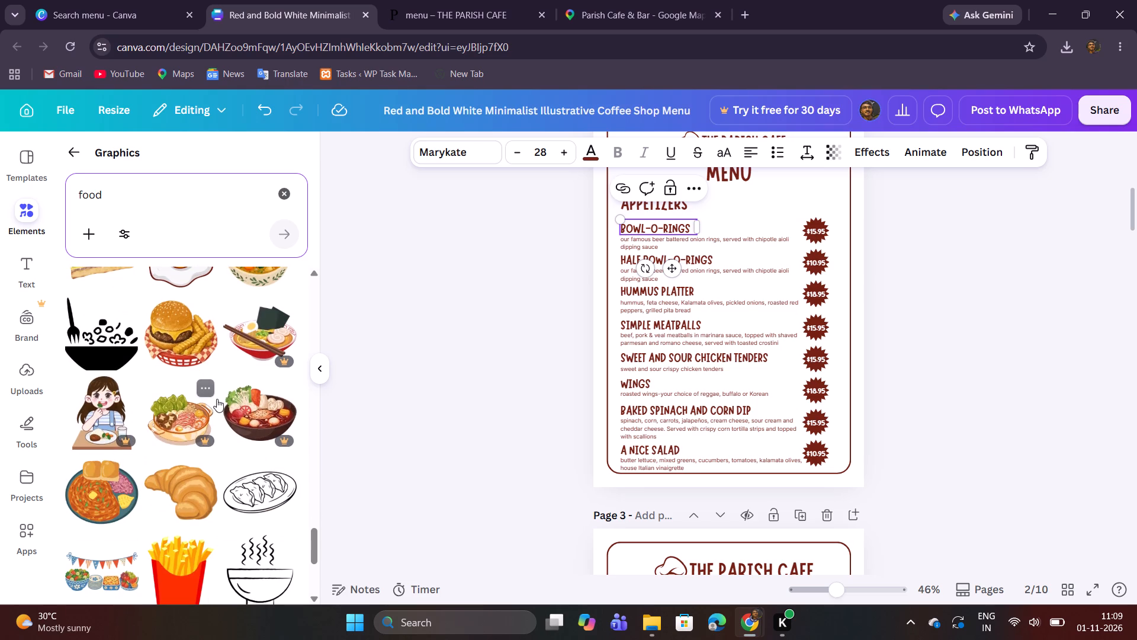
pyautogui.scroll(-2, 189, 413)
pyautogui.scroll(2, 189, 413)
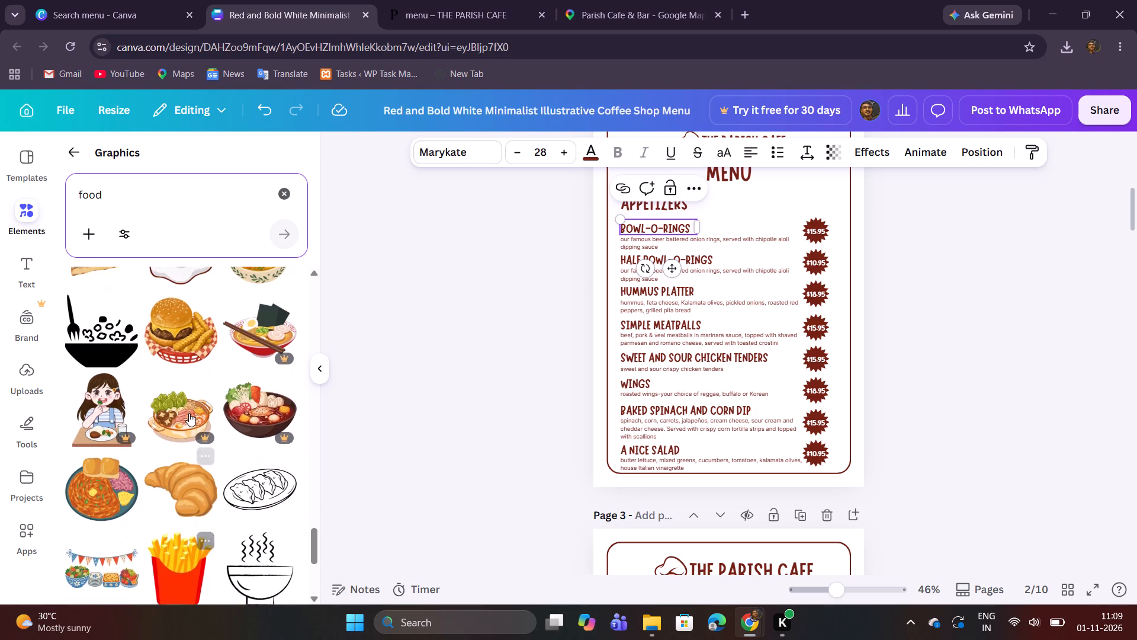
pyautogui.scroll(1, 184, 411)
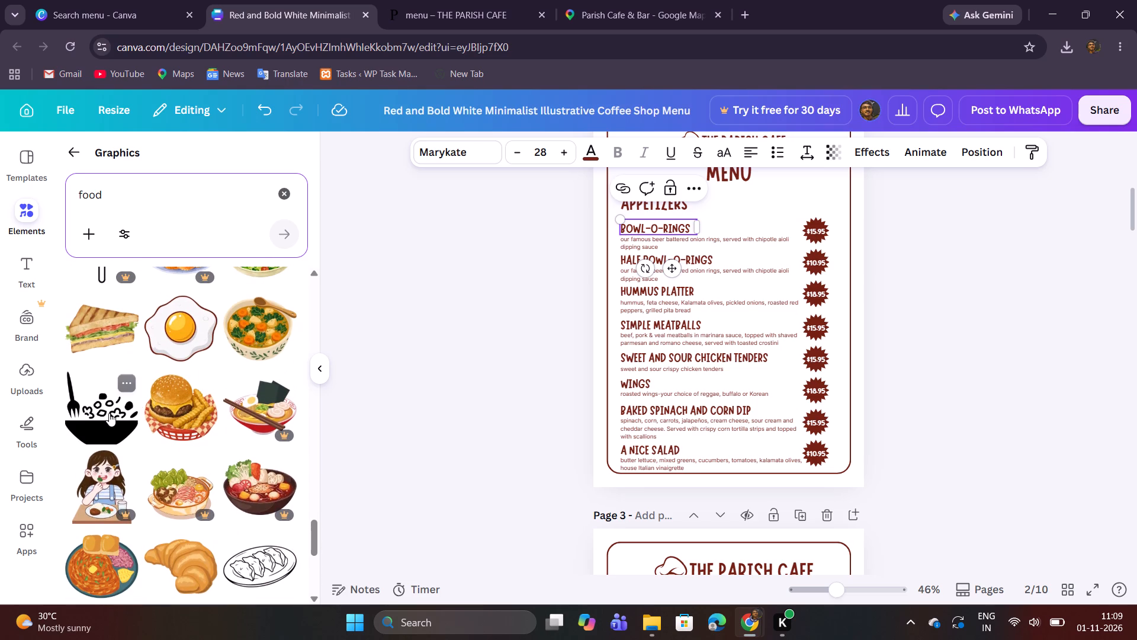
pyautogui.click(110, 414)
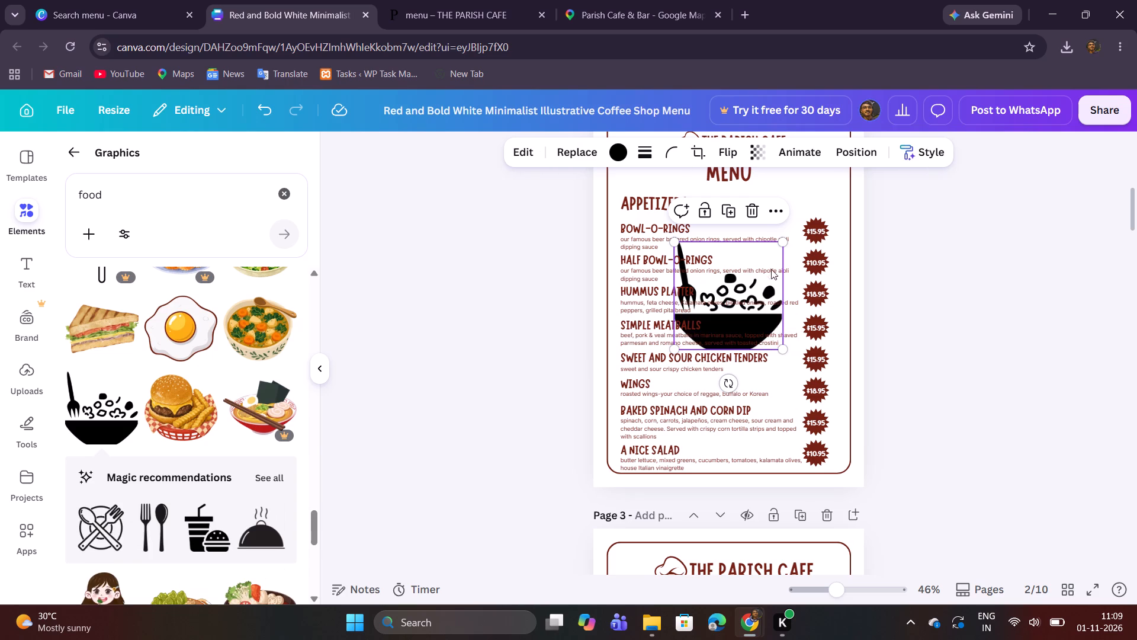
# Shrink the bowl graphic to about the width of the MENU title and place it across from the Appetizers heading, above the first price badge.
pyautogui.moveTo(785, 245); pyautogui.dragTo(758, 283)
pyautogui.click(734, 283)
pyautogui.moveTo(744, 286); pyautogui.dragTo(810, 178)
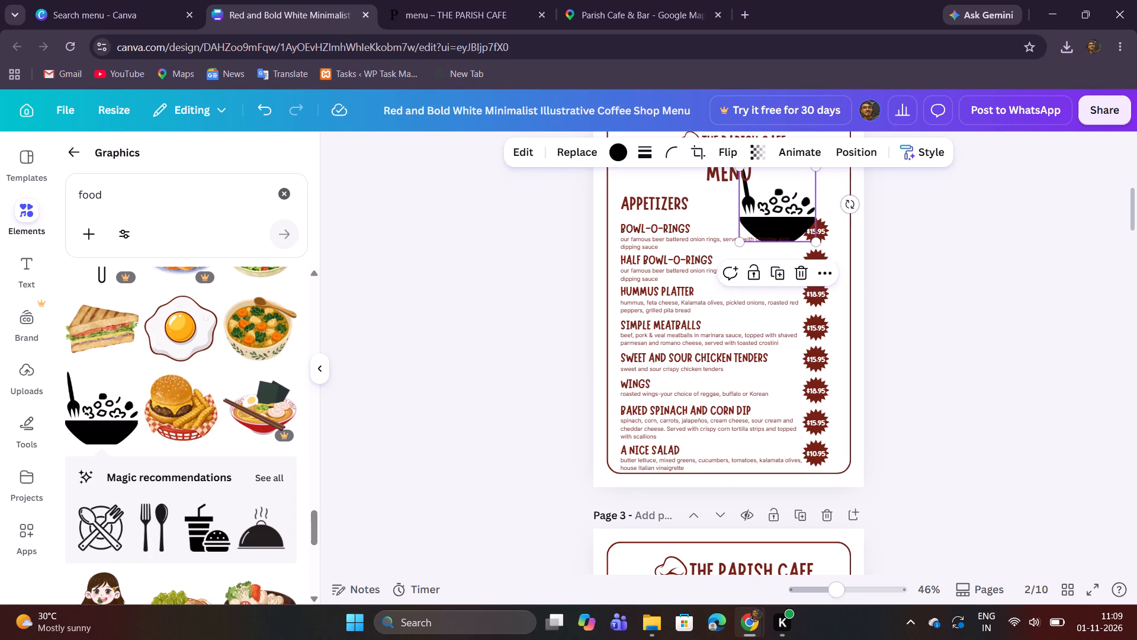
pyautogui.click(862, 596)
pyautogui.scroll(6, 895, 454)
pyautogui.moveTo(885, 406); pyautogui.dragTo(919, 344)
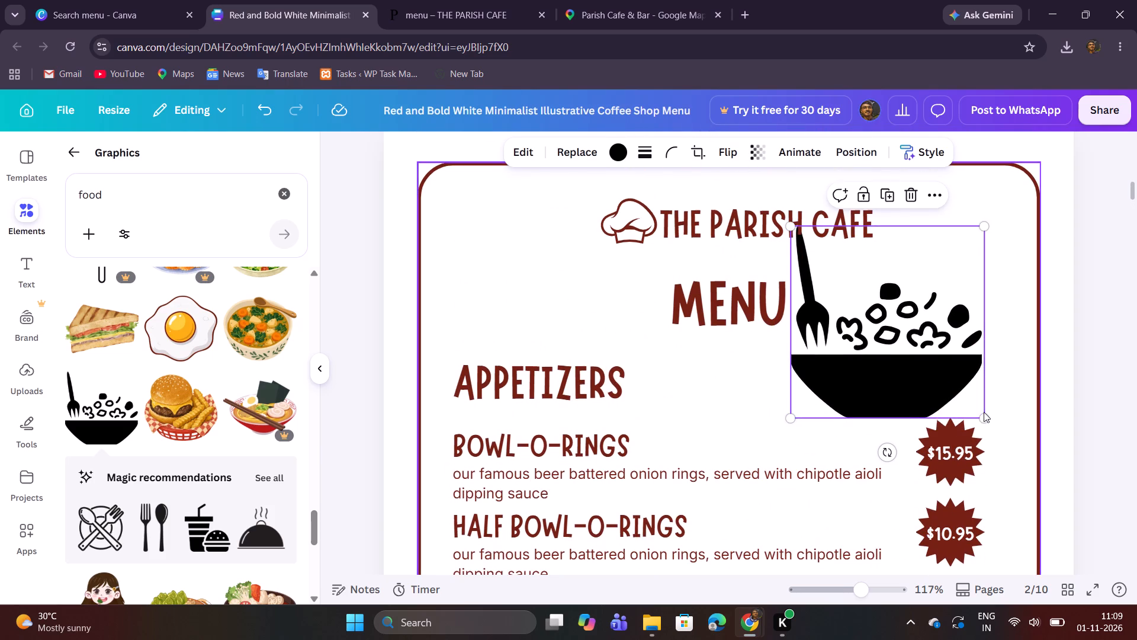
pyautogui.moveTo(982, 418); pyautogui.dragTo(884, 329)
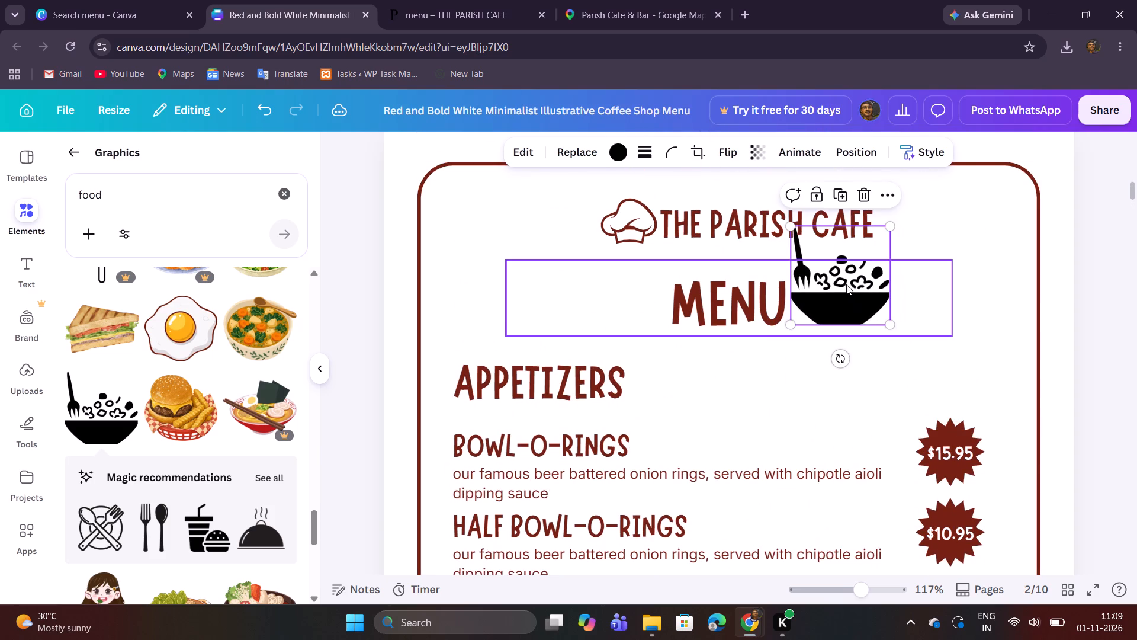
pyautogui.moveTo(846, 283); pyautogui.dragTo(719, 394)
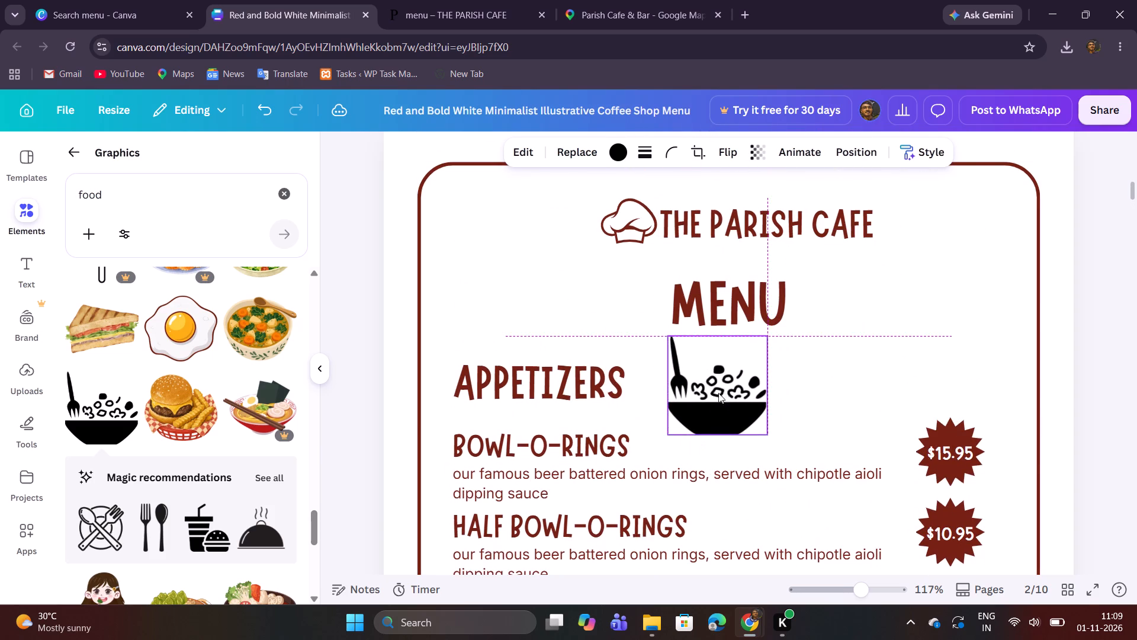
pyautogui.moveTo(738, 396); pyautogui.dragTo(887, 378)
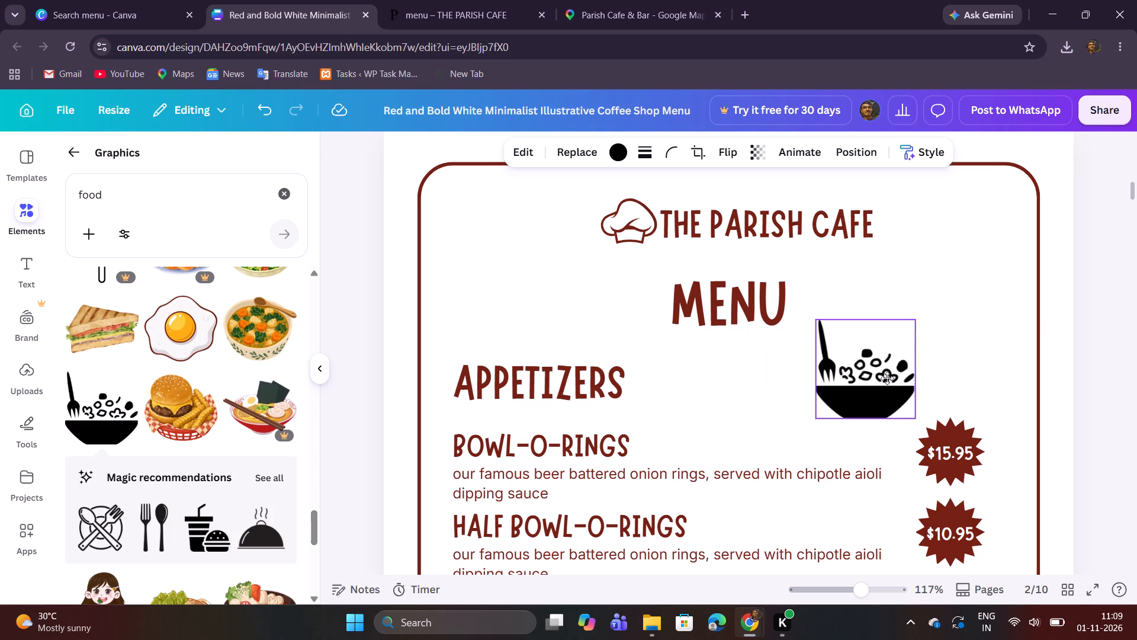
pyautogui.moveTo(887, 378); pyautogui.dragTo(888, 383)
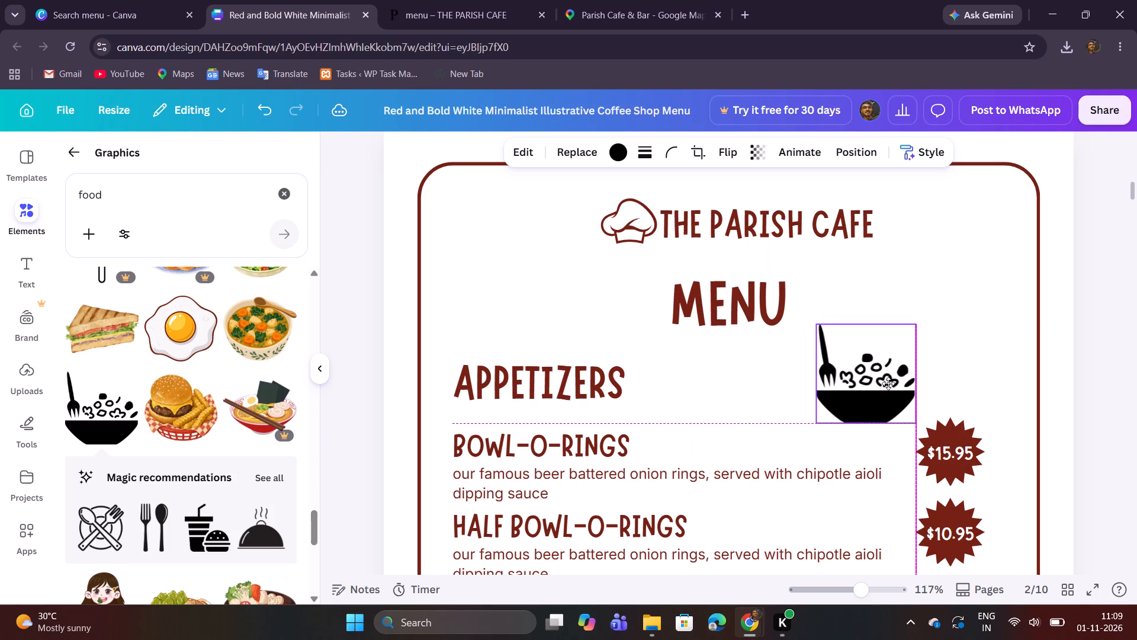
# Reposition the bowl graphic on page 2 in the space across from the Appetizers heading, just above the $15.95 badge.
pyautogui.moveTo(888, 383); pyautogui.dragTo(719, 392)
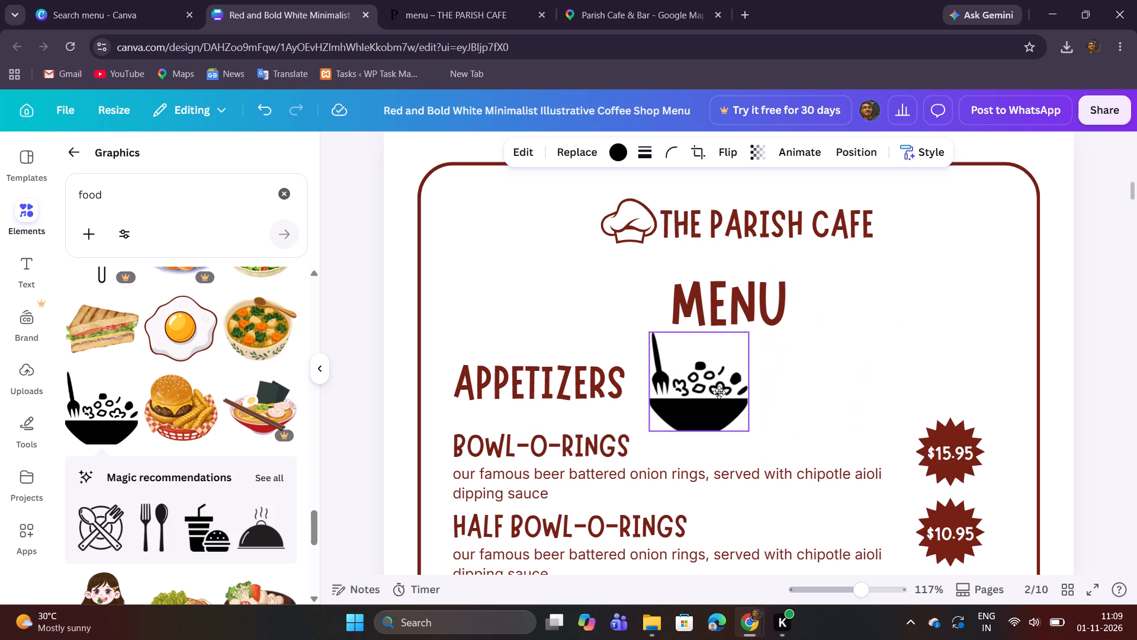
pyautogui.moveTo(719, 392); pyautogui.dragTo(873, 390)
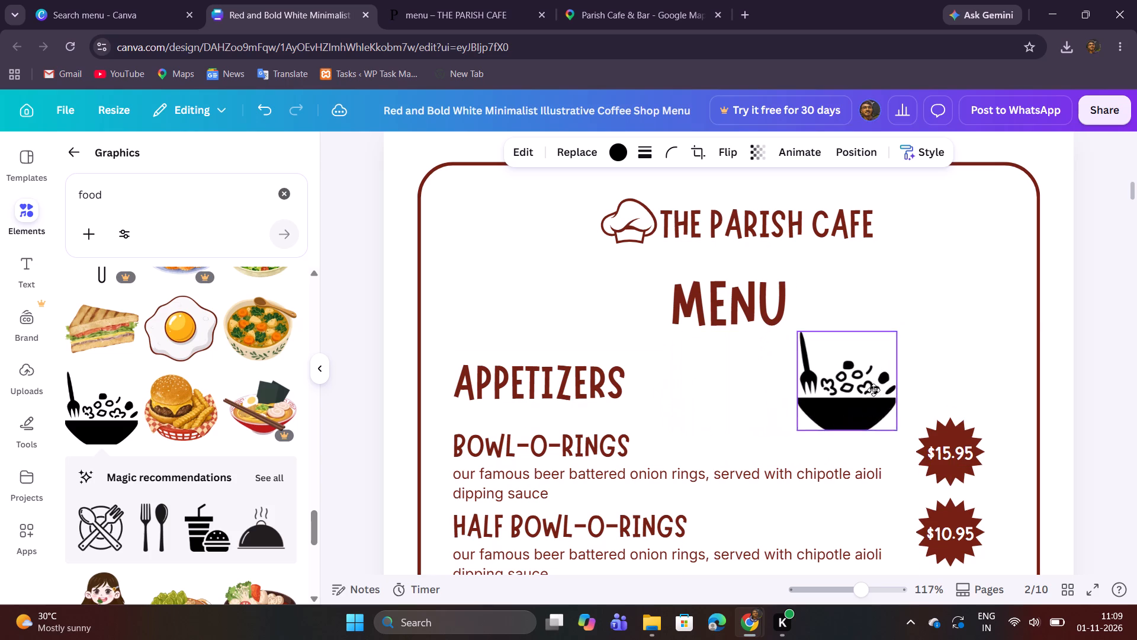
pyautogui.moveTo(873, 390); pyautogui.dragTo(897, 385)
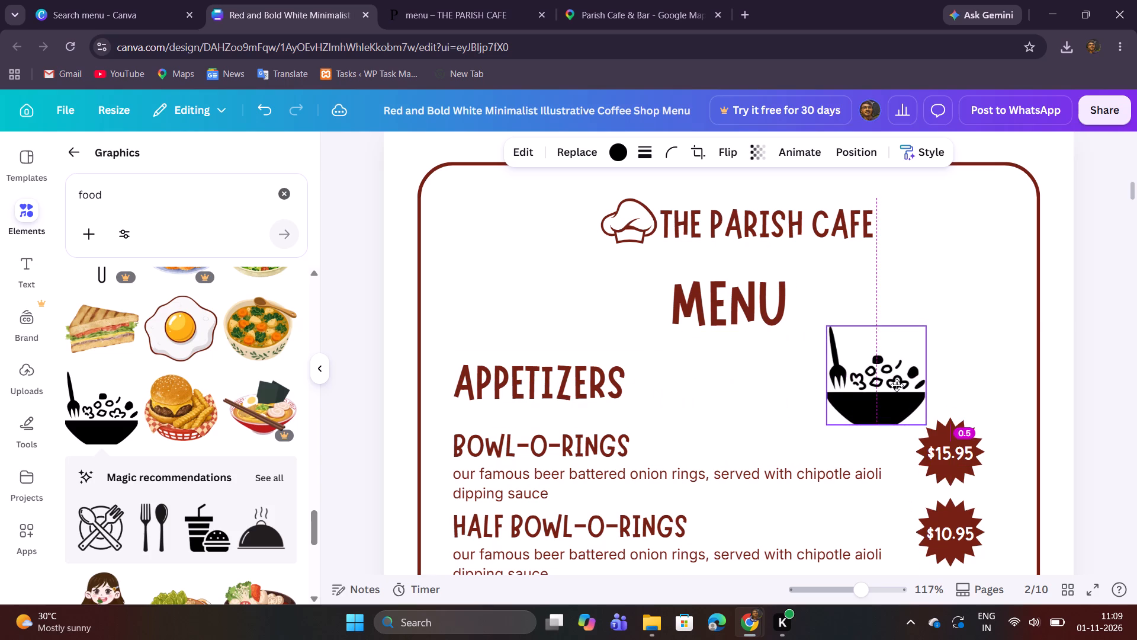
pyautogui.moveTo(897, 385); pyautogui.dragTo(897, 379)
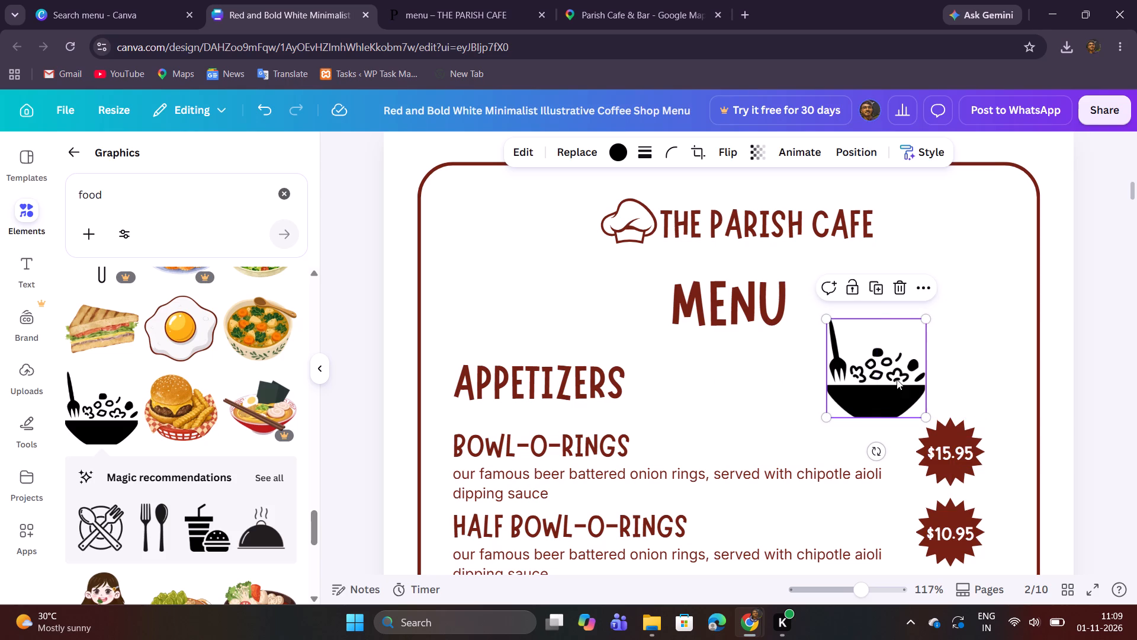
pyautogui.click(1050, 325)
# Recolour the black bowl graphic on page 2 to the design's dark red, also trying the light orange.
pyautogui.click(926, 357)
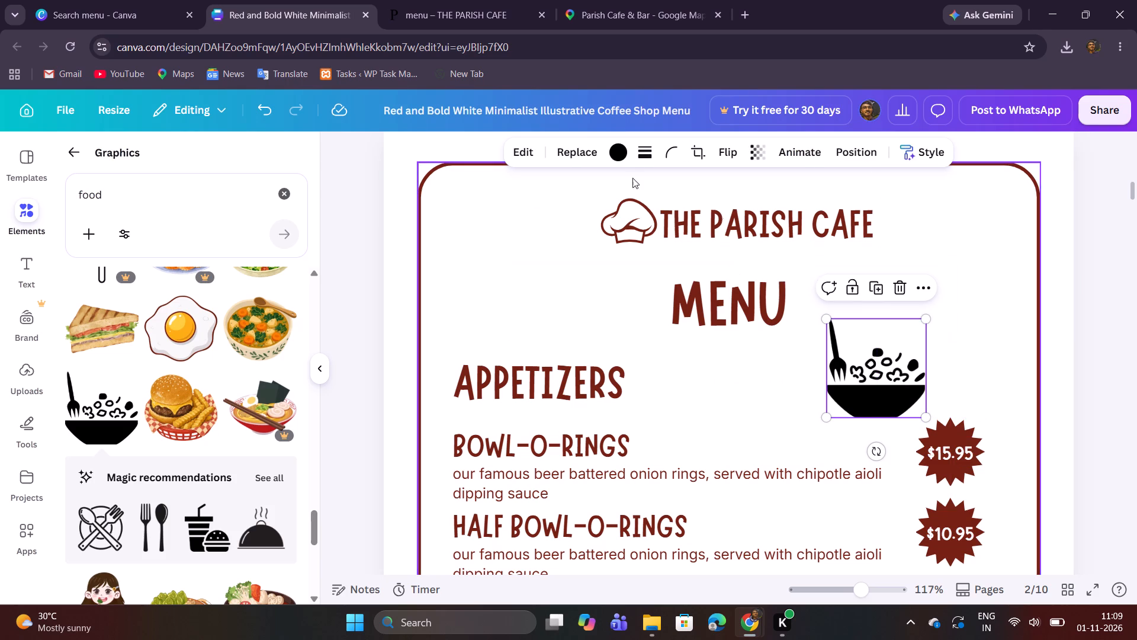
pyautogui.click(626, 161)
pyautogui.click(98, 311)
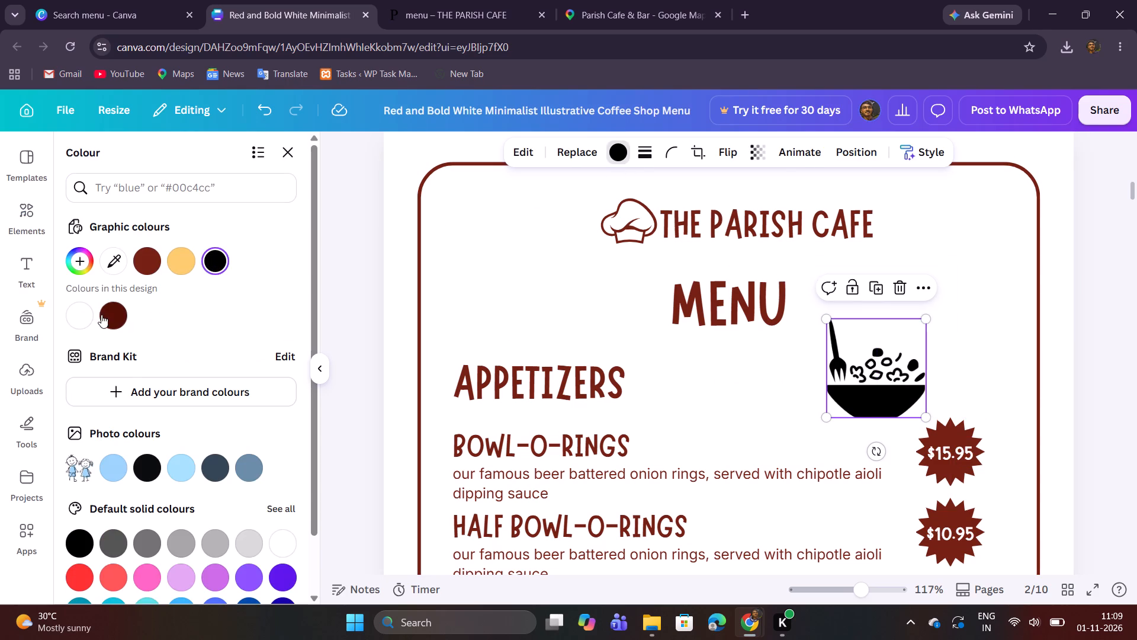
pyautogui.click(101, 315)
pyautogui.click(166, 265)
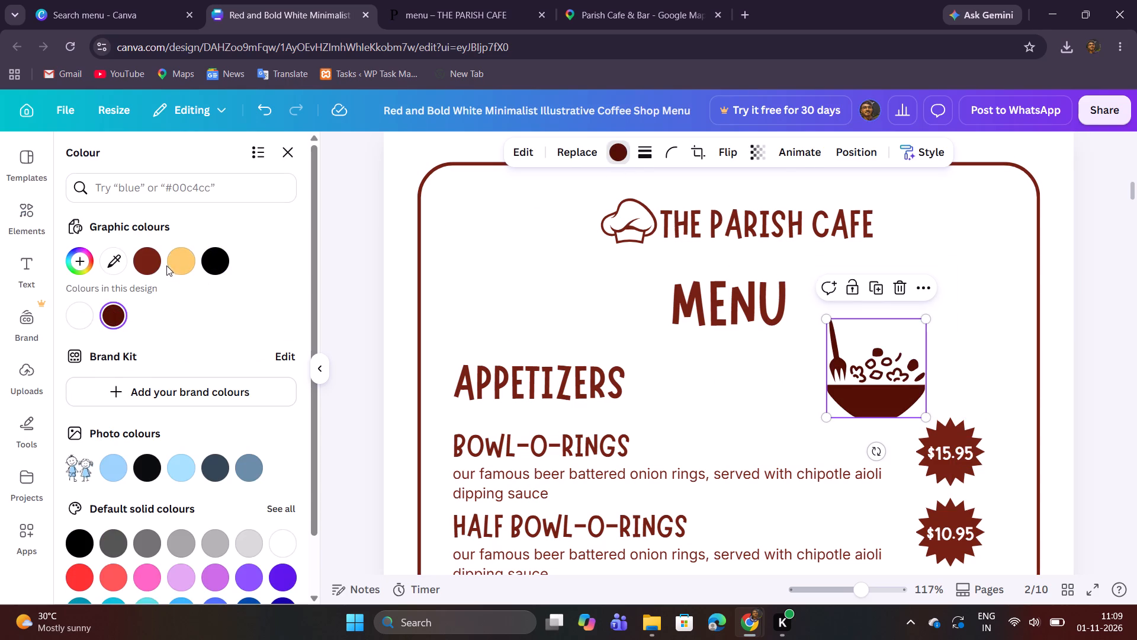
pyautogui.click(174, 265)
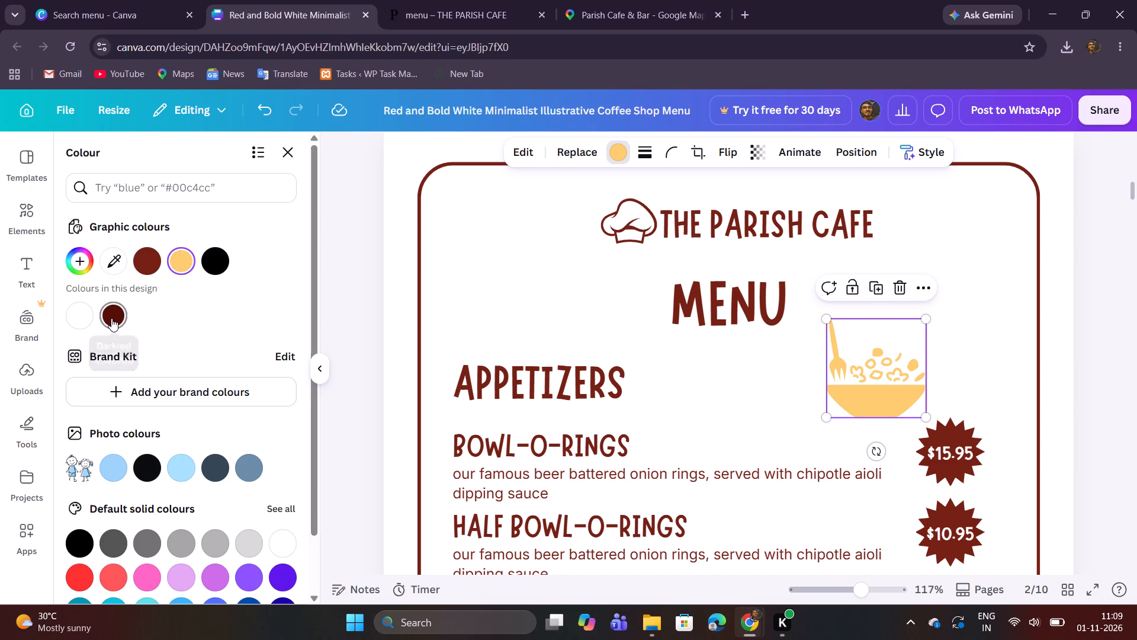
pyautogui.click(111, 318)
pyautogui.click(1136, 284)
# Move the bowl graphic on page 2 directly above the Appetizers heading, aligned with the heading's left edge.
pyautogui.scroll(-3, 1136, 283)
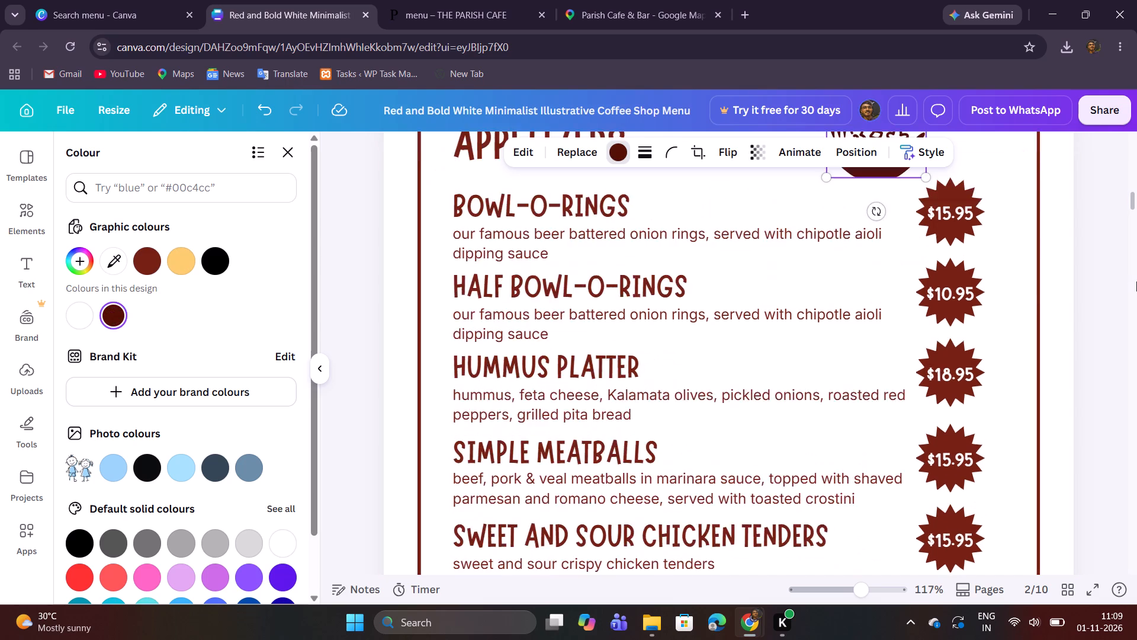
pyautogui.scroll(3, 1136, 281)
pyautogui.moveTo(862, 581); pyautogui.dragTo(852, 585)
pyautogui.scroll(-2, 1054, 380)
pyautogui.click(1071, 355)
pyautogui.click(1054, 378)
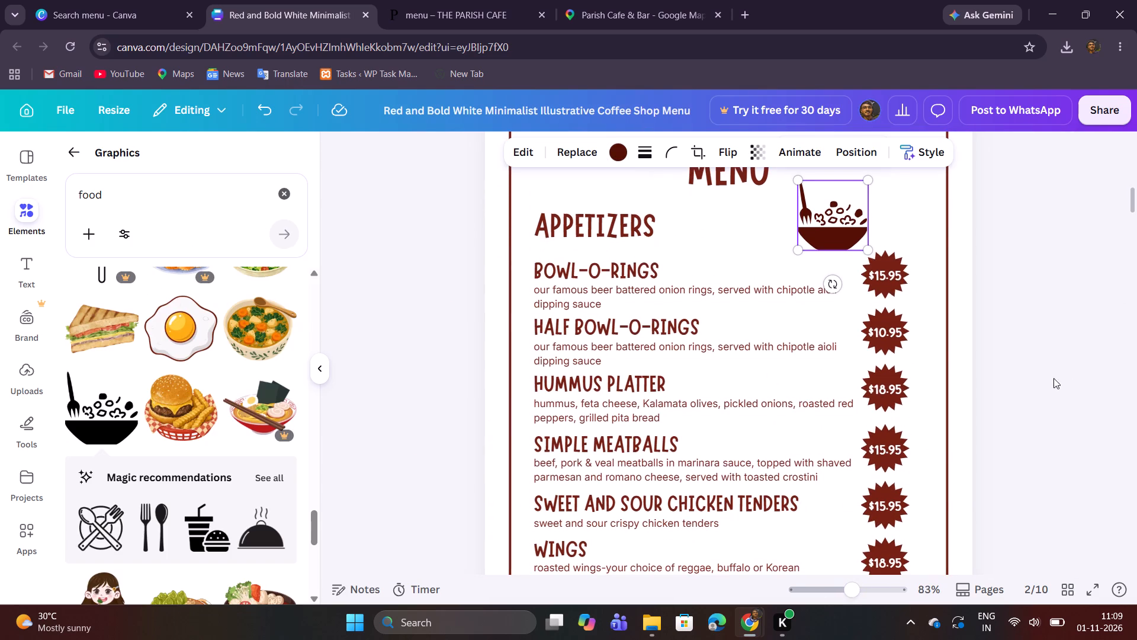
pyautogui.scroll(1, 1027, 395)
pyautogui.moveTo(828, 305); pyautogui.dragTo(823, 297)
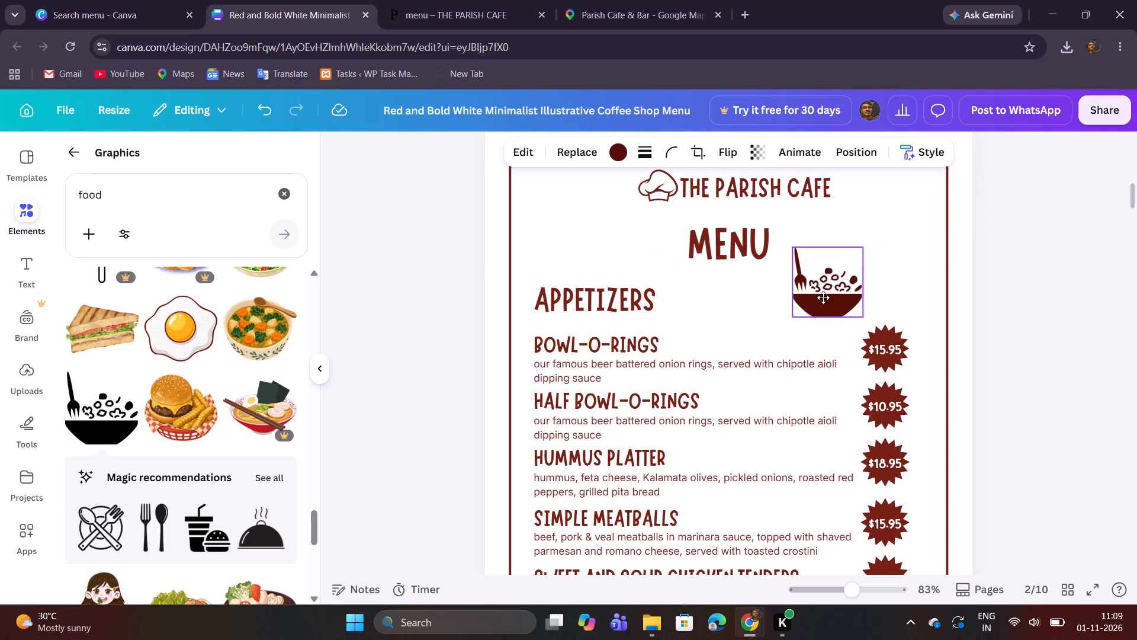
pyautogui.moveTo(823, 297); pyautogui.dragTo(565, 265)
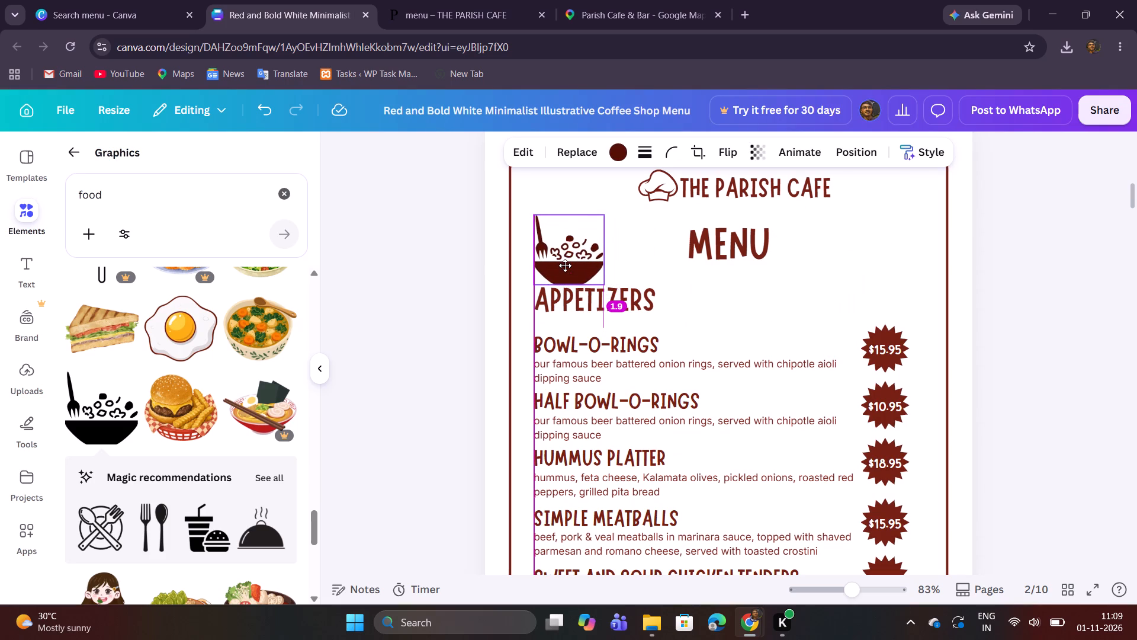
pyautogui.moveTo(565, 265); pyautogui.dragTo(564, 267)
pyautogui.click(1081, 276)
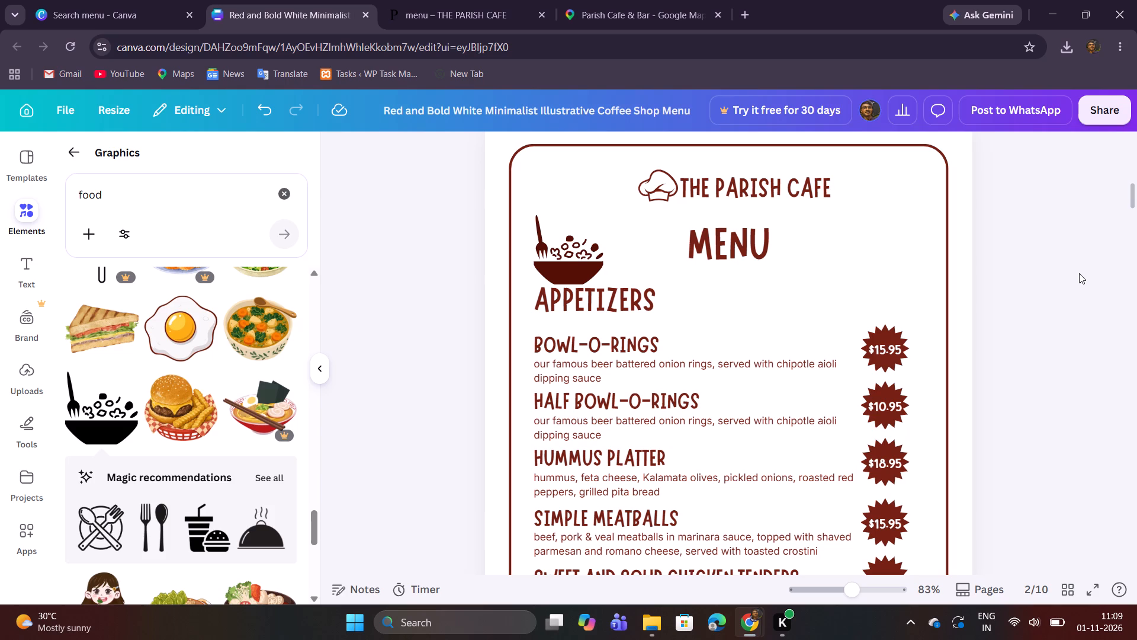
# Search the graphics library for Soup & Salad, using the heading text copied from page 3.
pyautogui.scroll(-3, 1081, 362)
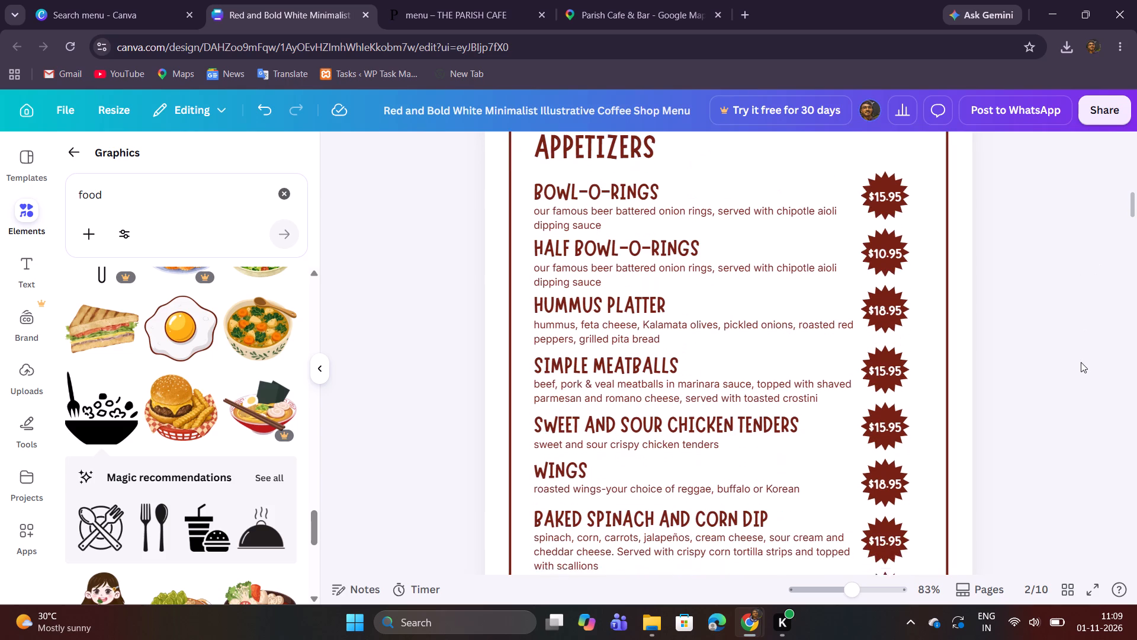
pyautogui.scroll(-8, 1081, 362)
pyautogui.scroll(2, 1081, 362)
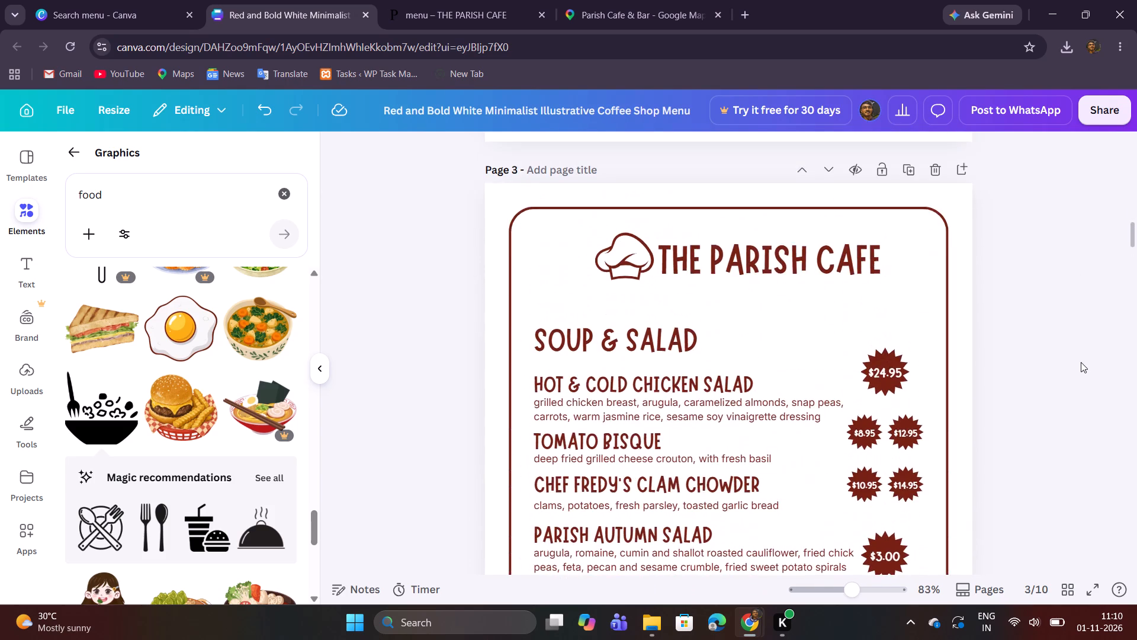
pyautogui.doubleClick(616, 334)
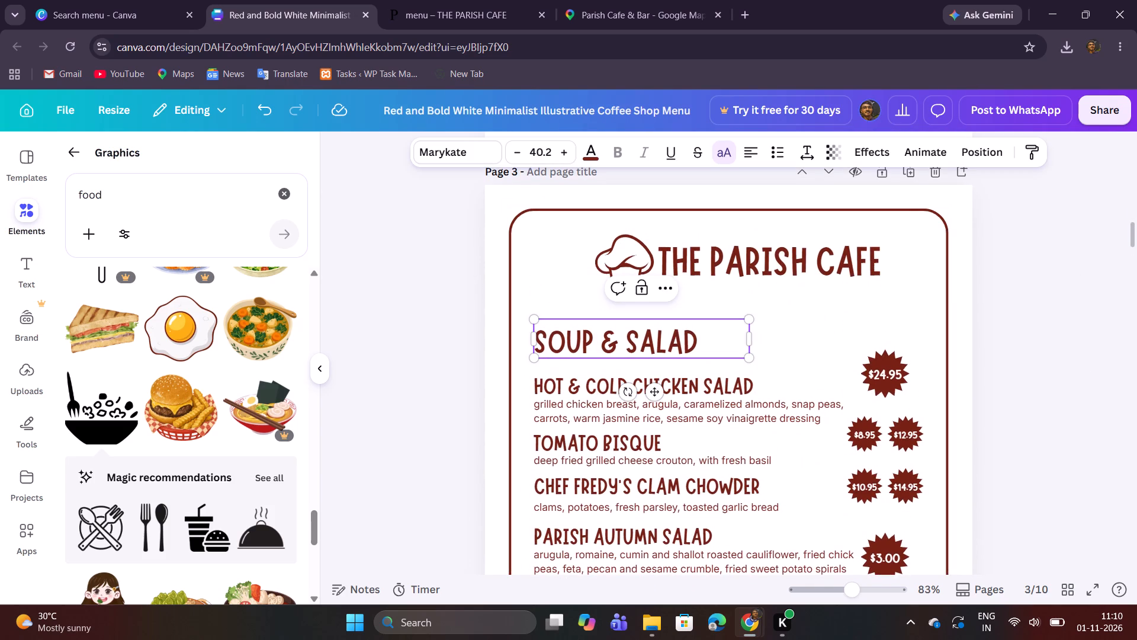
pyautogui.hotkey('ctrl', 'a')
pyautogui.hotkey('ctrl', 'c')
pyautogui.click(290, 198)
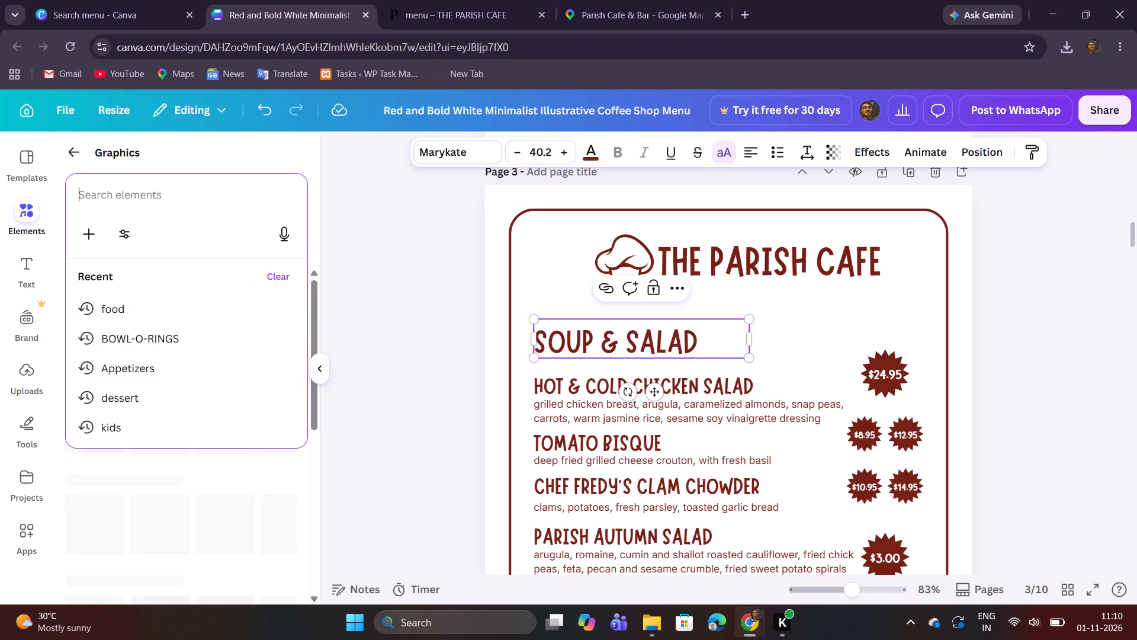
pyautogui.hotkey('ctrl', 'v')
pyautogui.click(291, 239)
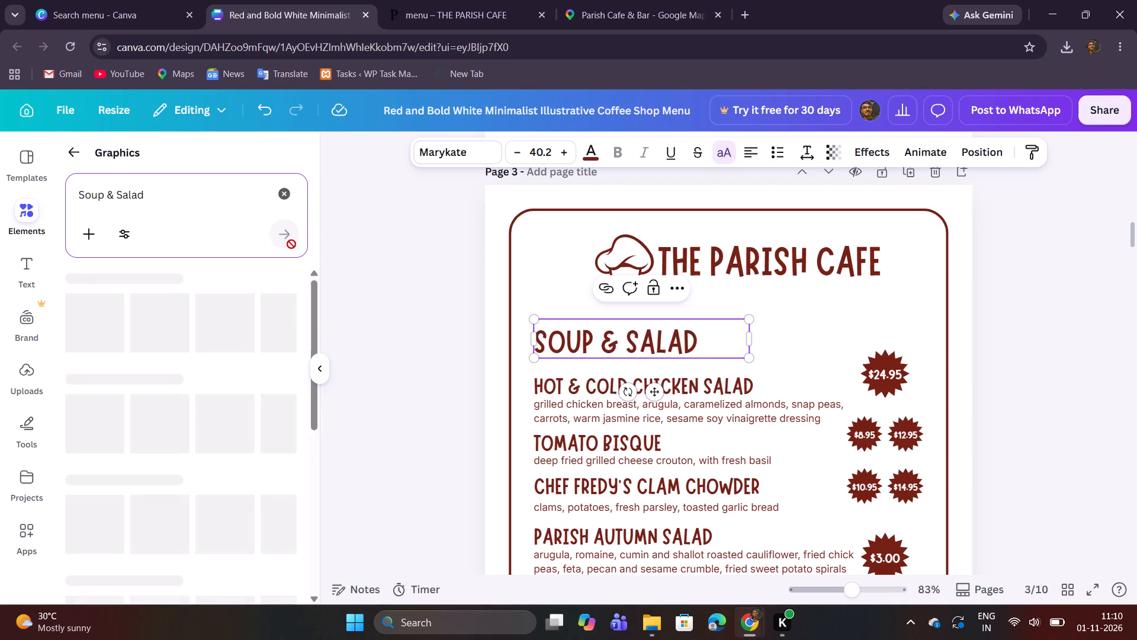
# Find the free black outline drawing of a steaming soup bowl among the Soup & Salad graphics and add it to page 3.
pyautogui.scroll(-2, 259, 350)
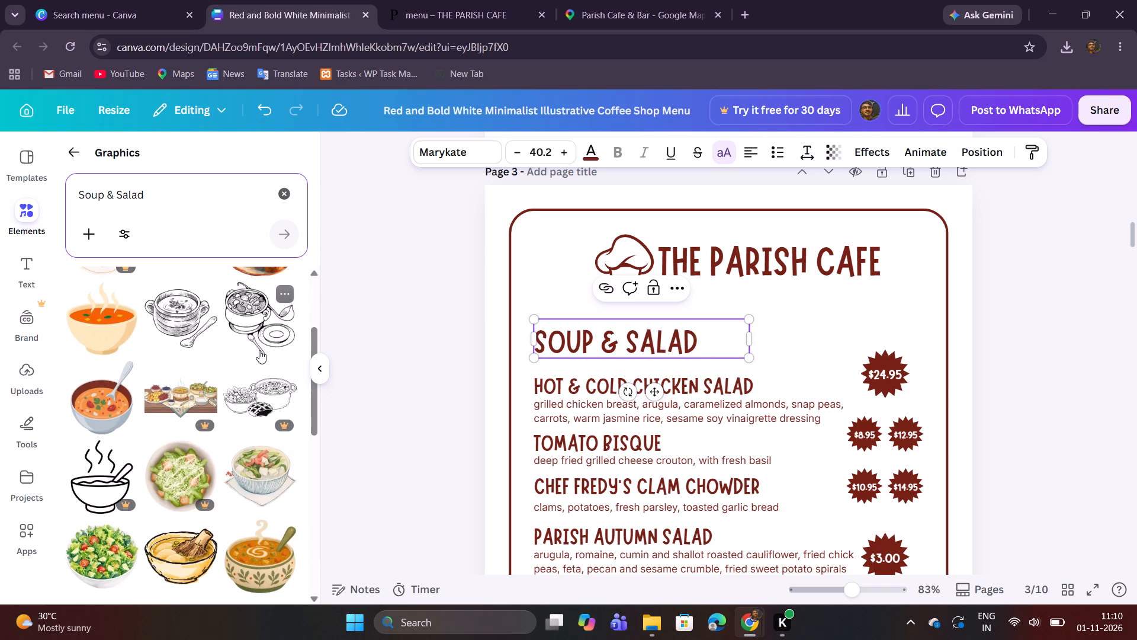
pyautogui.scroll(-1, 259, 350)
pyautogui.scroll(2, 259, 350)
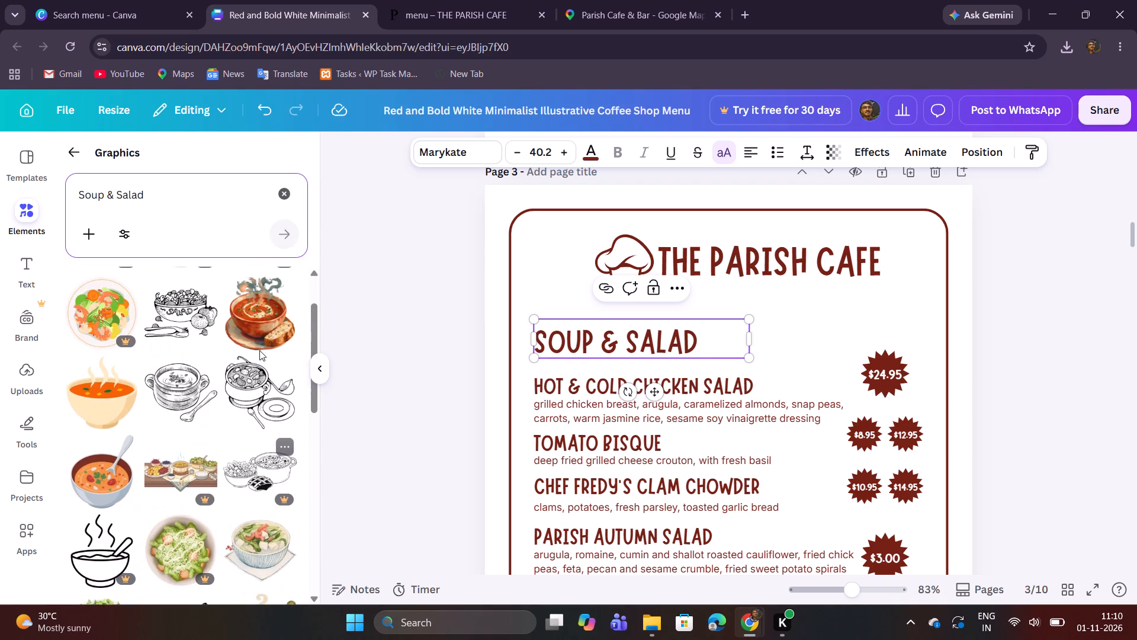
pyautogui.scroll(1, 259, 350)
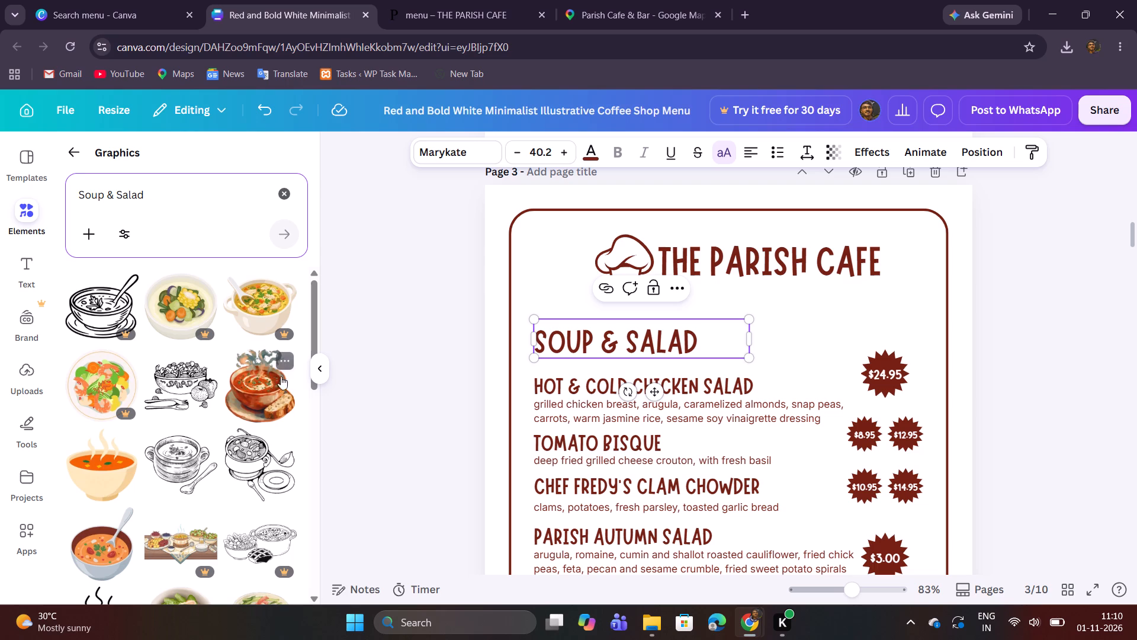
pyautogui.scroll(-2, 260, 474)
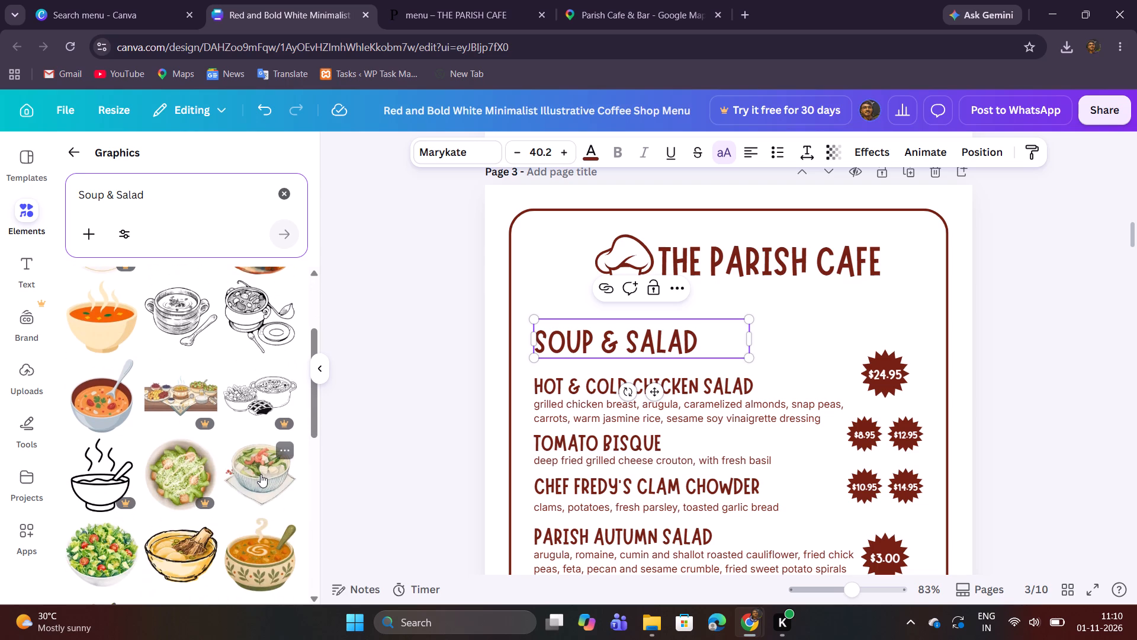
pyautogui.scroll(-6, 261, 474)
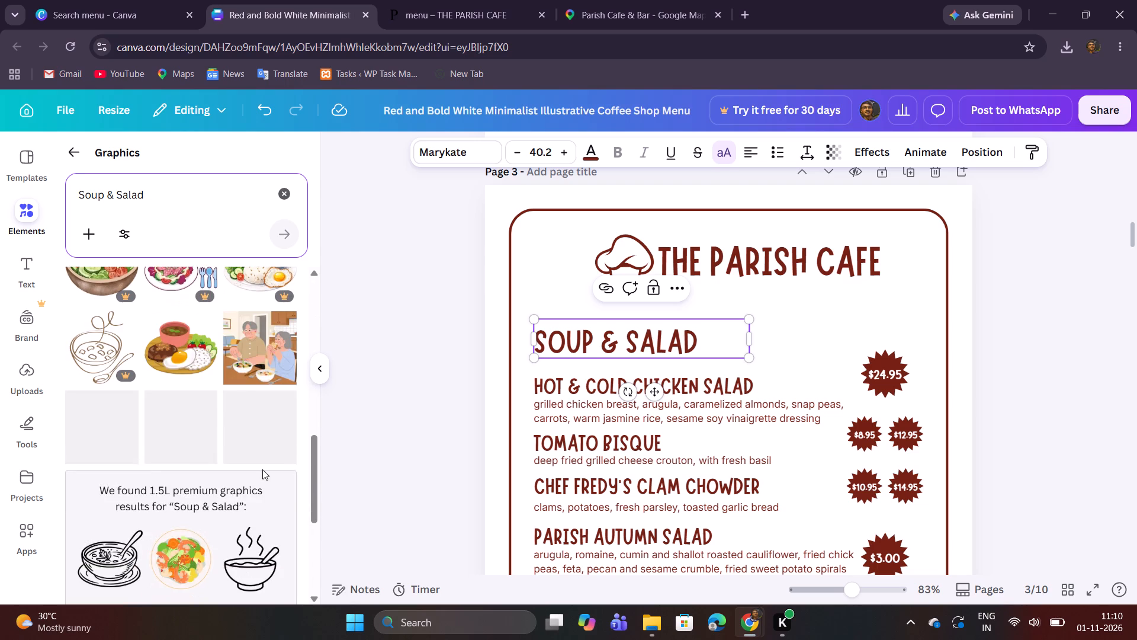
pyautogui.scroll(-4, 172, 439)
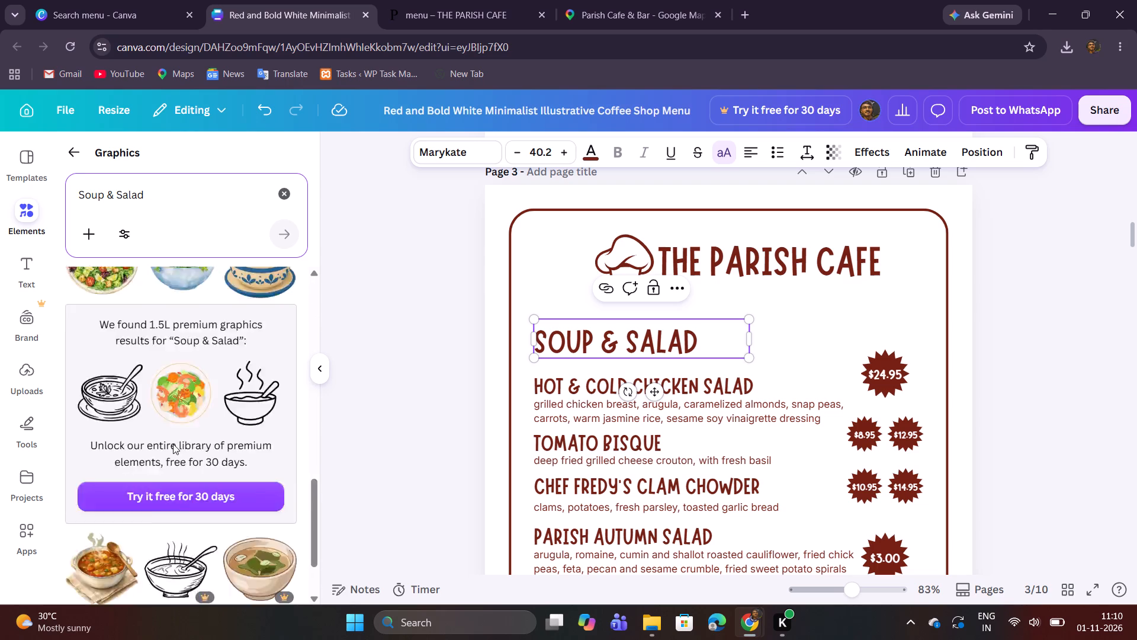
pyautogui.scroll(-2, 175, 444)
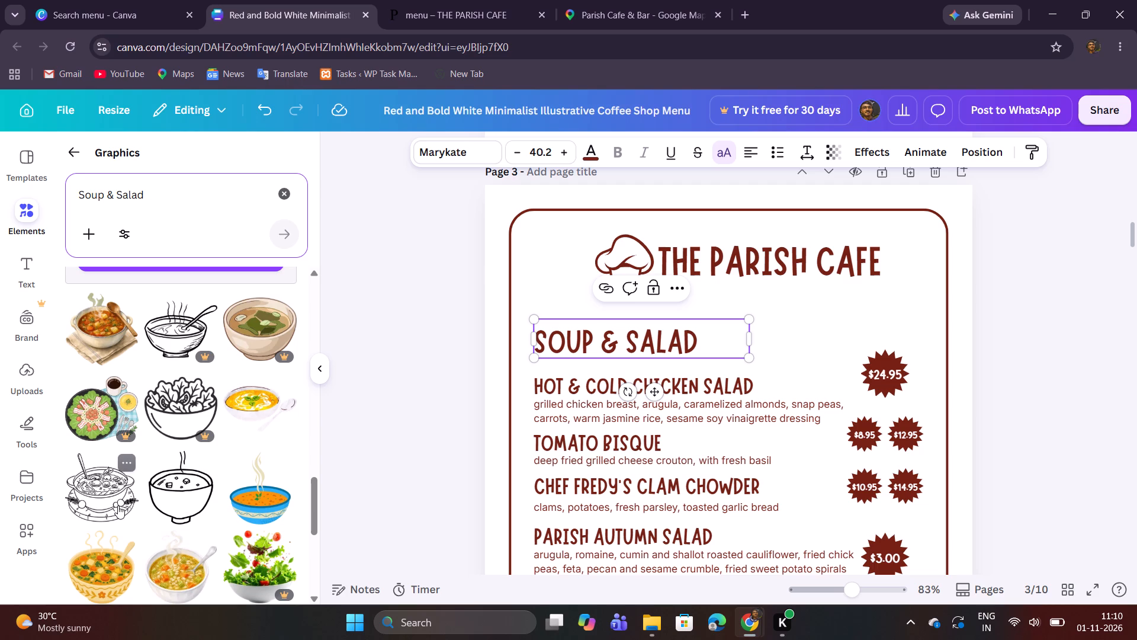
pyautogui.click(176, 501)
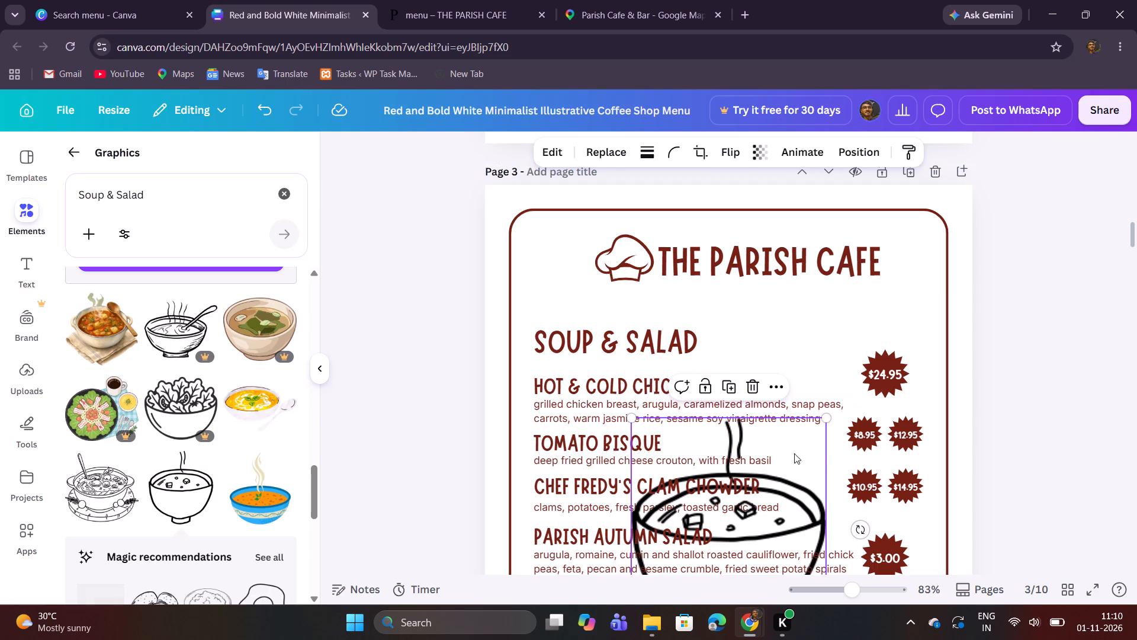
# Shrink the soup bowl graphic to about a third of the Soup & Salad heading's width and place it just after the heading on page 3.
pyautogui.moveTo(808, 446); pyautogui.dragTo(850, 244)
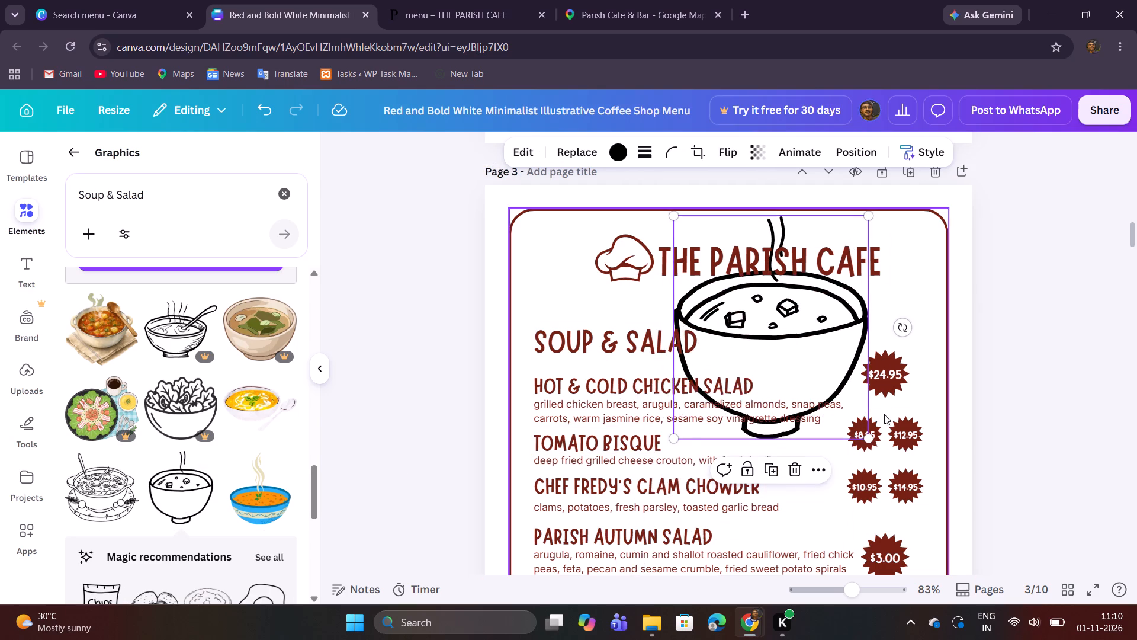
pyautogui.moveTo(869, 440); pyautogui.dragTo(778, 329)
pyautogui.moveTo(747, 302); pyautogui.dragTo(751, 306)
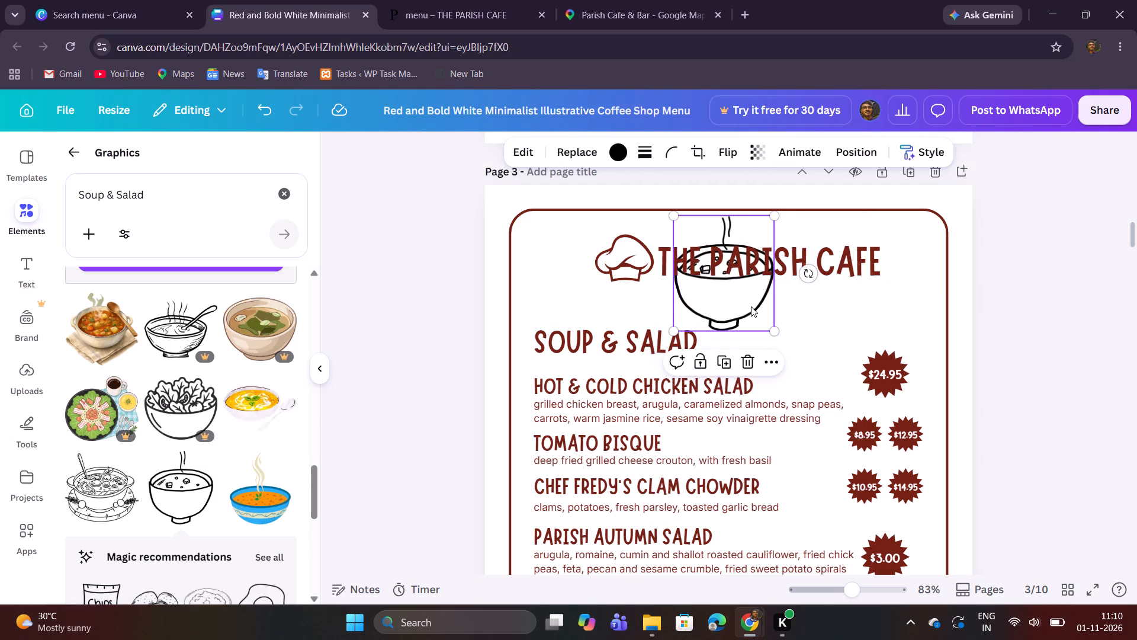
pyautogui.moveTo(751, 306); pyautogui.dragTo(811, 343)
pyautogui.moveTo(833, 254); pyautogui.dragTo(818, 286)
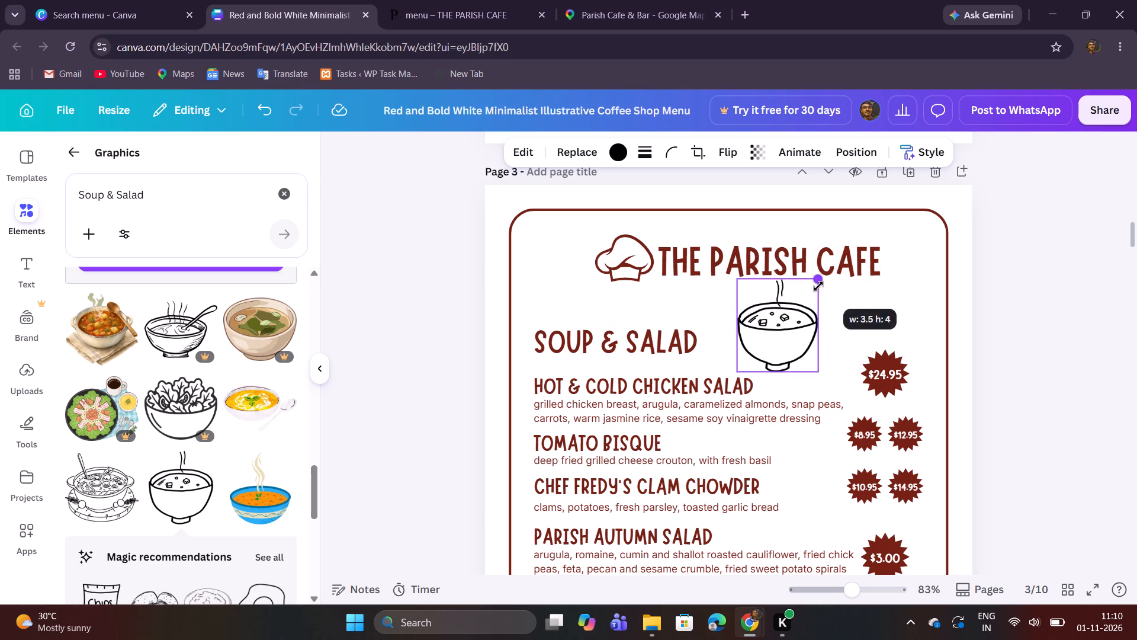
pyautogui.moveTo(818, 286); pyautogui.dragTo(818, 287)
pyautogui.moveTo(802, 312); pyautogui.dragTo(828, 319)
pyautogui.moveTo(827, 319); pyautogui.dragTo(587, 264)
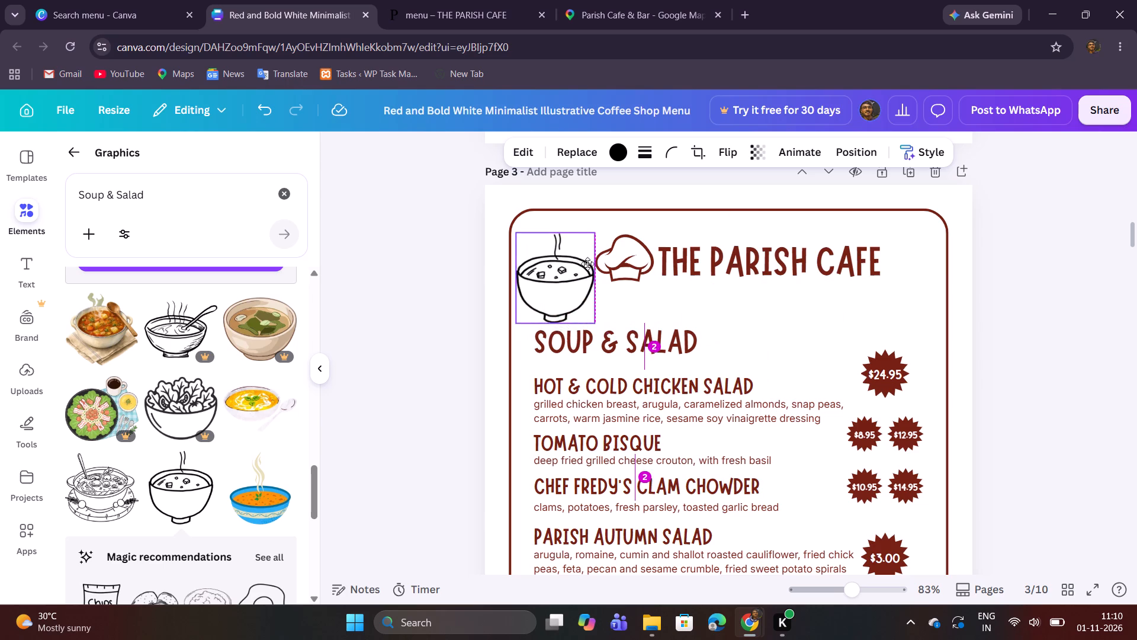
pyautogui.moveTo(587, 264); pyautogui.dragTo(799, 303)
pyautogui.moveTo(806, 277); pyautogui.dragTo(788, 302)
pyautogui.moveTo(769, 327); pyautogui.dragTo(752, 319)
# Recolour the soup bowl graphic on page 3 to dark red #540f06.
pyautogui.click(617, 157)
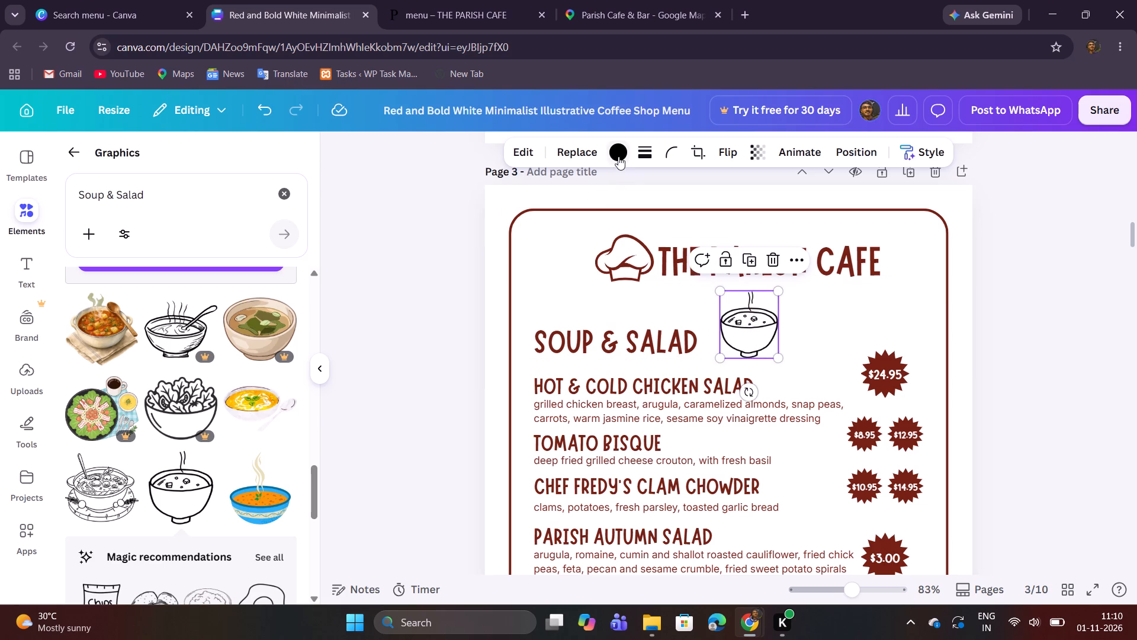
pyautogui.click(212, 263)
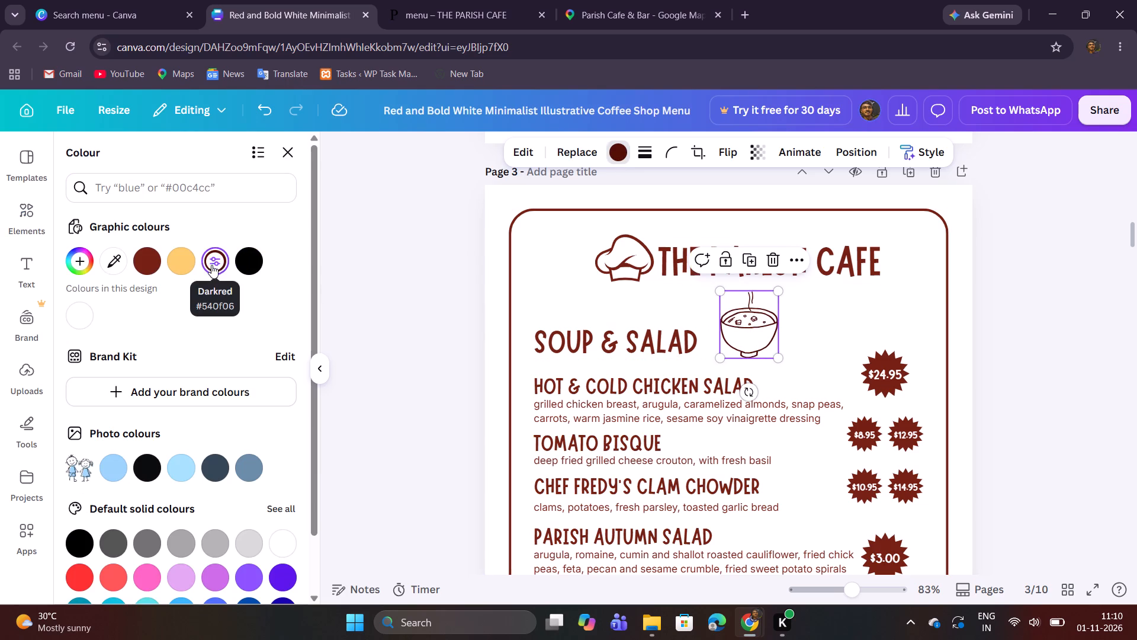
pyautogui.click(489, 324)
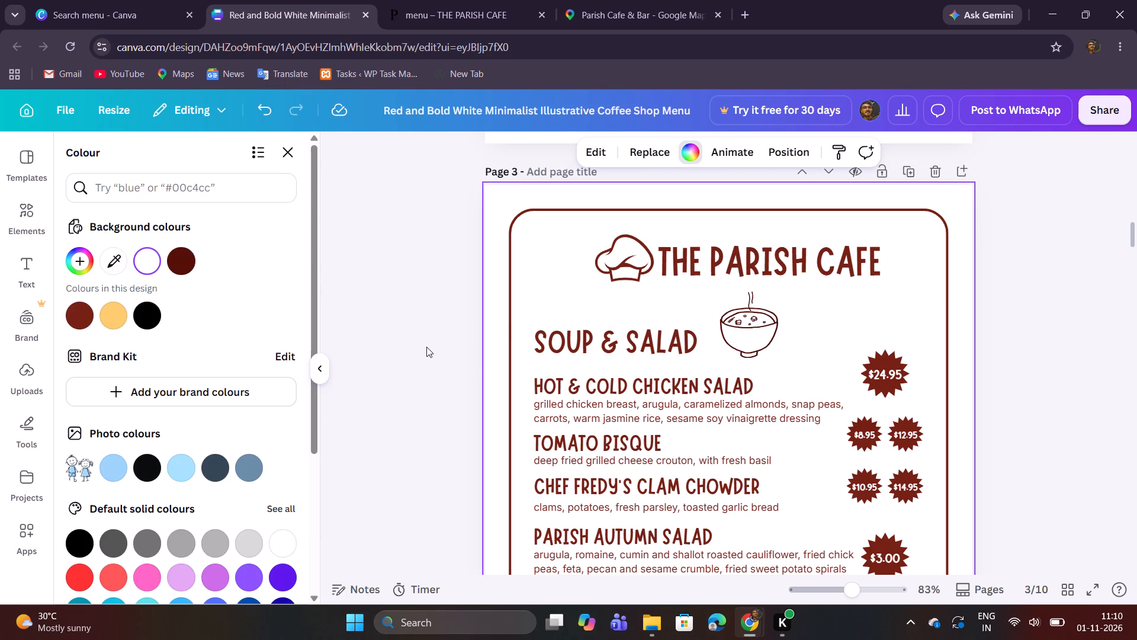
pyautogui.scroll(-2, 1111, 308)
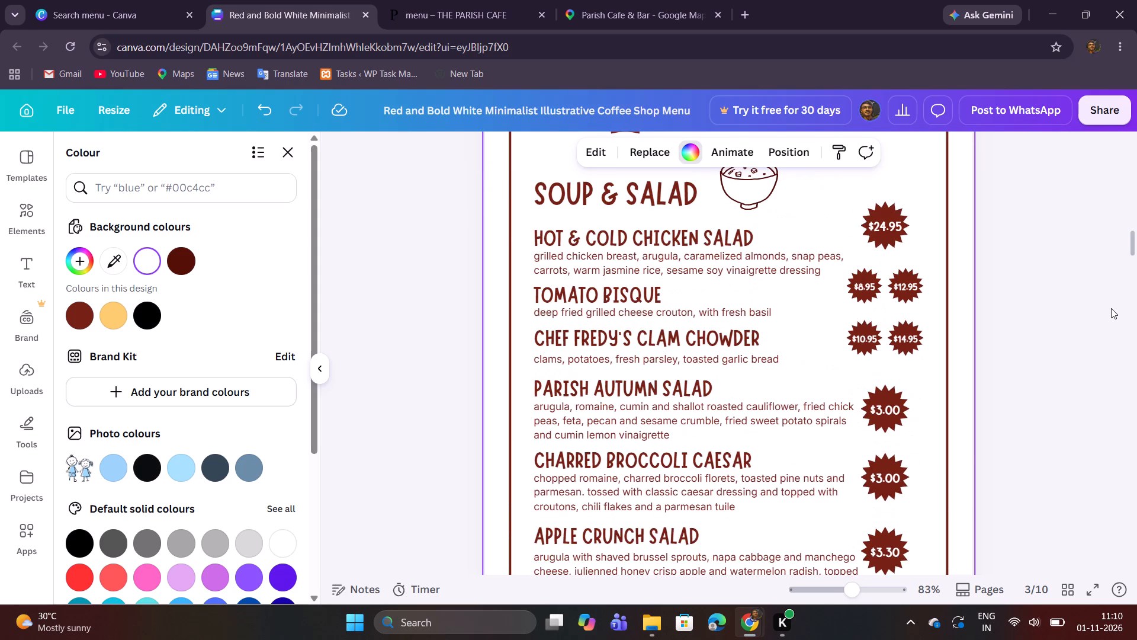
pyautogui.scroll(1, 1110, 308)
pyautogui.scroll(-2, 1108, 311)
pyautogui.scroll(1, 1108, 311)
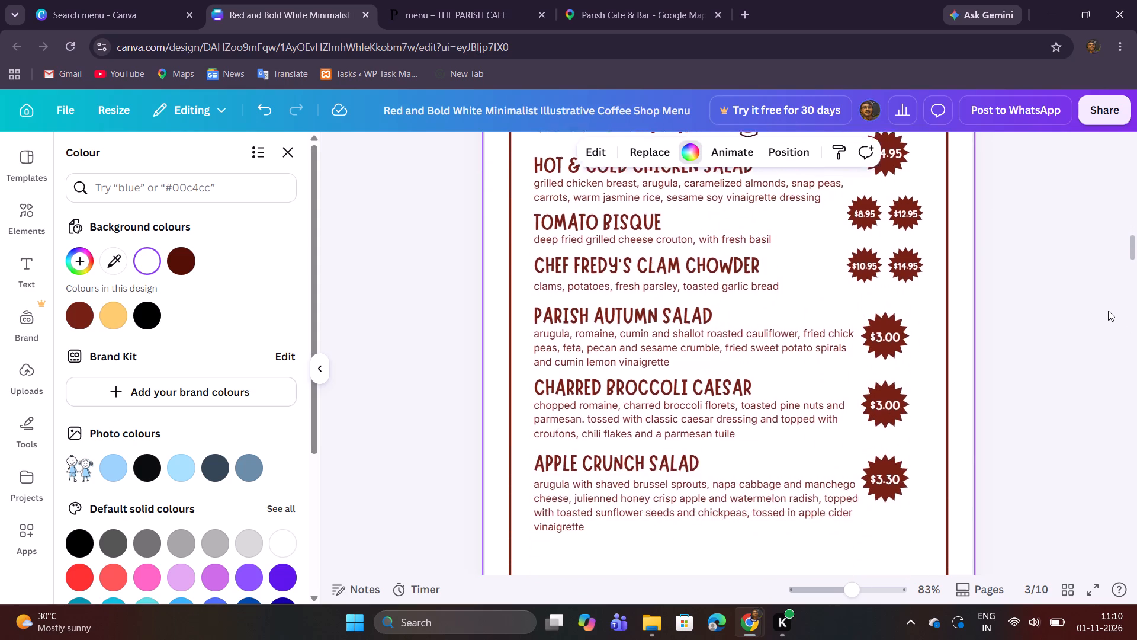
# Search the graphics library for Sandwiches, using the heading text copied from page 4.
pyautogui.scroll(1, 1108, 311)
pyautogui.scroll(-10, 1108, 311)
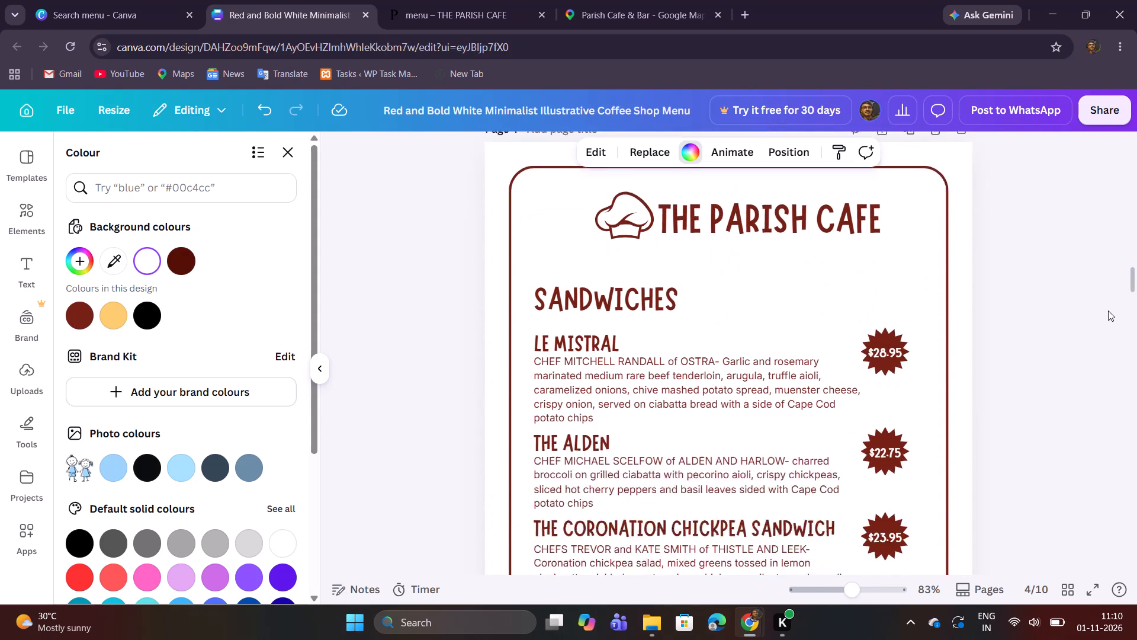
pyautogui.doubleClick(609, 265)
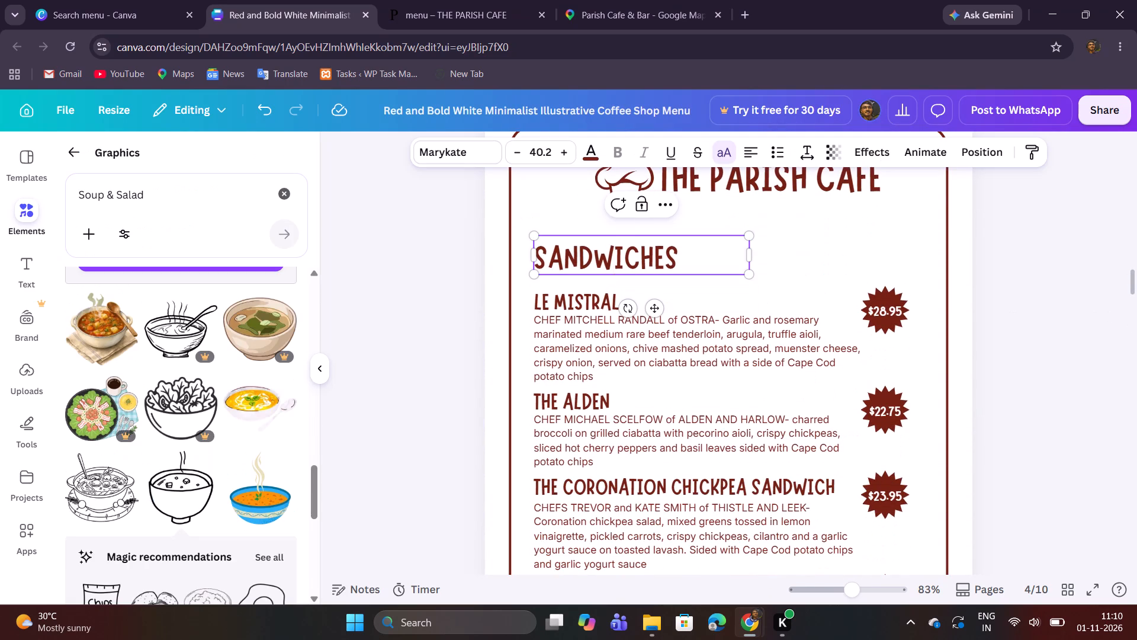
pyautogui.hotkey('ctrl', 'a')
pyautogui.hotkey('ctrl', 'c')
pyautogui.click(280, 195)
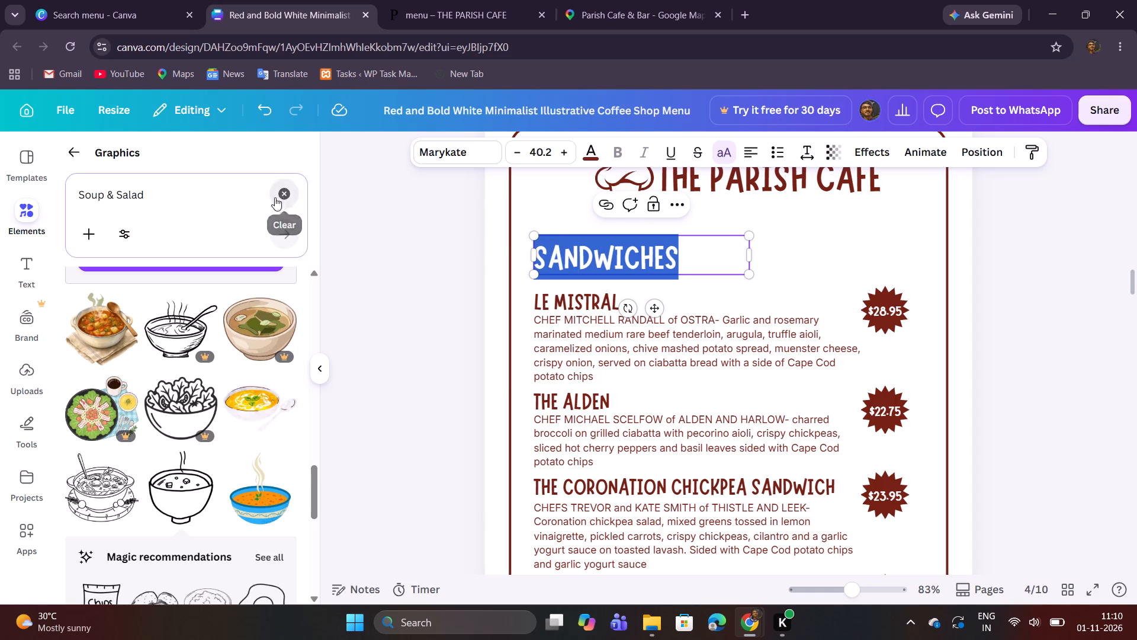
pyautogui.click(248, 206)
pyautogui.hotkey('ctrl', 'v')
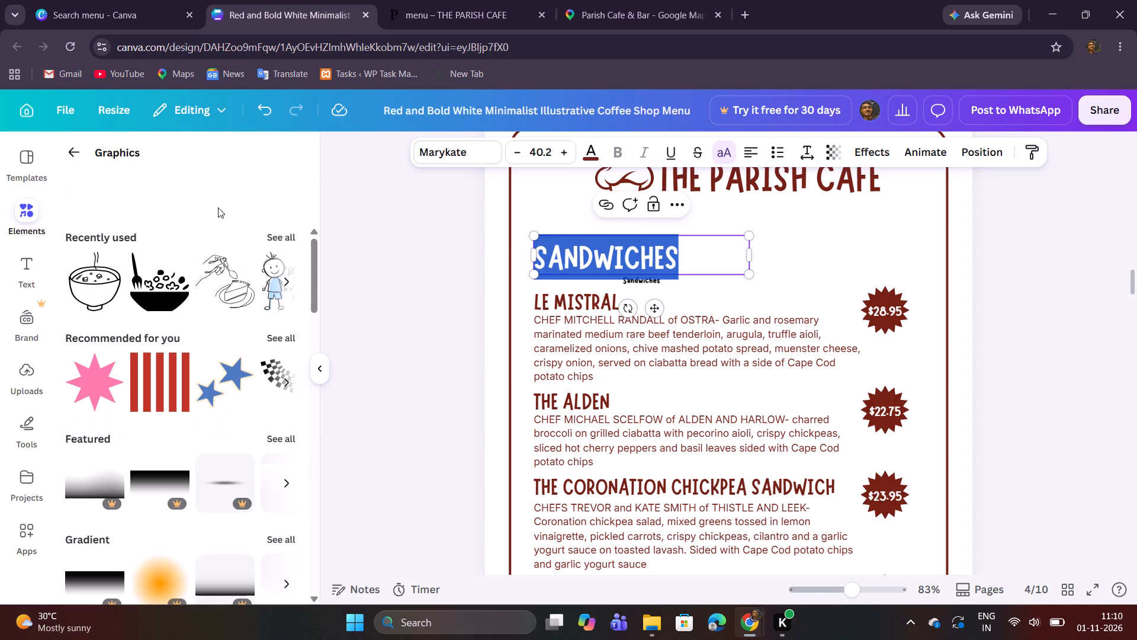
pyautogui.click(192, 199)
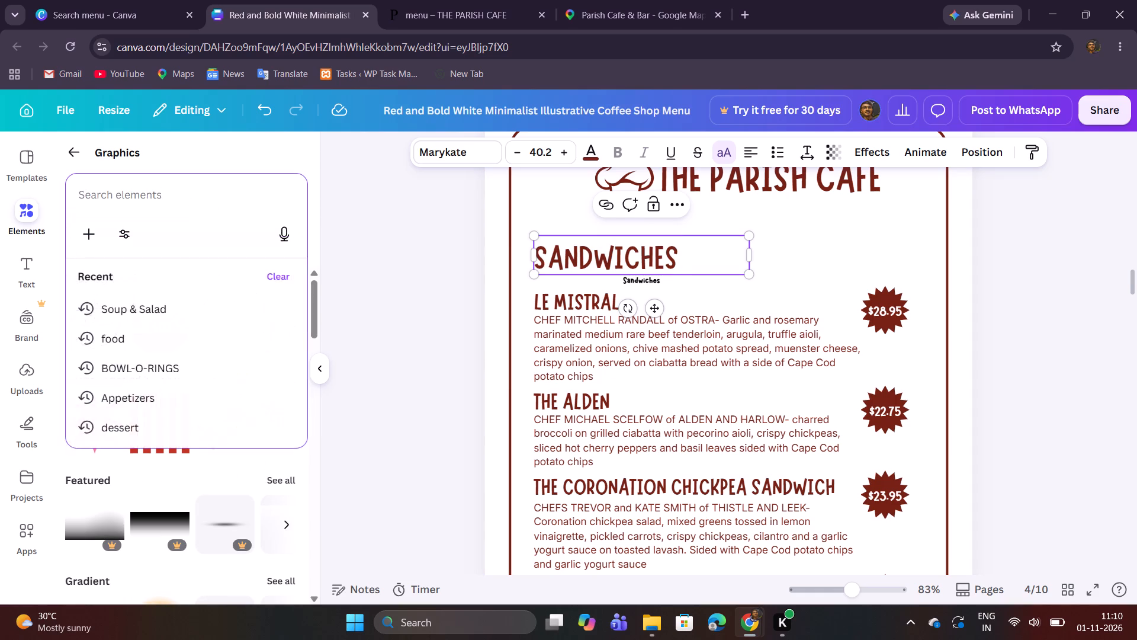
pyautogui.hotkey('ctrl', 'v')
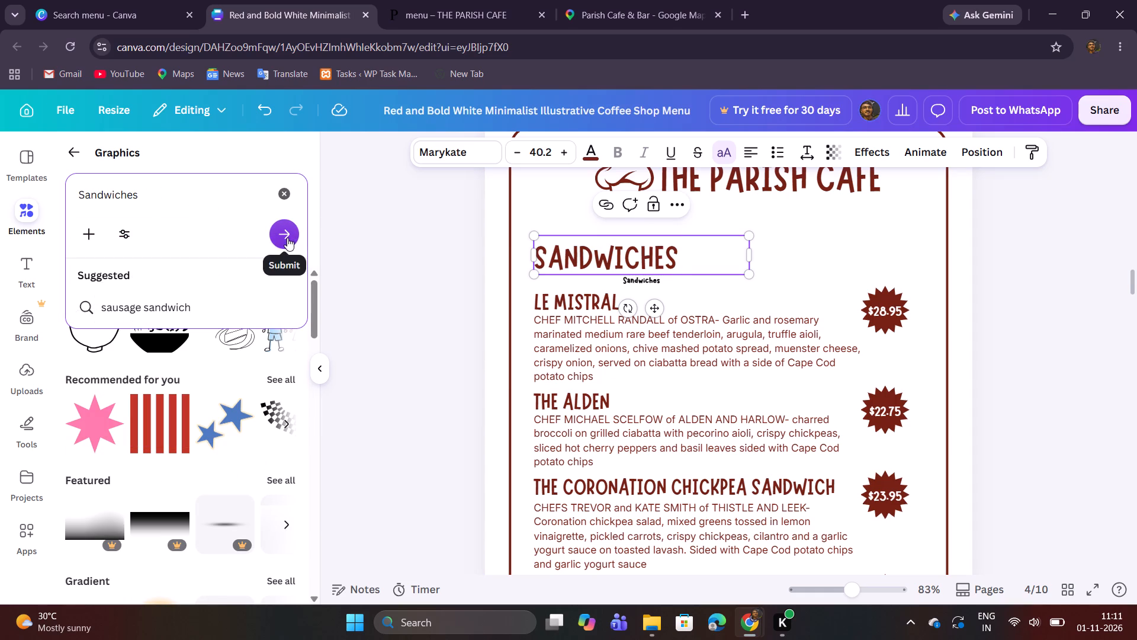
pyautogui.click(287, 238)
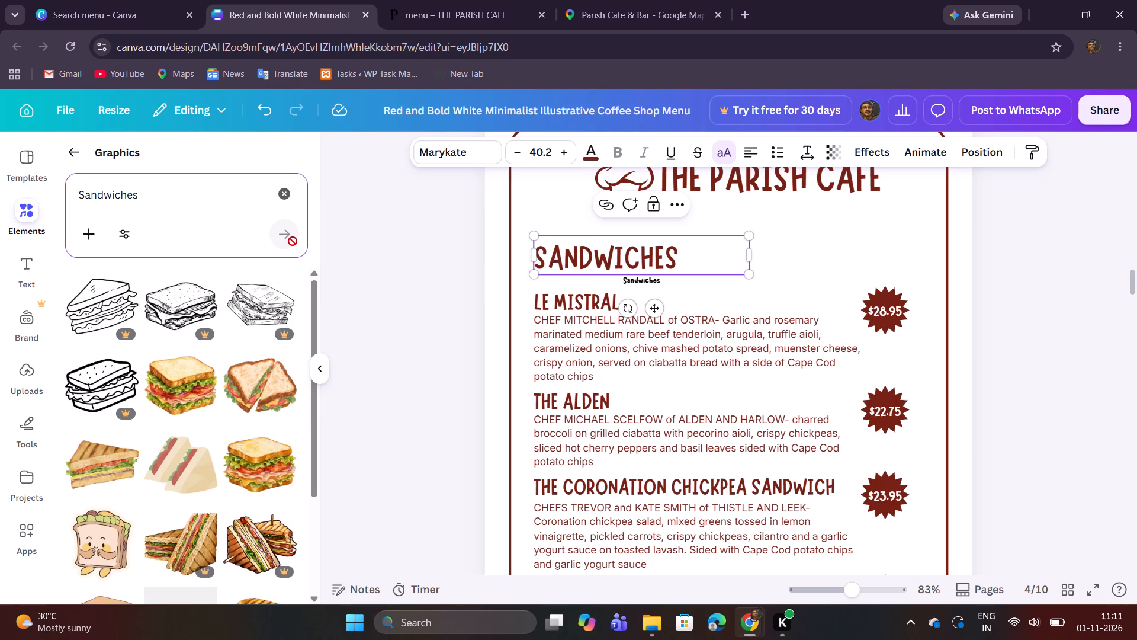
# Delete the small stray Sandwiches text pasted just below the heading on page 4.
pyautogui.click(650, 286)
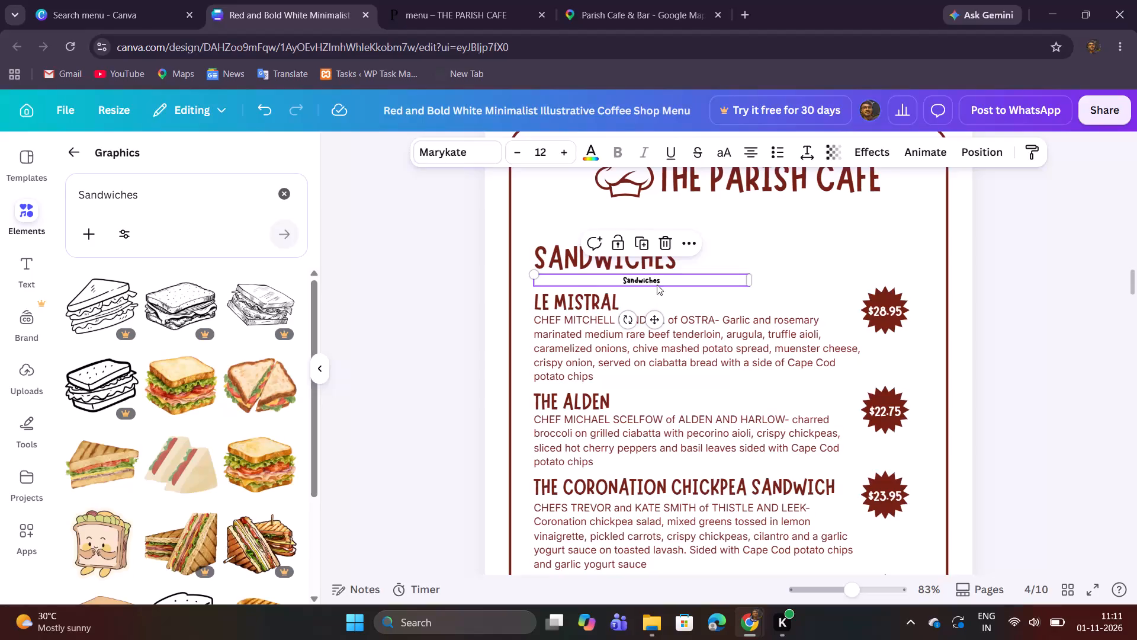
pyautogui.click(666, 242)
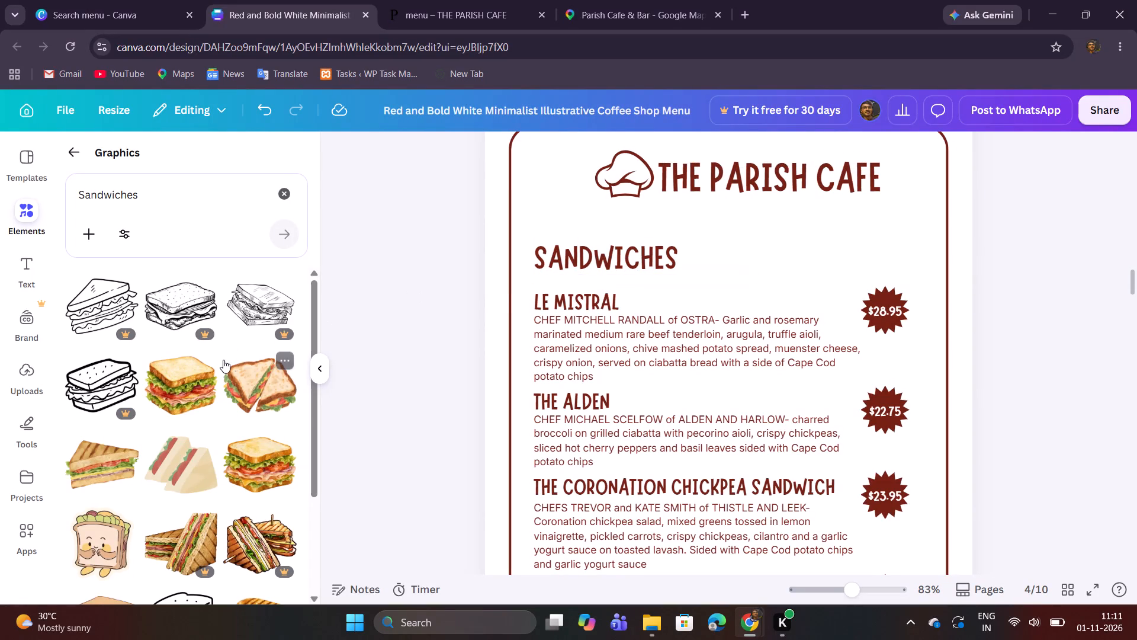
# Find the free black outline drawing of a sandwich among the Sandwiches graphics and add it to page 4.
pyautogui.scroll(-6, 159, 380)
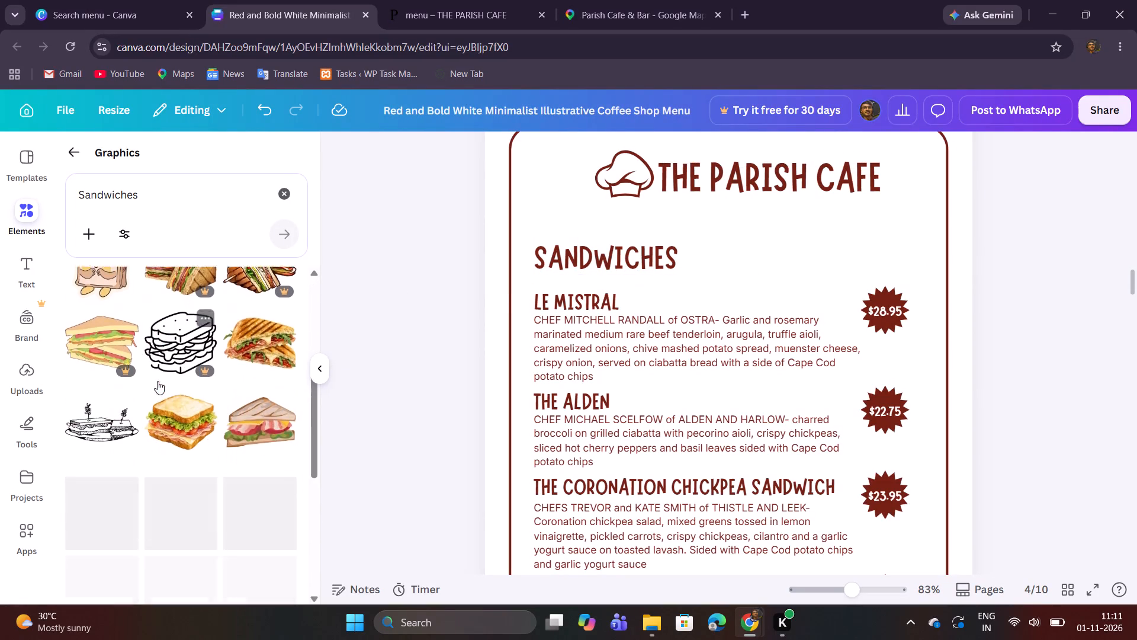
pyautogui.scroll(1, 158, 383)
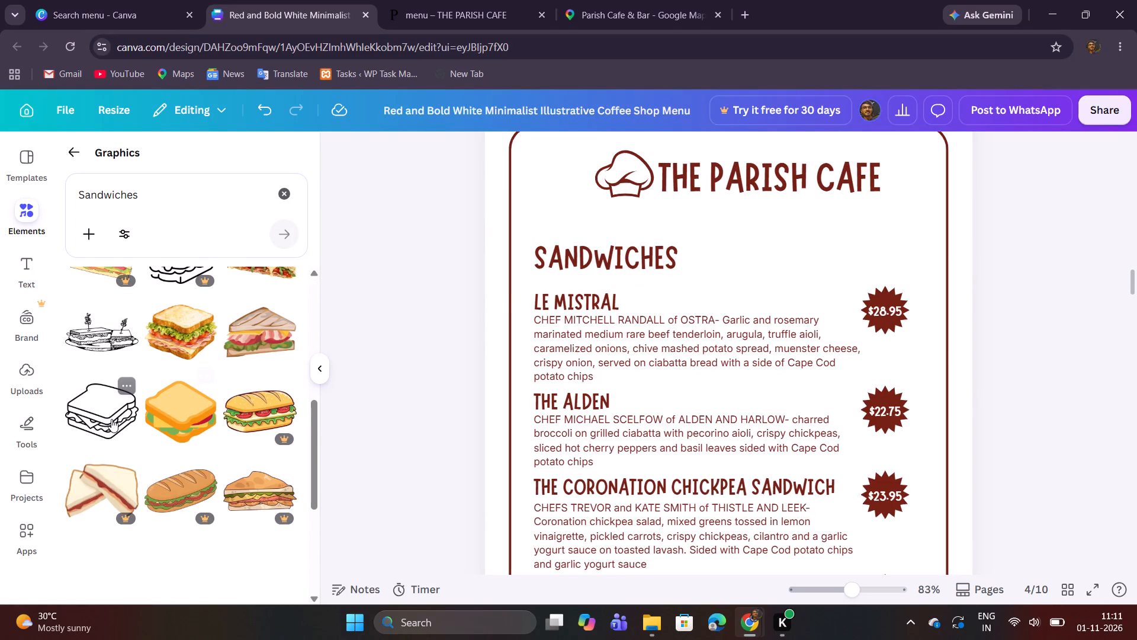
pyautogui.click(111, 419)
# Shrink the sandwich graphic to about half the Sandwiches heading's width and move it beside the heading on page 4.
pyautogui.moveTo(809, 390); pyautogui.dragTo(812, 377)
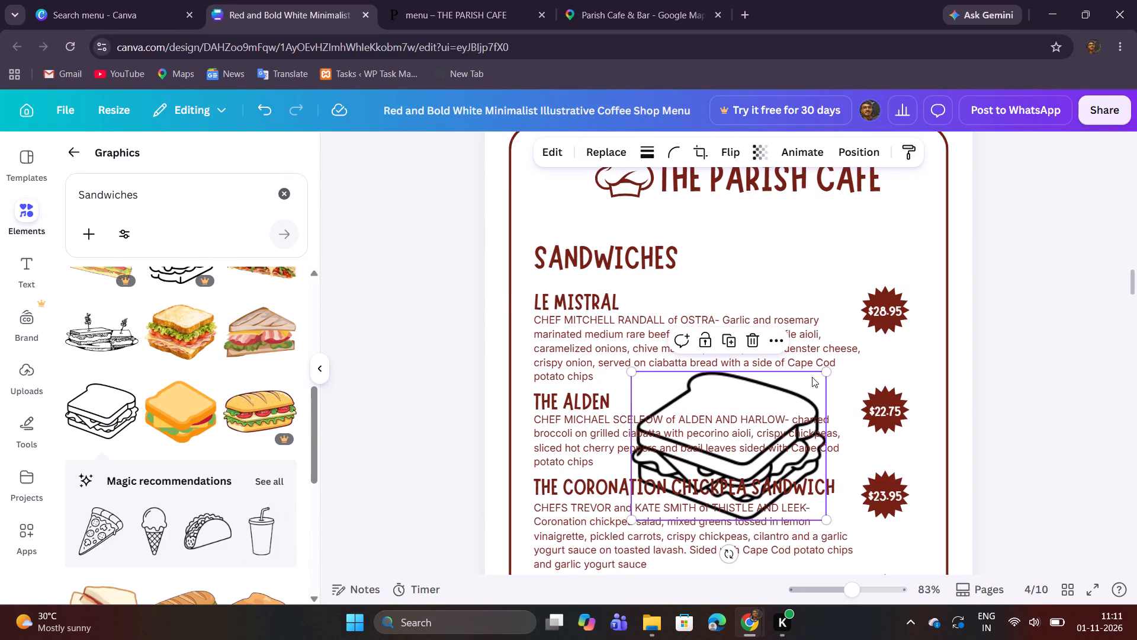
pyautogui.moveTo(812, 377); pyautogui.dragTo(847, 241)
pyautogui.moveTo(865, 219); pyautogui.dragTo(801, 308)
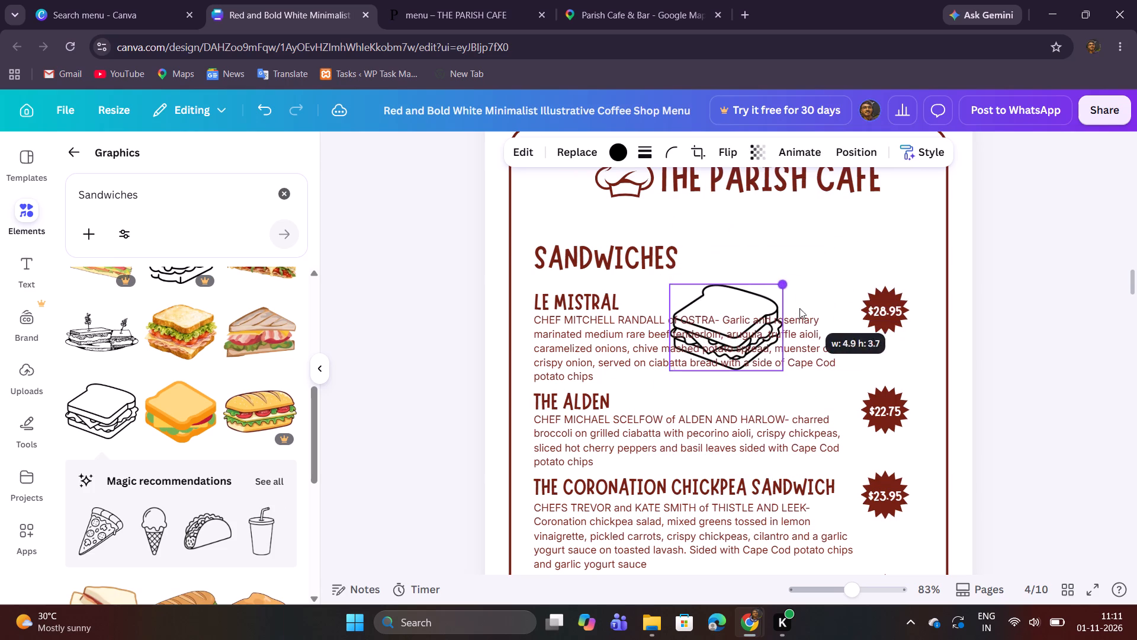
pyautogui.moveTo(759, 309); pyautogui.dragTo(788, 239)
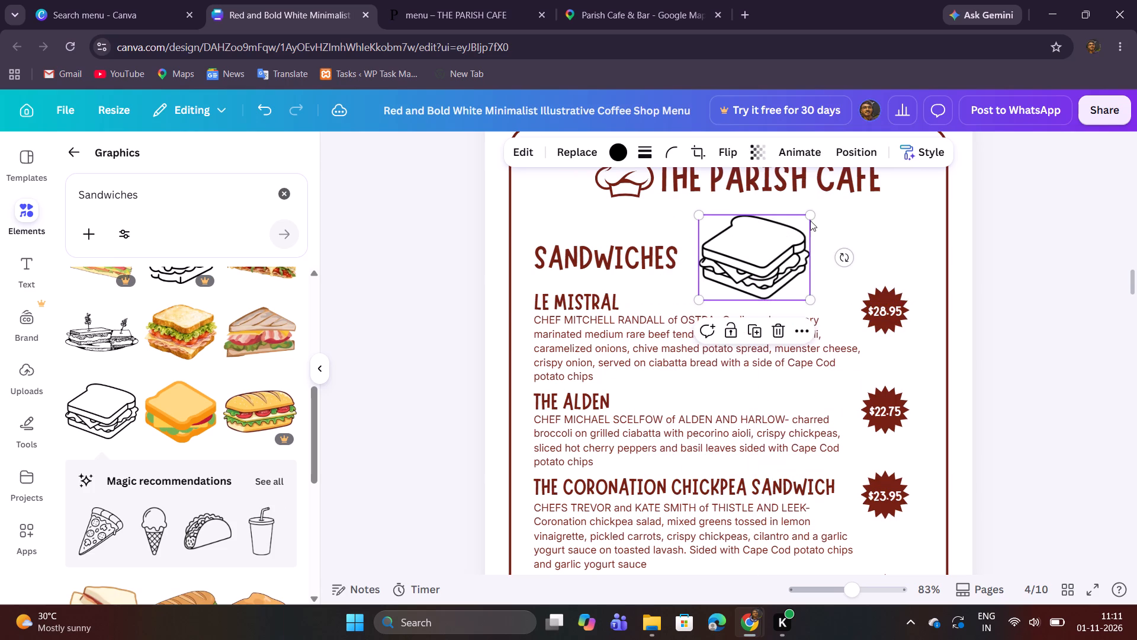
pyautogui.moveTo(812, 217); pyautogui.dragTo(808, 231)
pyautogui.moveTo(772, 268); pyautogui.dragTo(778, 257)
pyautogui.moveTo(807, 209); pyautogui.dragTo(785, 238)
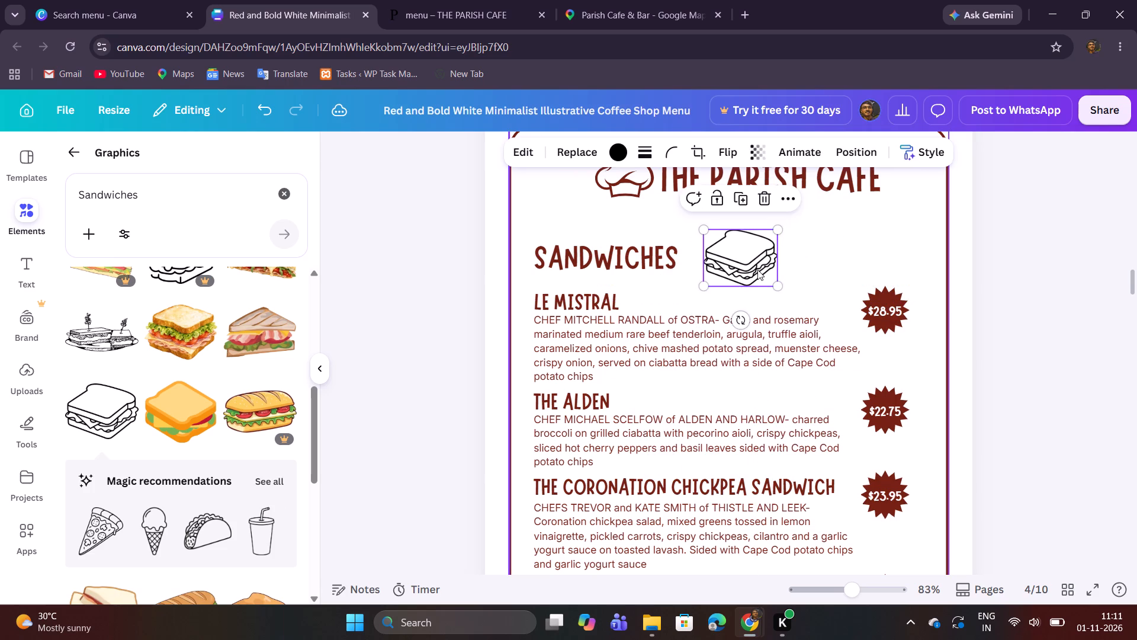
pyautogui.moveTo(757, 268); pyautogui.dragTo(757, 260)
# Recolour the sandwich graphic on page 4 to the darker of the design's two dark reds.
pyautogui.click(618, 162)
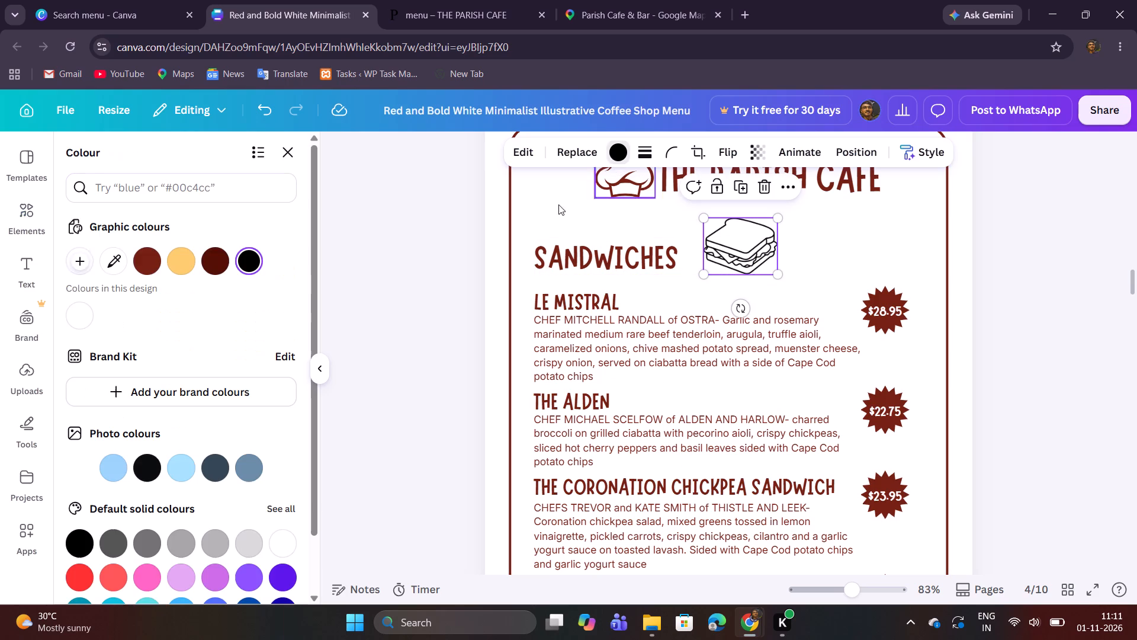
pyautogui.click(222, 269)
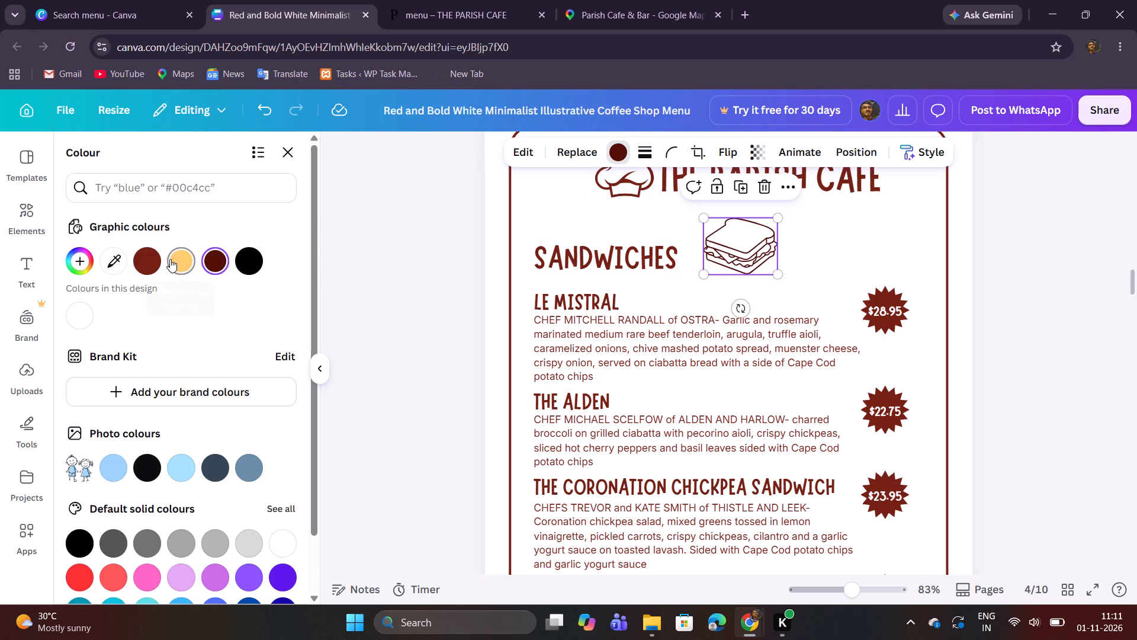
pyautogui.click(149, 257)
pyautogui.click(212, 261)
pyautogui.click(1058, 322)
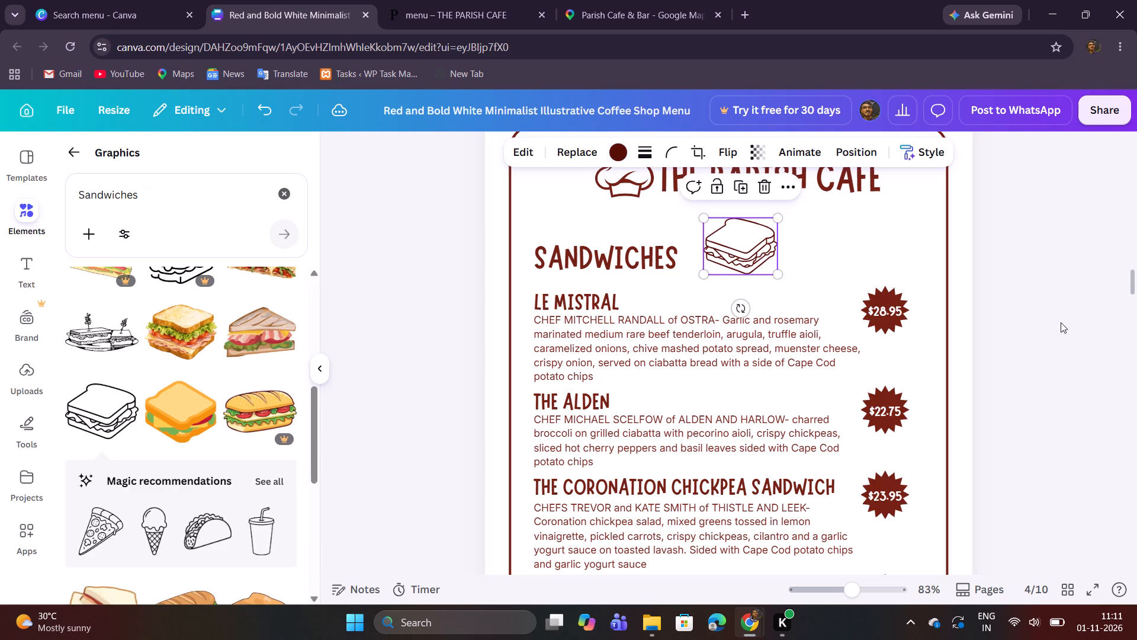
pyautogui.click(1061, 322)
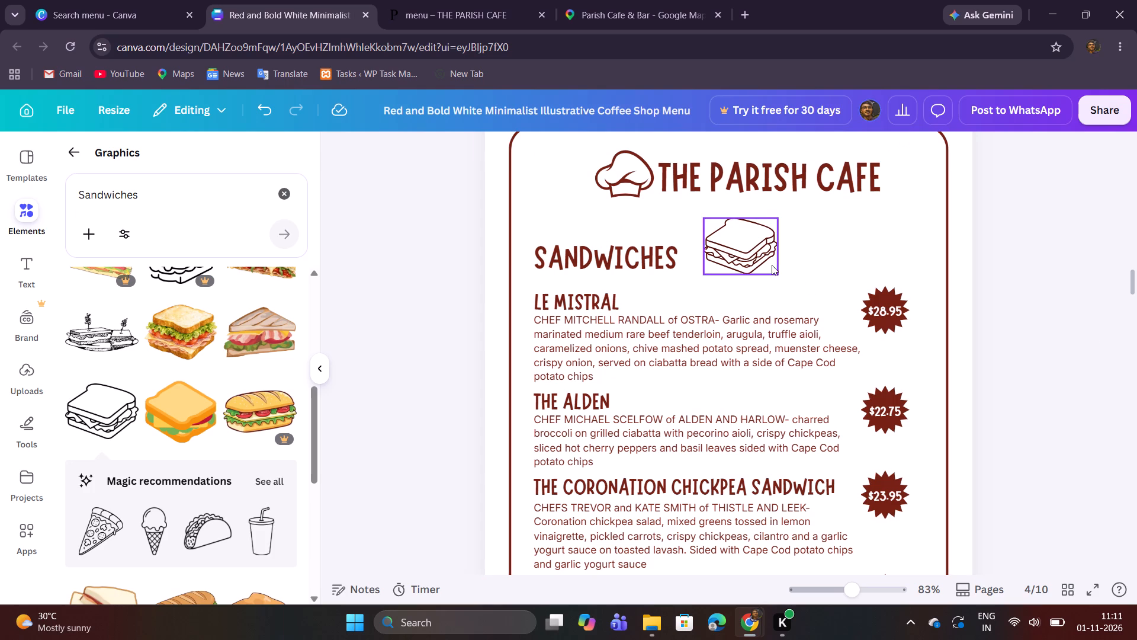
# Move the sandwich graphic closer to the Sandwiches heading on page 4 and level it with the heading text.
pyautogui.moveTo(761, 260); pyautogui.dragTo(762, 265)
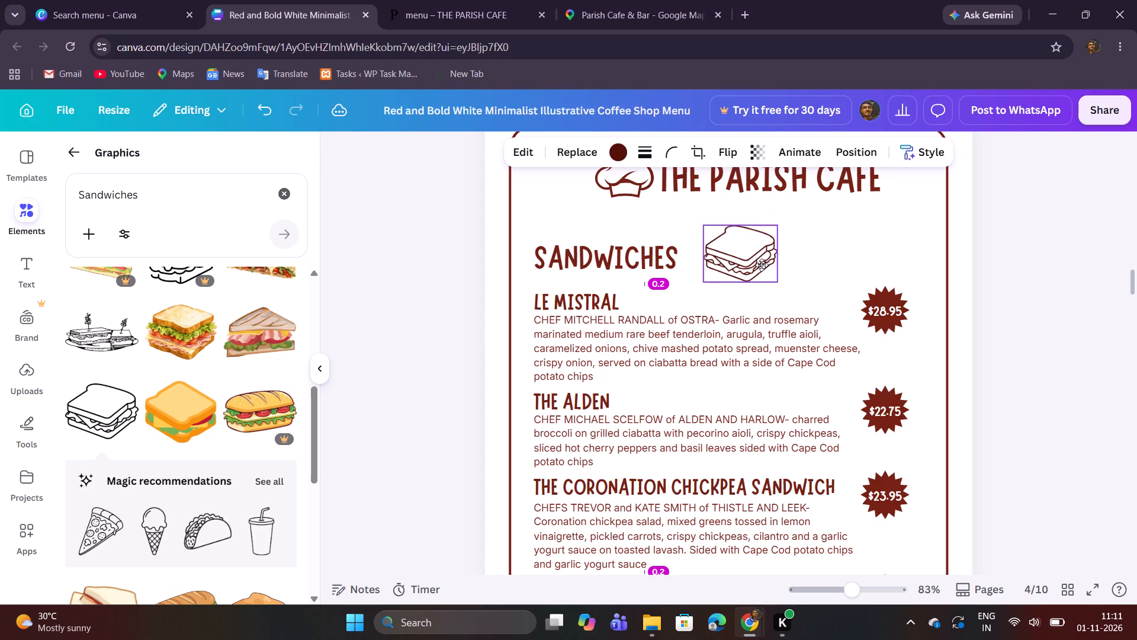
pyautogui.moveTo(762, 265); pyautogui.dragTo(748, 265)
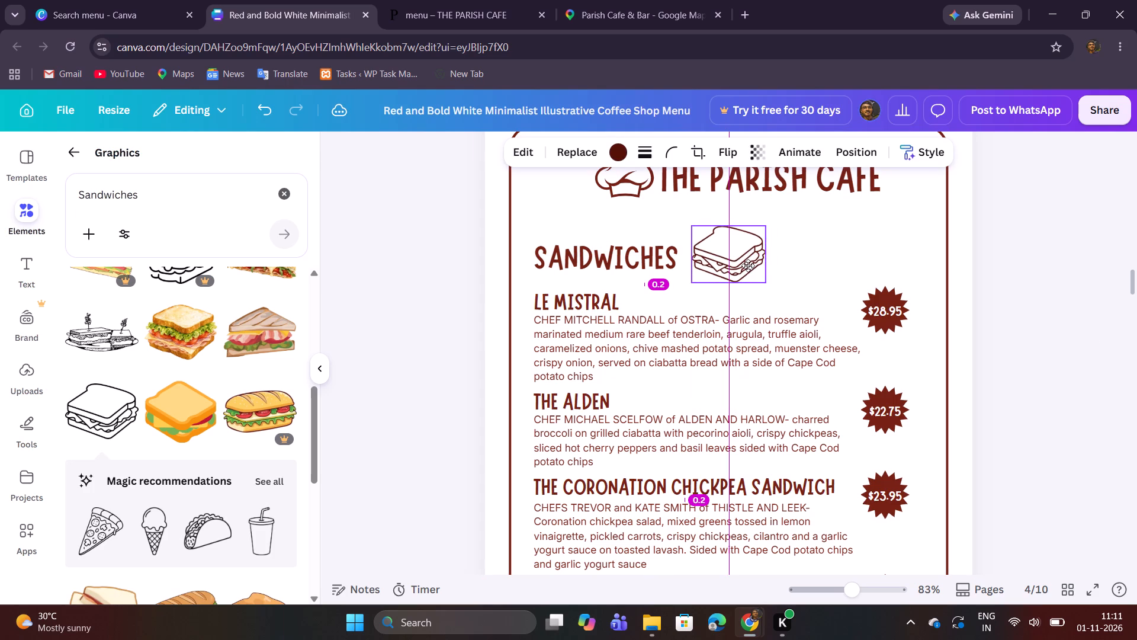
pyautogui.moveTo(748, 265); pyautogui.dragTo(750, 269)
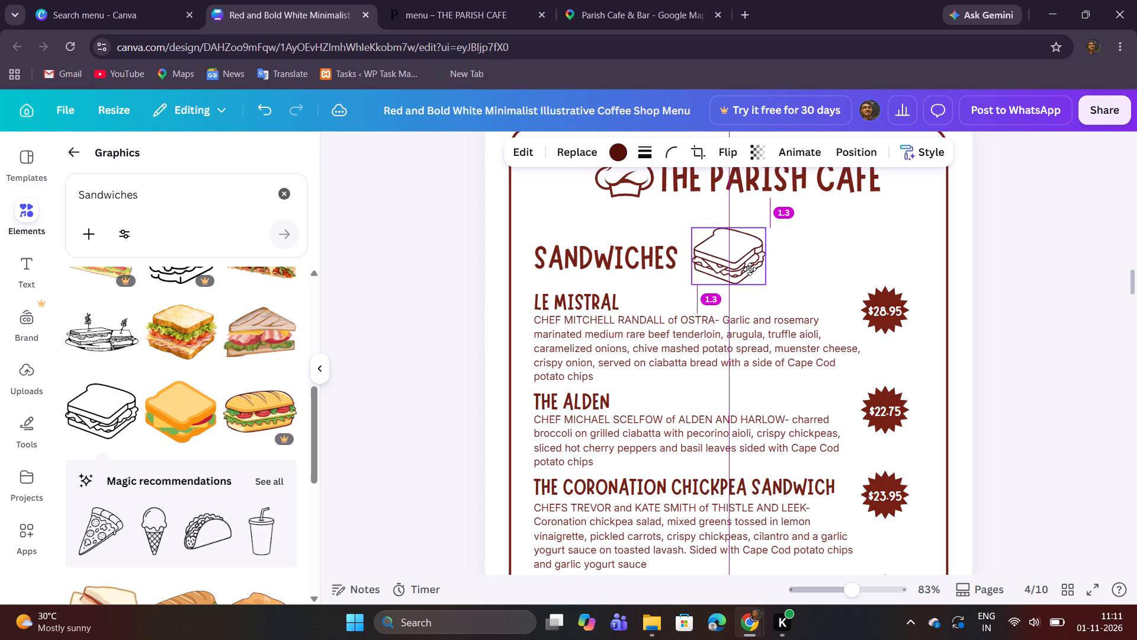
pyautogui.moveTo(750, 269); pyautogui.dragTo(749, 269)
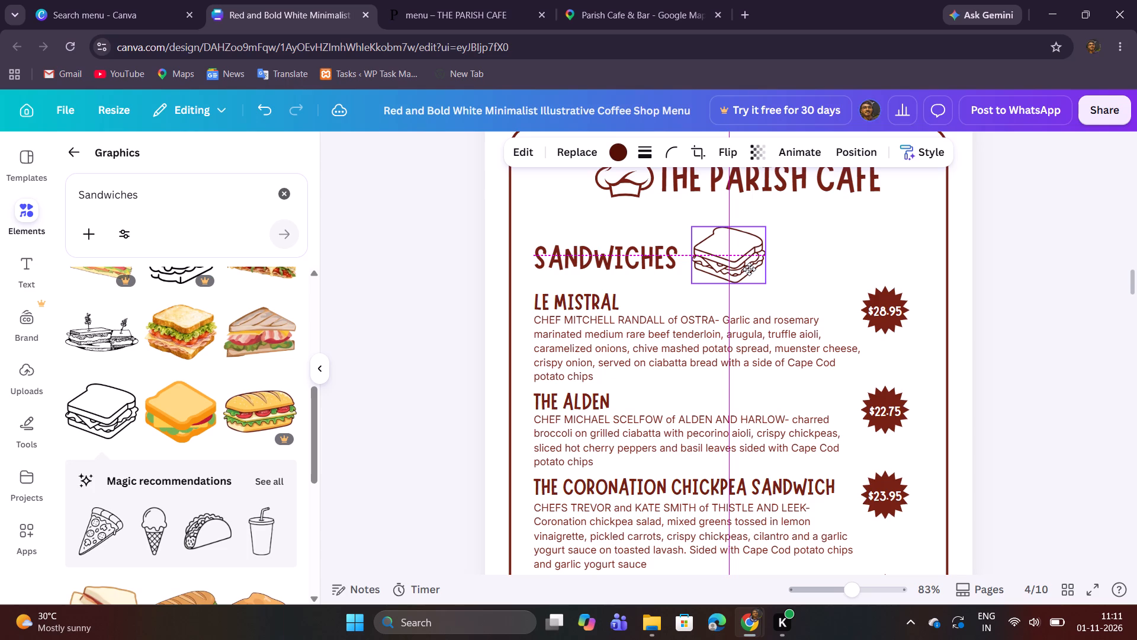
pyautogui.moveTo(749, 269); pyautogui.dragTo(743, 268)
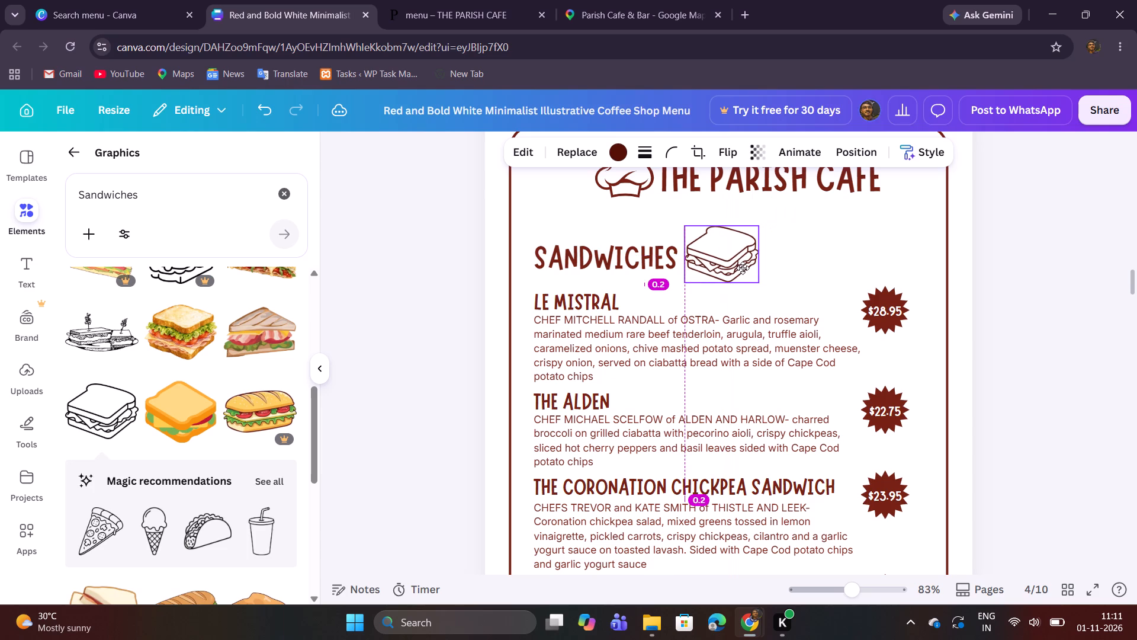
pyautogui.moveTo(743, 268); pyautogui.dragTo(744, 268)
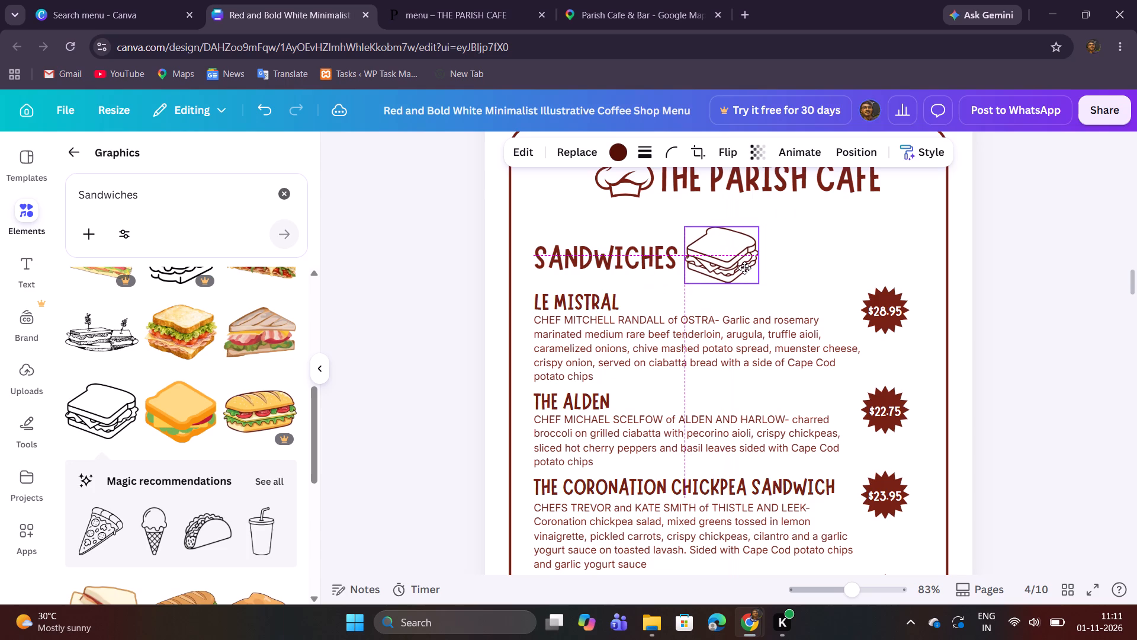
pyautogui.moveTo(744, 268); pyautogui.dragTo(745, 268)
pyautogui.click(978, 256)
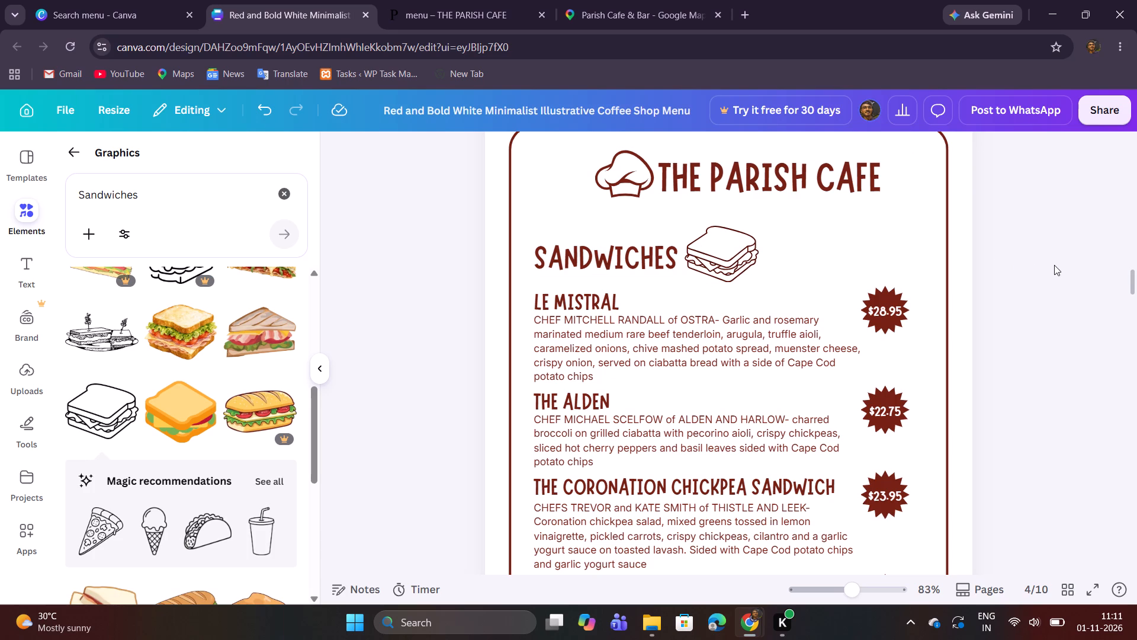
pyautogui.click(716, 248)
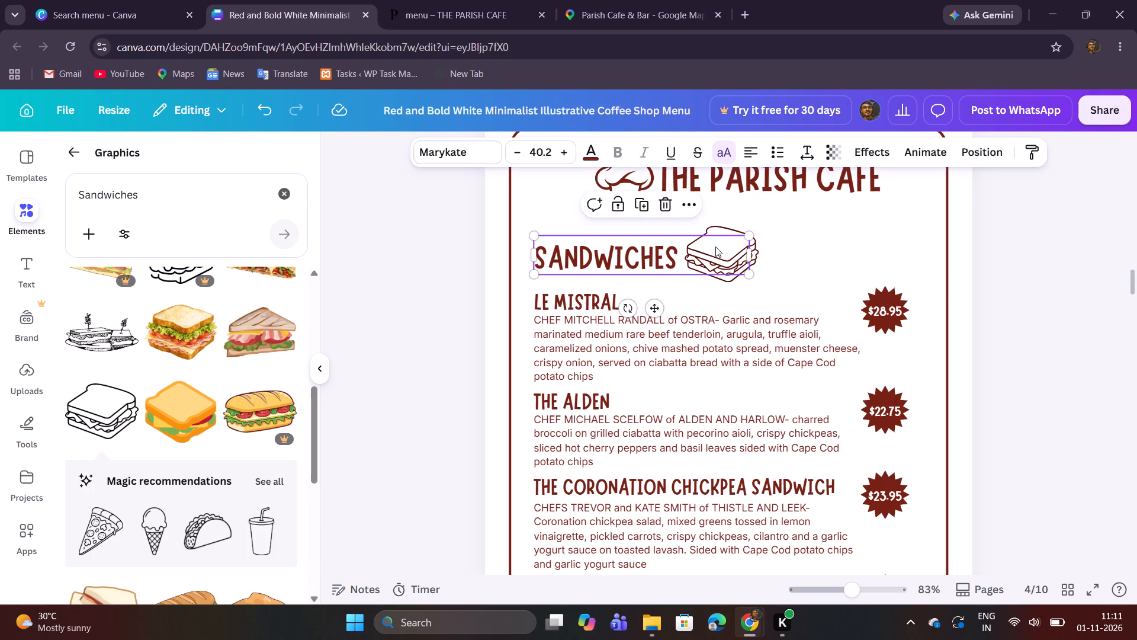
pyautogui.click(718, 230)
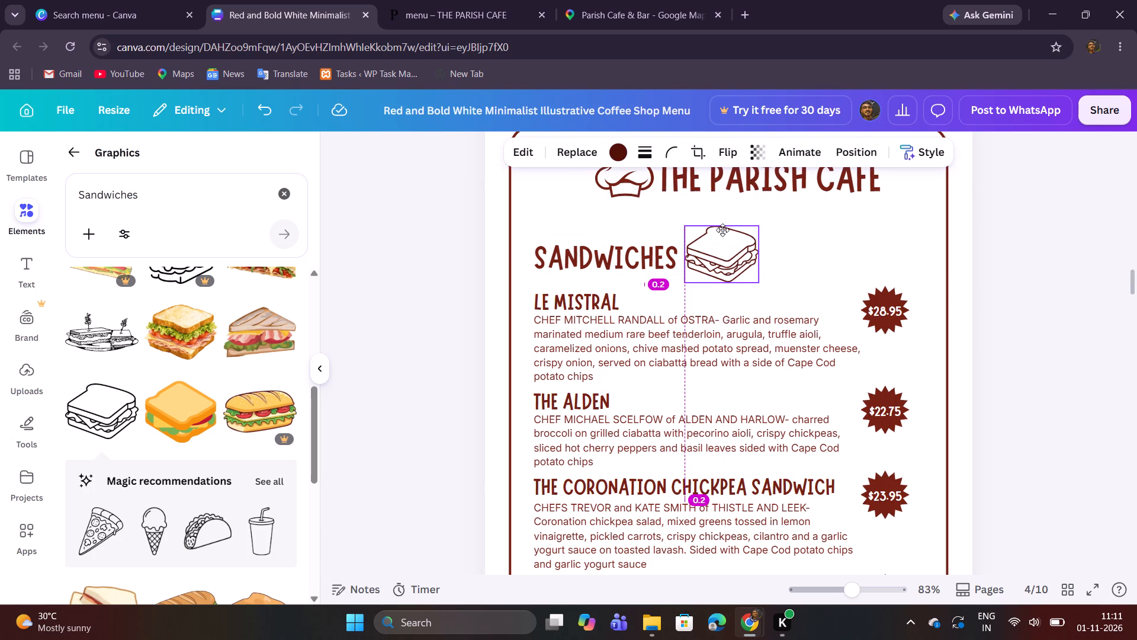
pyautogui.click(1014, 222)
# Look through the Sandwiches pages from page 4 down to the Entrees section on page 7.
pyautogui.scroll(-1, 1035, 221)
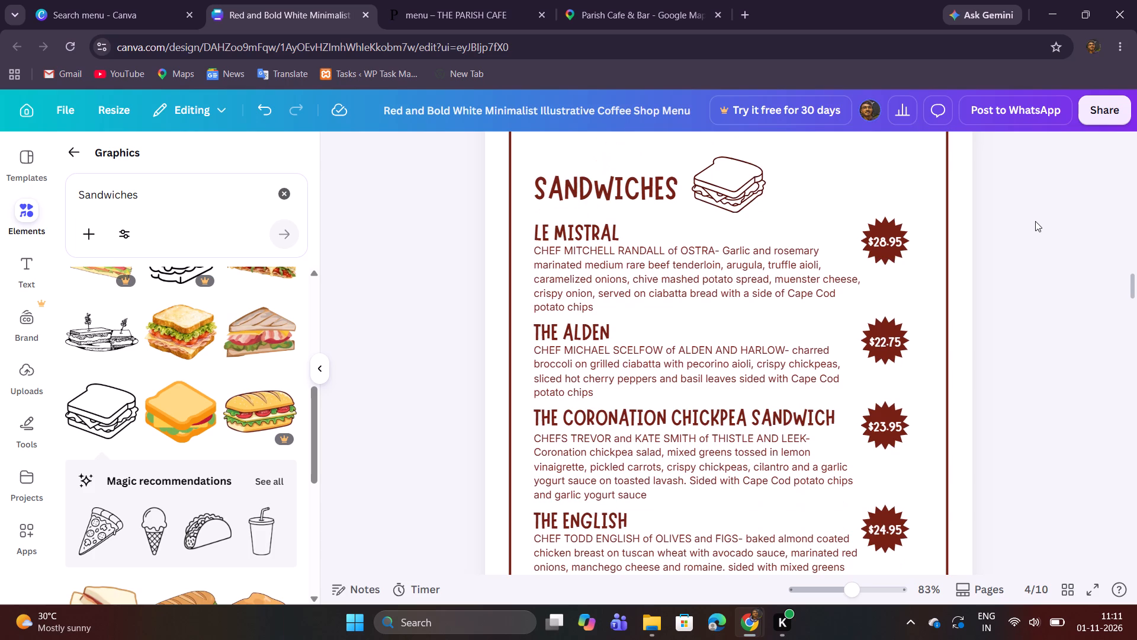
pyautogui.scroll(-10, 1035, 221)
pyautogui.scroll(10, 1035, 221)
pyautogui.scroll(-9, 1035, 221)
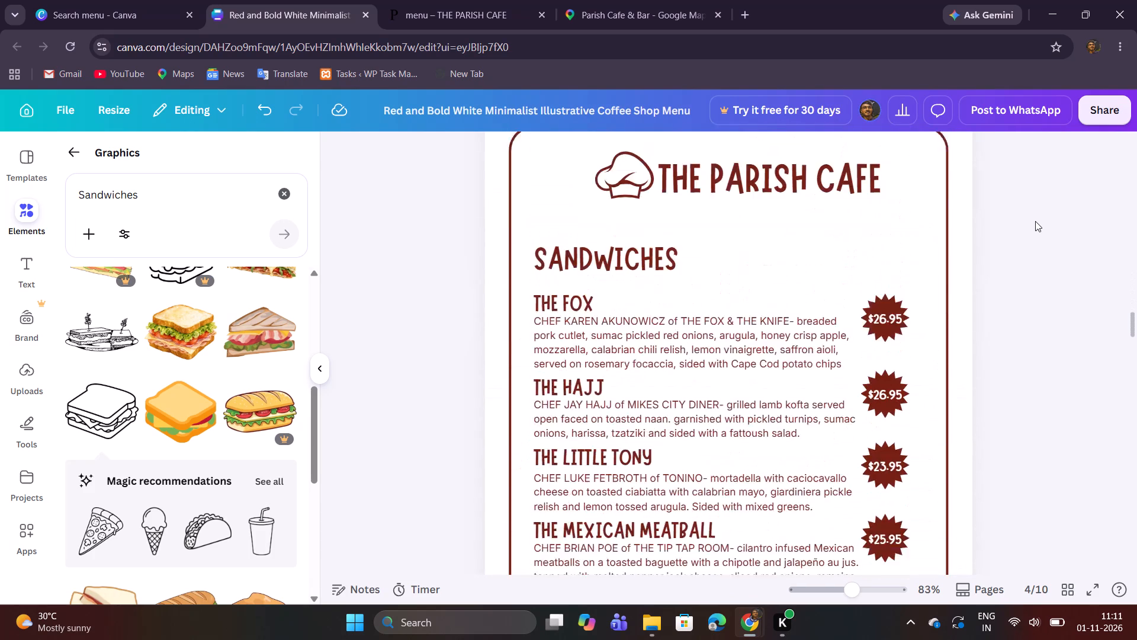
pyautogui.scroll(-17, 1035, 221)
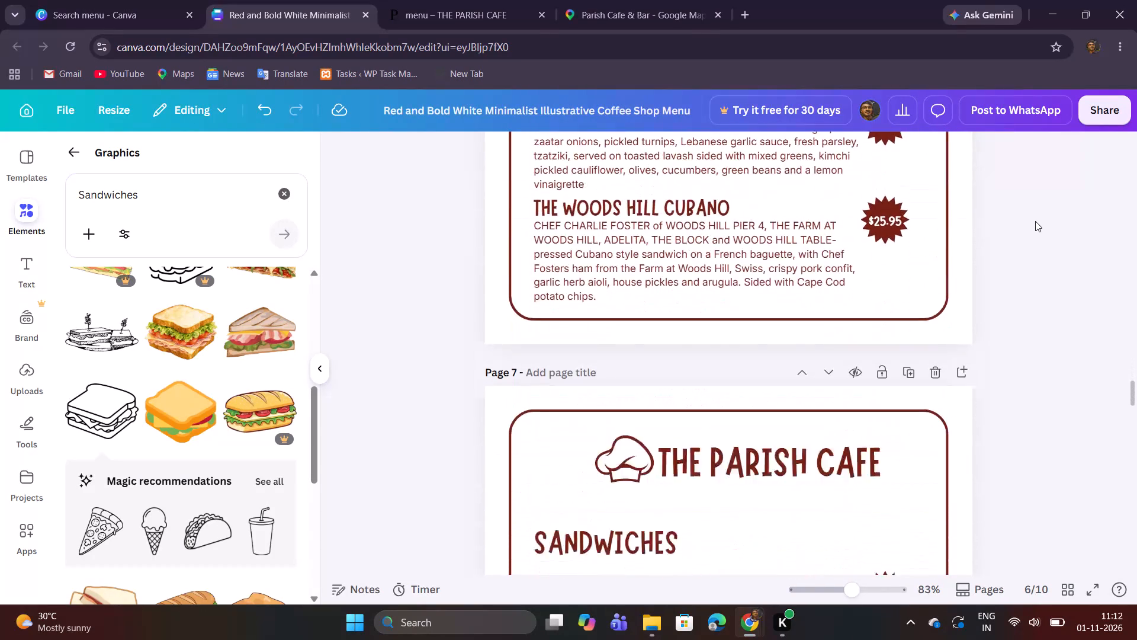
pyautogui.scroll(-6, 1035, 221)
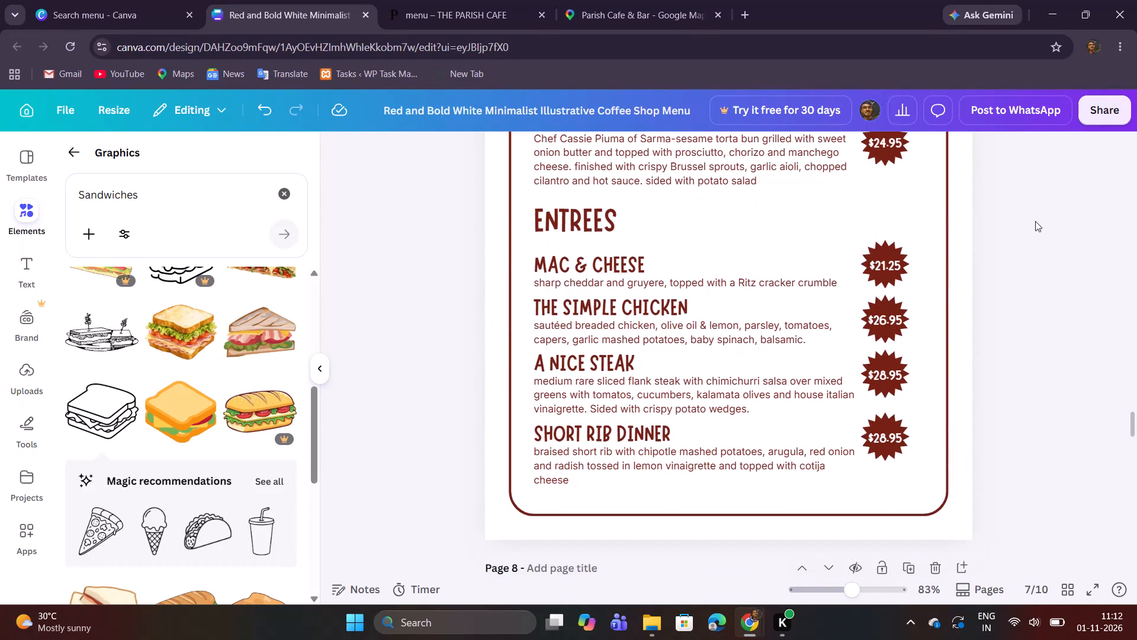
# Search the graphics for MAC & CHEESE, using the dish name copied from the Entrees section on page 7.
pyautogui.doubleClick(631, 267)
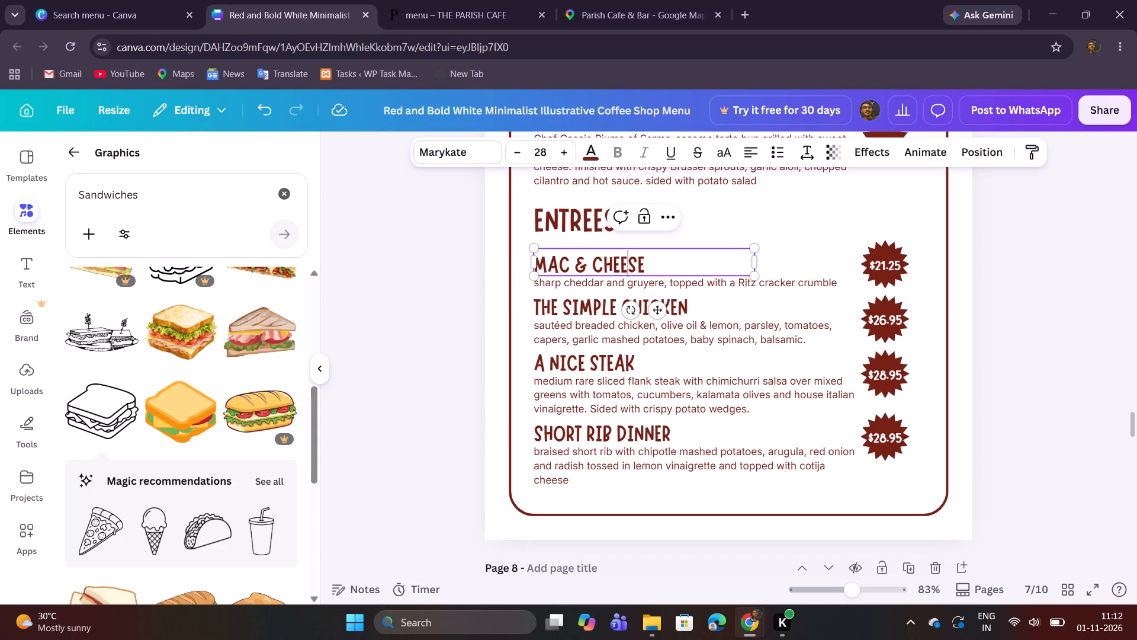
pyautogui.hotkey('ctrl', 'a')
pyautogui.hotkey('ctrl', 'c')
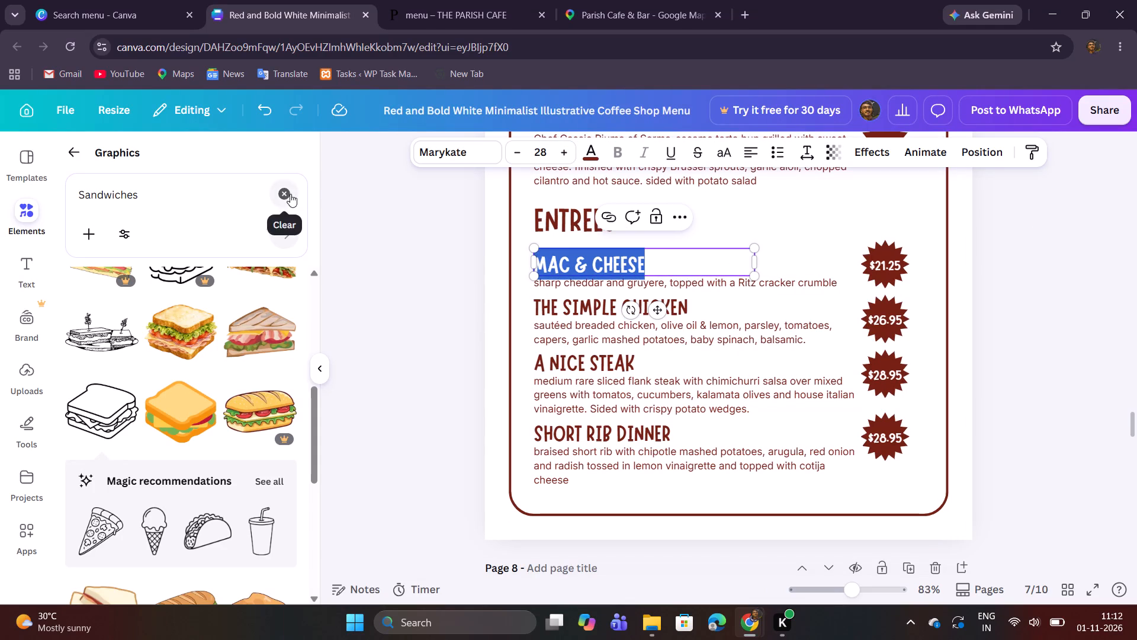
pyautogui.click(290, 193)
pyautogui.click(204, 197)
pyautogui.hotkey('ctrl', 'v')
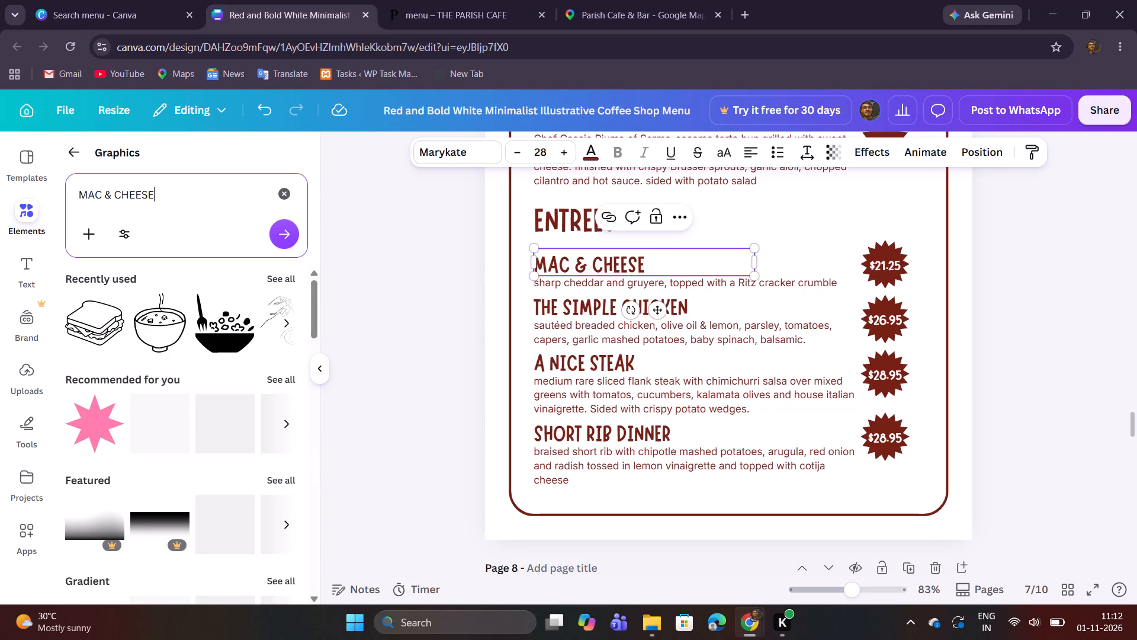
pyautogui.click(281, 230)
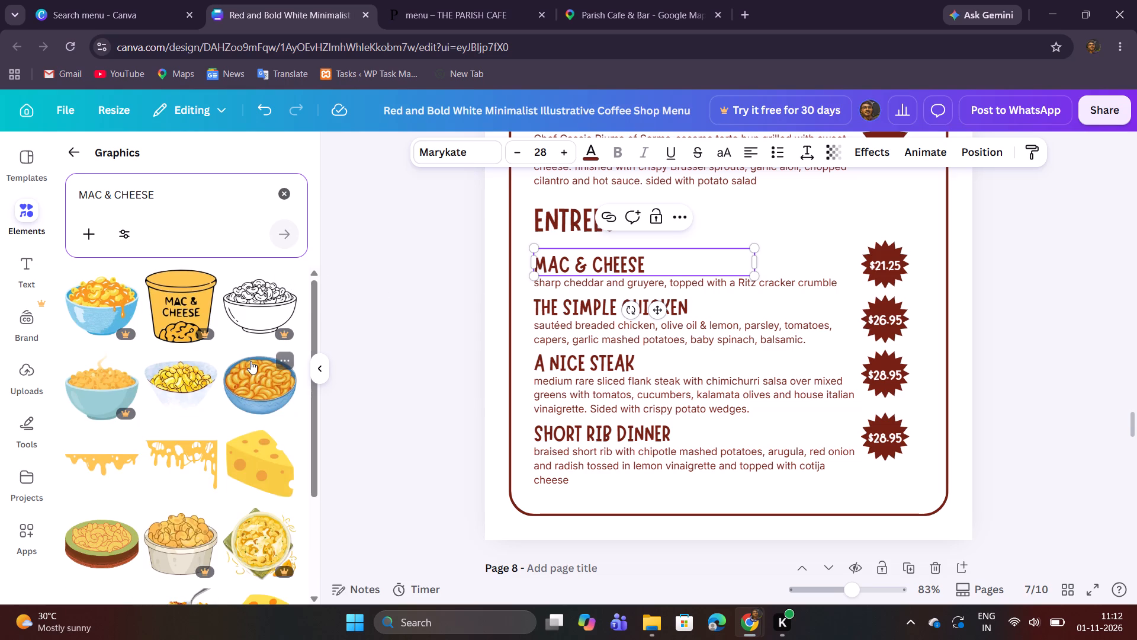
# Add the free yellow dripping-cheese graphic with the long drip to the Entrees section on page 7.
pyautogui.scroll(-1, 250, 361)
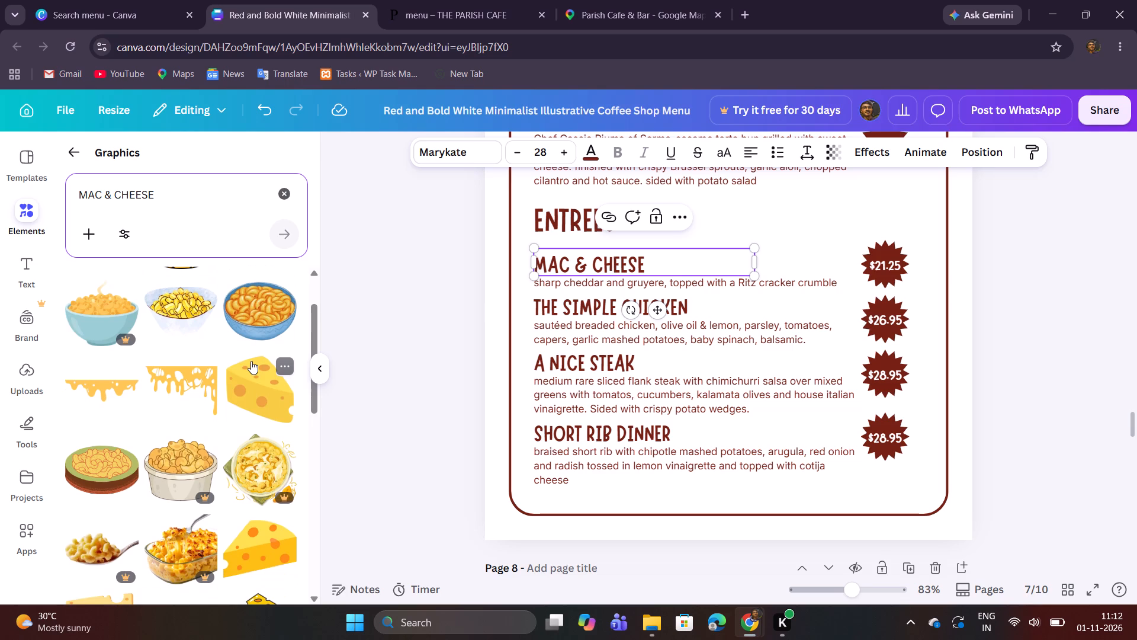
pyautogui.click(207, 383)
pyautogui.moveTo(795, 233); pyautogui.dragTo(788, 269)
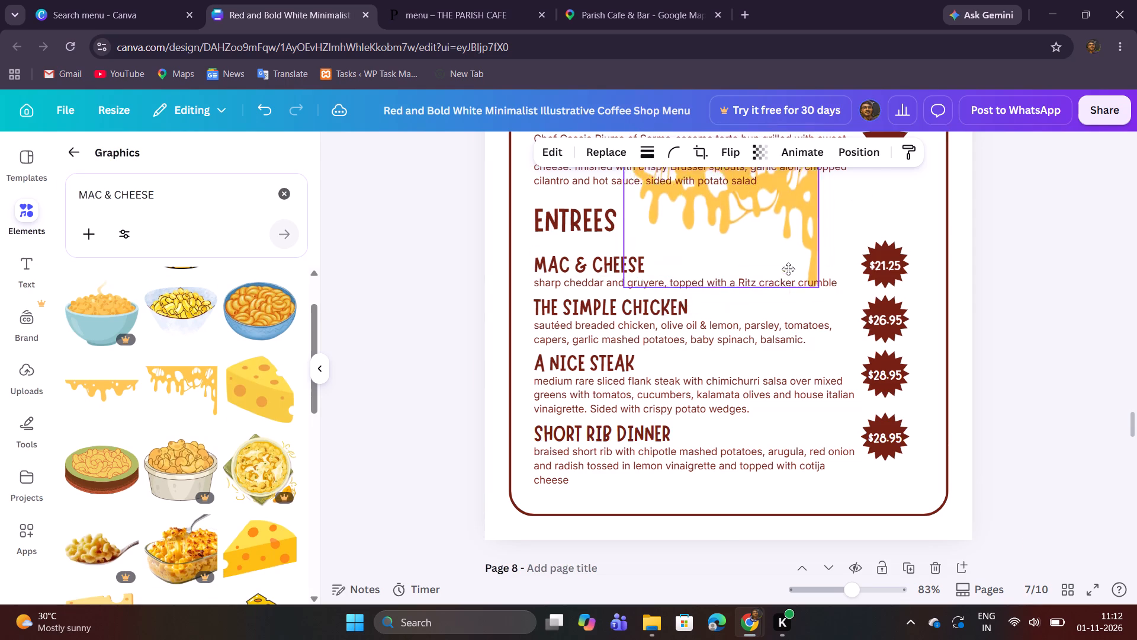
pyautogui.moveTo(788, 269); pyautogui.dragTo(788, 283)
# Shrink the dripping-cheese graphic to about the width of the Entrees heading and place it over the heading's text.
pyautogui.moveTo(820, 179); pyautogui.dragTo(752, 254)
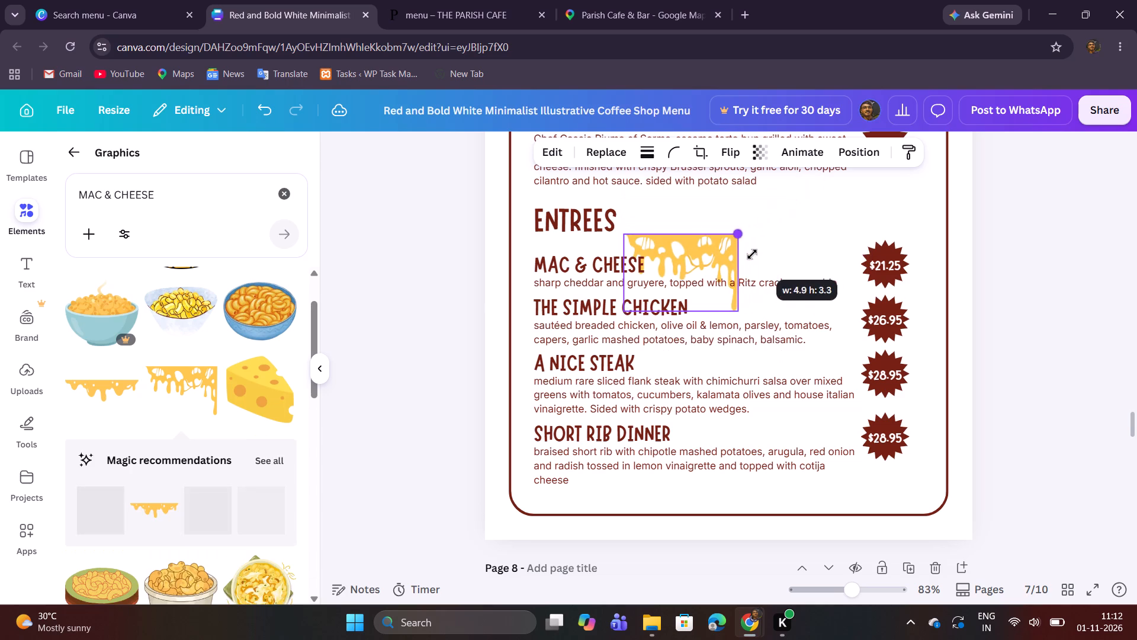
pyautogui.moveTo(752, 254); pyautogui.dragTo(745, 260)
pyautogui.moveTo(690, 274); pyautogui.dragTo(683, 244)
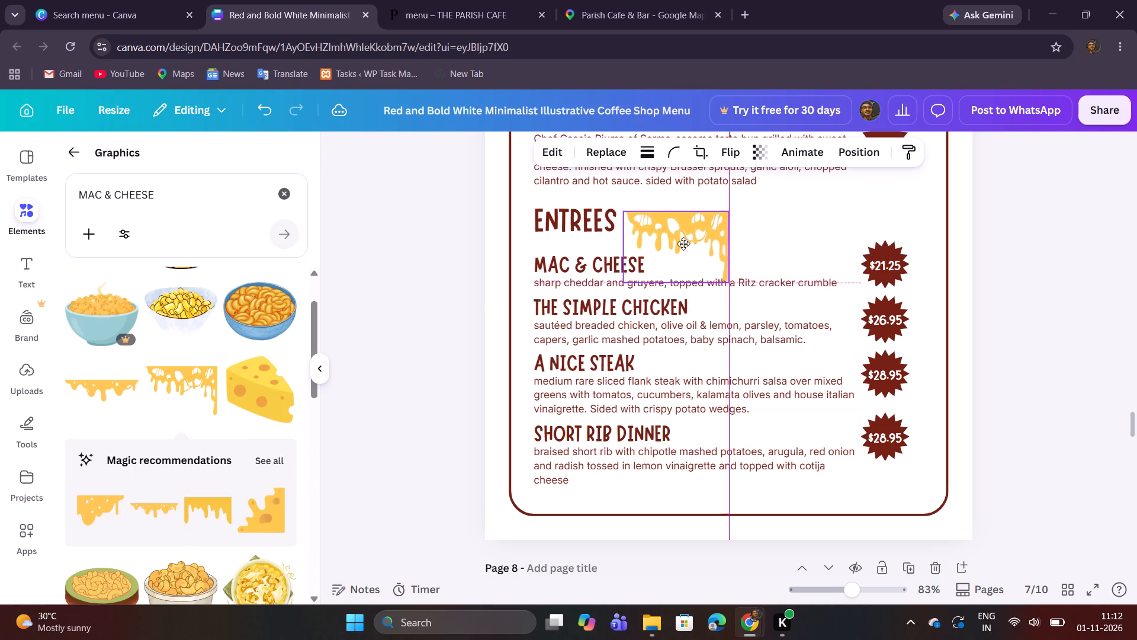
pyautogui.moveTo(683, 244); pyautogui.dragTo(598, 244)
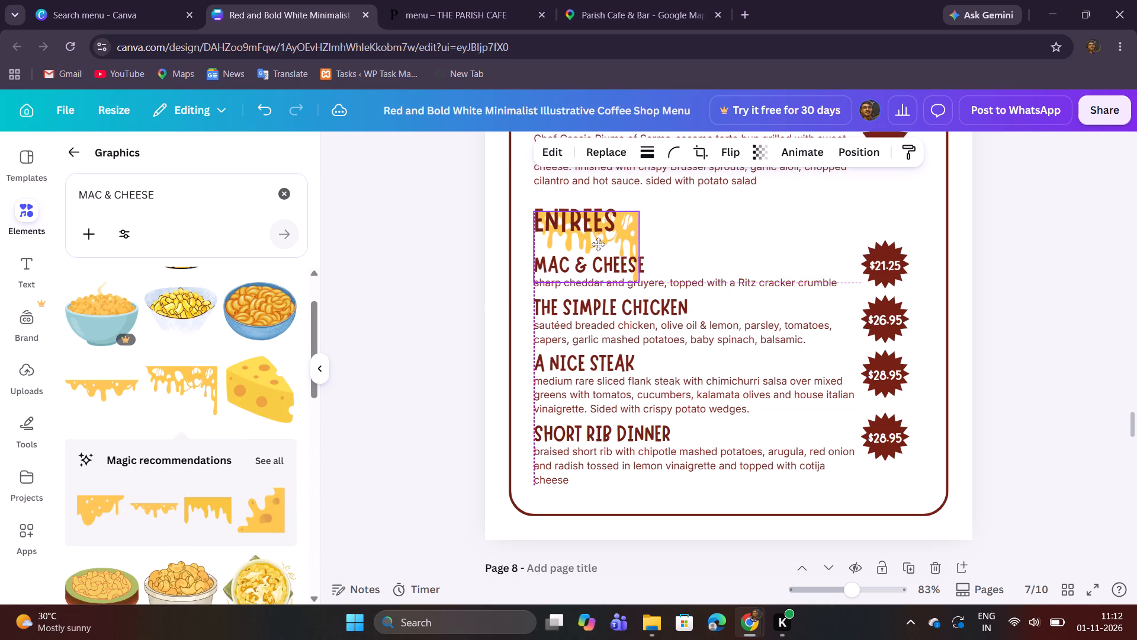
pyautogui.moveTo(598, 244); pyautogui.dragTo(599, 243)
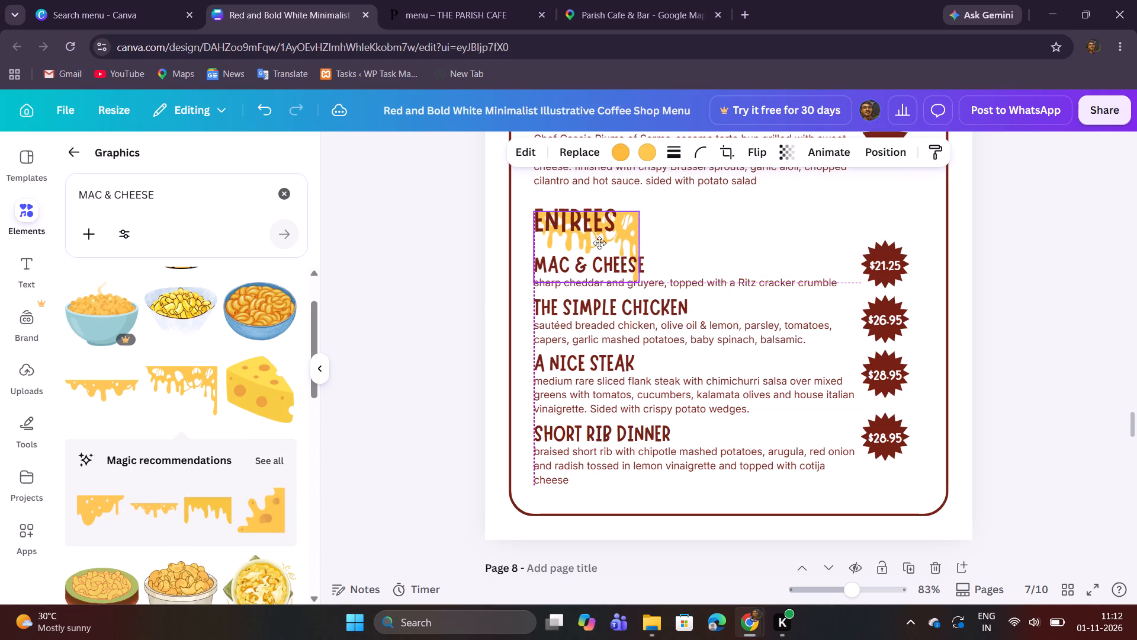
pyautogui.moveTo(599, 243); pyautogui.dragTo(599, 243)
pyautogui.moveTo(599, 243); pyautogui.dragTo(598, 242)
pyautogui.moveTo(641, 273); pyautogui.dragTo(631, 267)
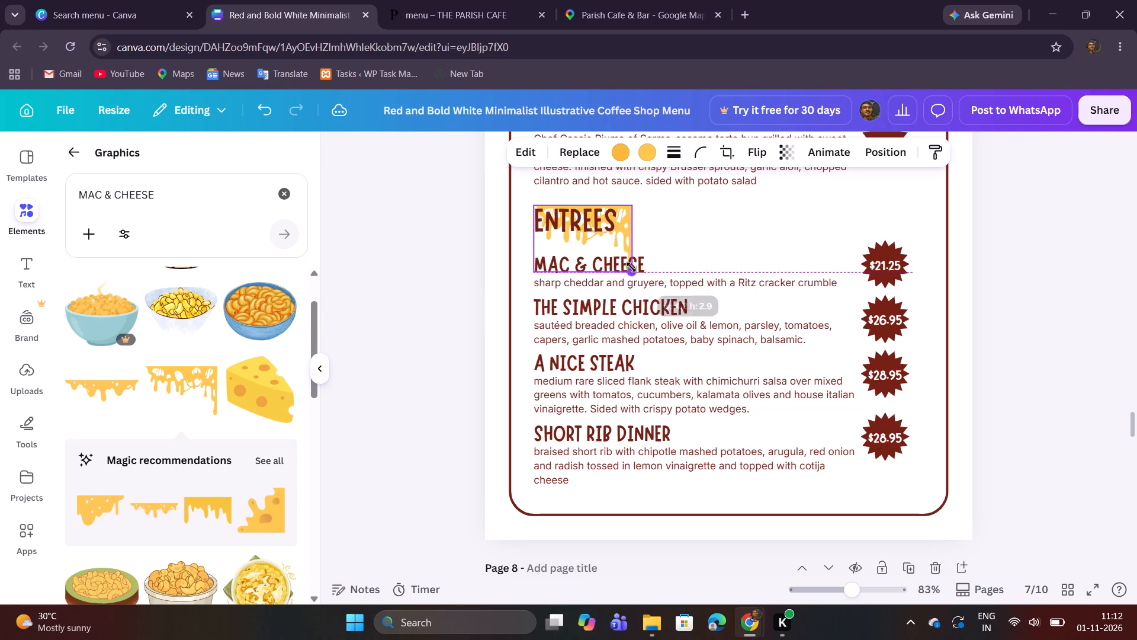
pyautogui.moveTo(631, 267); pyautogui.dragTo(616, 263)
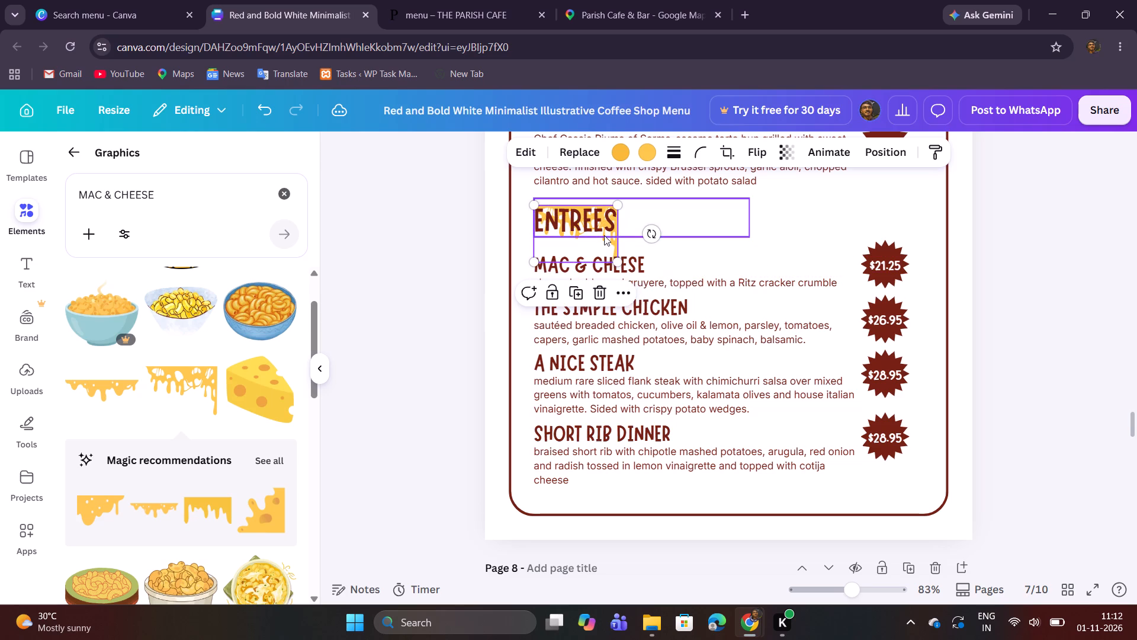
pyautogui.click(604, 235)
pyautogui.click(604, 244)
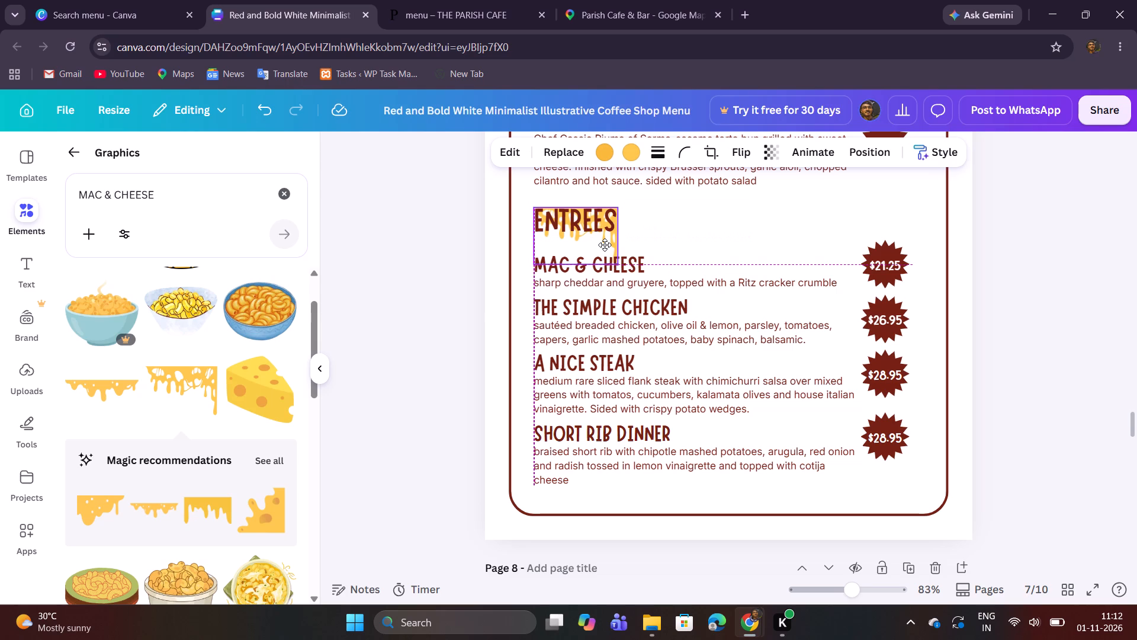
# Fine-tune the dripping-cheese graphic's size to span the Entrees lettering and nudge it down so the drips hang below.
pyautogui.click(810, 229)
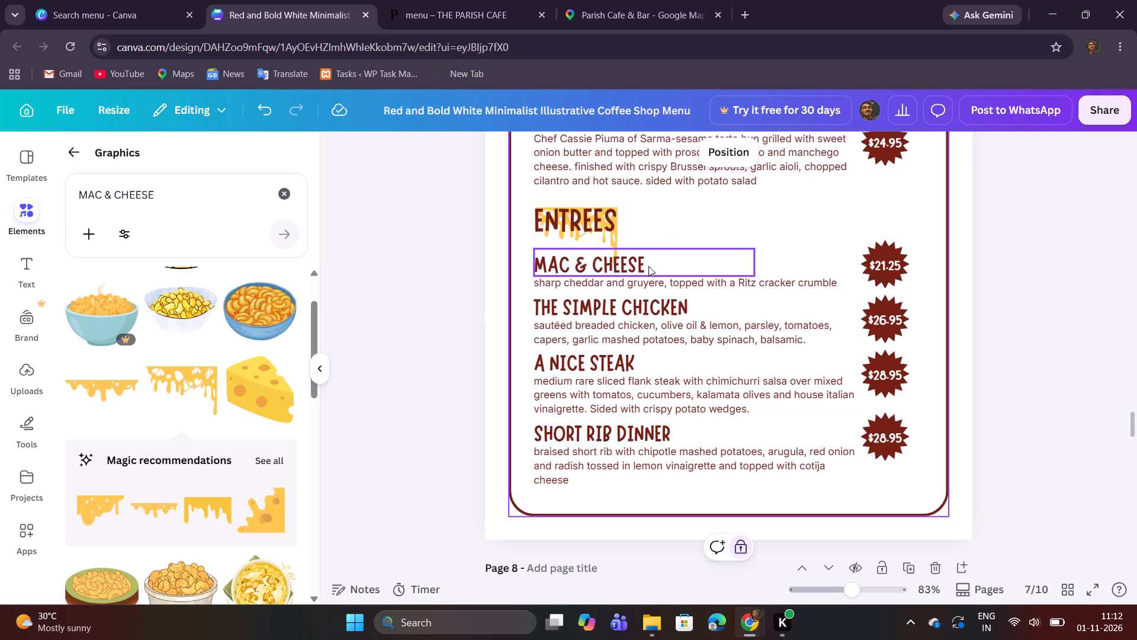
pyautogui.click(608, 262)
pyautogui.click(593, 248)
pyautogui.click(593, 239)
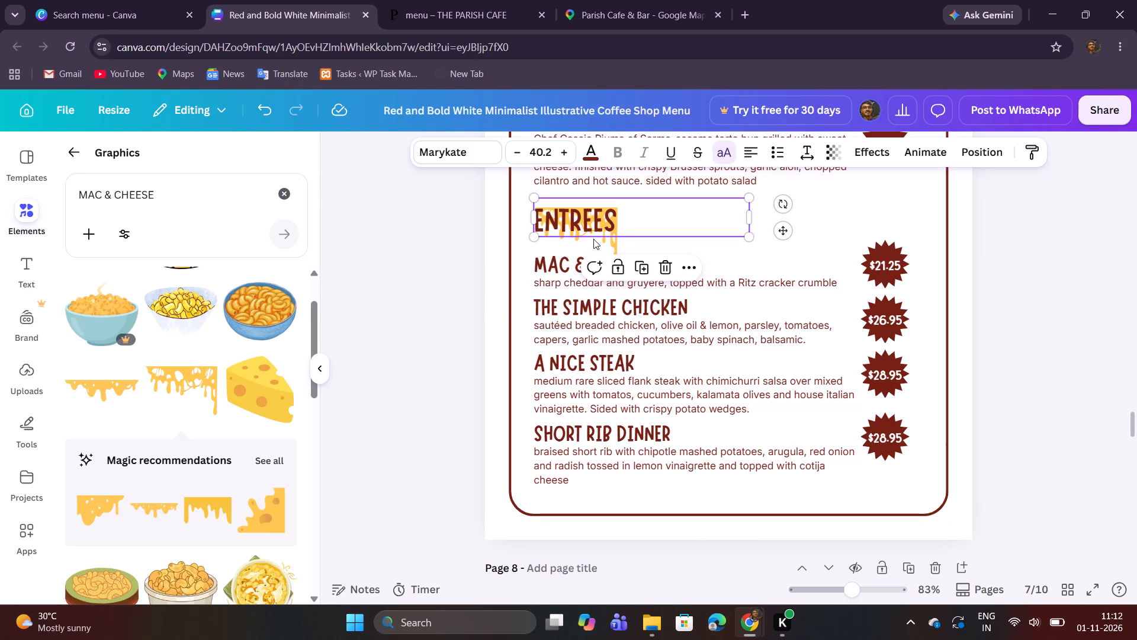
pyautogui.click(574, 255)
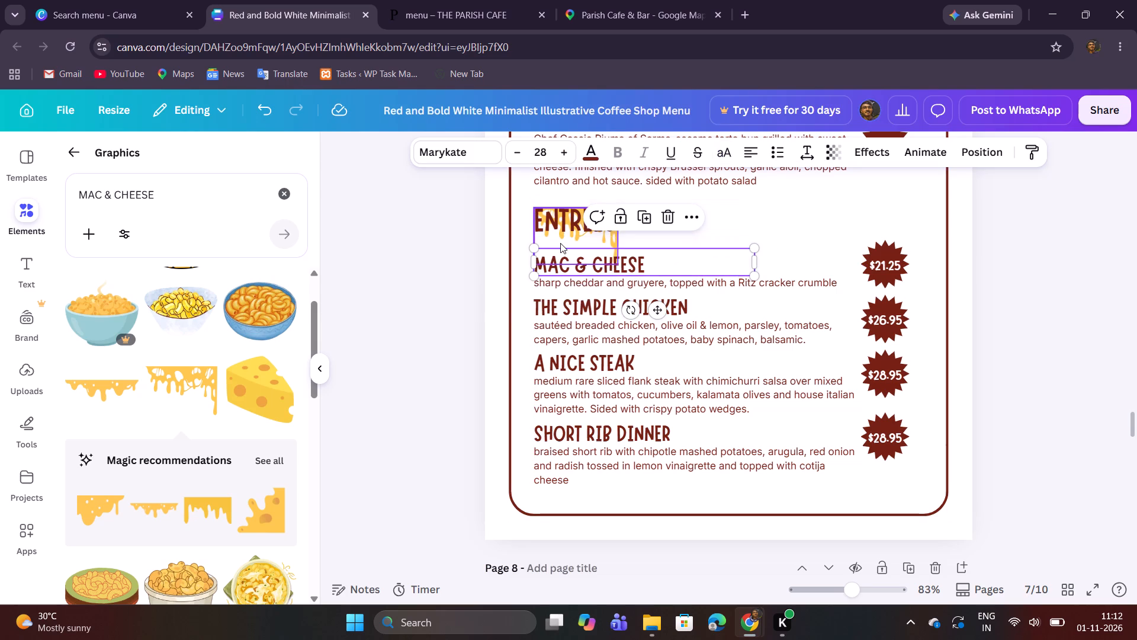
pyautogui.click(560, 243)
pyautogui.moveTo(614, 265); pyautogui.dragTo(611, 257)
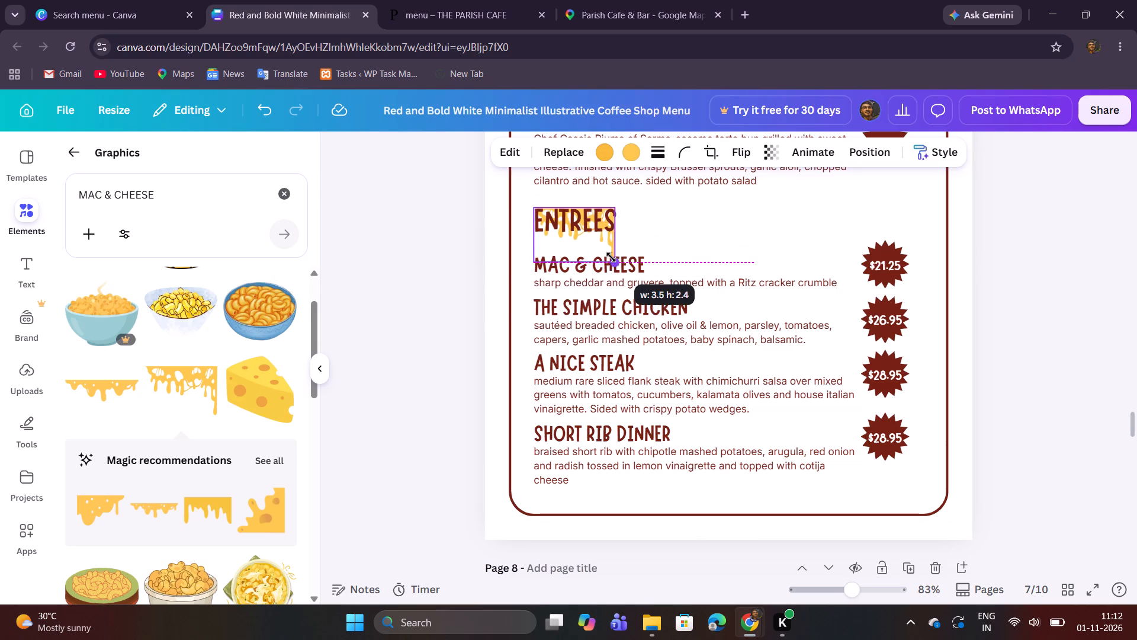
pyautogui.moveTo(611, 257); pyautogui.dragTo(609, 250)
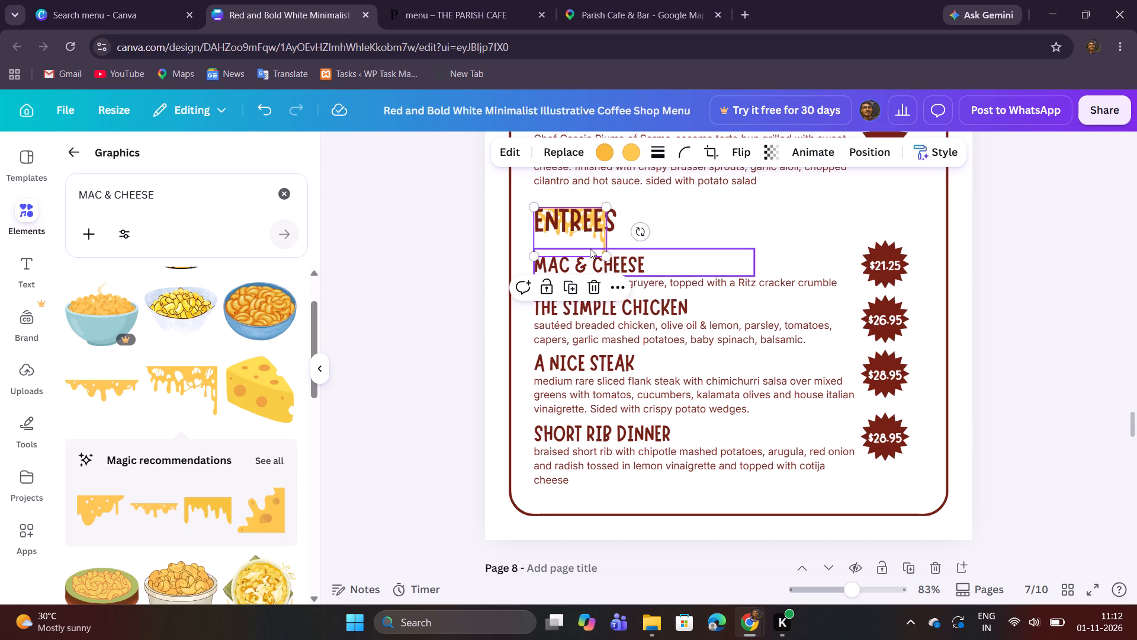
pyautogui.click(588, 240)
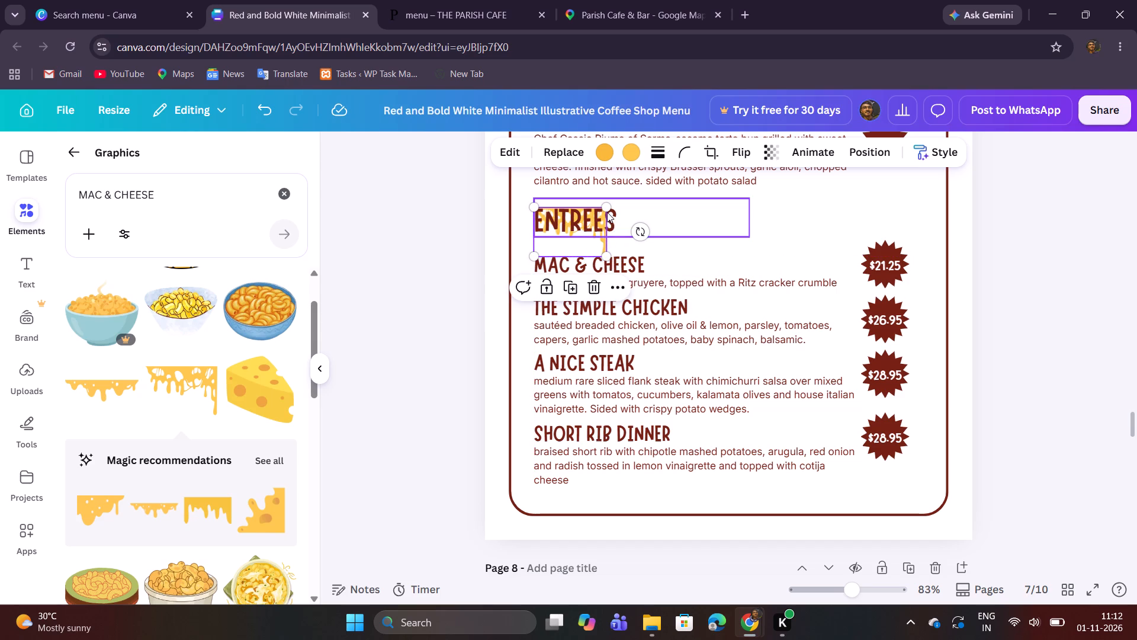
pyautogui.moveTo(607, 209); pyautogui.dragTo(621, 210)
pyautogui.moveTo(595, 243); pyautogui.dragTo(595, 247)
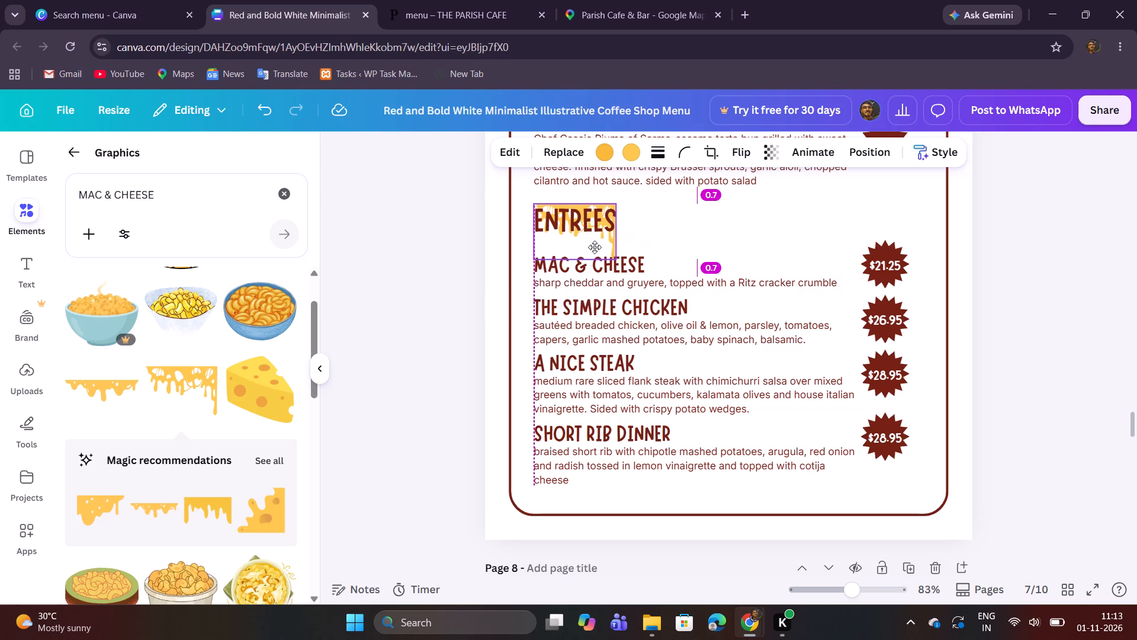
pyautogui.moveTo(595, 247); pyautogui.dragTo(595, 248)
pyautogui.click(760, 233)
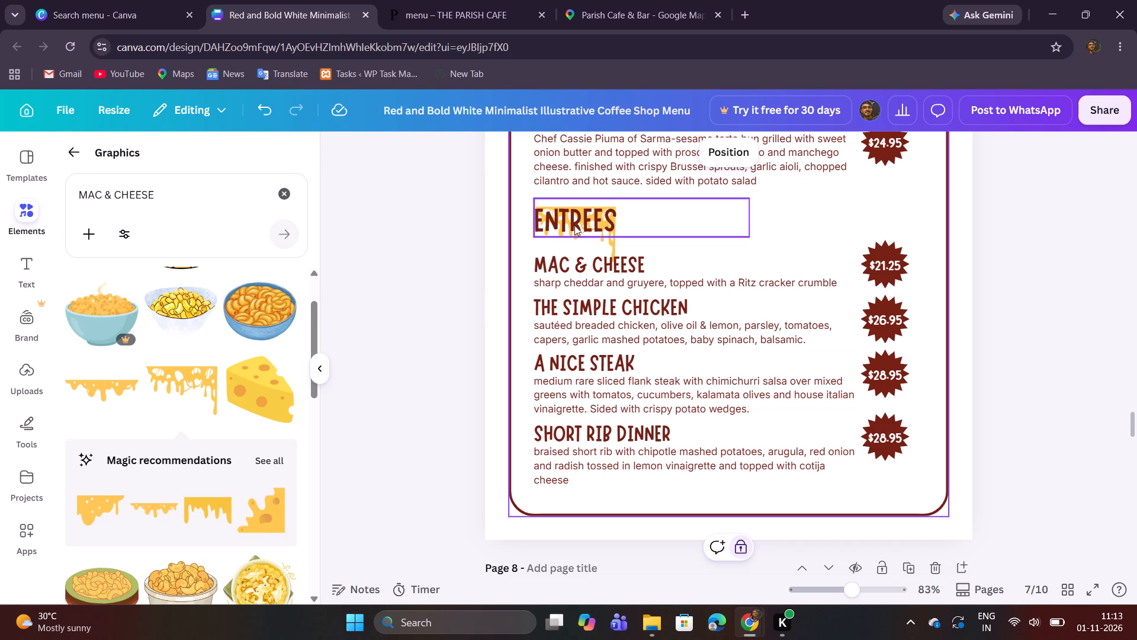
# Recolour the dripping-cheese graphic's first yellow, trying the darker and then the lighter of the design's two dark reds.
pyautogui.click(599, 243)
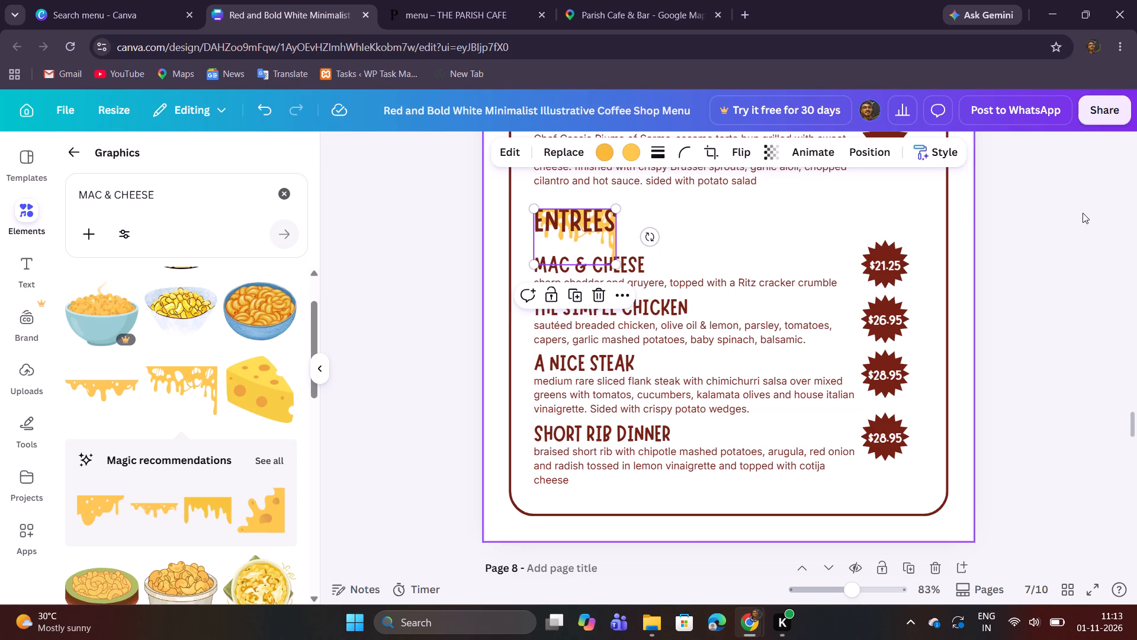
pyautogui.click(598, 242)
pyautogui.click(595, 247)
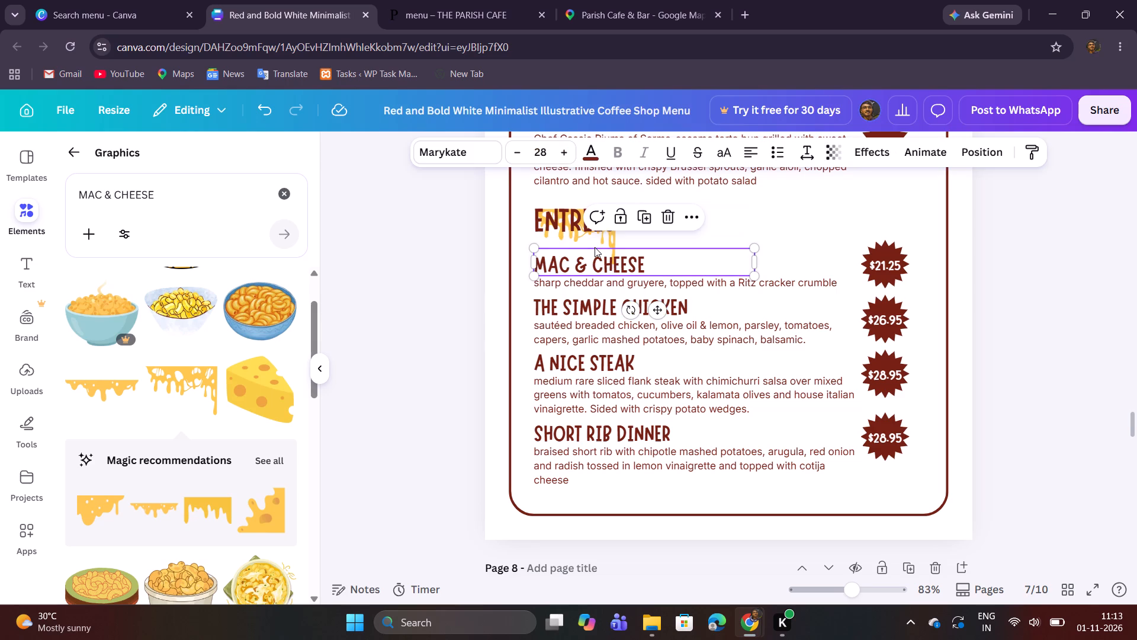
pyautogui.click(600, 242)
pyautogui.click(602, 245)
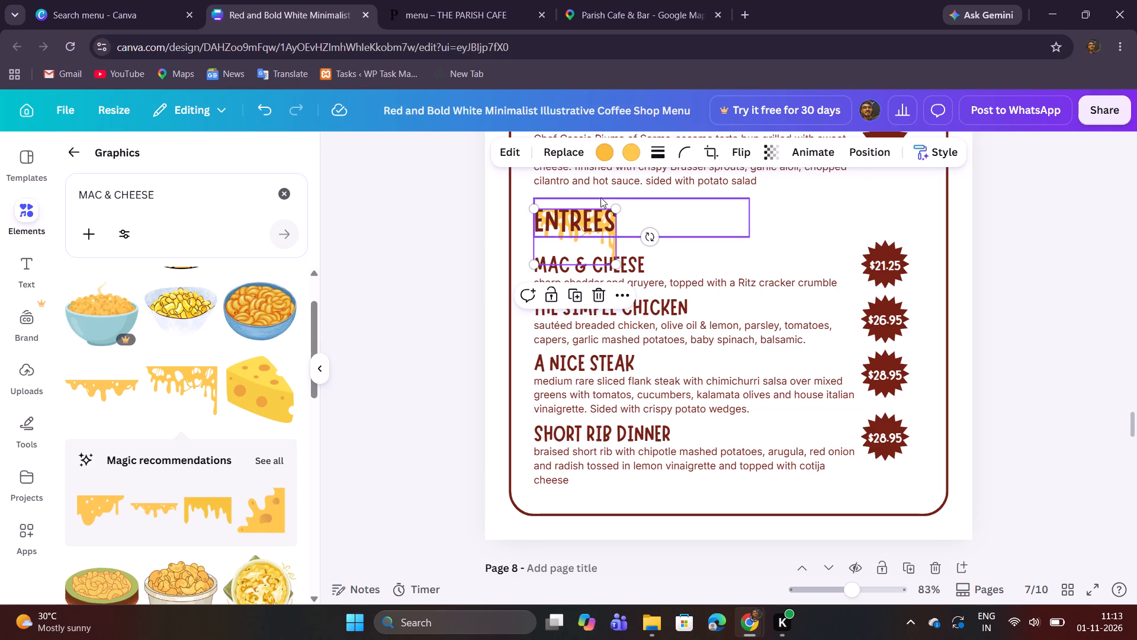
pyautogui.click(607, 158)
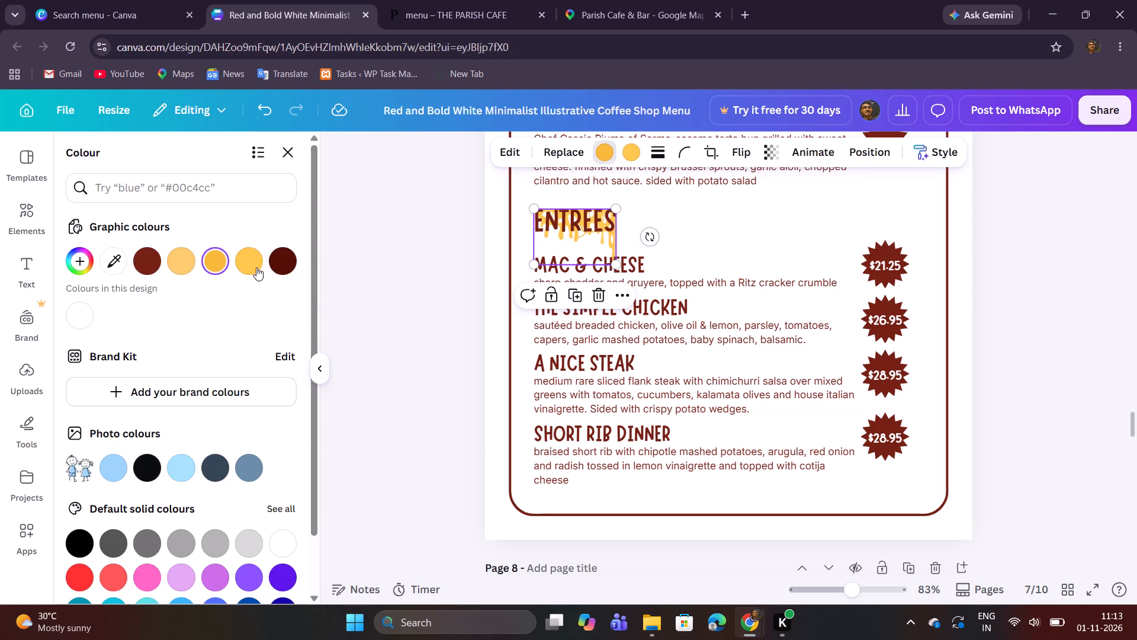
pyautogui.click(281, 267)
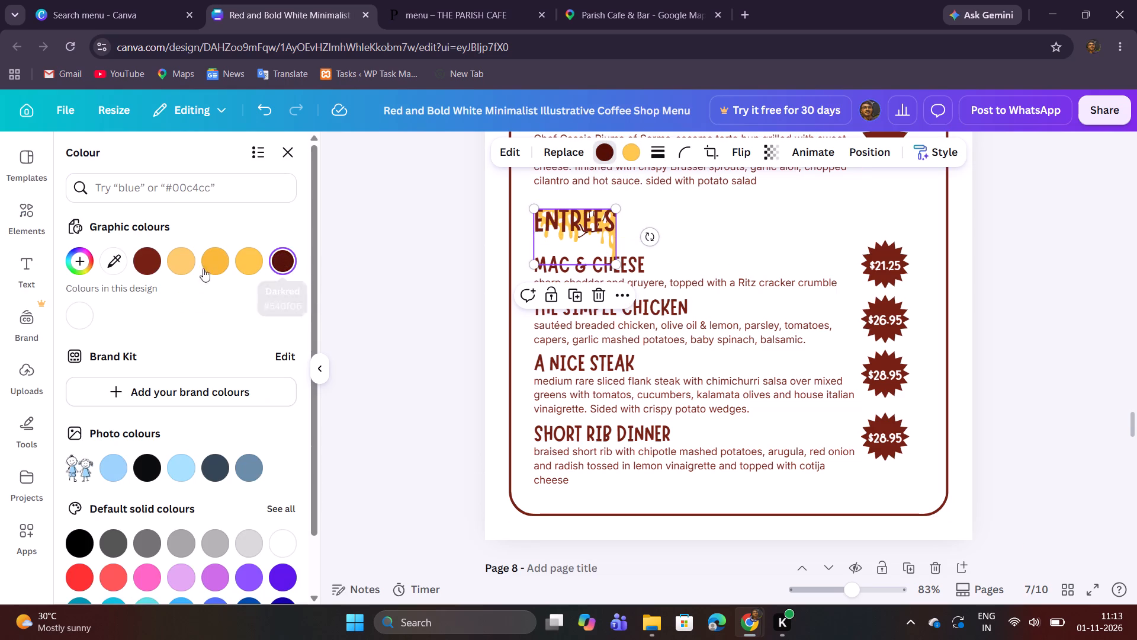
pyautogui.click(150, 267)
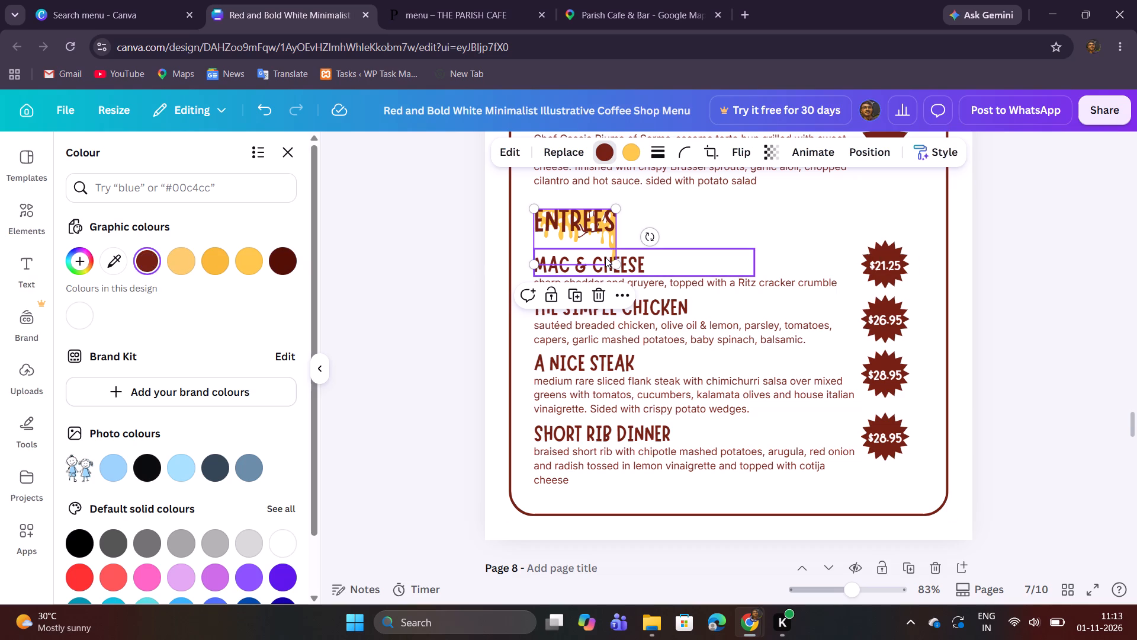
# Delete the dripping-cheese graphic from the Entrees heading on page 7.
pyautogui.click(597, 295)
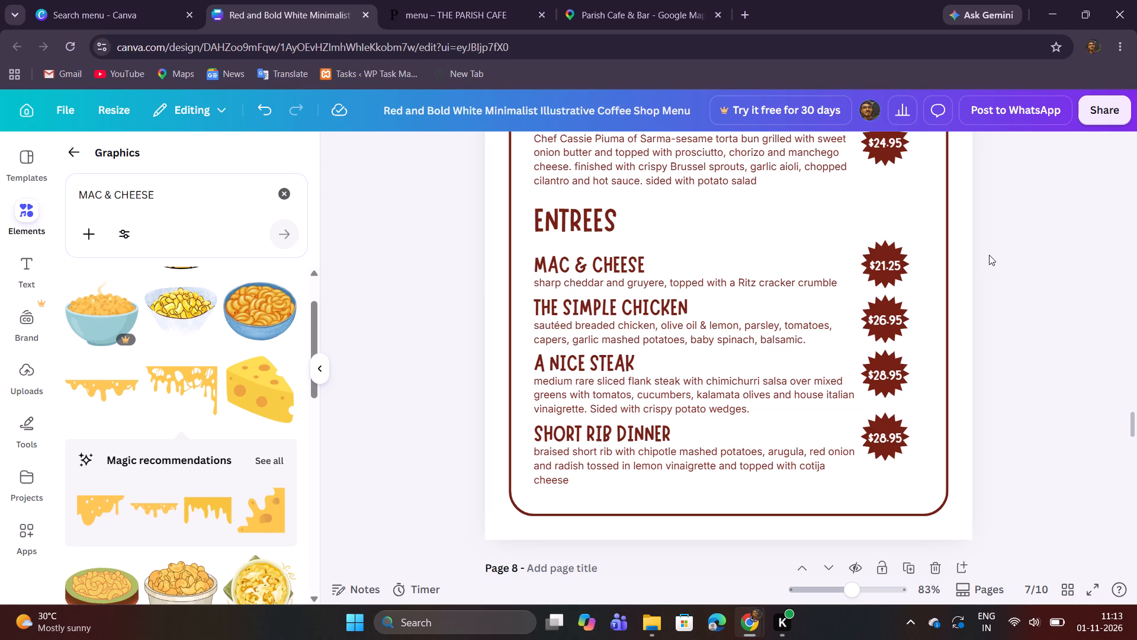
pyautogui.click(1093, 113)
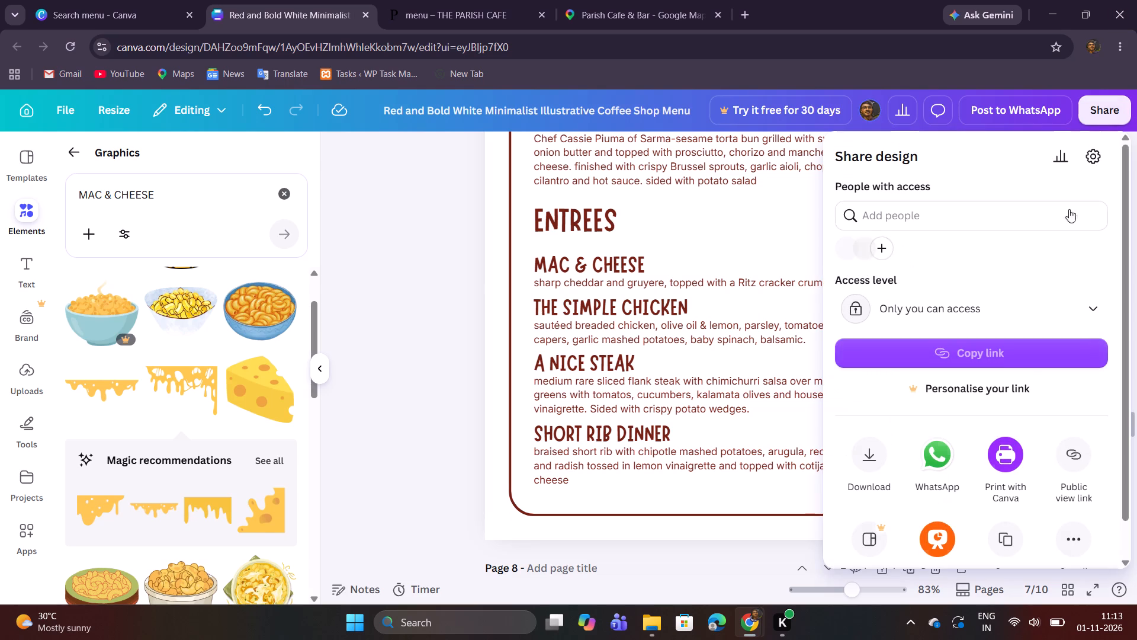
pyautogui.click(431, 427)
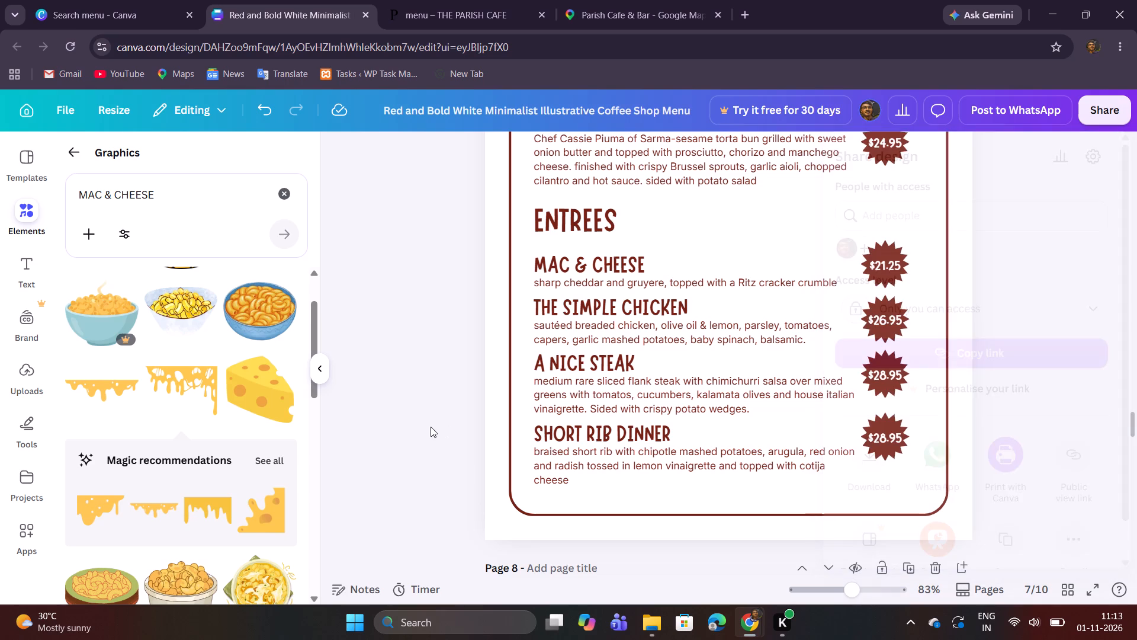